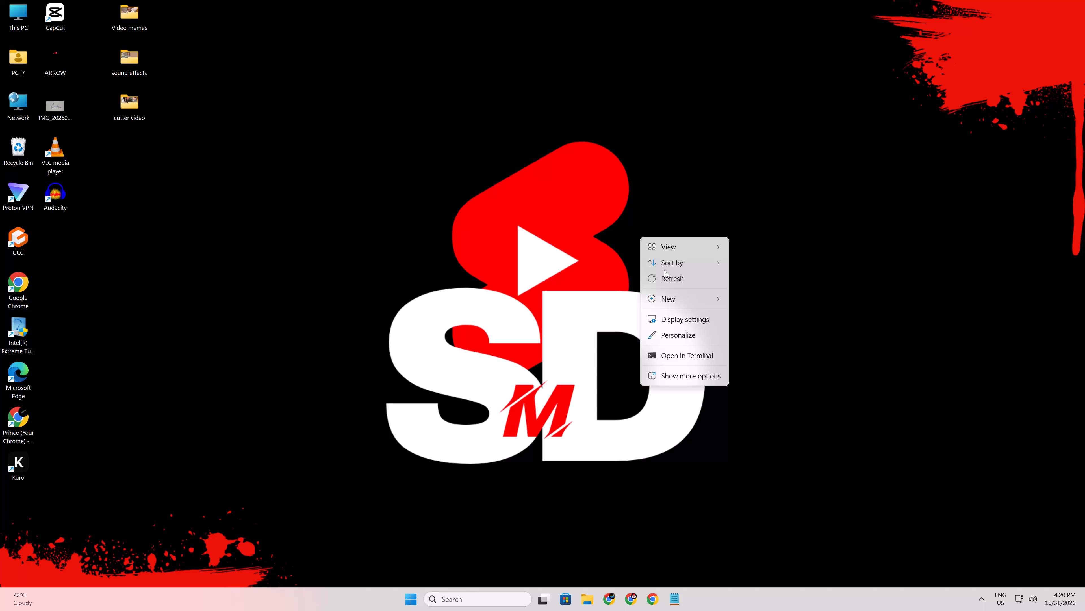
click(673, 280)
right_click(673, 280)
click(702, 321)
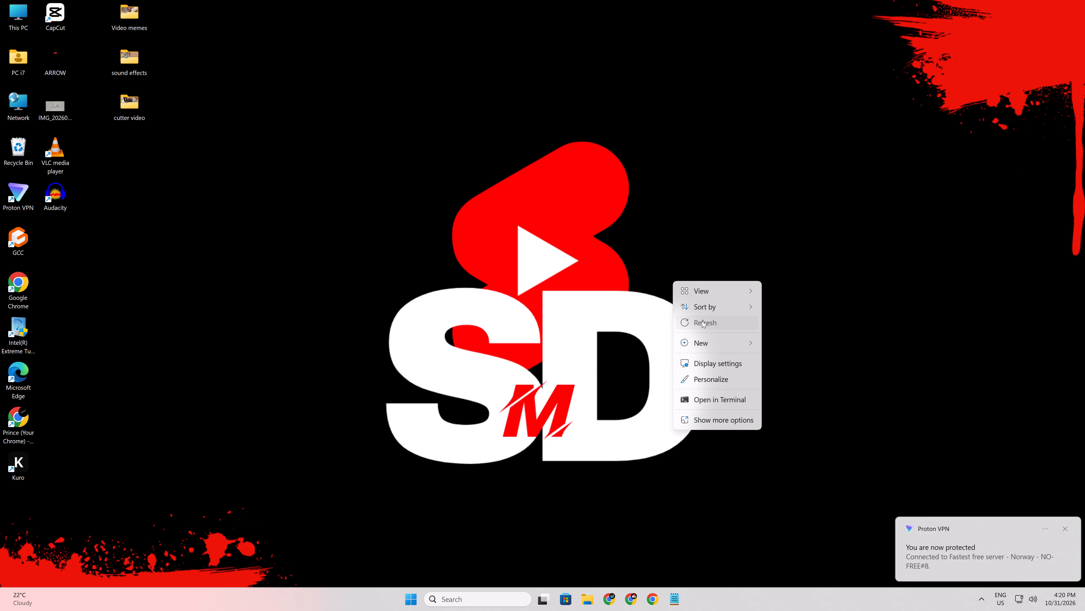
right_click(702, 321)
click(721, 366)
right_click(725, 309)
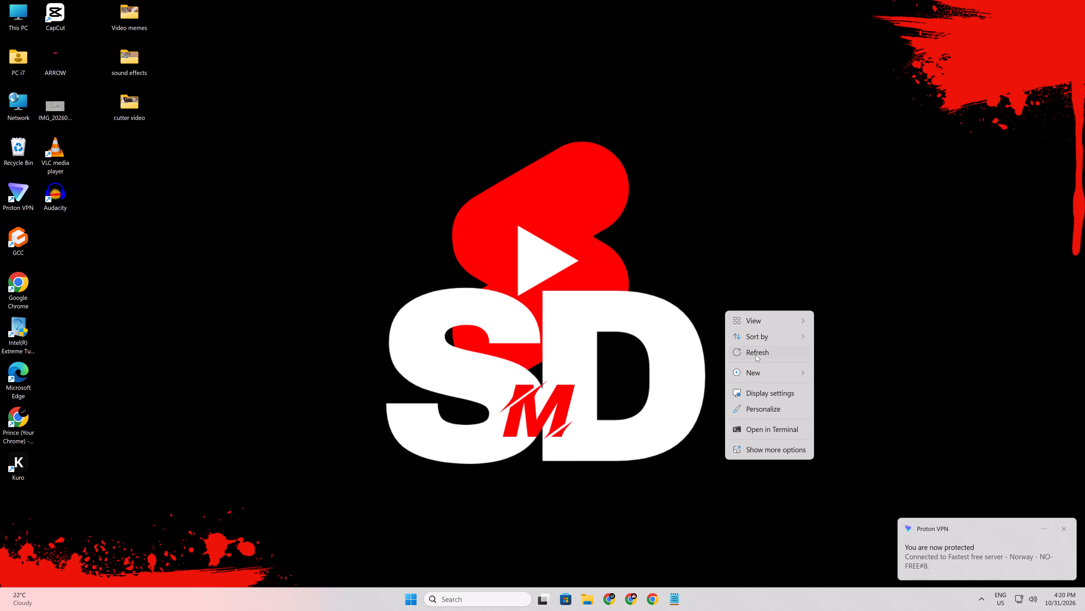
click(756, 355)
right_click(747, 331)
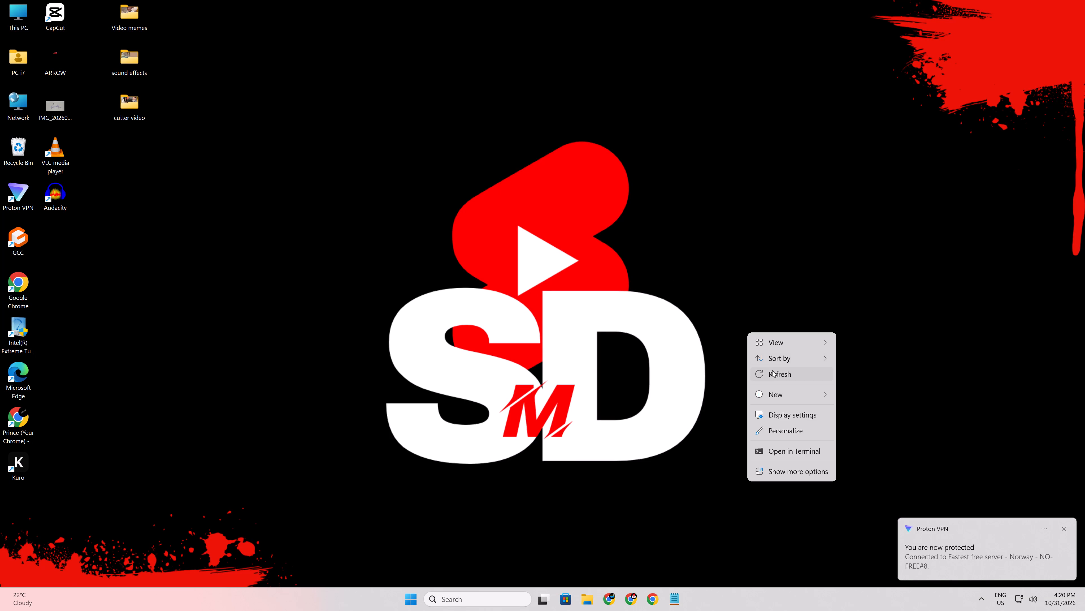
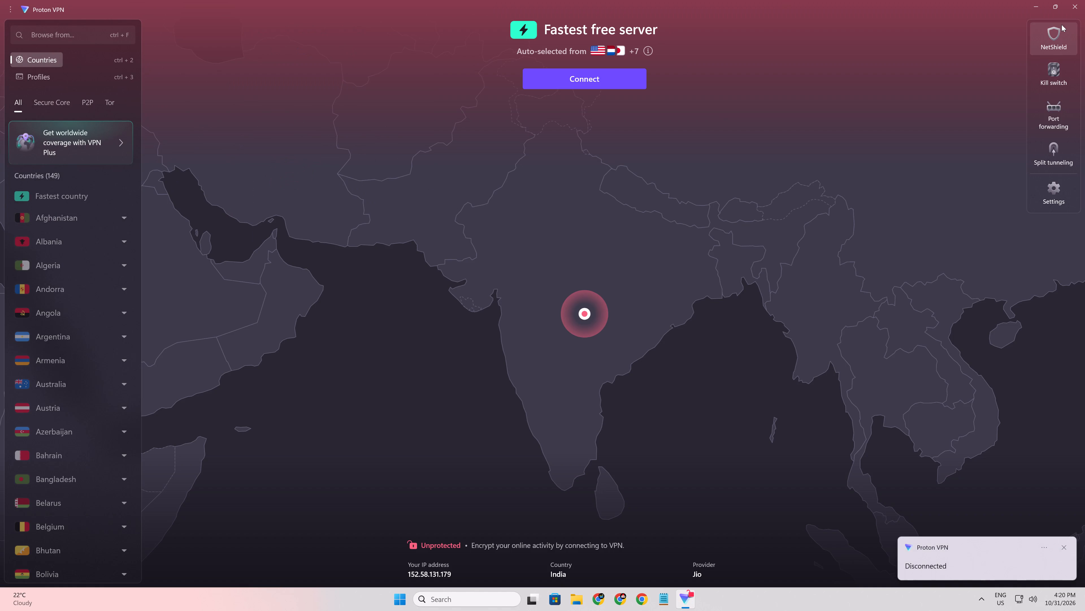
Close the Proton VPN window and dismiss its desktop notification.
click(1069, 7)
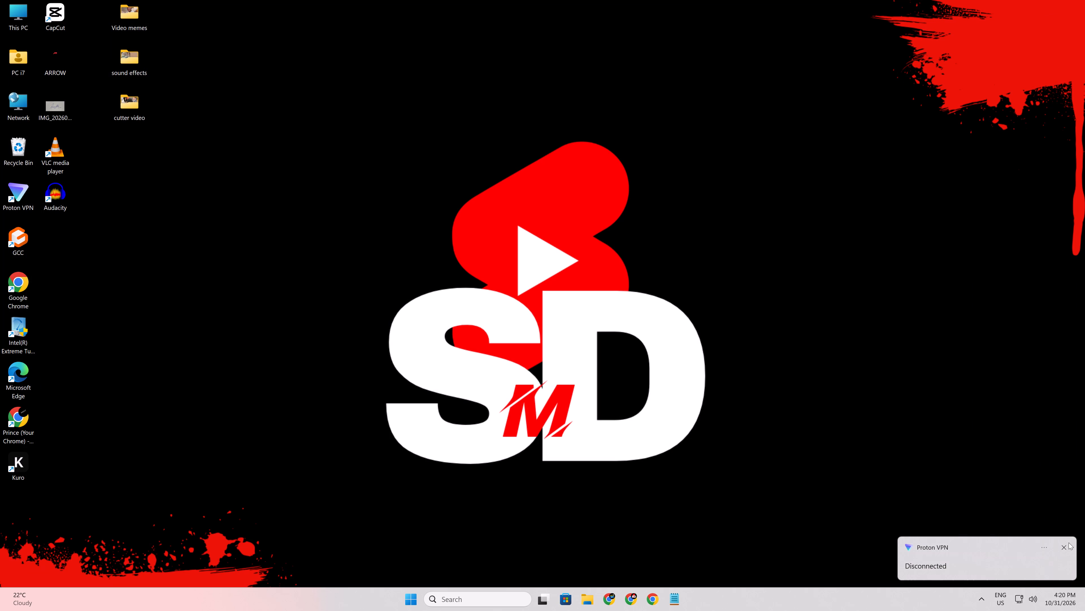
click(1065, 544)
Show the hidden system tray icons.
click(982, 609)
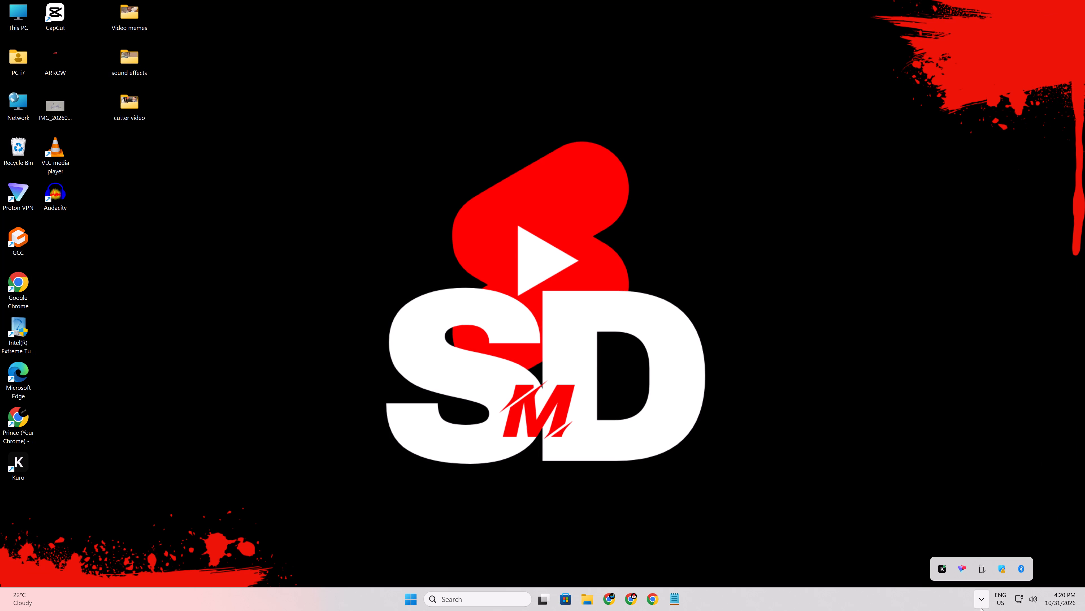
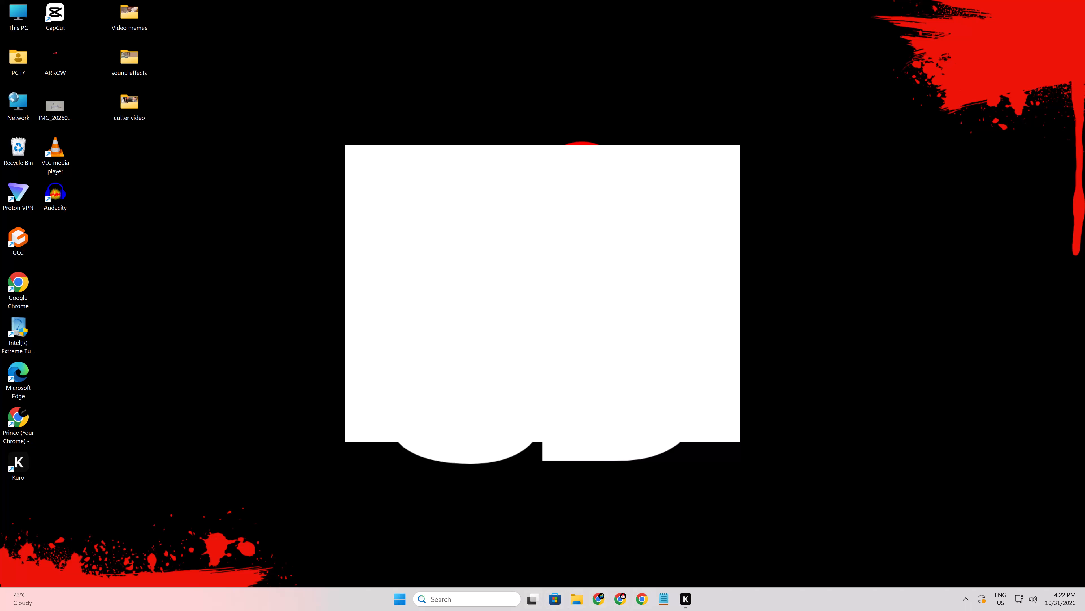
Search Windows for "ca" and launch the CapCut app from the best match.
click(505, 599)
text(ca)
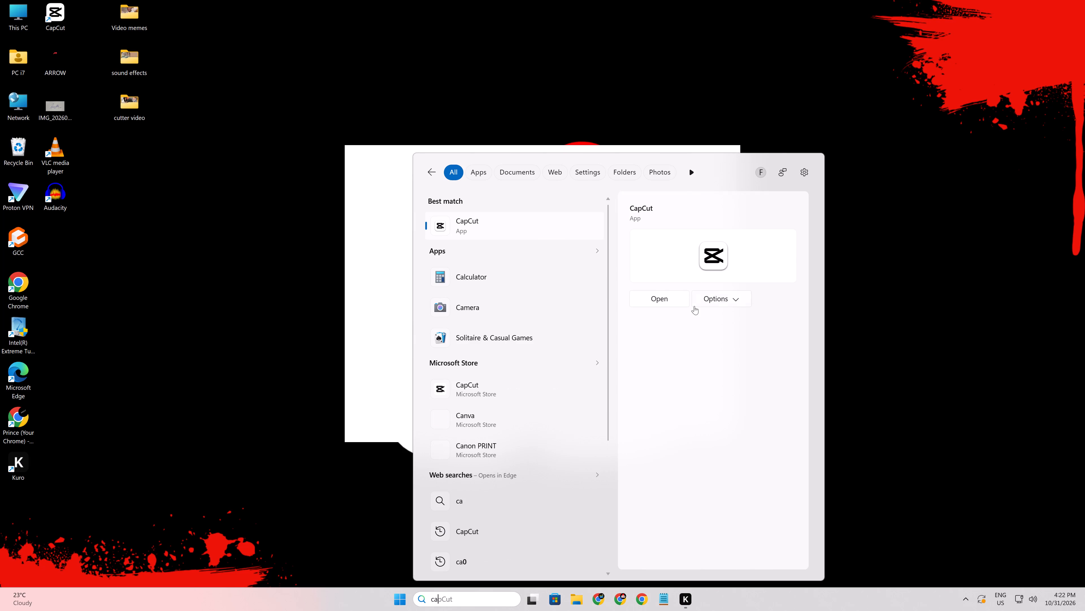
click(694, 260)
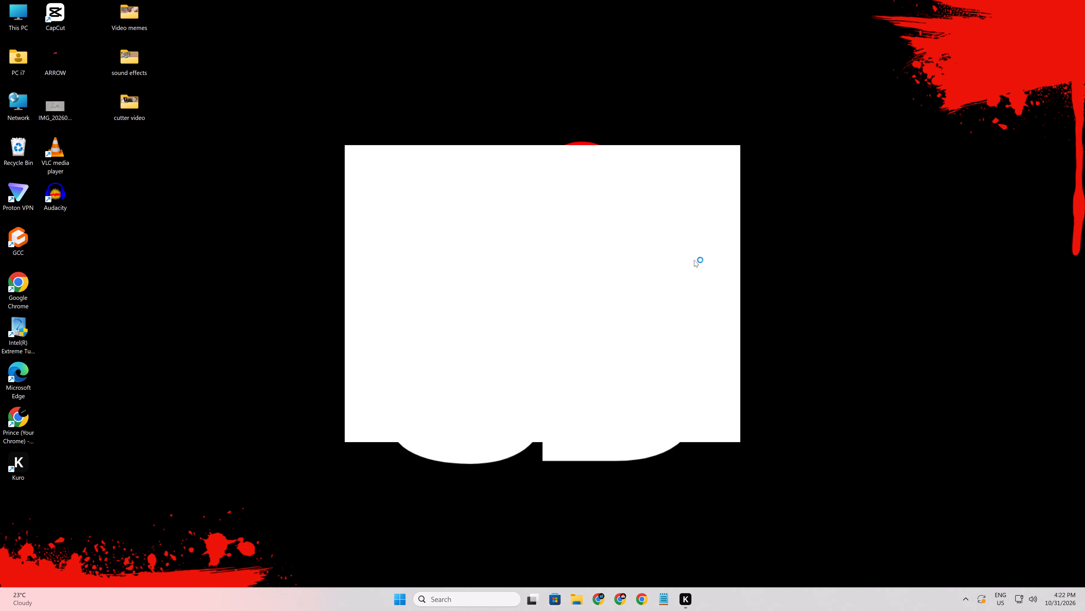
Show the hidden system tray icons.
click(959, 602)
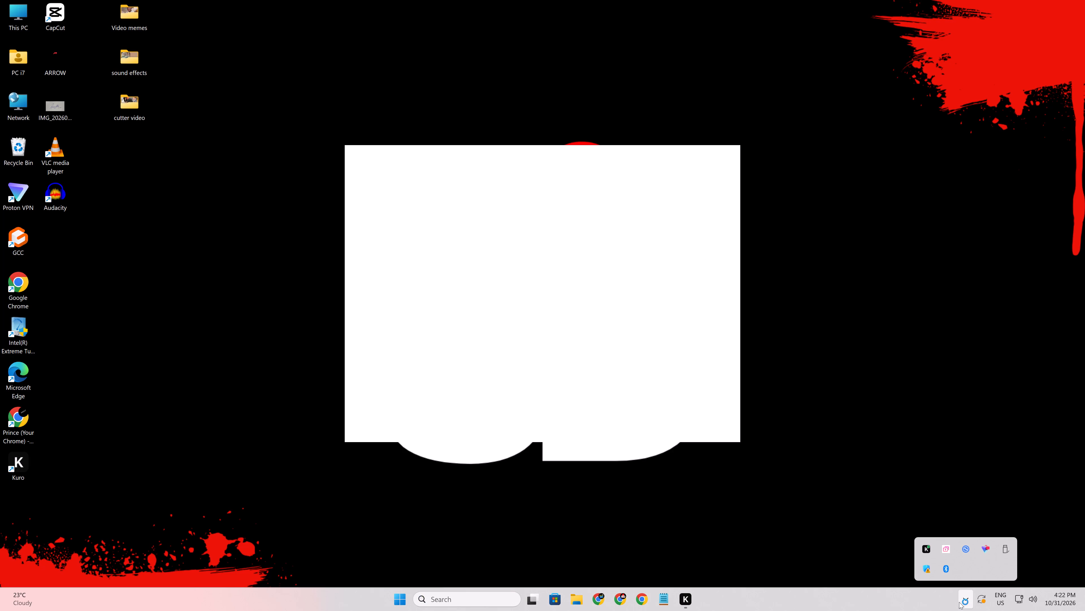
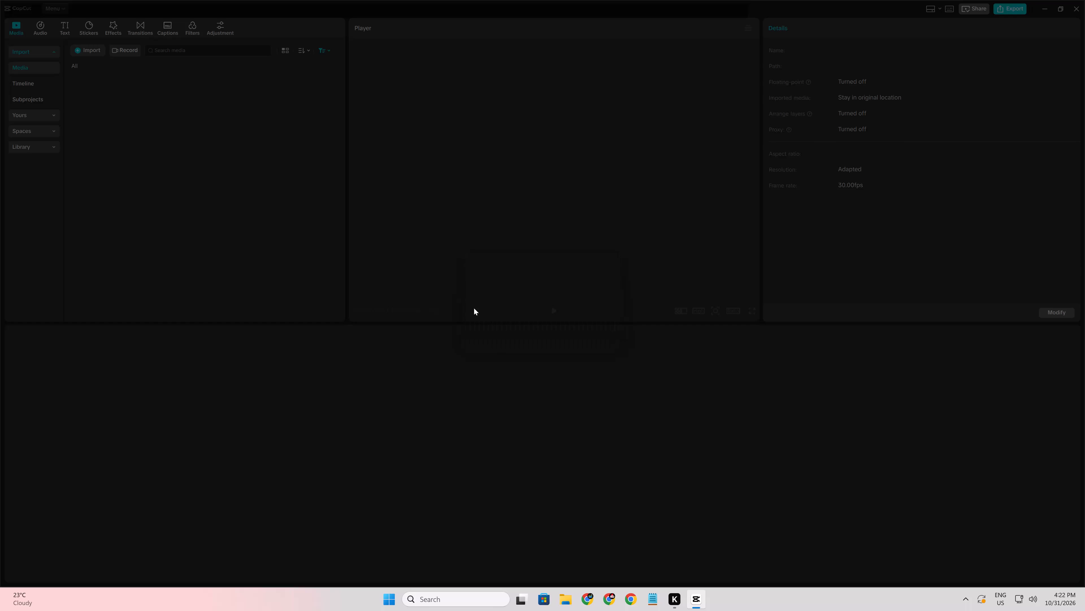
Look over the video, effect and audio tracks in the timeline of CapCut project 1002.
scroll(522, 385, up, 4)
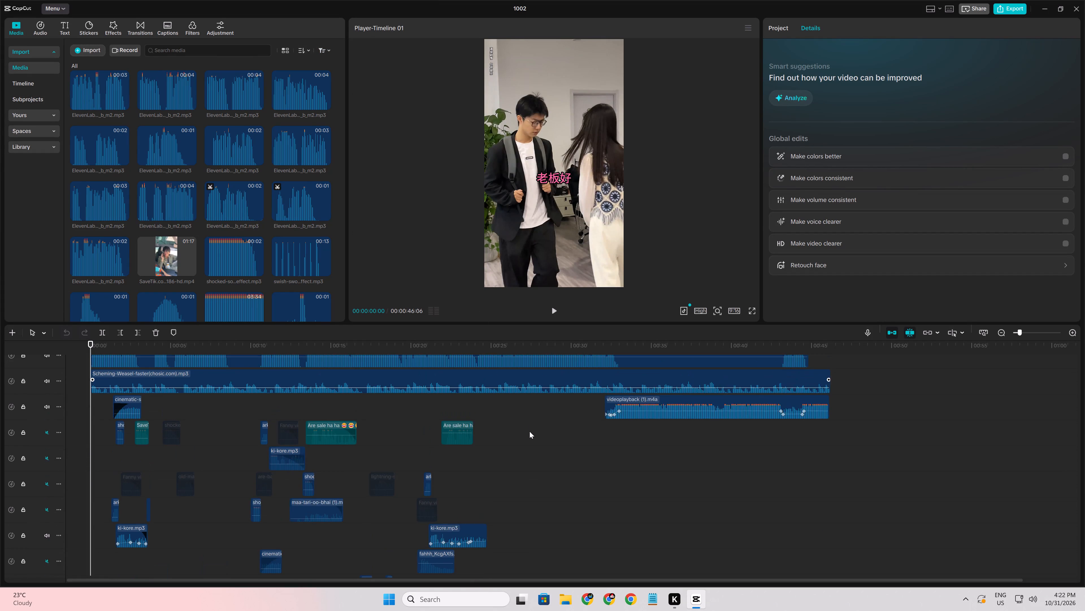
scroll(530, 437, up, 7)
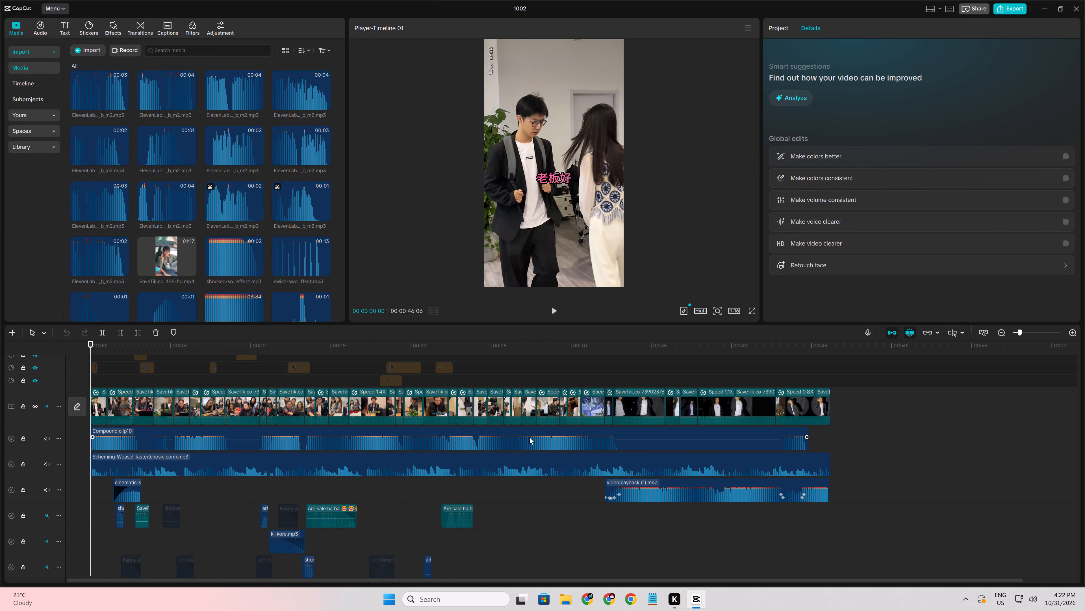
scroll(530, 437, up, 3)
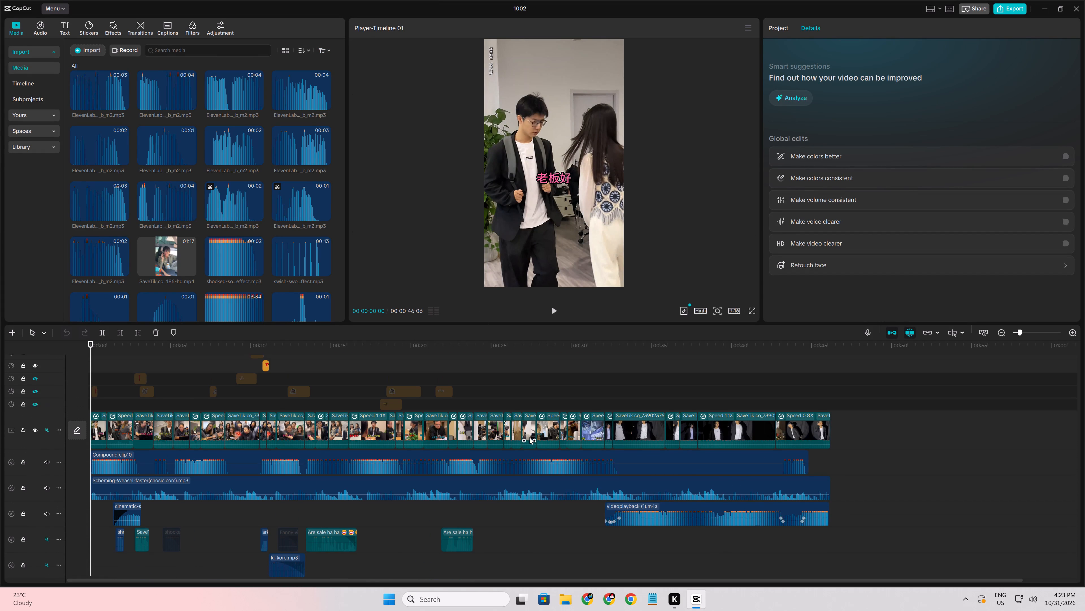
scroll(530, 437, up, 3)
scroll(530, 437, down, 6)
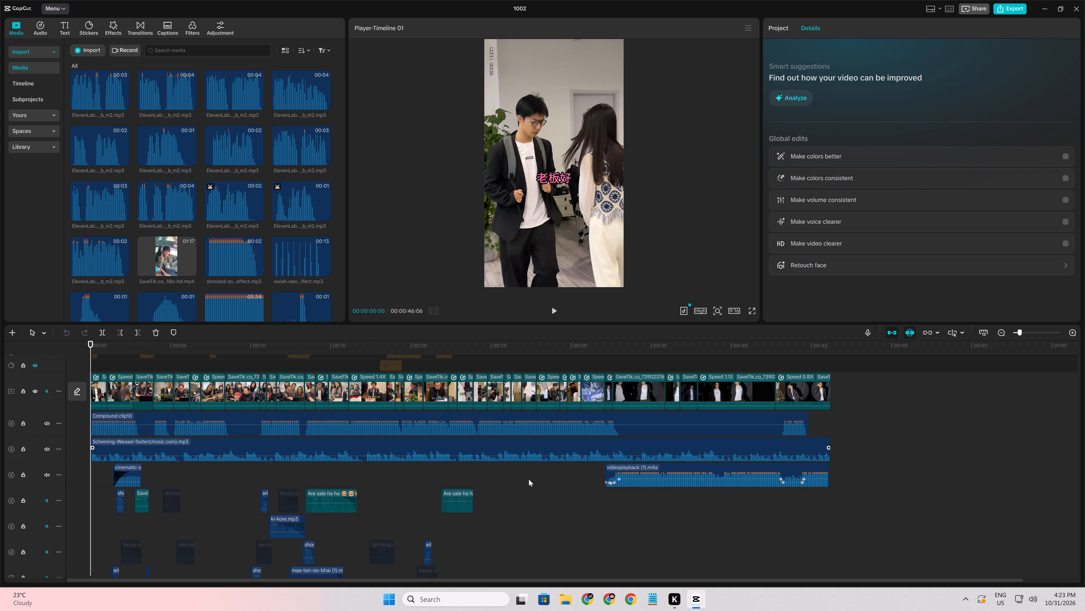
Open File Explorer at its Home page.
click(570, 593)
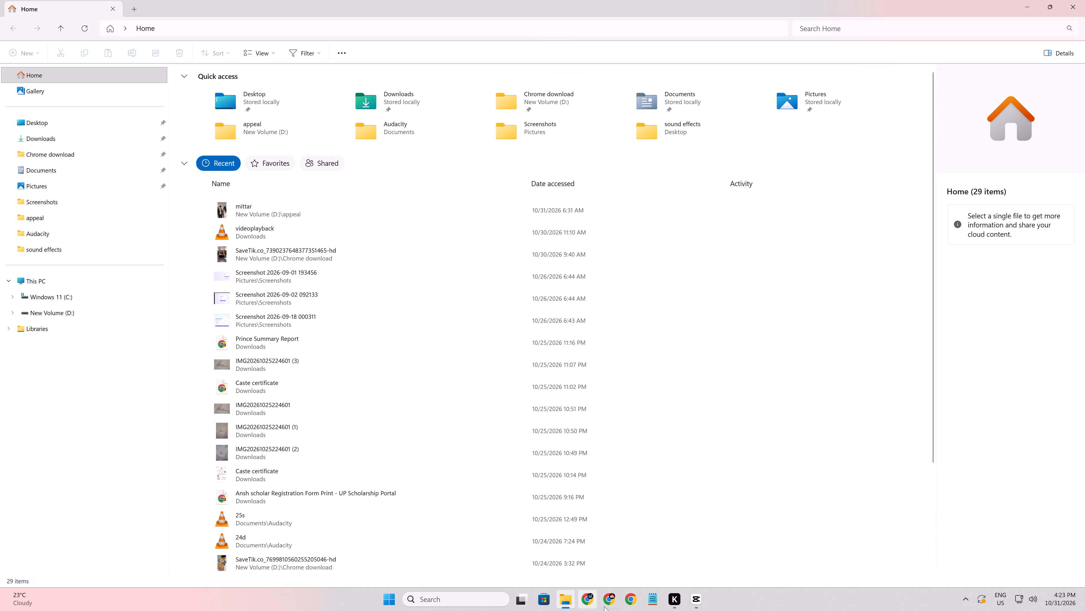
Launch Google Chrome to choose a browser profile.
click(627, 601)
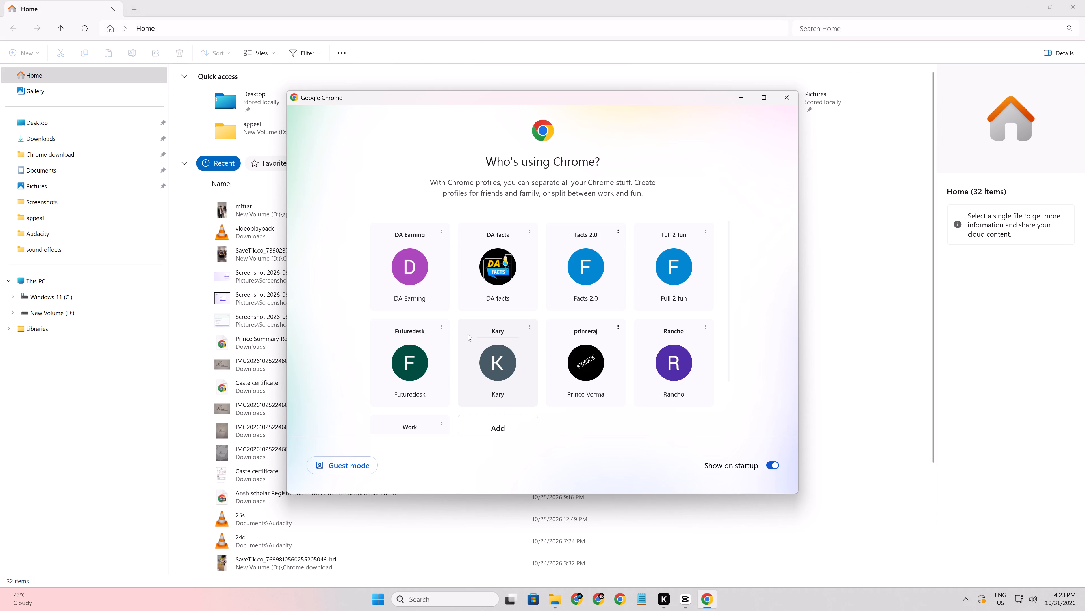
Open a Chrome browsing window with the profile that has the black PRINCE avatar.
click(553, 376)
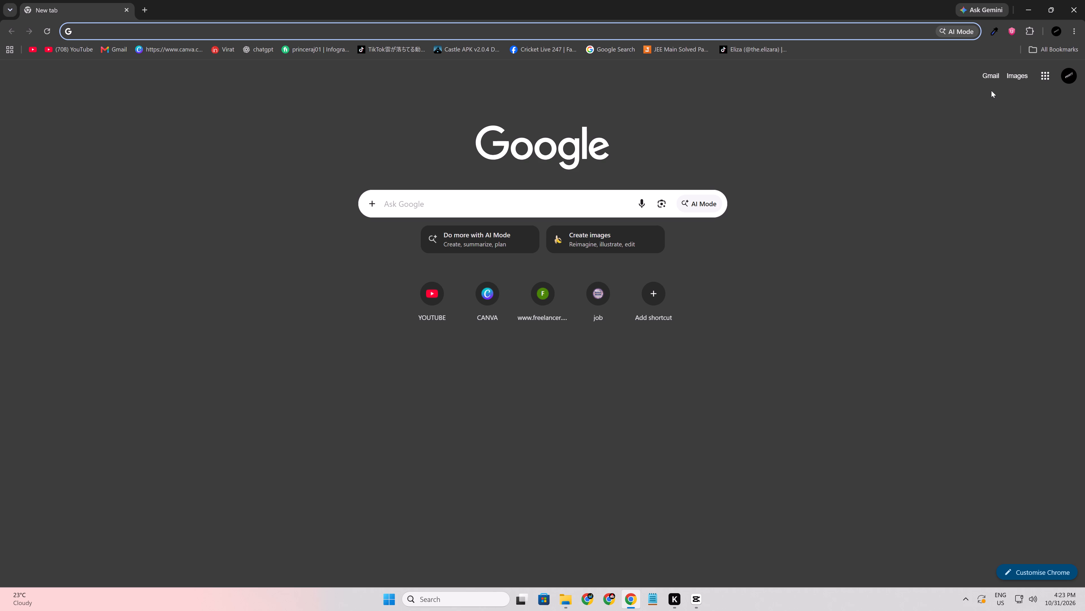
click(978, 76)
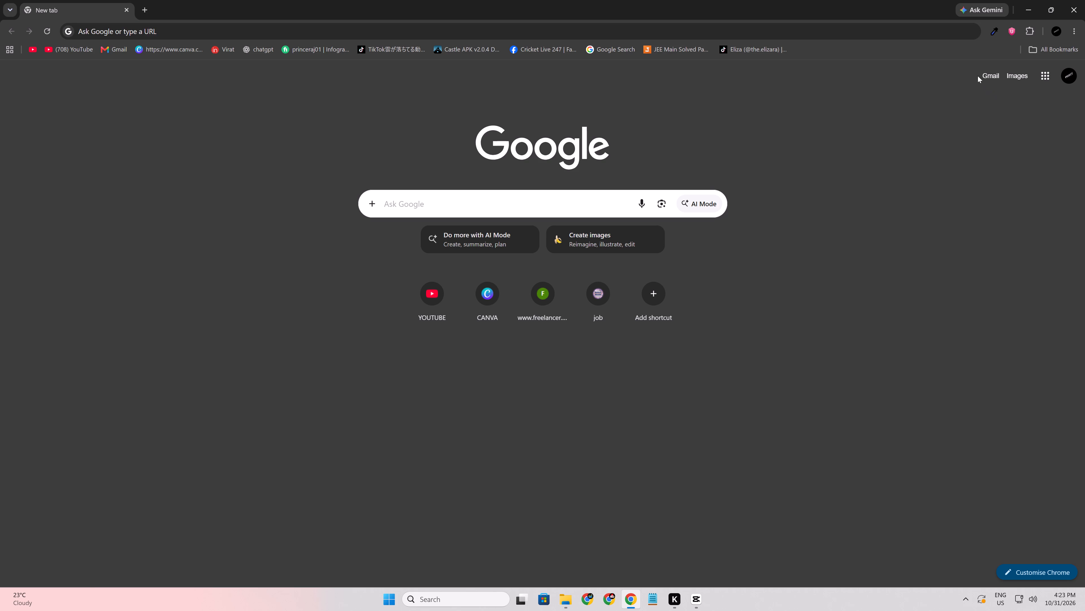
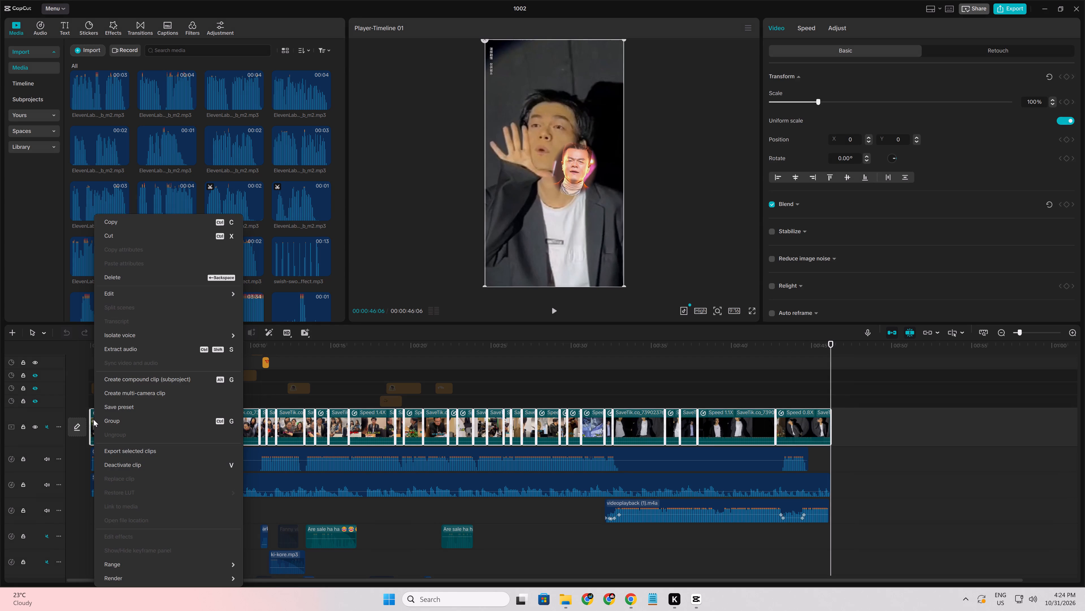
Dismiss the clip options without choosing one and deselect all clips on the main video track.
click(478, 541)
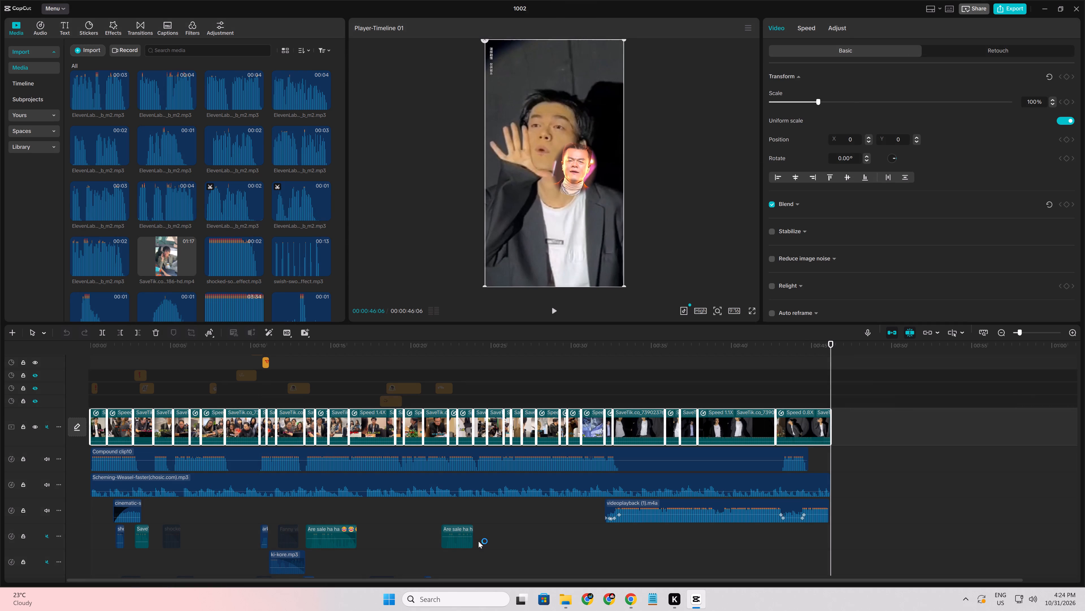
click(495, 532)
drag(495, 532, 1046, 528)
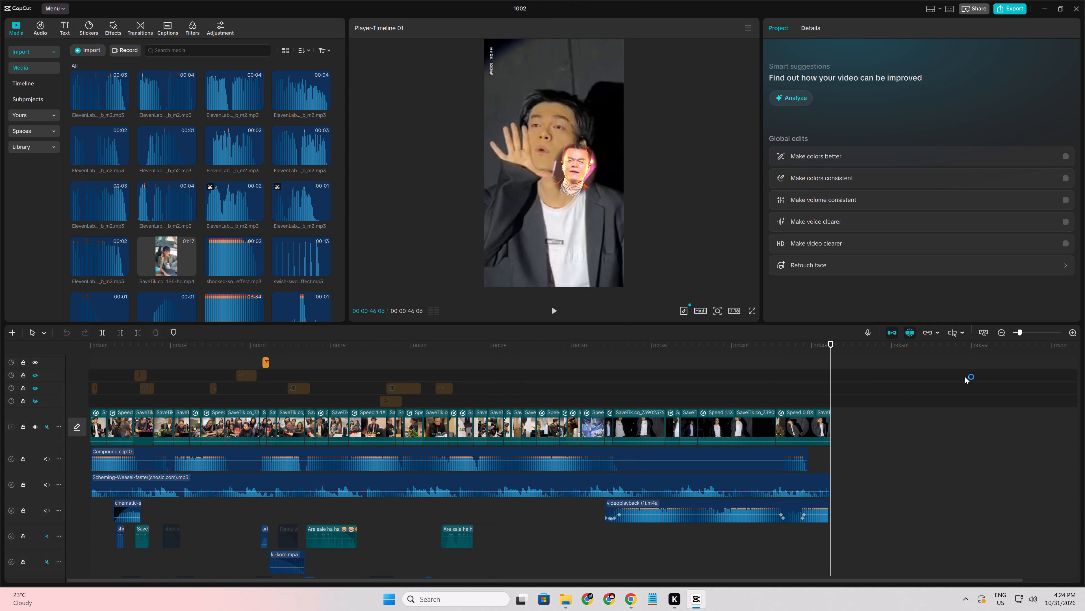
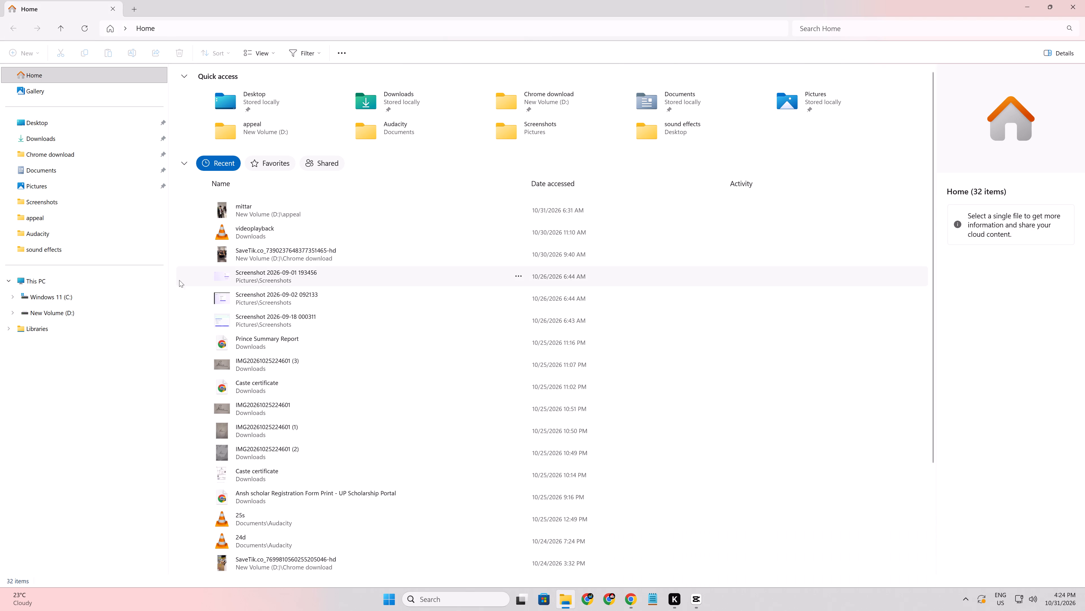
Open the appeal folder on New Volume (D:) and search it for mitt.
click(80, 134)
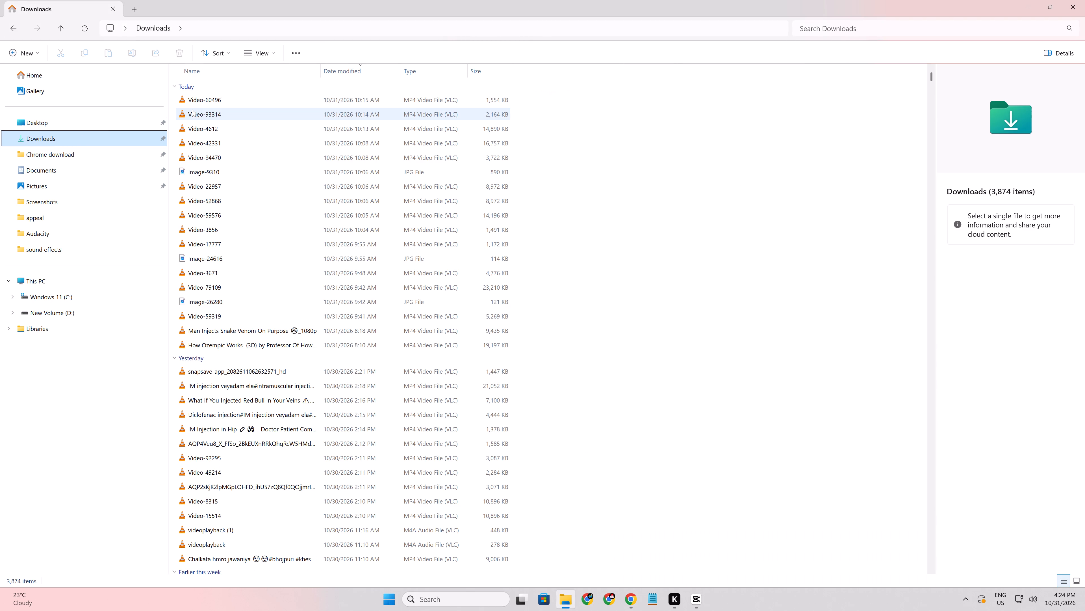
click(88, 217)
click(984, 27)
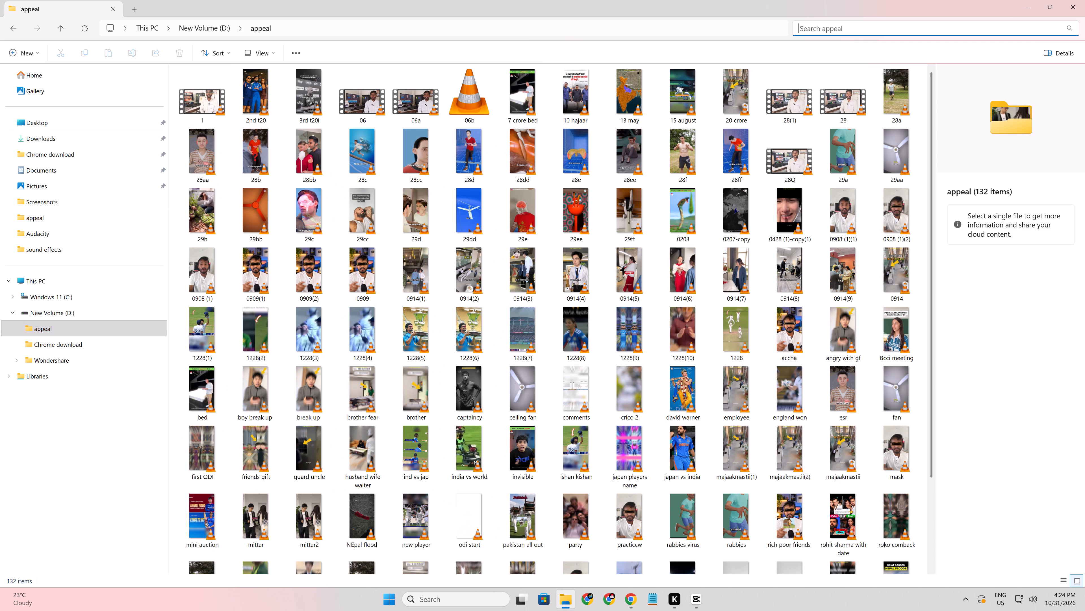
text(mitt)
Import the mittar2 video from File Explorer into the CapCut project cutter and place it at the start of the timeline.
drag(200, 97, 284, 225)
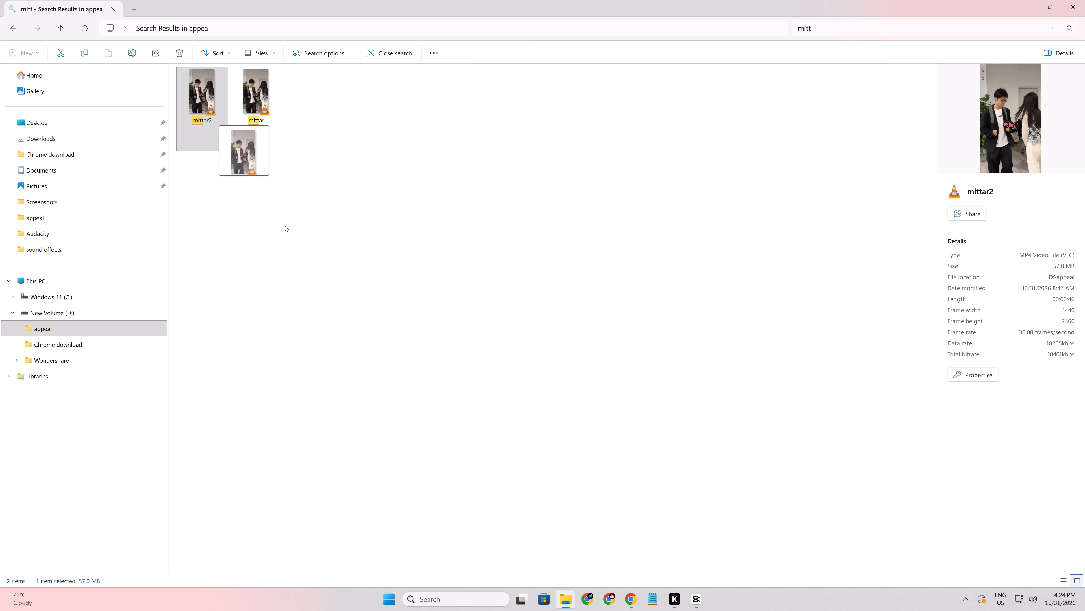
drag(284, 225, 253, 192)
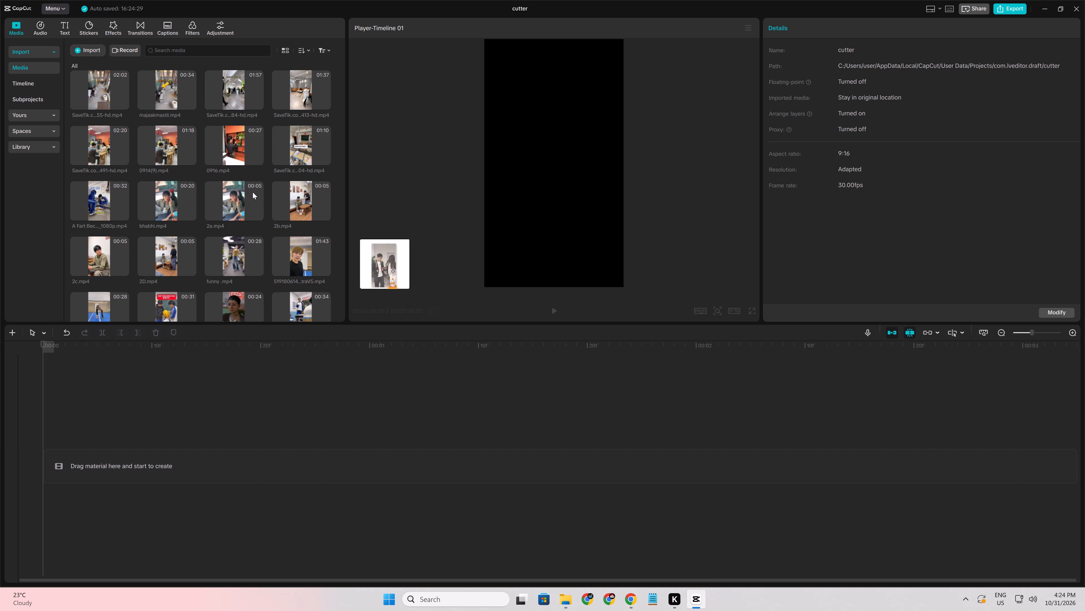
drag(253, 192, 242, 185)
drag(89, 282, 93, 422)
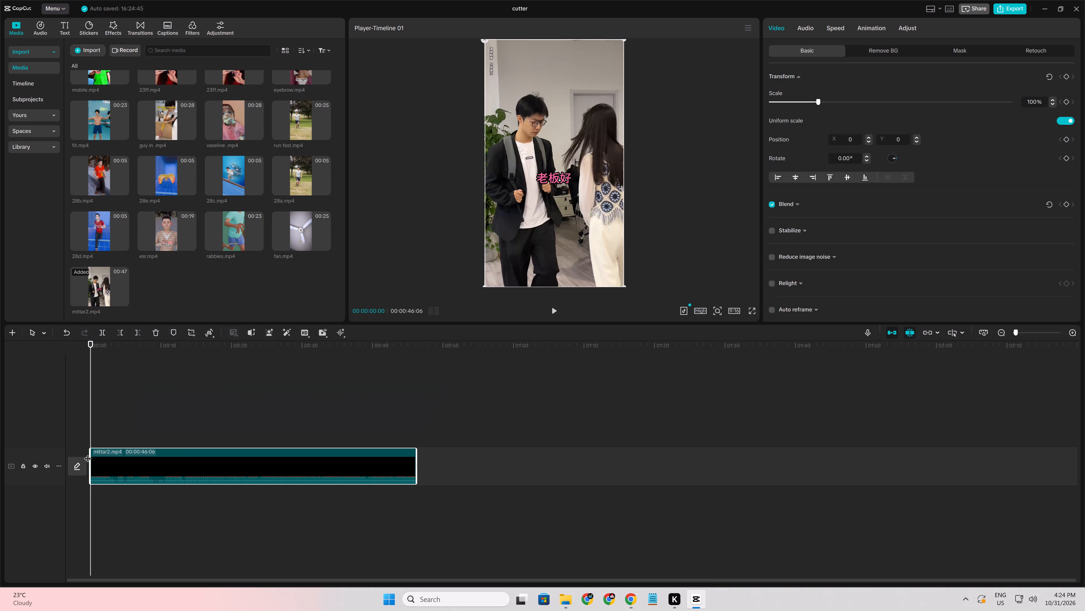
Split the mittar2.mp4 clip at 00:00:04:14 and remove the part after the split.
ctrl+scroll(147, 494, up, 12)
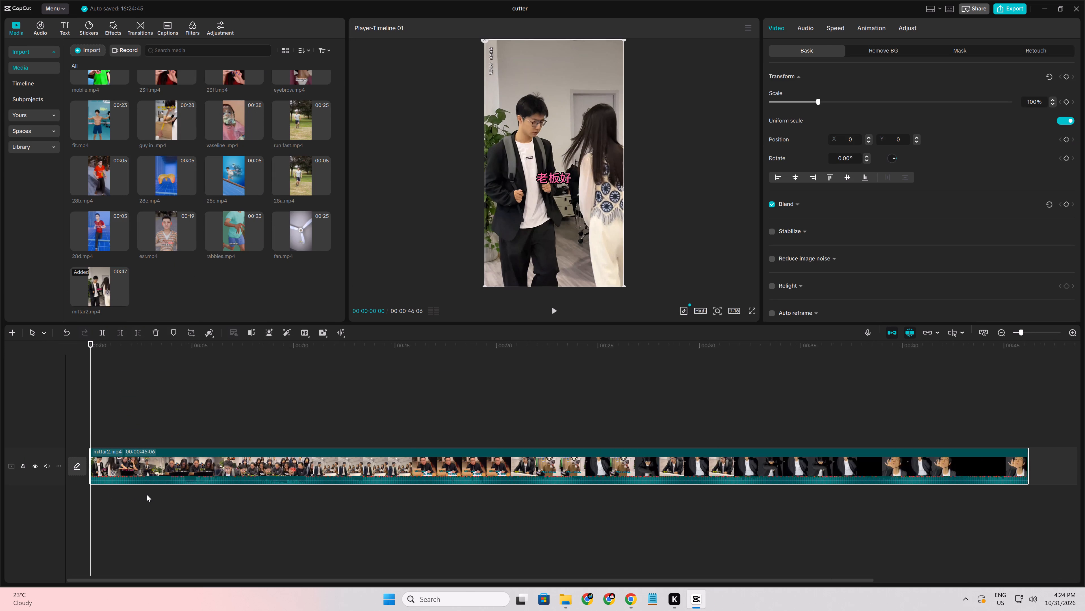
ctrl+scroll(147, 494, up, 17)
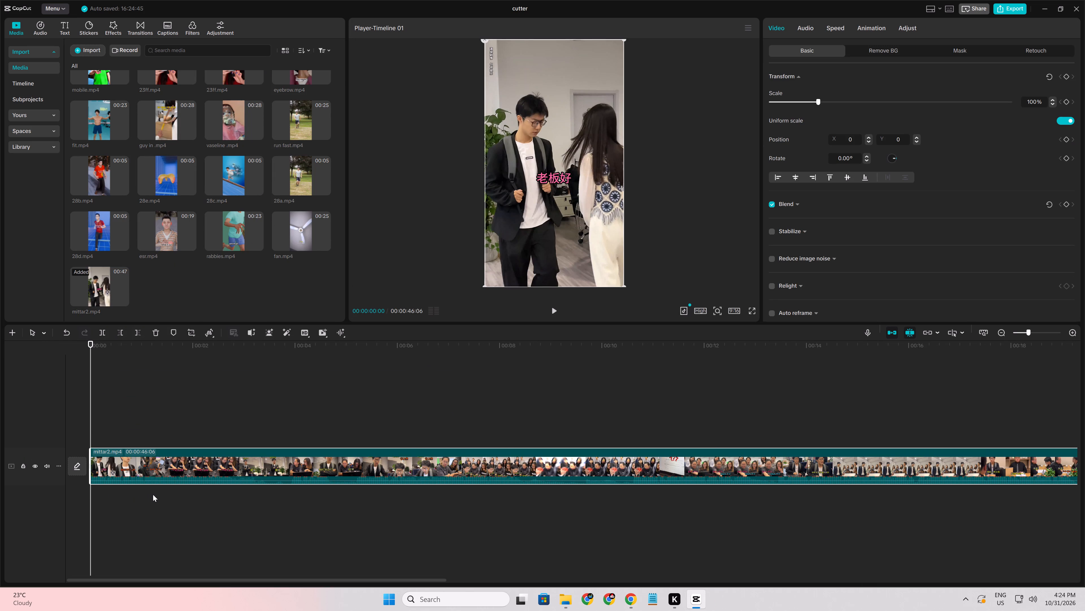
ctrl+scroll(153, 494, up, 2)
click(149, 496)
drag(149, 496, 264, 511)
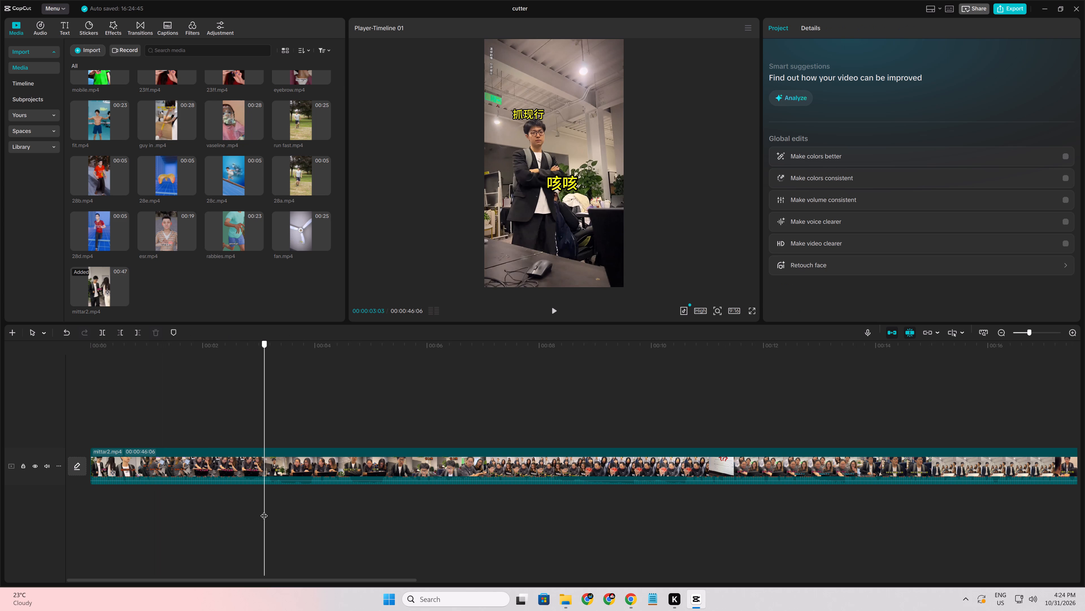
drag(264, 511, 266, 511)
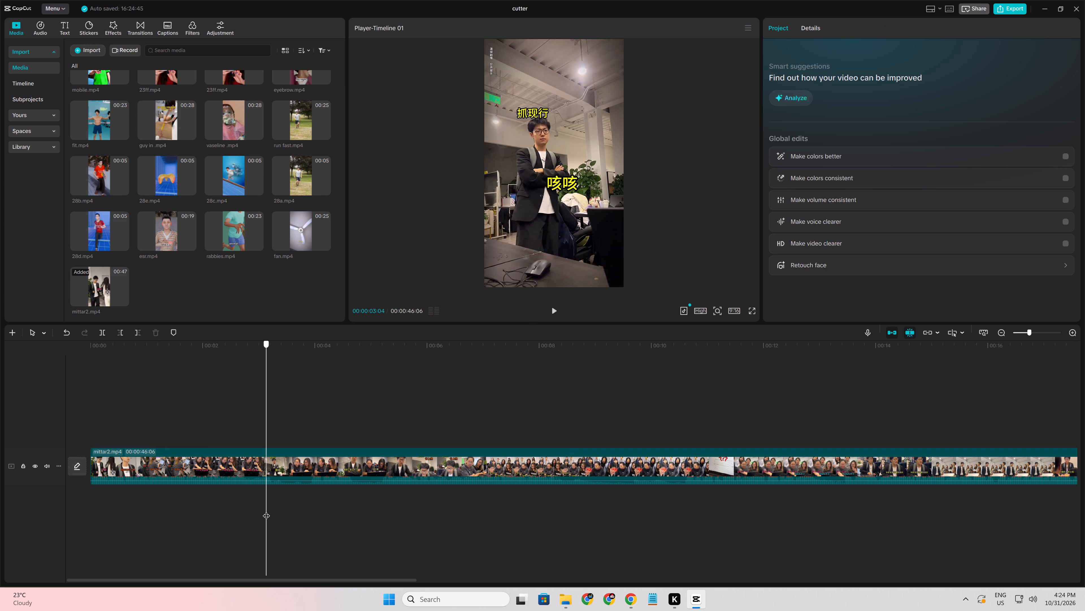
drag(266, 511, 274, 512)
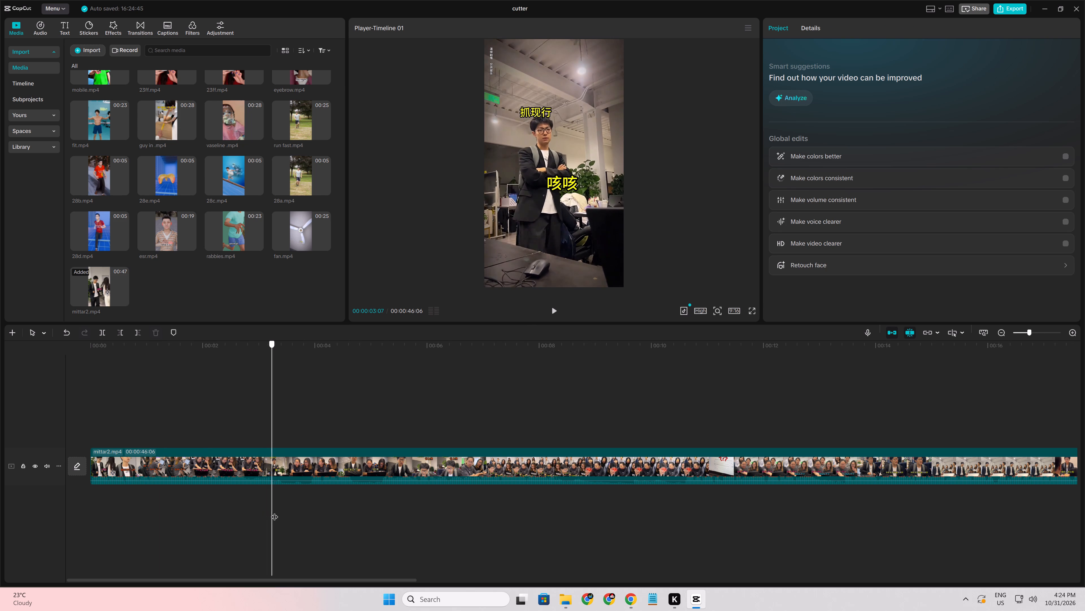
drag(274, 512, 340, 517)
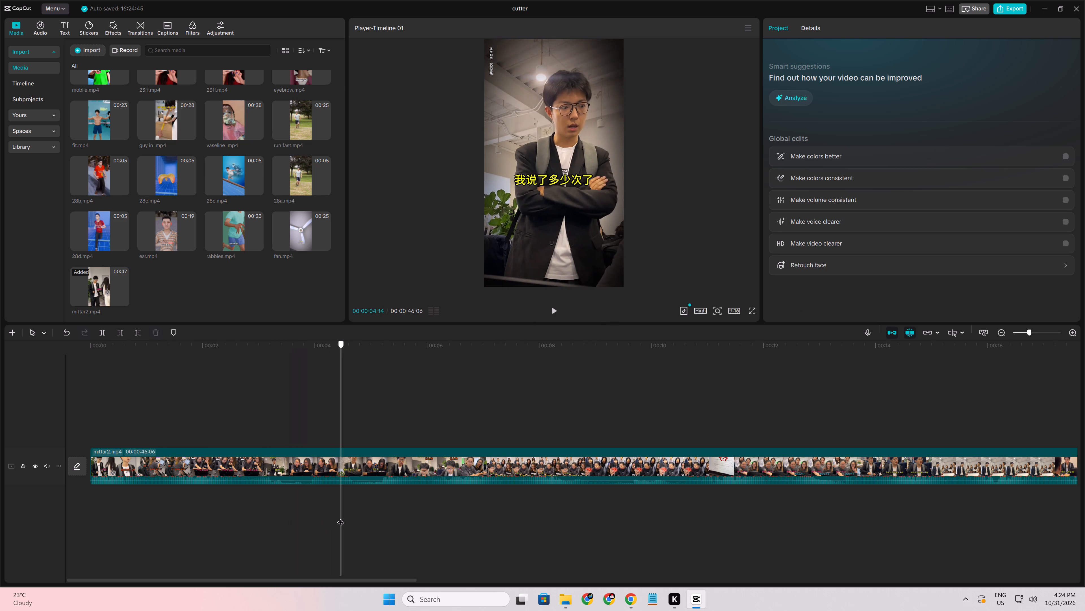
drag(340, 517, 334, 517)
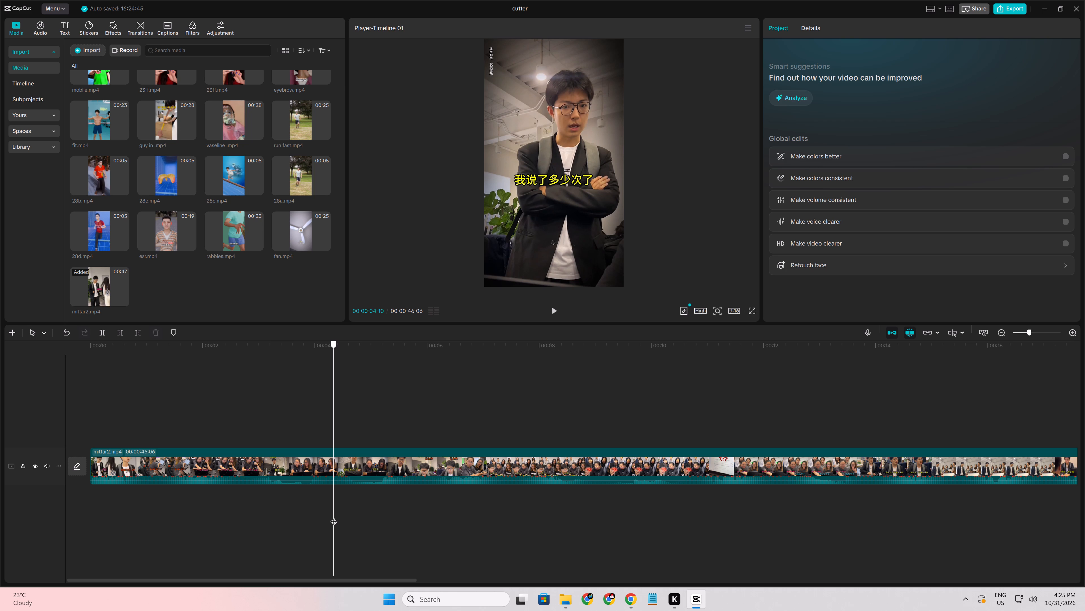
drag(334, 517, 337, 517)
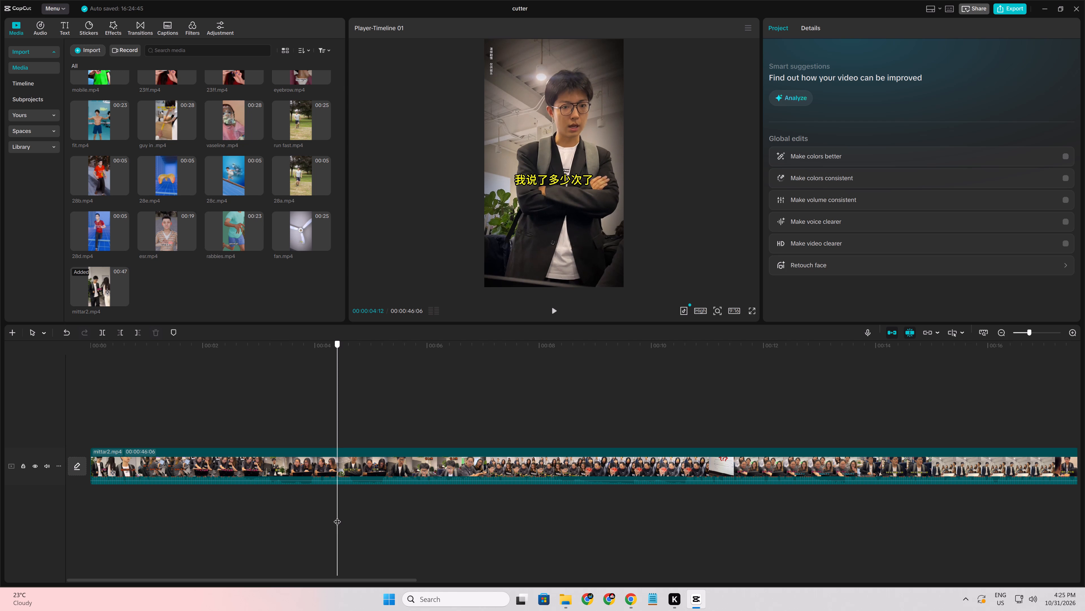
drag(337, 517, 336, 517)
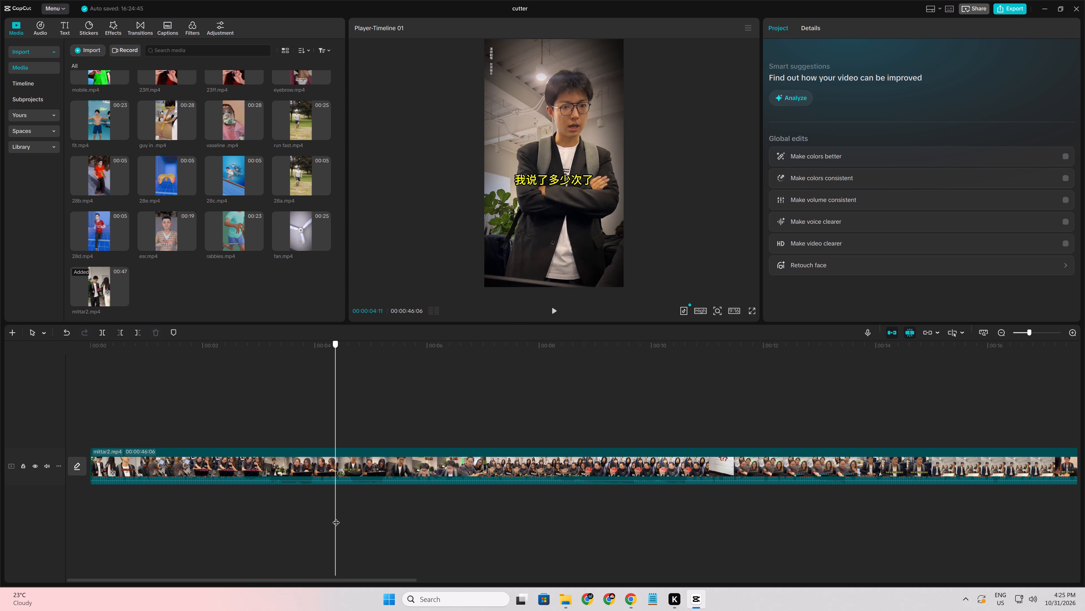
drag(336, 517, 339, 518)
drag(339, 518, 341, 519)
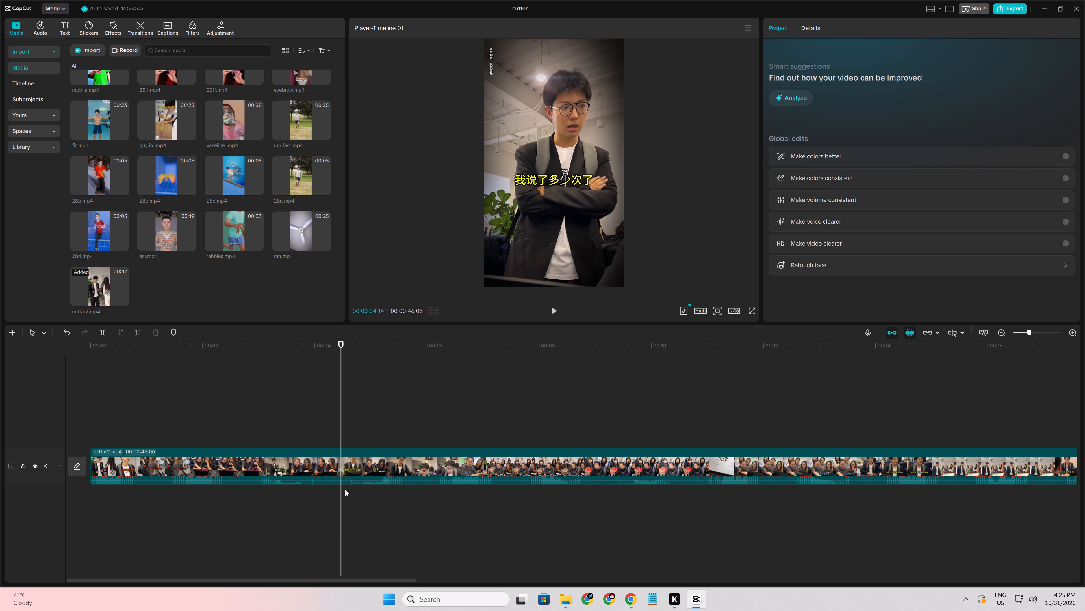
click(351, 468)
key(ctrl+b)
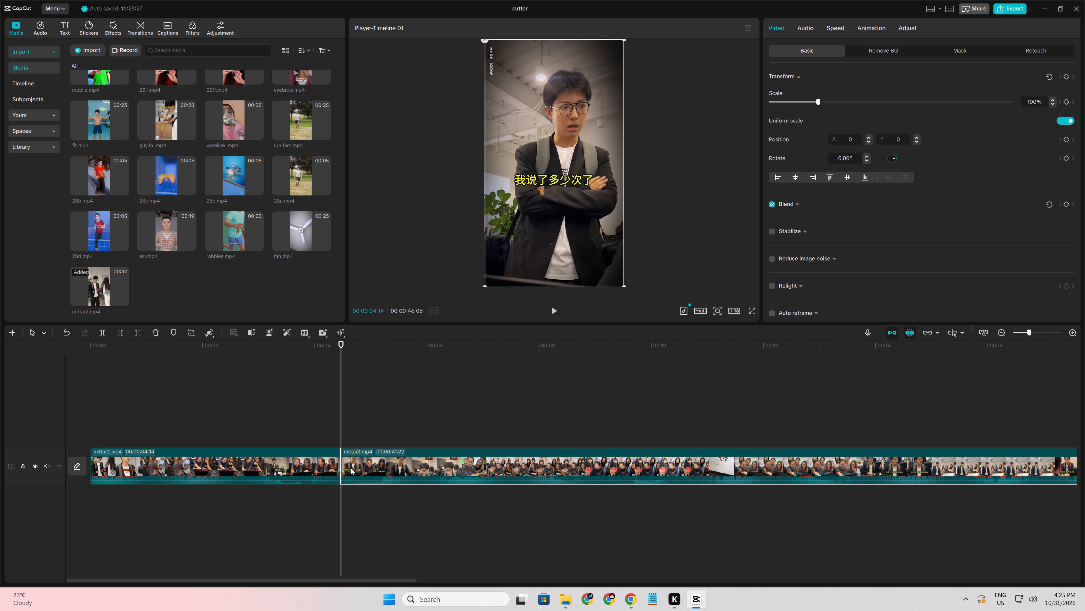
key(ctrl+x)
Export the trimmed clip with the name 31a to the D:/appeal folder.
click(1017, 9)
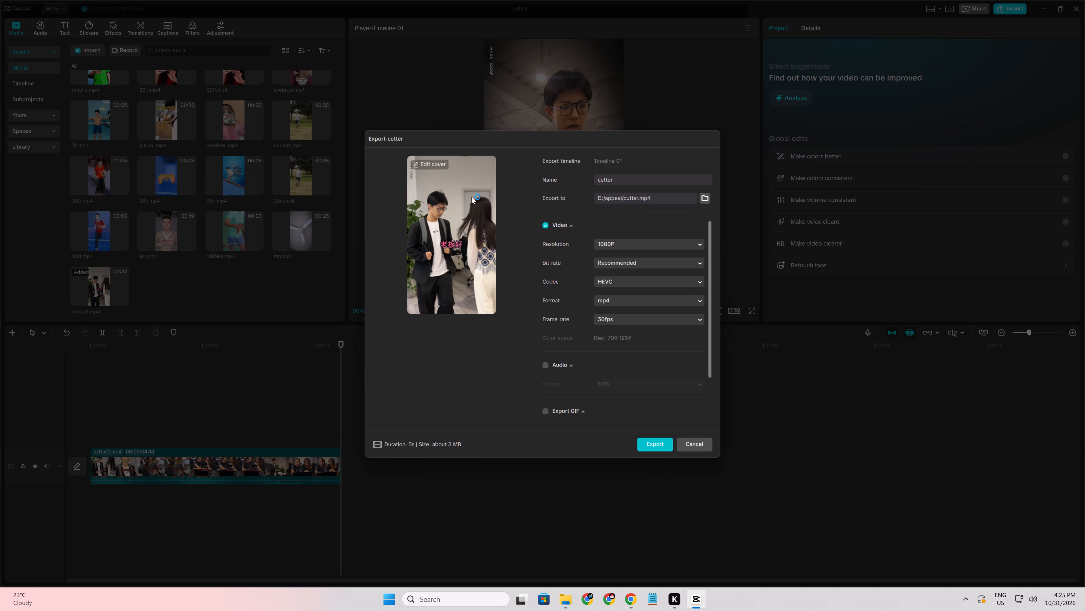
double_click(609, 182)
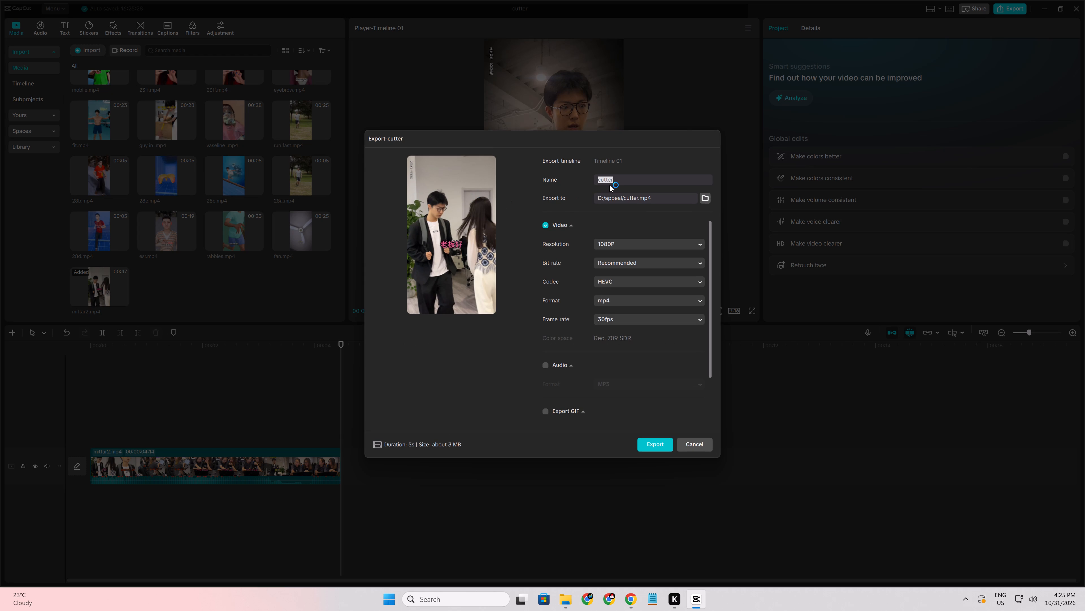
text(31a)
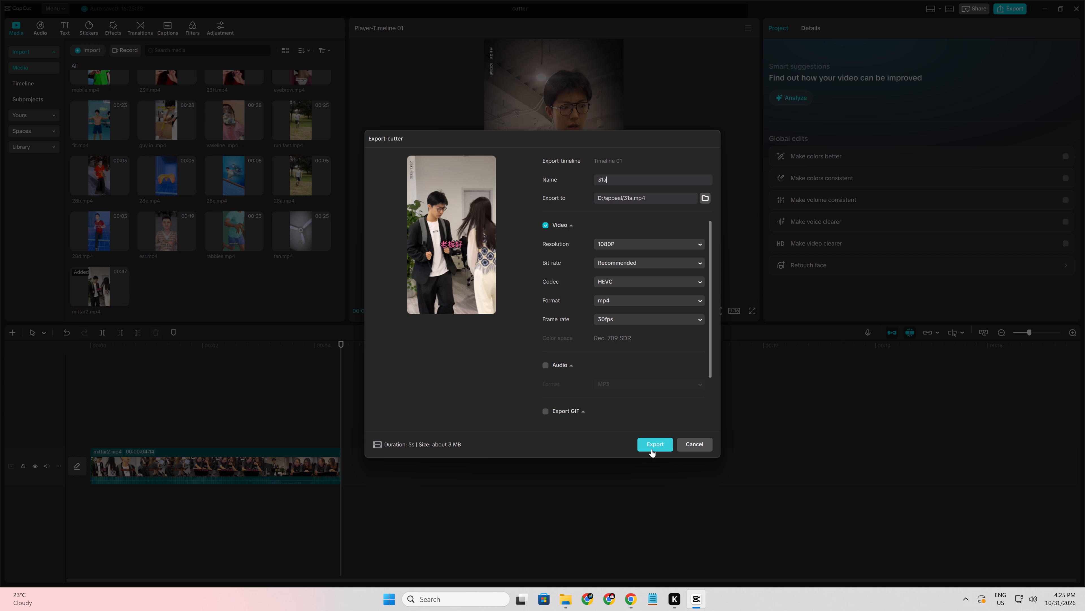
click(687, 451)
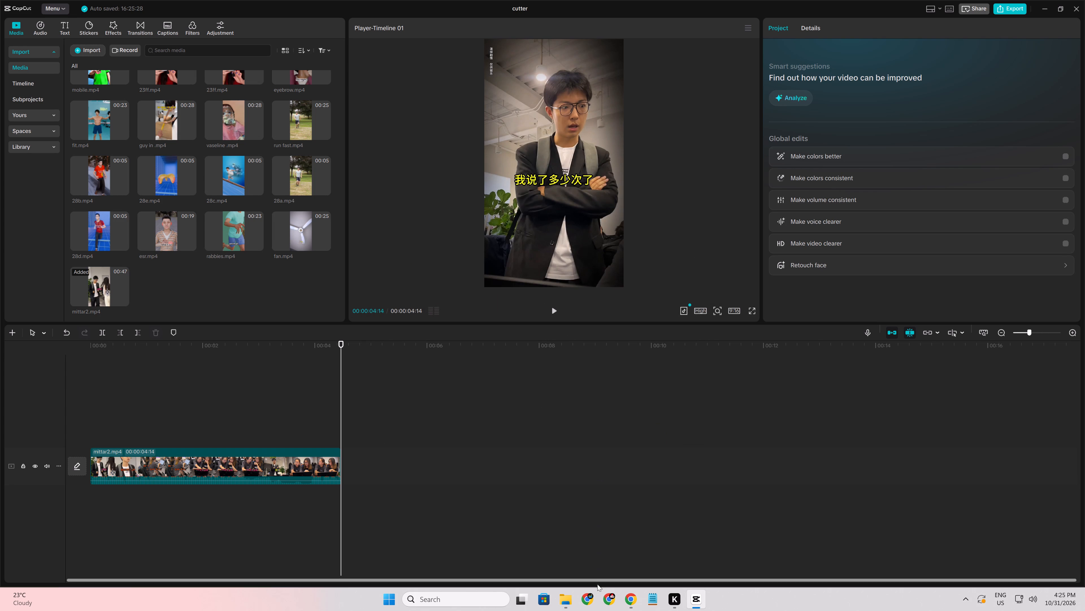
Switch back to File Explorer at the appeal folder's mitt search results.
click(566, 608)
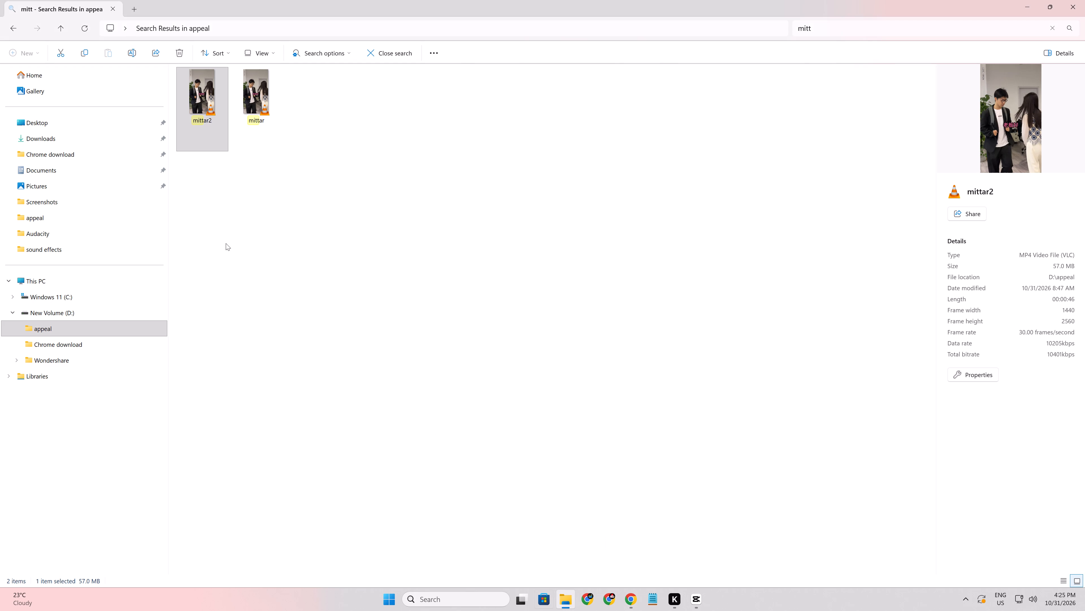
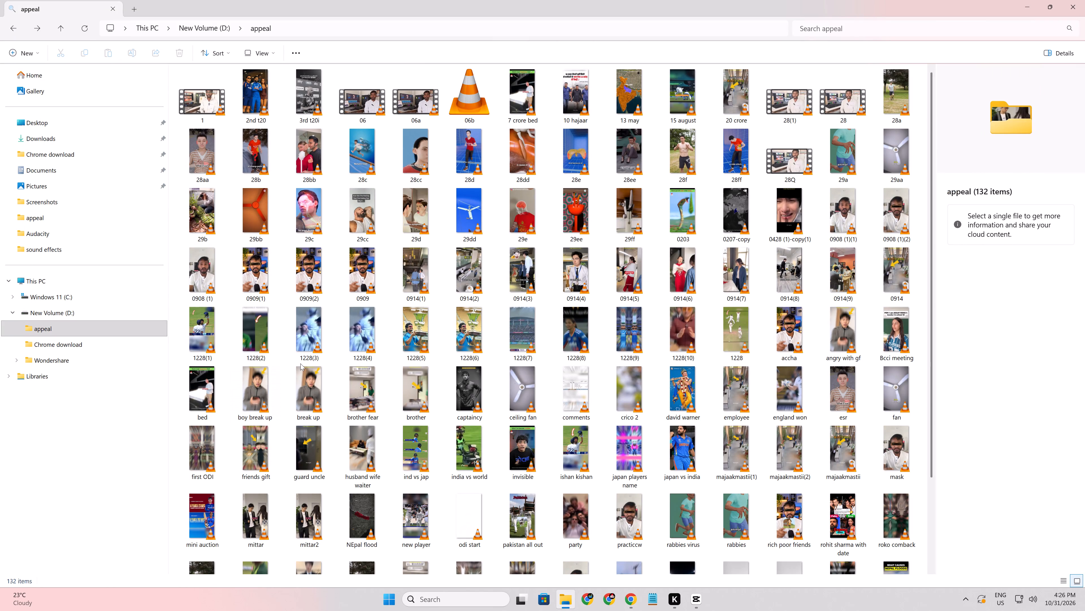
Close the File Explorer window showing the appeal folder and return to the CapCut cutter project.
click(303, 350)
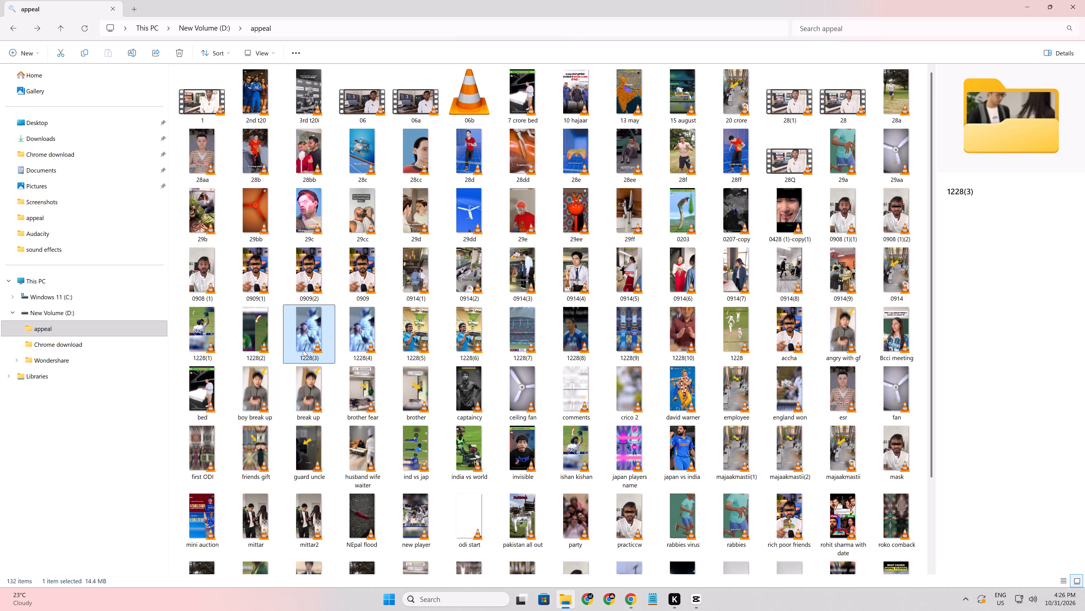
click(1072, 15)
click(1071, 10)
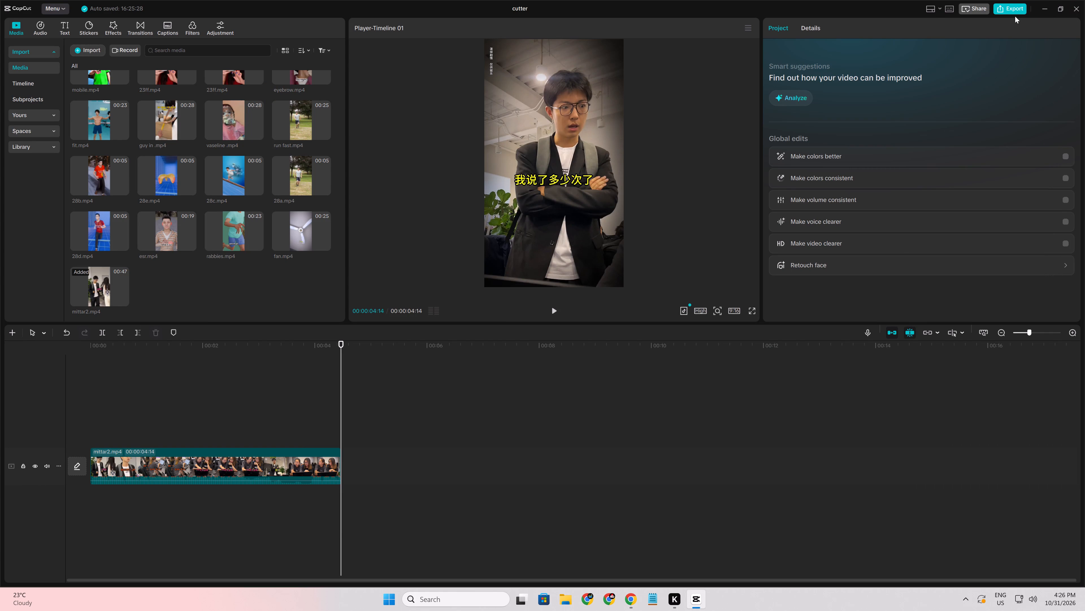
Export the trimmed mittar2.mp4 segment as 31a to the D:/appeal folder and close the export dialog.
click(995, 11)
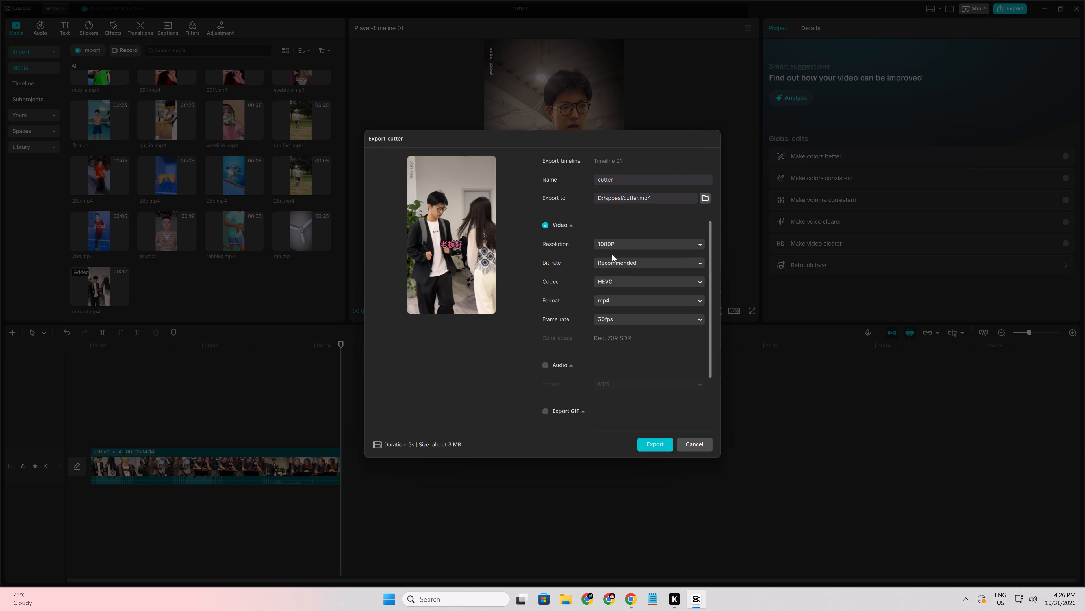
click(617, 178)
click(617, 178)
text(31a)
click(663, 442)
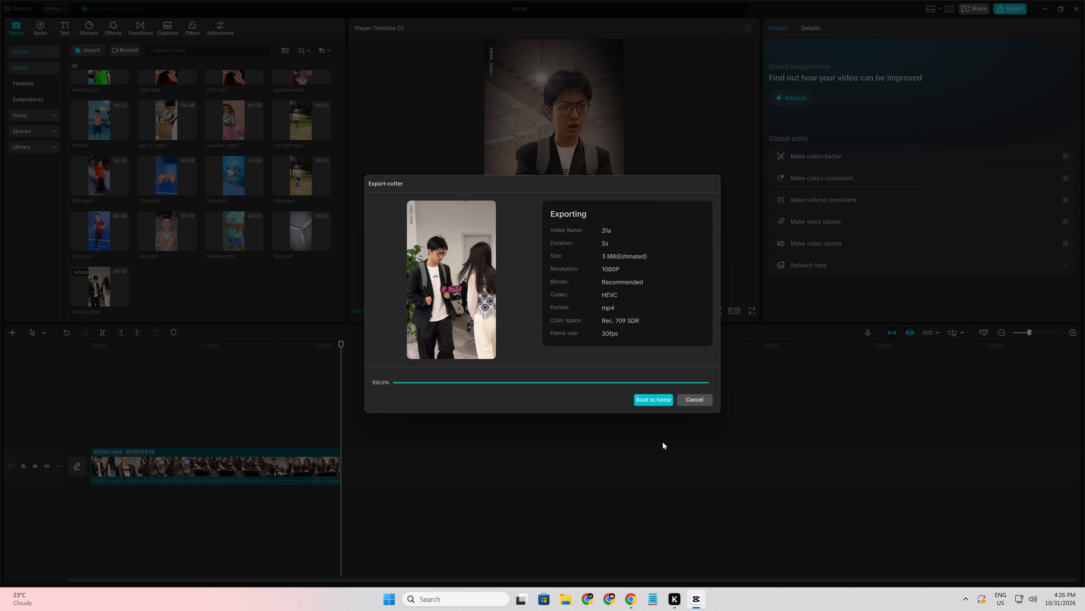
click(429, 268)
click(700, 441)
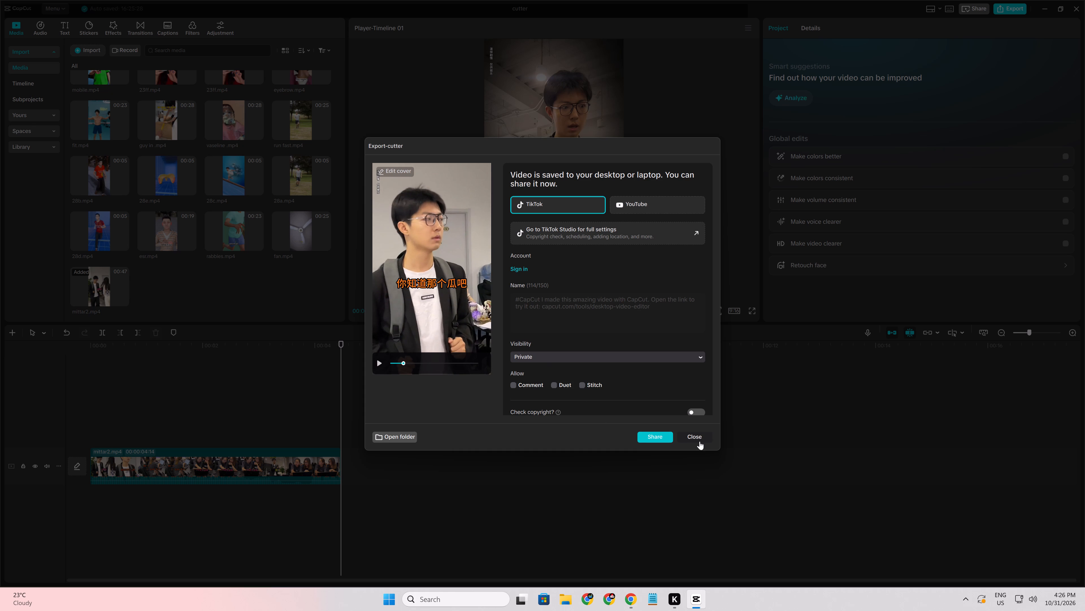
Replace the exported 31a segment on the main track with the cut remainder of mittar2.mp4, pasted at 00:00:04:14.
click(290, 524)
drag(290, 524, 368, 520)
key(ctrl+v)
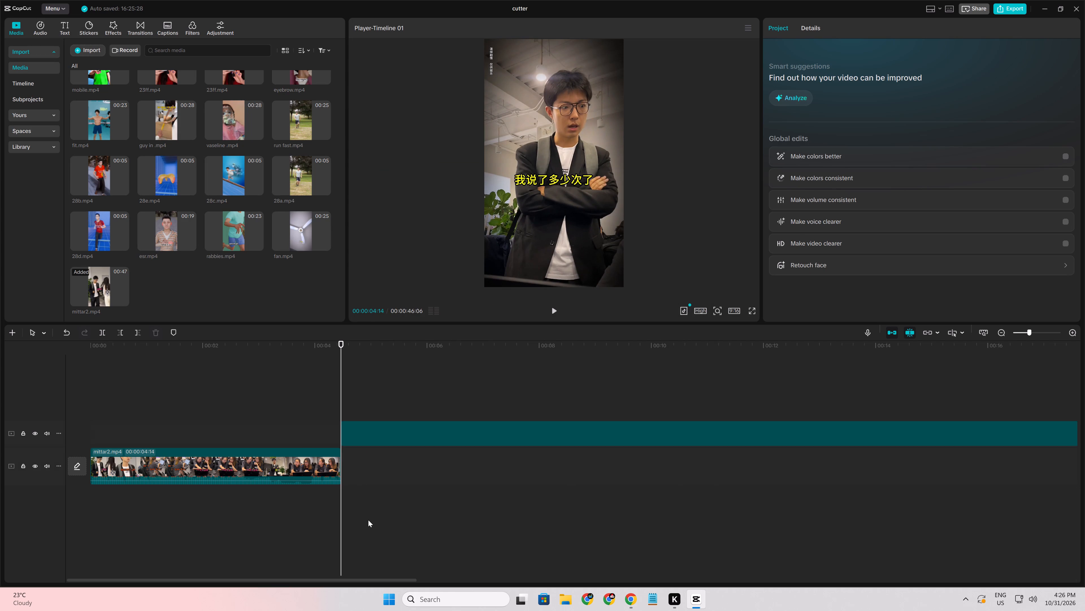
drag(358, 428, 358, 467)
click(311, 477)
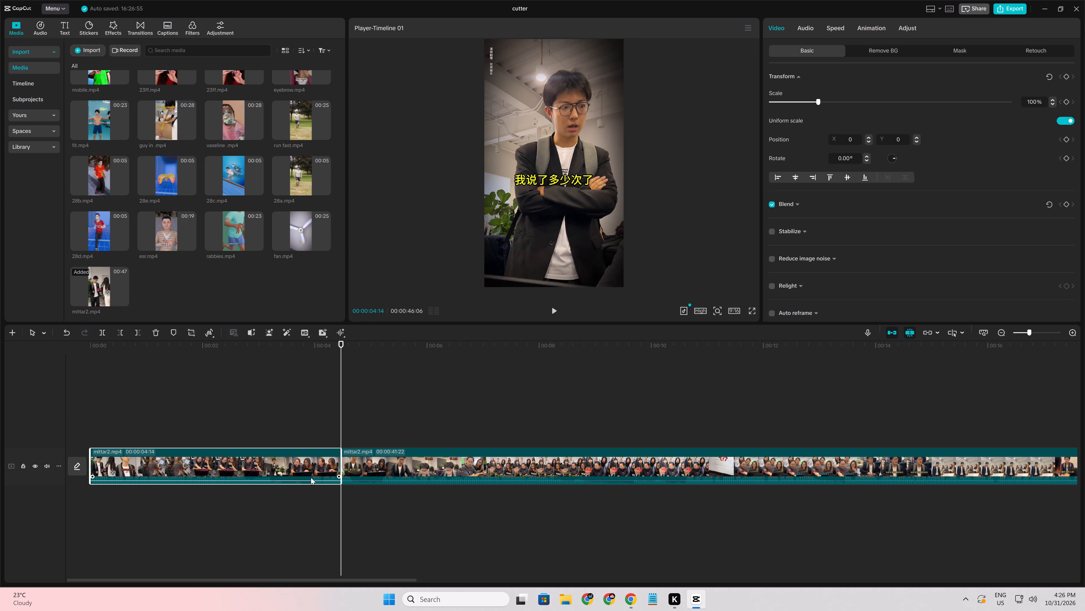
key(Delete)
Split the remaining mittar2.mp4 clip at 00:00:04:14 and cut the part after the split to the clipboard.
click(311, 477)
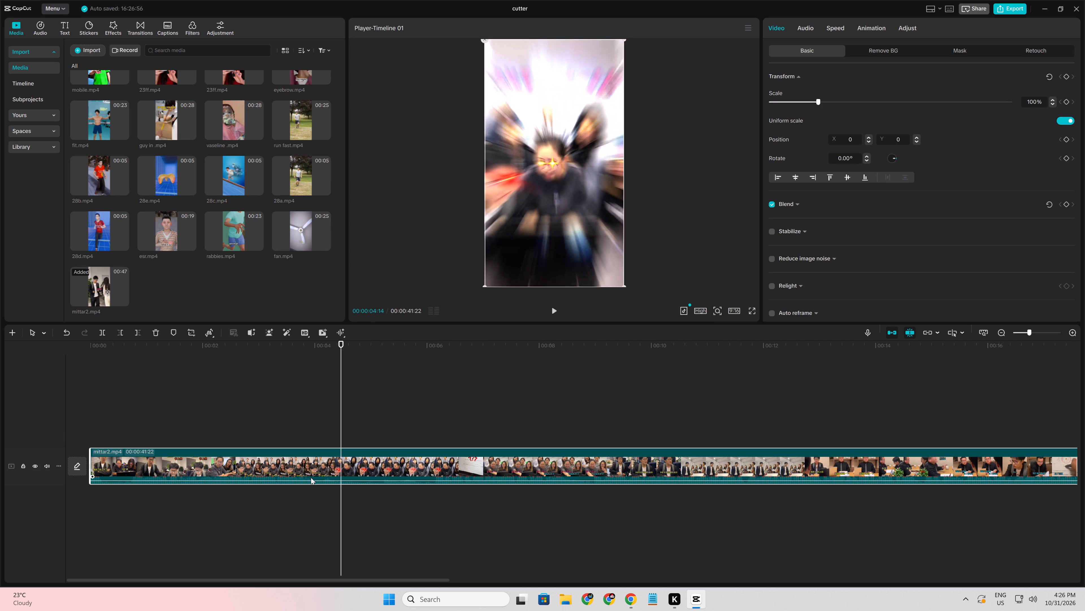
key(ctrl+b)
key(ctrl+x)
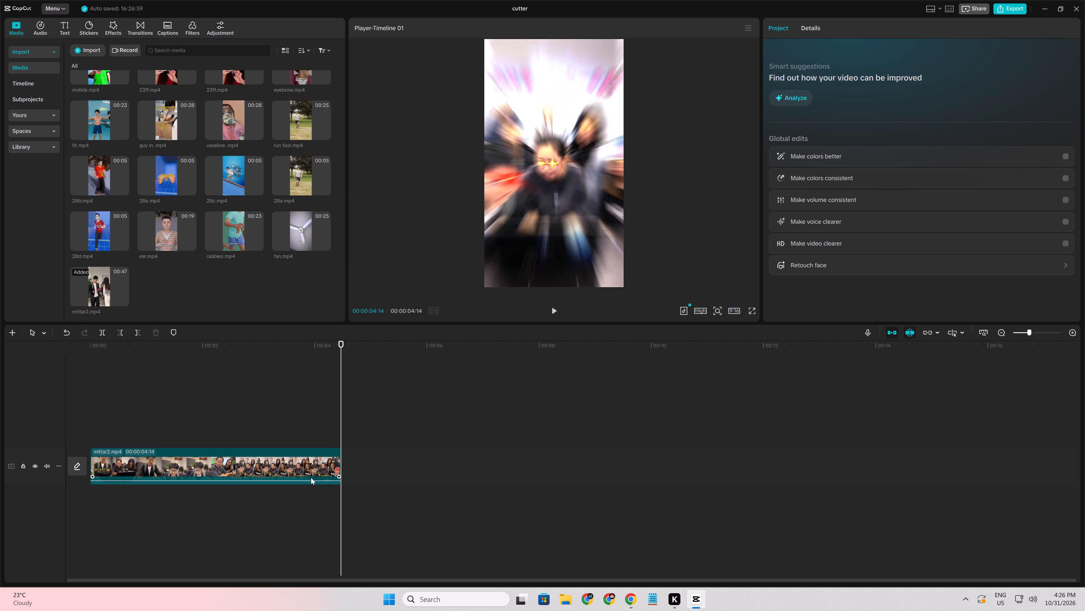
Extend the start of the mittar2.mp4 segment slightly earlier so its duration is 00:00:04:16.
click(311, 477)
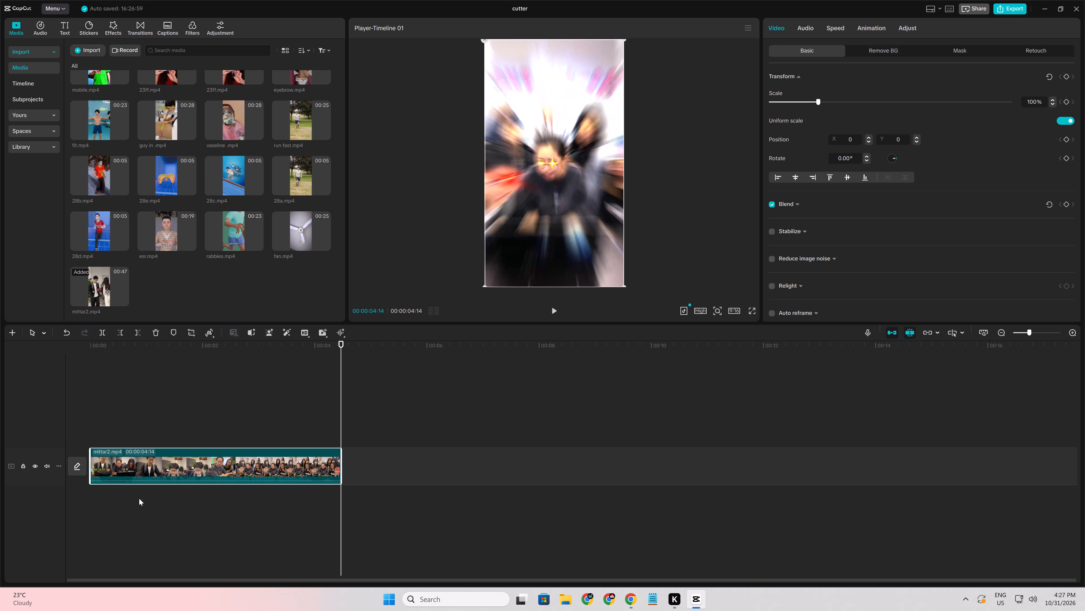
ctrl+scroll(227, 525, up, 2)
ctrl+scroll(227, 525, down, 3)
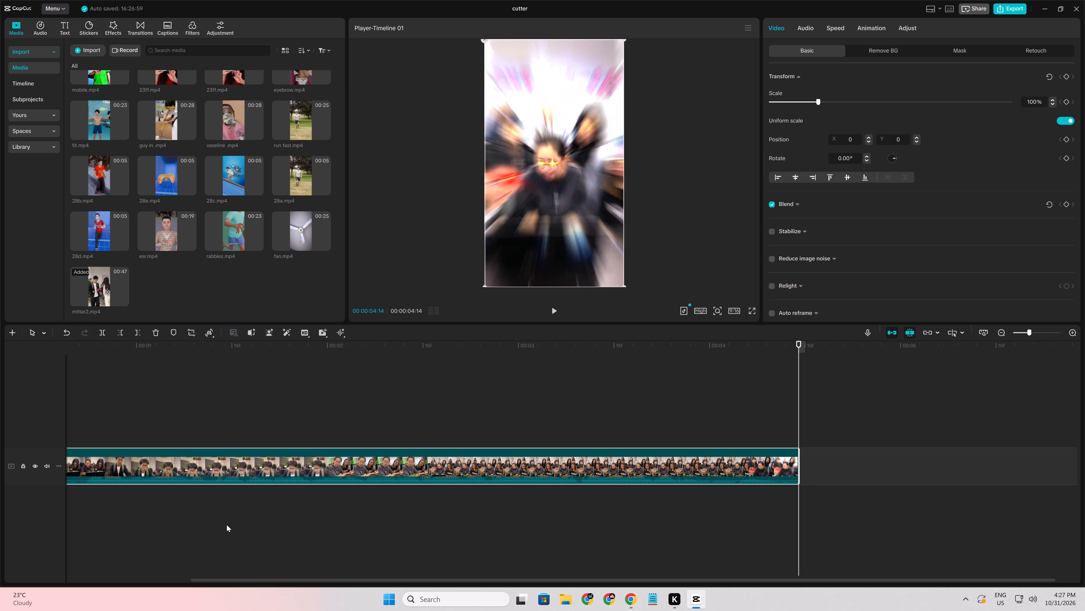
ctrl+scroll(227, 525, down, 4)
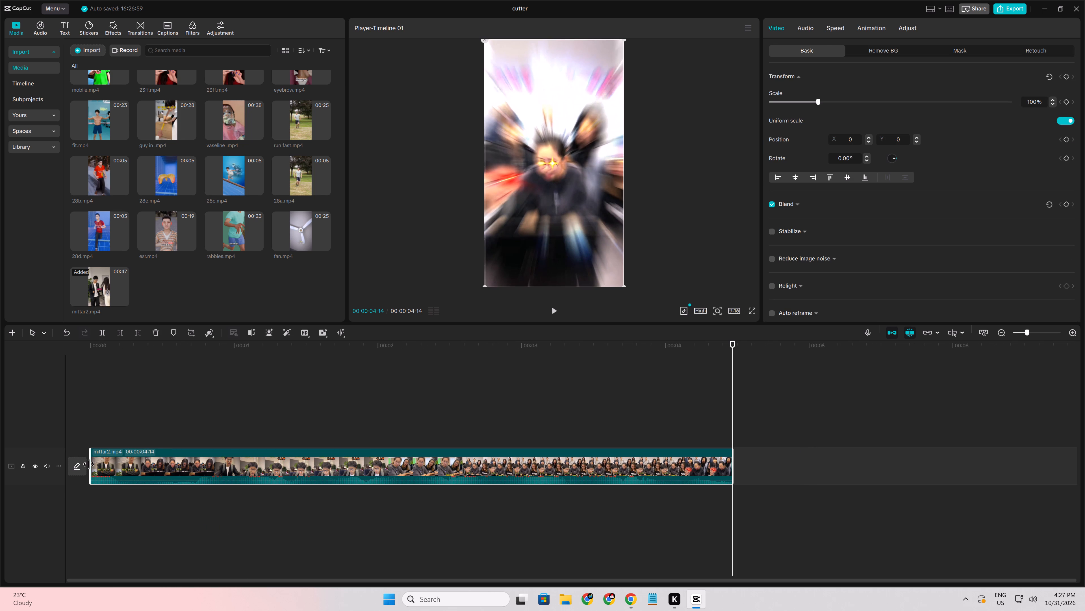
drag(89, 464, 86, 464)
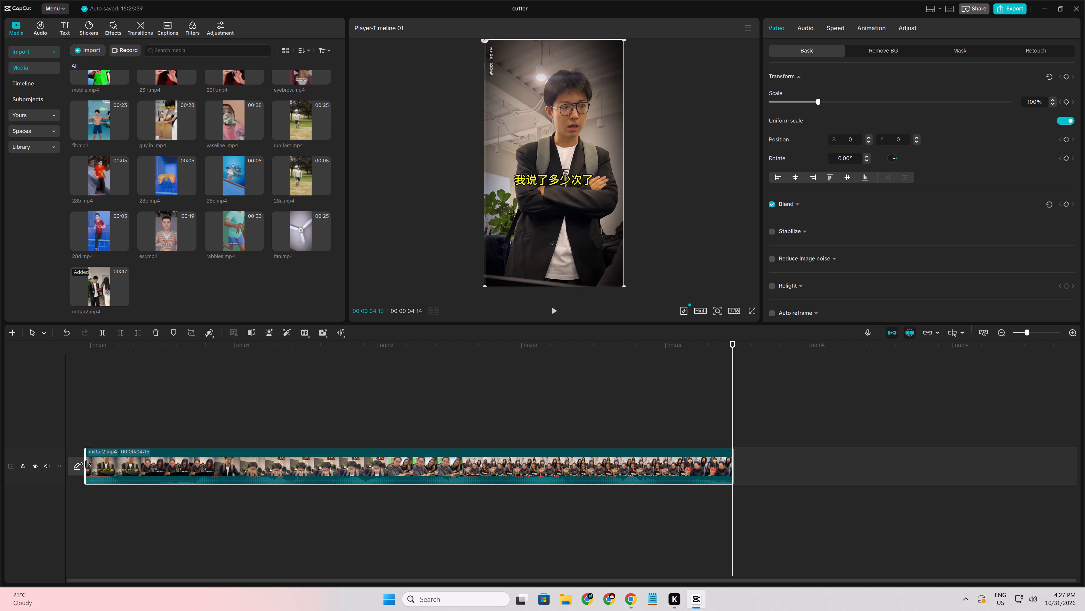
drag(86, 464, 84, 464)
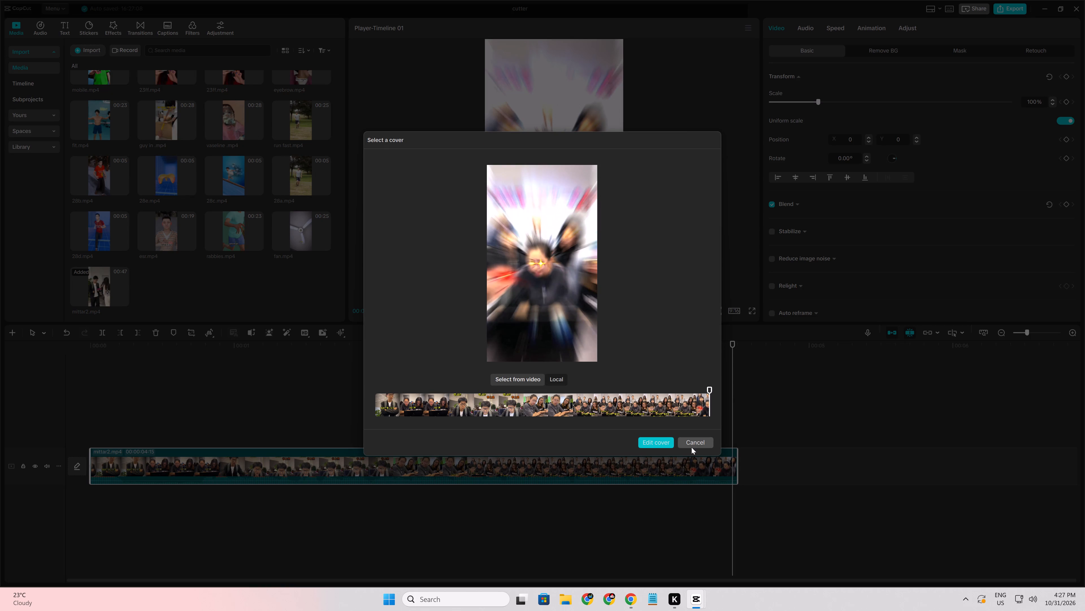
click(691, 447)
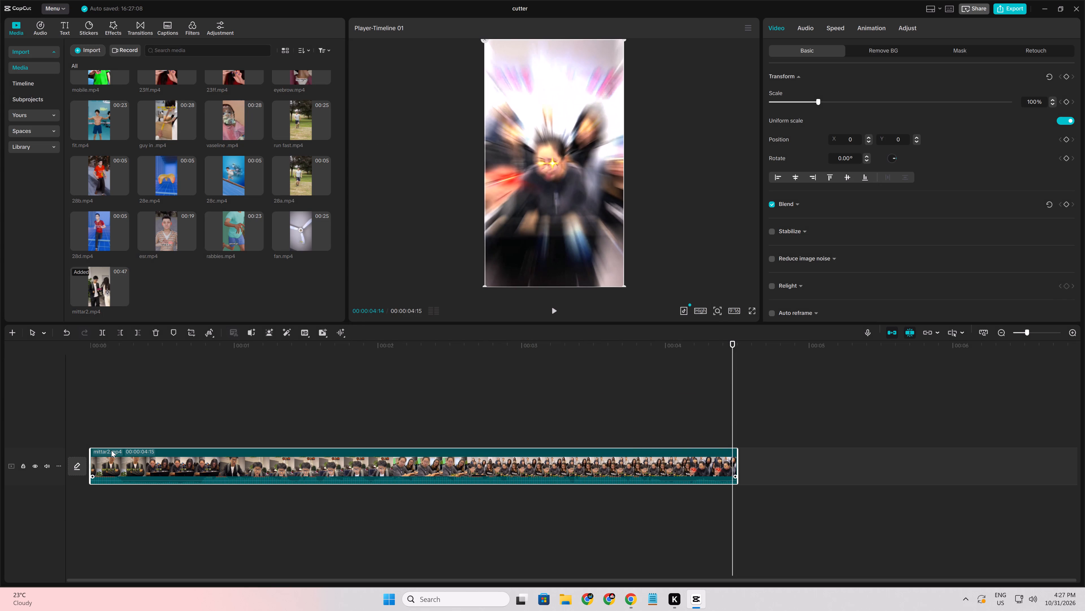
drag(91, 464, 90, 464)
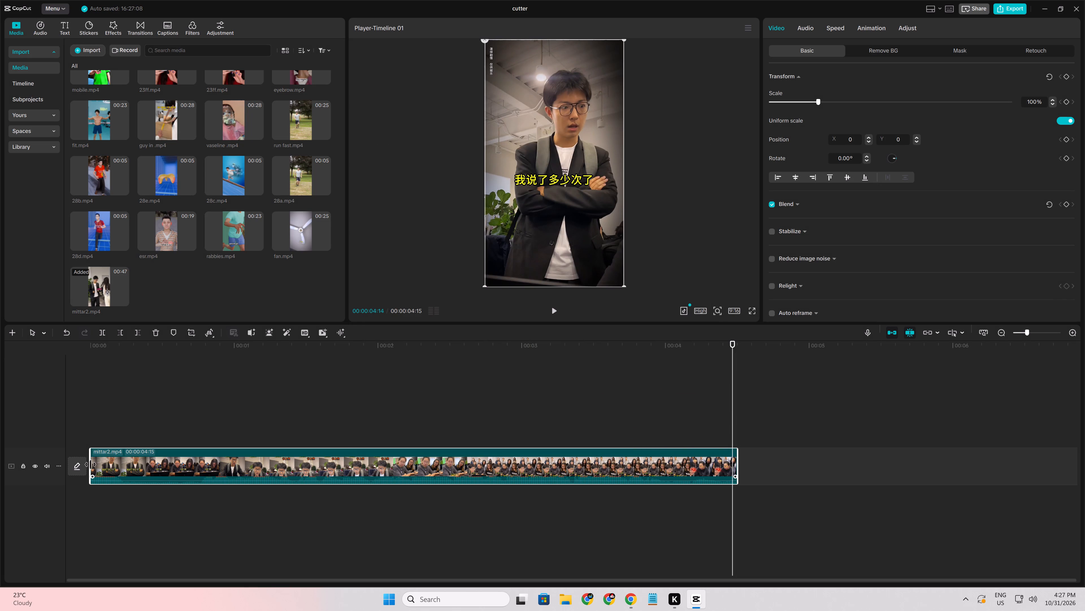
drag(90, 464, 88, 464)
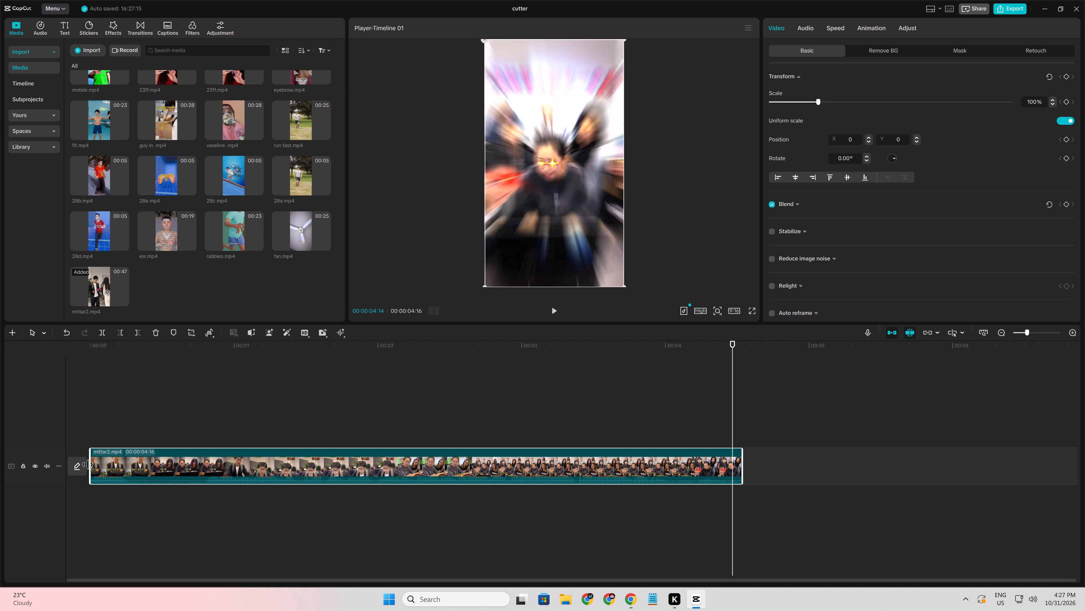
Export the second mittar2.mp4 segment as 31b to the D:/appeal folder and close the export dialog.
click(1021, 10)
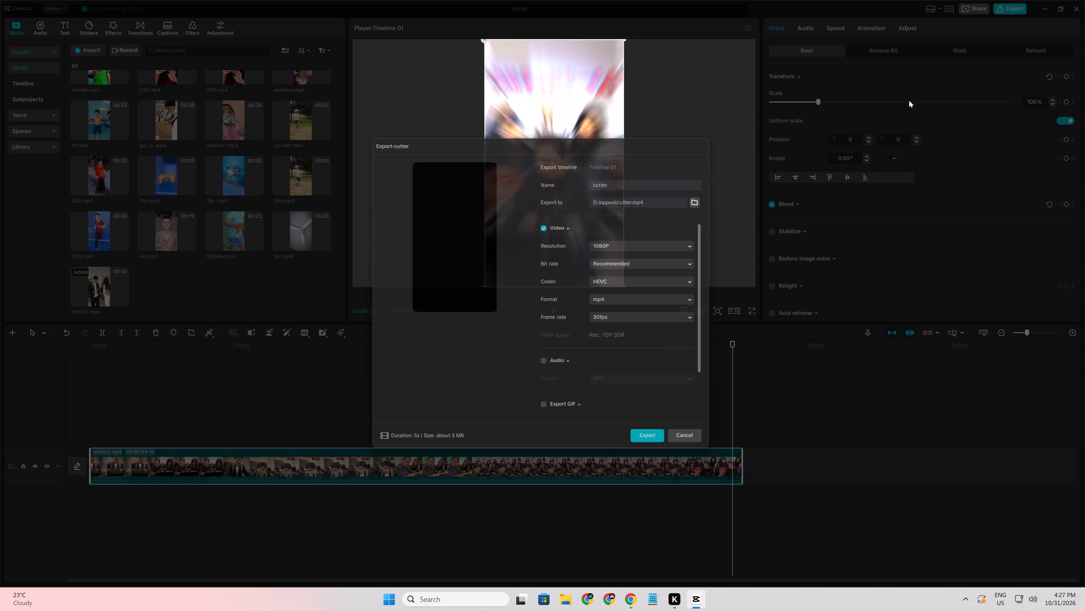
double_click(669, 185)
text(31)
key(b)
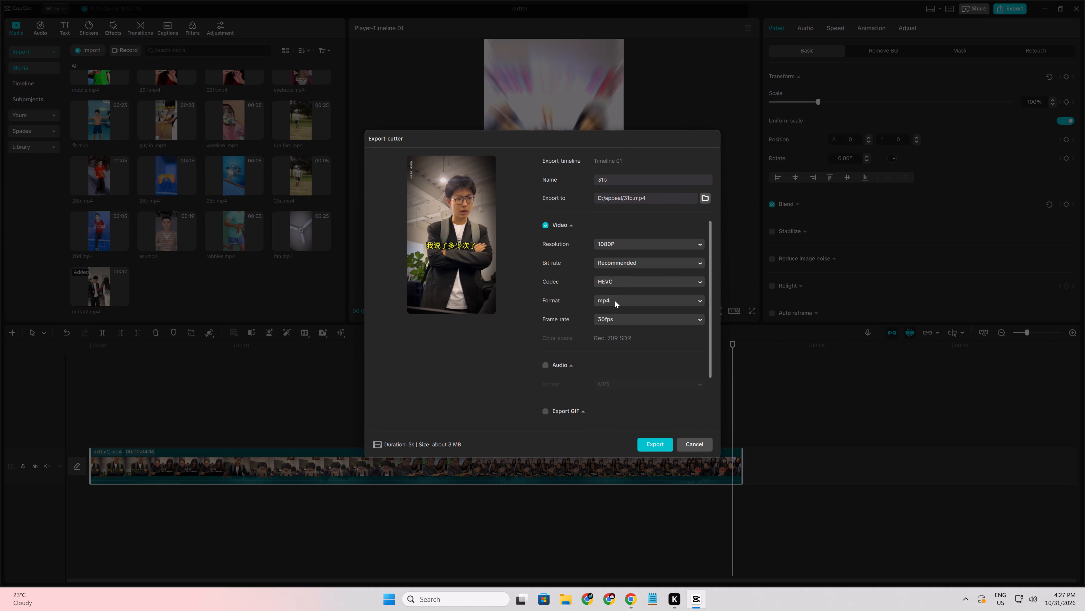
click(648, 446)
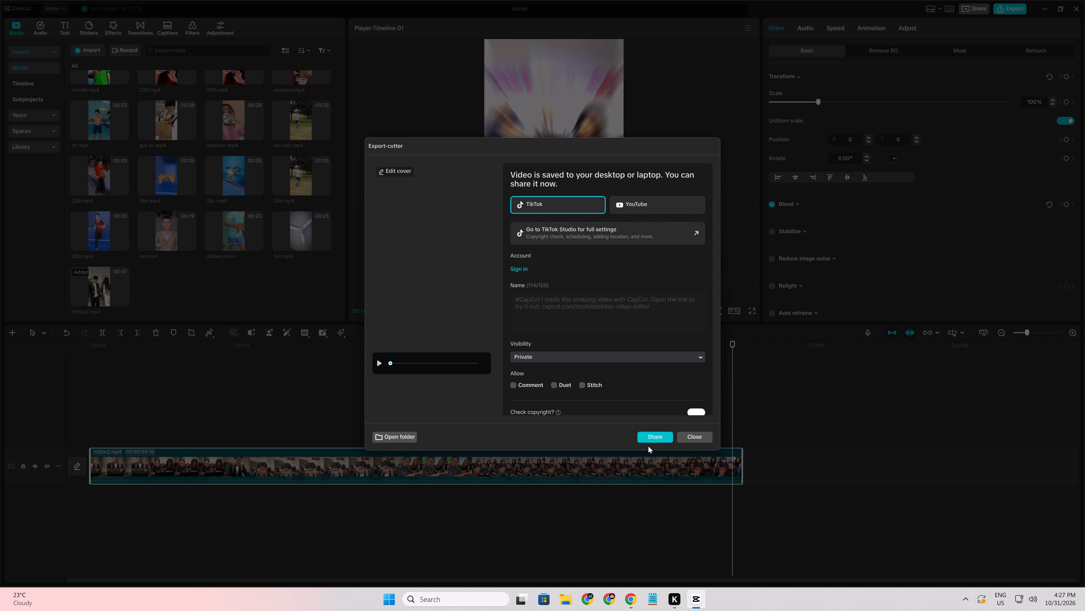
click(477, 304)
click(683, 439)
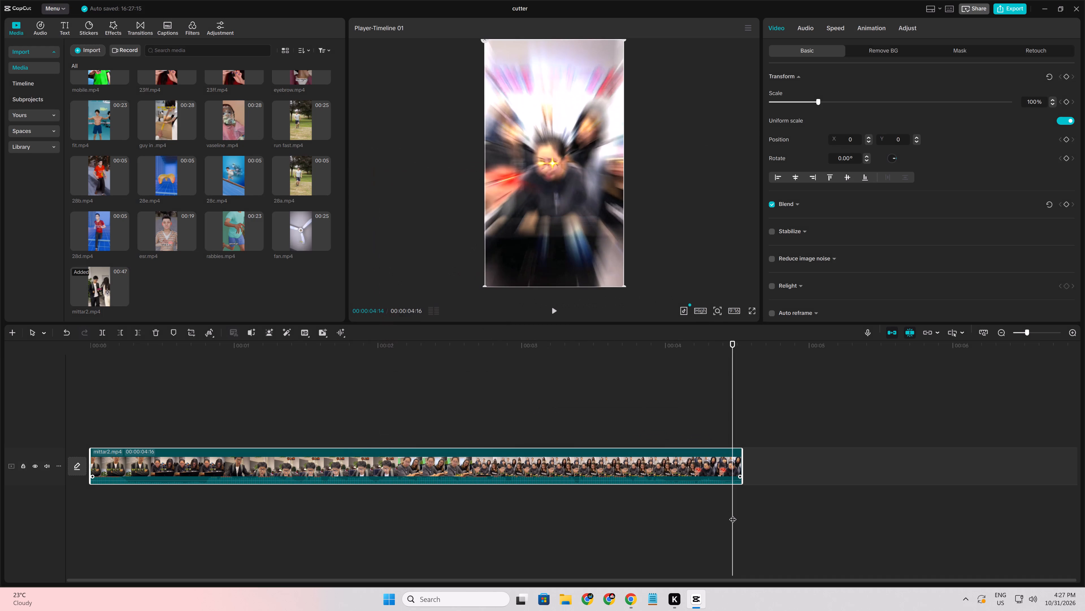
Replace the exported 31b segment on the main track with the cut remainder of mittar2.mp4, pasted at 00:00:04:16.
click(733, 514)
drag(733, 514, 747, 513)
key(ctrl+v)
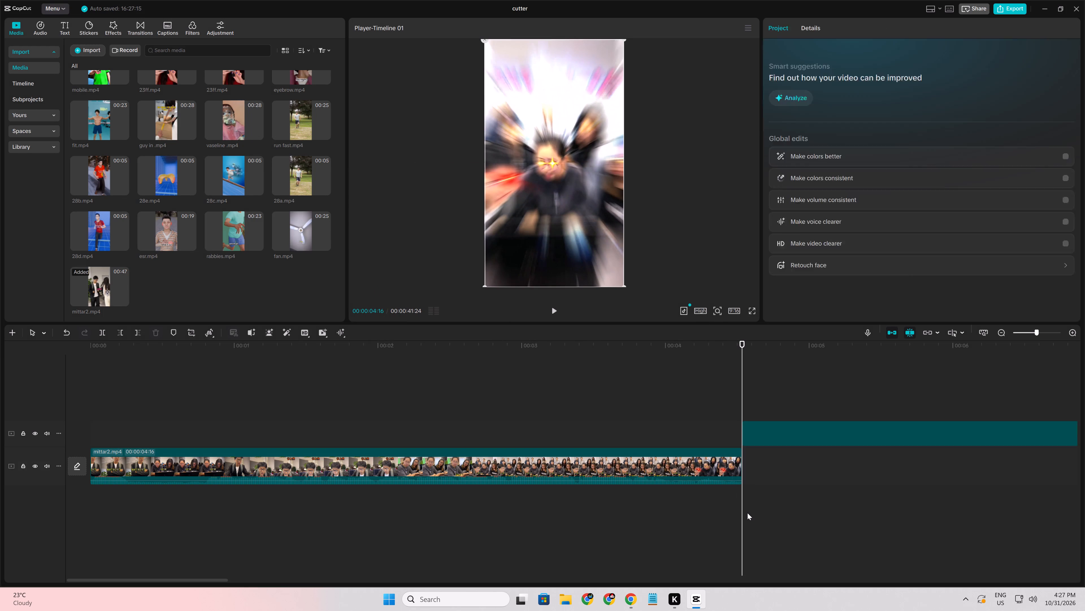
drag(771, 434, 774, 457)
click(704, 469)
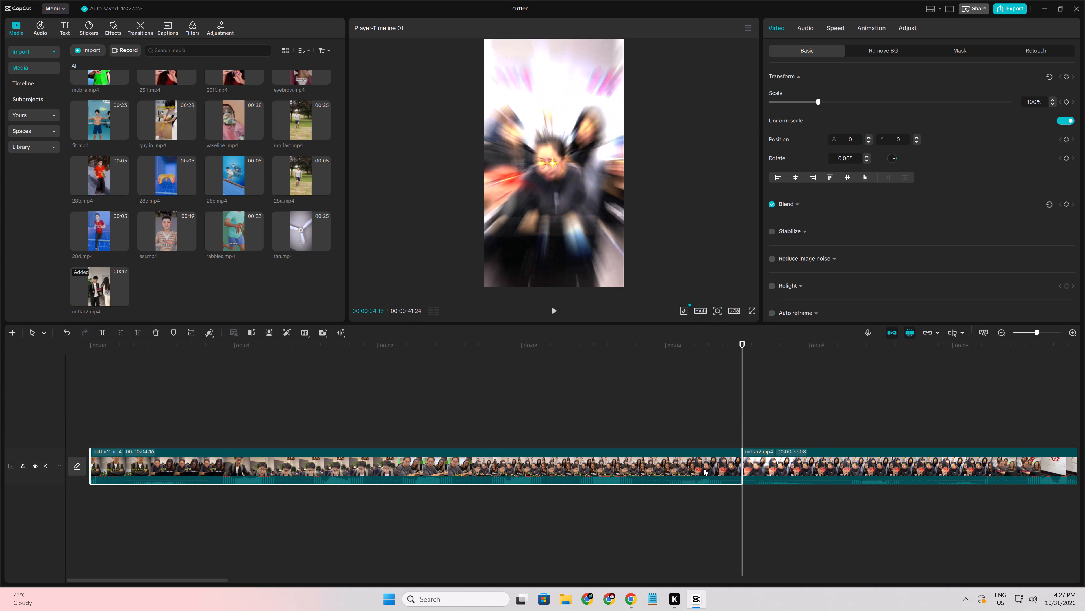
key(Delete)
Split the remaining mittar2.mp4 clip at 00:00:04:16 and cut the part after the split to the clipboard.
click(704, 469)
key(ctrl+b)
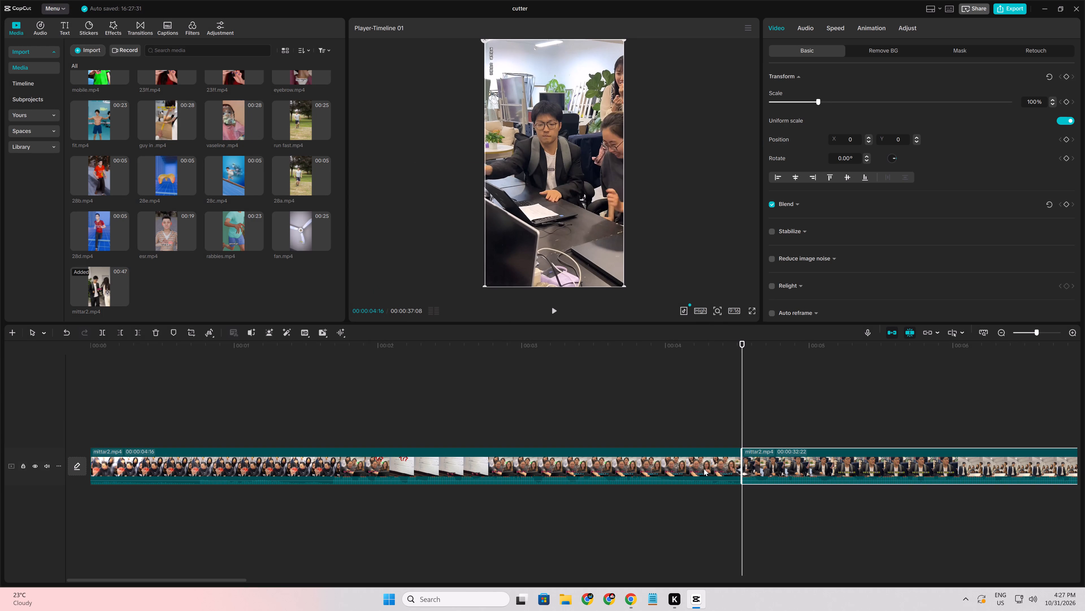
key(ctrl+x)
Extend the start of the mittar2.mp4 segment slightly earlier so its duration is 00:00:04:18.
click(125, 470)
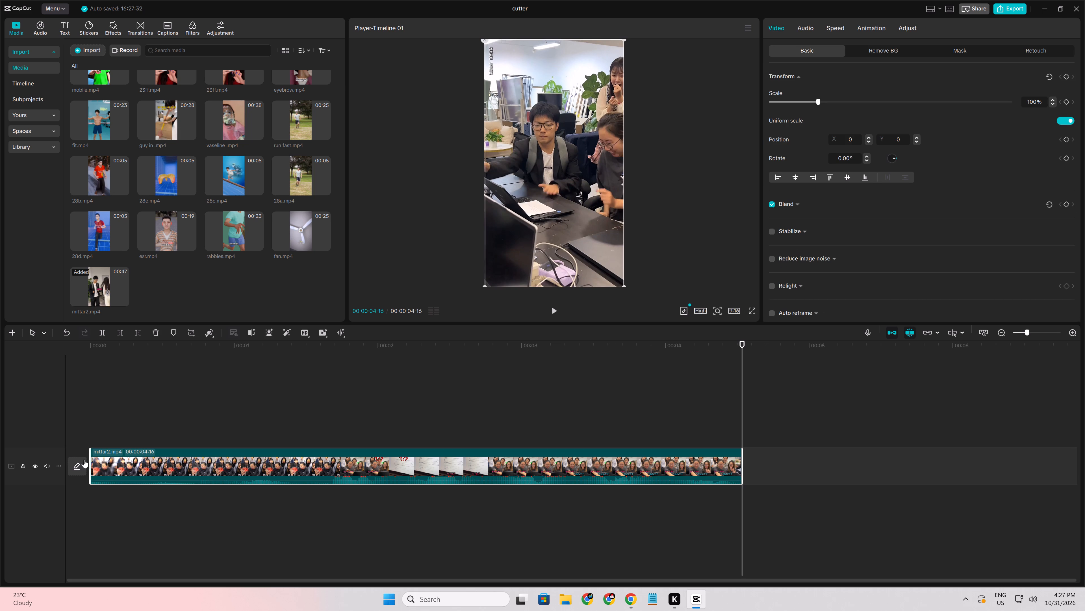
drag(90, 462, 86, 462)
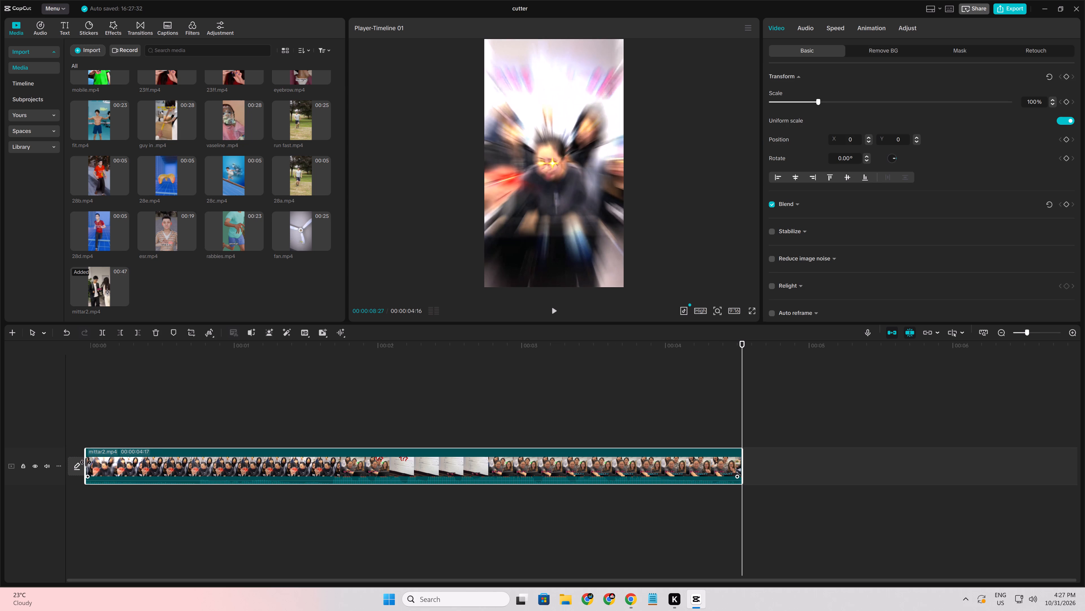
drag(86, 462, 83, 462)
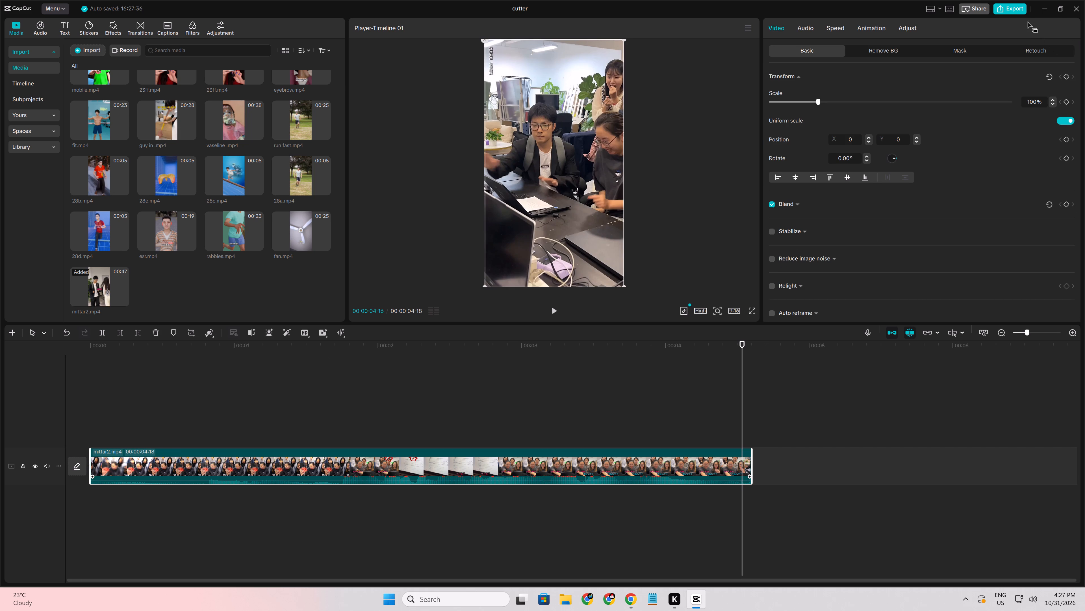
Export the third mittar2.mp4 segment as 31c to the D:/appeal folder and close the export dialog.
click(1021, 13)
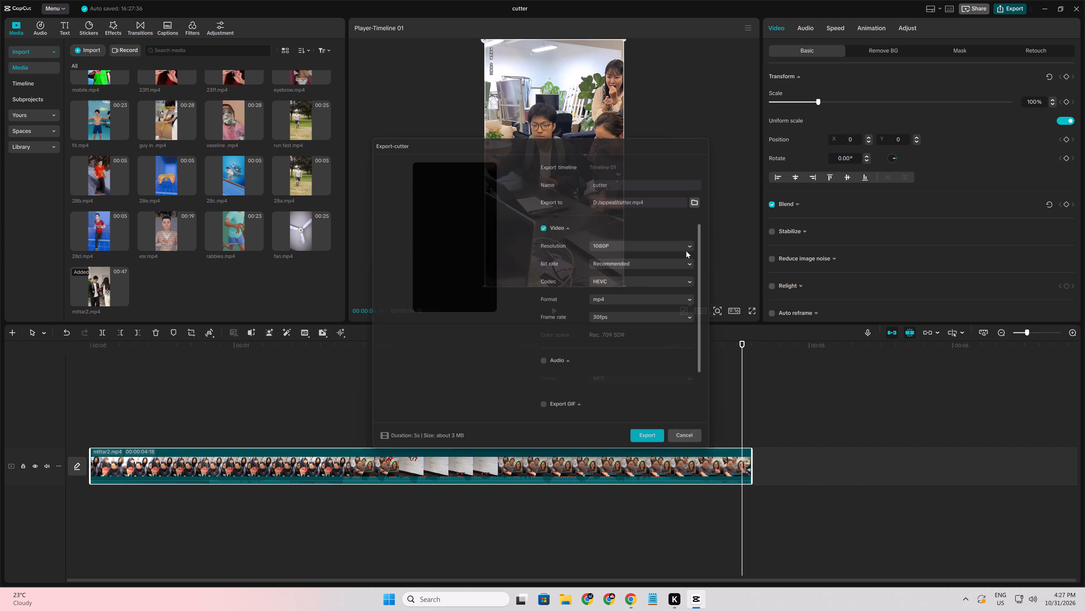
double_click(632, 180)
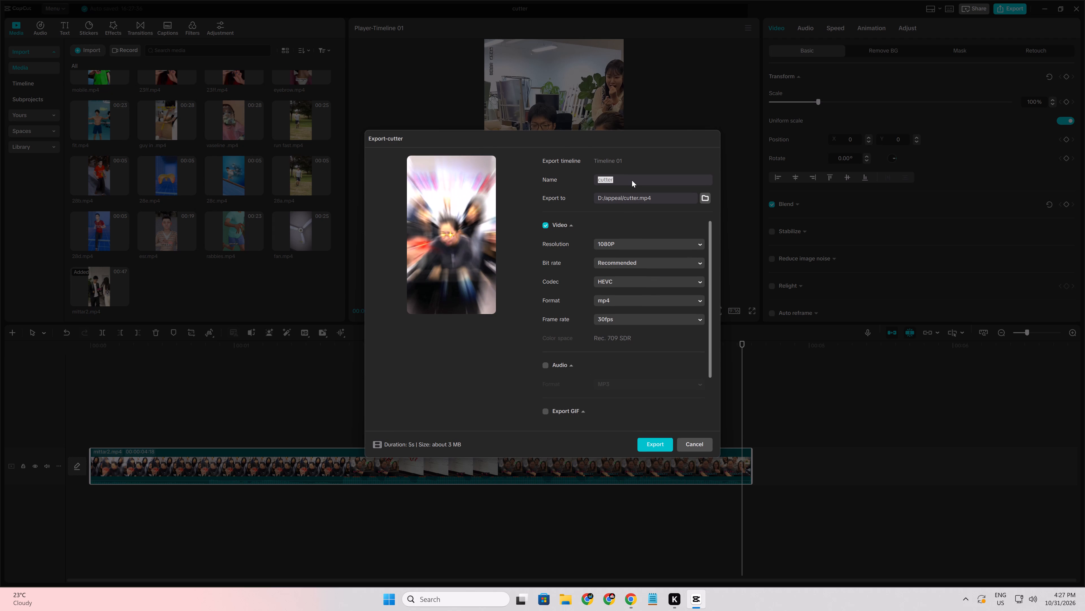
text(31)
key(c)
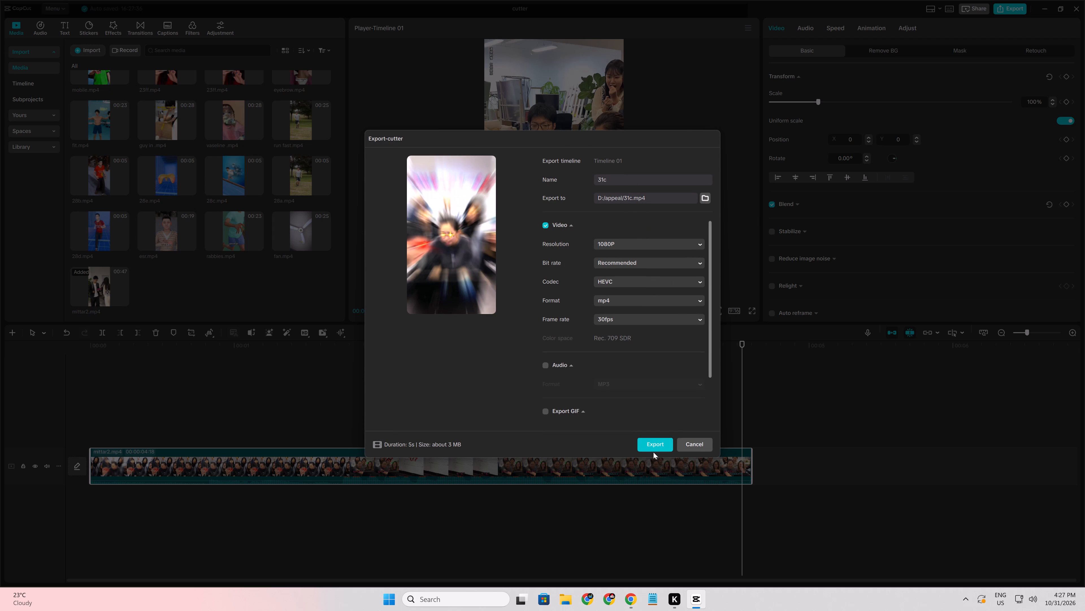
click(653, 448)
click(405, 268)
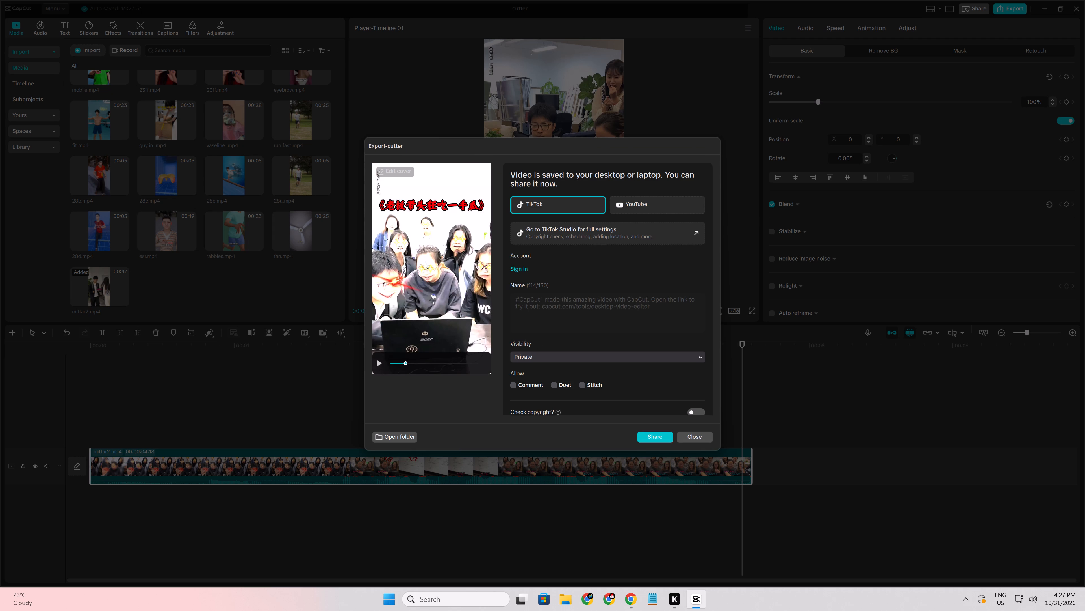
click(699, 438)
Replace the exported 31c segment on the main track with the cut remainder of mittar2.mp4, pasted at 00:00:04:18.
click(748, 418)
drag(748, 418, 759, 417)
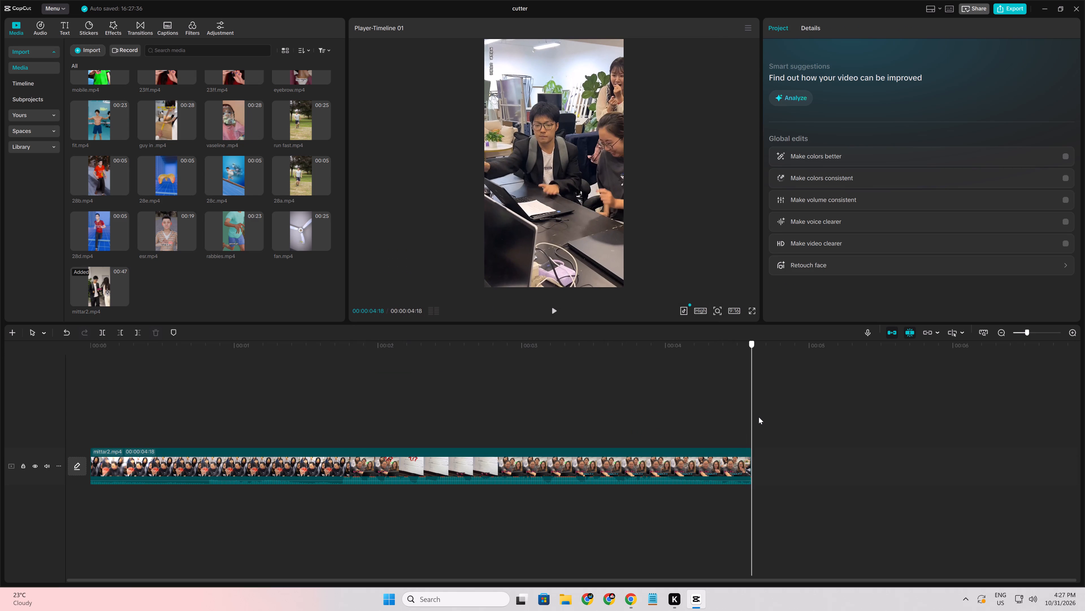
drag(759, 417, 760, 417)
key(ctrl+v)
drag(758, 426, 761, 436)
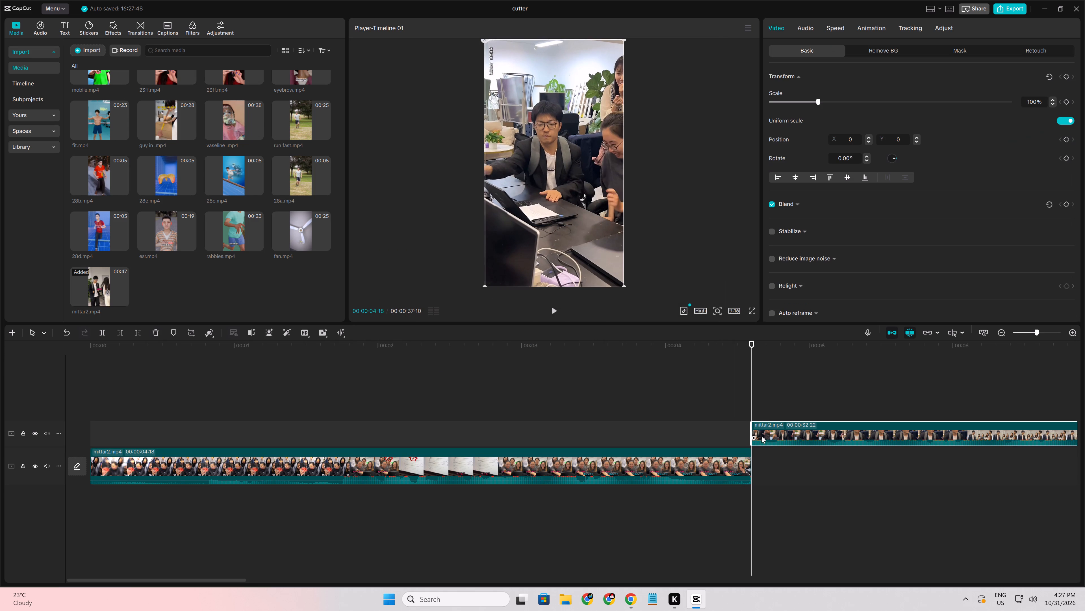
drag(761, 436, 767, 465)
click(718, 465)
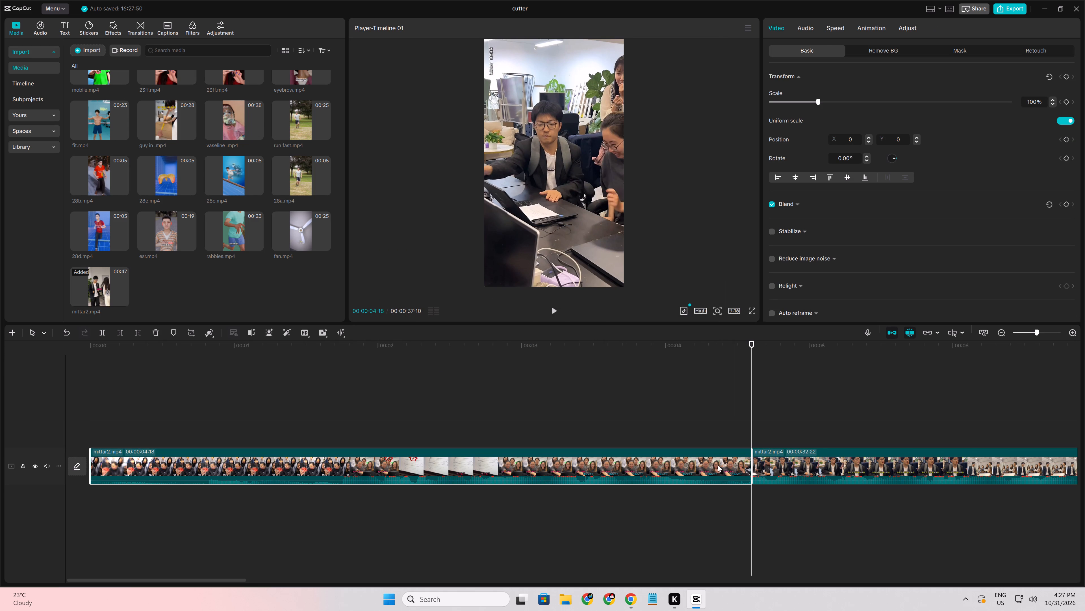
key(Delete)
Split the remaining mittar2.mp4 clip at 00:00:04:18 and cut the part after the split to the clipboard.
click(718, 465)
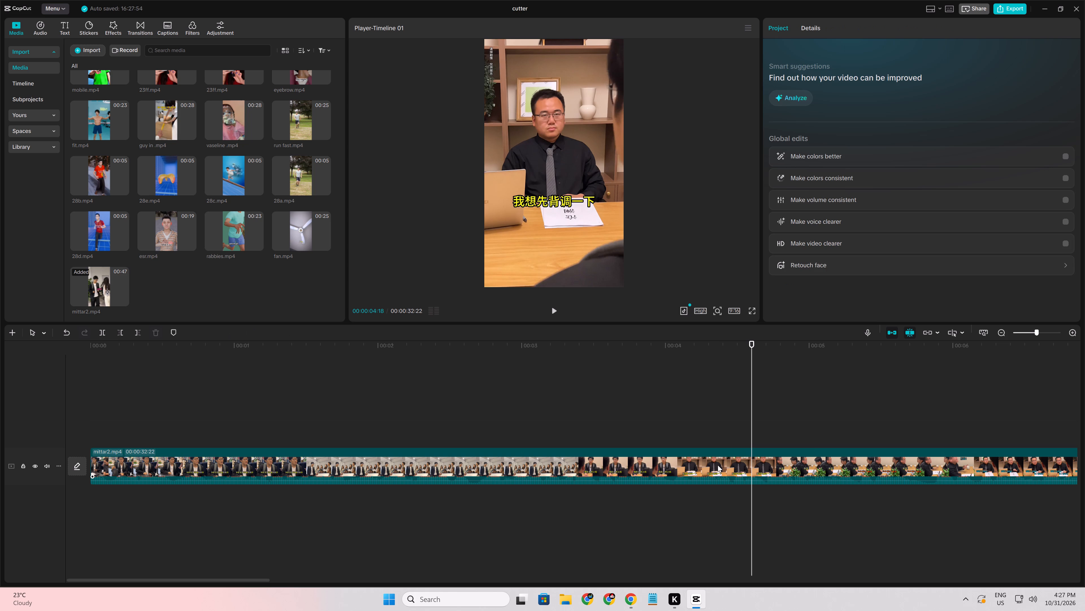
key(ctrl+b)
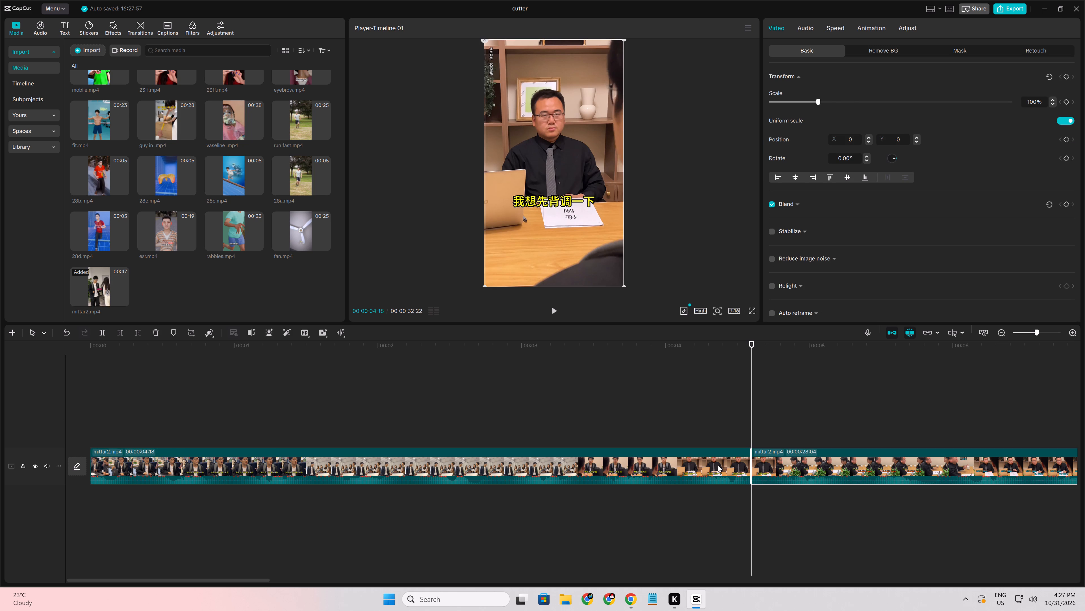
key(ctrl+x)
Extend the start of the mittar2.mp4 segment slightly earlier so its duration is 00:00:04:20.
click(207, 465)
drag(91, 461, 91, 461)
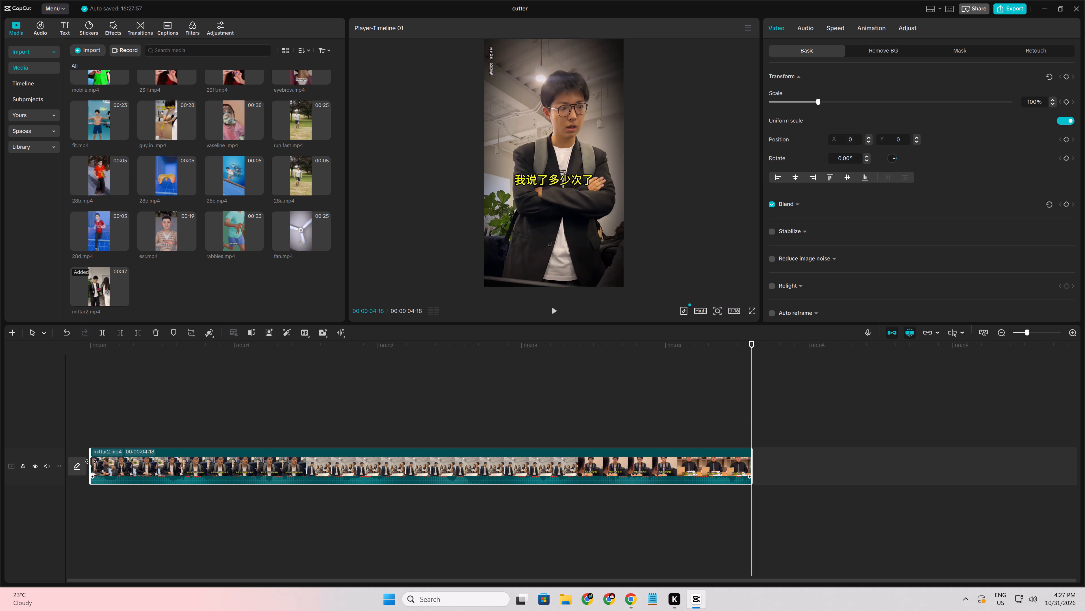
drag(91, 461, 84, 461)
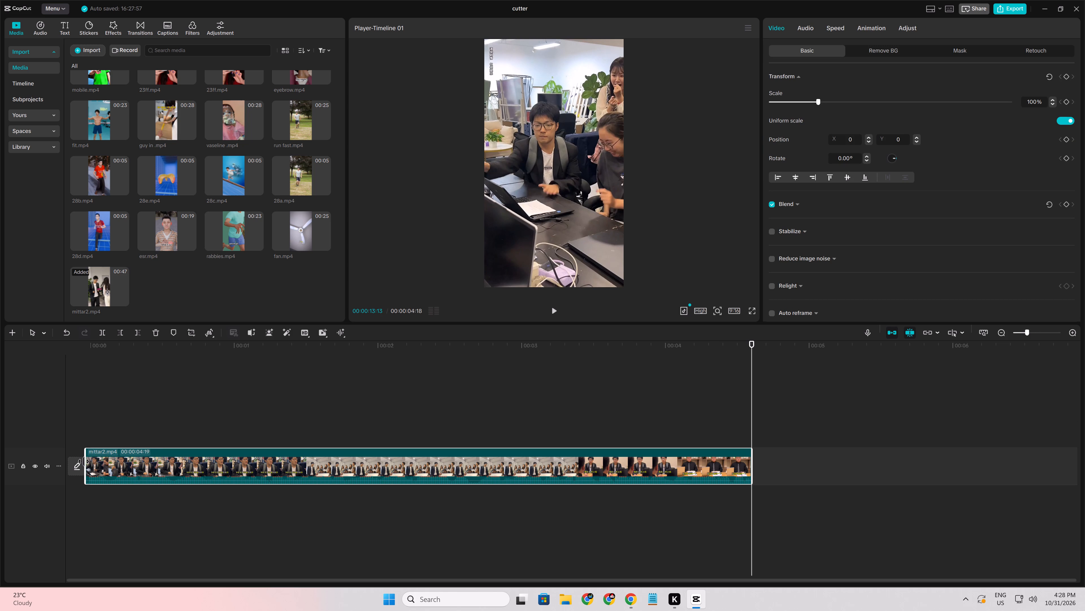
drag(84, 461, 83, 461)
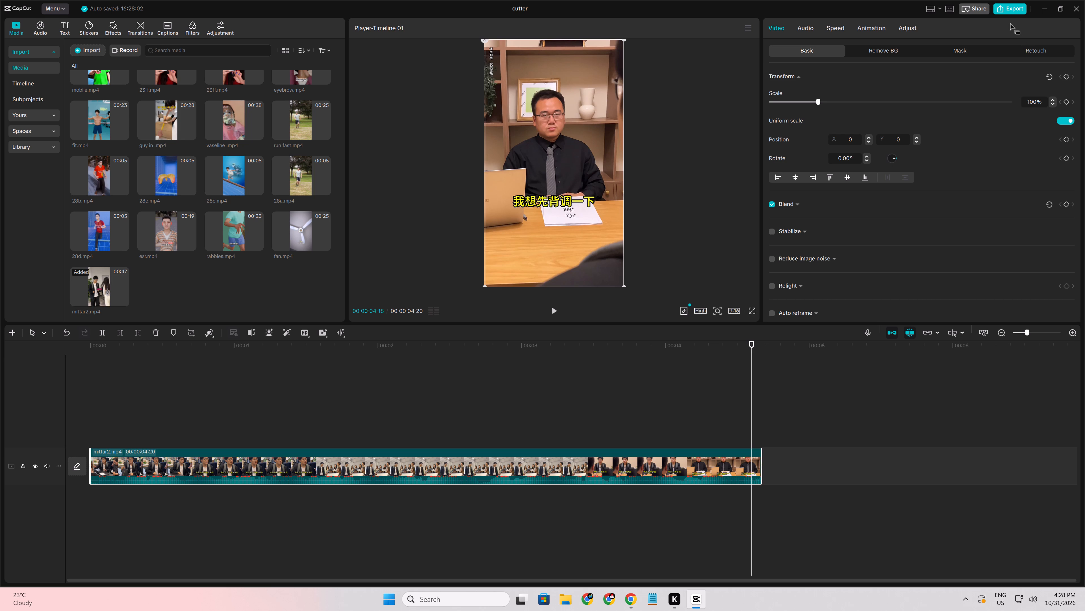
Export the fourth mittar2.mp4 segment as 31d to the D:/appeal folder and close the export dialog.
click(1006, 11)
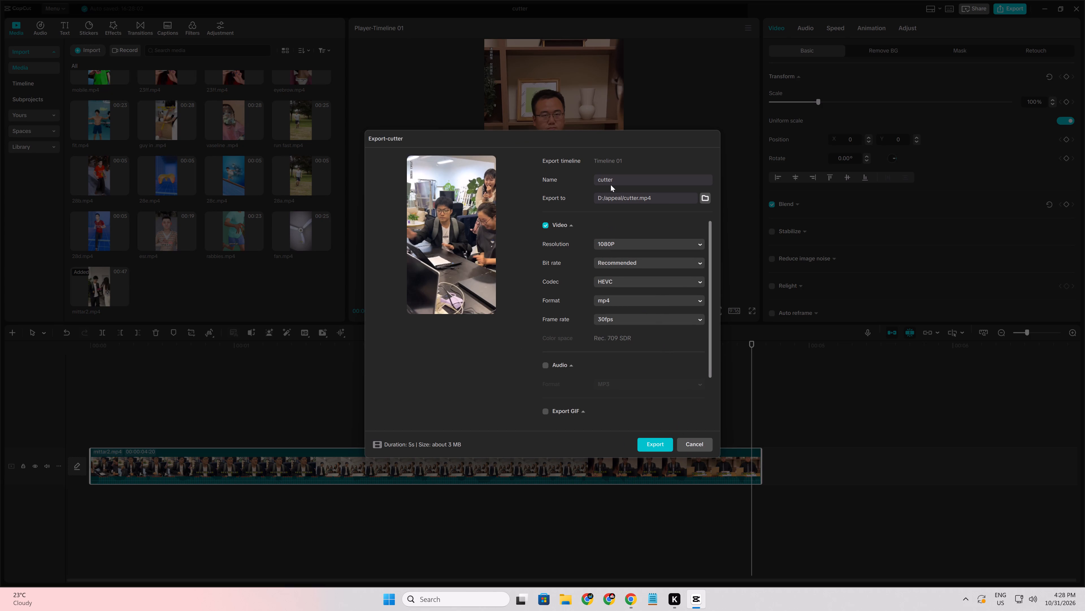
double_click(612, 177)
text(31)
key(d)
click(654, 442)
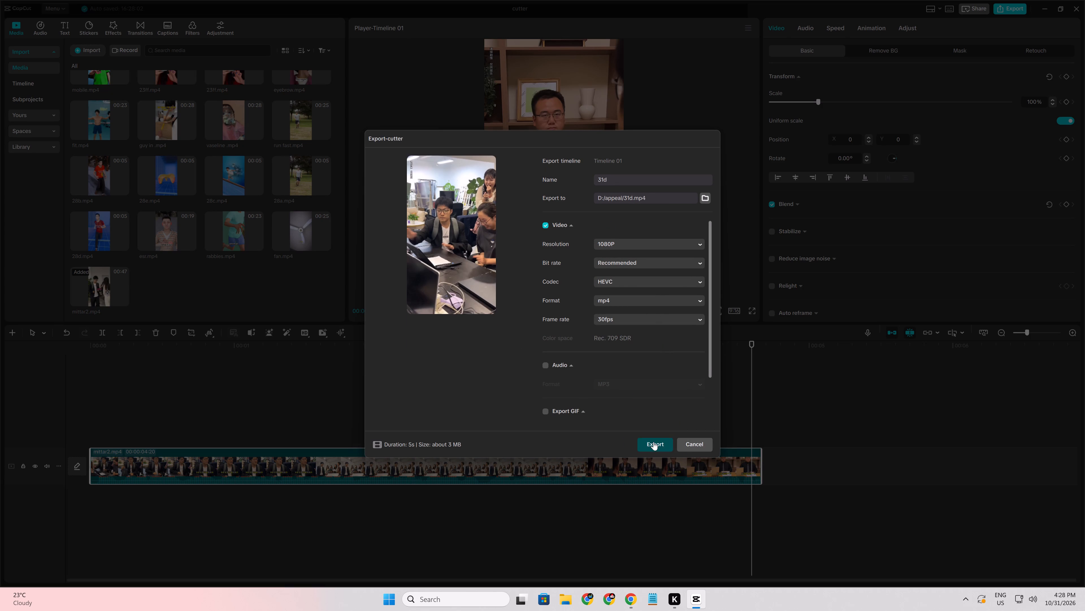
click(457, 262)
click(693, 441)
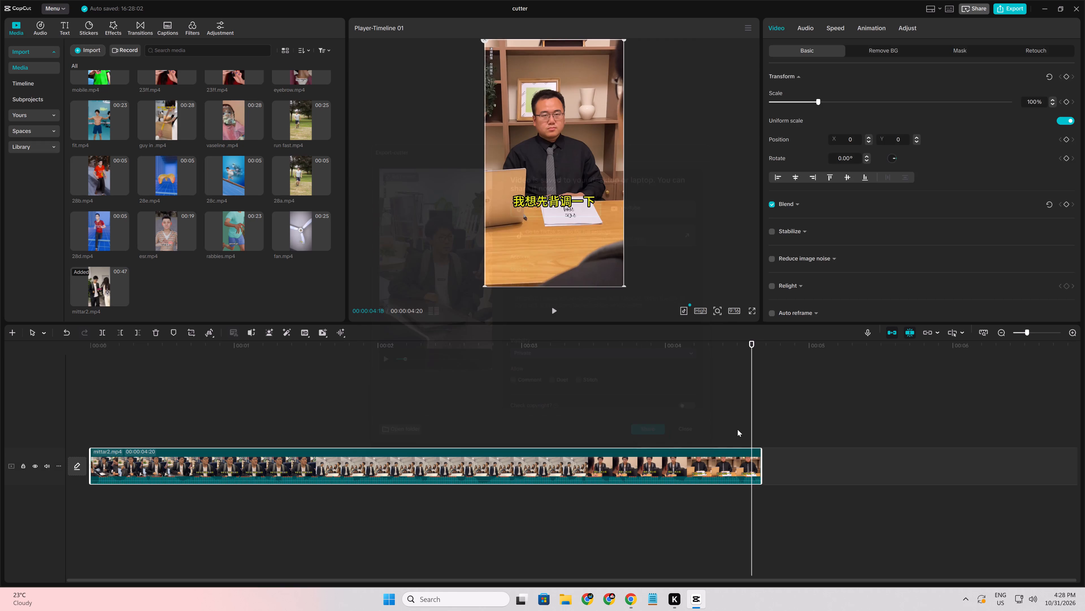
Replace the exported 31d segment on the main track with the cut remainder of mittar2.mp4, pasted at 00:00:04:20.
click(737, 429)
drag(738, 429, 780, 435)
key(ctrl+v)
drag(782, 436, 782, 460)
click(739, 470)
key(Delete)
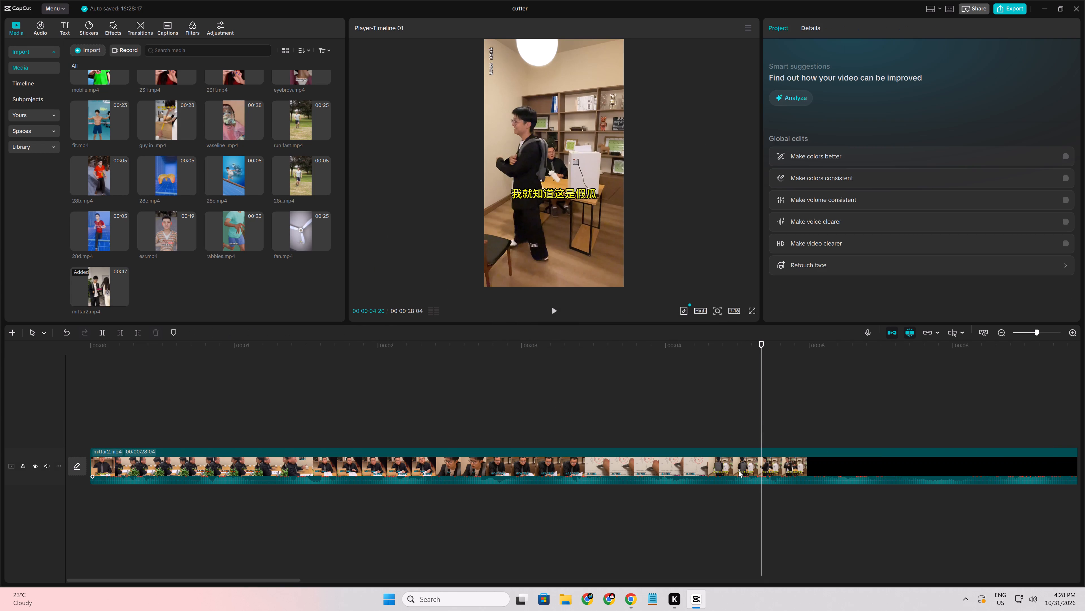
Split the remaining mittar2.mp4 clip at 00:00:04:20 and cut the part after the split to the clipboard.
click(739, 470)
key(ctrl+b)
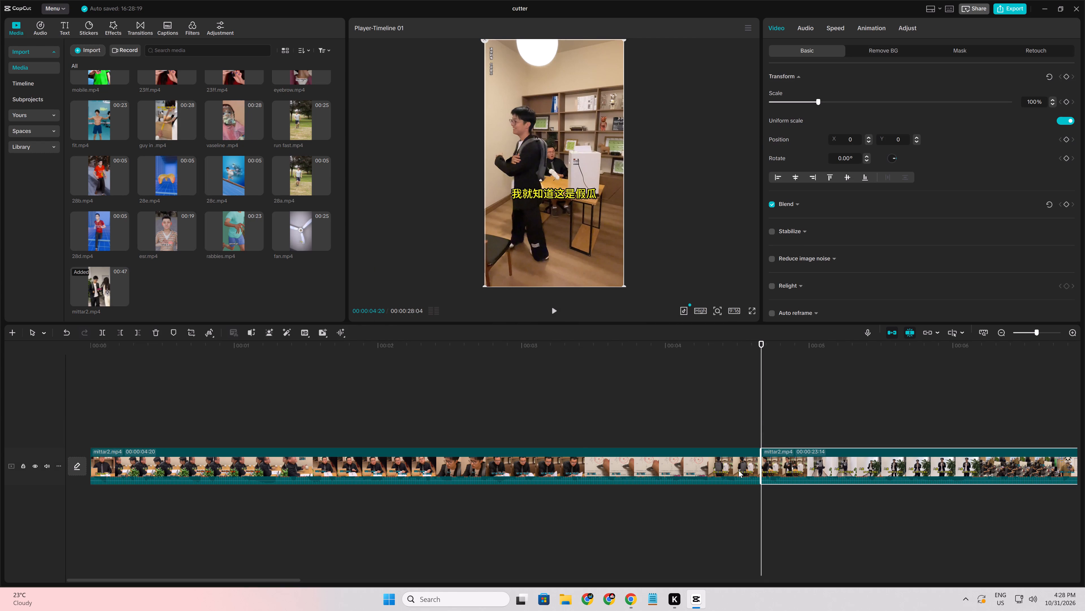
key(ctrl+x)
Extend the start of the mittar2.mp4 segment slightly earlier so its duration is 00:00:04:22.
click(736, 472)
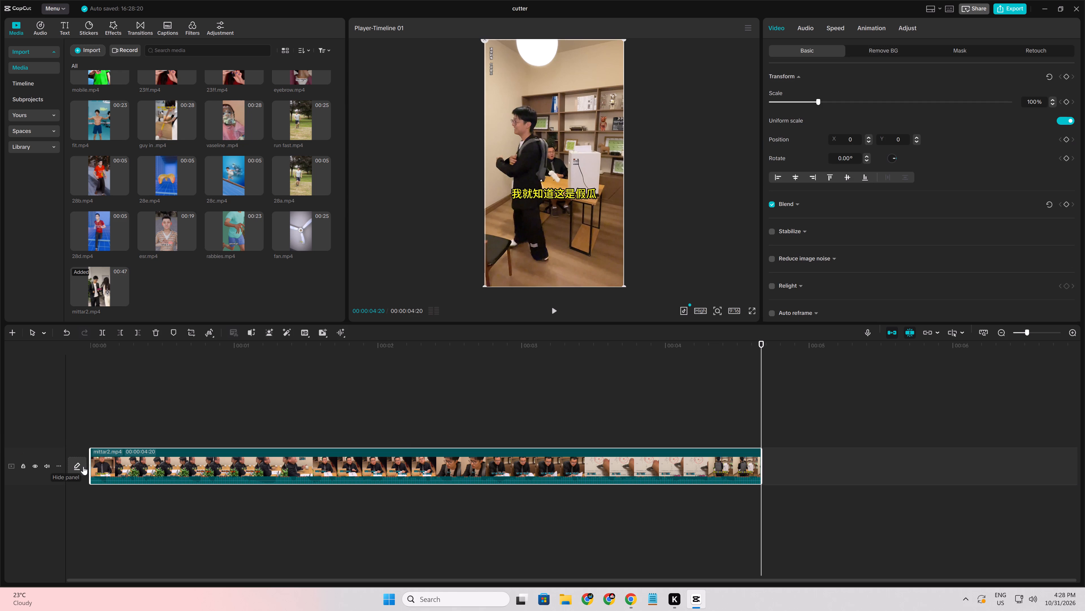
drag(89, 466, 83, 466)
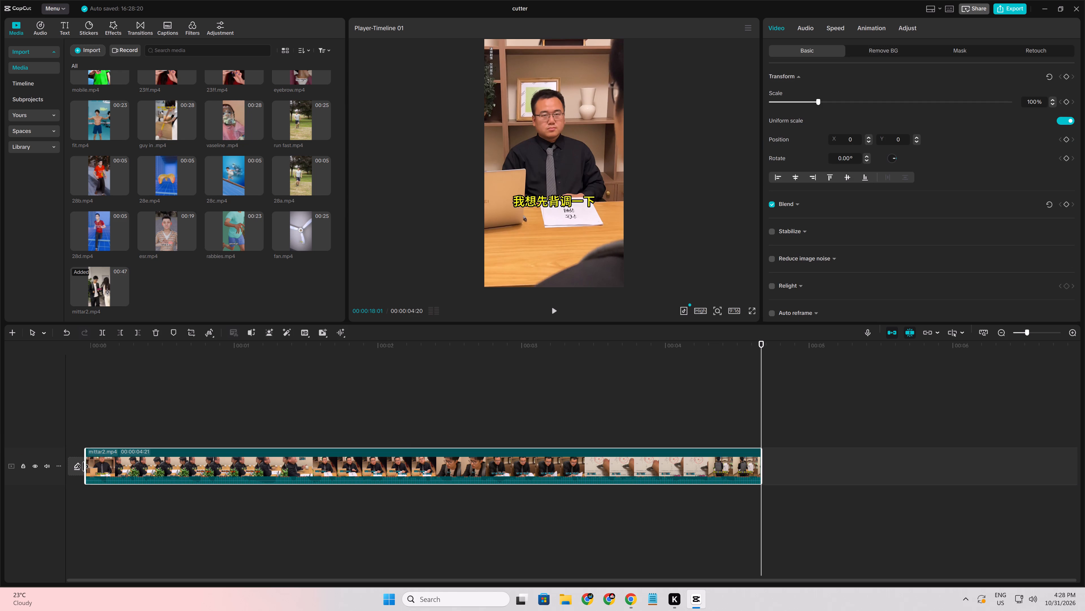
drag(83, 466, 83, 466)
Export the fifth mittar2.mp4 segment as 31e to the D:/appeal folder and close the export dialog.
click(1020, 8)
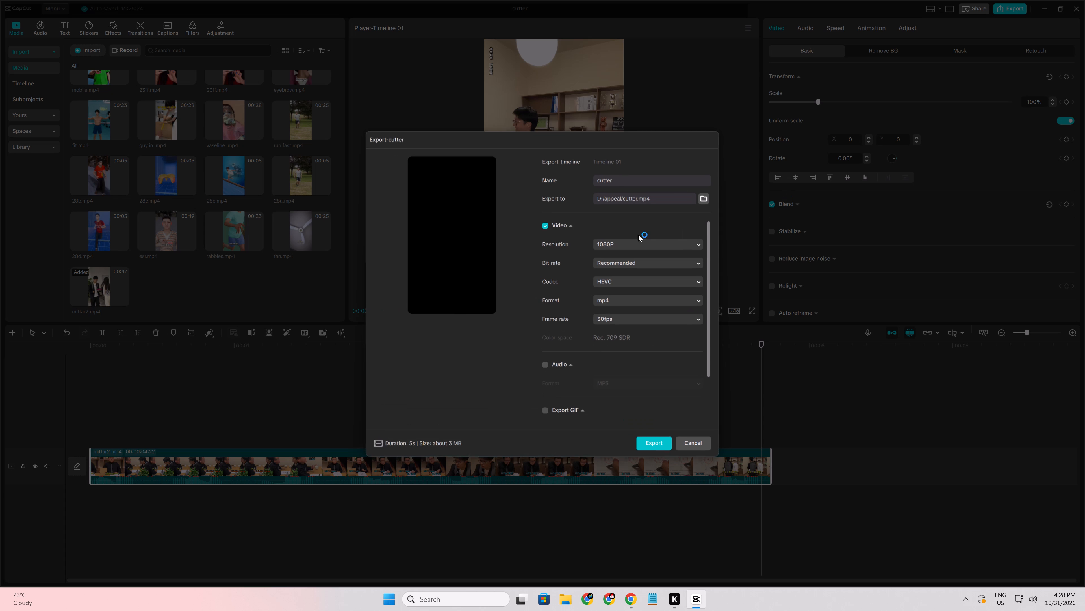
double_click(611, 182)
text(31)
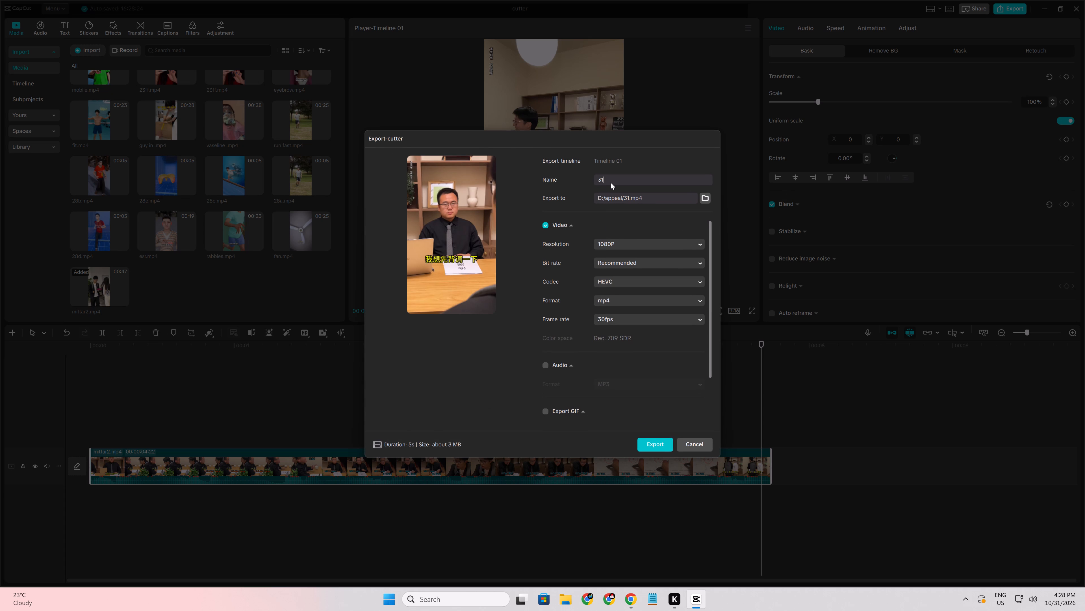
key(e)
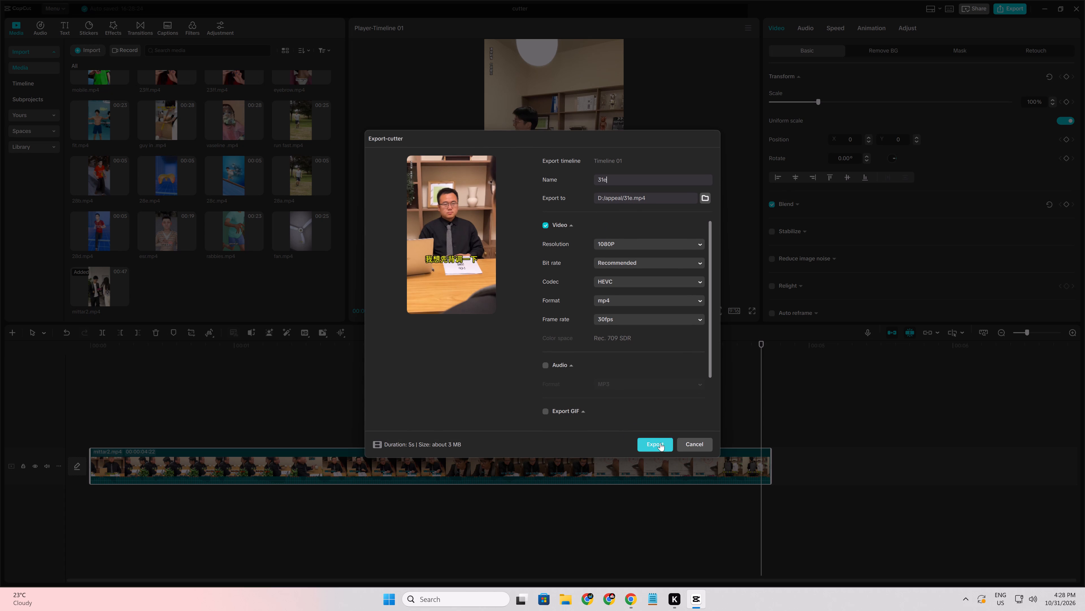
click(660, 443)
click(469, 297)
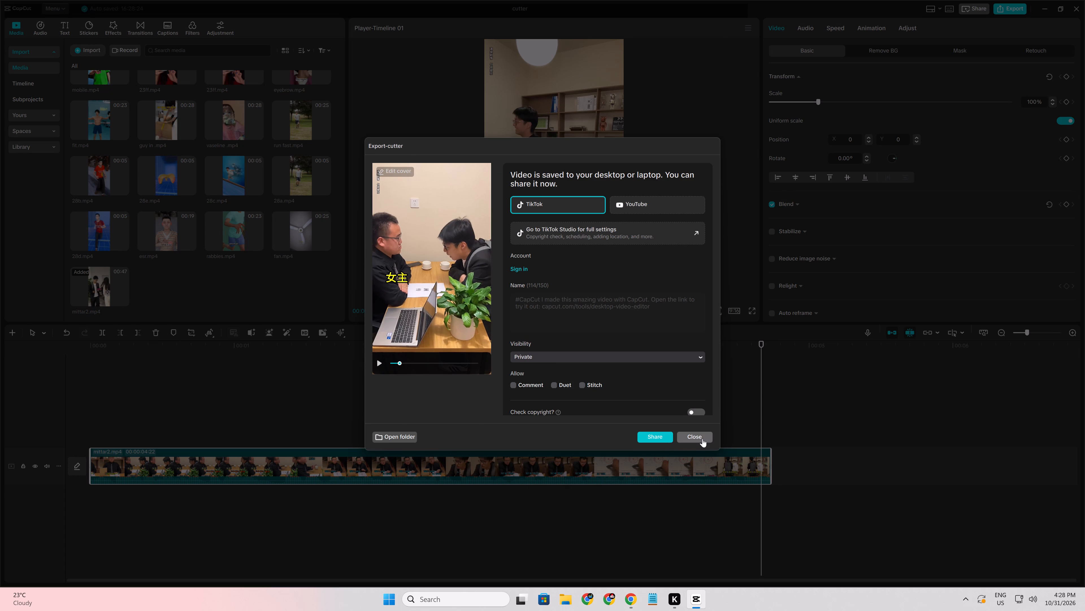
click(702, 438)
Replace the exported 31e segment on the main track with the cut remainder of mittar2.mp4, pasted at 00:00:04:22.
click(745, 432)
drag(745, 432, 791, 441)
key(ctrl+v)
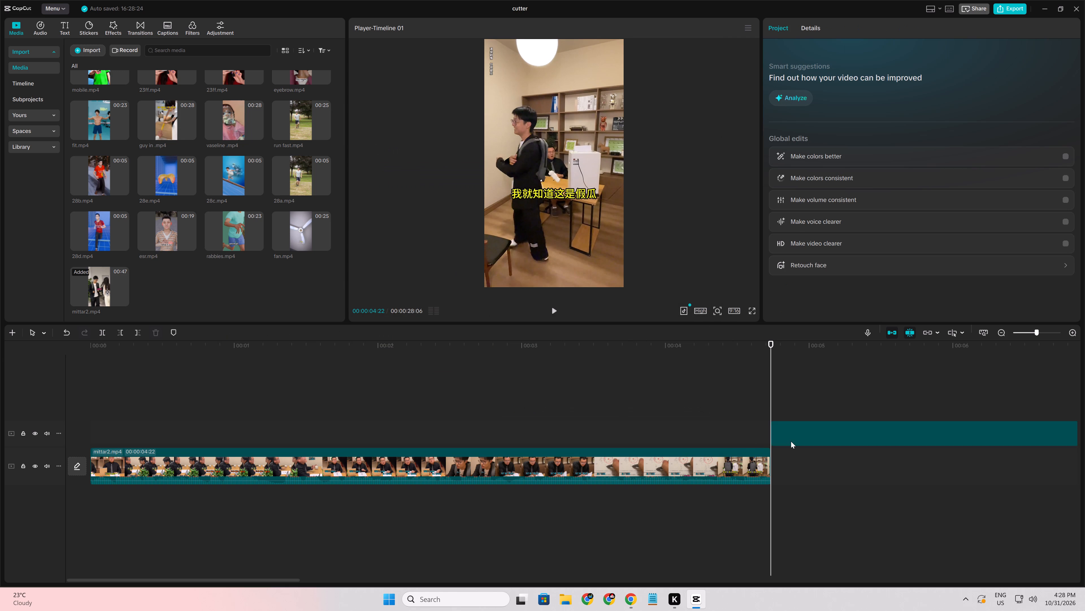
drag(791, 441, 796, 472)
click(747, 474)
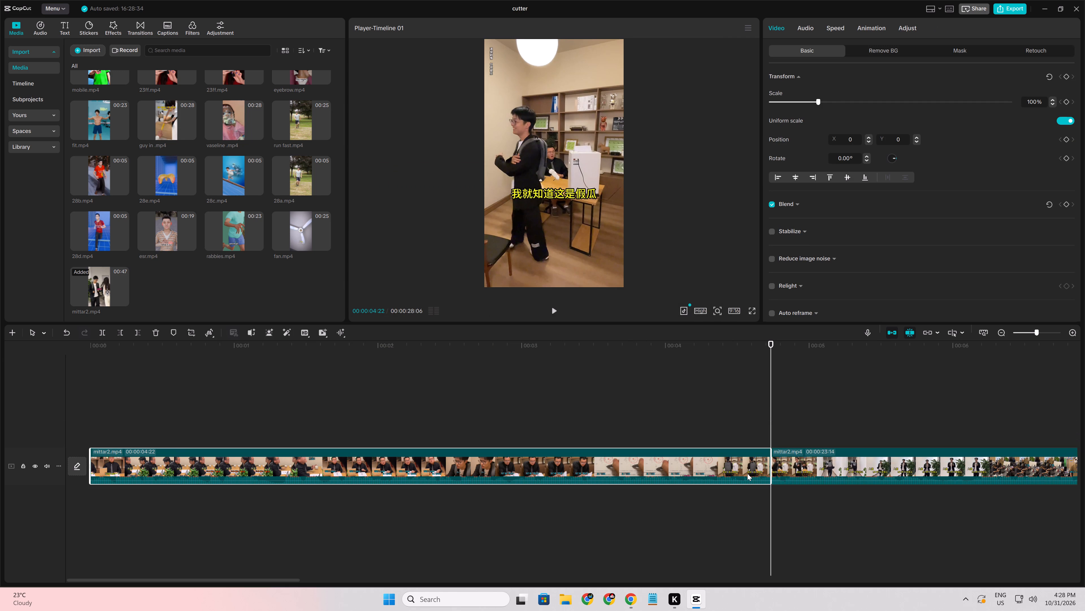
key(Delete)
Split the remaining mittar2.mp4 clip at 00:00:04:22 and cut the part after the split to the clipboard.
click(747, 474)
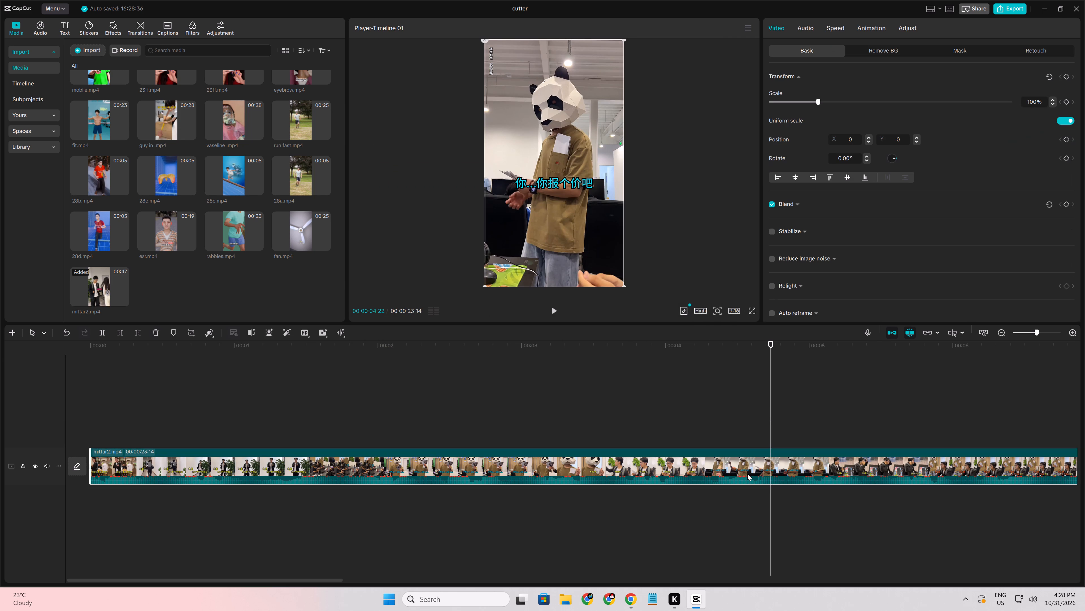
key(ctrl+b)
key(ctrl+x)
Extend the start of the mittar2.mp4 segment slightly earlier so its duration is 00:00:04:24.
click(721, 477)
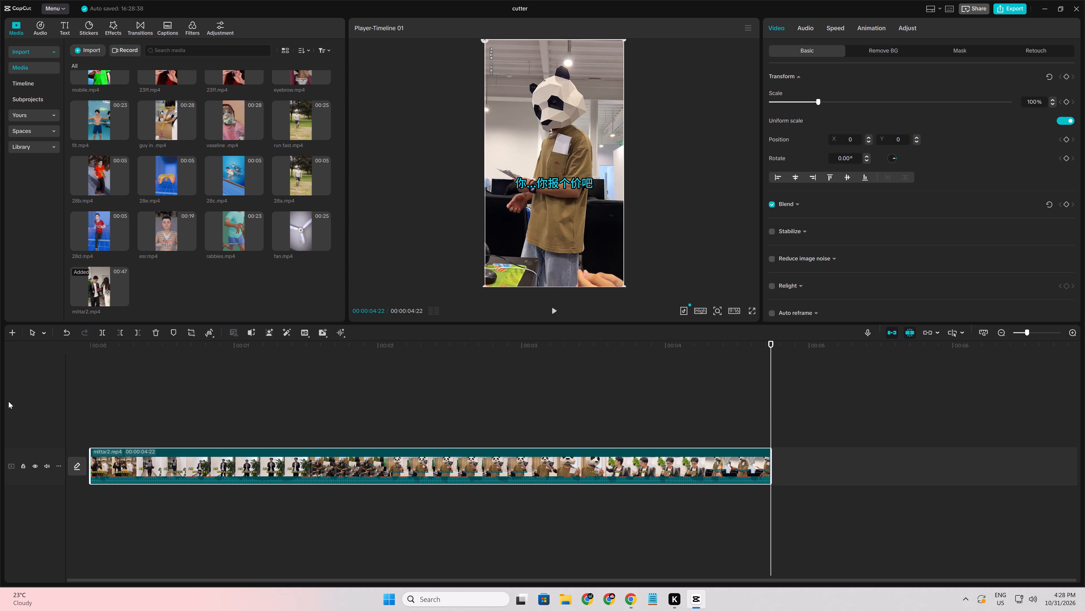
drag(89, 456, 86, 457)
drag(91, 457, 87, 457)
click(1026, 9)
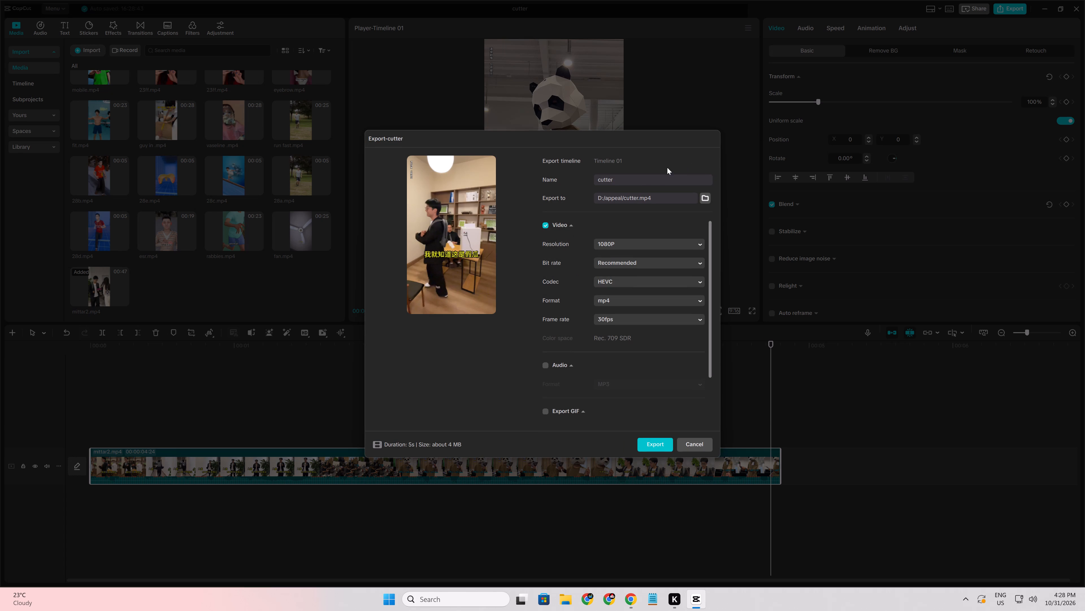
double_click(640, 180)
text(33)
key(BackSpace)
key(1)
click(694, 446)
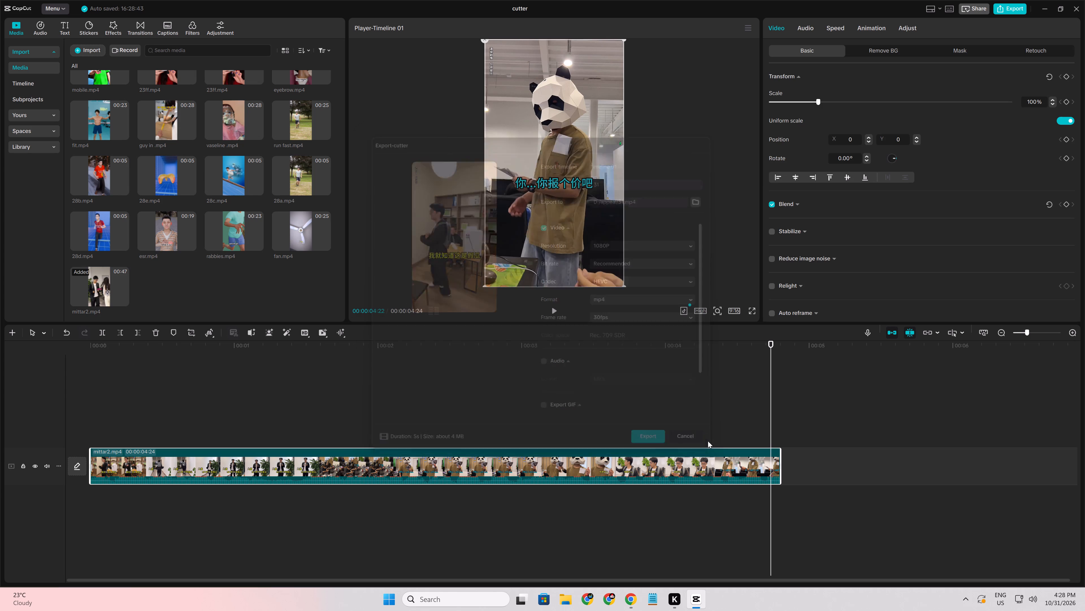
Move the playhead to the end of the mittar2.mp4 segment at 00:00:04:24 and select the segment.
click(760, 427)
drag(760, 427, 789, 432)
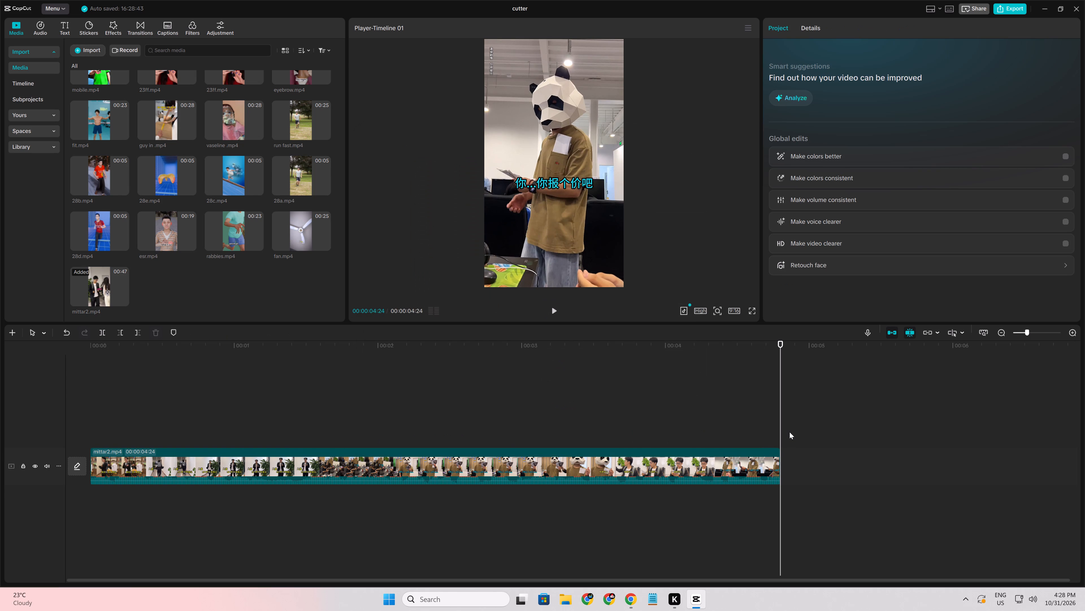
click(755, 463)
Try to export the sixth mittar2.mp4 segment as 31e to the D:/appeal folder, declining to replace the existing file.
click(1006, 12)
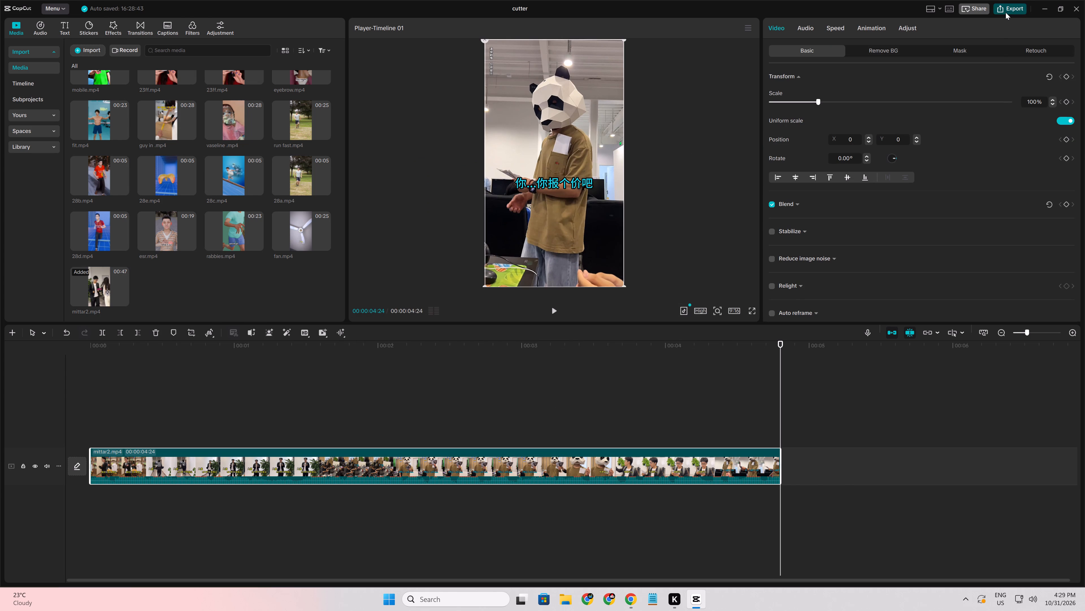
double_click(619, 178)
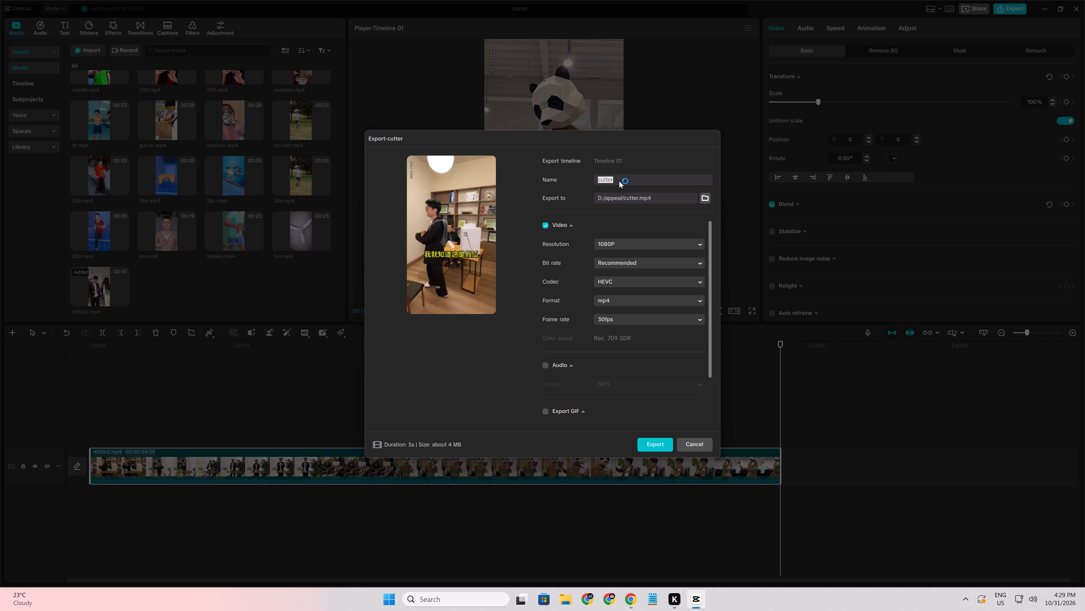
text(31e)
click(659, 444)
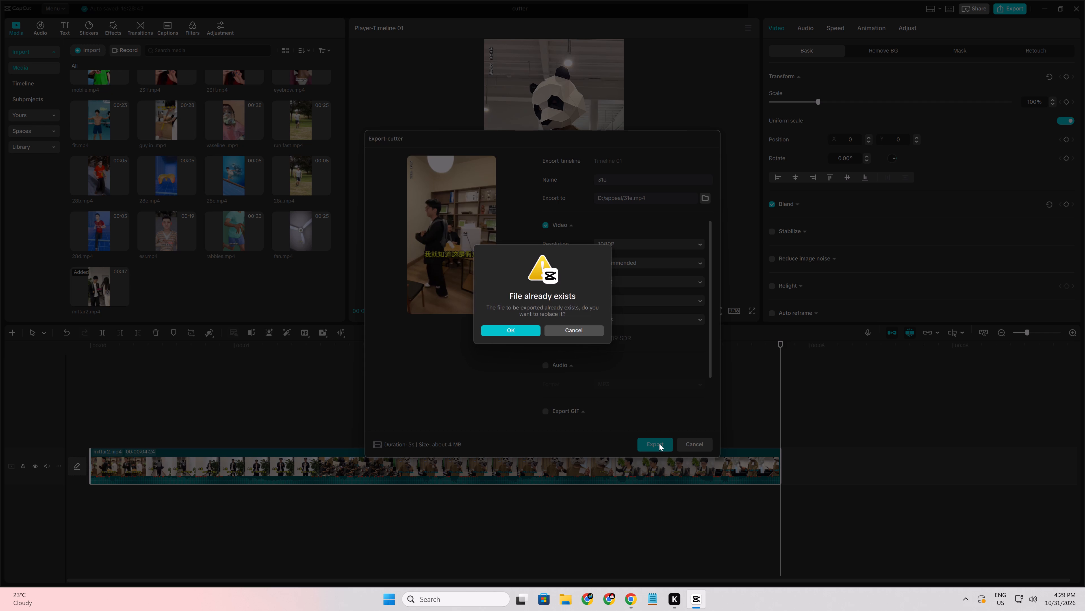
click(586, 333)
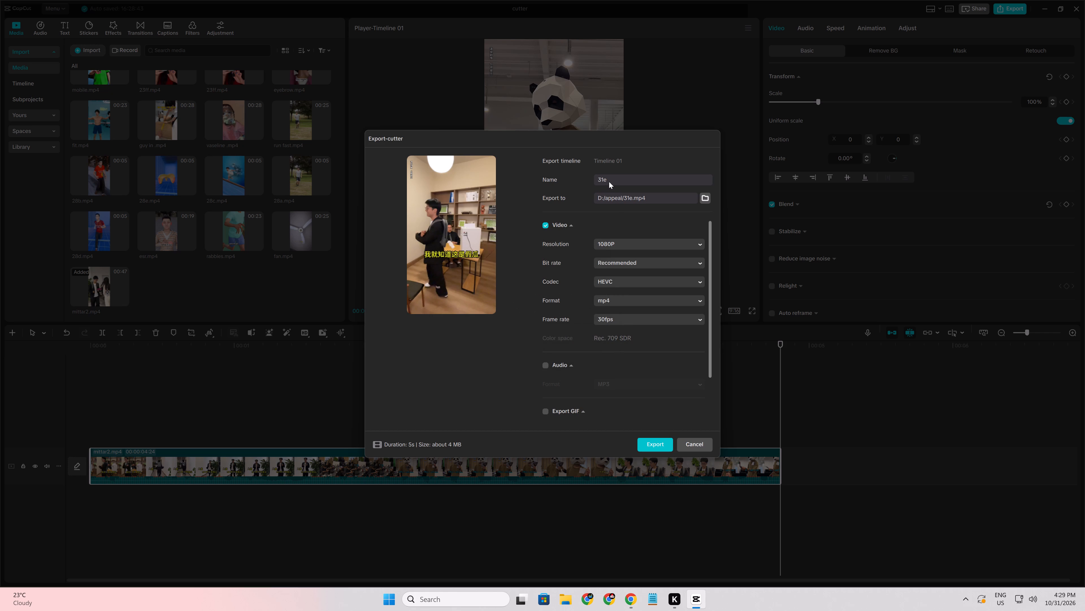
Rename the export as 31f and export the sixth mittar2.mp4 segment to the D:/appeal folder.
click(614, 183)
key(BackSpace)
key(f)
click(642, 445)
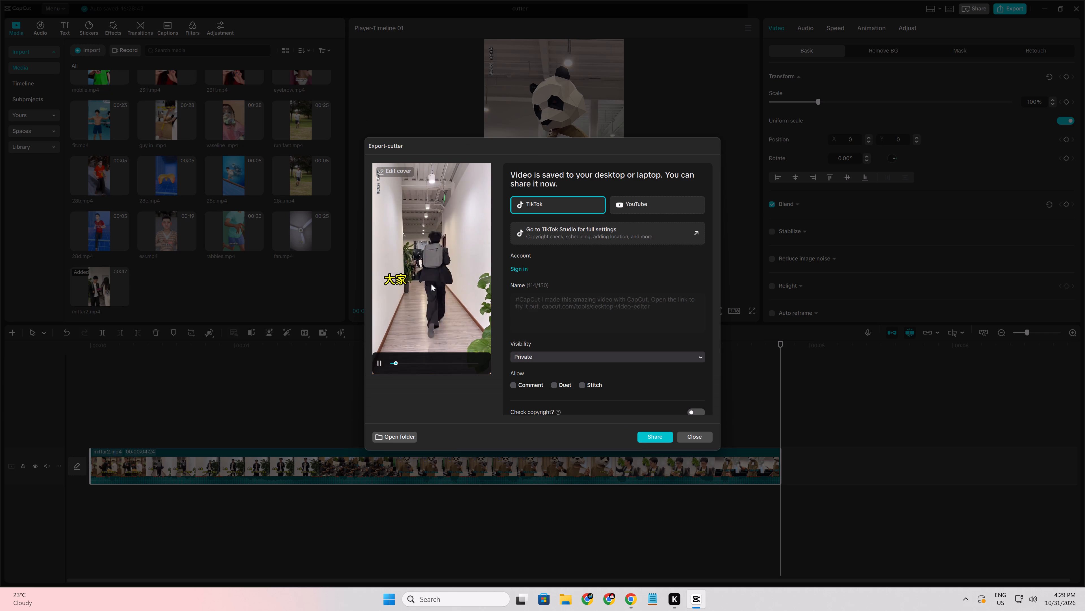
click(431, 284)
click(700, 438)
Paste the cut remainder of mittar2.mp4 onto the main track after the exported segment, and delete the exported segment.
click(783, 419)
drag(783, 419, 793, 420)
key(ctrl+v)
drag(789, 432, 794, 463)
click(737, 463)
key(Delete)
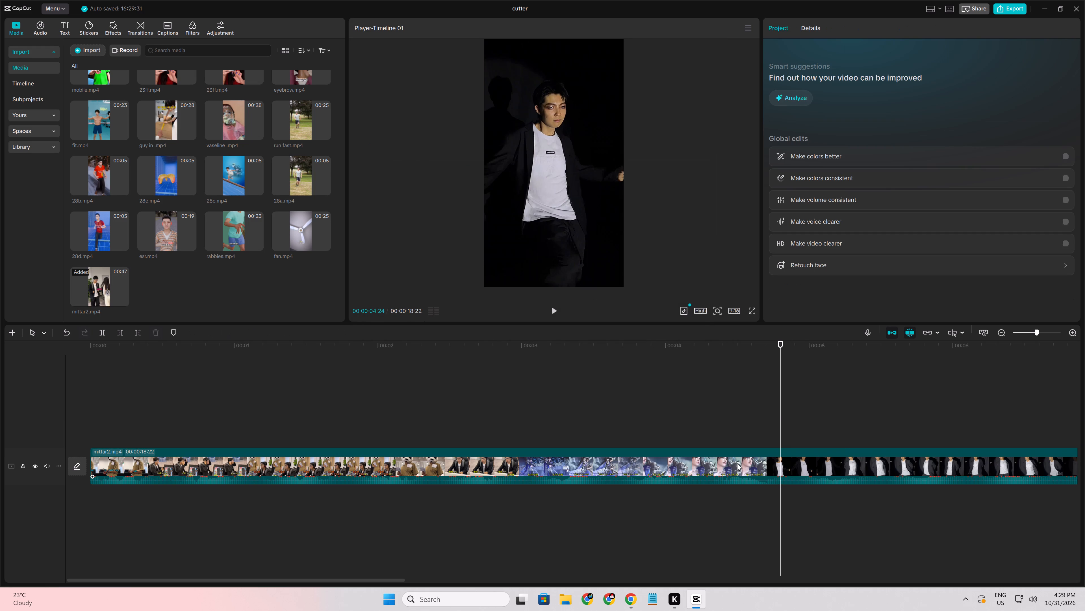
Split the remaining mittar2.mp4 clip at 00:00:04:24 and cut the part after the split to the clipboard.
click(737, 463)
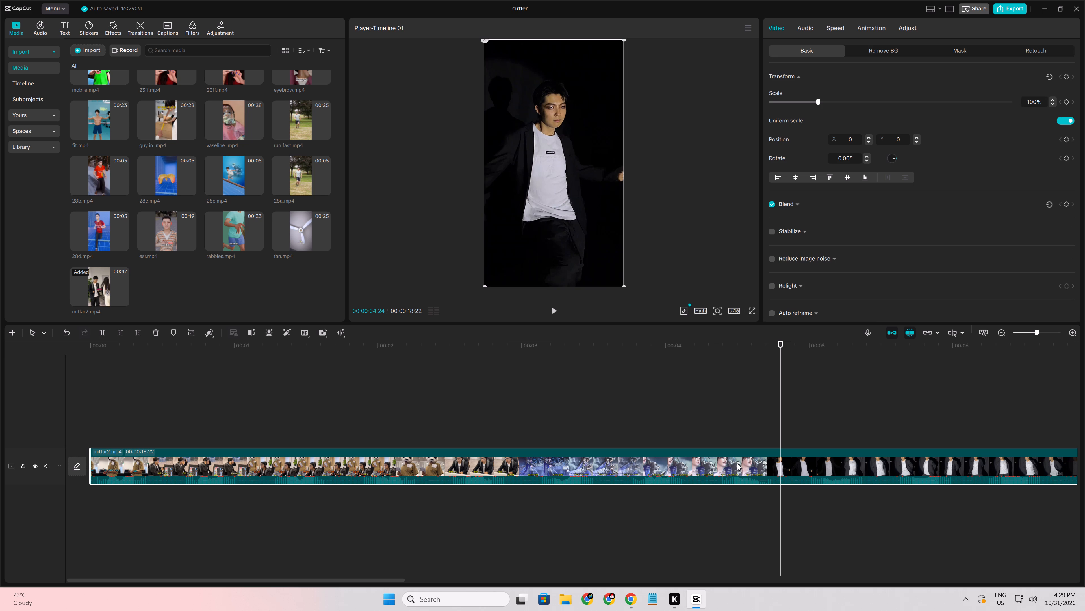
key(ctrl+b)
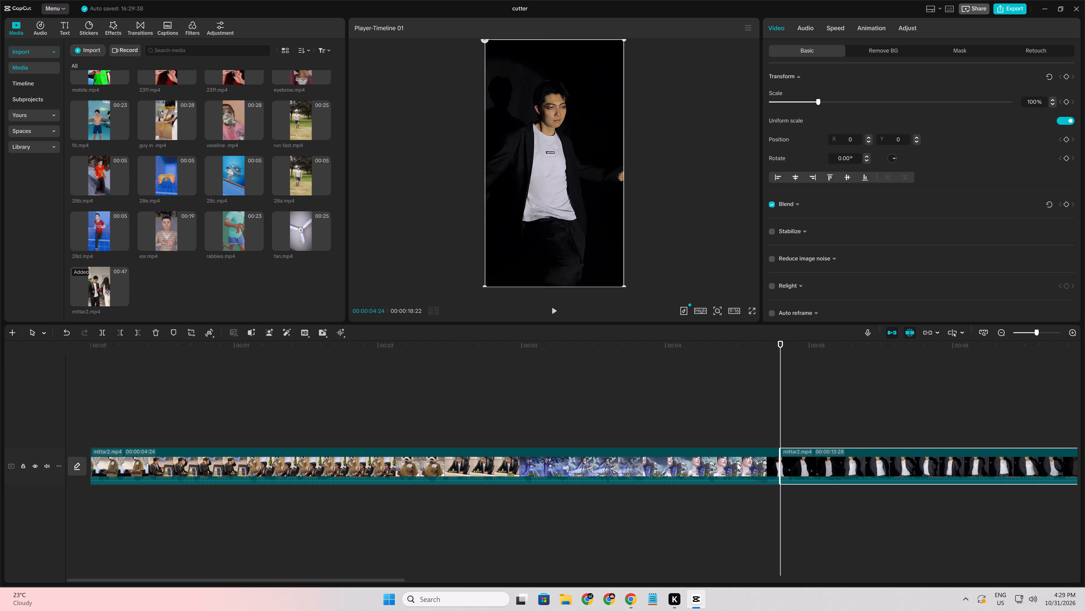
key(ctrl+x)
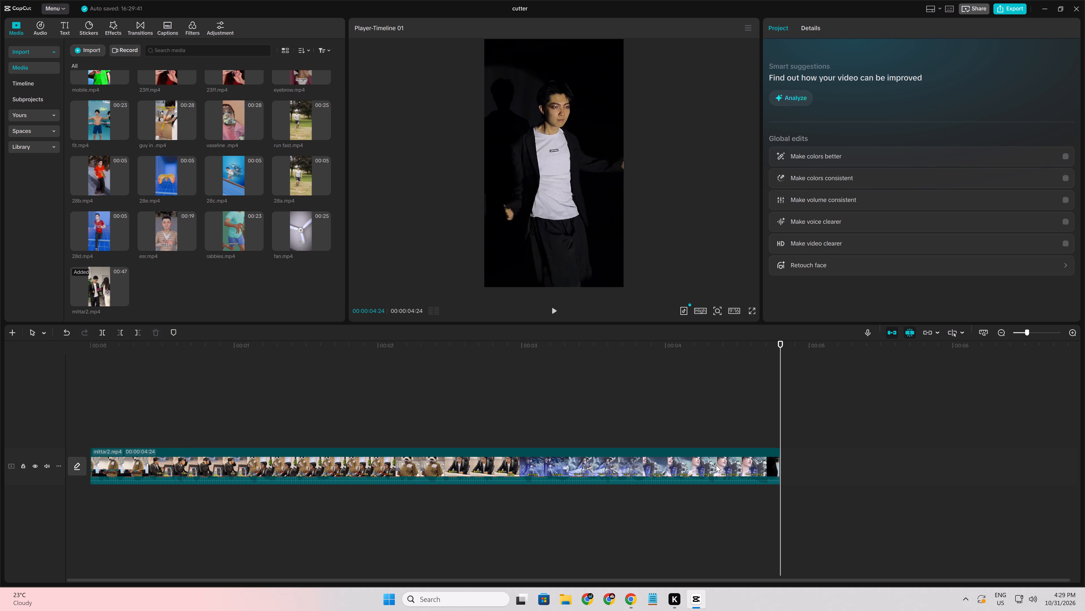
Extend the end of the mittar2.mp4 segment slightly so its duration is 00:00:04:26.
click(716, 465)
drag(781, 465, 783, 465)
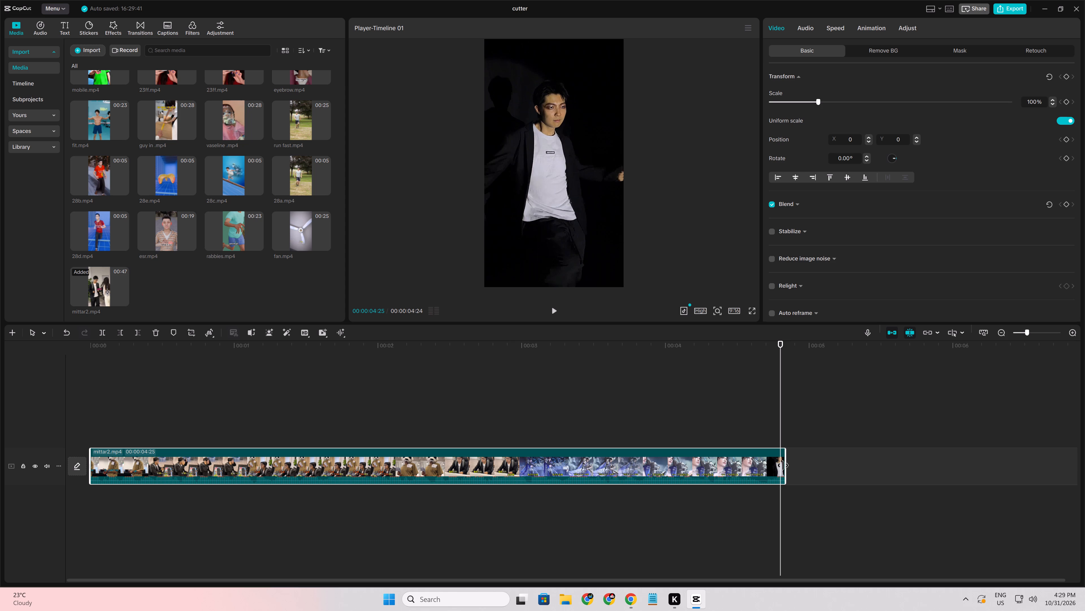
drag(783, 465, 786, 465)
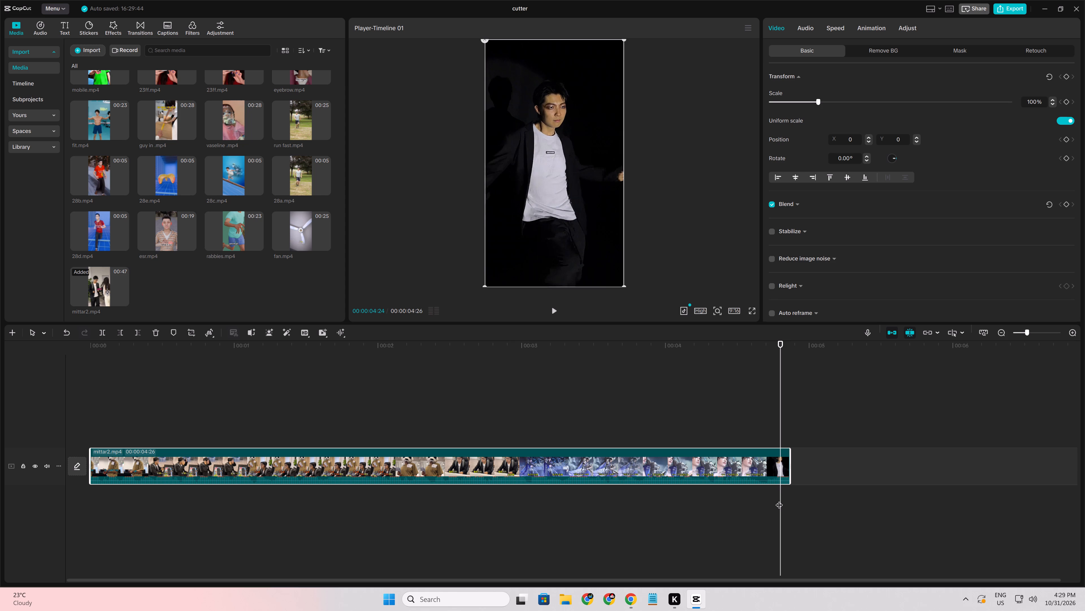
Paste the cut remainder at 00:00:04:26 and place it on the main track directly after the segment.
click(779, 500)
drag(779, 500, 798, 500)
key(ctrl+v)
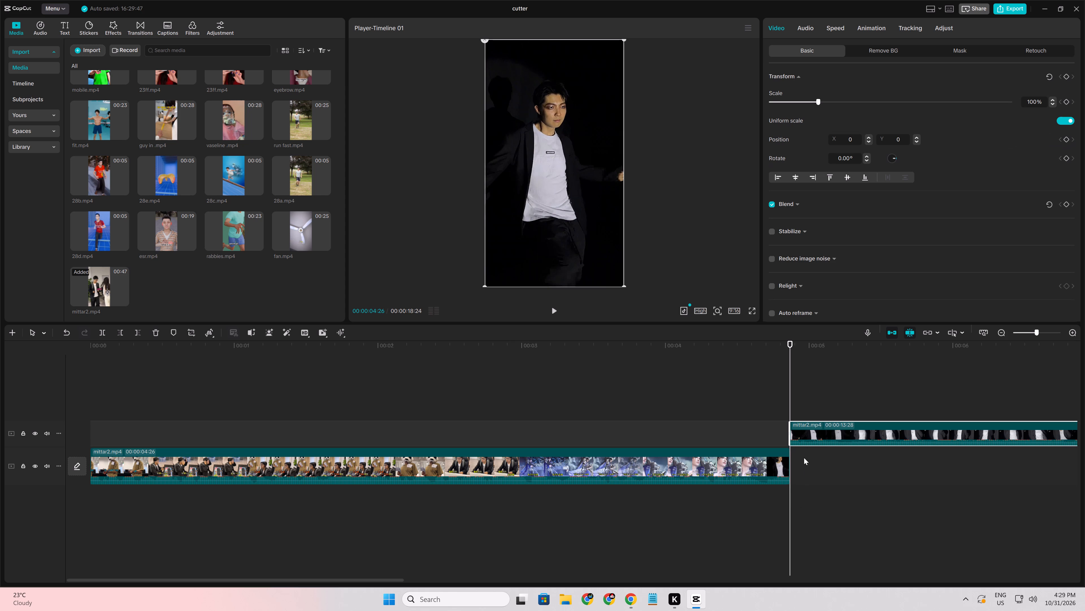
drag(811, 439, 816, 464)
Scrub through the remaining mittar2.mp4 footage after the segment to examine its content and length.
click(789, 507)
drag(789, 507, 887, 525)
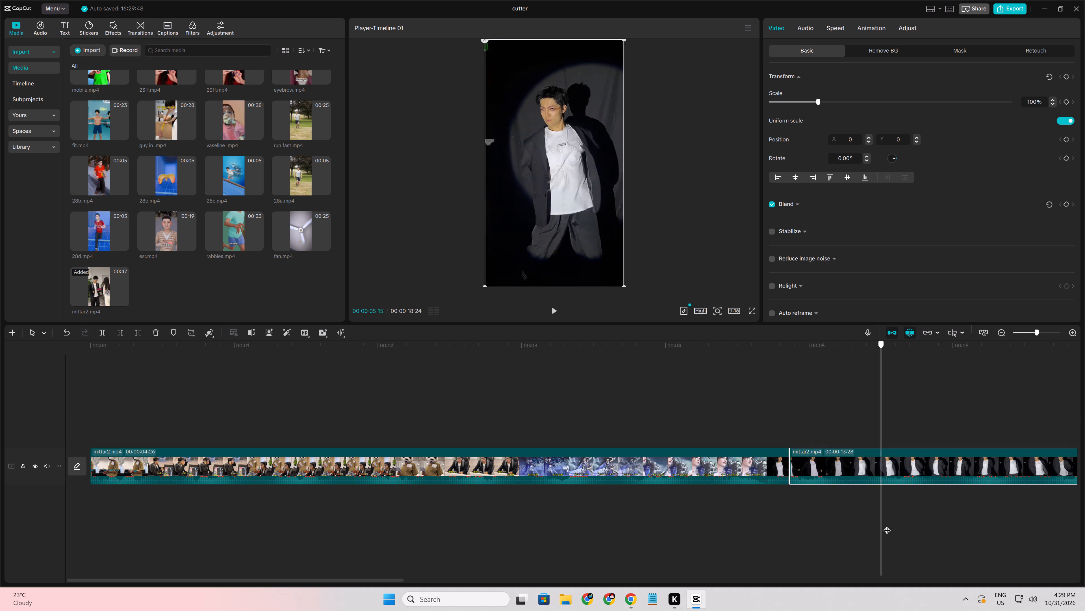
drag(887, 525, 1084, 527)
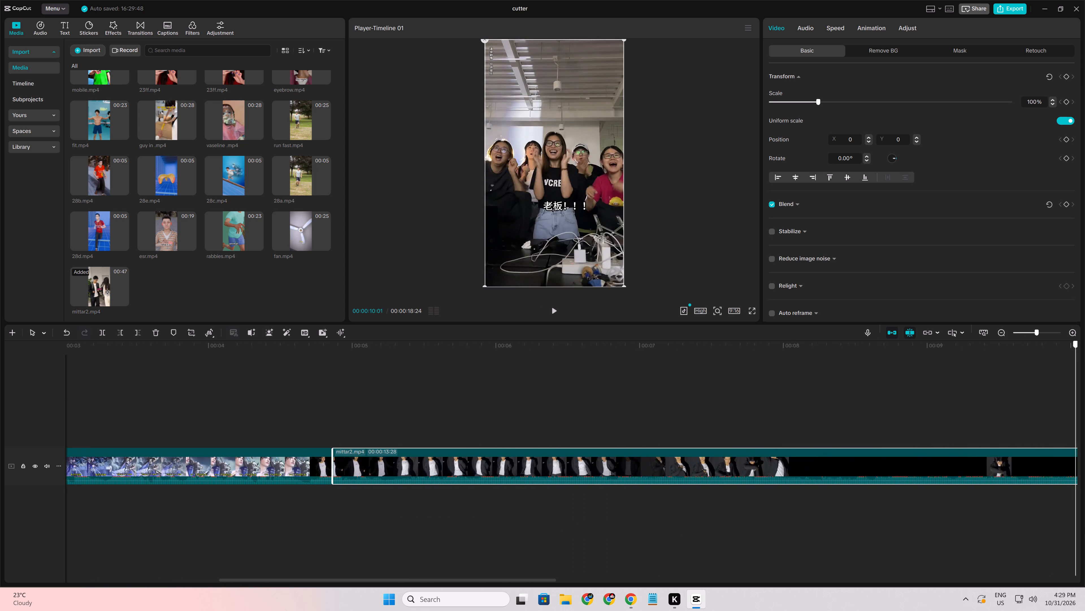
drag(1084, 527, 936, 532)
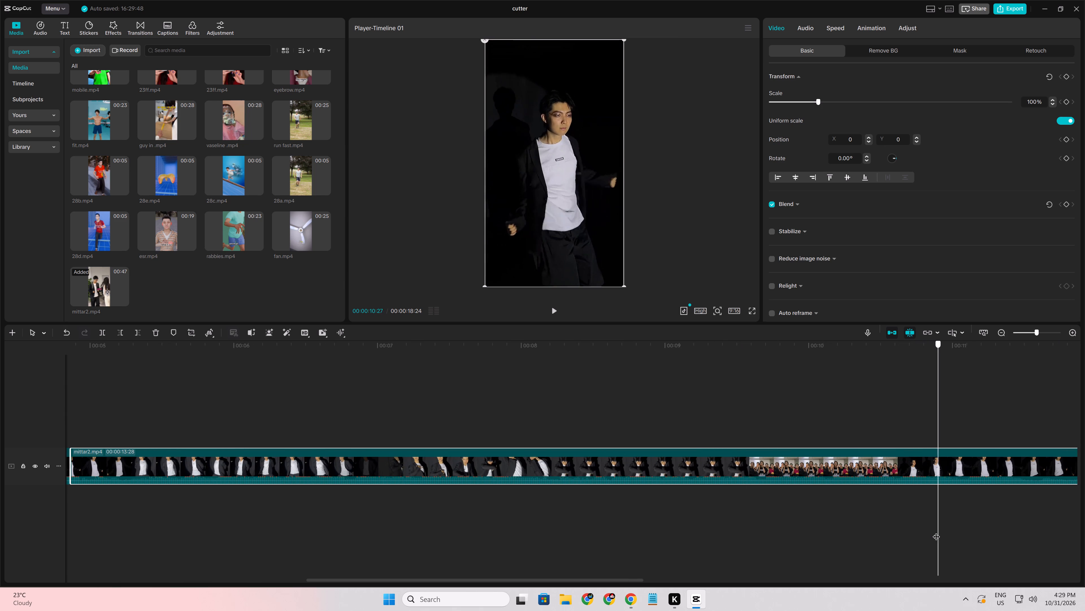
drag(936, 532, 1084, 532)
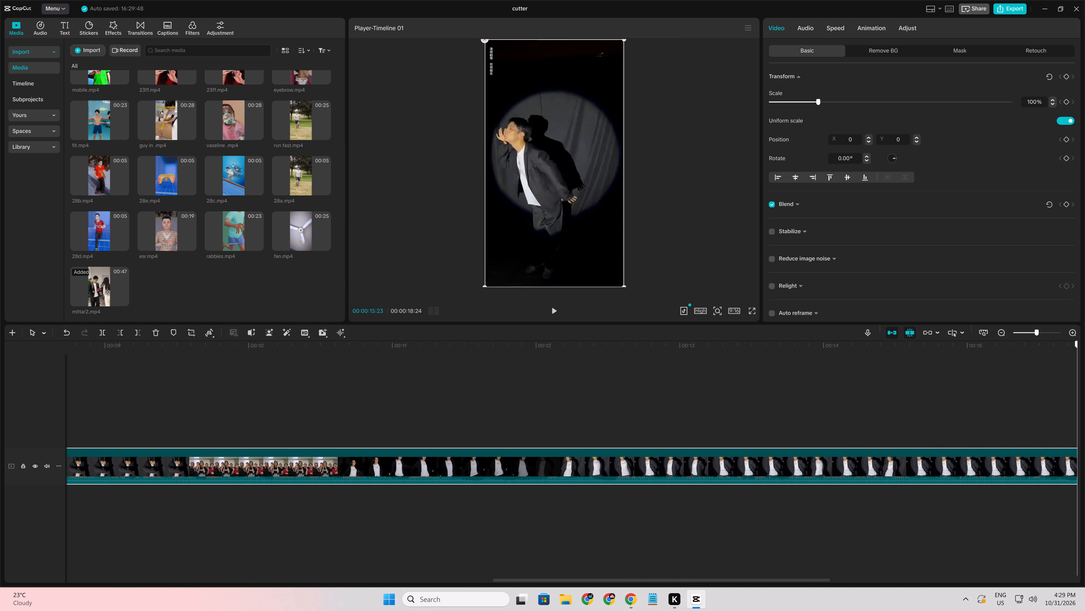
drag(1084, 532, 0, 547)
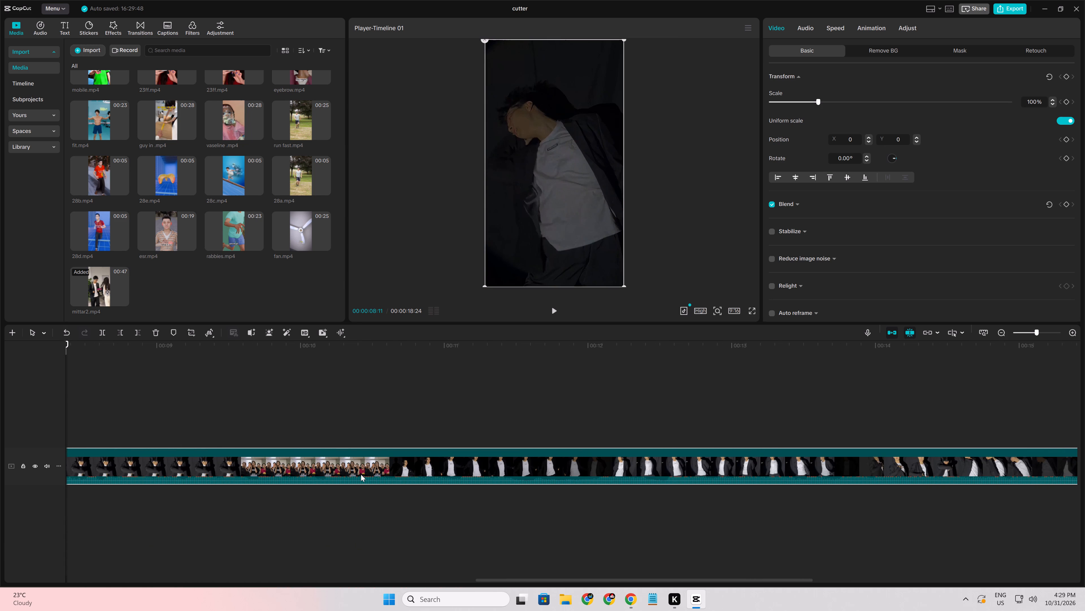
click(361, 474)
click(362, 470)
ctrl+scroll(362, 470, down, 8)
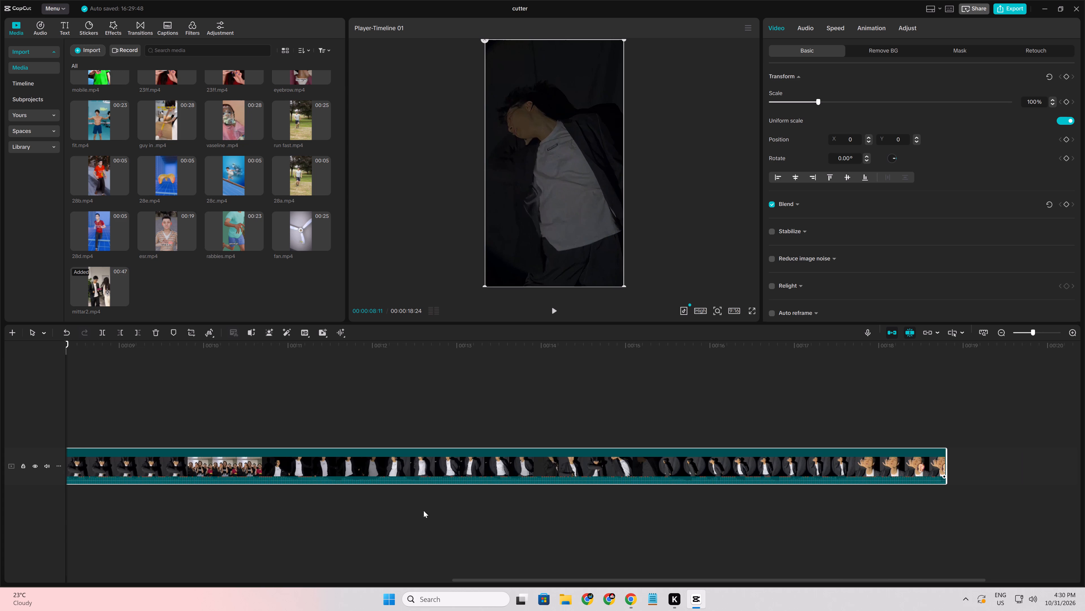
drag(549, 580, 346, 583)
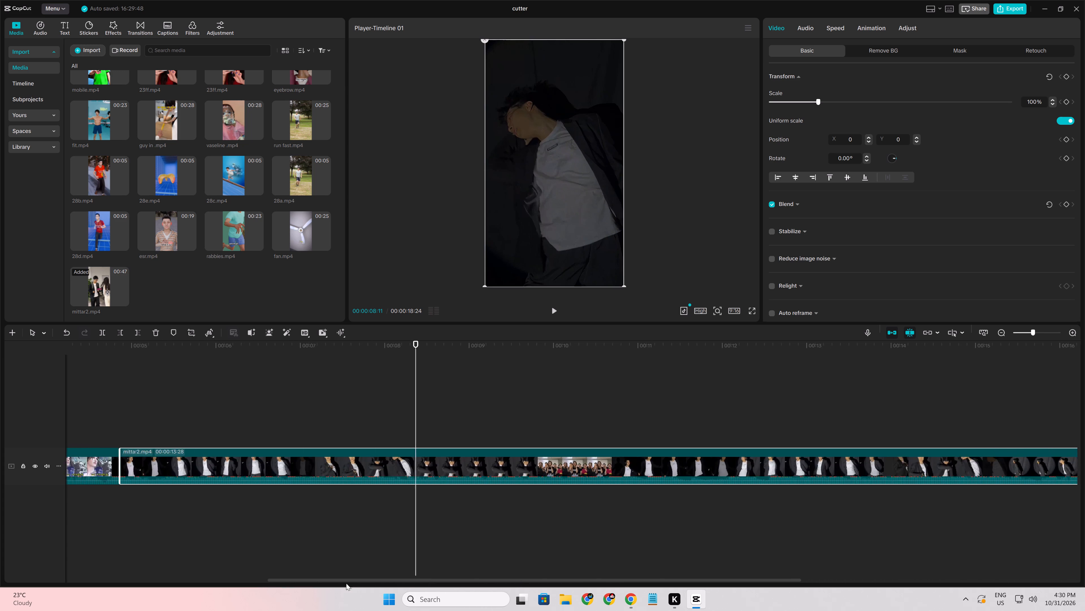
drag(346, 583, 186, 588)
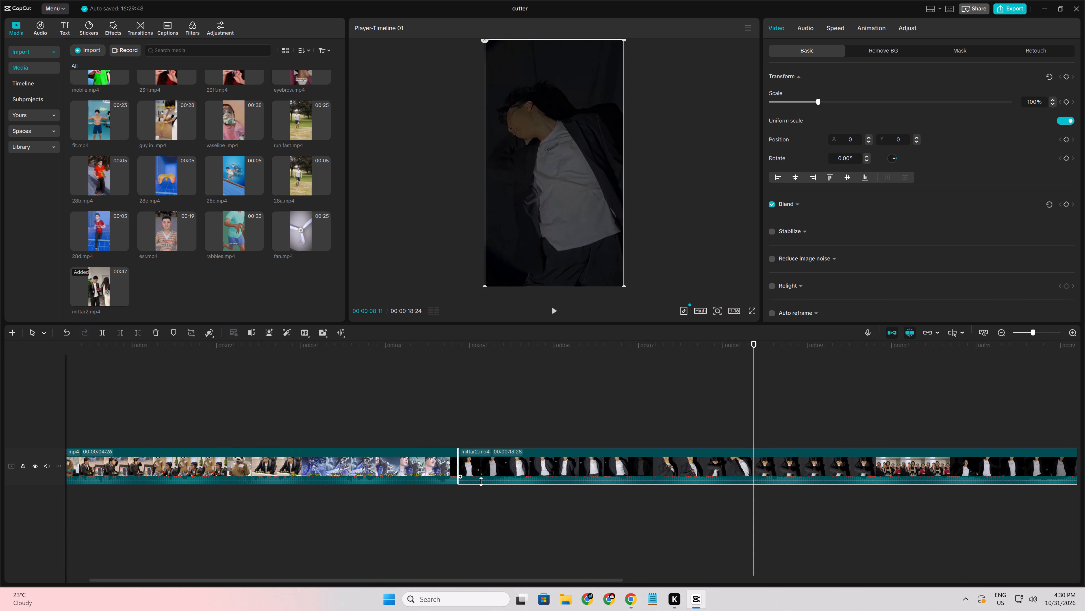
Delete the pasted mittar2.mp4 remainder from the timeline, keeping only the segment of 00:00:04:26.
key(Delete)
Move the playhead to the end of the mittar2.mp4 segment and export the segment as 31g to the D:/appeal folder.
click(472, 499)
drag(472, 499, 502, 498)
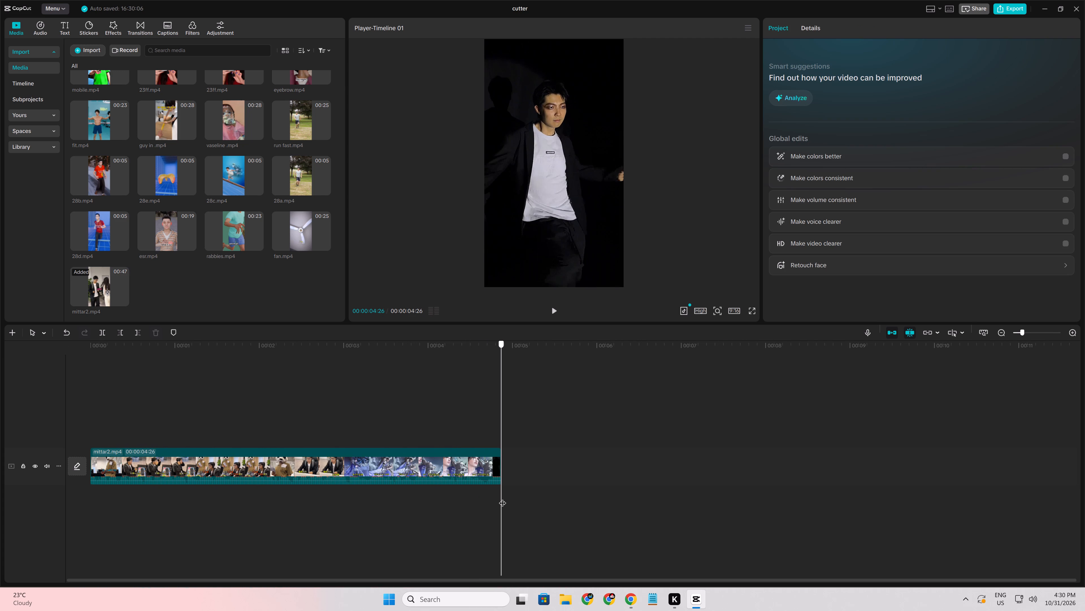
drag(502, 498, 511, 497)
click(1004, 11)
double_click(642, 180)
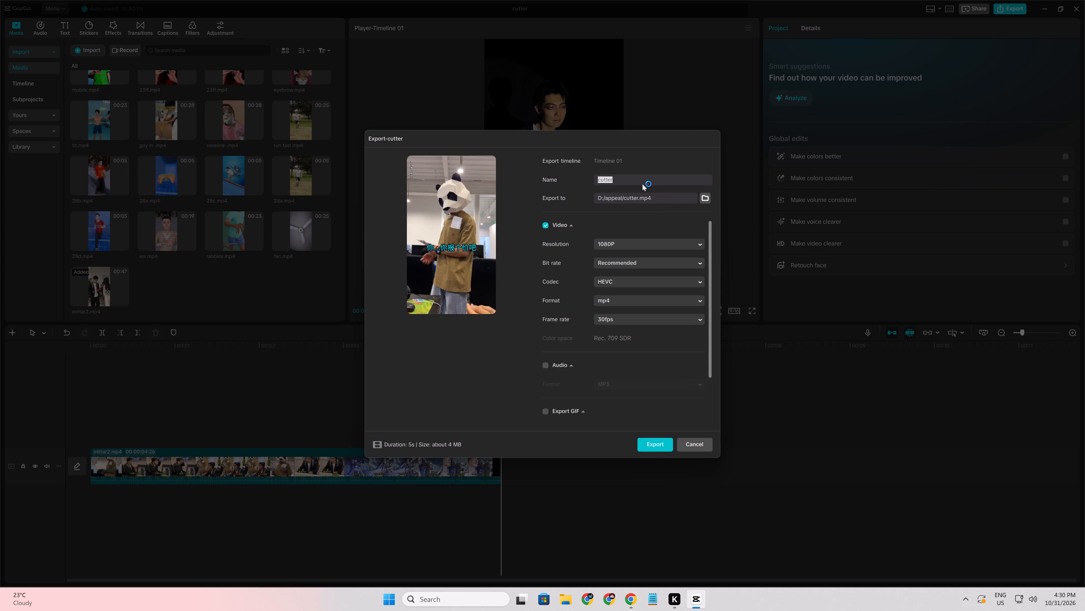
text(31)
key(g)
click(647, 444)
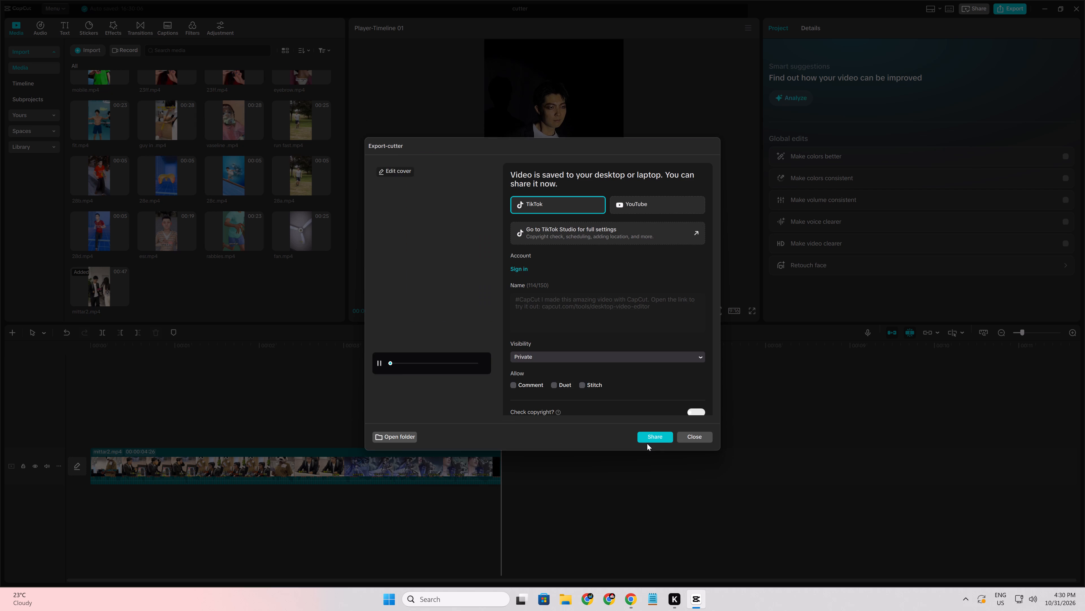
click(439, 274)
click(696, 438)
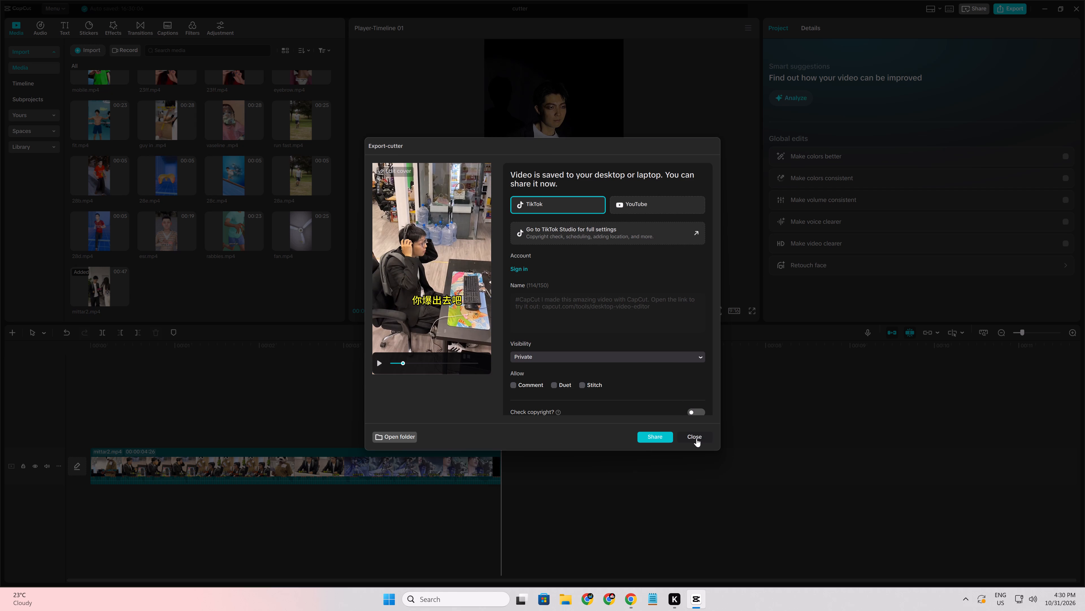
Move the playhead to the end of the exported mittar2.mp4 segment at 00:00:04:26 and select the segment.
click(451, 500)
drag(454, 500, 533, 498)
click(445, 467)
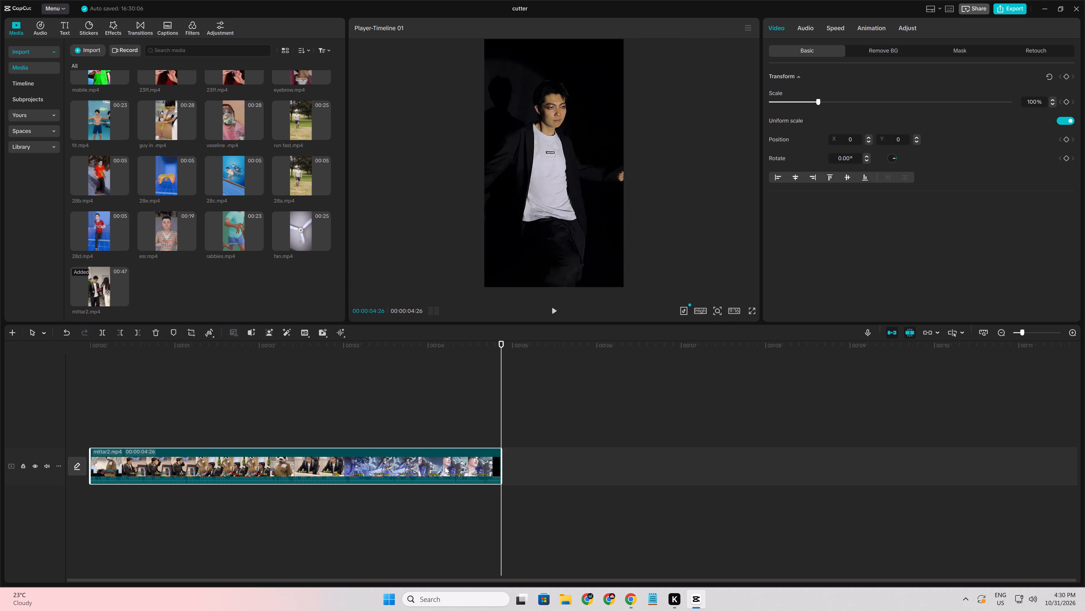
scroll(445, 467, down, 2)
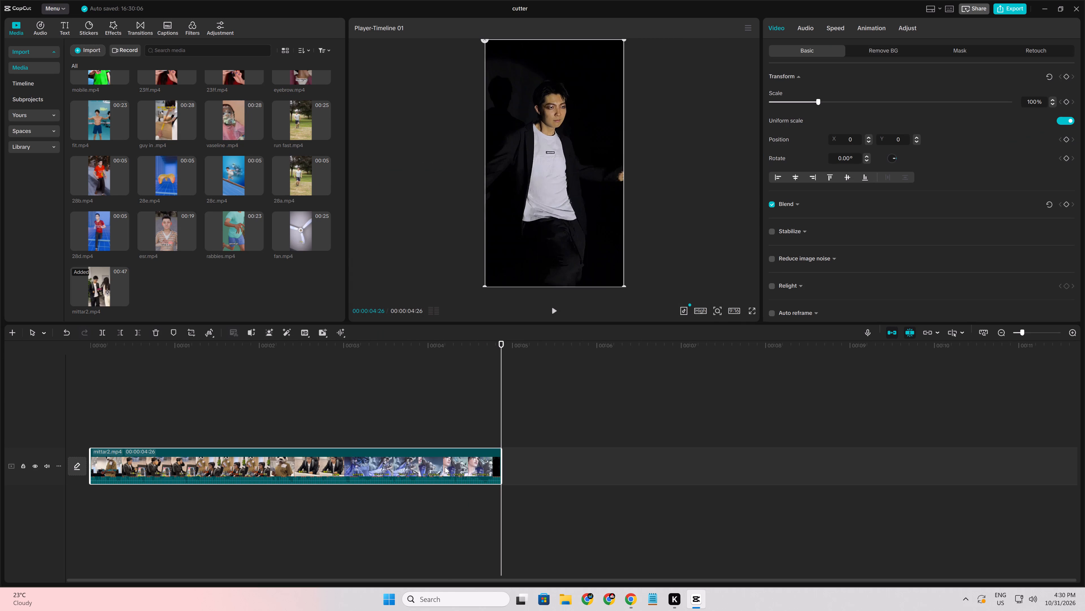
Switch to Chrome, search Google for vmake ai text remover and open Vmake Labs' Free AI Tool to Remove Text from Video Online.
click(586, 595)
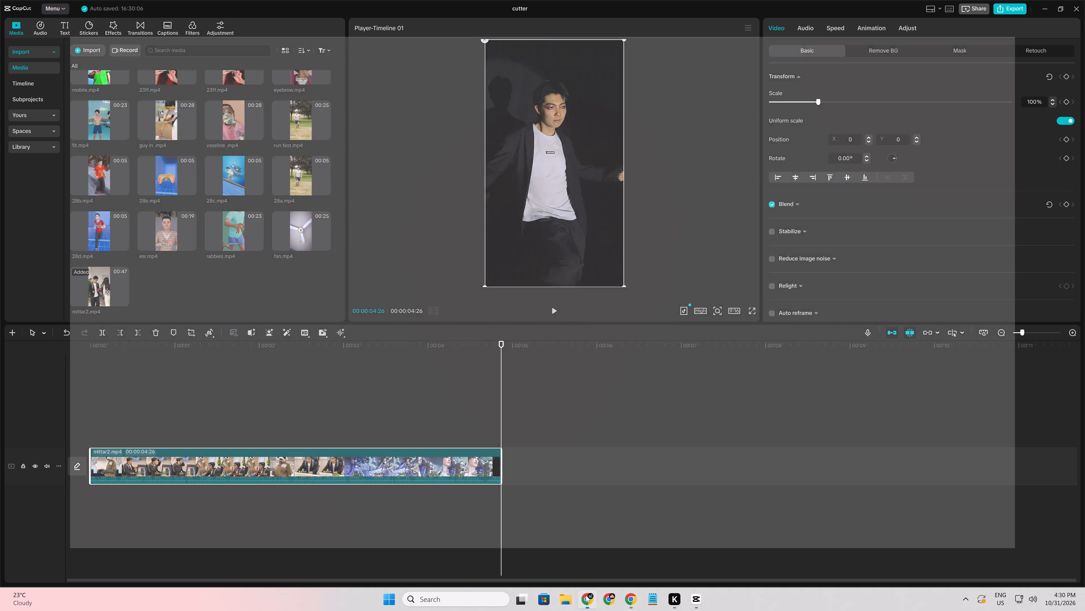
click(482, 210)
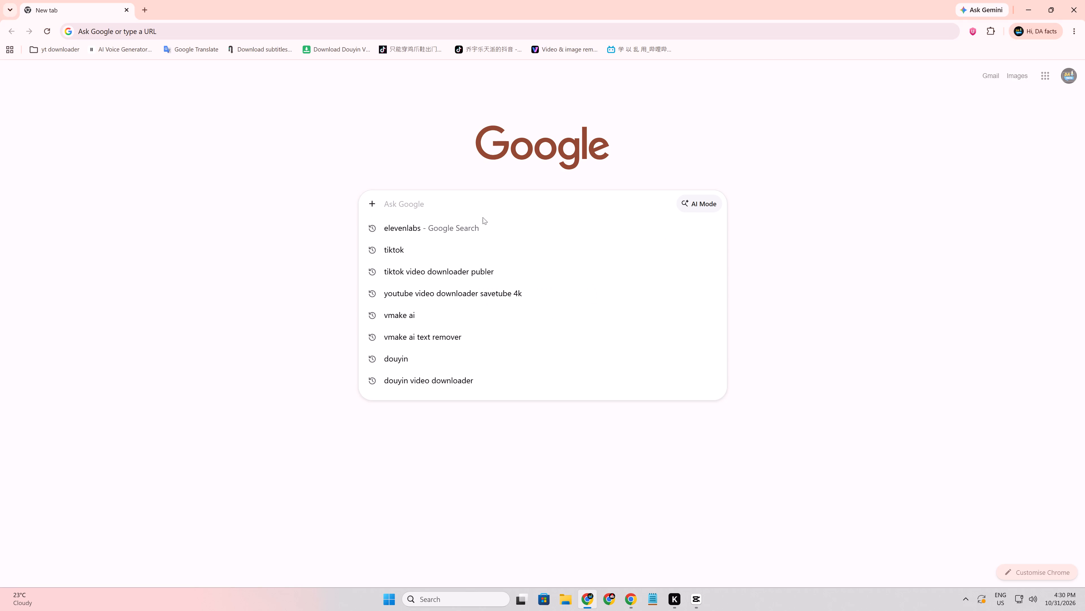
click(479, 330)
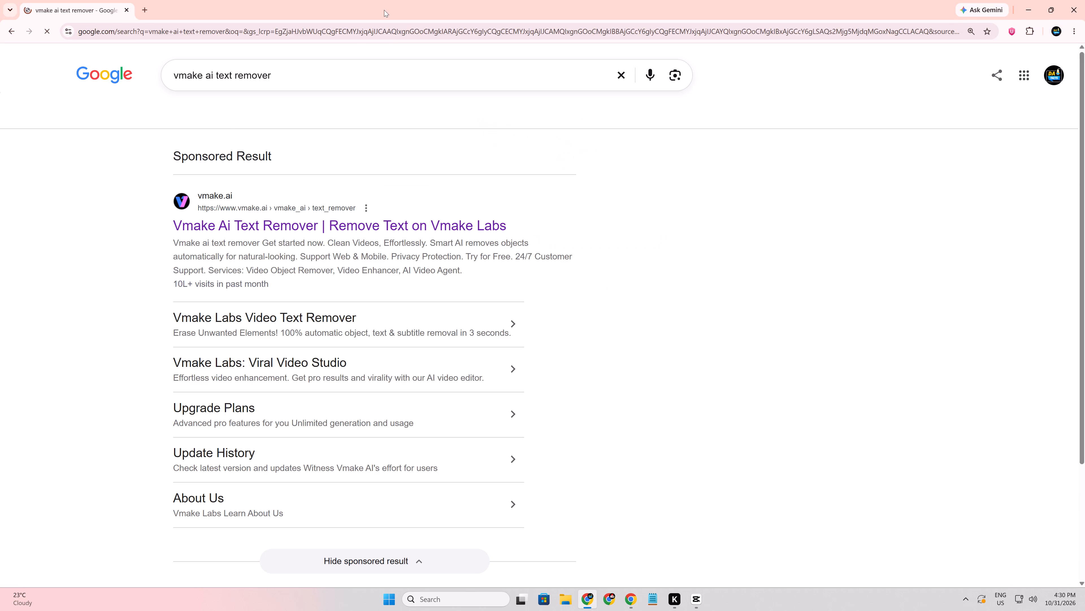
scroll(337, 256, down, 1)
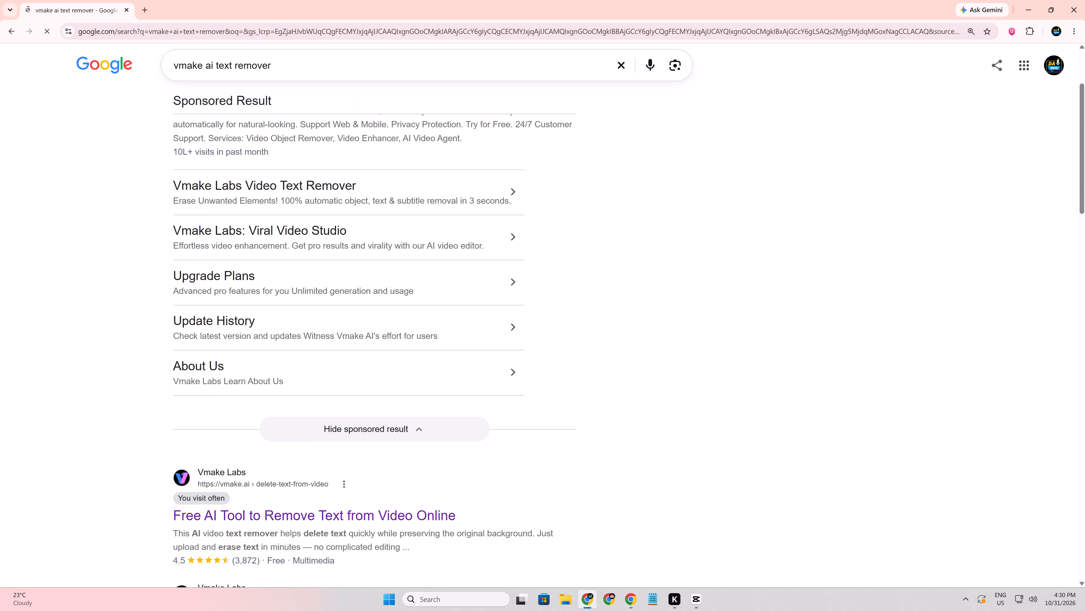
click(251, 516)
Reduce the maximized Chrome window to a floating window and place it over CapCut's media and player area.
drag(534, 15, 526, 18)
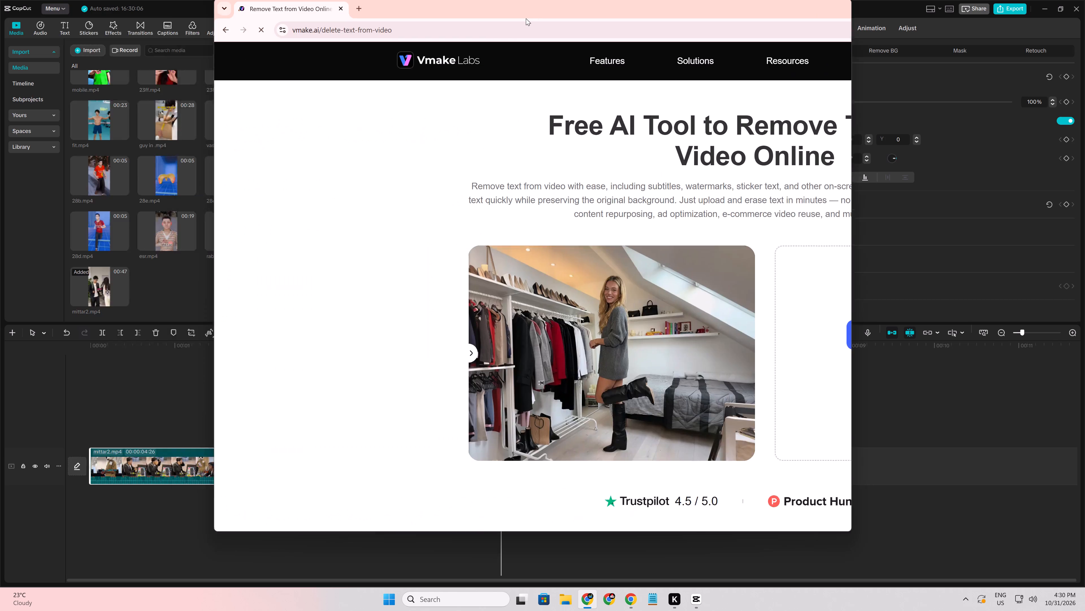
drag(526, 18, 335, 34)
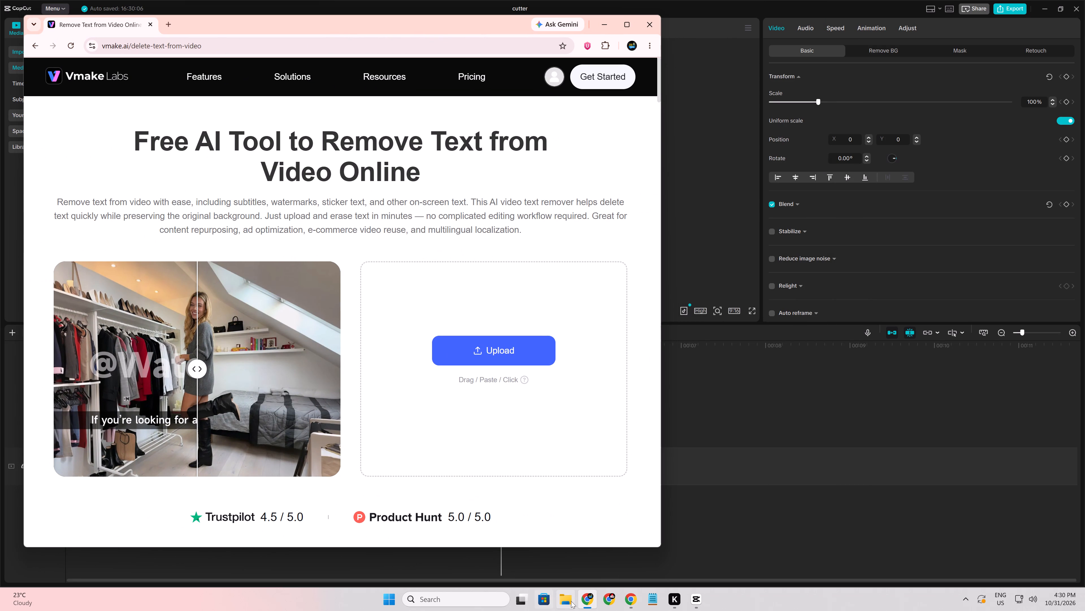
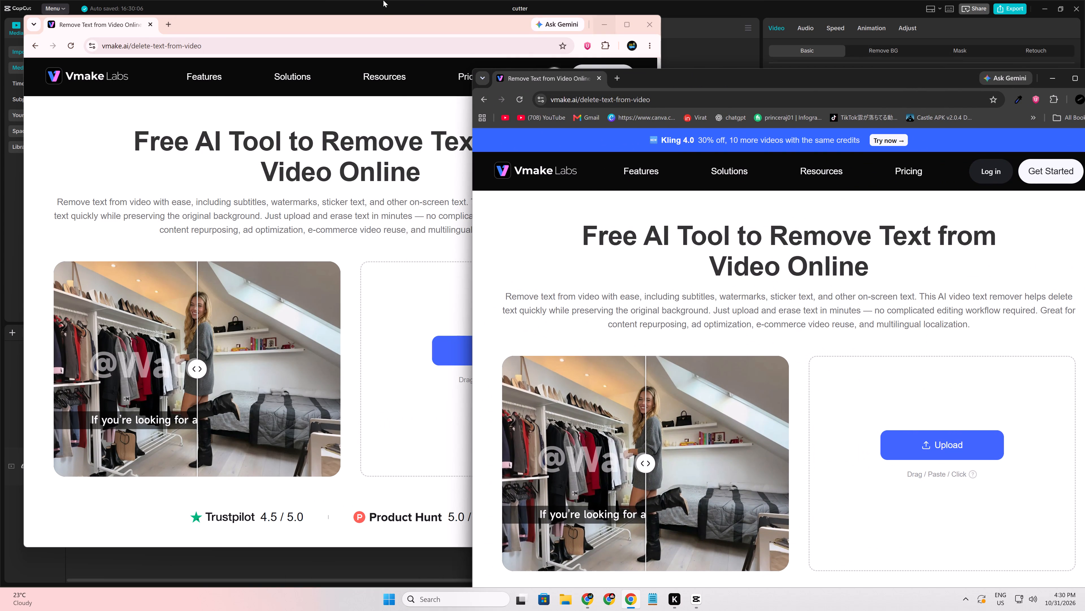
Arrange the two Chrome windows showing Vmake's text-removal page side by side so they no longer overlap.
drag(385, 20, 127, 41)
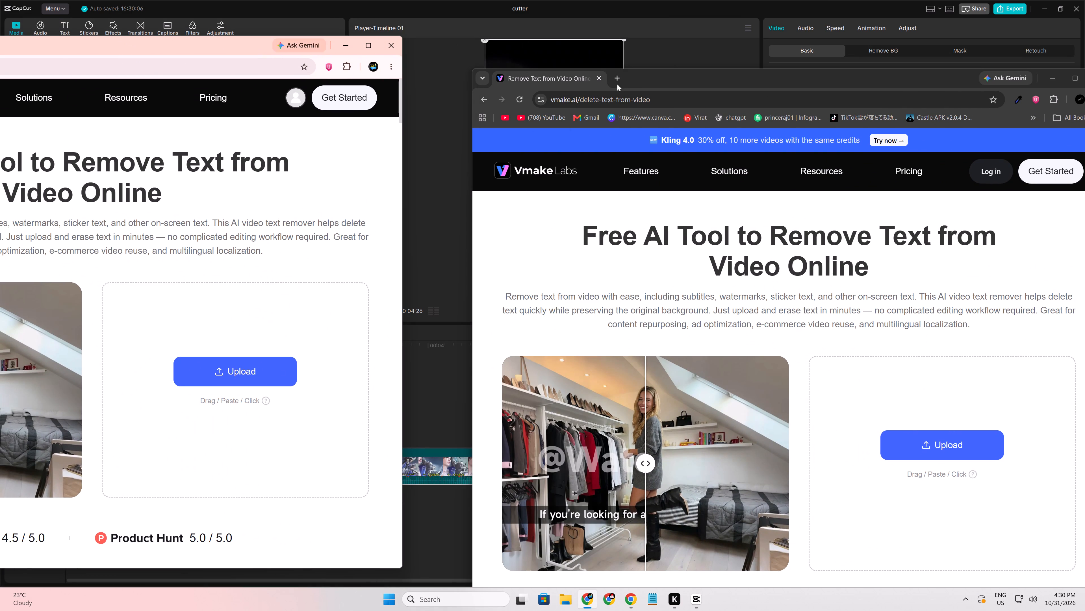
drag(701, 77, 723, 42)
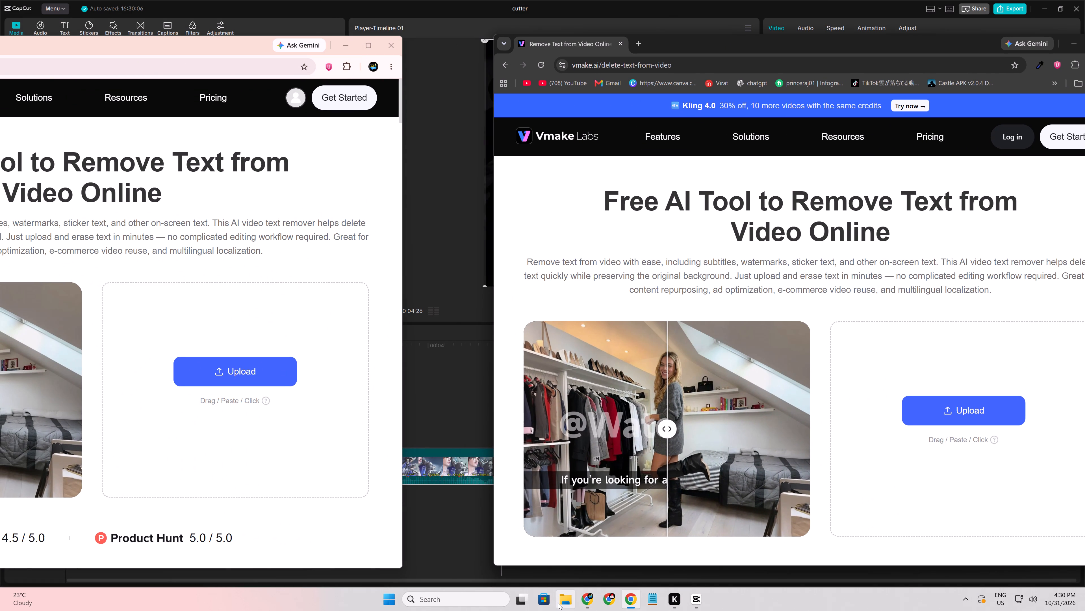
Switch to File Explorer and take its window out of full-screen size, repositioning it over the Vmake browser windows.
click(560, 603)
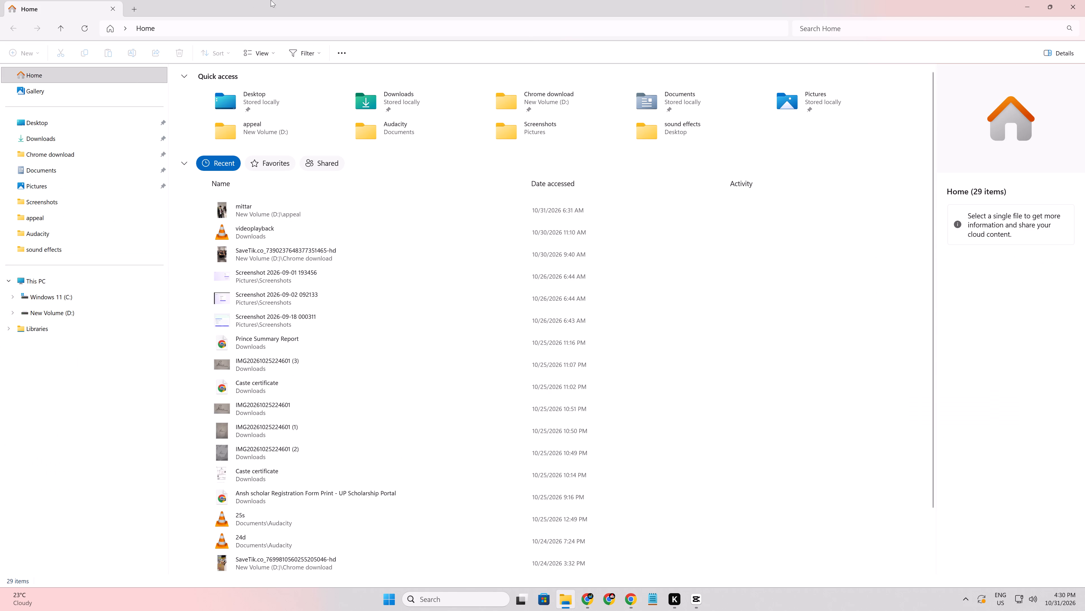
drag(279, 11, 224, 32)
double_click(254, 20)
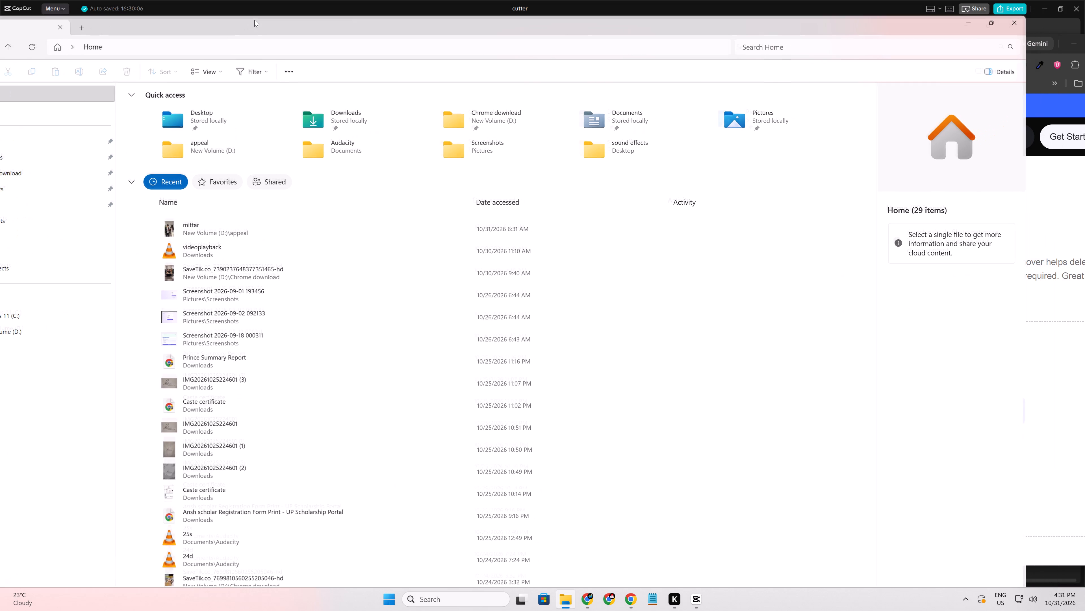
click(254, 20)
double_click(257, 10)
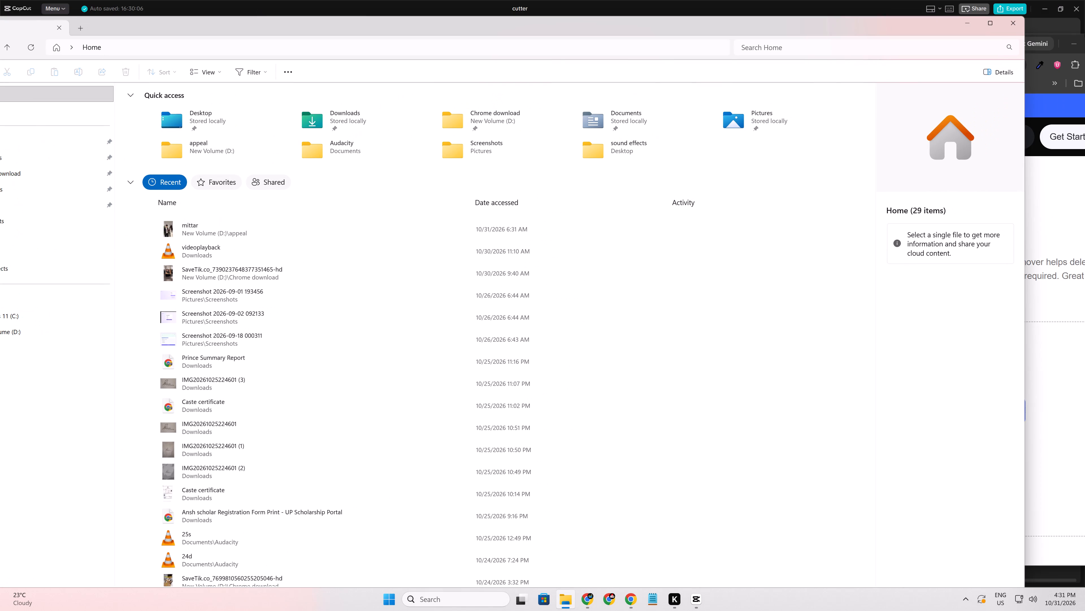
Shrink the File Explorer window and place it between the two browser windows so both upload pages stay reachable.
drag(1025, 17, 772, 104)
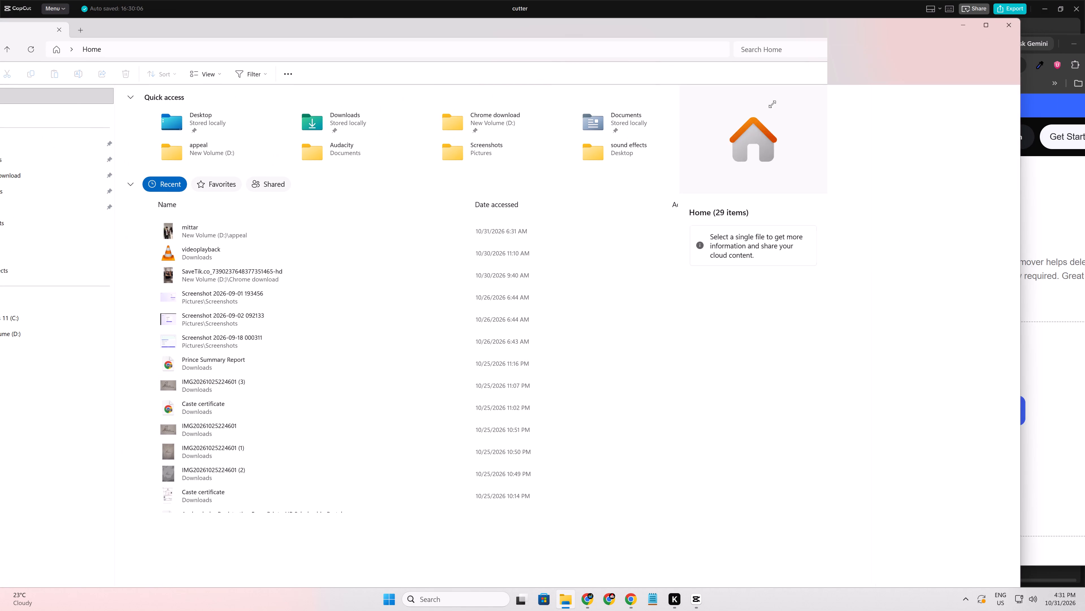
drag(772, 104, 524, 119)
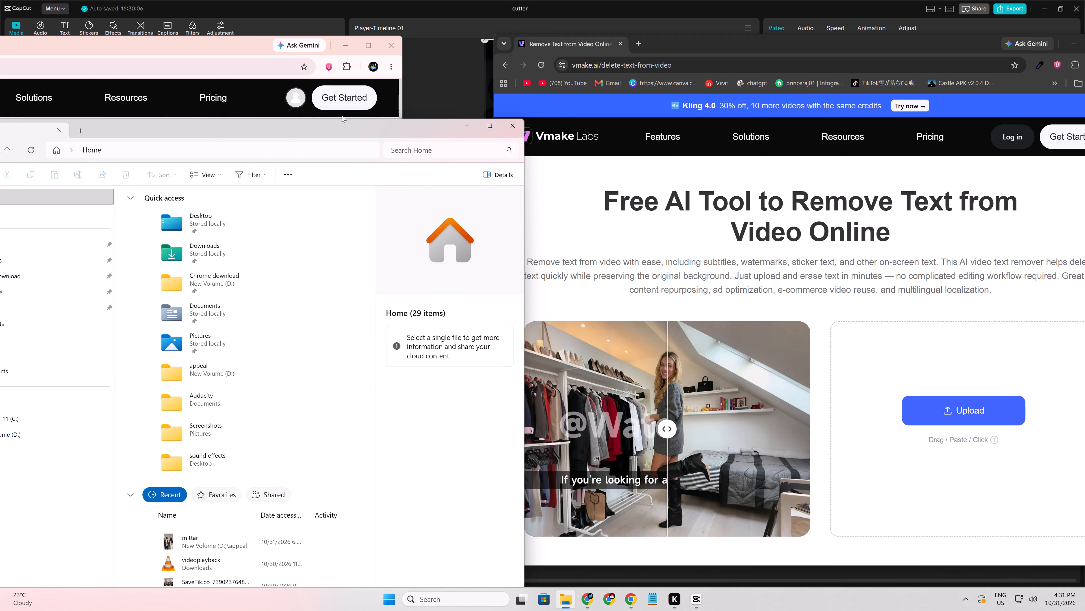
drag(317, 123, 604, 48)
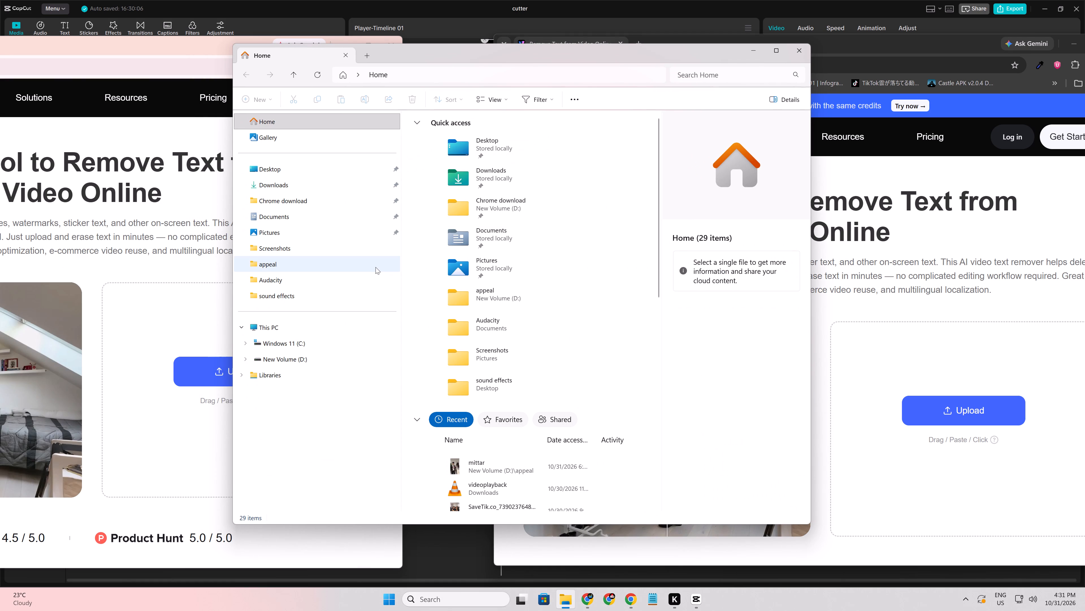
Open the appeal folder in File Explorer and search it for 31.
click(376, 267)
click(746, 82)
text(33)
key(BackSpace)
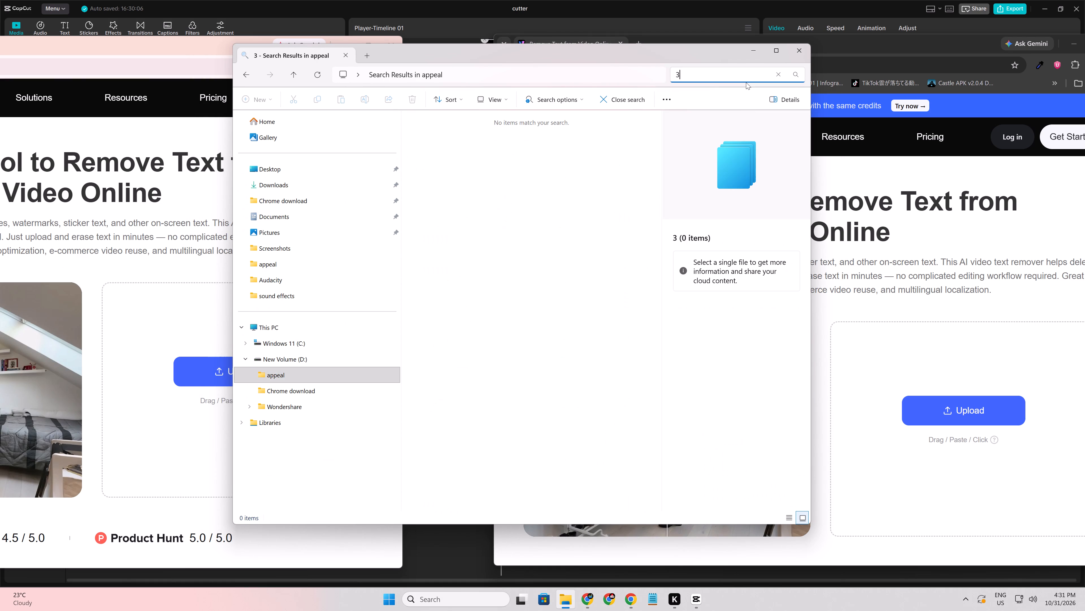
key(1)
Upload 31a to Vmake in the light-themed browser and 31b in the dark-themed browser, dismissing the promotional pop-up.
drag(568, 236, 177, 405)
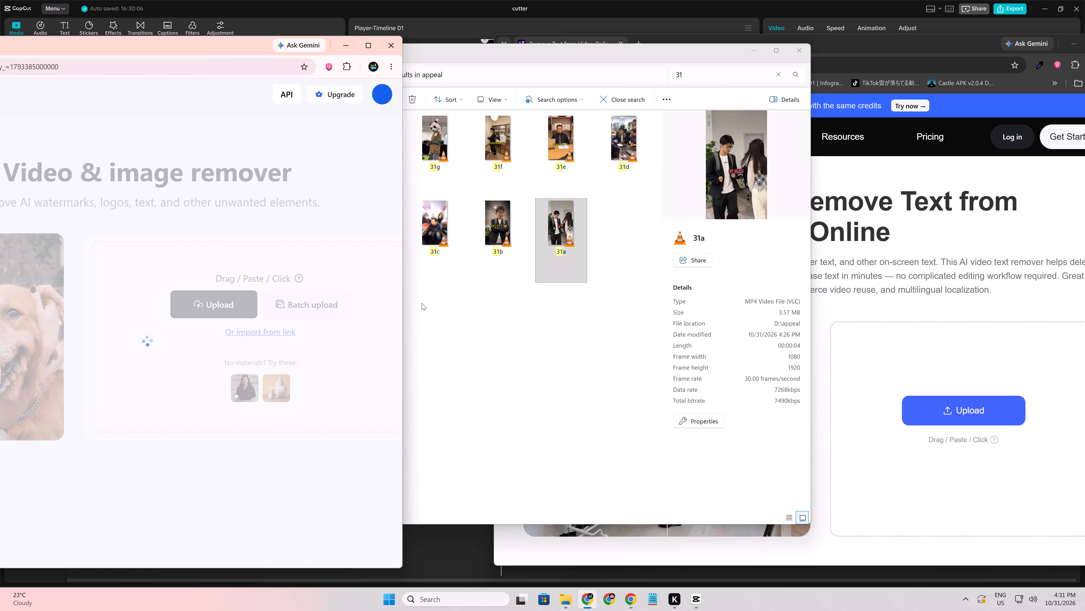
drag(498, 236, 885, 422)
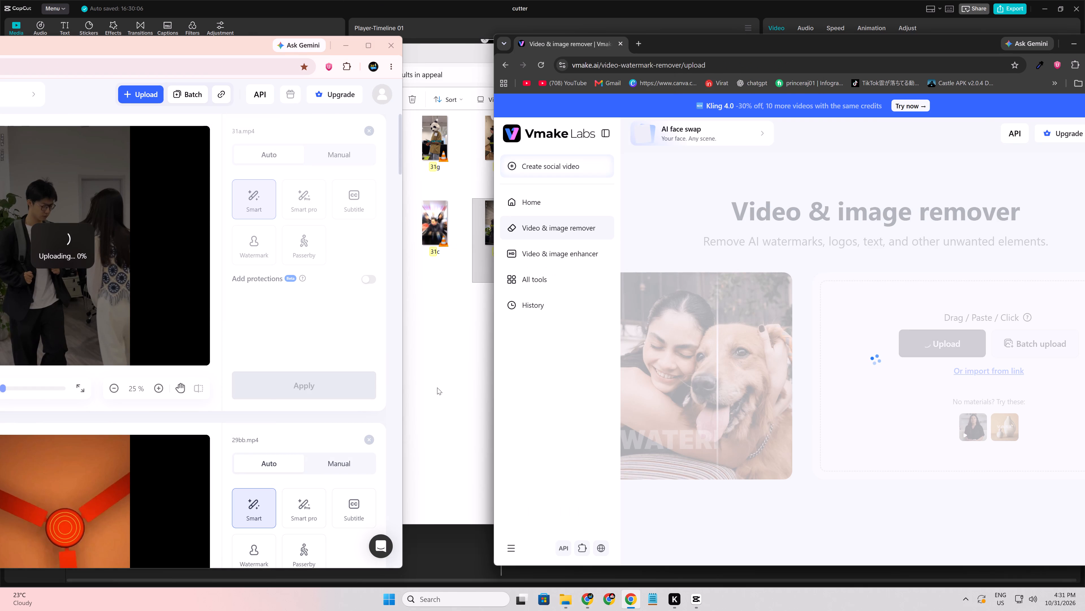
click(440, 384)
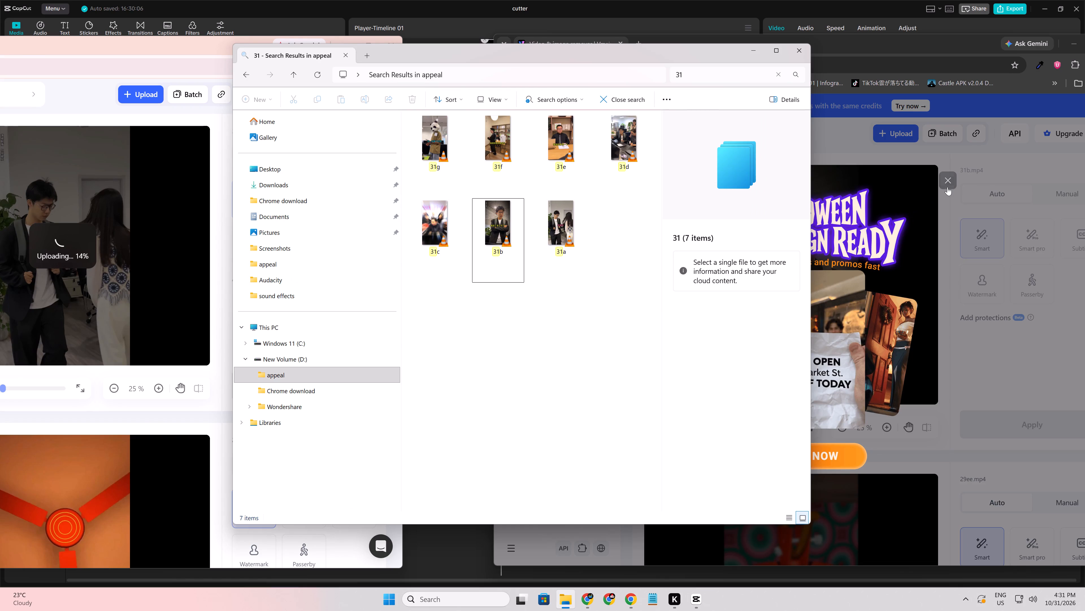
click(949, 185)
Upload 31c to the Vmake remover in the light-themed browser window and 31d in the dark-themed one.
drag(439, 238, 136, 318)
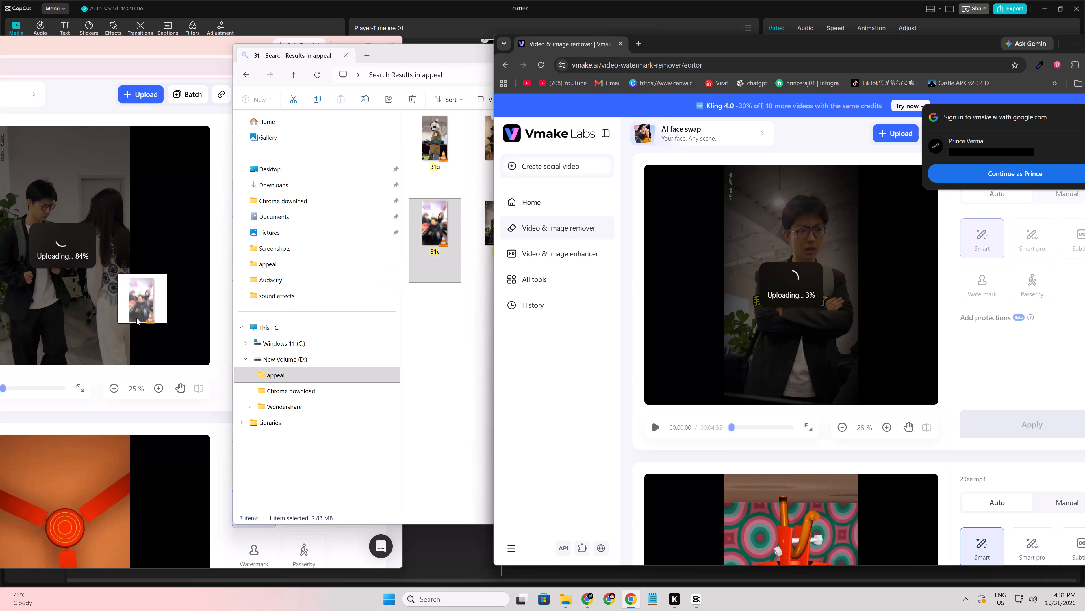
drag(136, 318, 126, 318)
click(463, 325)
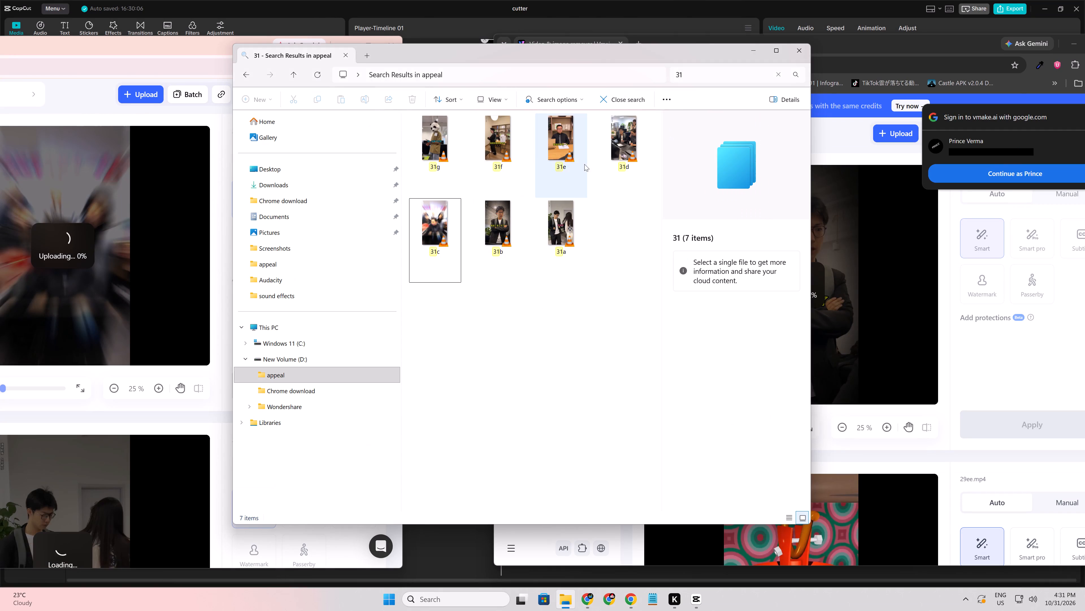
drag(621, 150, 900, 322)
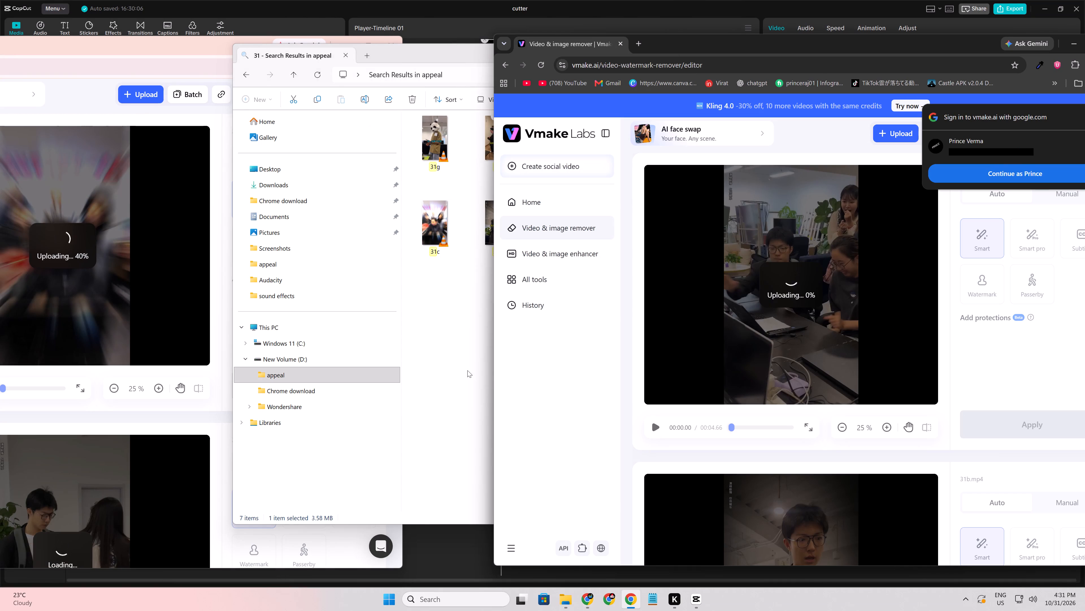
Upload 31e to the Vmake remover in the light-themed browser window and 31f in the dark-themed one.
click(433, 364)
drag(547, 155, 527, 206)
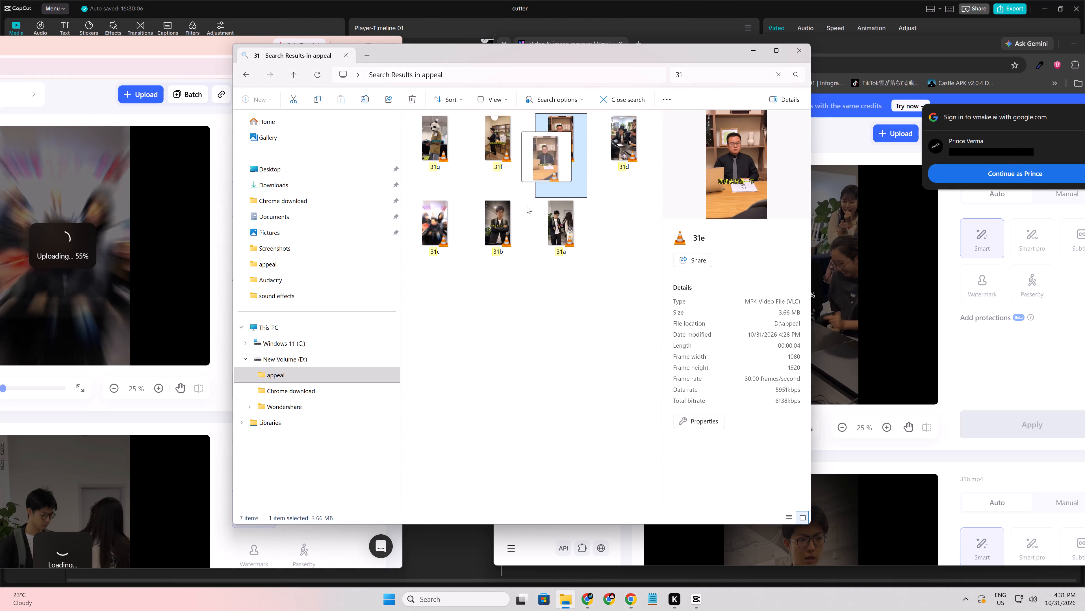
drag(527, 206, 109, 294)
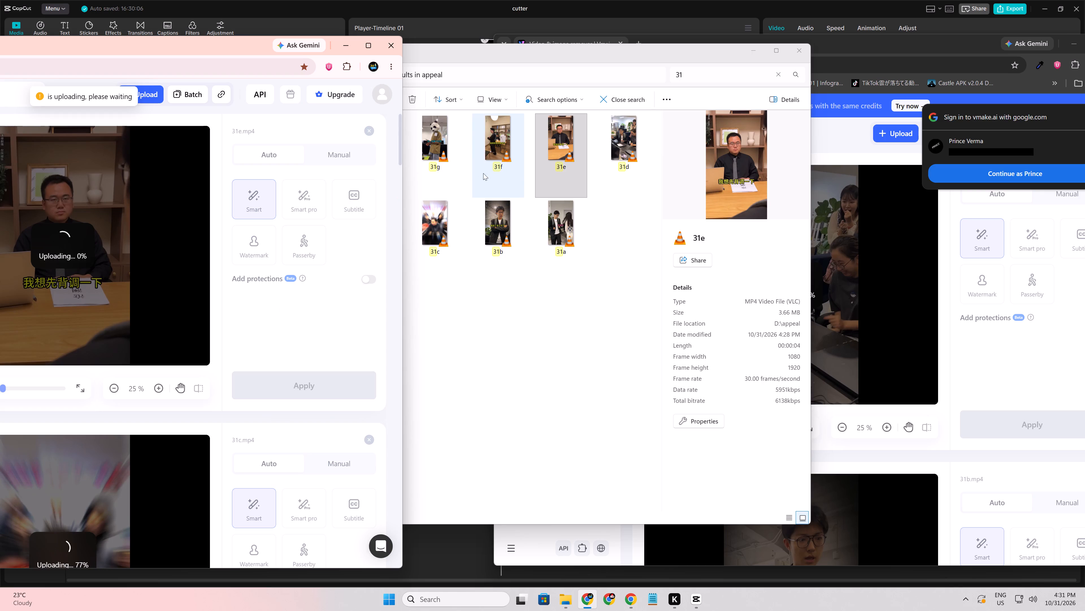
drag(493, 171, 843, 330)
click(416, 401)
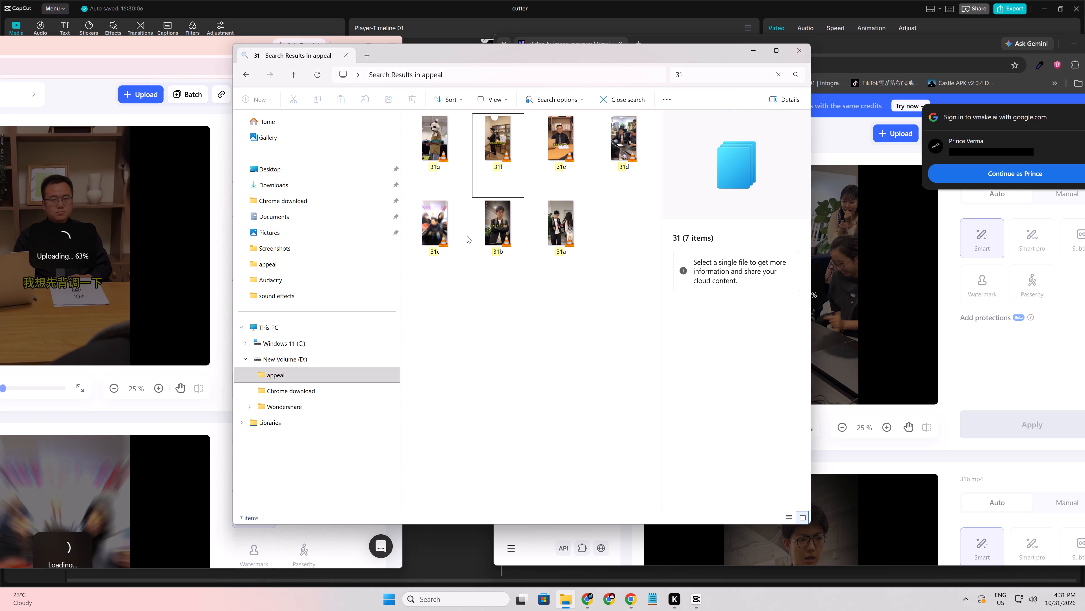
drag(488, 156, 843, 307)
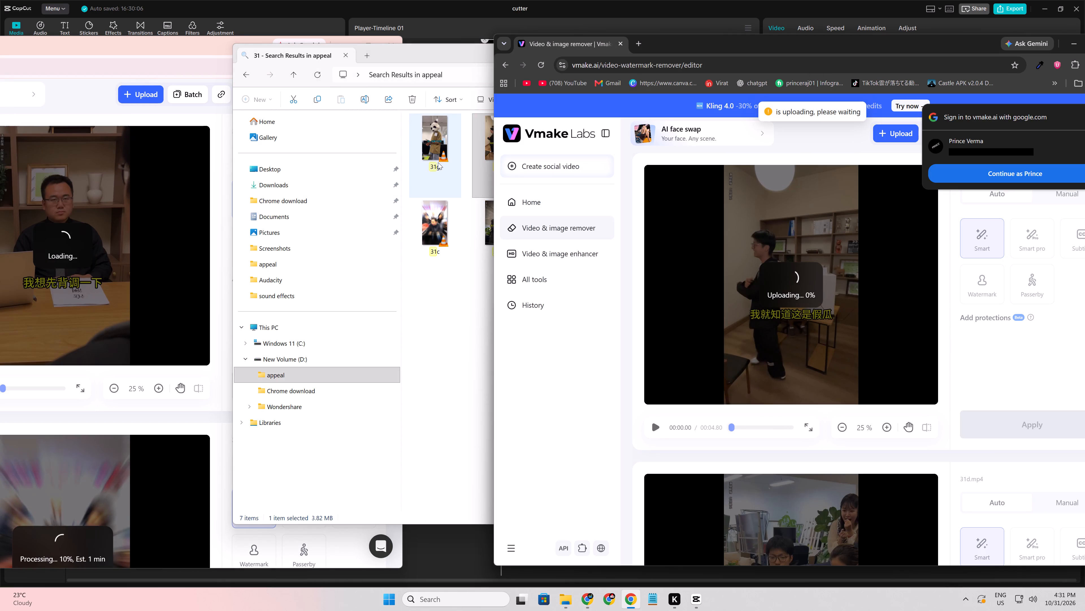
Upload 31g to the Vmake remover in the light-themed browser window and close File Explorer.
drag(436, 160, 119, 299)
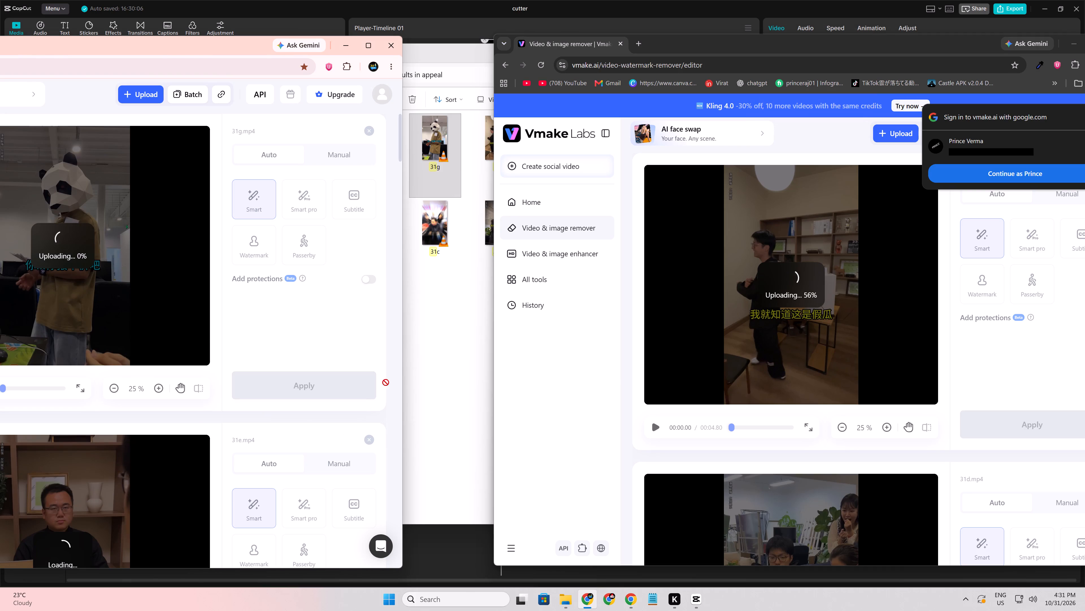
click(458, 359)
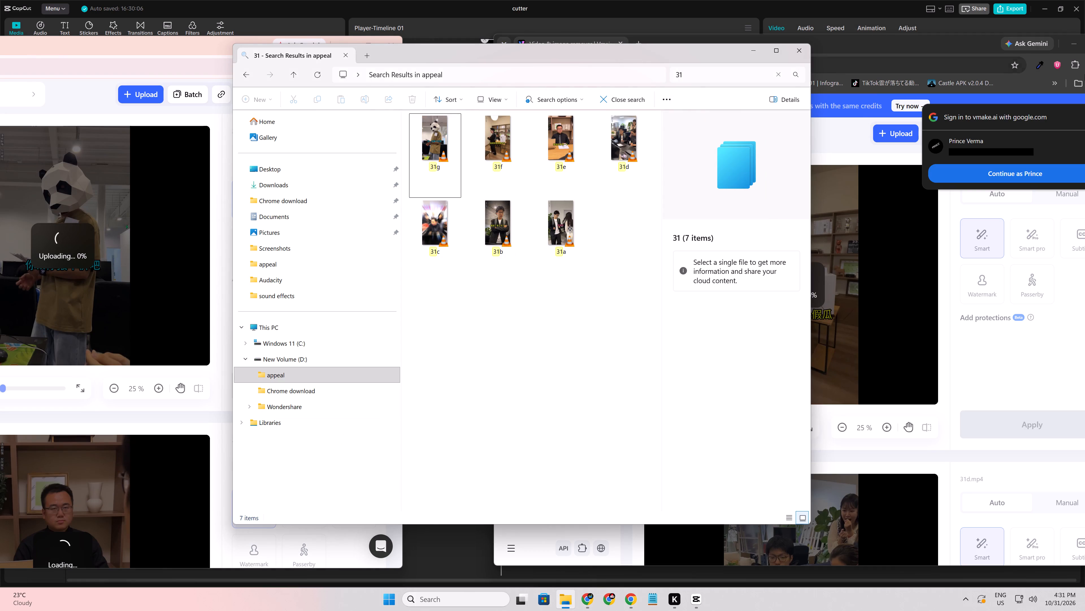
click(796, 54)
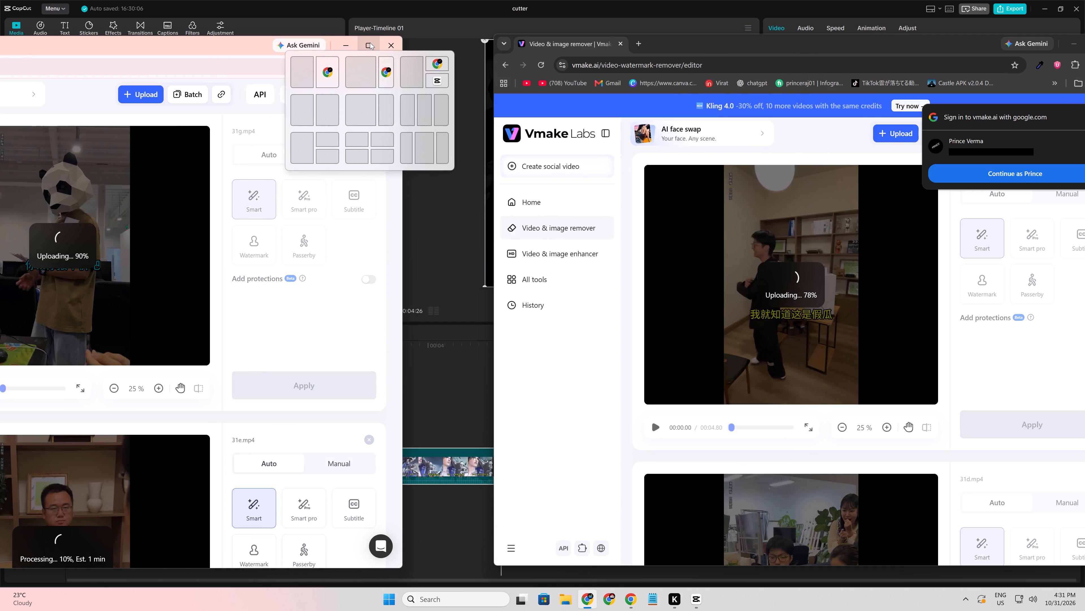
Minimize the light-themed browser, switch to CapCut and move the playhead to the start of the mittar2.mp4 segment.
click(348, 48)
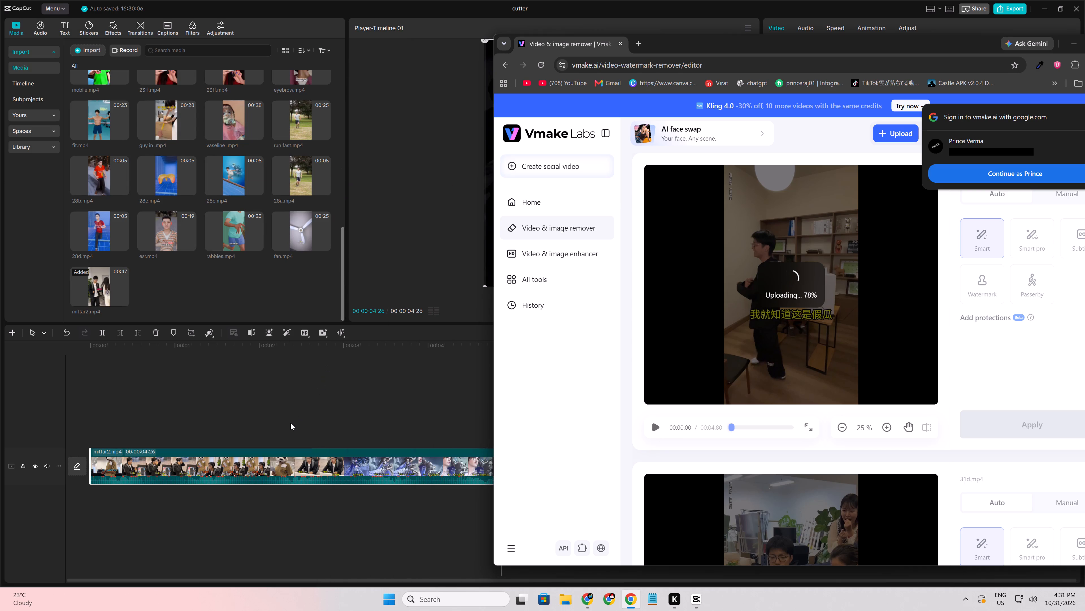
click(290, 423)
drag(290, 423, 0, 425)
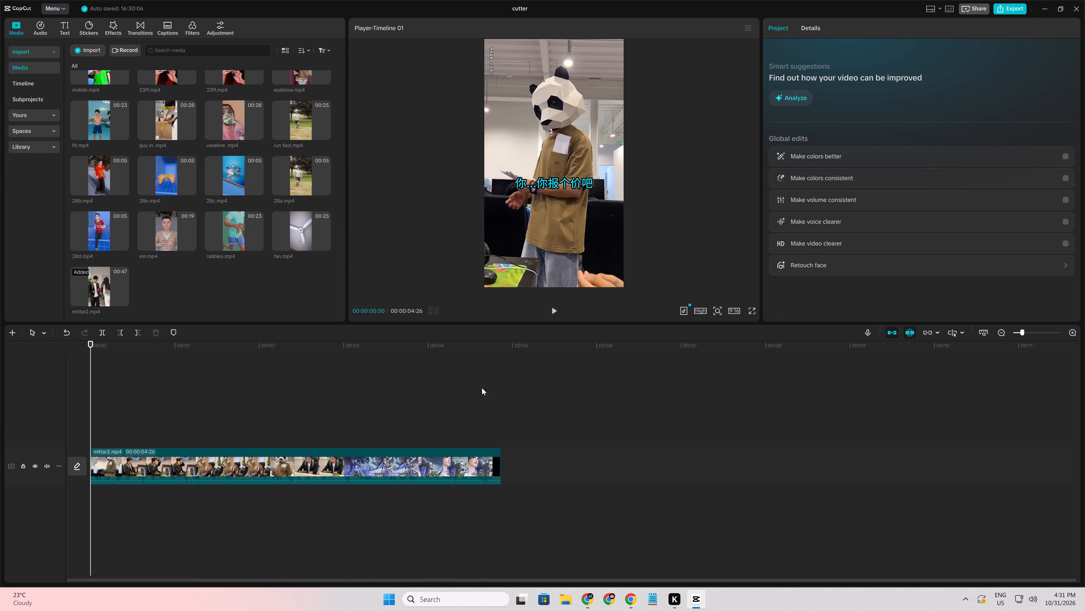
Check the processing progress of the uploaded 31 clips in both Vmake browser windows.
click(589, 599)
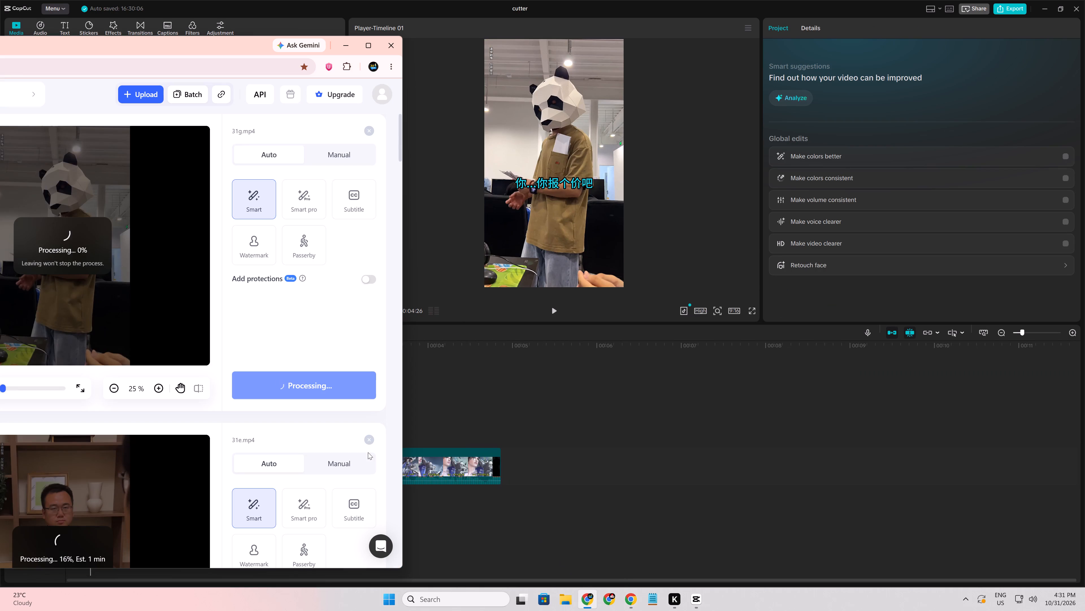
scroll(157, 384, down, 6)
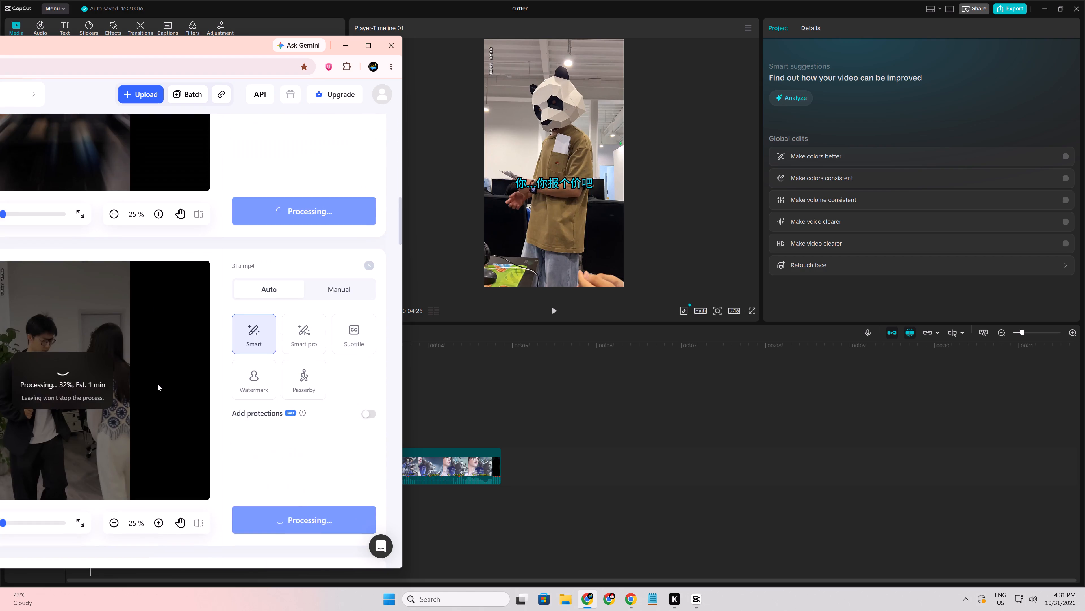
scroll(157, 384, down, 2)
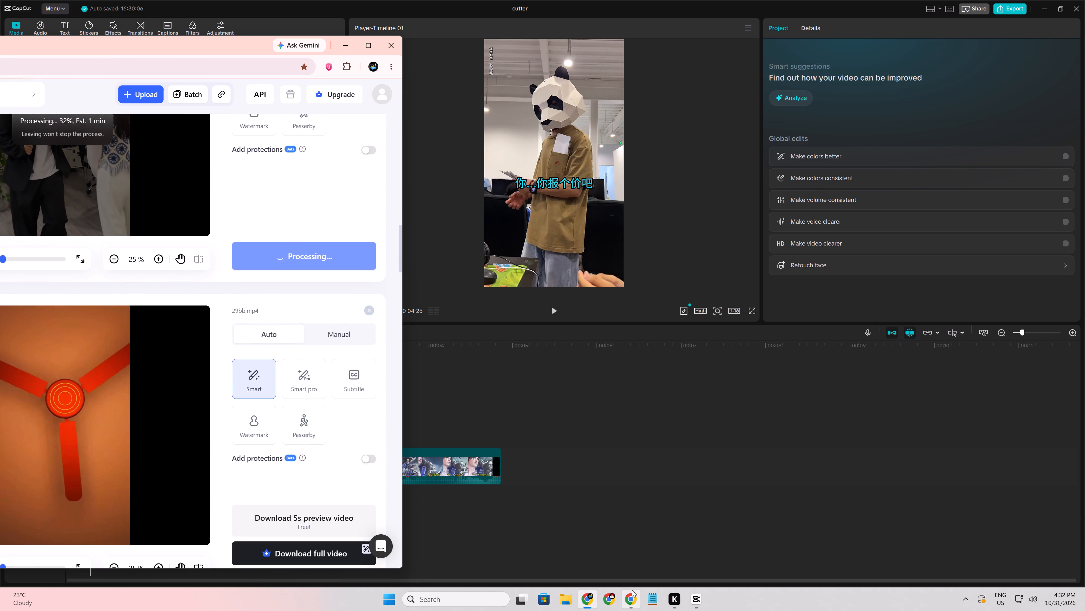
click(632, 590)
scroll(737, 482, down, 4)
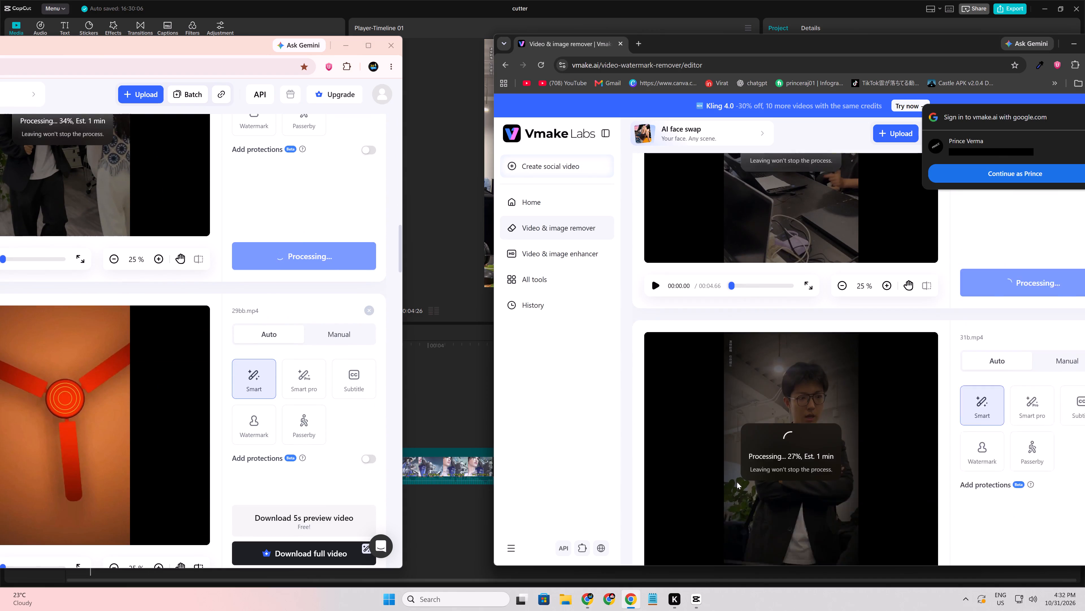
Switch to CapCut, put the playhead back at the timeline start and leave the cutter project for the home page.
click(450, 413)
drag(450, 413, 0, 381)
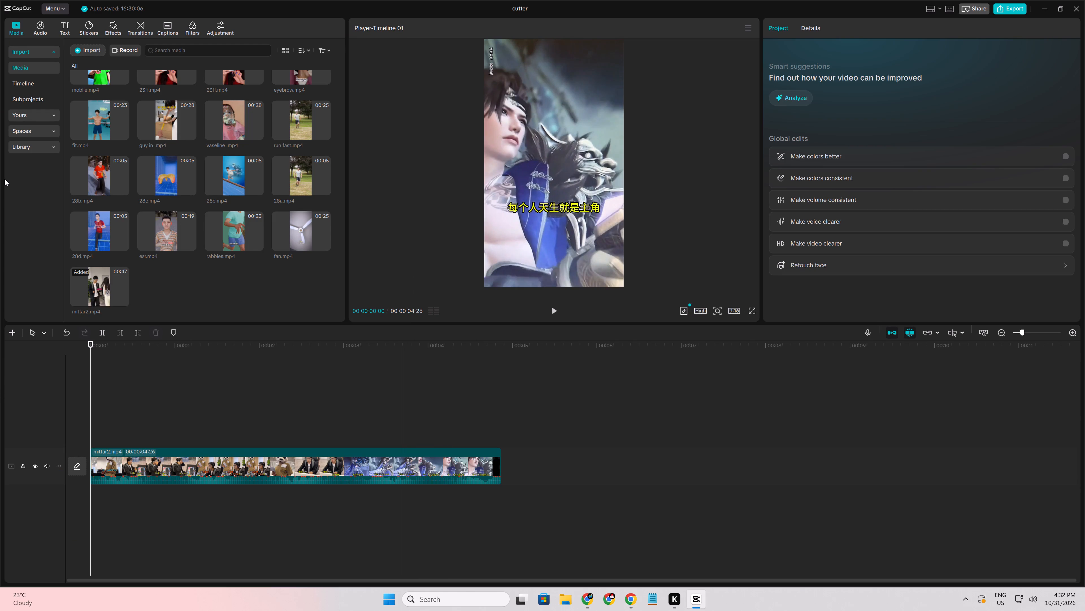
click(54, 8)
click(81, 107)
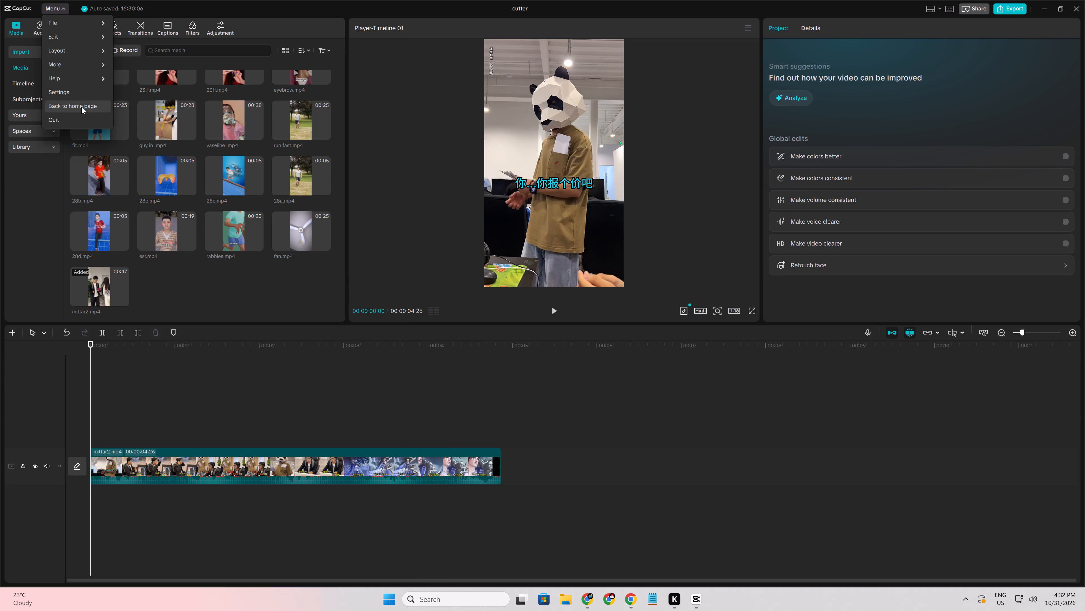
Open the 0909 project from the CapCut project list and skip linking its missing media files.
scroll(579, 351, down, 2)
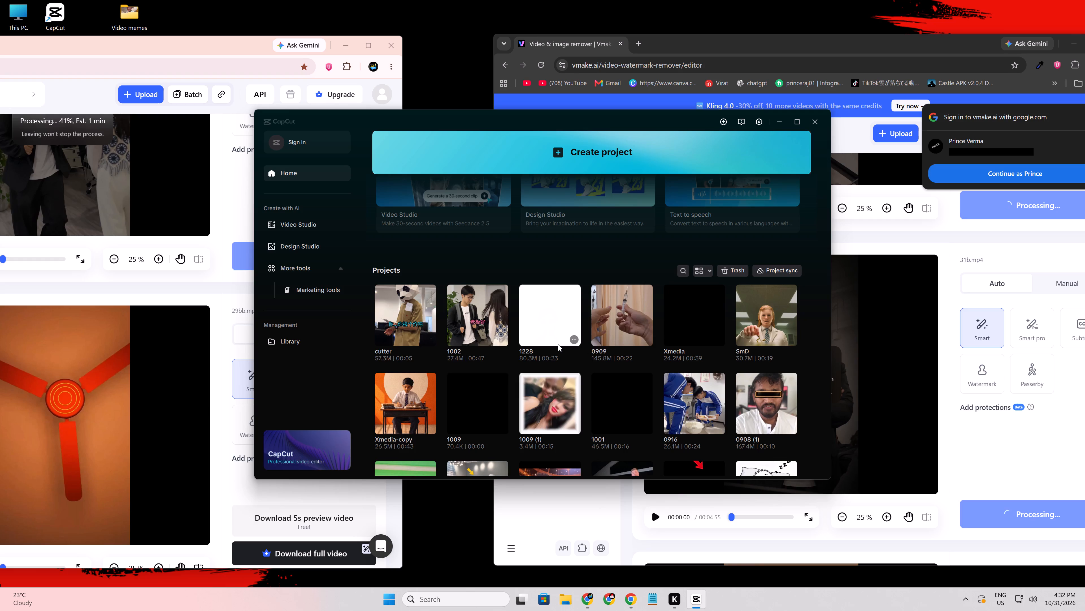
click(618, 320)
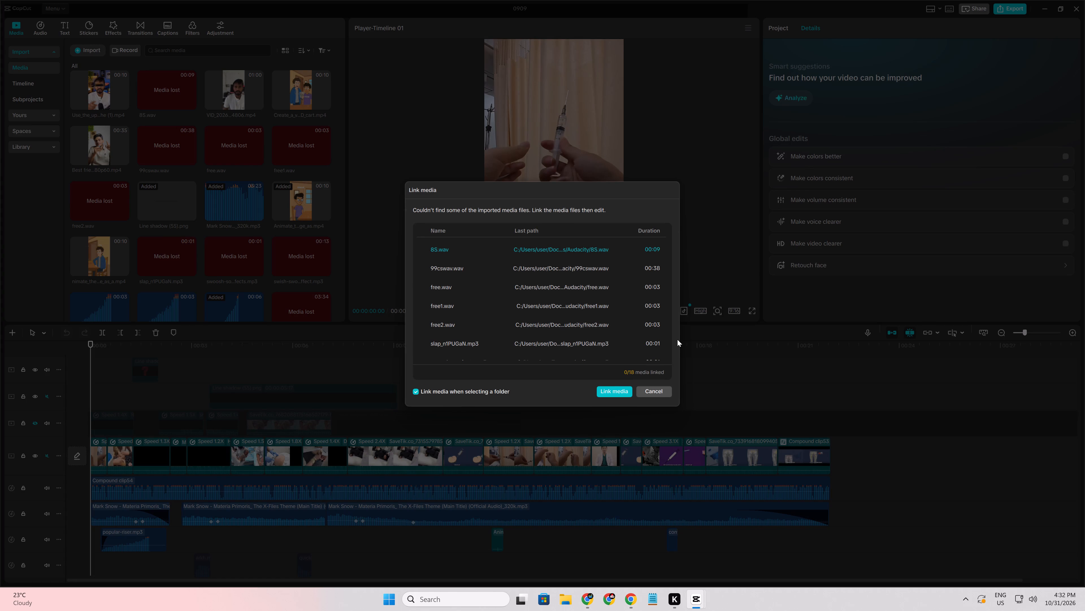
click(655, 394)
Examine the opening part of the 0909 timeline and its tracks close up, ending with the playhead at 00:00:00:00.
click(177, 391)
drag(177, 391, 159, 394)
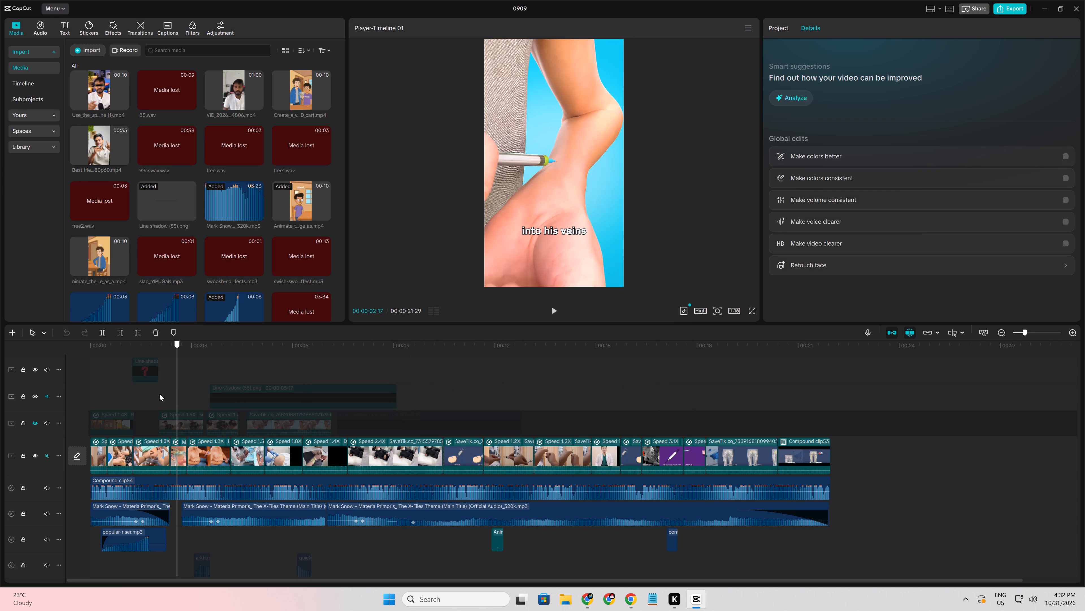
drag(159, 394, 15, 381)
scroll(119, 461, down, 7)
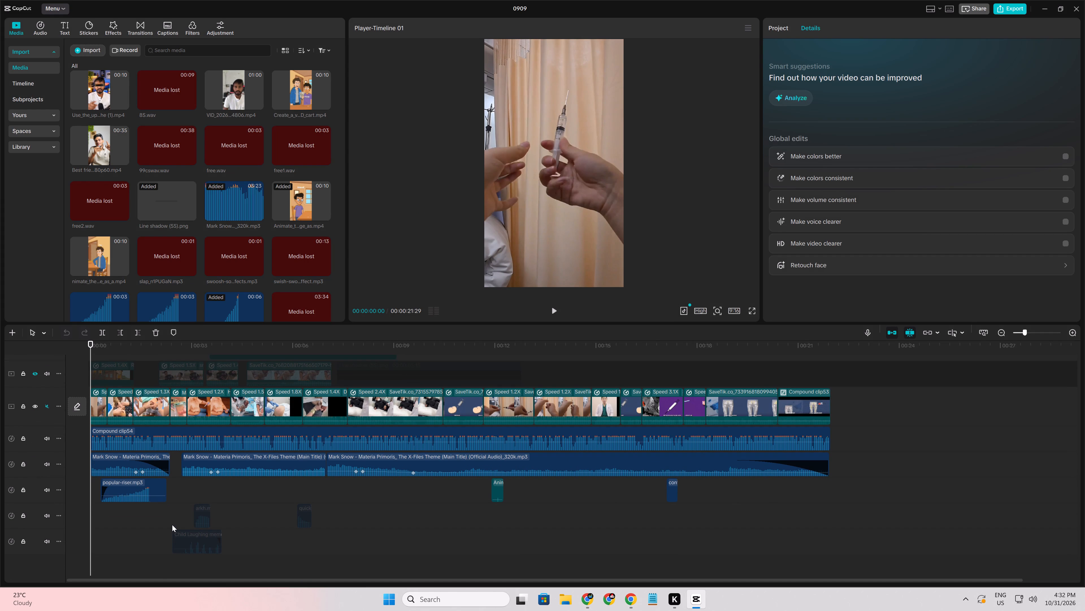
ctrl+scroll(173, 510, up, 16)
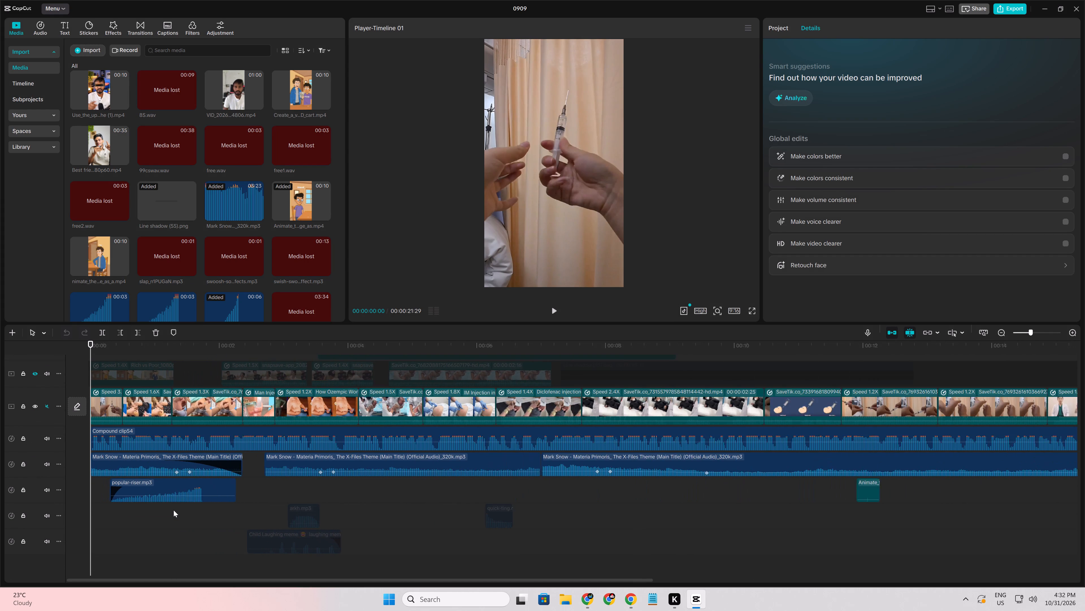
ctrl+scroll(173, 510, up, 4)
click(175, 521)
drag(175, 521, 49, 521)
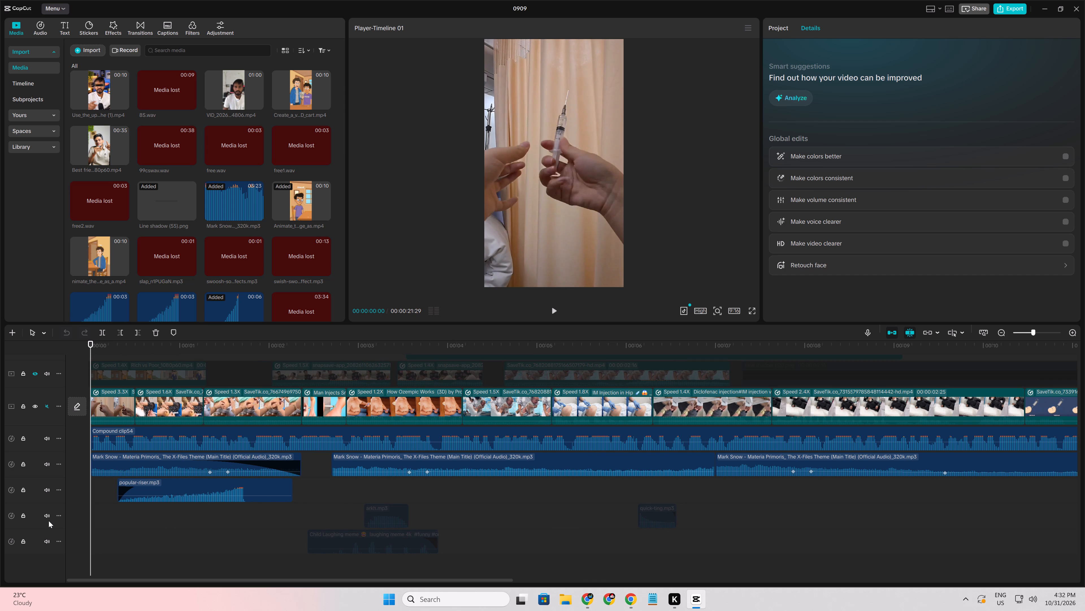
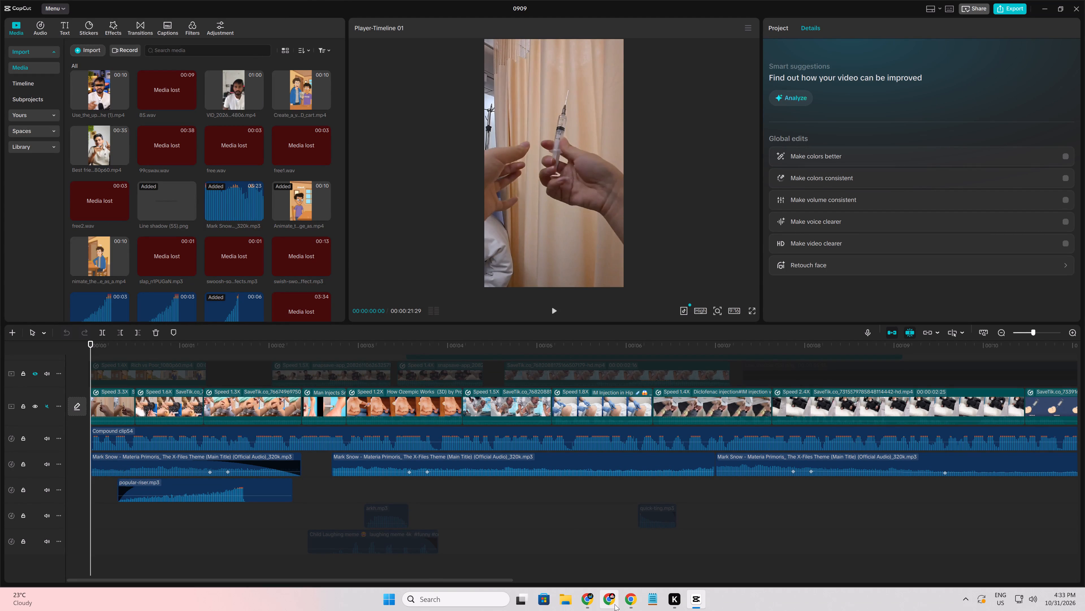
Switch to Chrome, load Canva in a new tab of the maximized window and open the Line shadow design.
click(624, 602)
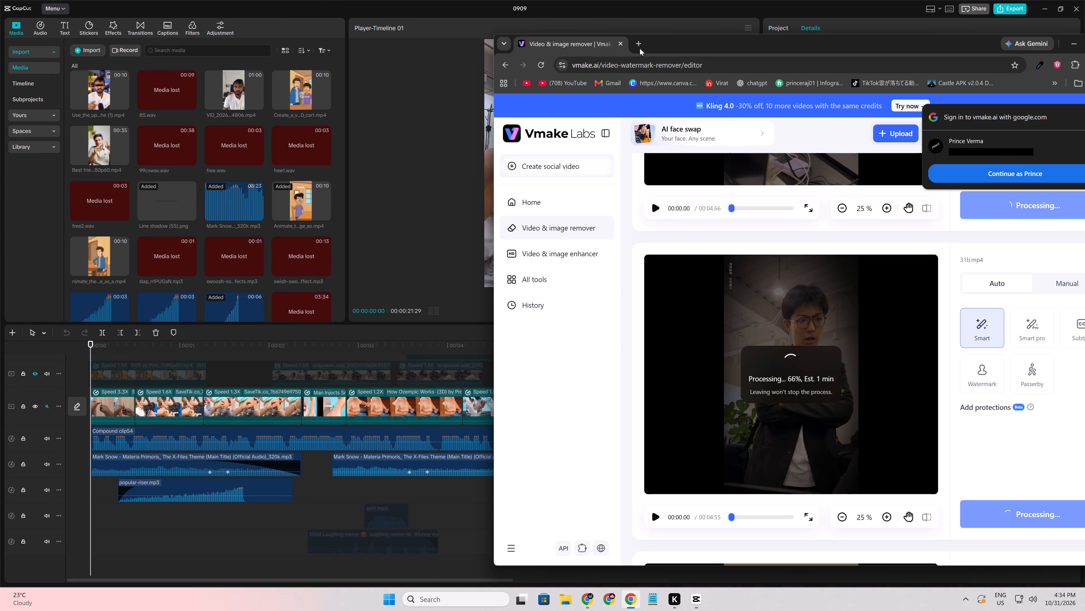
click(640, 41)
click(674, 83)
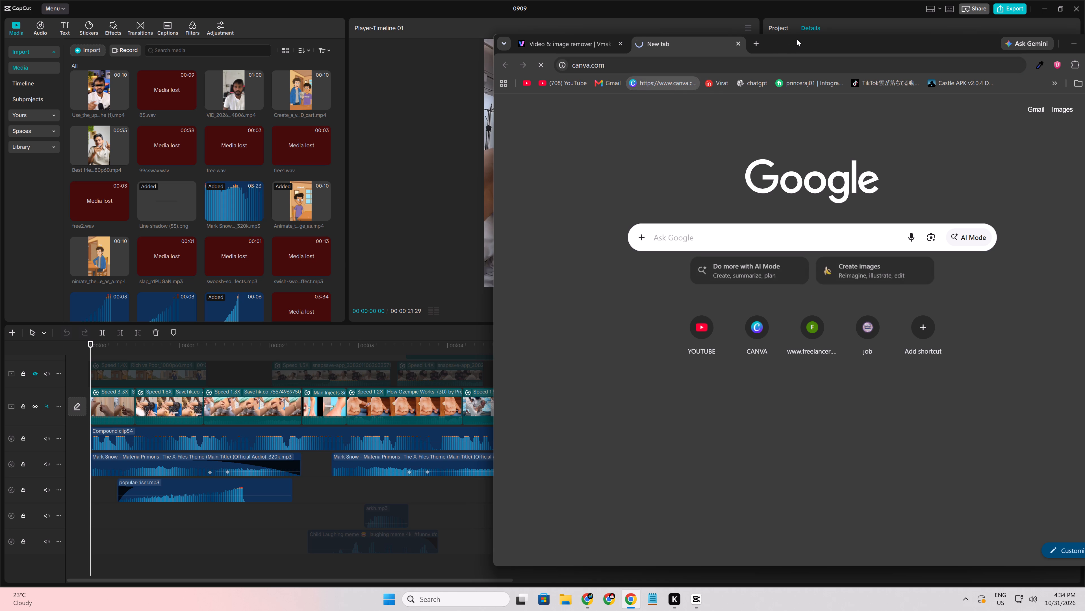
drag(797, 39, 683, 46)
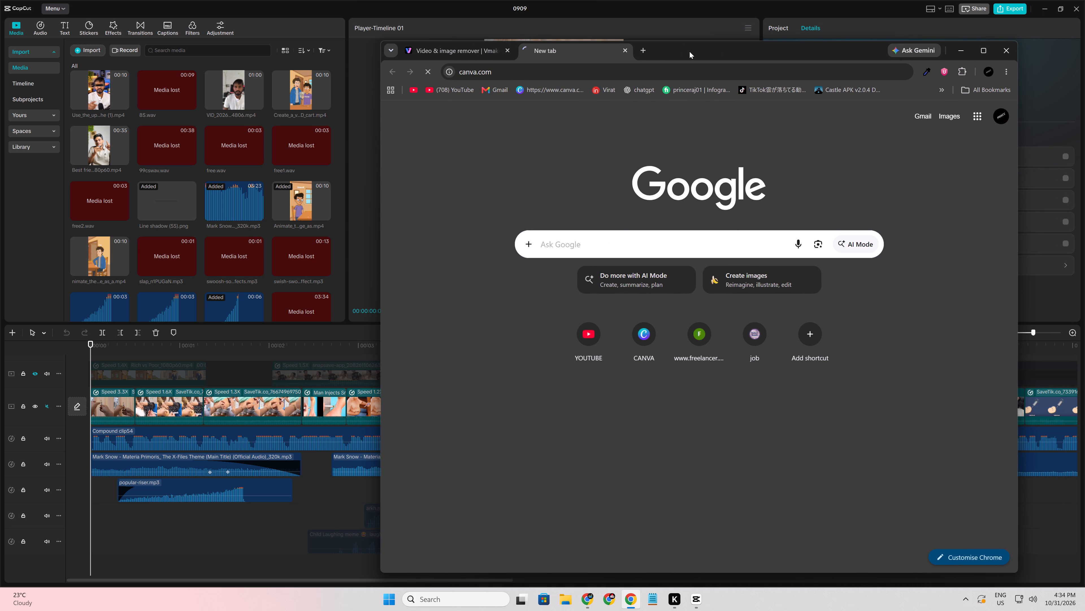
double_click(689, 51)
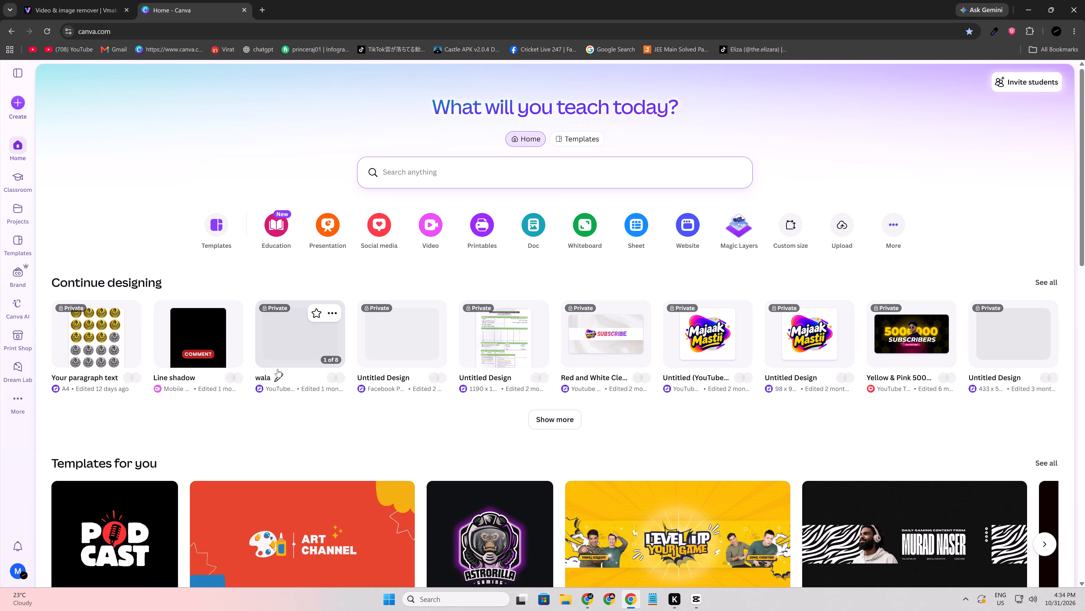
click(210, 324)
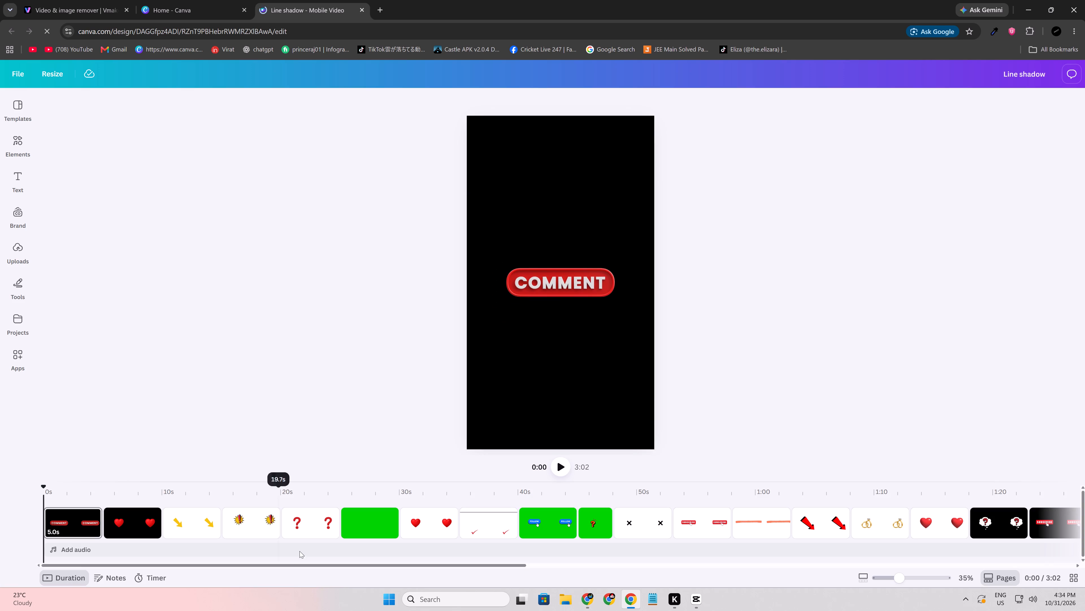
Find the page with the single round red circle outline, around 2:19 in the design's timeline, and select it.
click(324, 563)
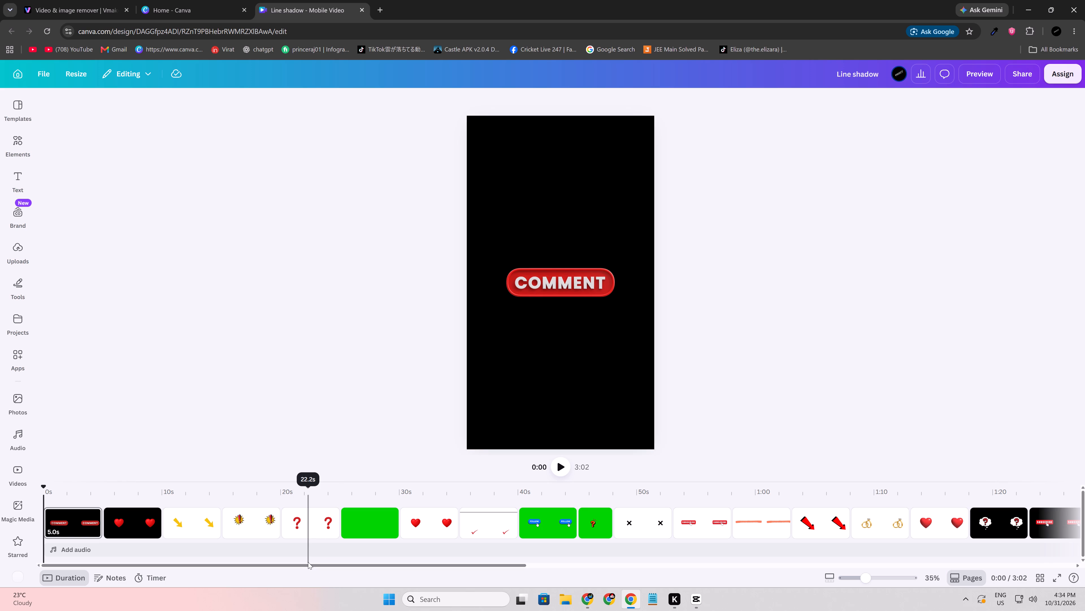
drag(311, 565, 314, 566)
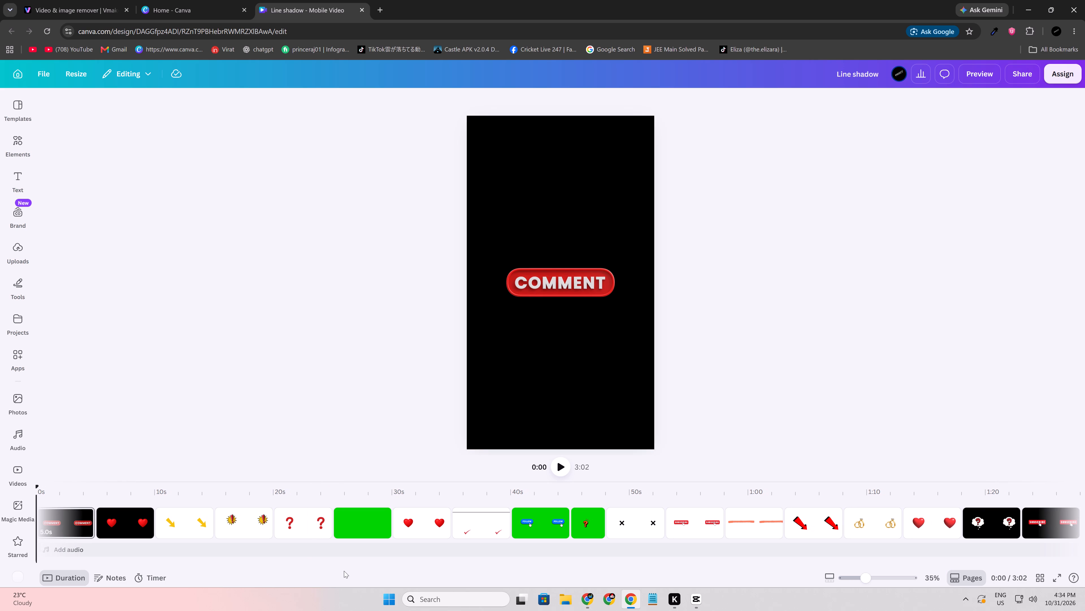
drag(345, 565, 450, 589)
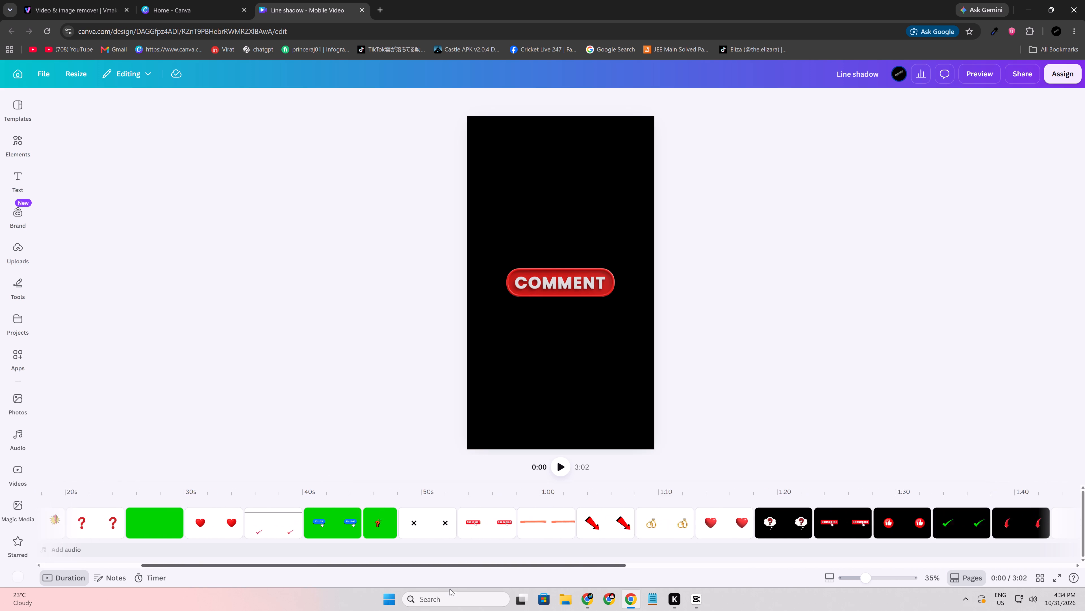
drag(450, 589, 633, 601)
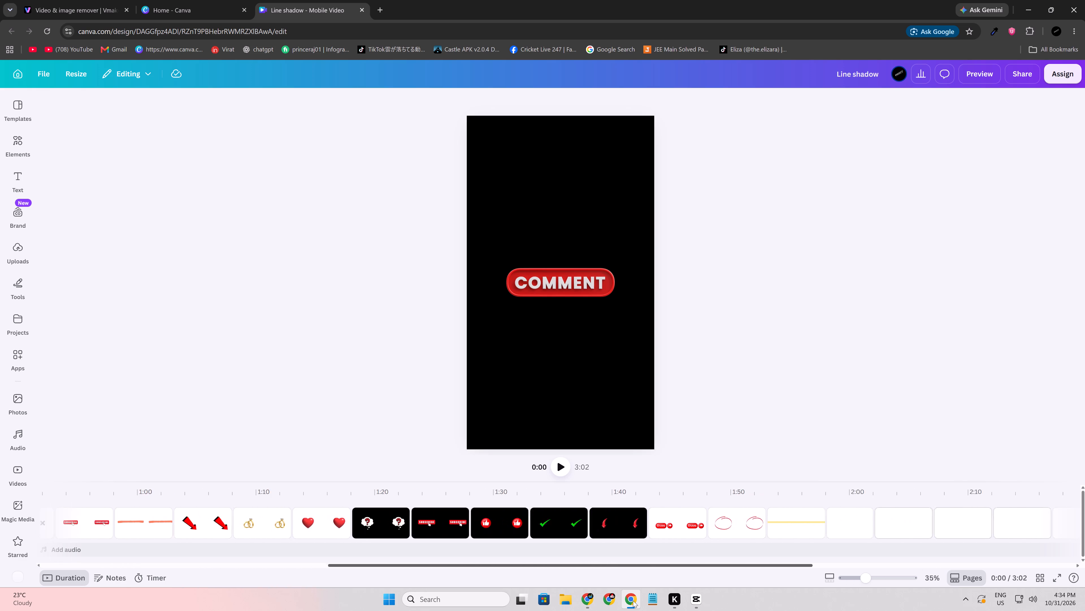
drag(633, 601, 807, 603)
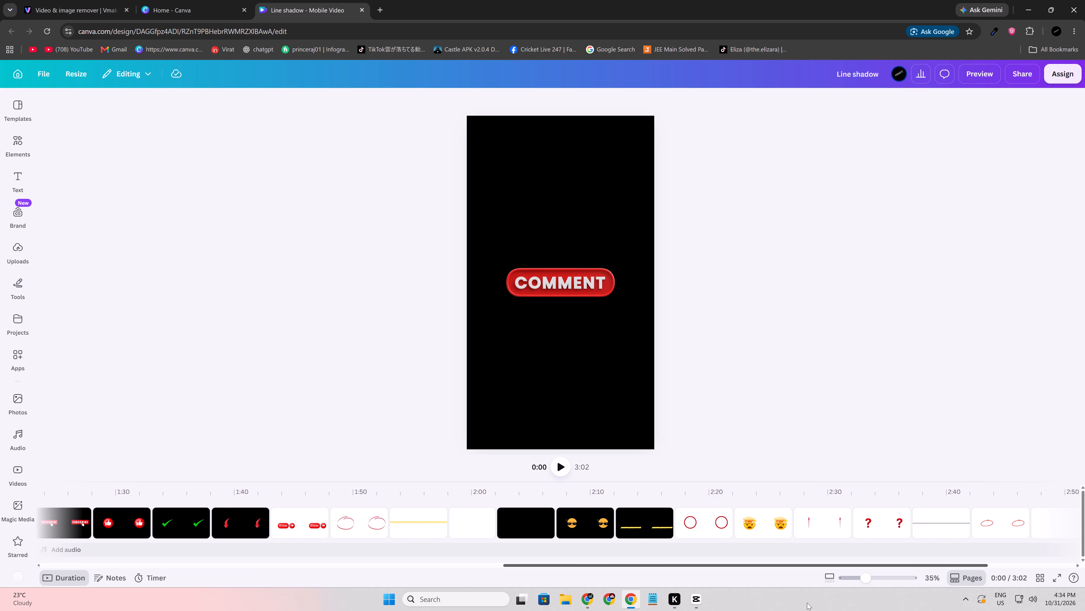
drag(807, 603, 863, 605)
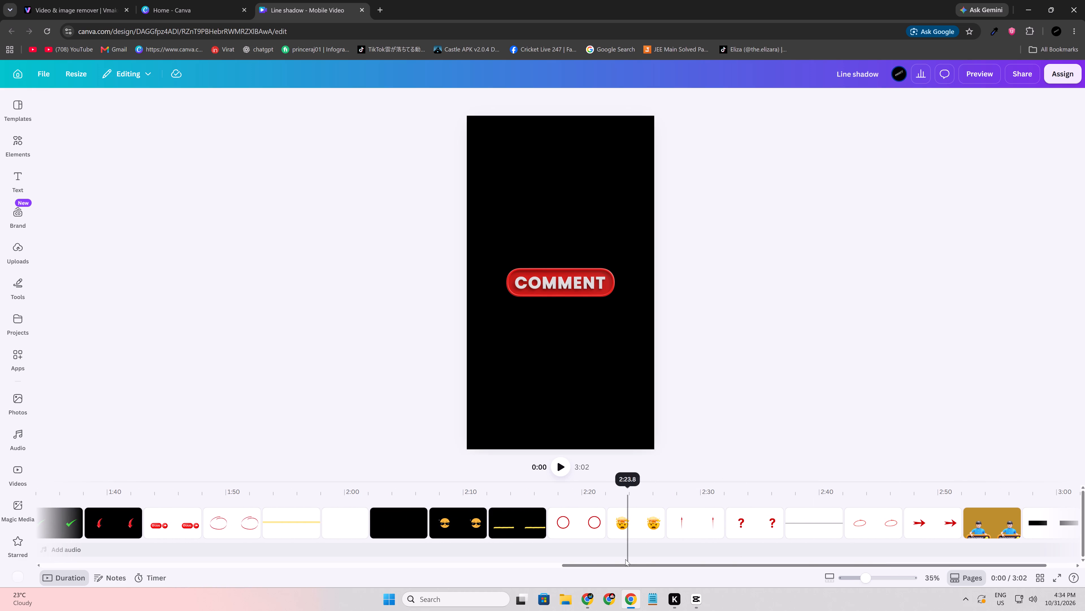
click(575, 551)
click(573, 532)
click(563, 371)
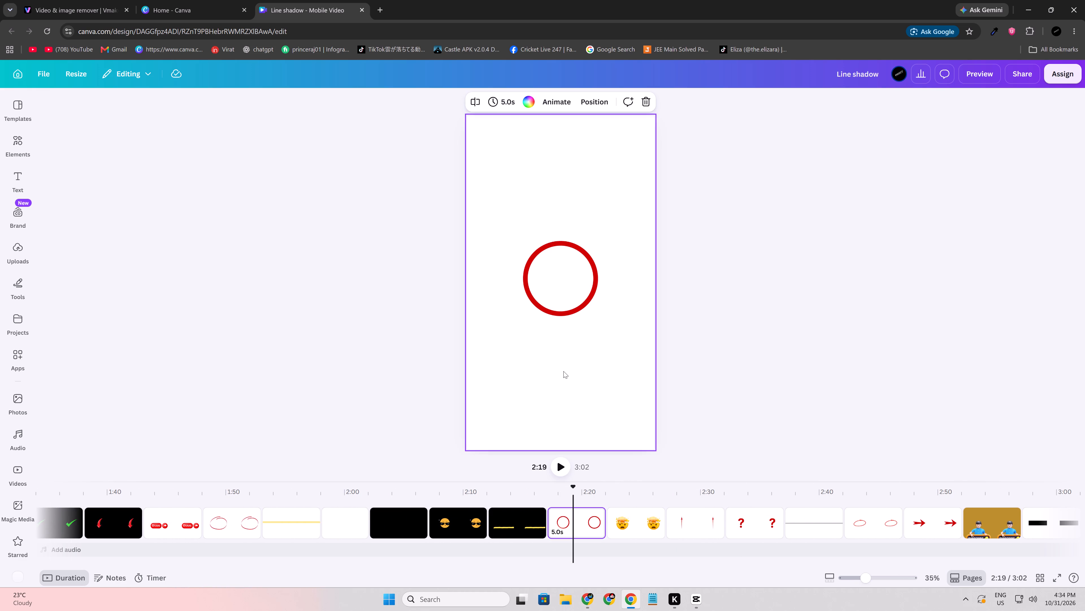
Set the design's download options to PNG with a transparent background, limited to this page (29).
click(1054, 74)
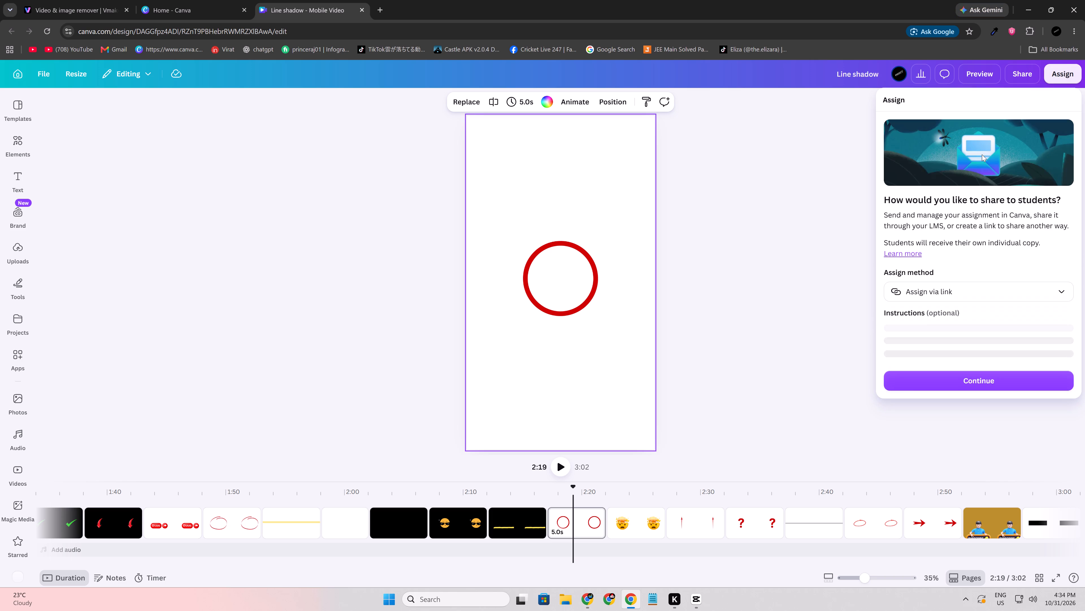
click(1013, 76)
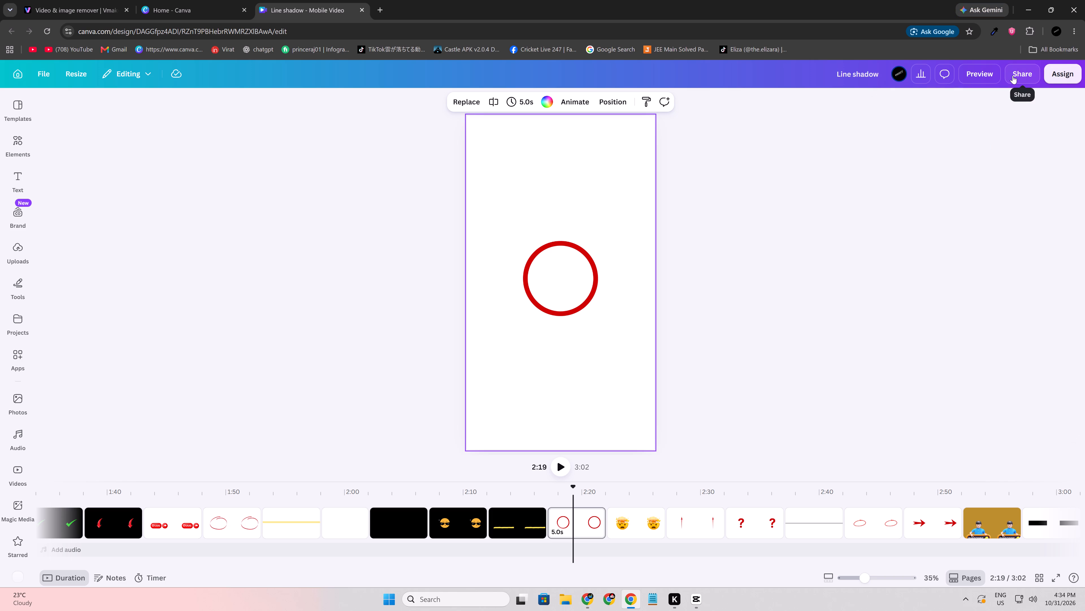
click(1013, 76)
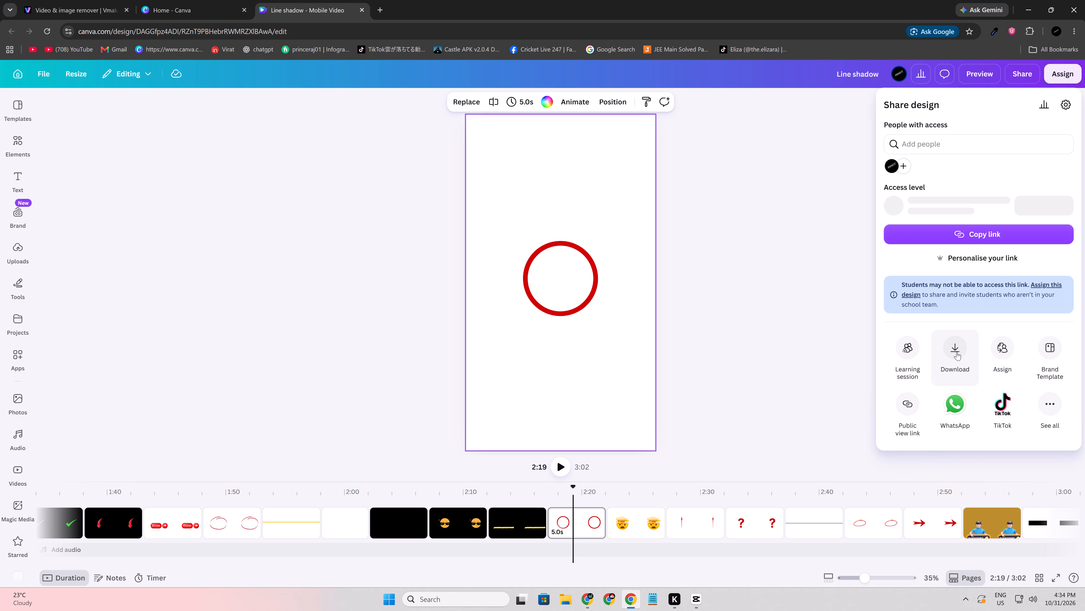
click(957, 352)
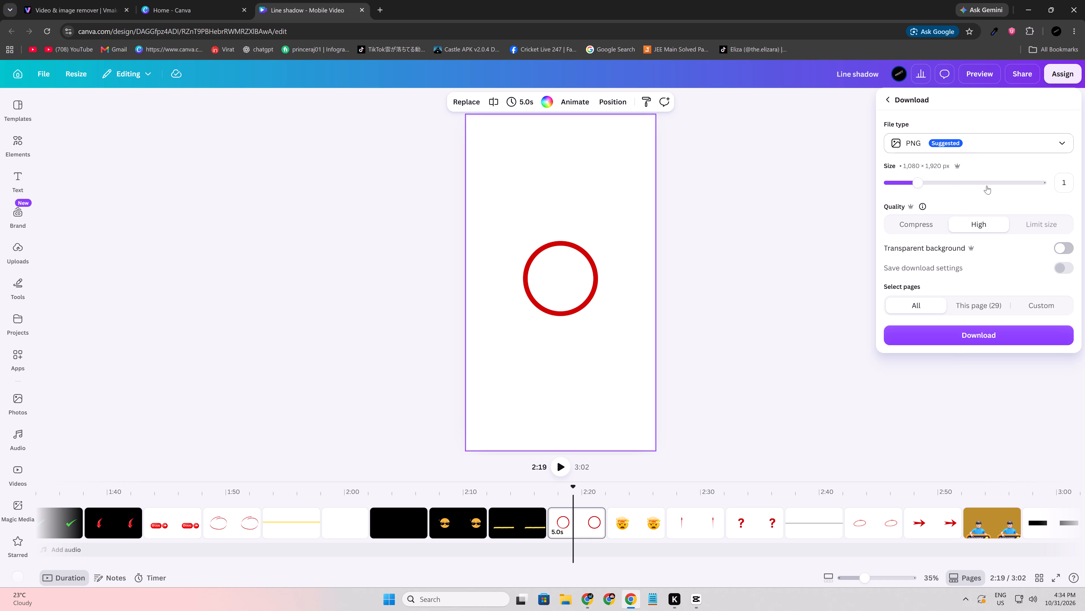
click(1062, 252)
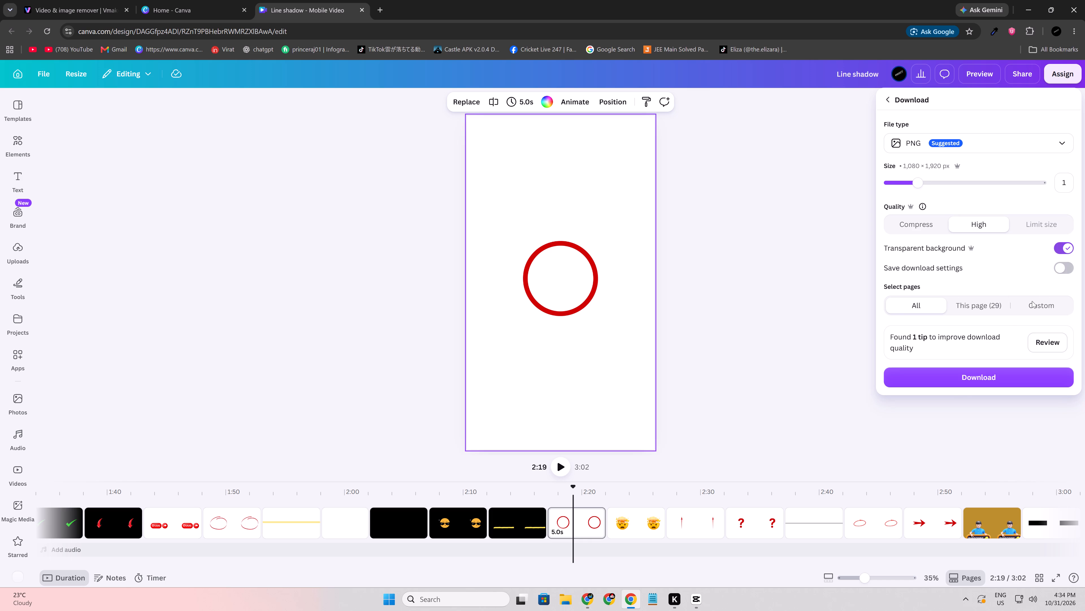
click(985, 303)
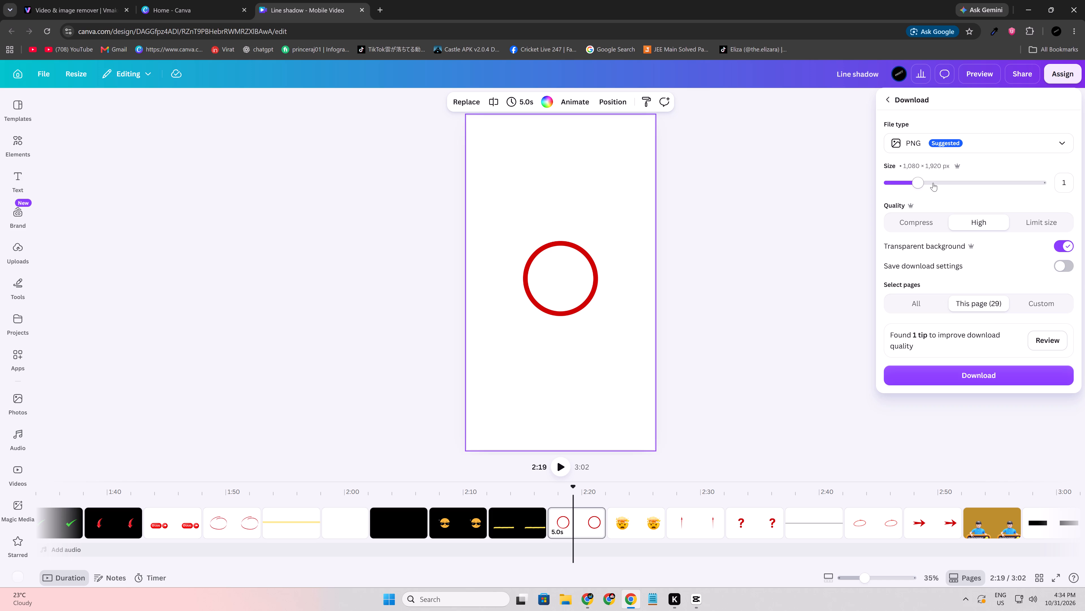
Rename the design as red circle.
click(860, 78)
triple_click(860, 78)
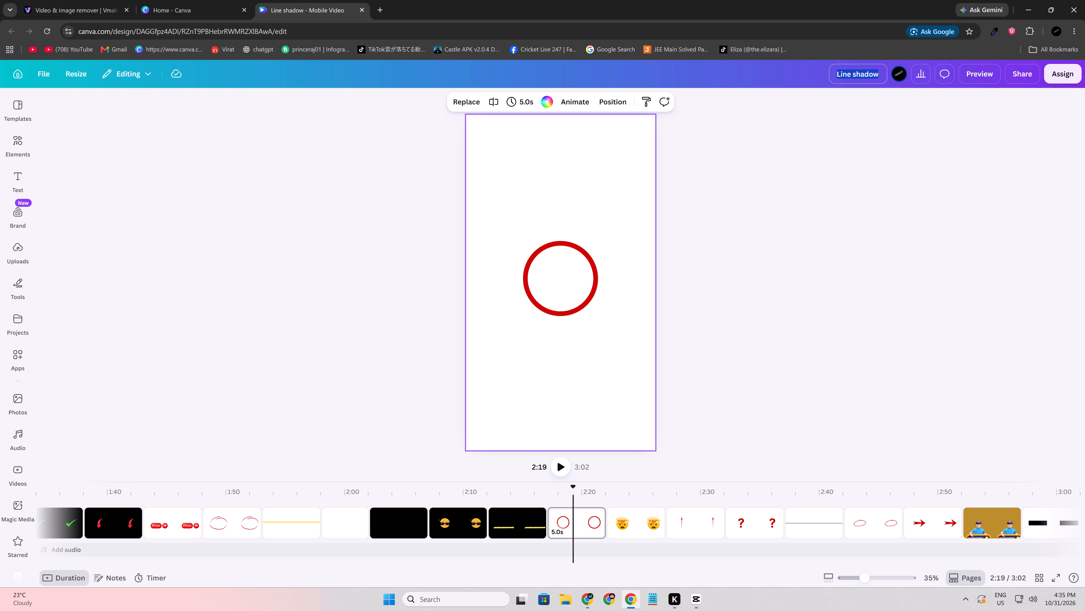
text(red)
key(space)
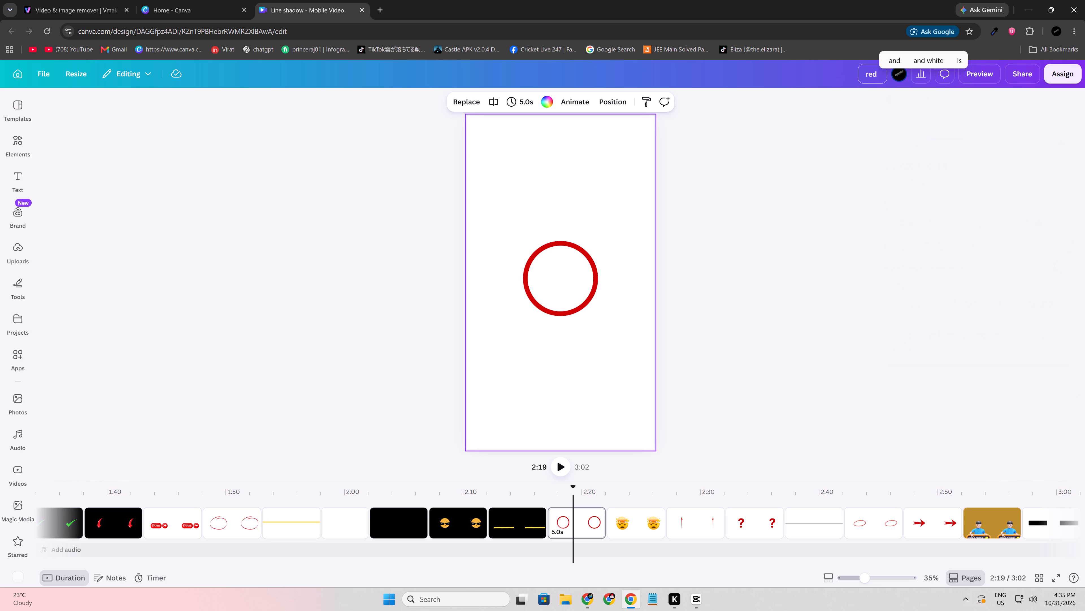
text(circle)
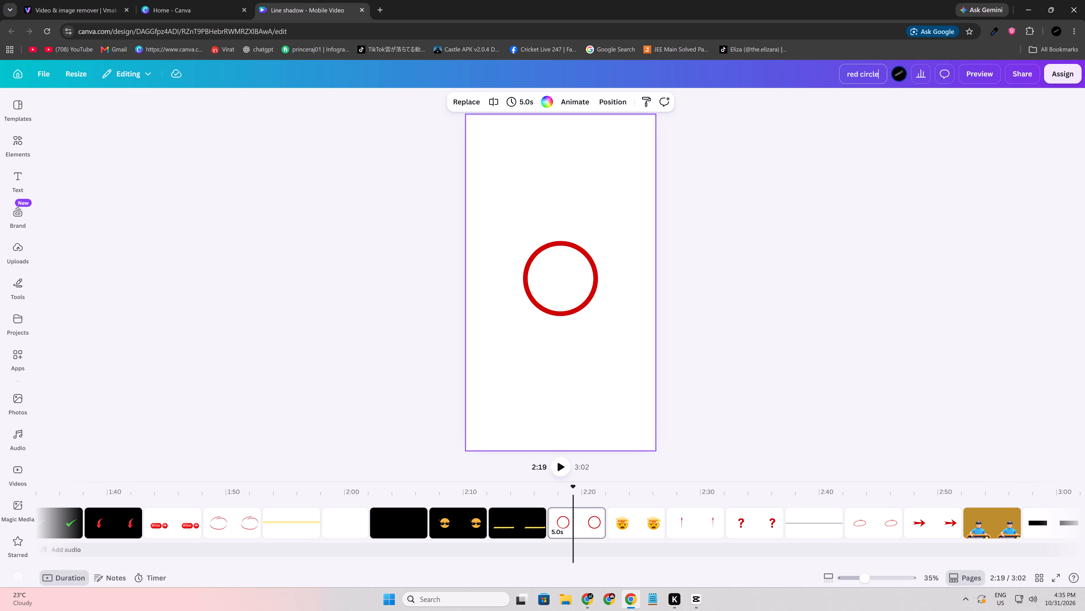
Download the red circle page as a PNG using the transparent, current-page-only settings.
click(1011, 74)
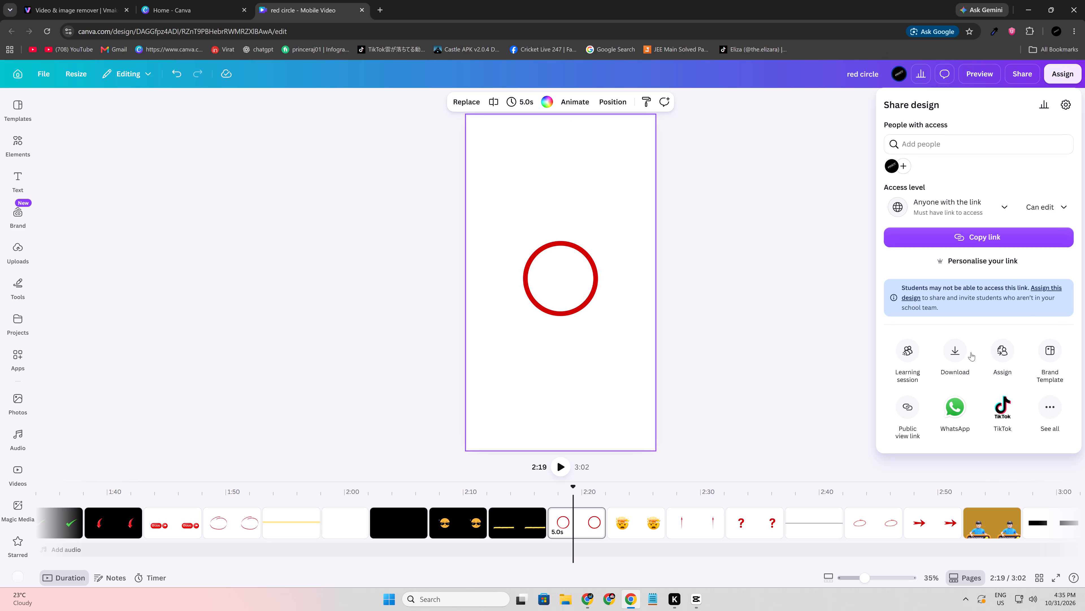
click(962, 354)
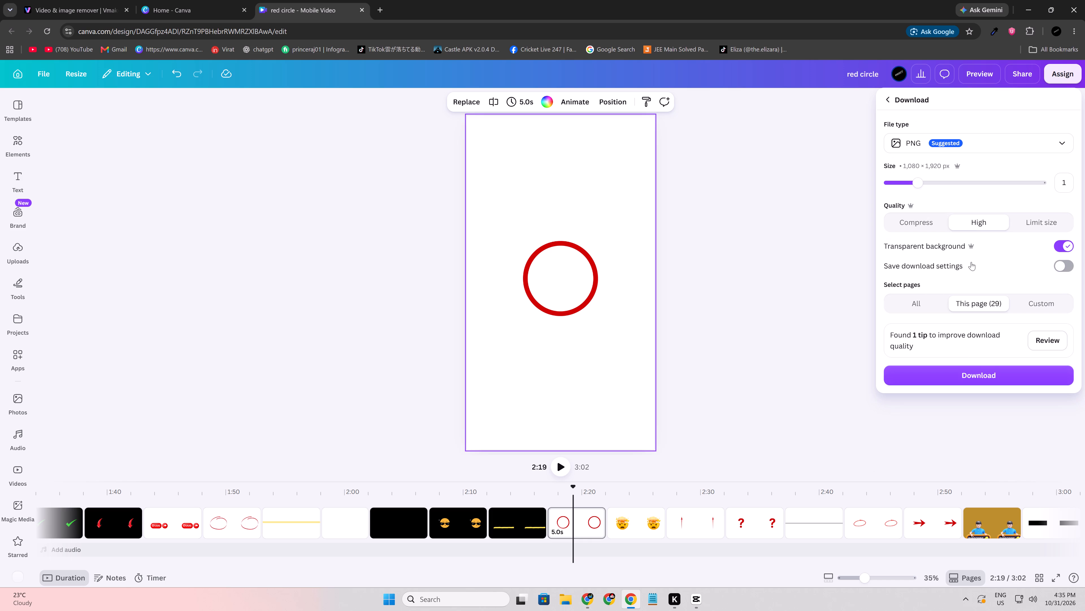
click(964, 388)
click(960, 382)
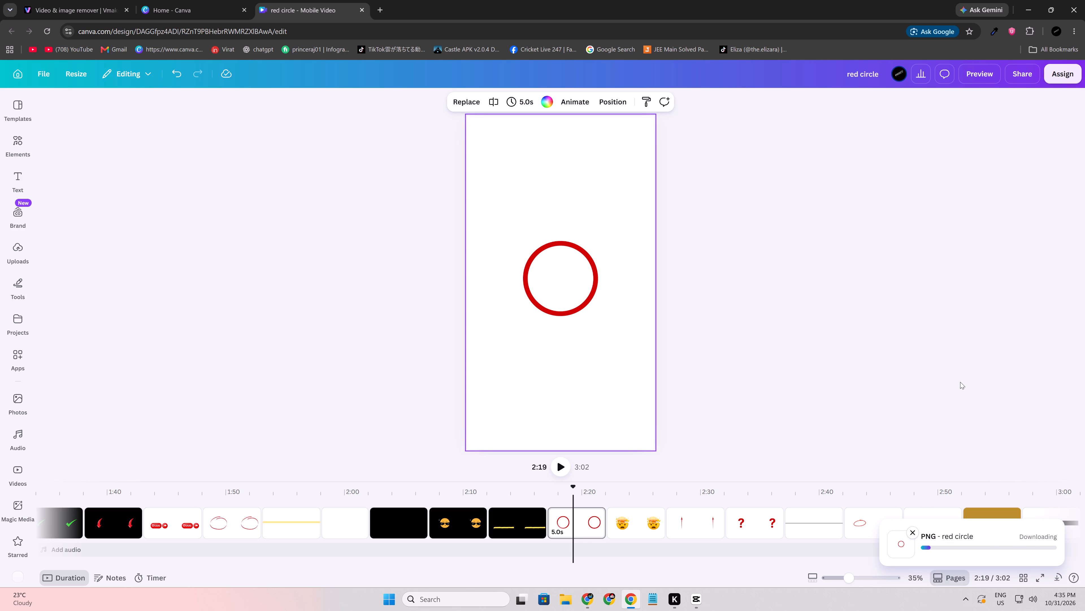
Look through the later pages of the design's timeline, including those around 2:00 and 2:09, for another overlay graphic.
drag(604, 565, 666, 576)
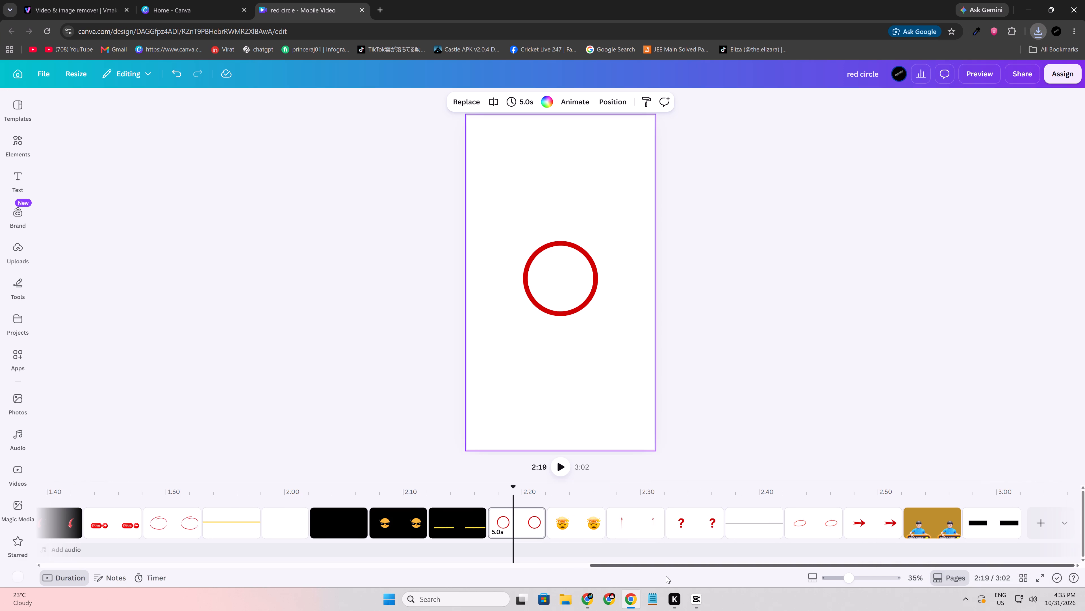
drag(666, 576, 714, 584)
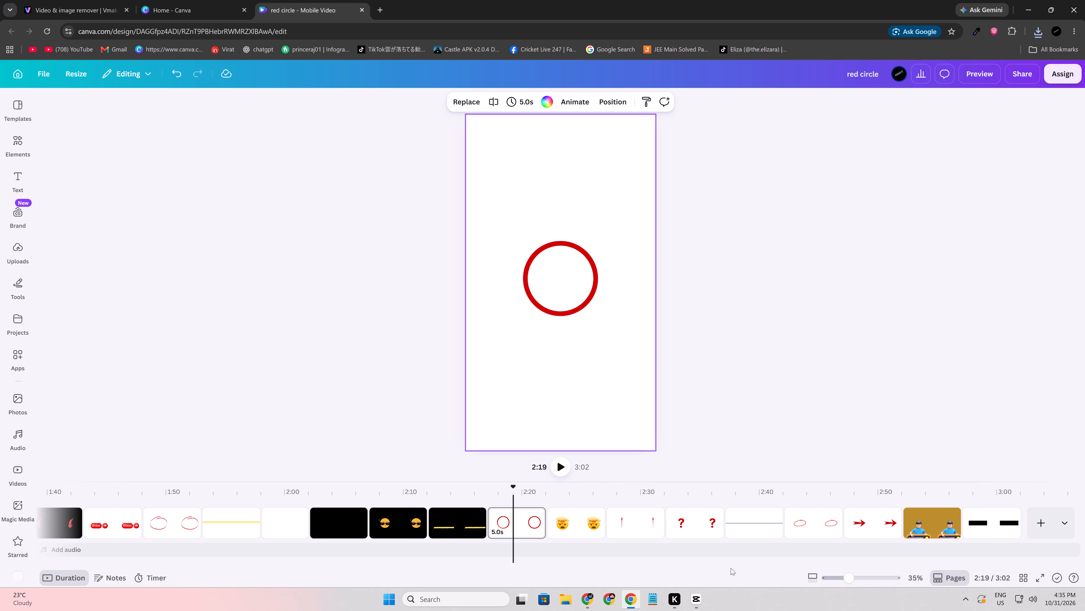
drag(780, 563, 741, 569)
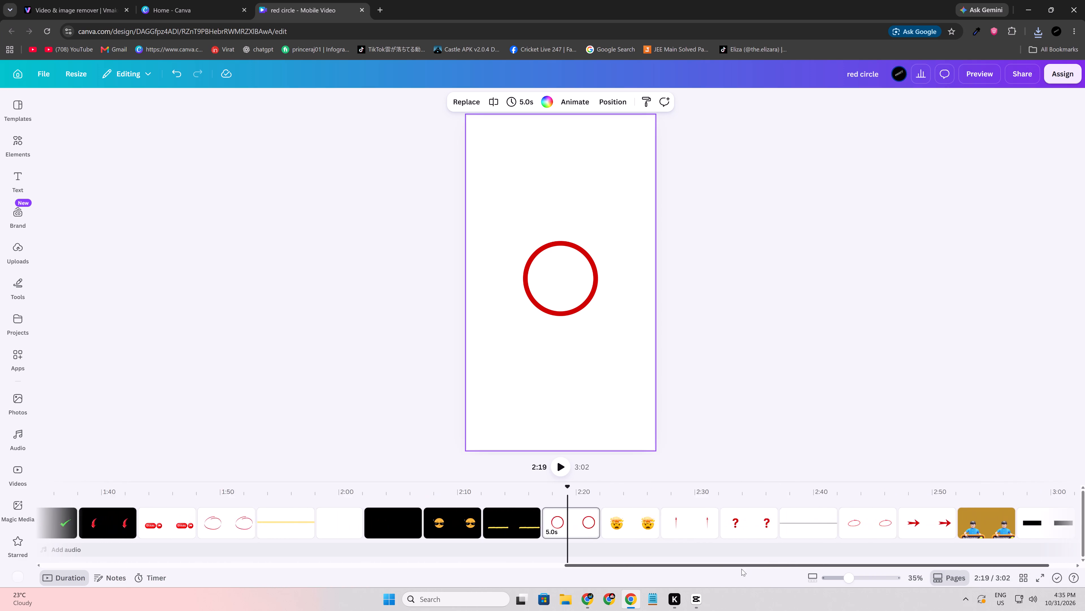
drag(741, 569, 663, 571)
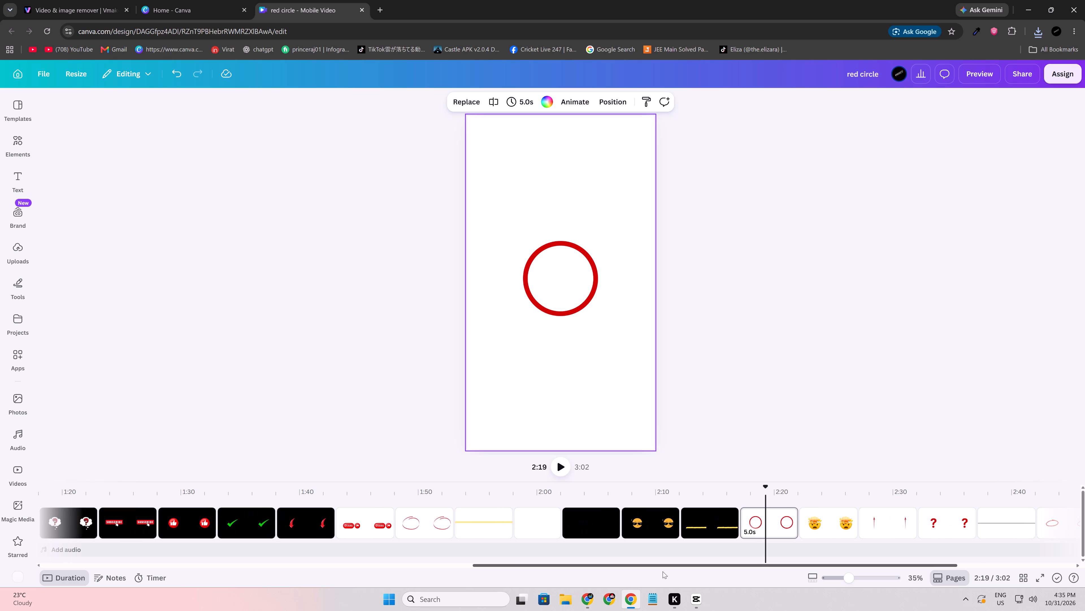
drag(663, 571, 662, 571)
click(650, 531)
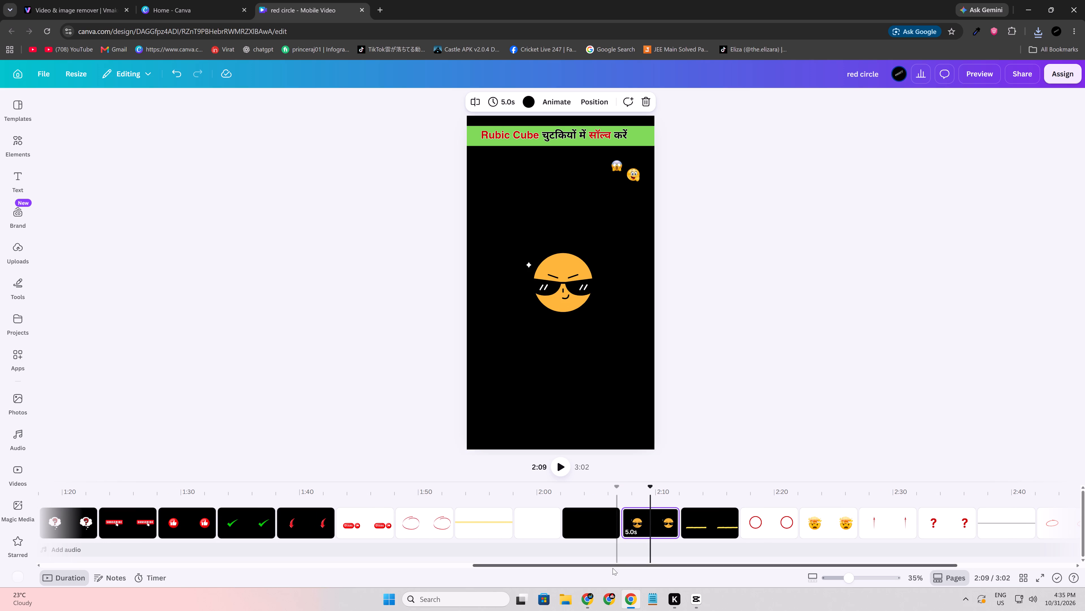
drag(631, 565, 765, 565)
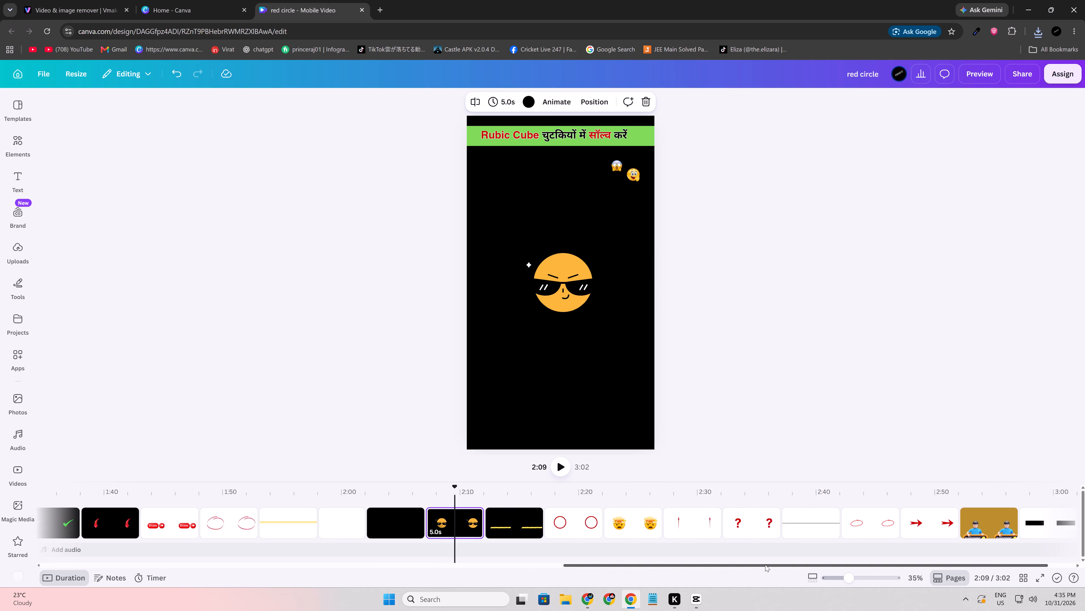
drag(765, 565, 788, 565)
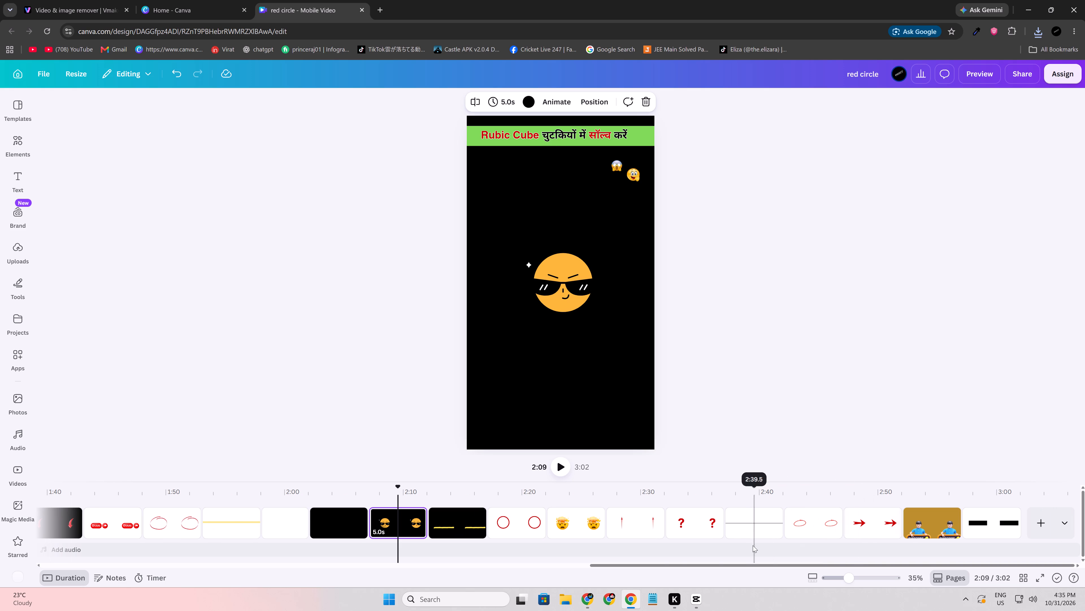
drag(652, 565, 571, 581)
click(459, 530)
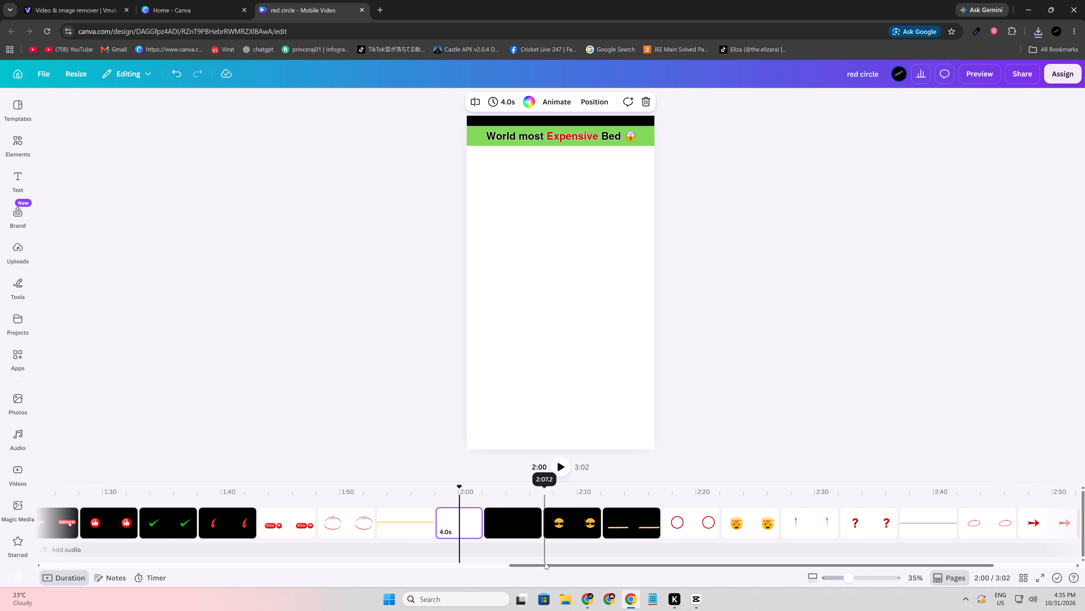
Find the design's first page, at the start of the timeline, and select its red COMMENT graphic.
drag(547, 563, 394, 595)
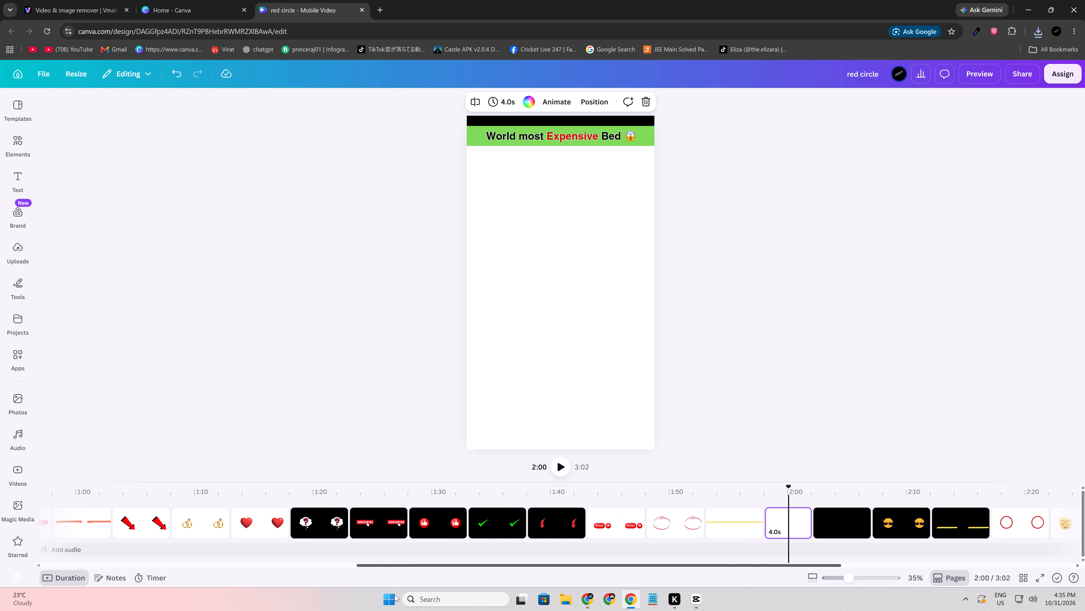
drag(394, 595, 281, 607)
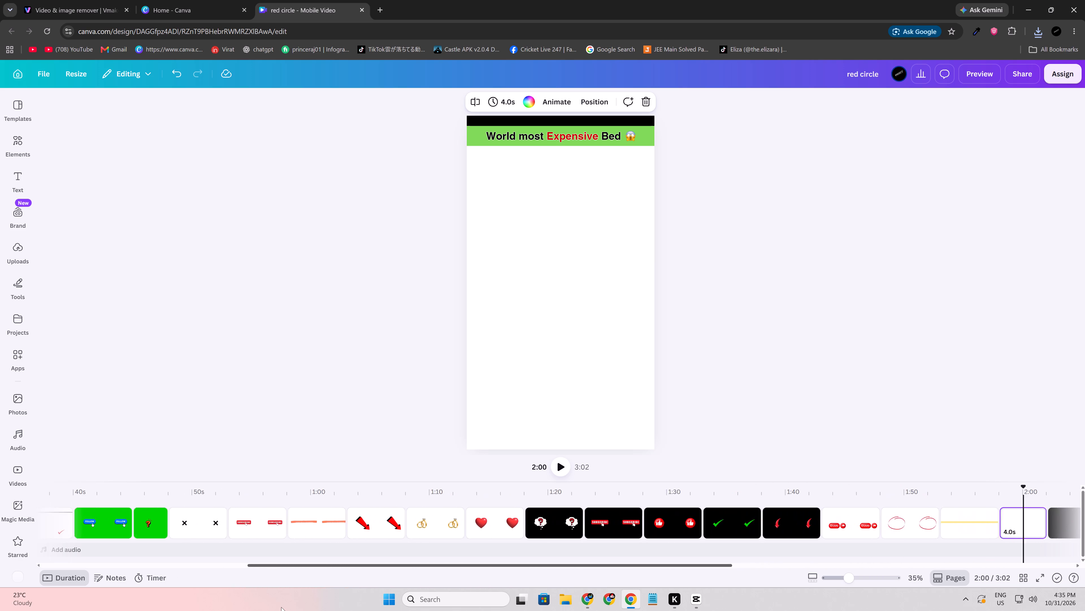
drag(281, 607, 162, 596)
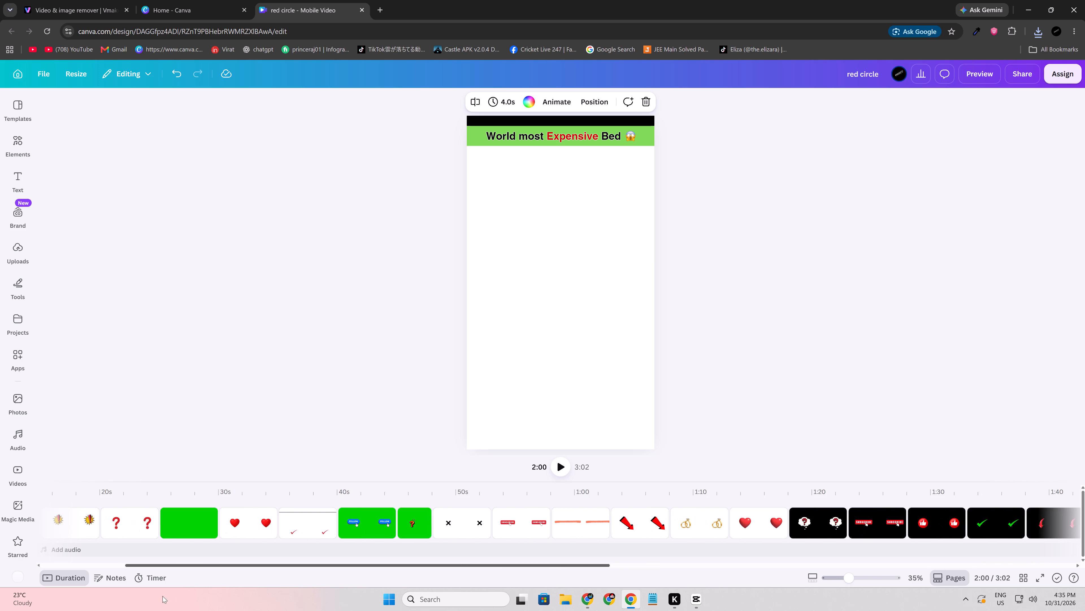
drag(162, 596, 67, 601)
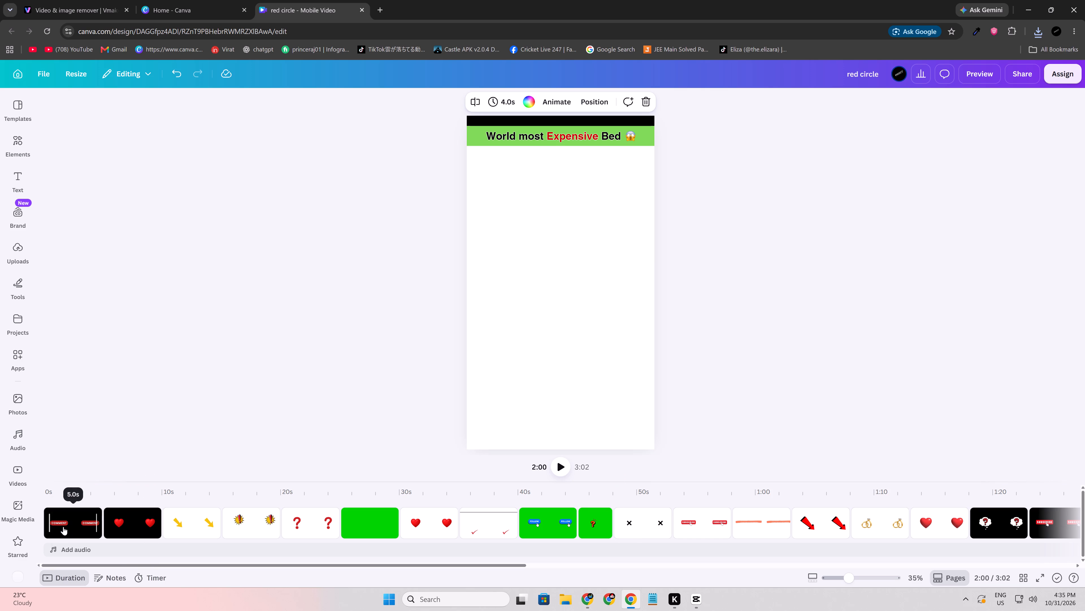
click(70, 529)
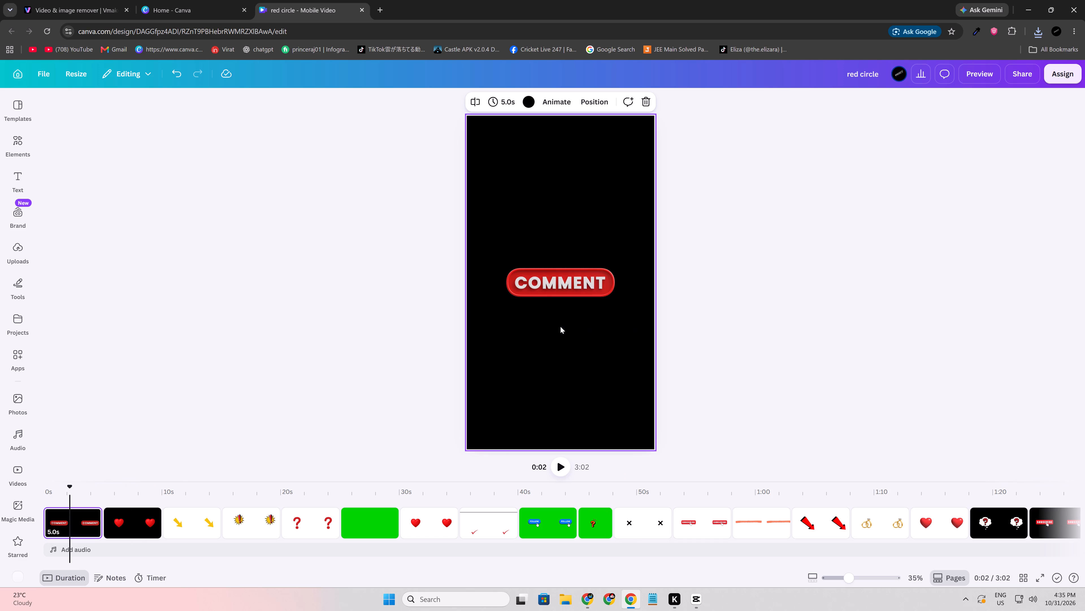
click(560, 326)
click(559, 294)
Limit the PNG download to this page (1) in the design's download options, keeping the transparent background.
click(1021, 77)
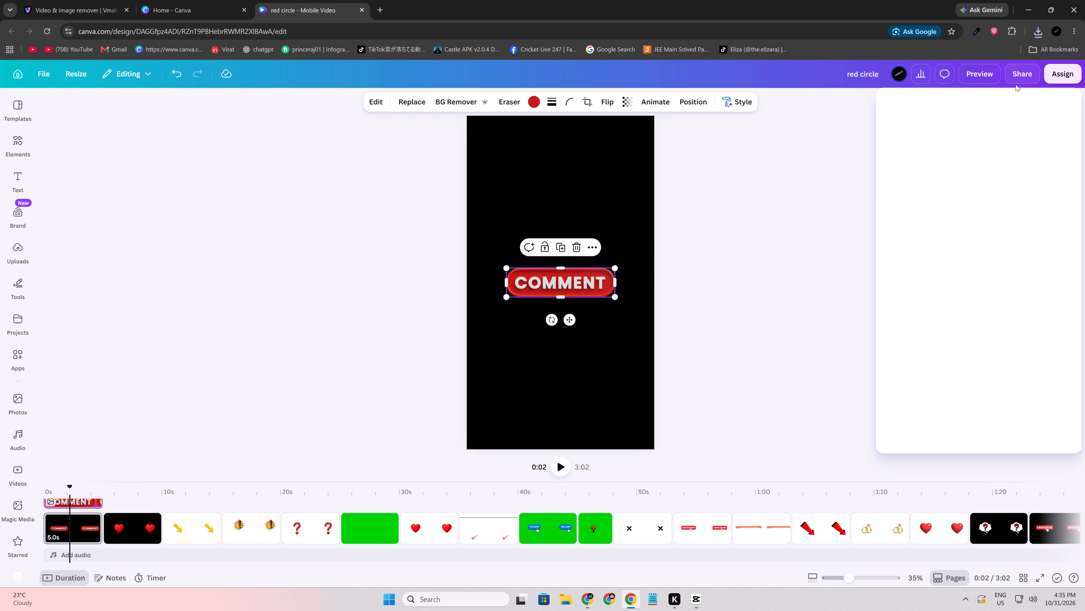
click(954, 343)
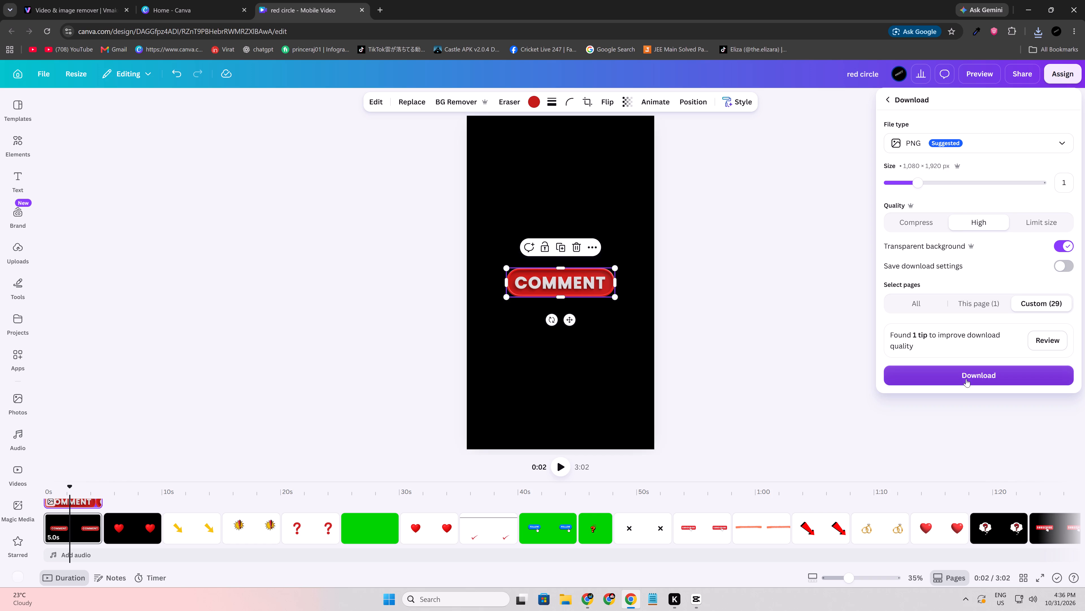
click(975, 301)
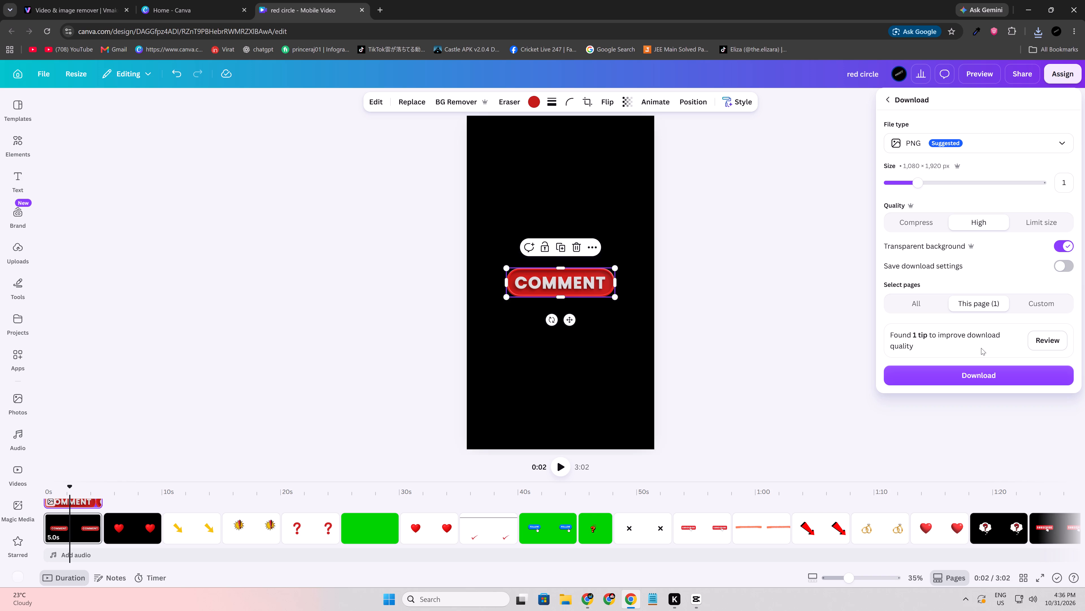
click(848, 287)
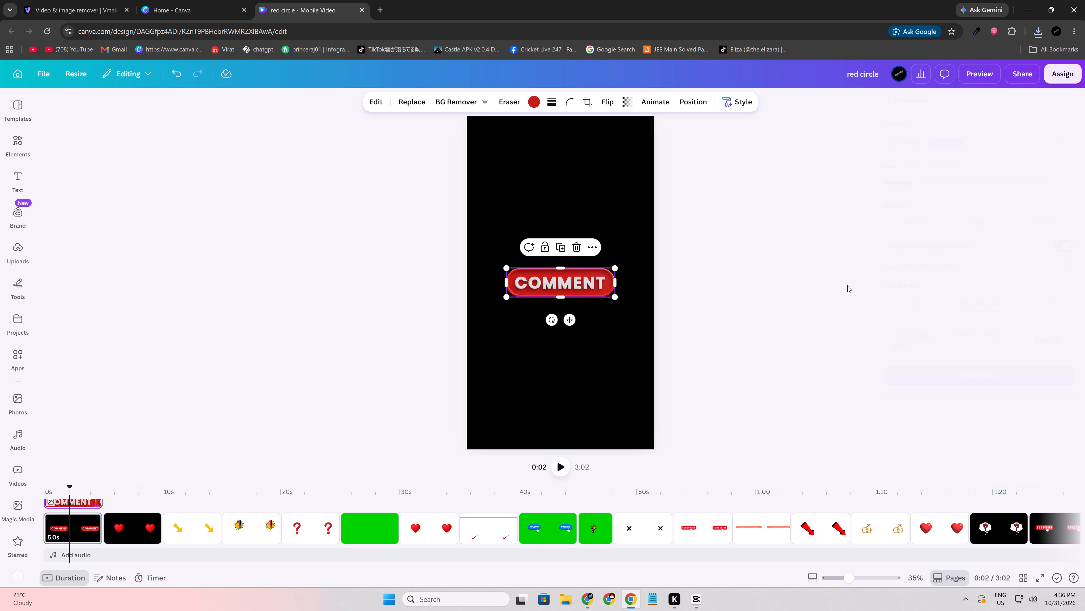
Rename the design as comment.
click(858, 87)
click(858, 74)
double_click(858, 74)
text(comm)
text(ent)
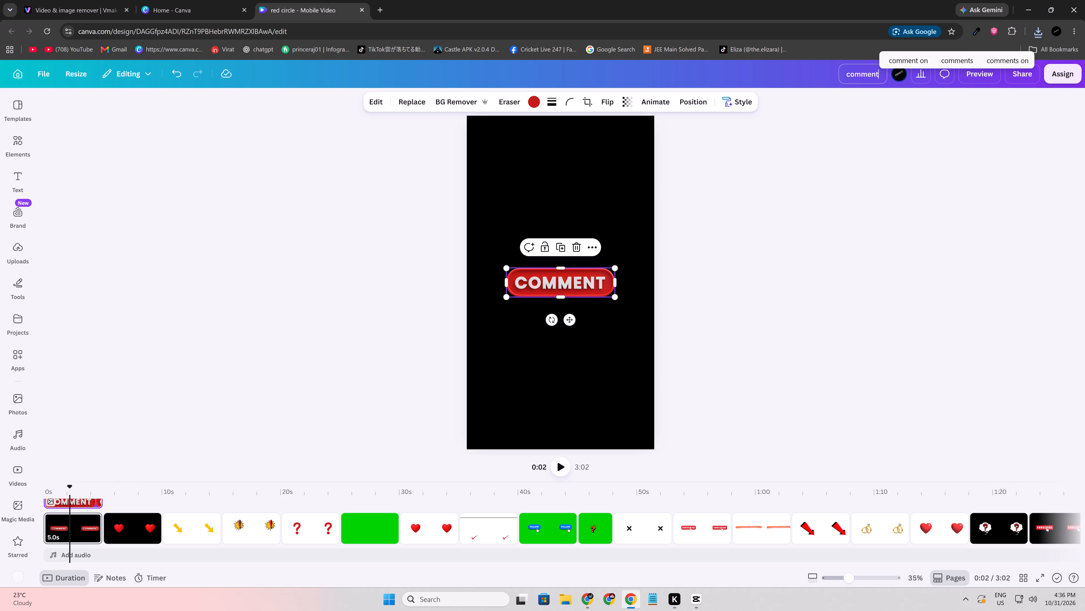
Download the COMMENT page as a transparent PNG using the current-page-only setting.
click(1035, 77)
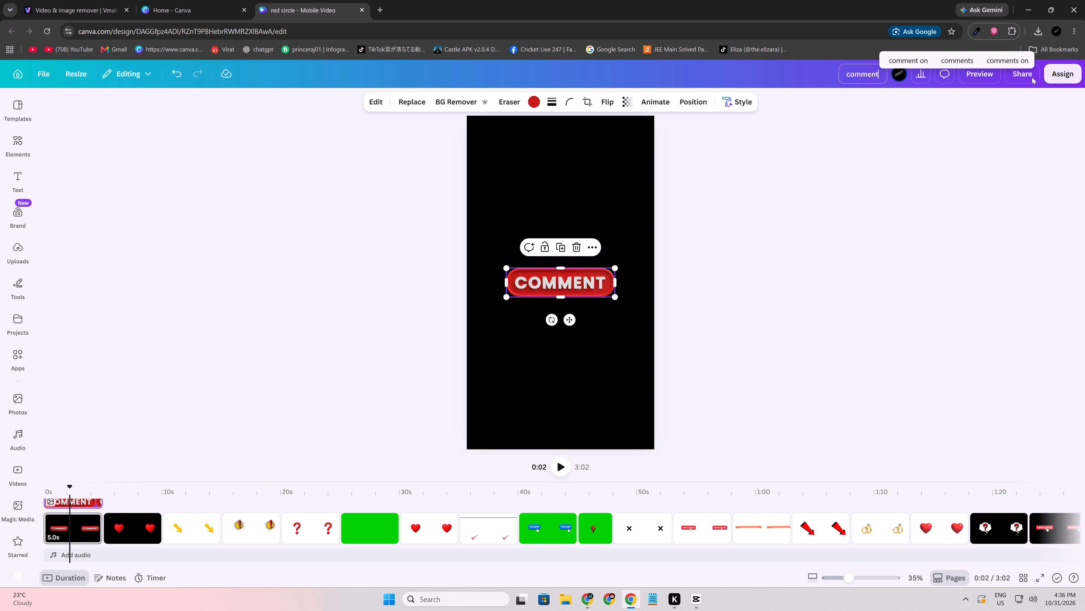
click(1032, 77)
click(1024, 79)
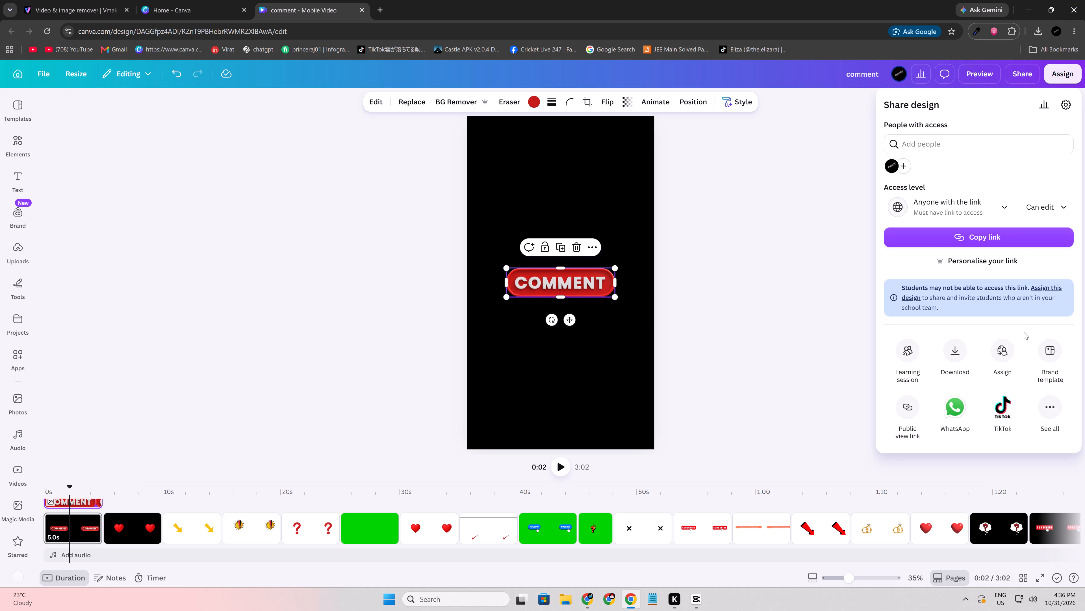
click(974, 357)
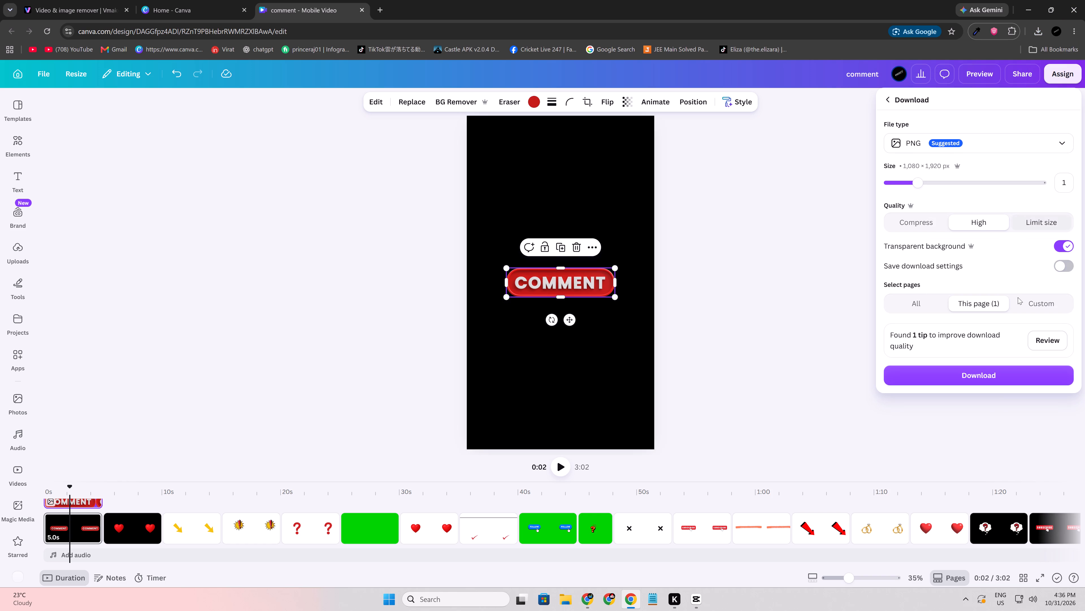
click(981, 376)
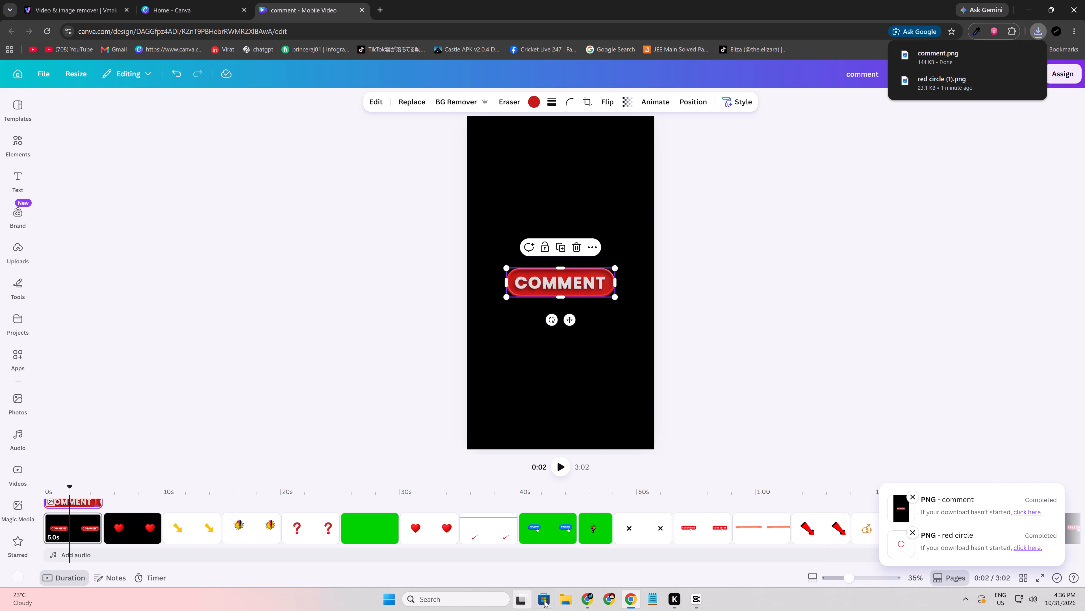
In File Explorer, copy the comment and red circle (1) PNG files from the Downloads folder.
click(561, 604)
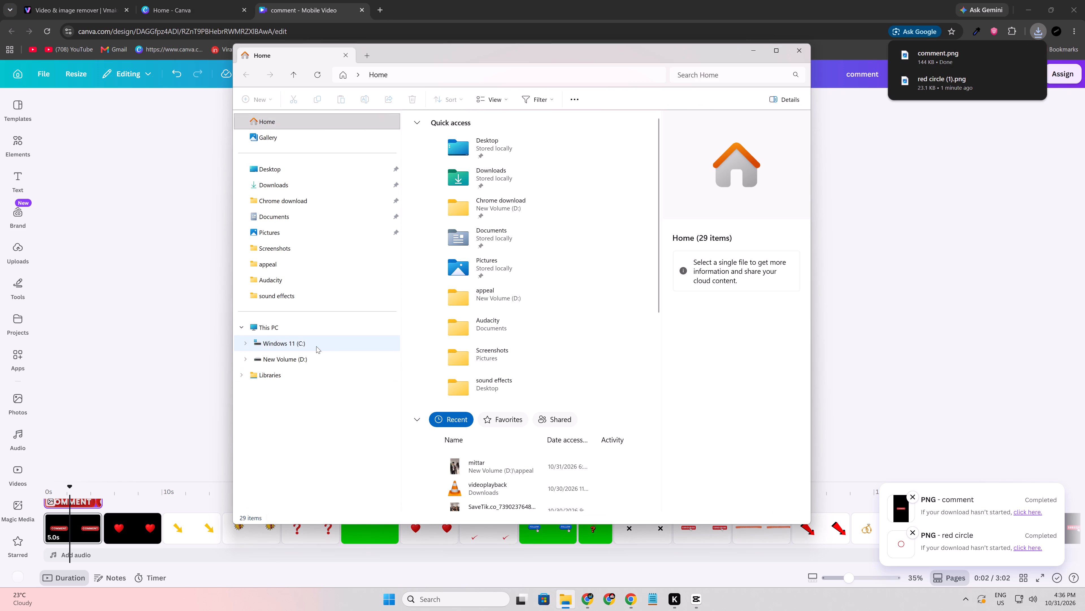
click(315, 345)
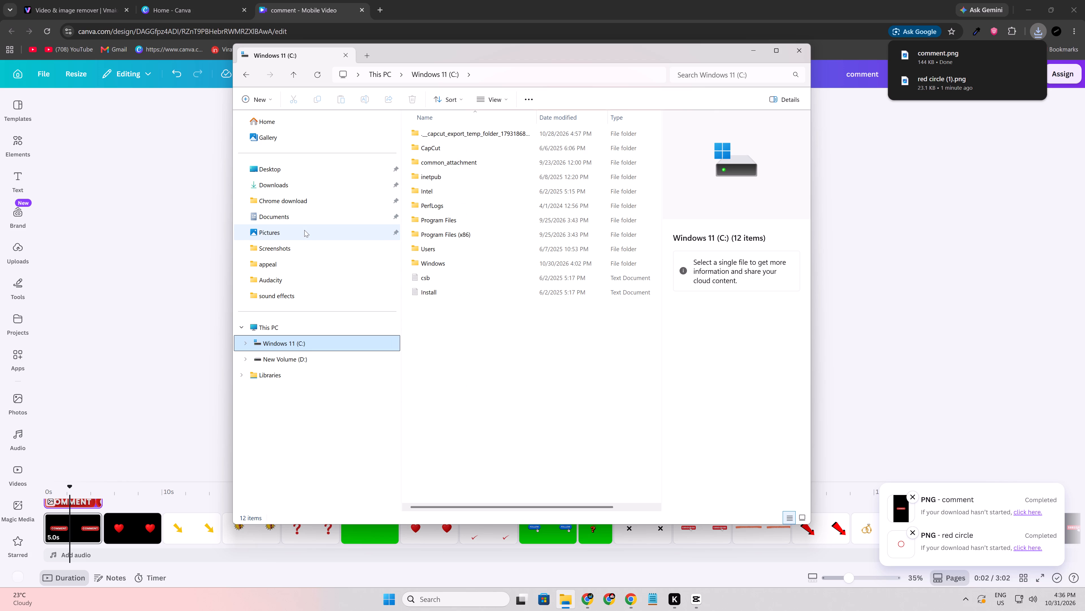
click(302, 185)
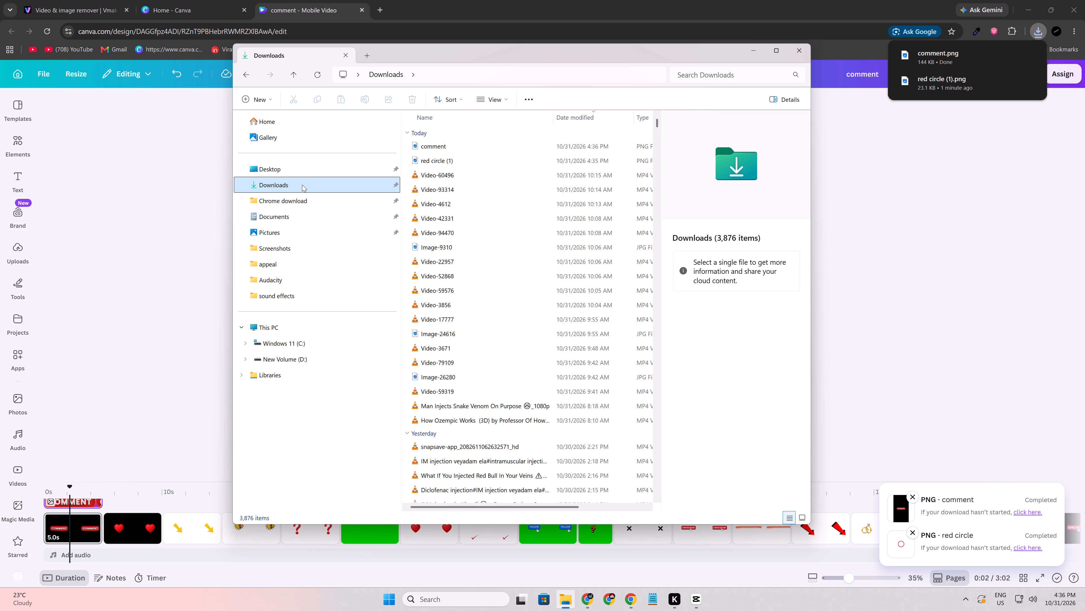
click(444, 160)
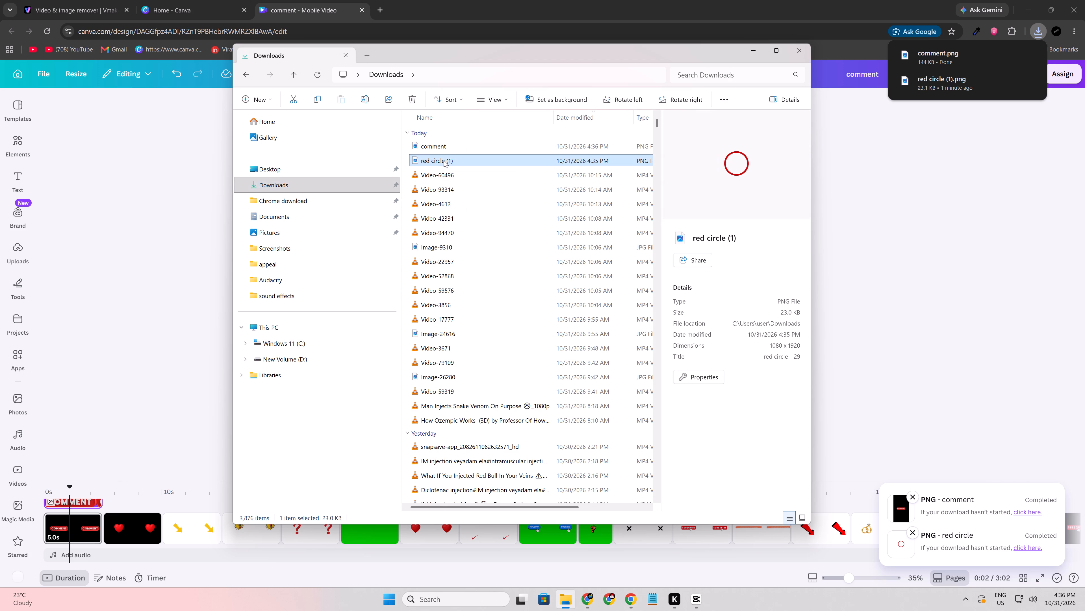
drag(406, 145, 422, 159)
right_click(422, 159)
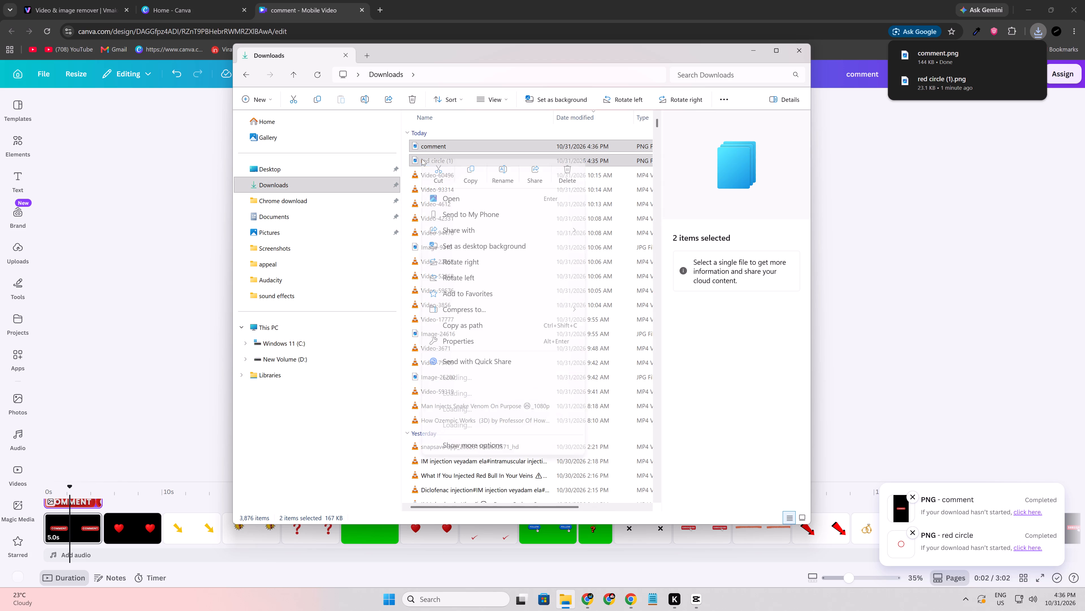
click(473, 177)
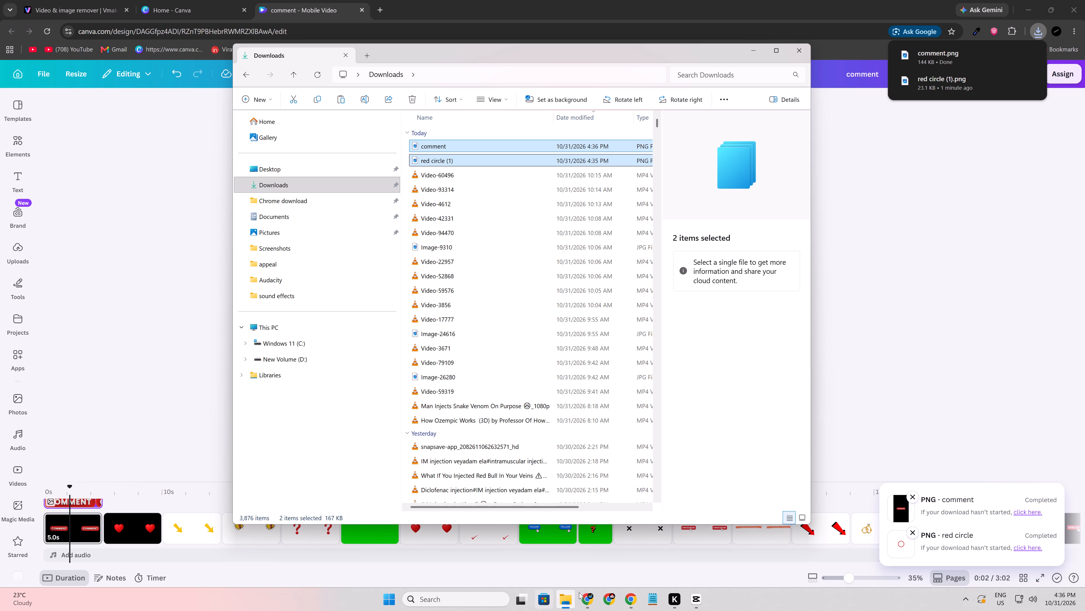
Paste the two copied PNG files into the Video memes folder on the Desktop and return to the Canva design.
click(271, 167)
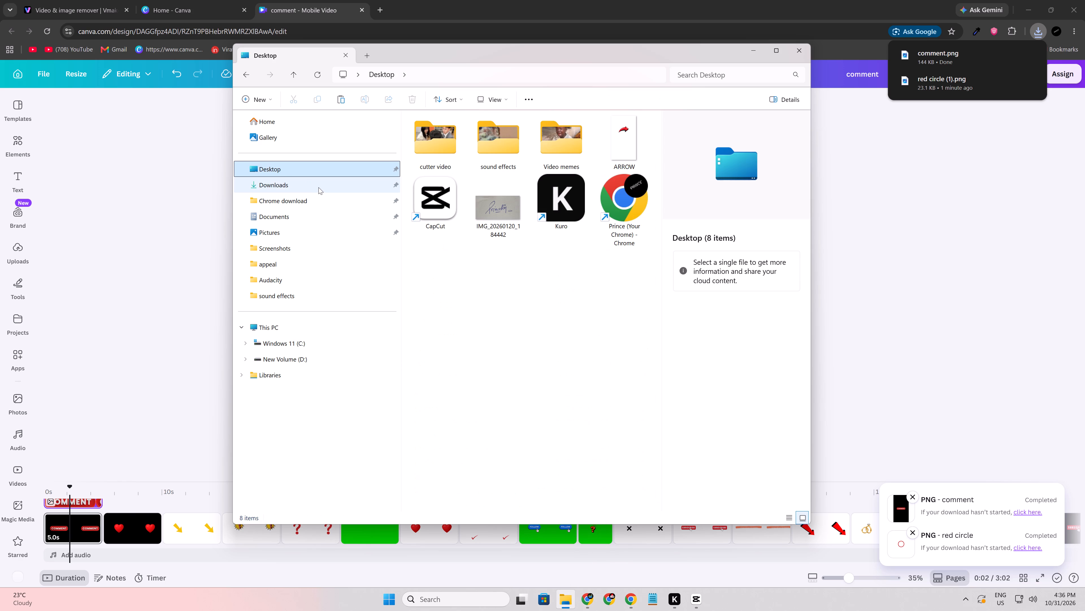
click(548, 153)
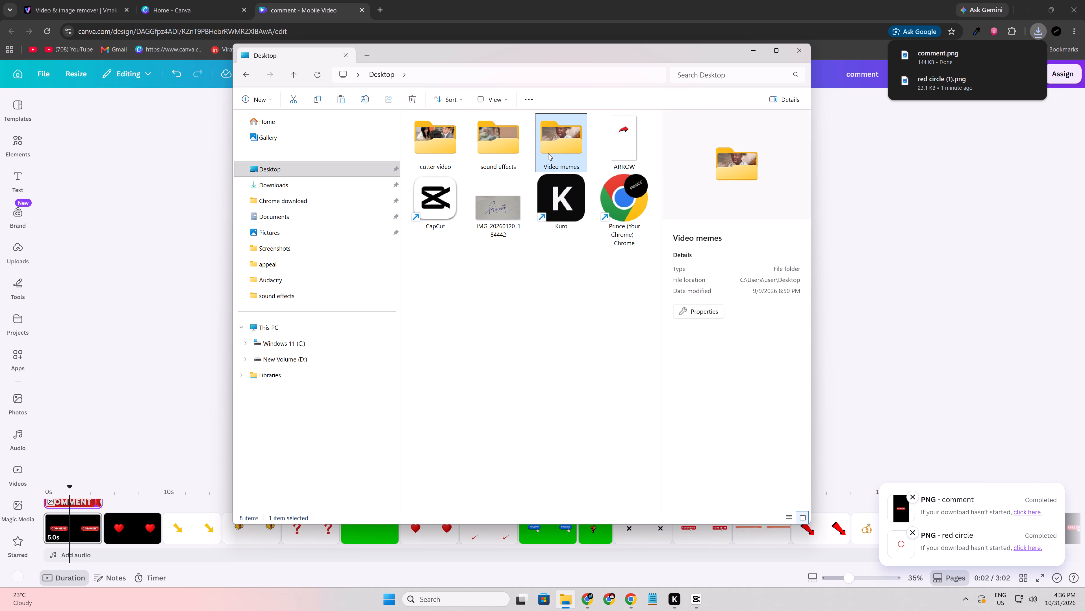
double_click(548, 153)
right_click(544, 418)
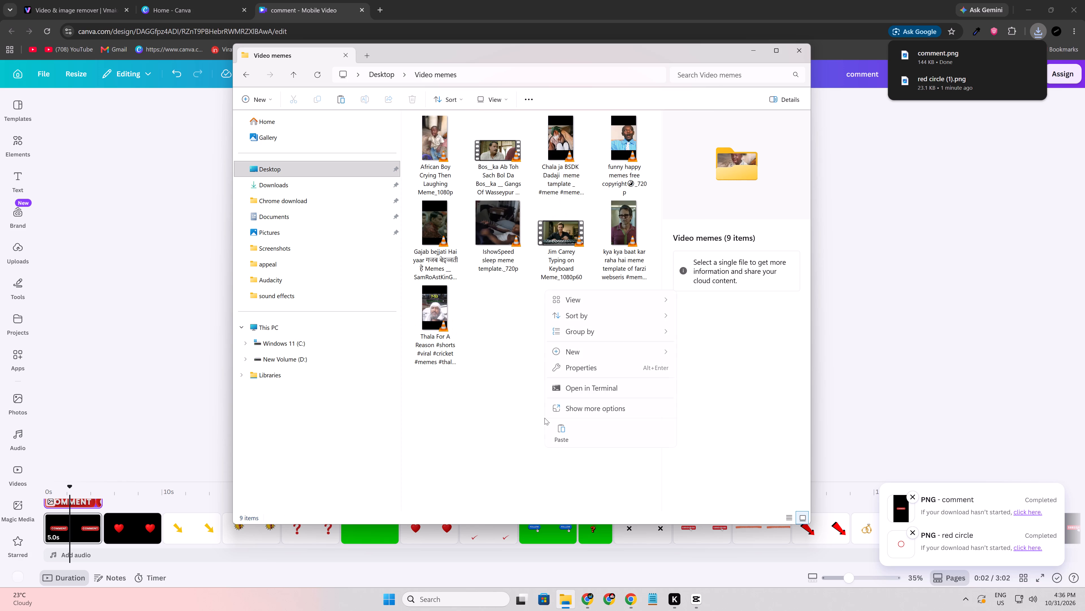
click(561, 442)
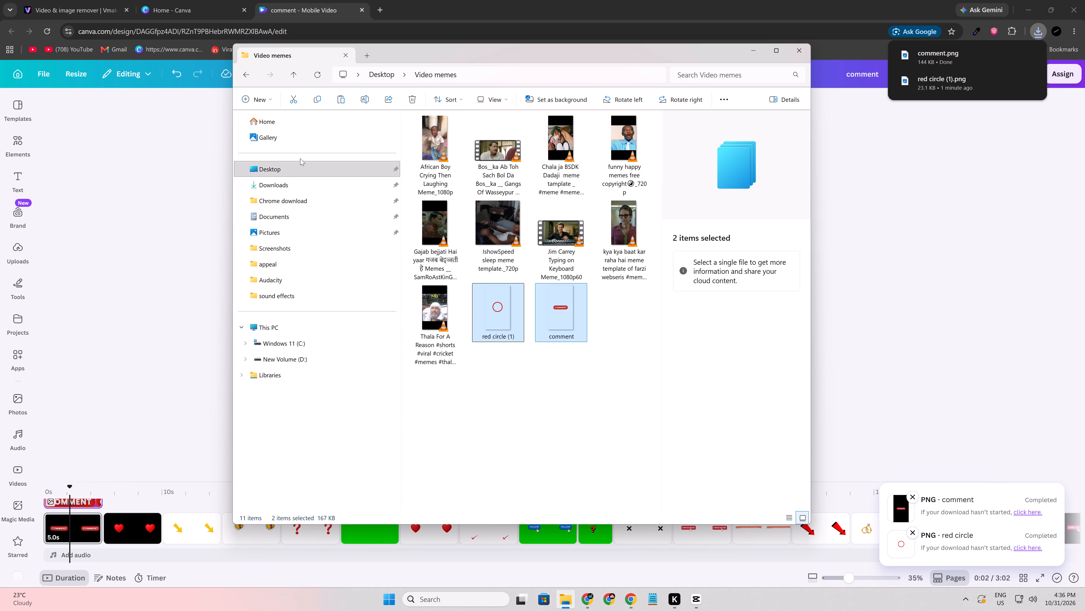
click(245, 73)
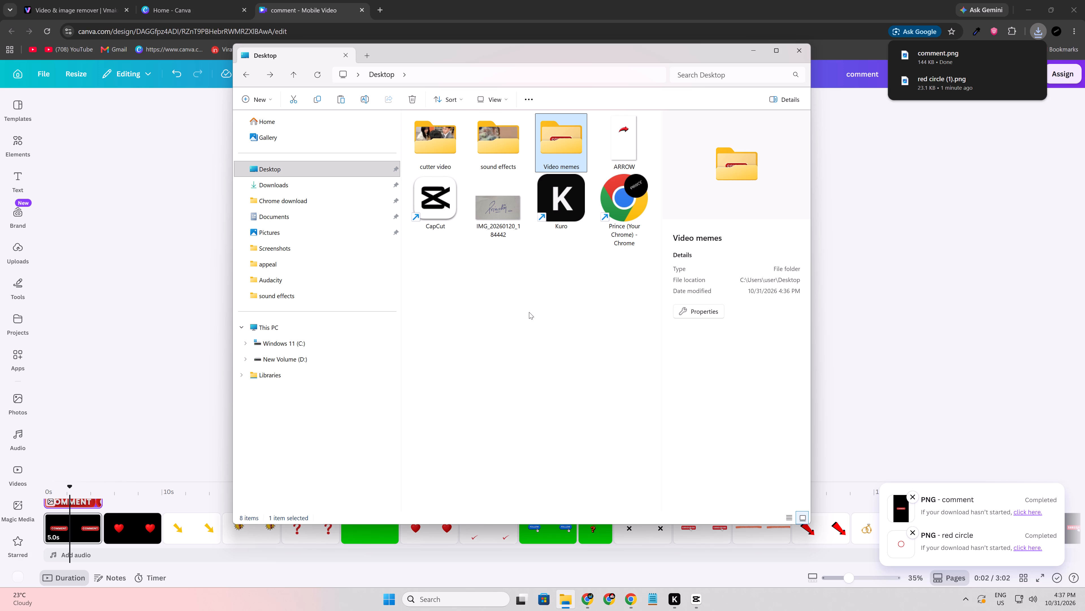
click(869, 196)
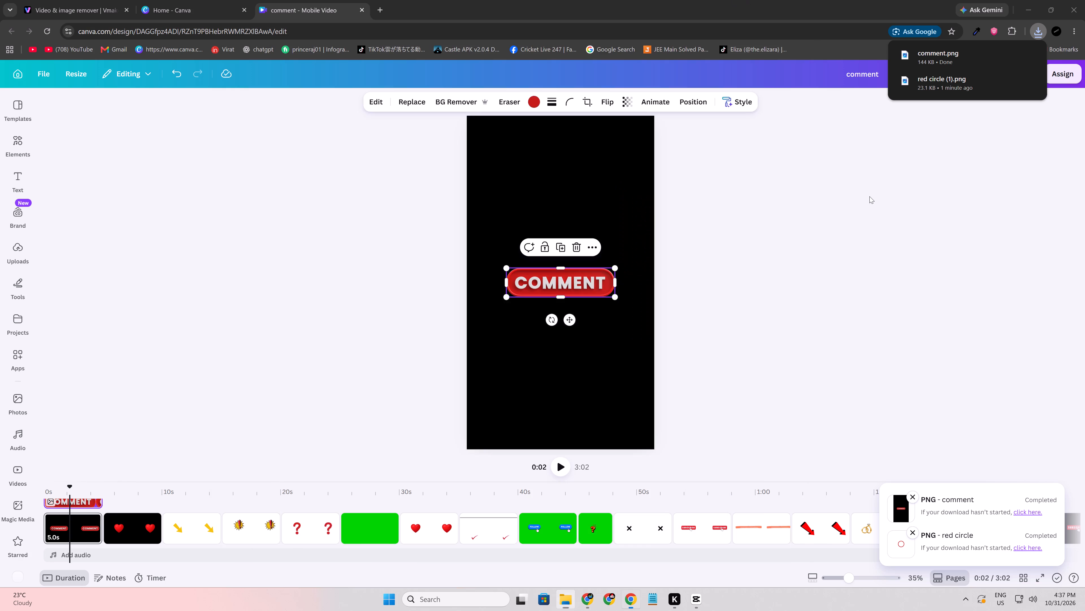
Import the comment and red circle (1) PNG files from the Downloads folder into the media library of CapCut's 0909 project.
click(568, 603)
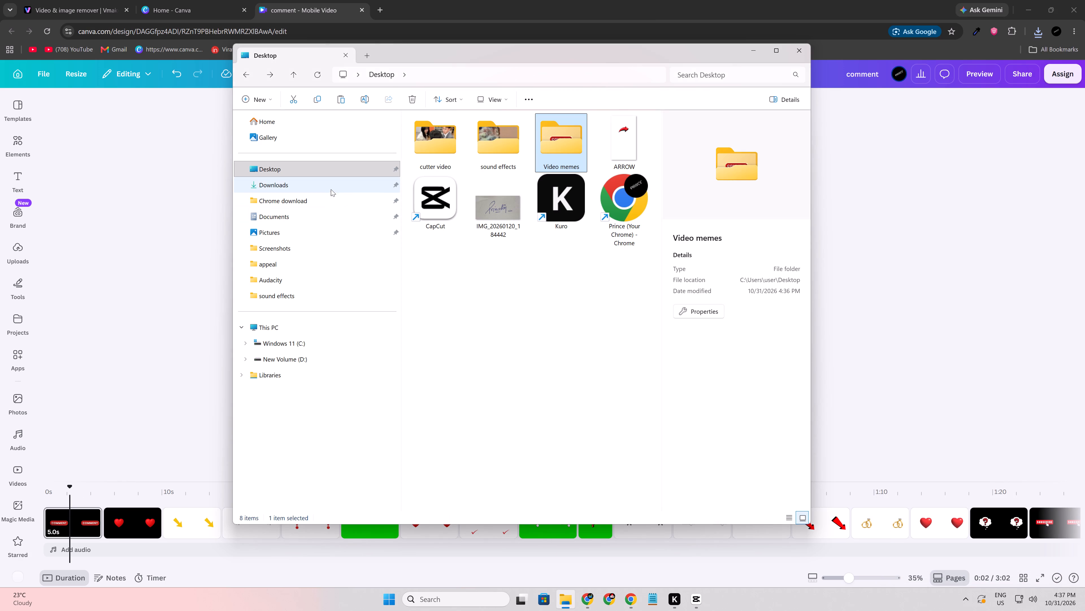
click(330, 186)
drag(408, 147, 427, 162)
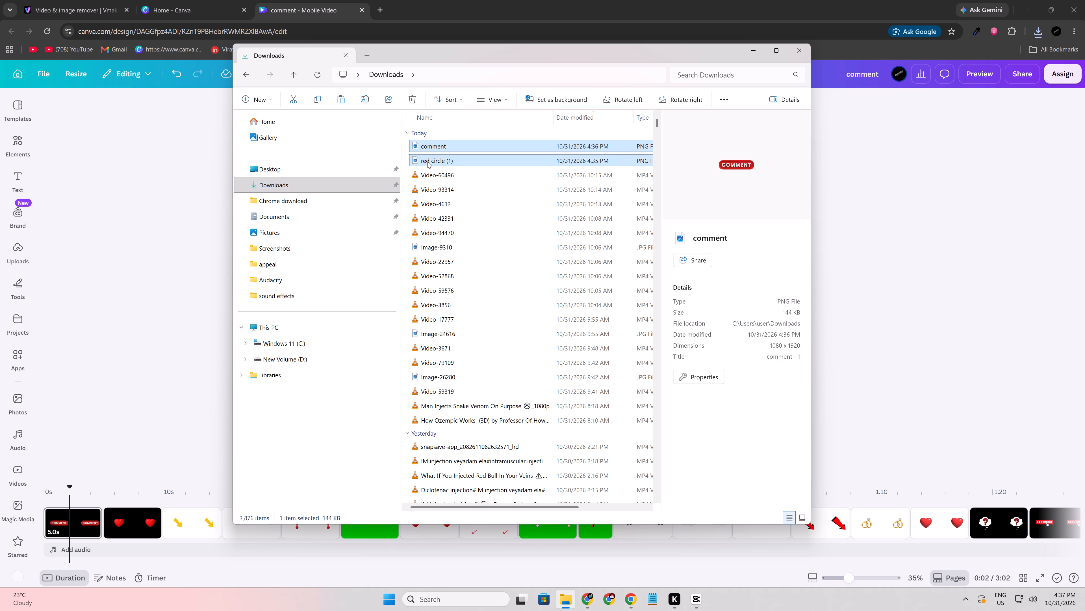
drag(427, 162, 696, 594)
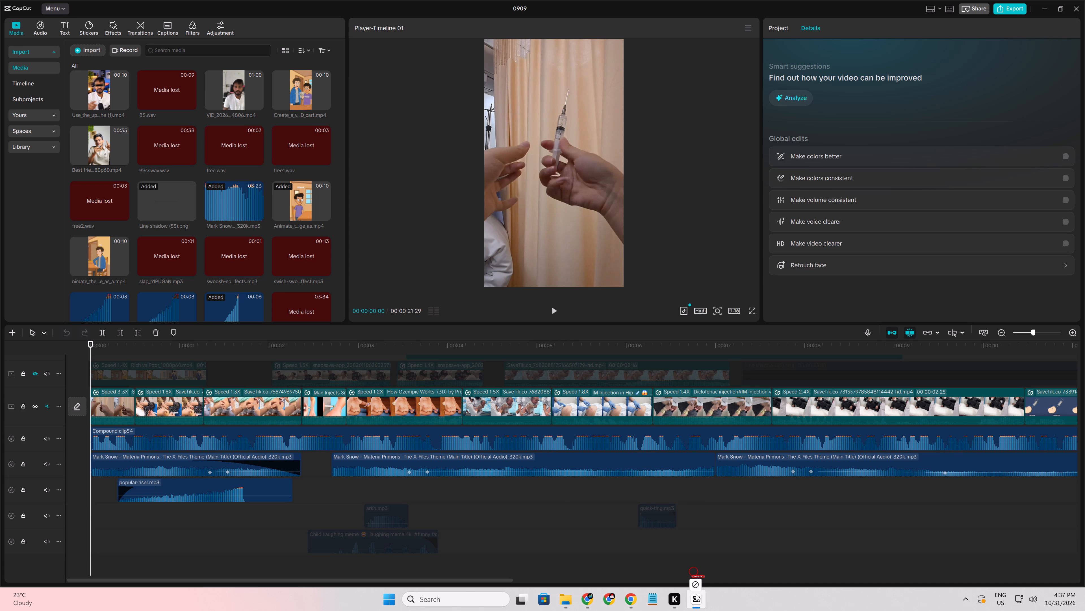
drag(696, 594, 202, 268)
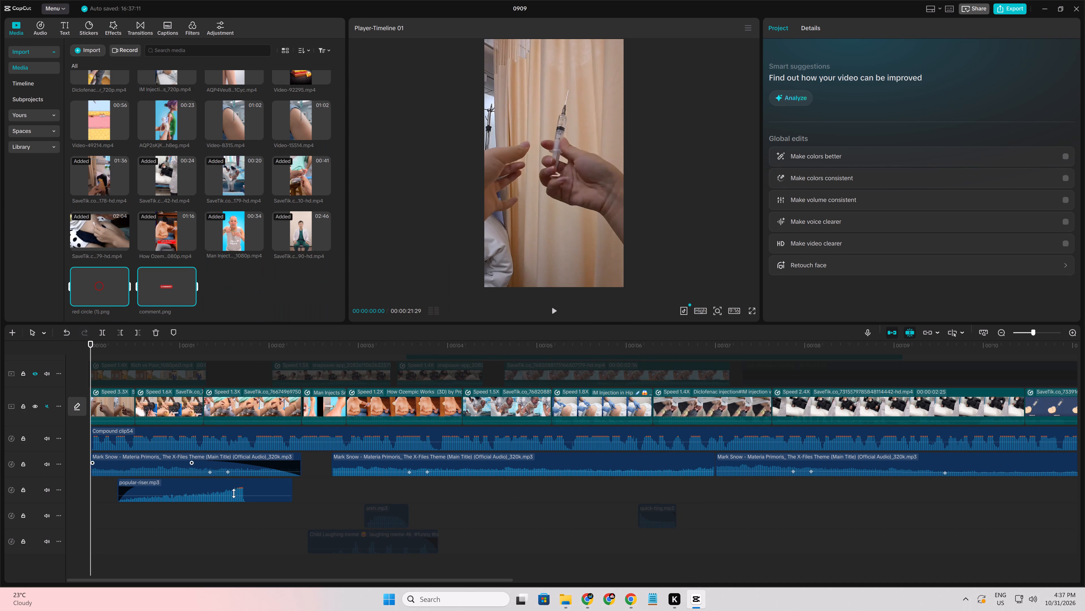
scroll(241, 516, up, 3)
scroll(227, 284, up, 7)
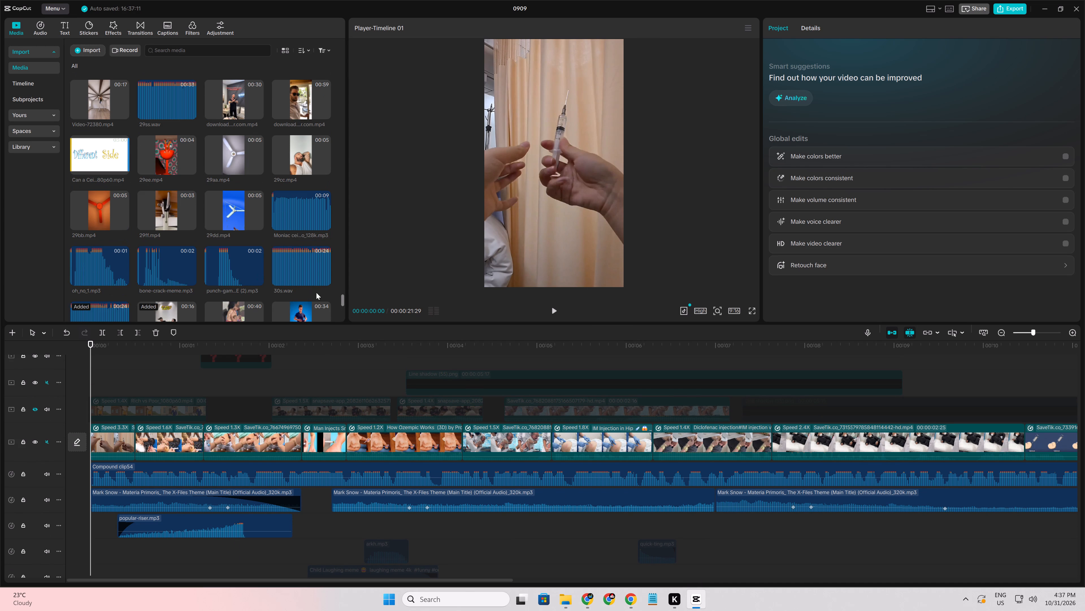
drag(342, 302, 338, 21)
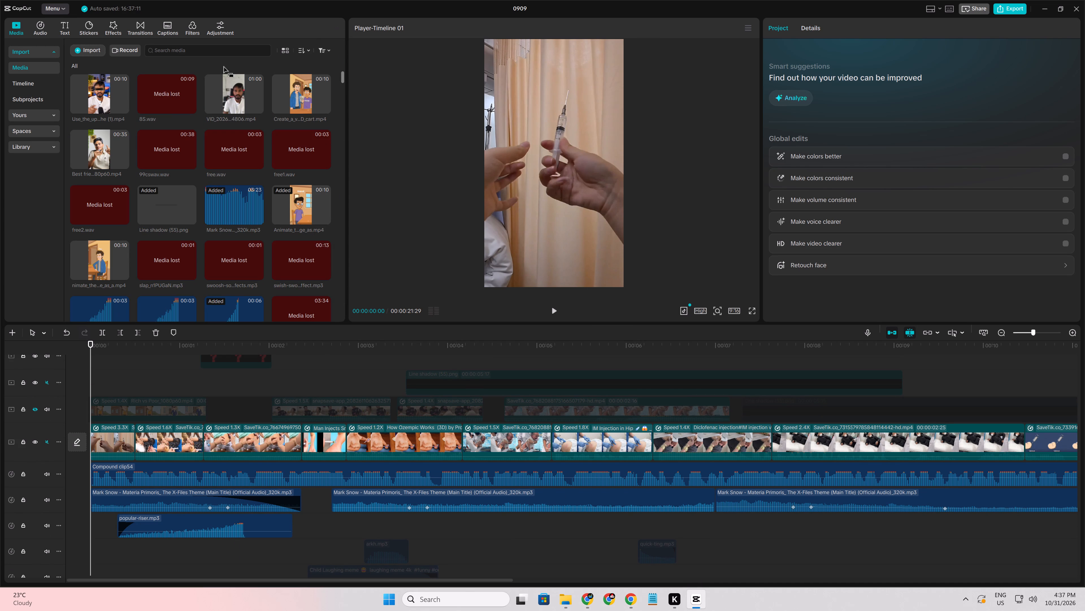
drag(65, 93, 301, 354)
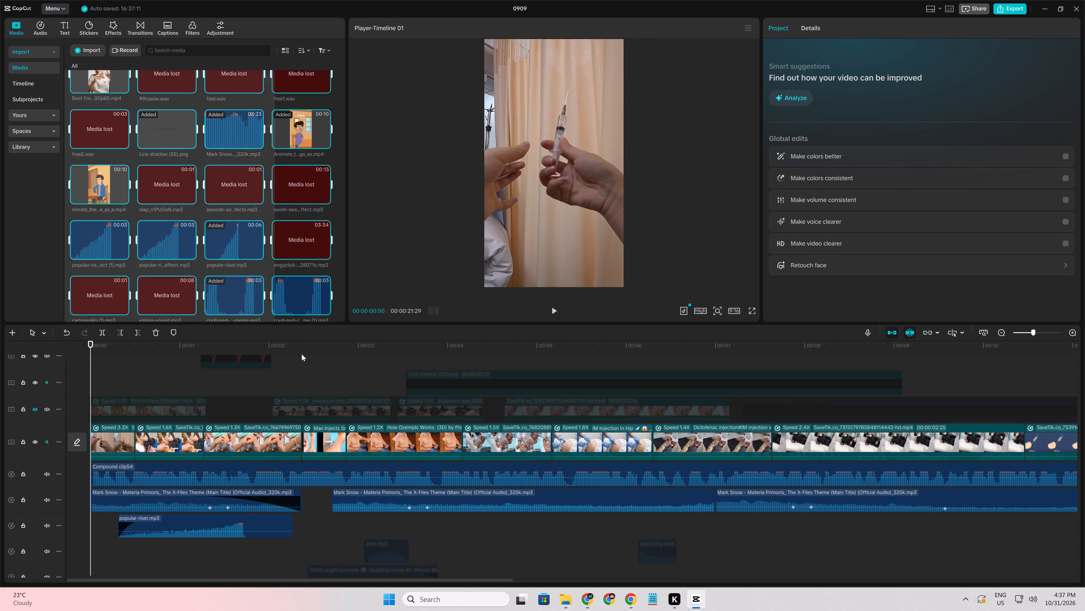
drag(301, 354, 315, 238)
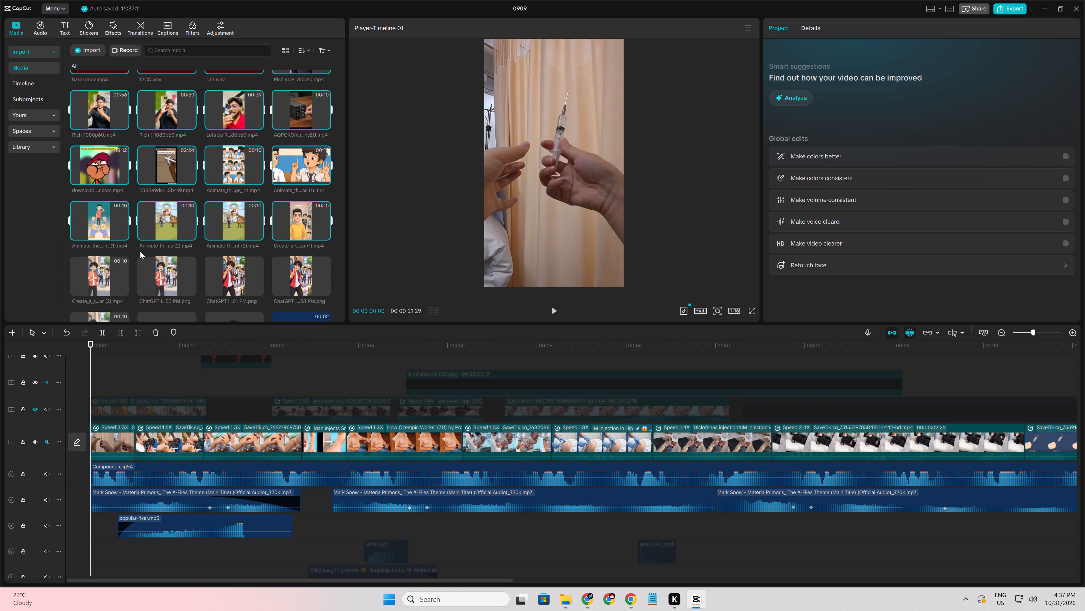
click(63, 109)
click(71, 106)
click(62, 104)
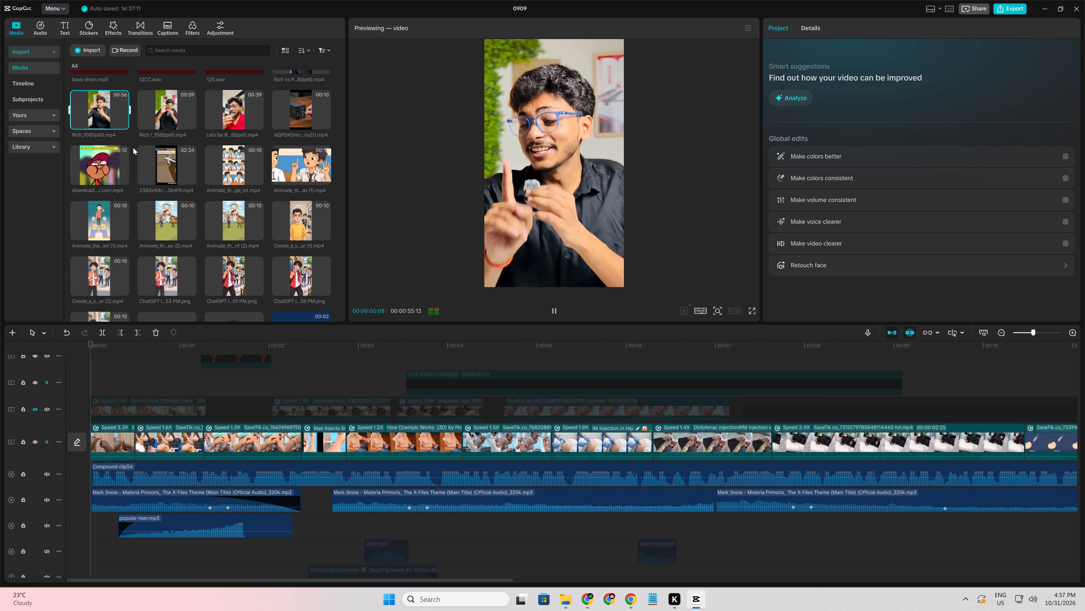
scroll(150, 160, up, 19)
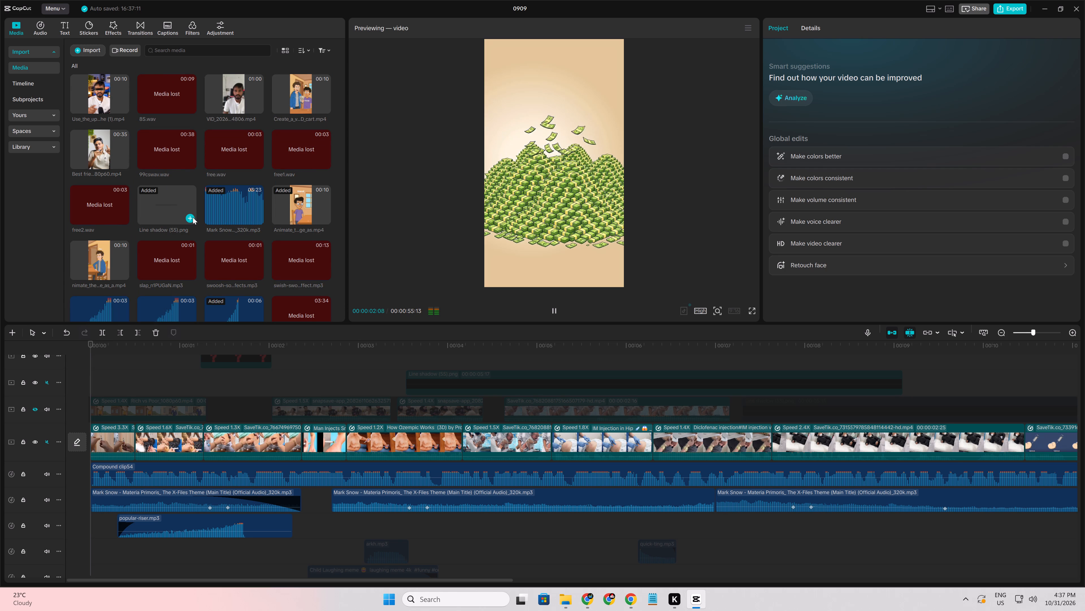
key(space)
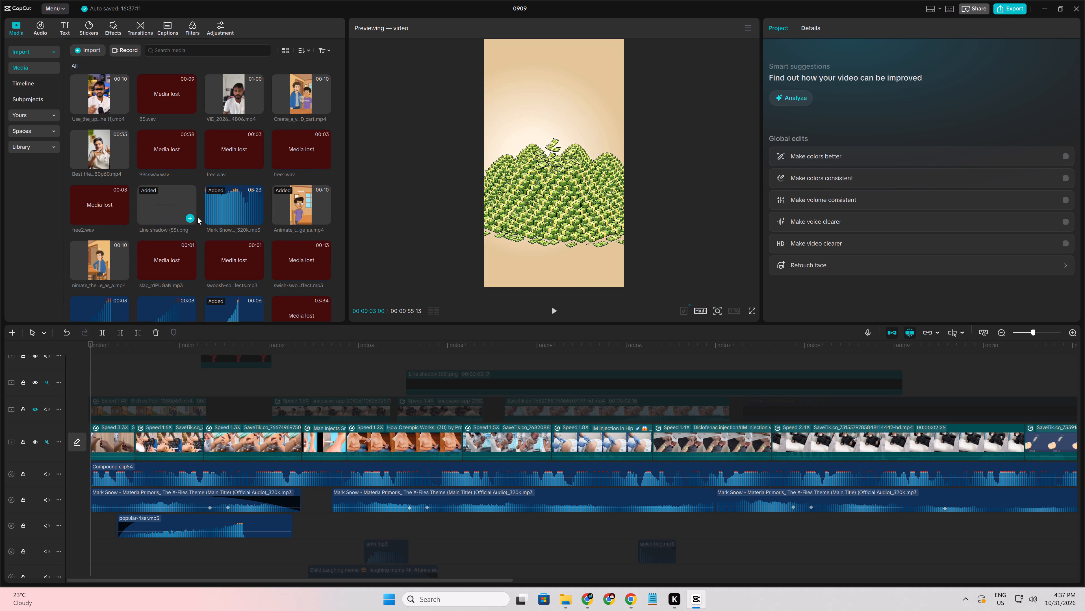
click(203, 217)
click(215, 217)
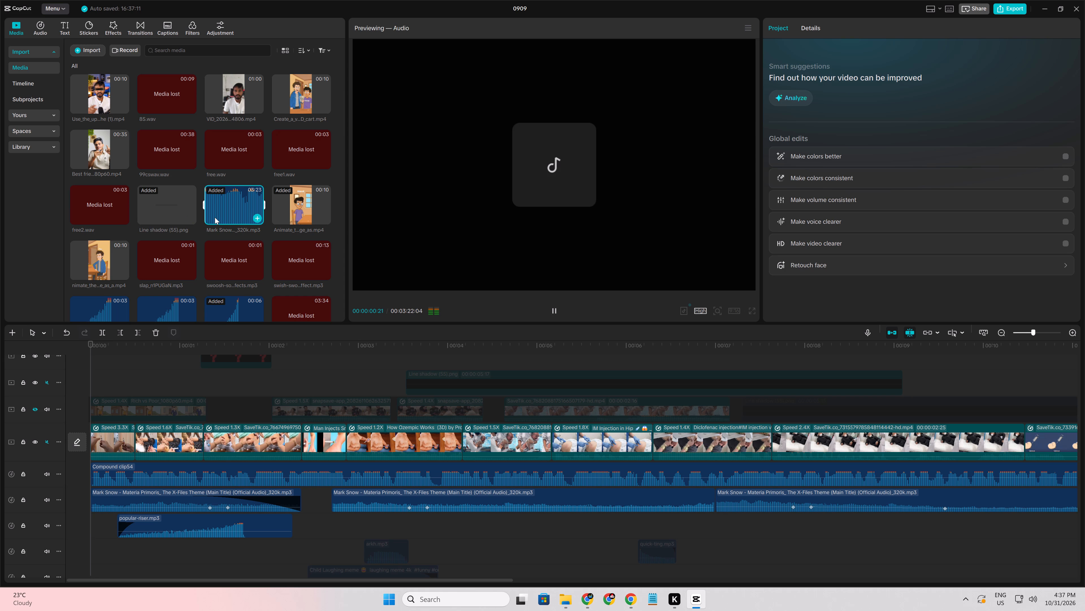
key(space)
Delete the first two rows of media, eight items ending with free1.wav, from the project's media library.
drag(334, 91, 108, 172)
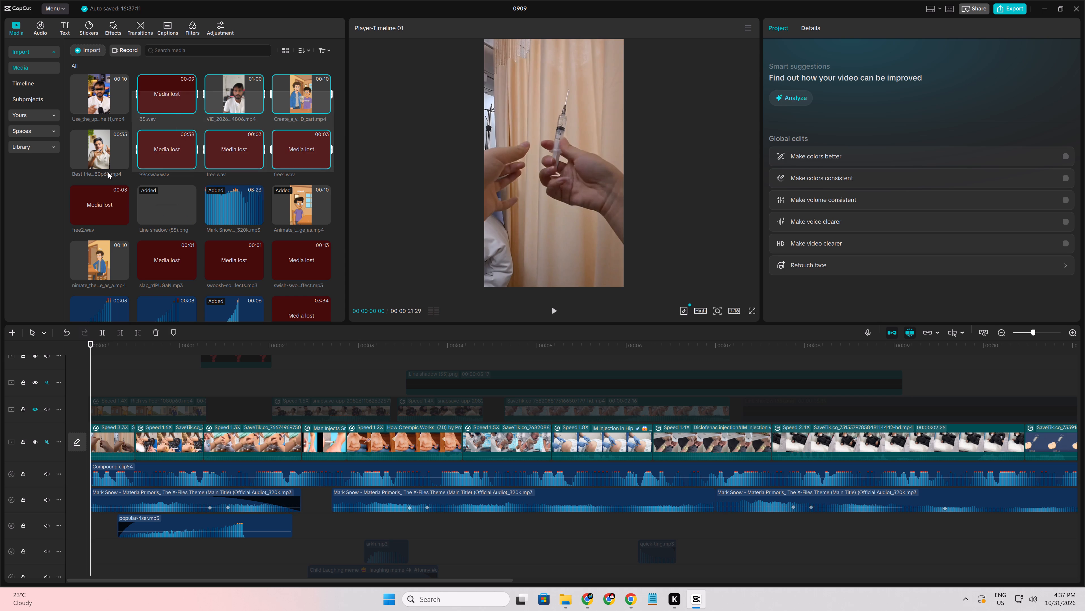
drag(108, 172, 83, 162)
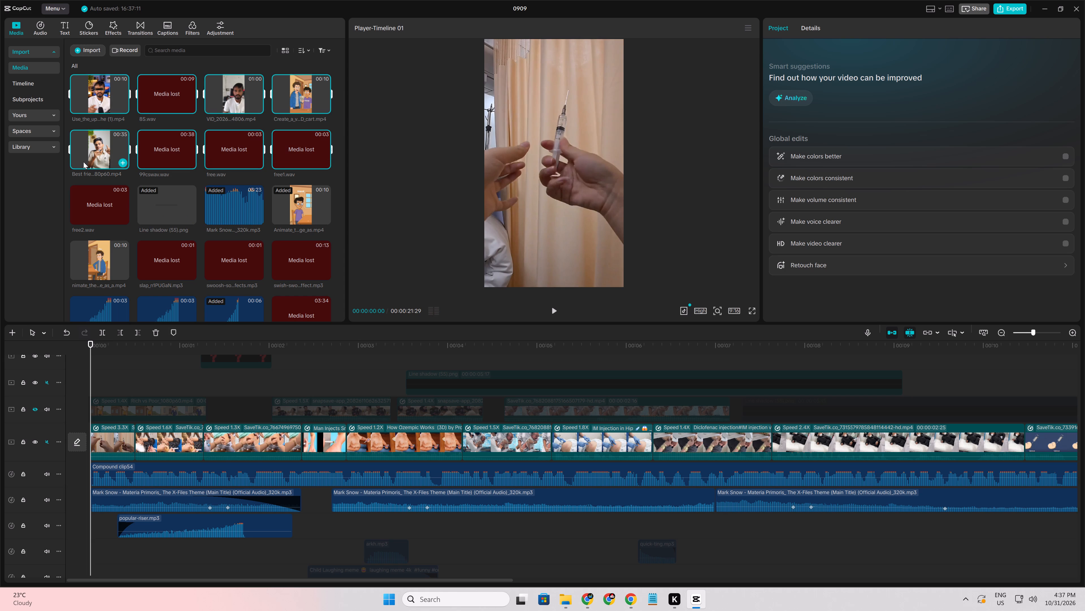
key(Delete)
Delete the missing free2.wav from the media library, keeping the Line shadow PNG.
scroll(70, 171, up, 3)
scroll(96, 164, up, 3)
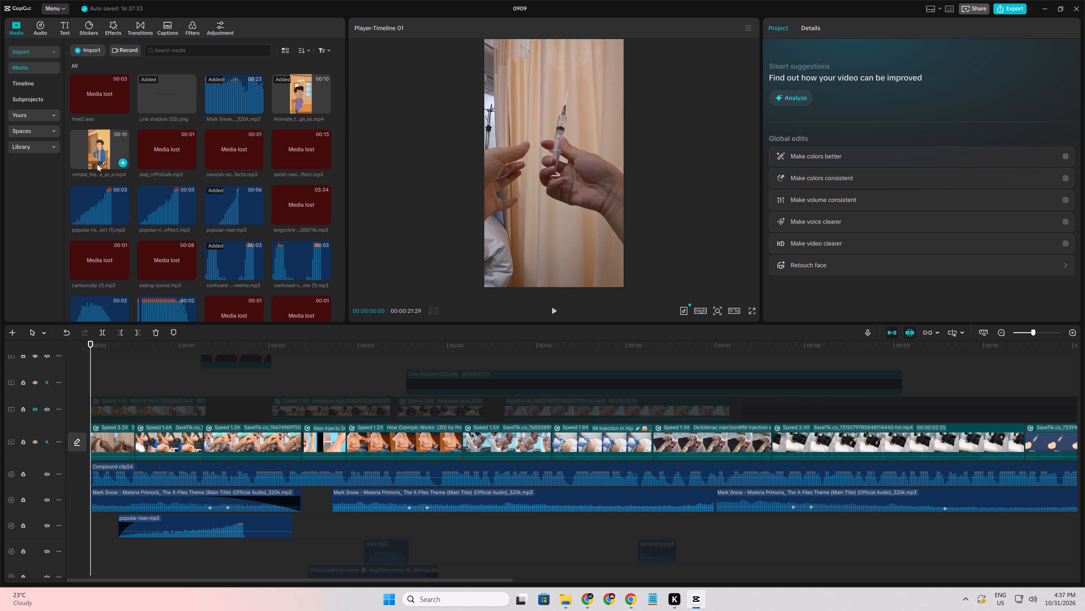
drag(66, 93, 170, 104)
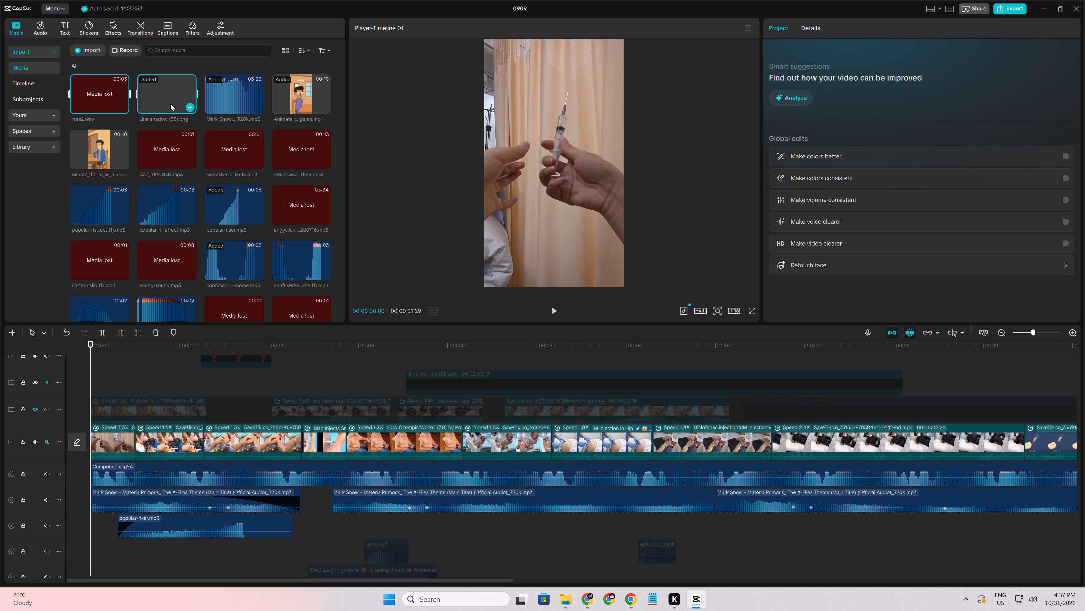
click(133, 138)
click(95, 94)
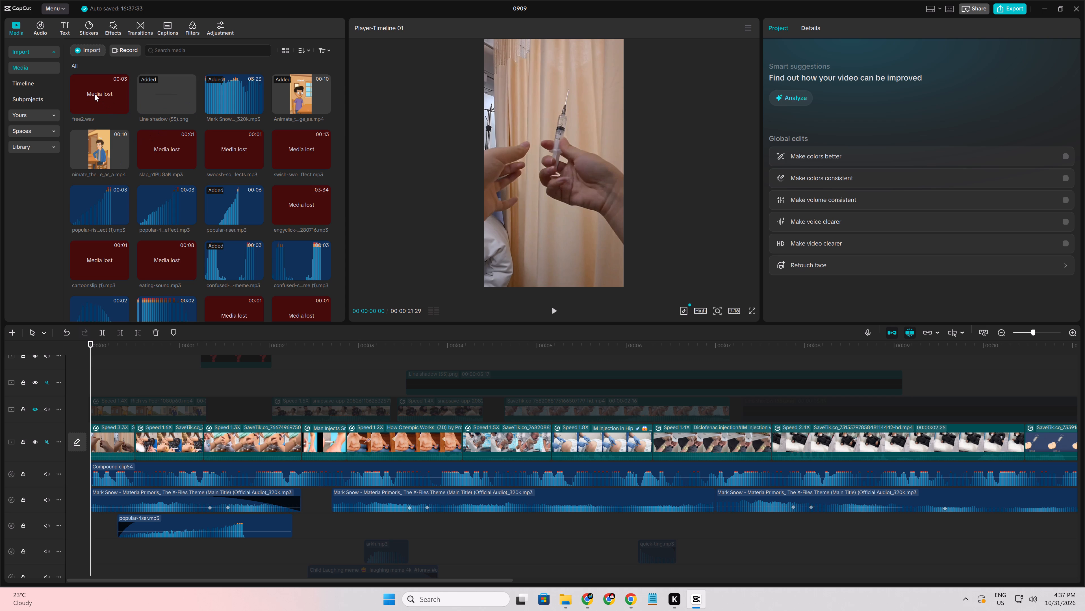
key(Delete)
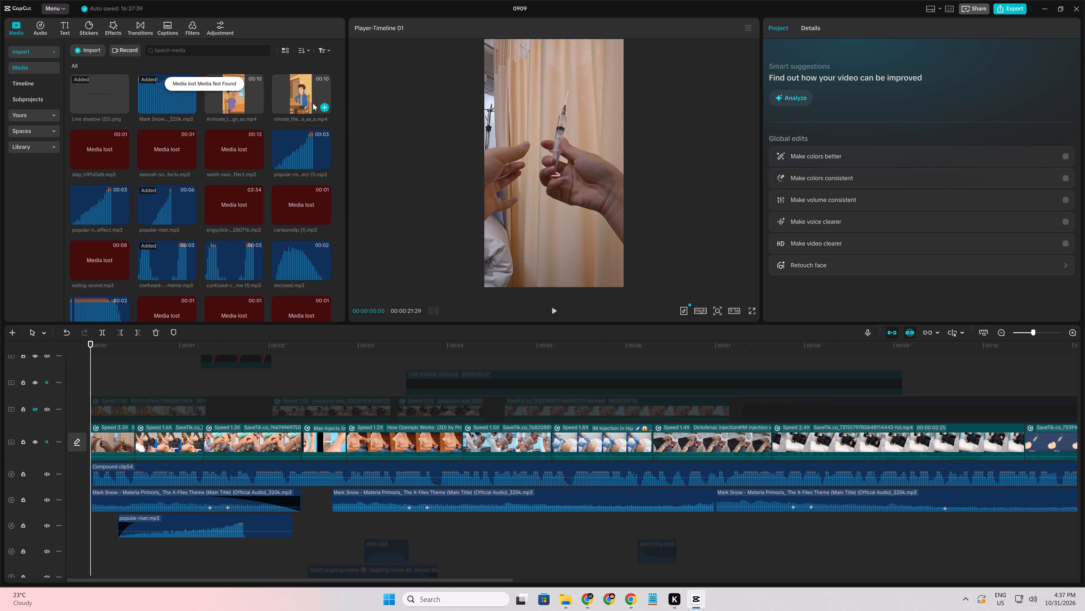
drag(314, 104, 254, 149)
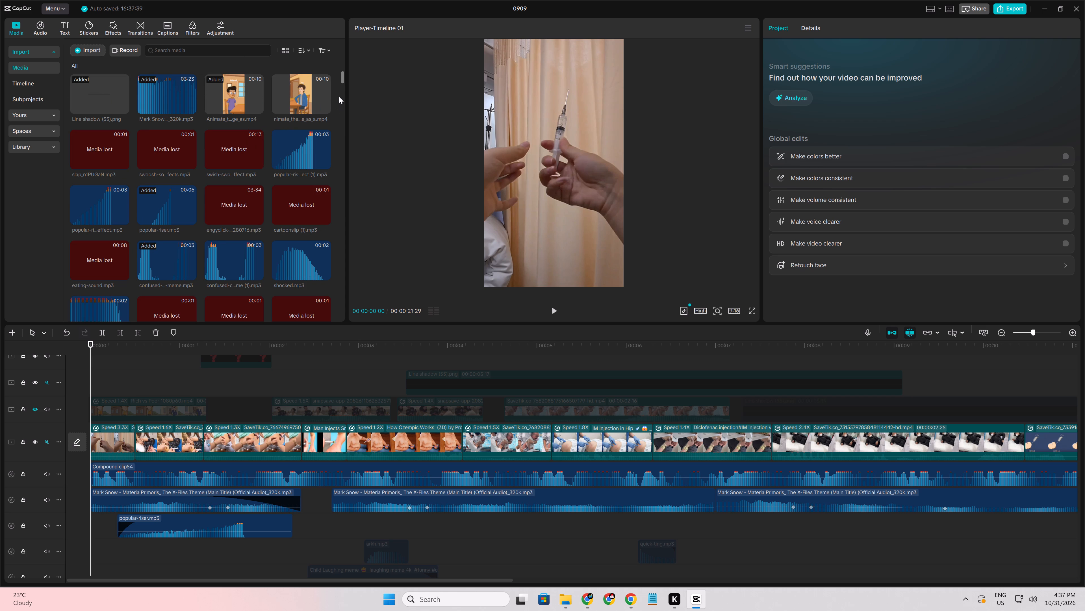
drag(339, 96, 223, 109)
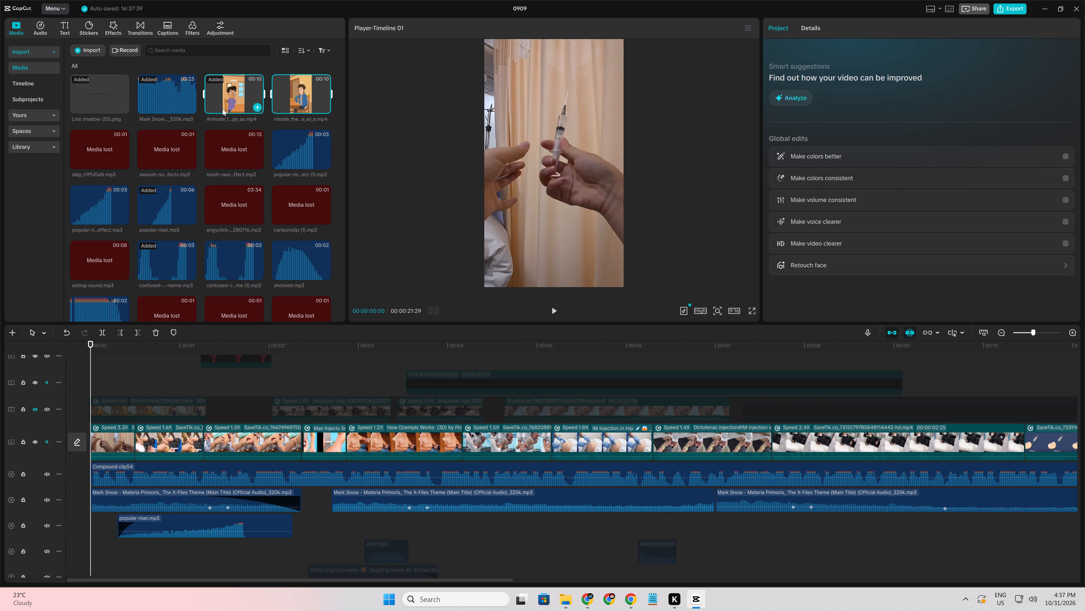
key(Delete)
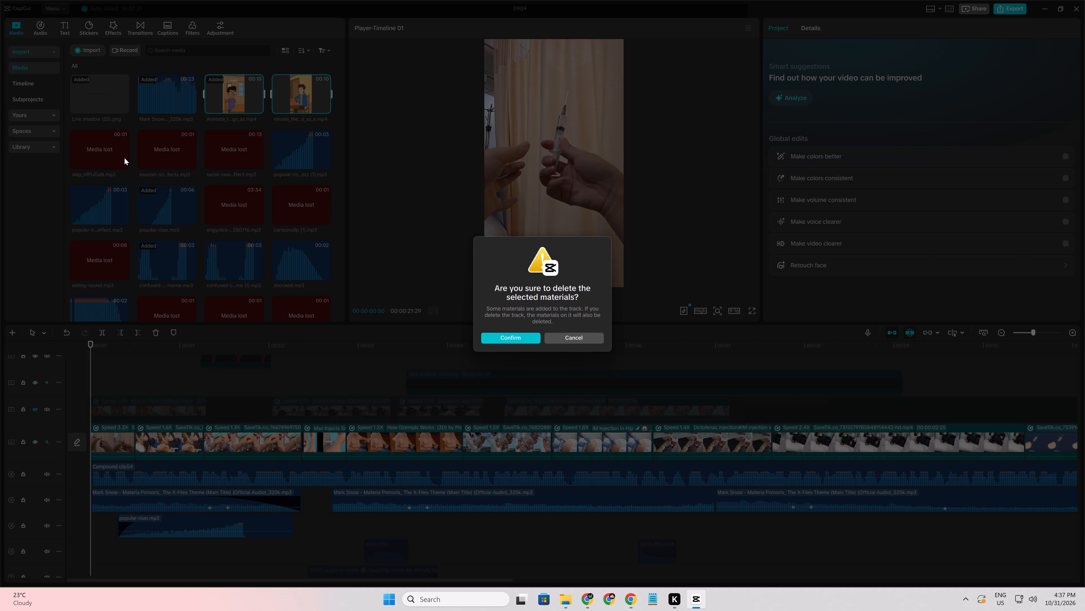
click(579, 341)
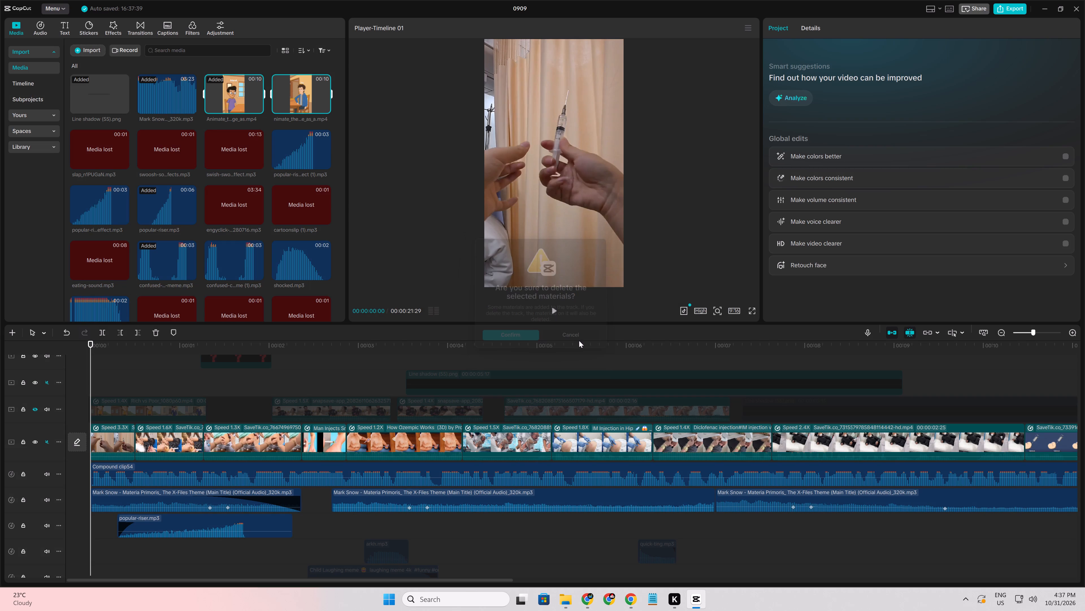
Delete the two cartoon animation clips near the start of the media library, including the one added to a track.
click(174, 90)
click(226, 91)
key(Delete)
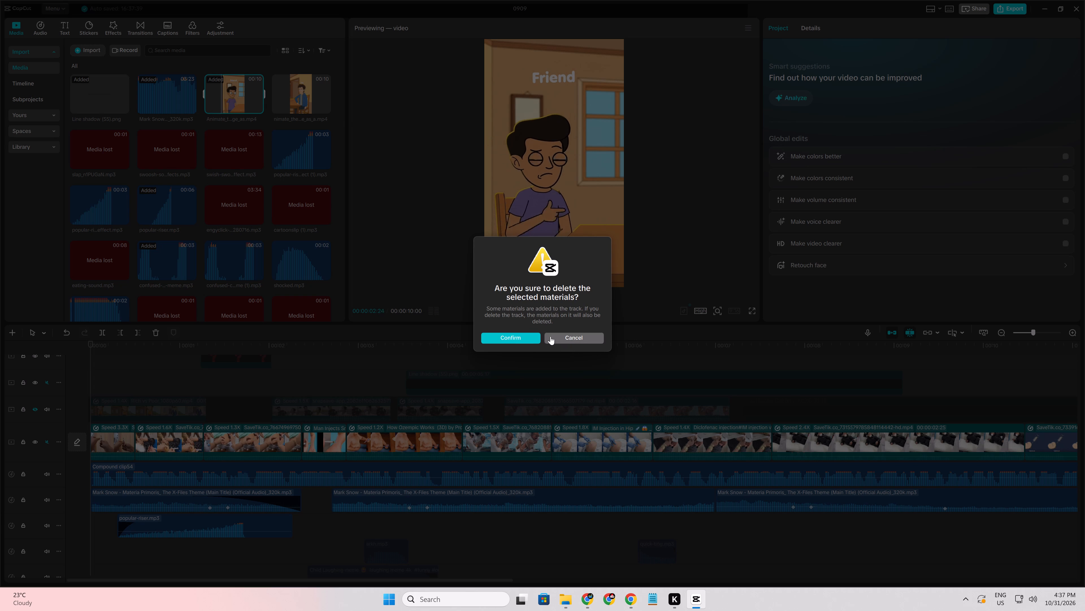
click(537, 335)
scroll(235, 148, up, 2)
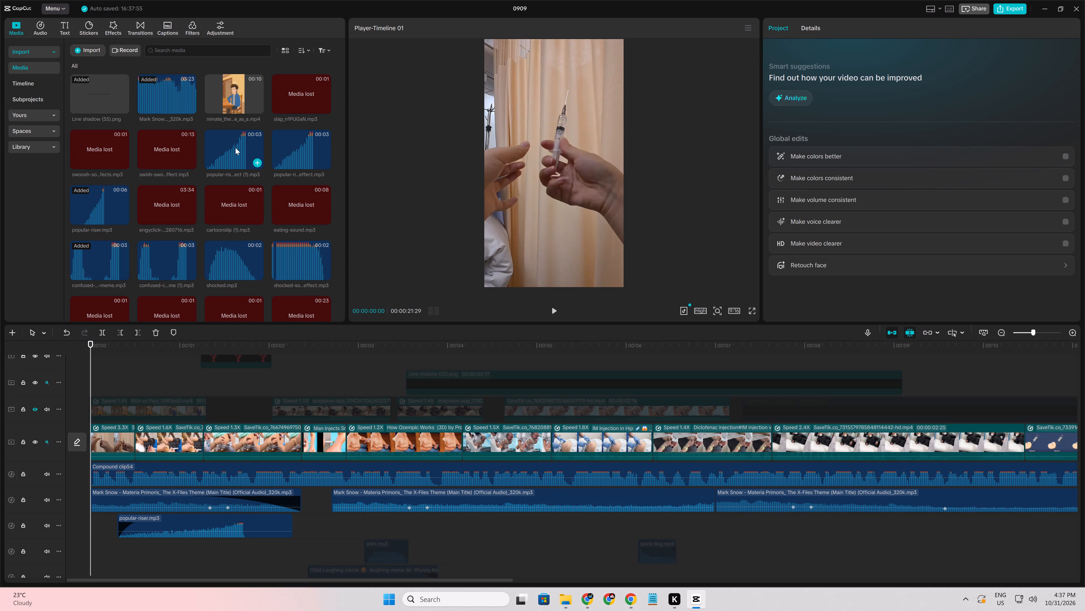
click(235, 98)
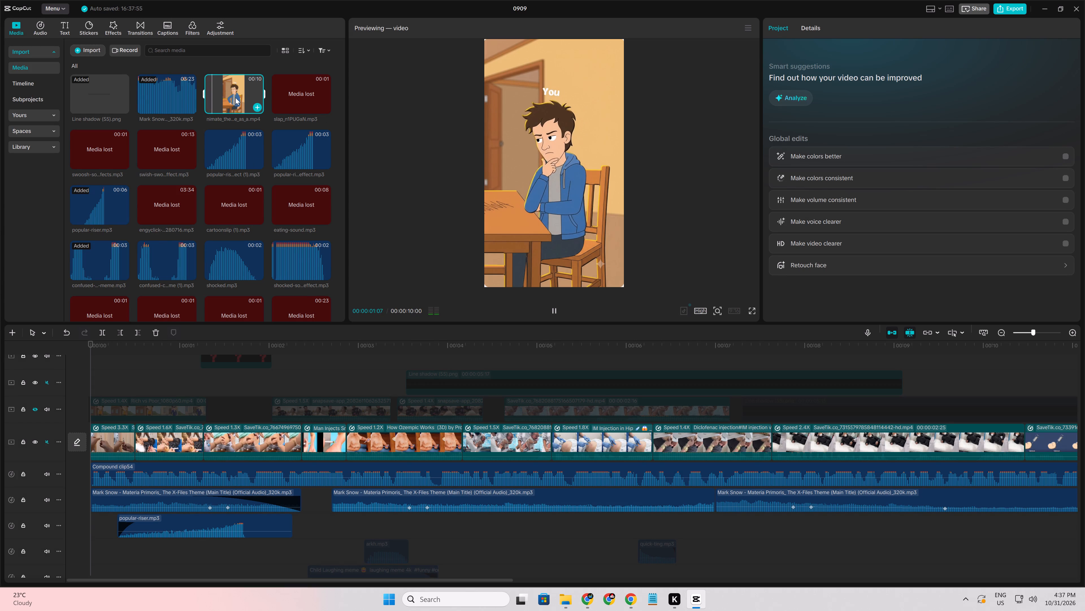
key(Delete)
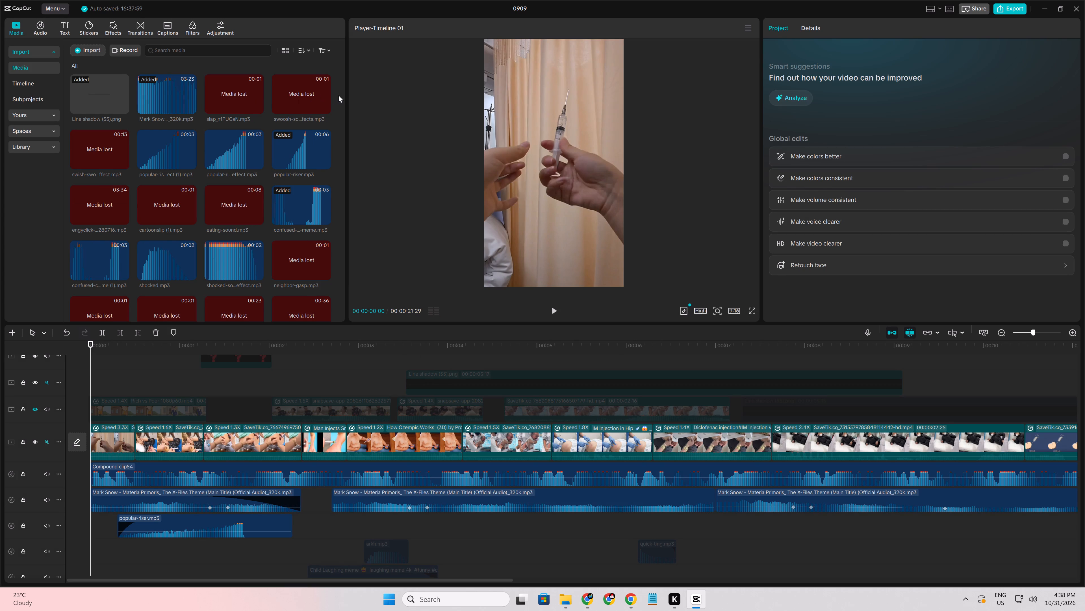
Delete the two missing slap and swoosh sound effects that follow the Mark Snow audio in the media library.
drag(339, 95, 234, 82)
key(Delete)
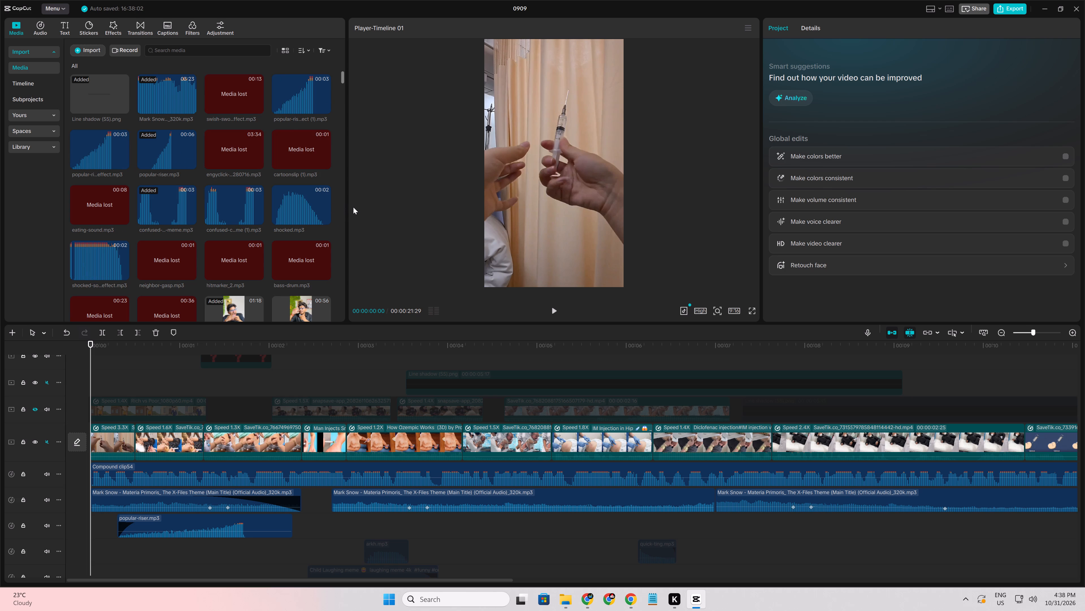
Delete the three rows of unused clips from the How to eat video through the Te renomi video from the media library.
click(340, 204)
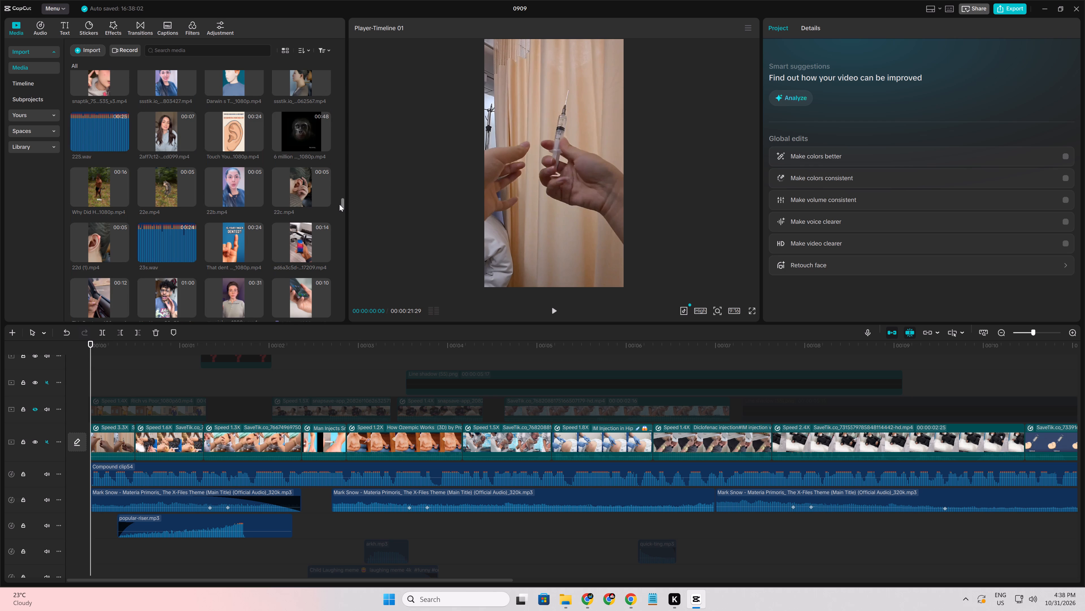
scroll(339, 204, down, 1)
scroll(339, 204, up, 3)
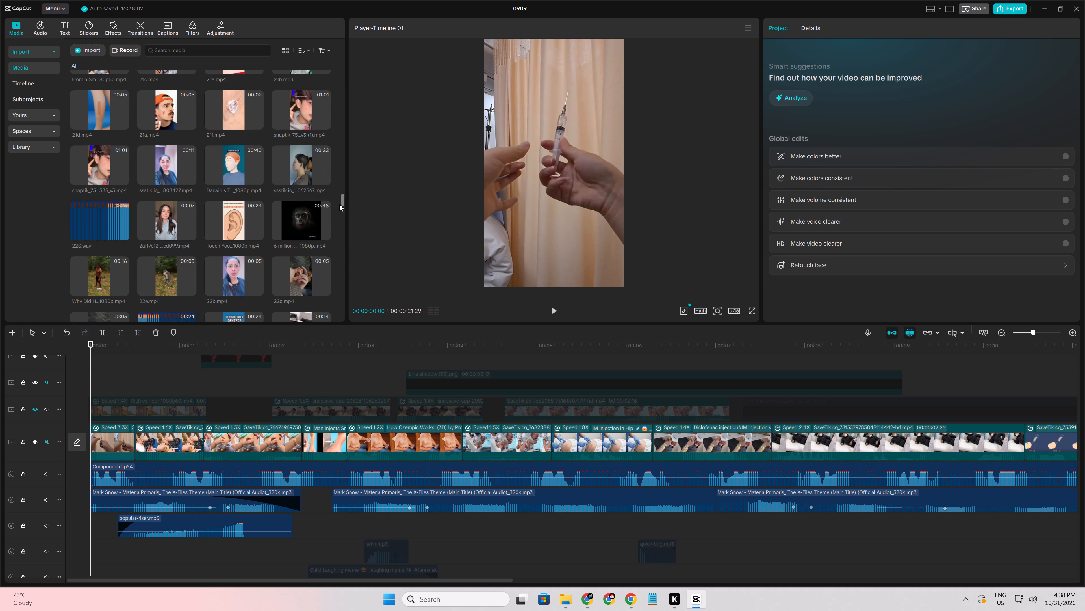
scroll(339, 204, up, 3)
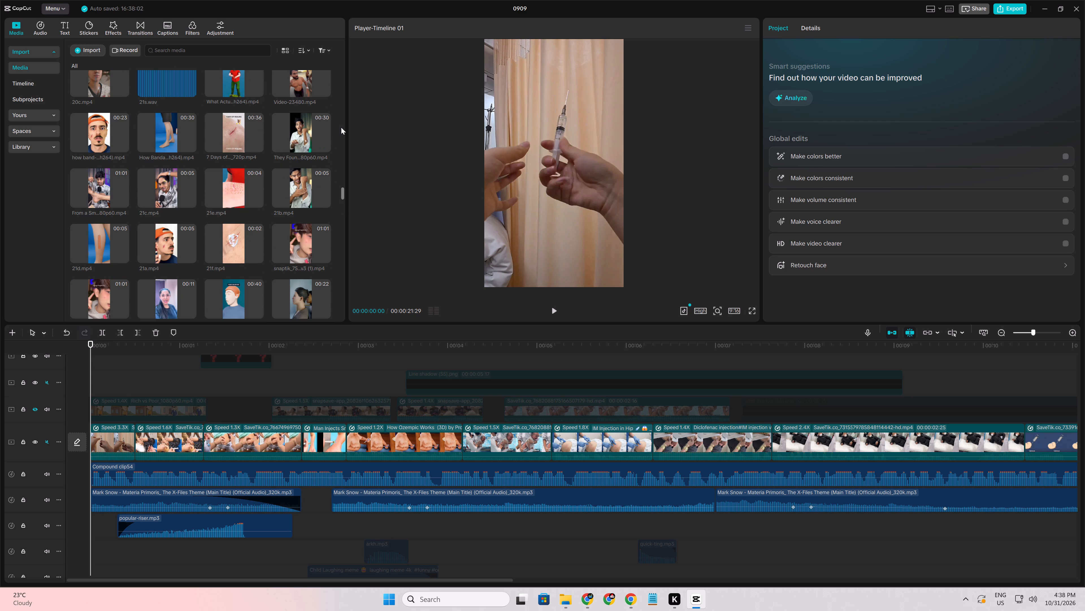
drag(341, 127, 220, 213)
scroll(220, 213, up, 18)
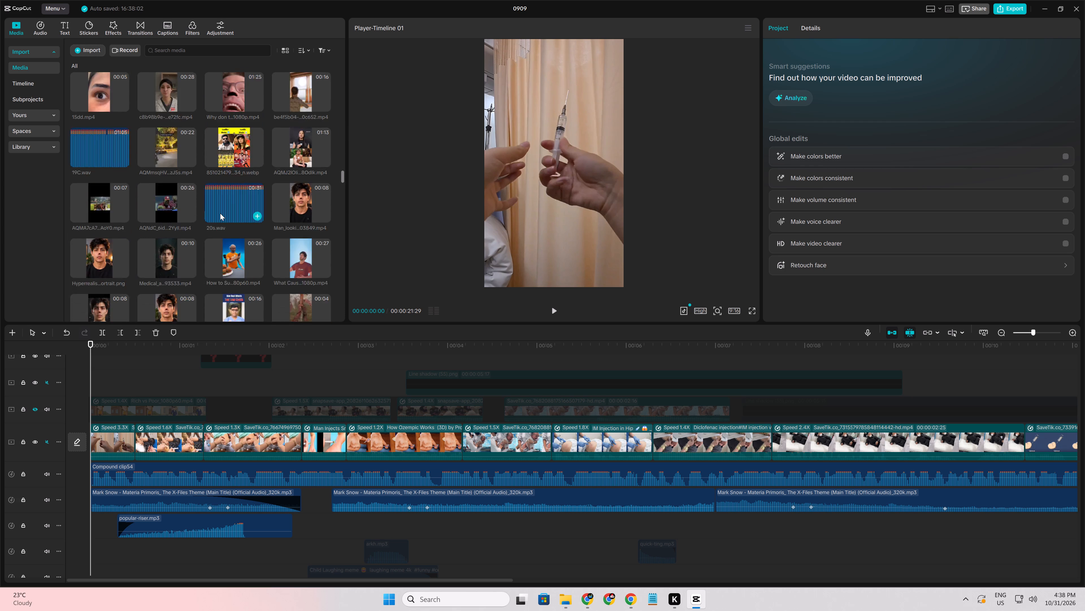
scroll(220, 213, up, 13)
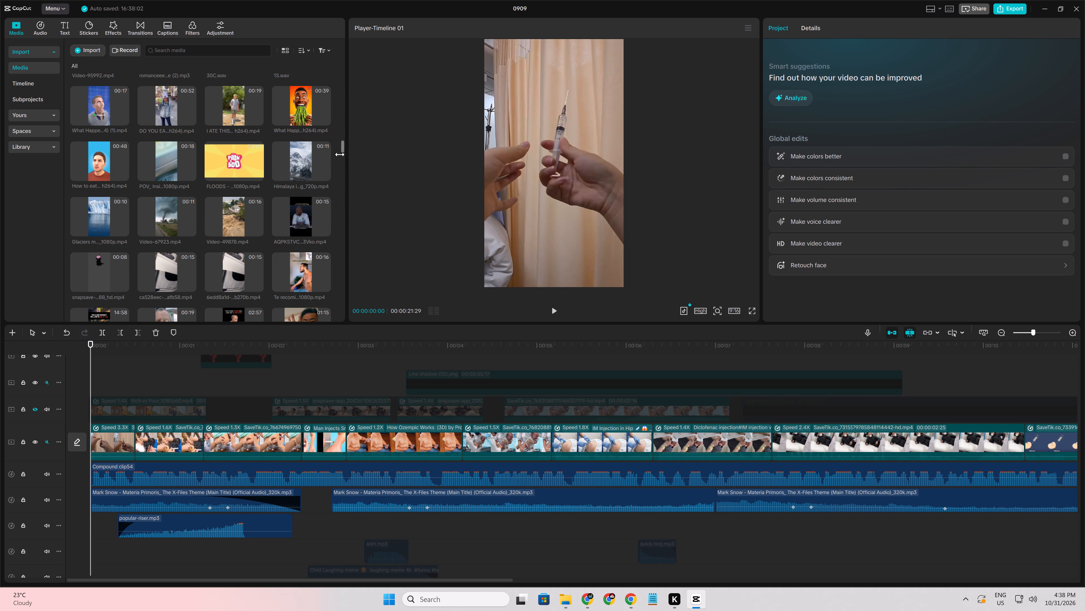
drag(333, 154, 144, 272)
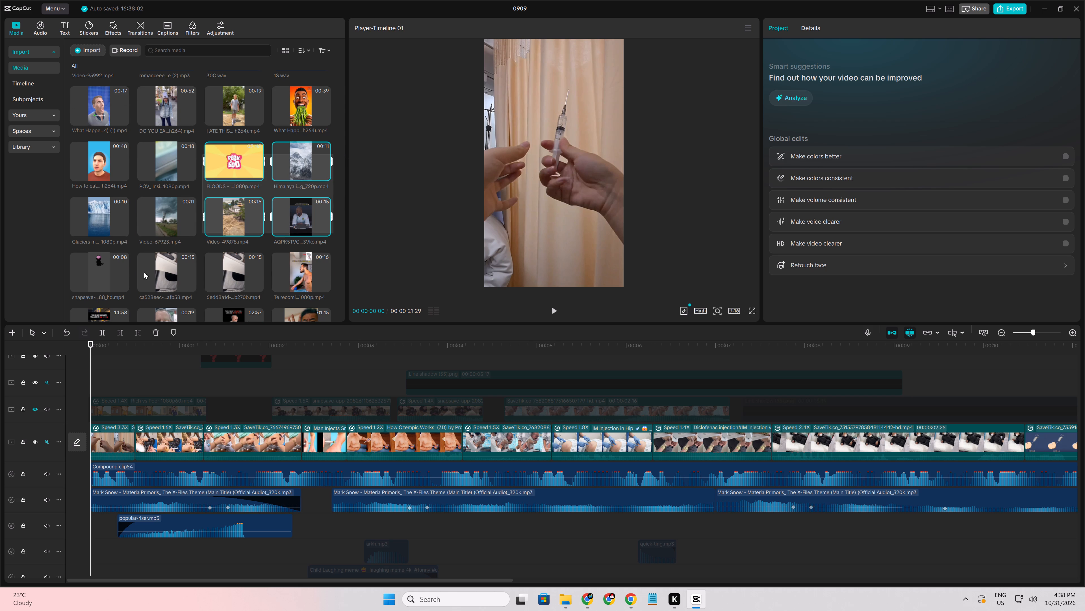
drag(144, 272, 89, 279)
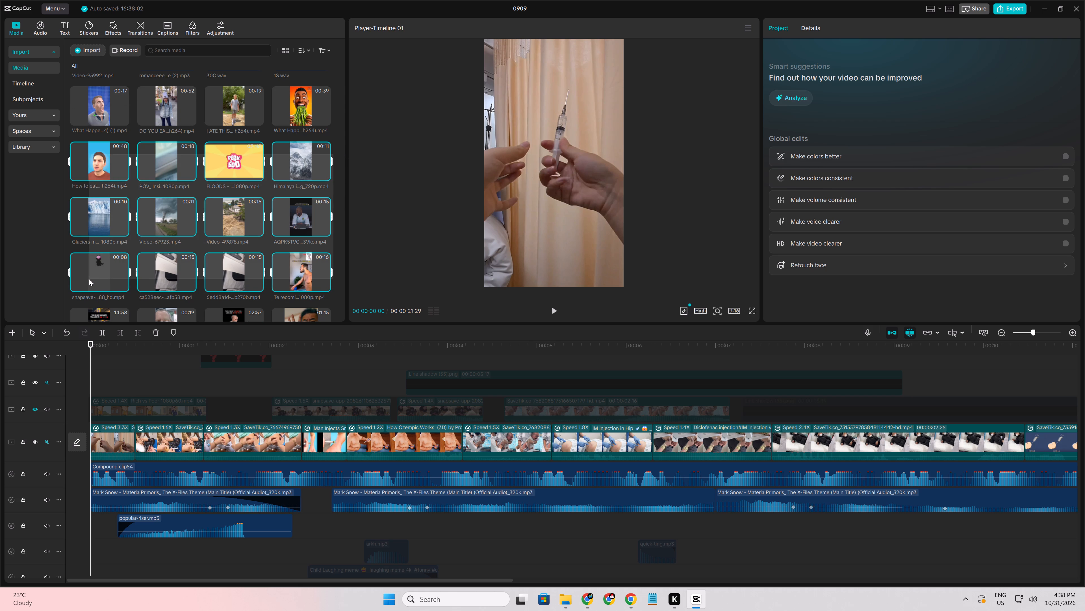
drag(89, 279, 90, 279)
key(Delete)
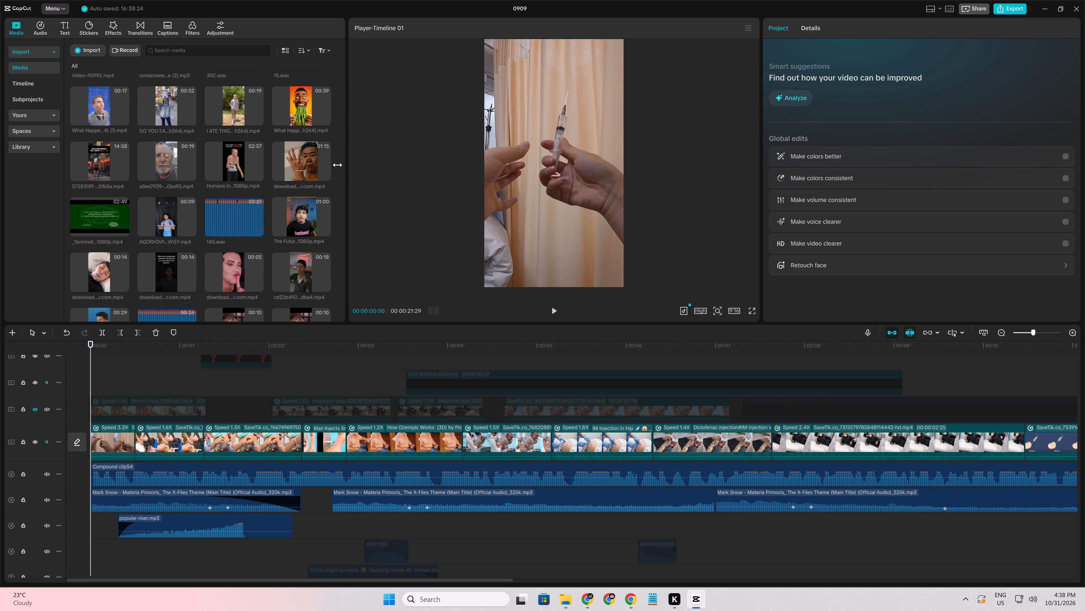
Delete the three rows of clips from the 14:58 video through the cd22b492 video from the media library.
drag(333, 162, 95, 282)
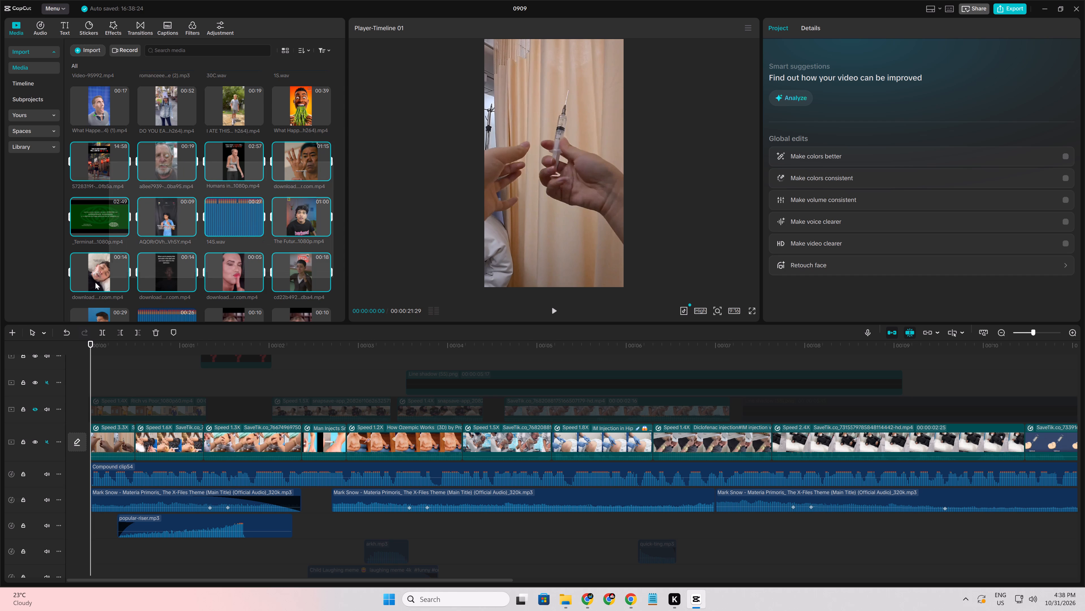
drag(95, 282, 89, 279)
key(Delete)
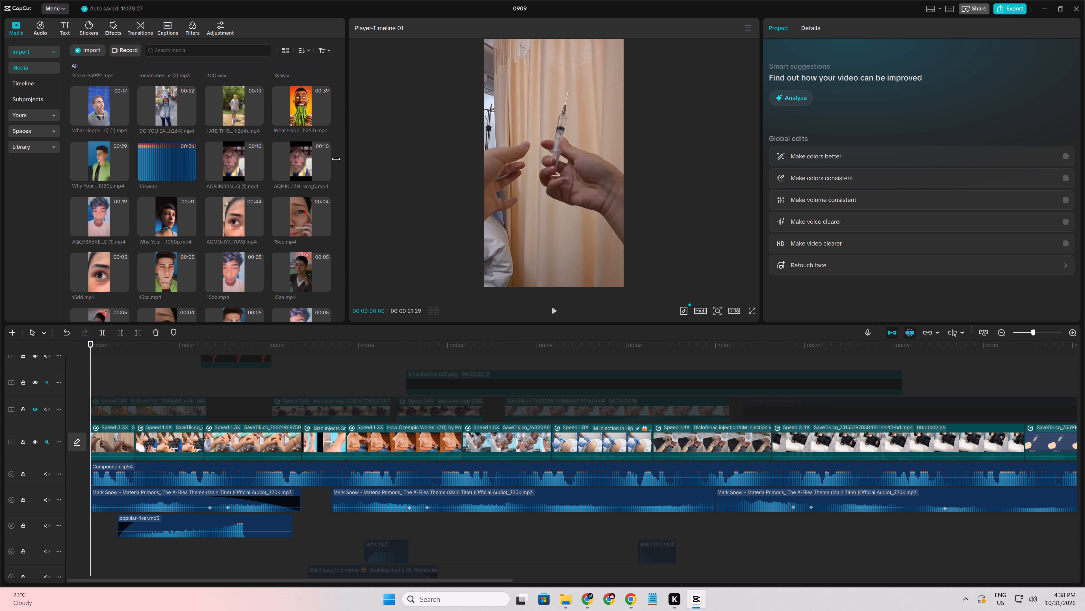
Delete the next three rows, from the 29-second Why Your video through the first 15aa.mp4, from the media library.
click(338, 160)
drag(67, 154, 149, 202)
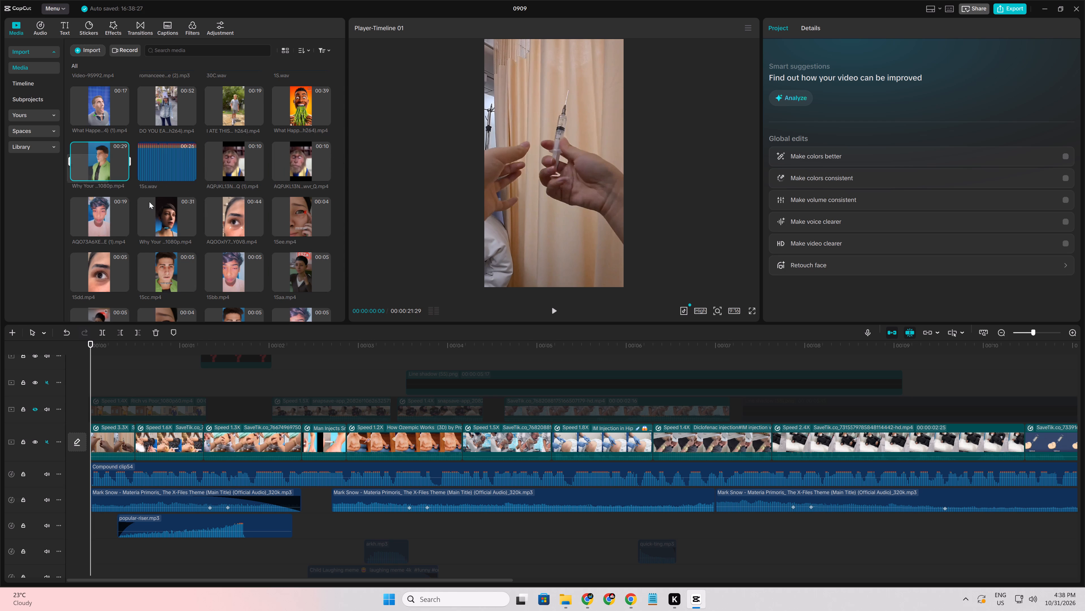
drag(149, 202, 300, 262)
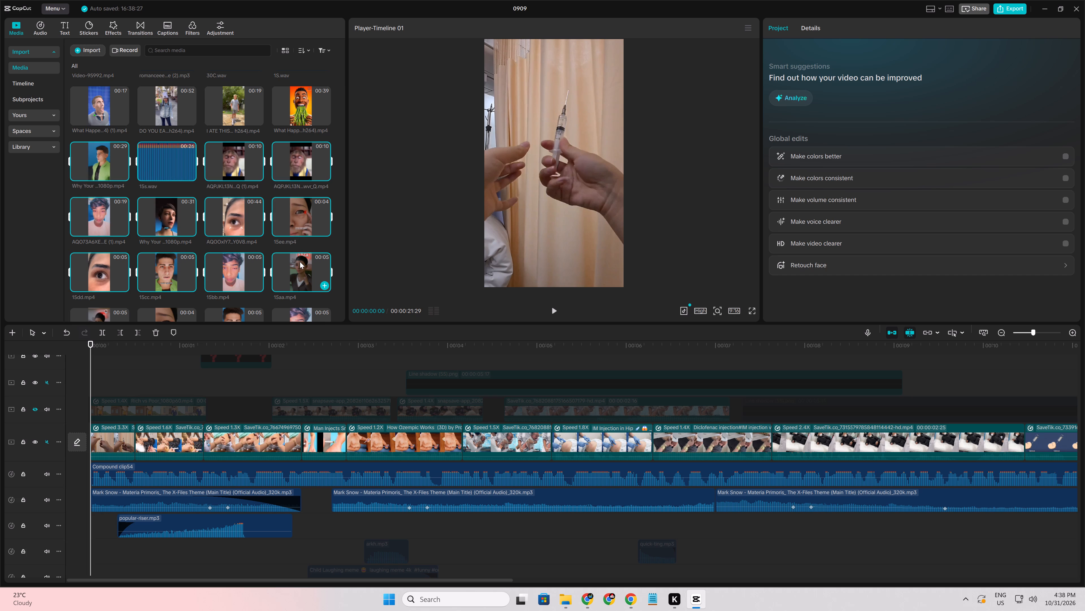
key(Delete)
Delete the long run of old media from the remaining 15aa.mp4 through the row containing the Darwin video from the library.
drag(66, 150, 93, 181)
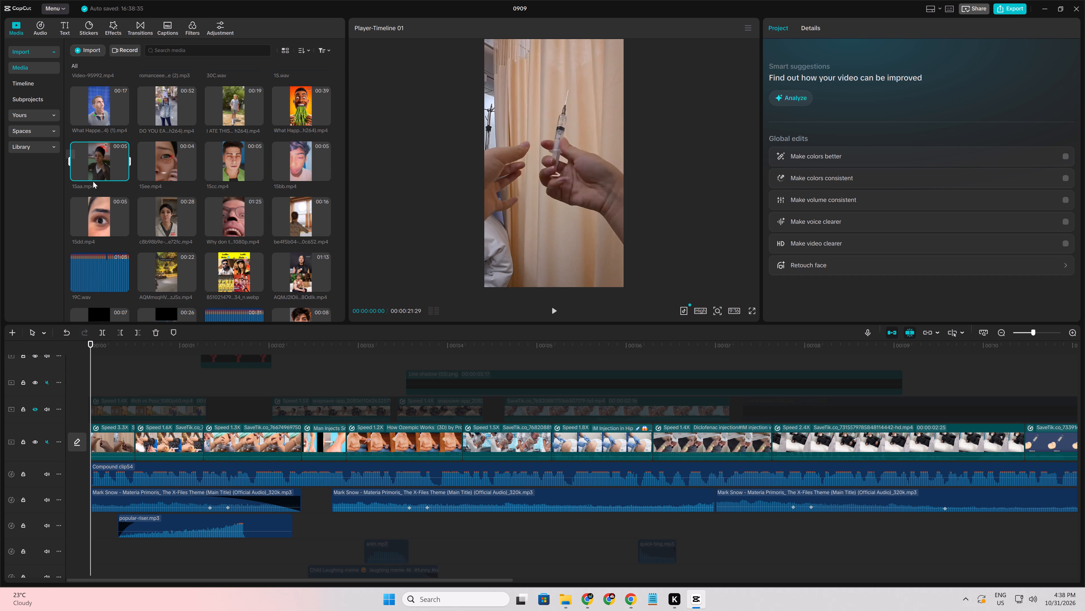
drag(93, 181, 316, 231)
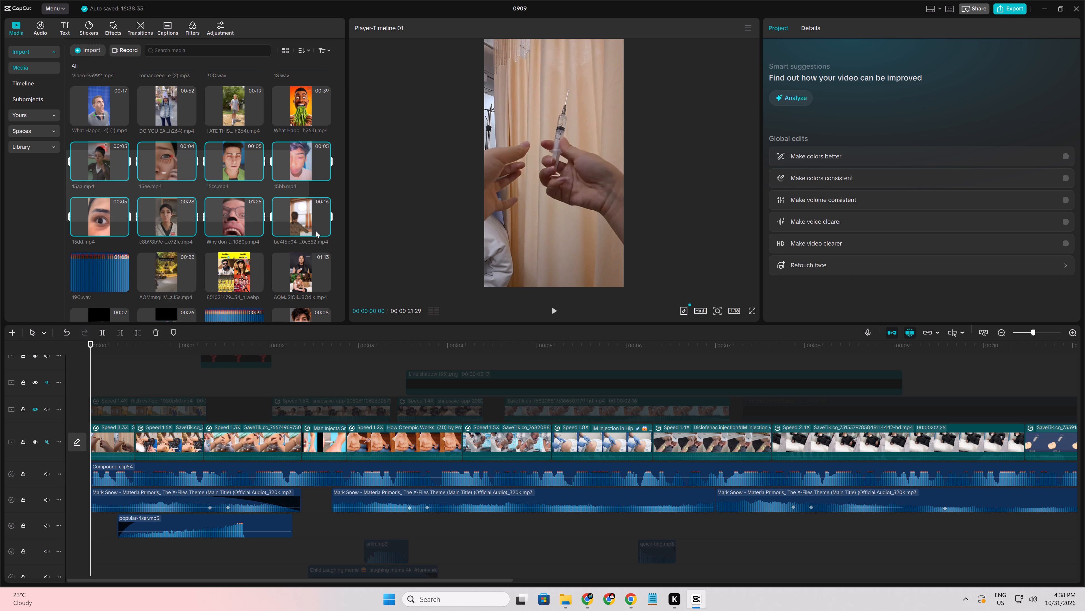
drag(316, 231, 324, 319)
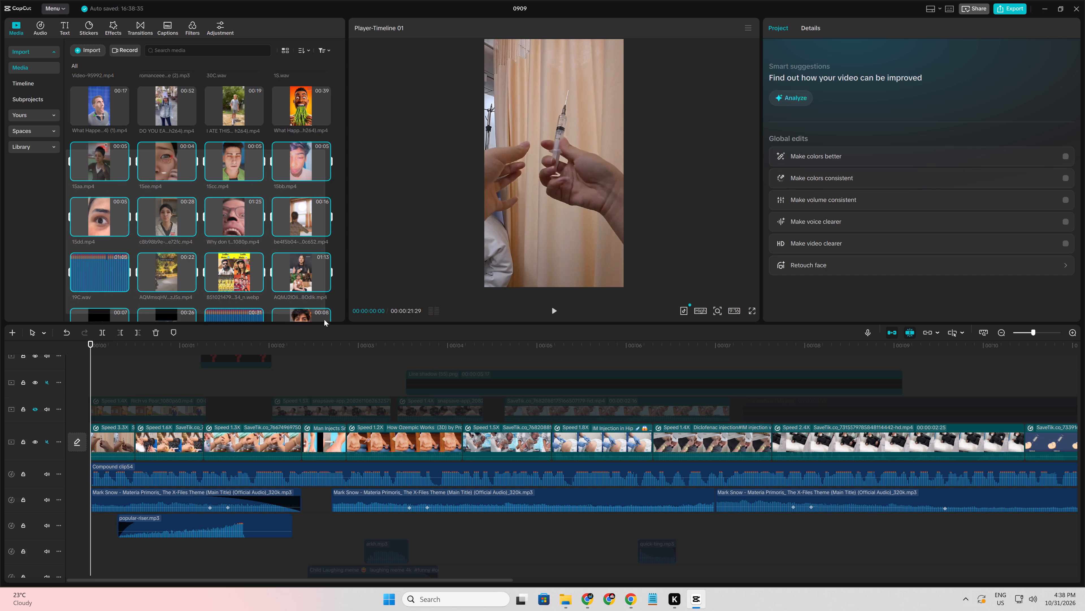
drag(324, 319, 323, 330)
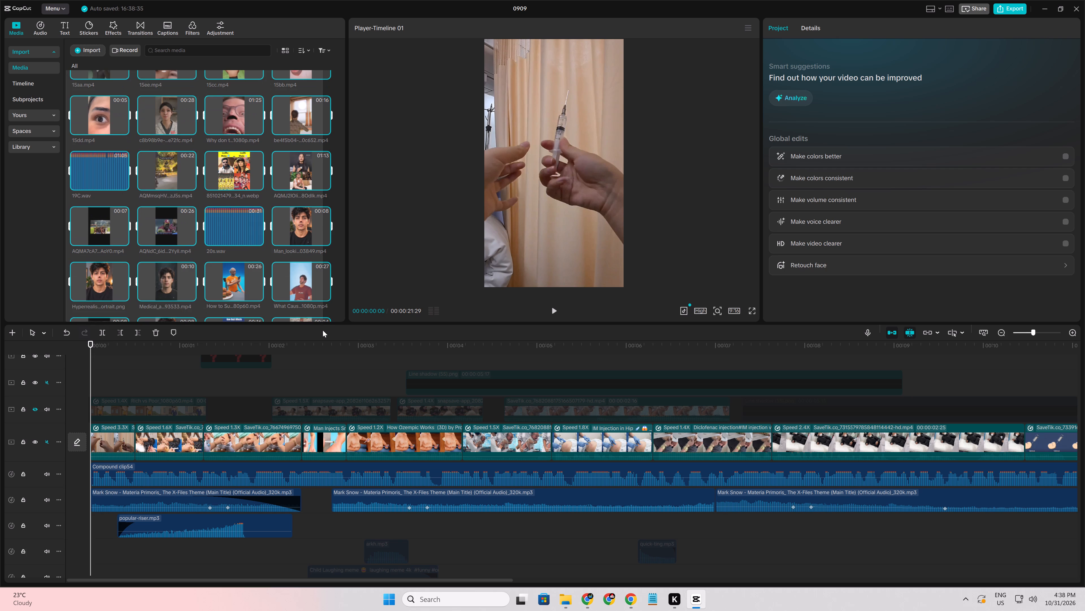
drag(323, 330, 325, 336)
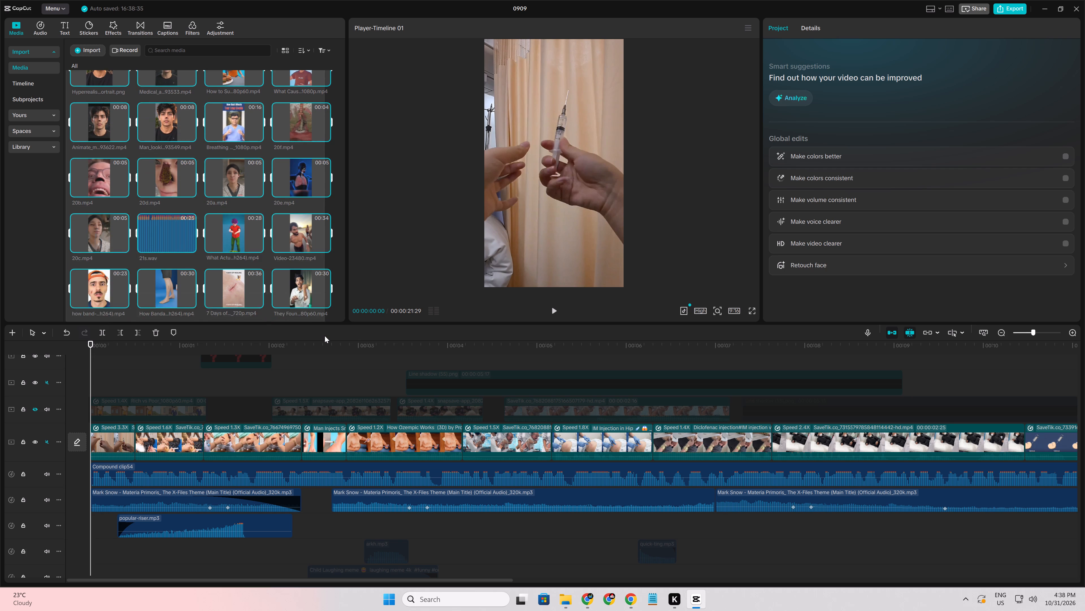
drag(325, 336, 295, 167)
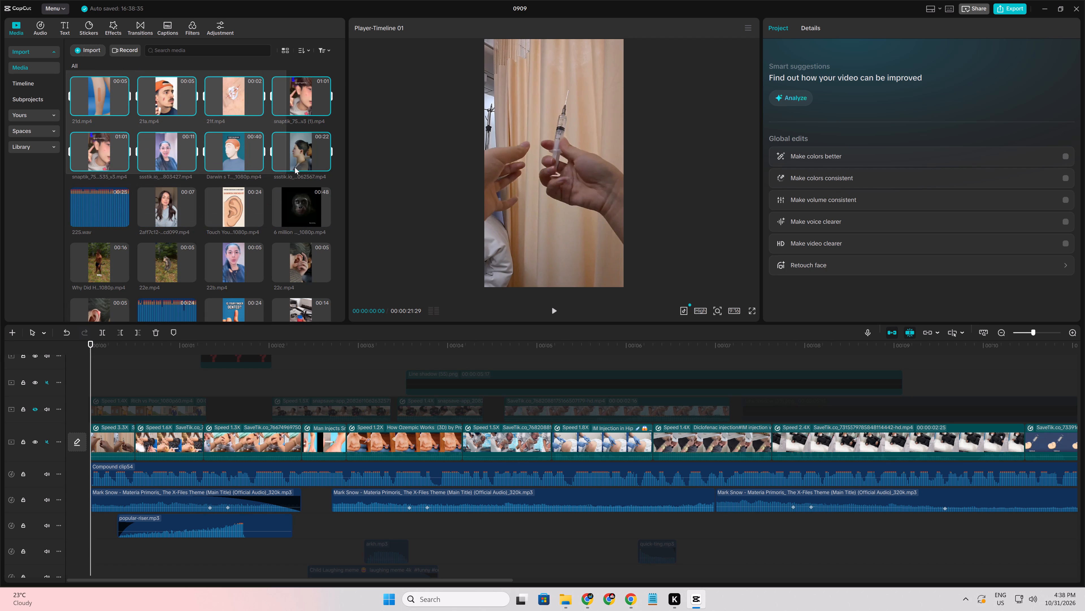
drag(295, 167, 310, 162)
key(Delete)
click(185, 386)
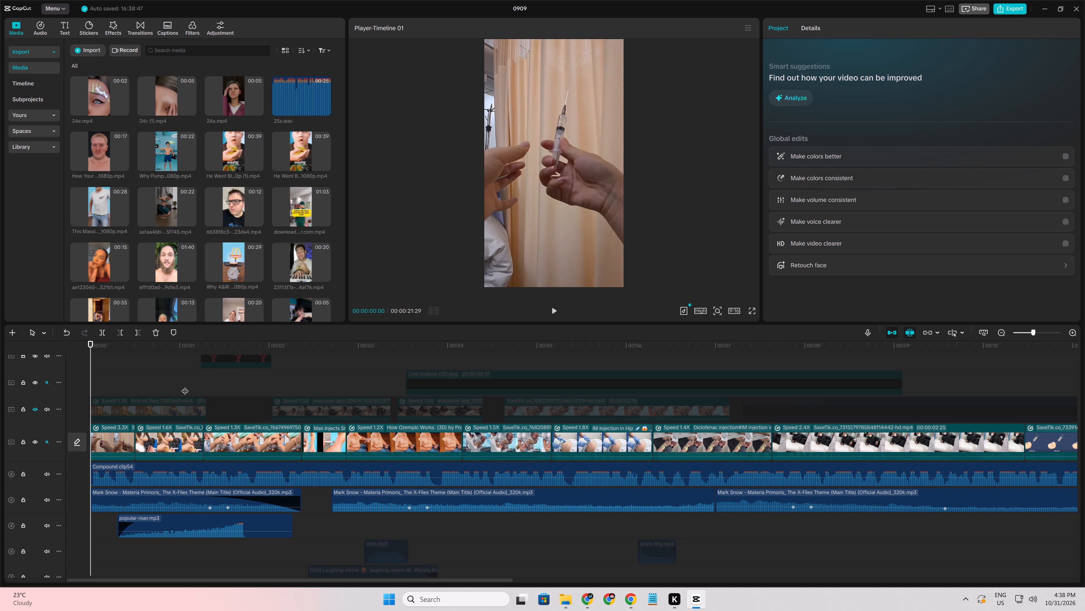
drag(185, 386, 27, 352)
Switch to the smaller Chrome window with Vmake and download the free 5s preview videos of 31a.mp4 and 31c.mp4.
click(583, 590)
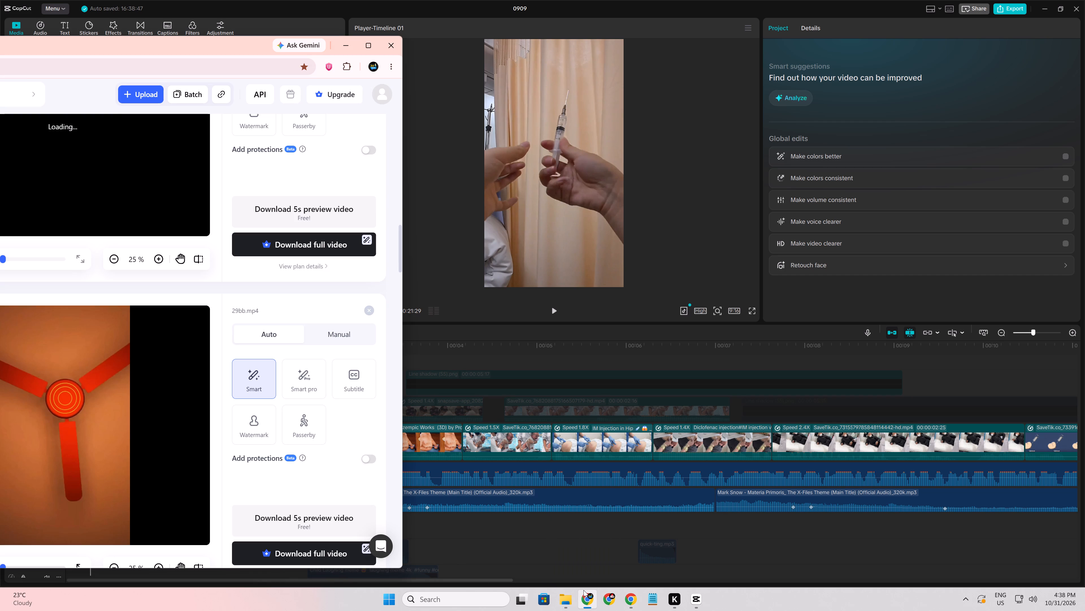
scroll(126, 398, up, 2)
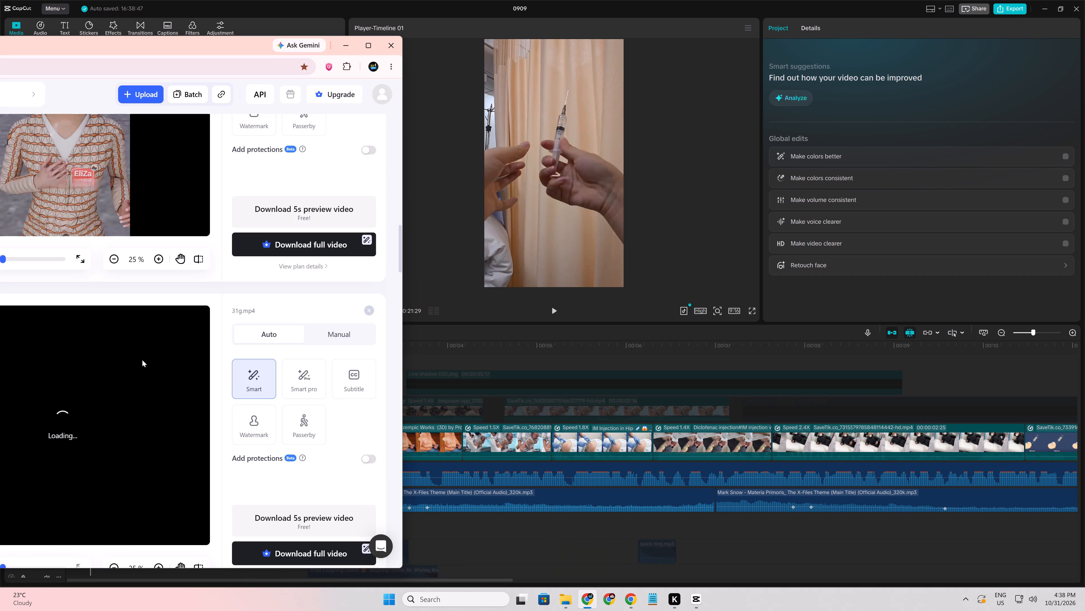
scroll(142, 360, up, 2)
scroll(178, 348, up, 2)
scroll(247, 342, up, 5)
scroll(247, 342, down, 6)
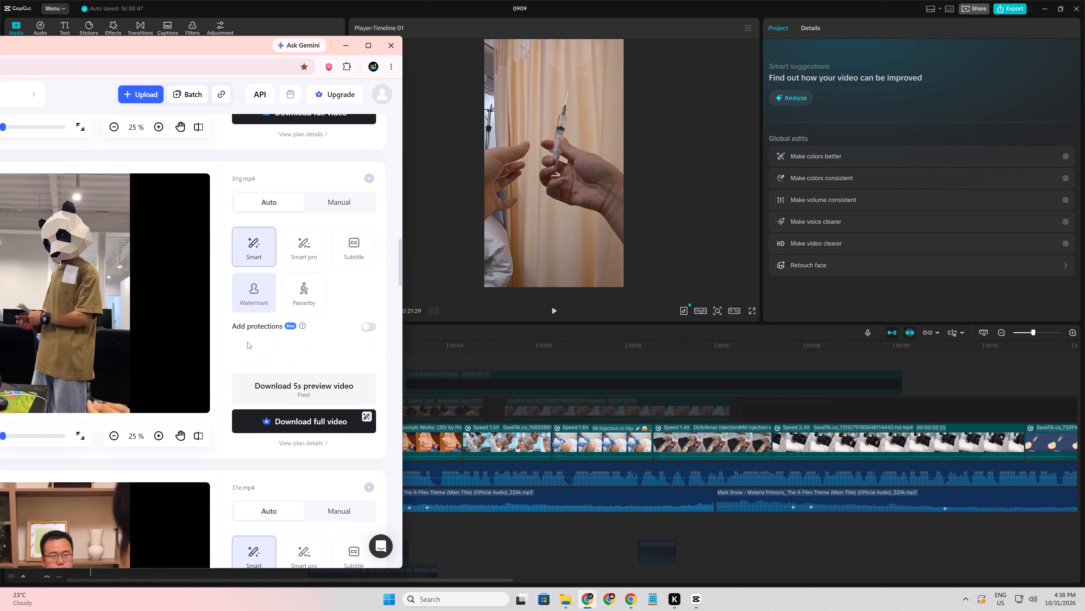
scroll(247, 342, down, 9)
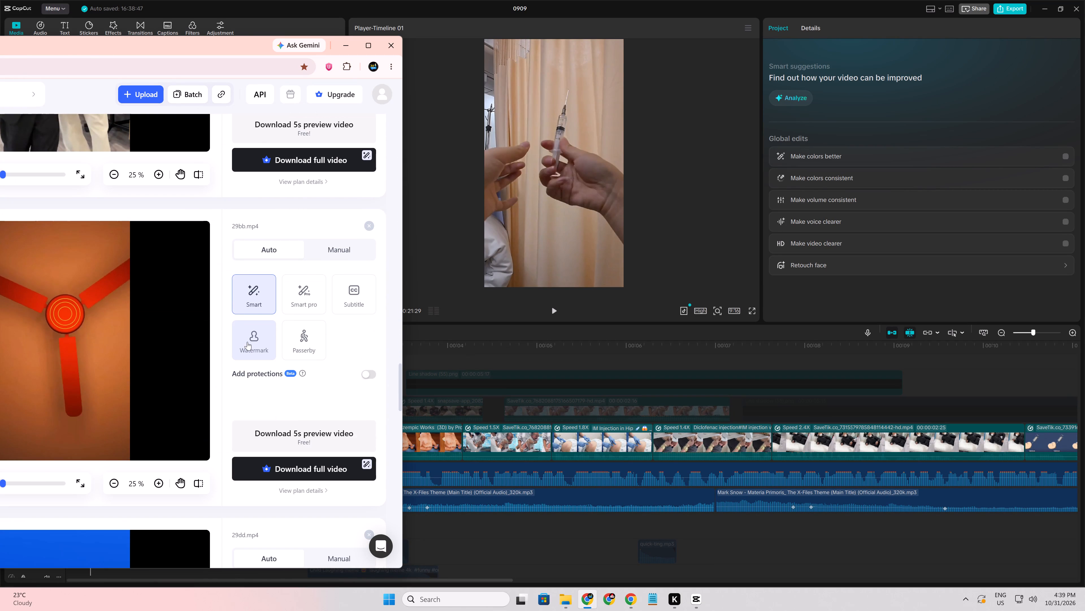
scroll(247, 342, up, 2)
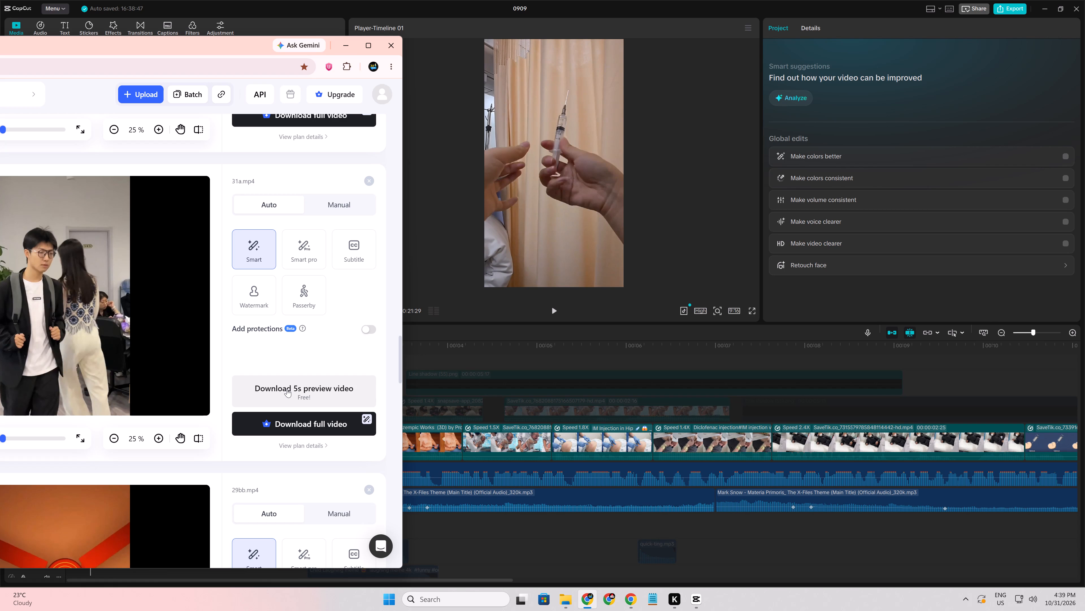
click(287, 389)
scroll(186, 329, up, 1)
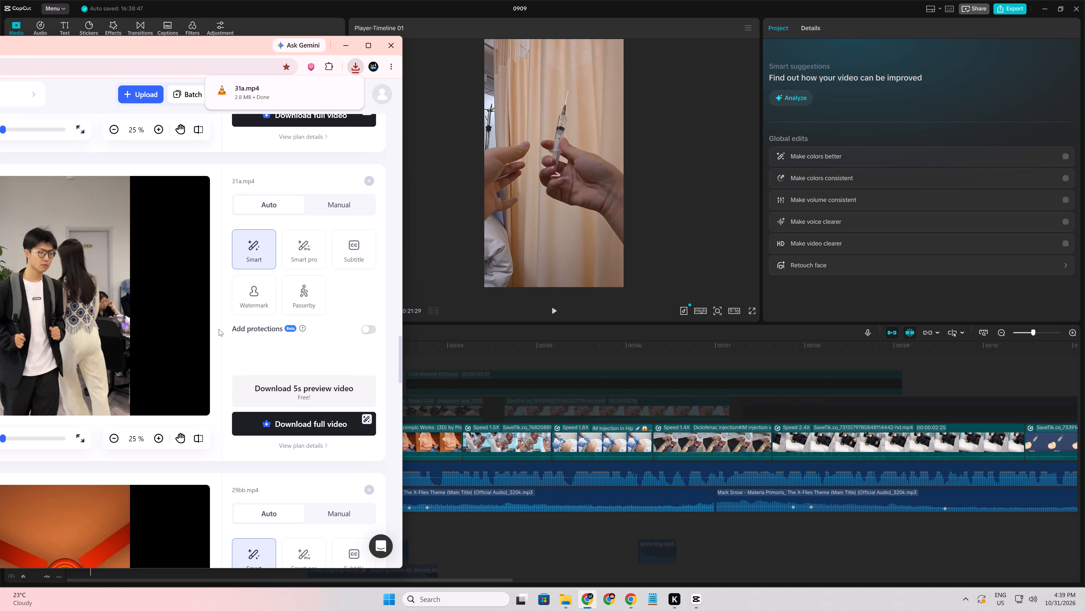
scroll(219, 329, up, 1)
click(276, 209)
Download the free 5s preview videos of 31e.mp4 and 31g.mp4 from Vmake.
scroll(239, 361, up, 2)
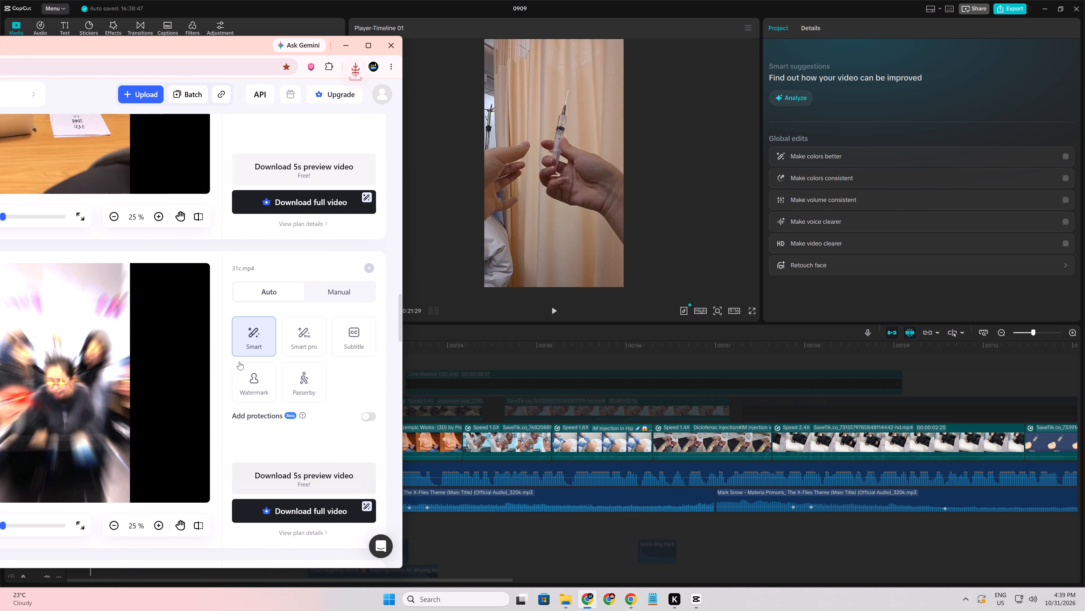
scroll(290, 337, up, 1)
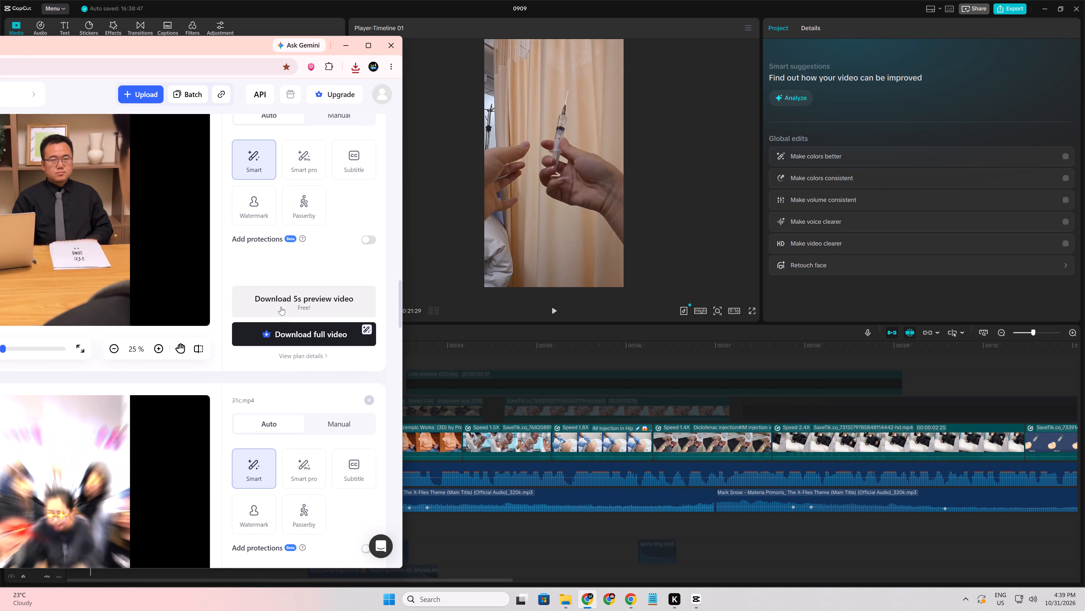
click(281, 307)
scroll(281, 307, up, 1)
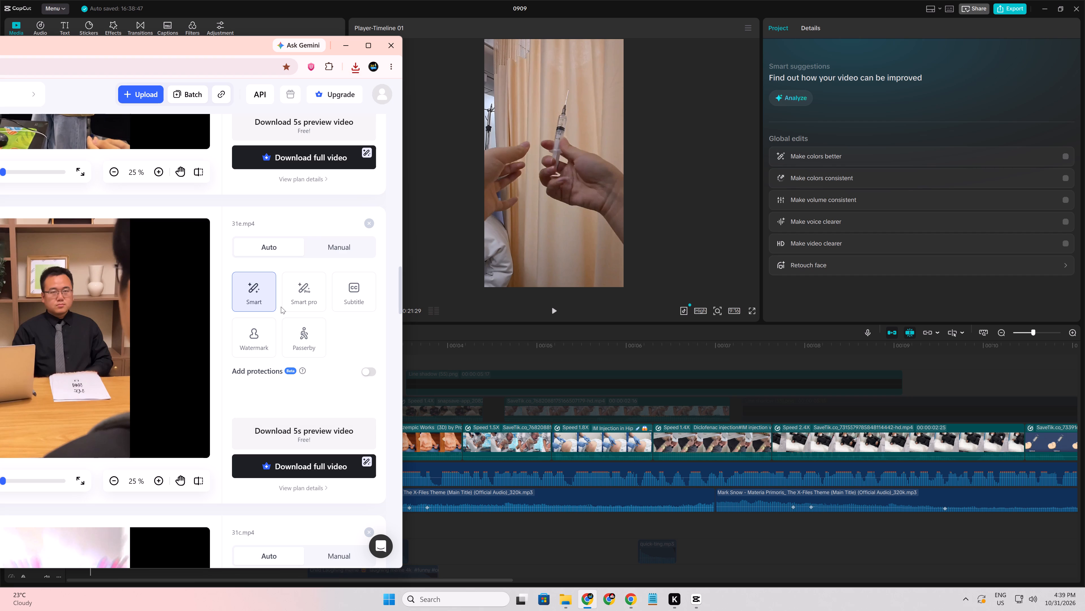
scroll(281, 305, up, 2)
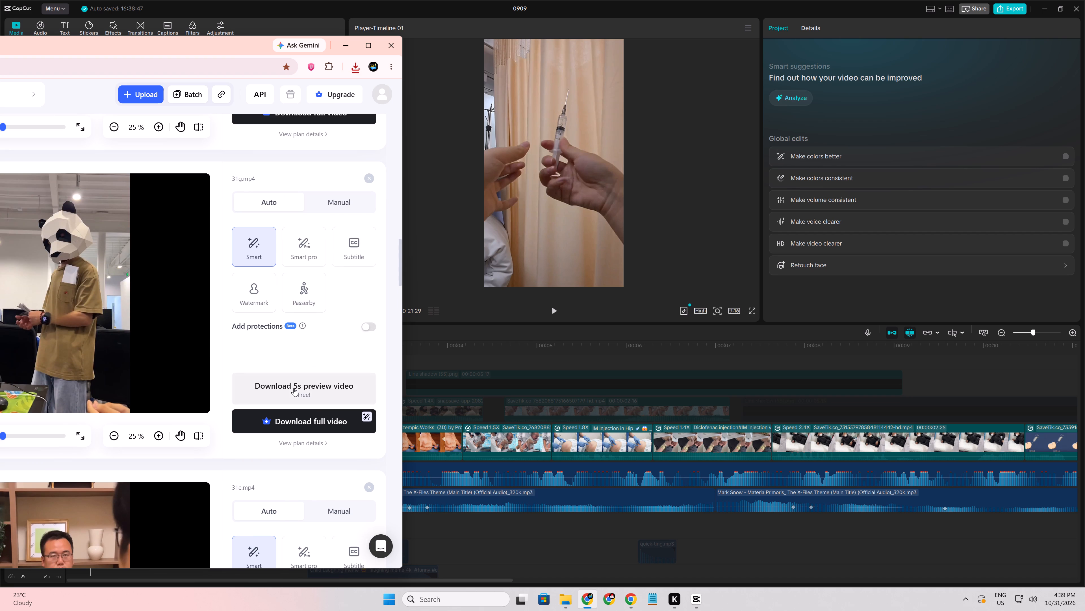
click(294, 388)
scroll(210, 351, up, 2)
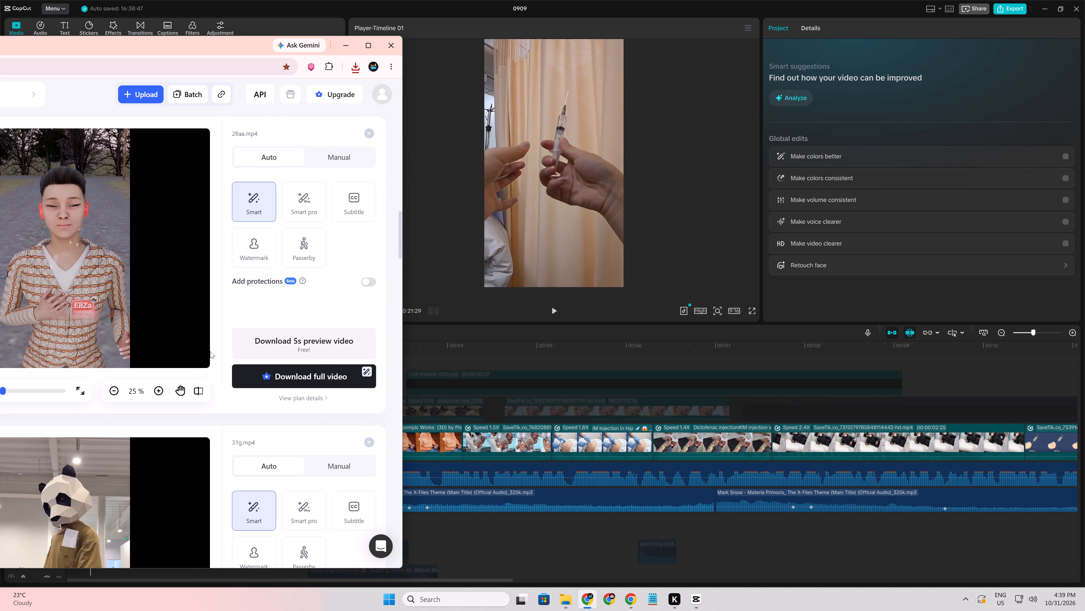
Switch to the Vmake page in the Chrome window holding the Canva design and download the free 5s preview of 31b.mp4.
click(634, 597)
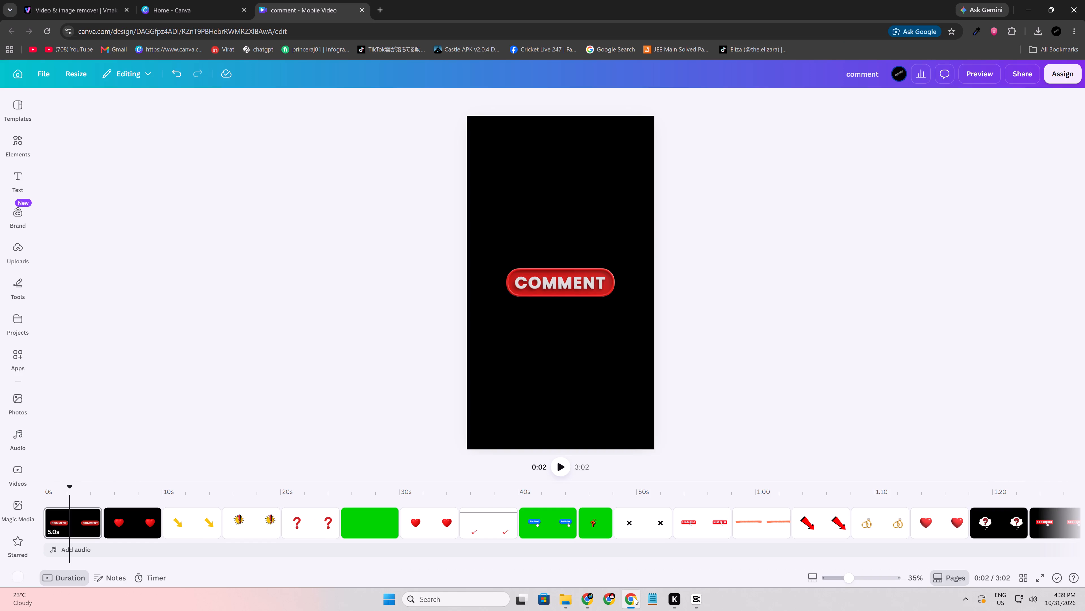
click(70, 2)
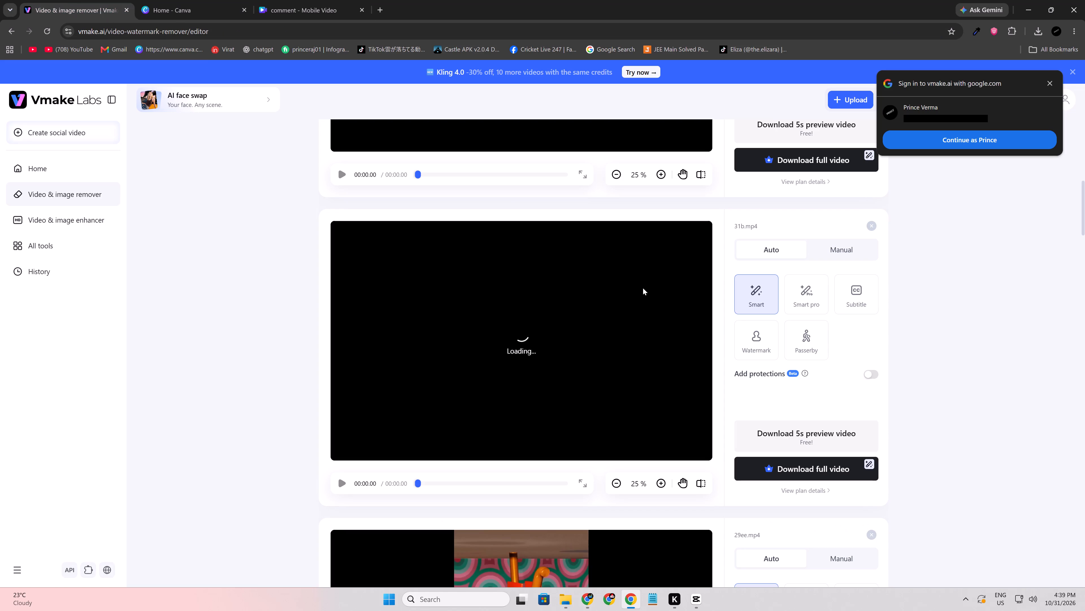
scroll(589, 365, down, 4)
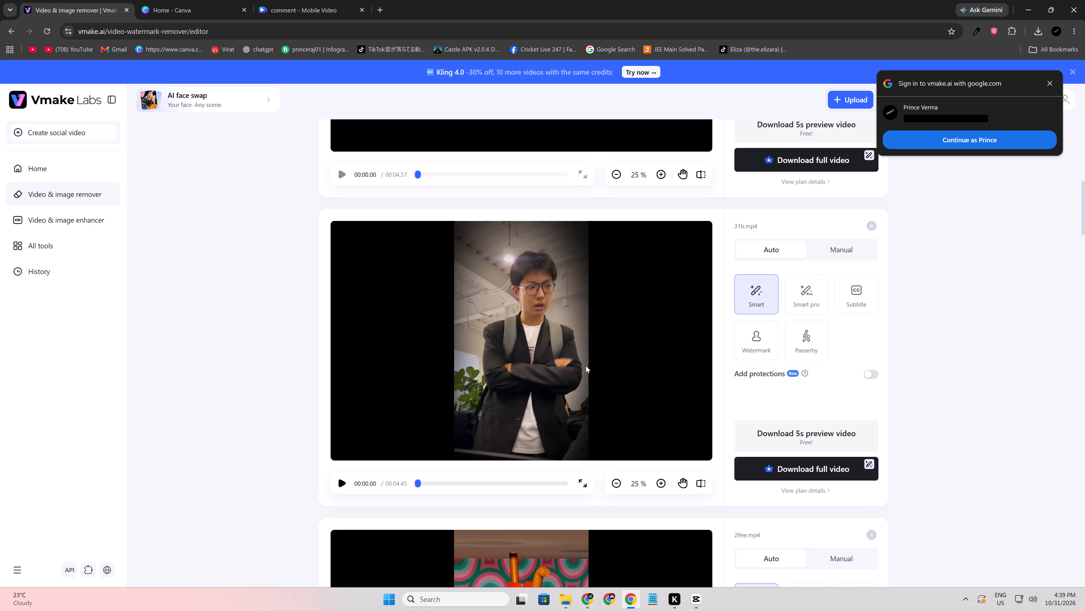
scroll(586, 366, down, 2)
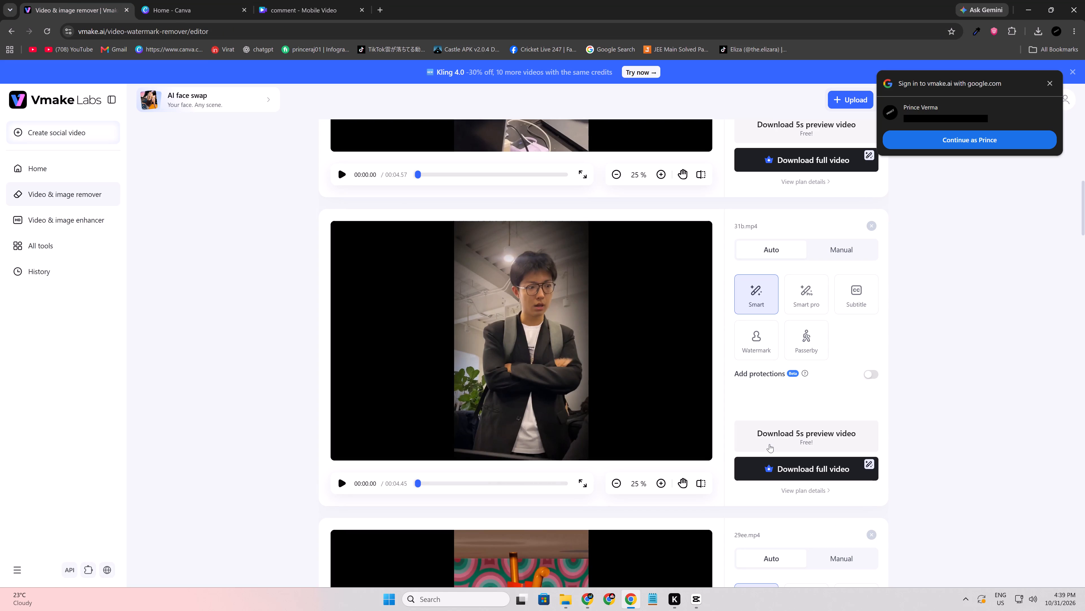
click(769, 444)
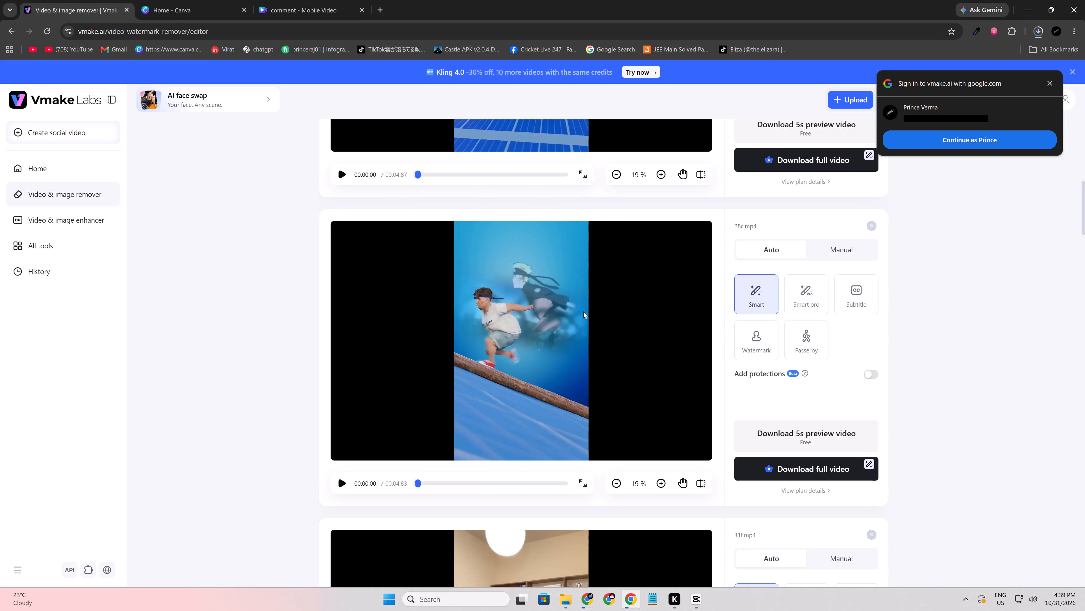
Dismiss the Google sign-in prompt and download the free 5s preview videos of 31d.mp4 and 31f.mp4.
scroll(613, 350, down, 3)
scroll(765, 322, down, 2)
click(925, 256)
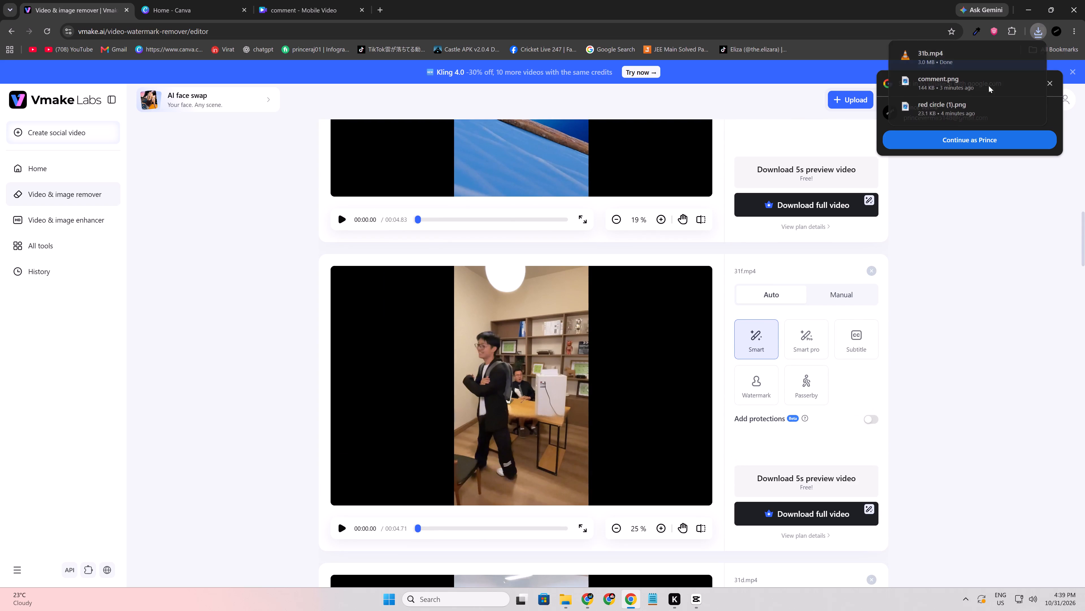
click(1054, 82)
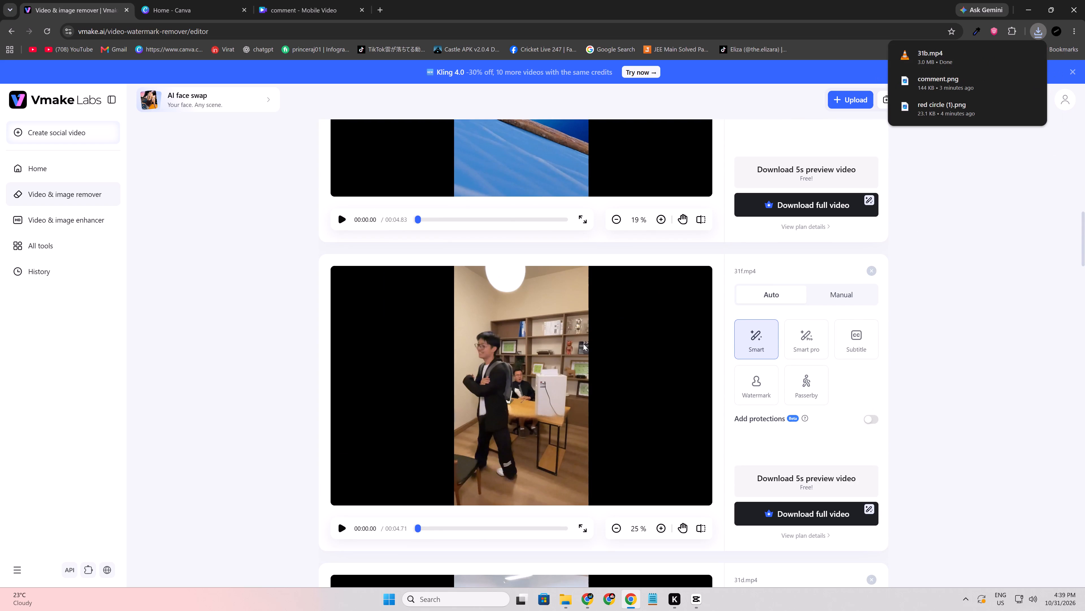
scroll(583, 344, down, 3)
scroll(892, 368, down, 2)
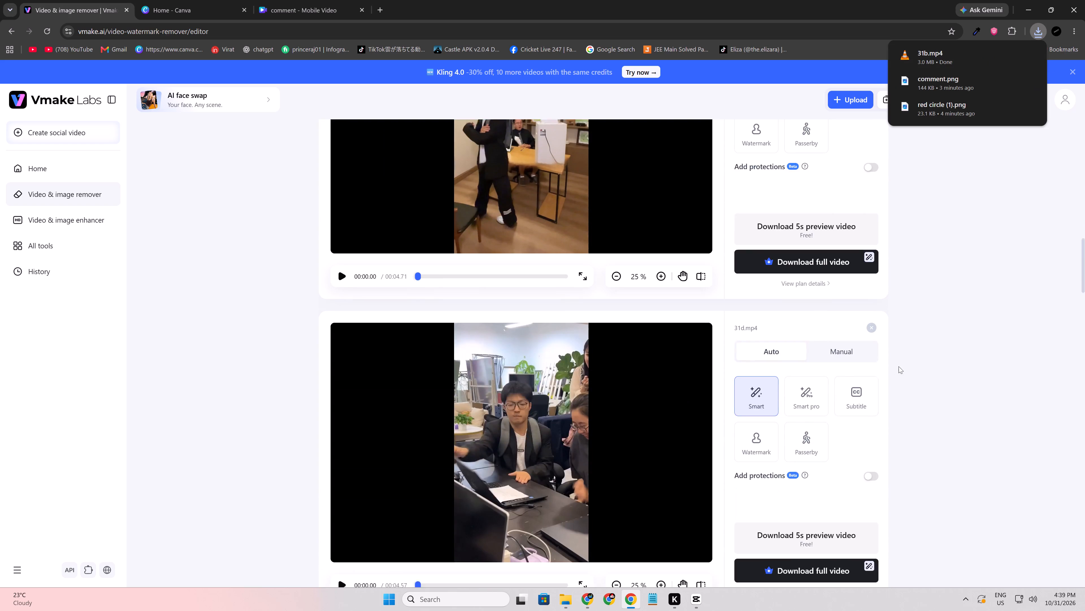
scroll(916, 359, down, 3)
scroll(916, 359, up, 2)
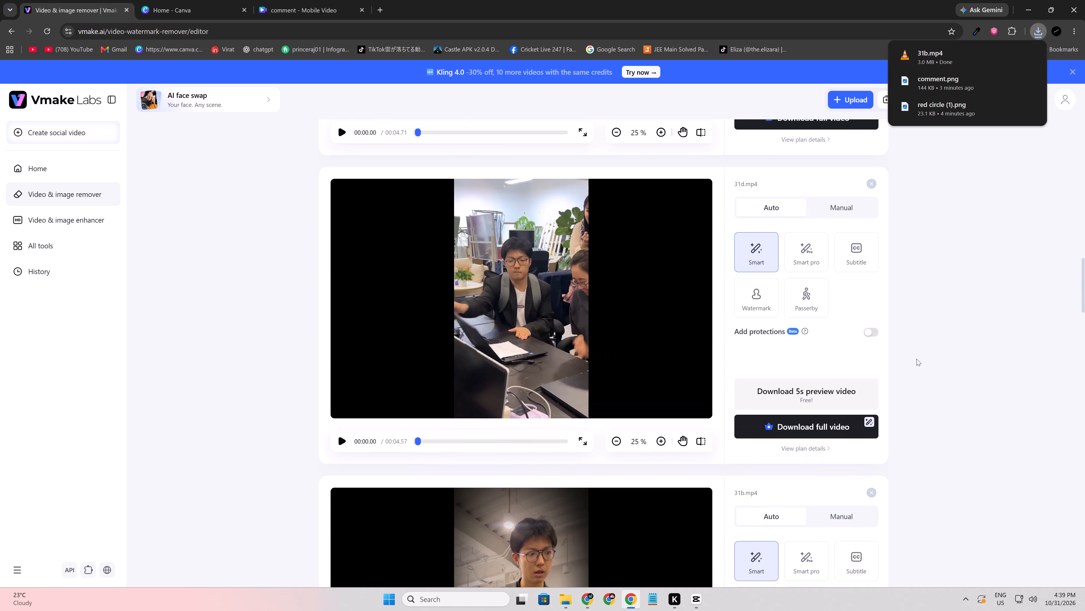
click(824, 387)
scroll(712, 317, up, 1)
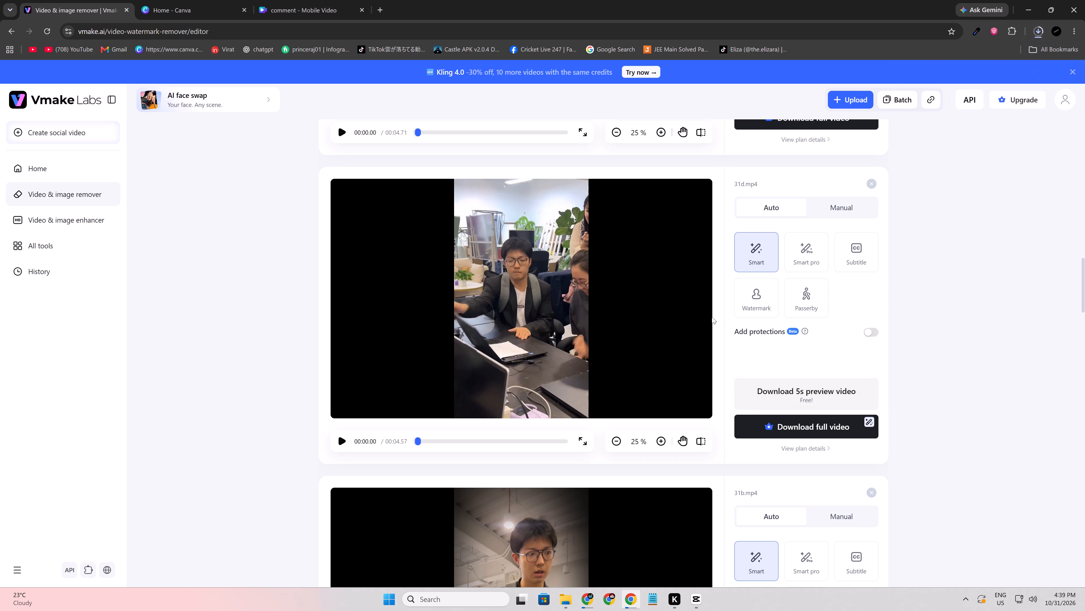
scroll(783, 341, up, 2)
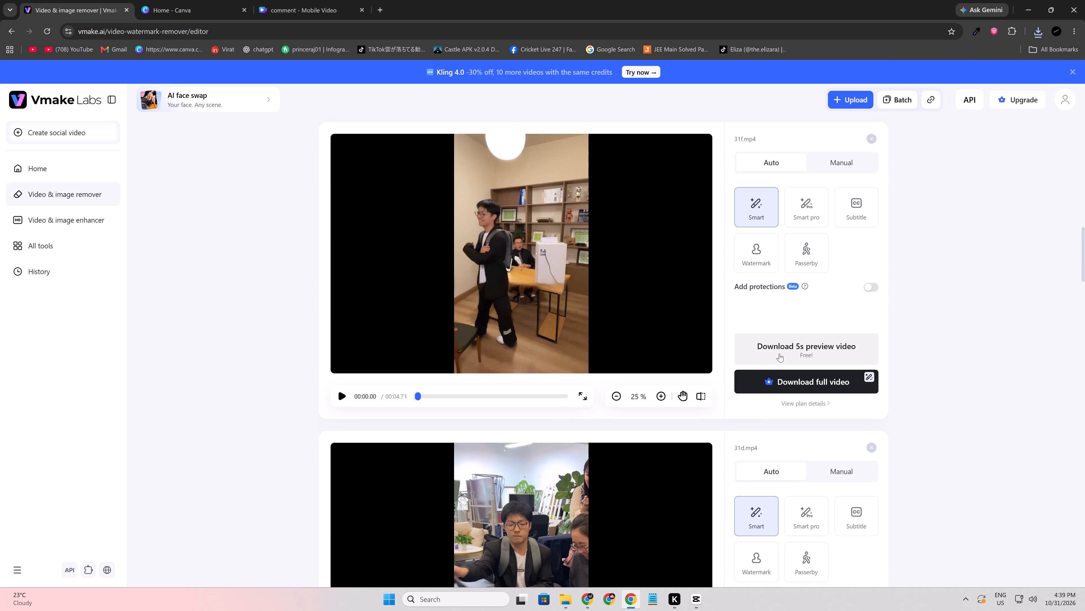
click(779, 353)
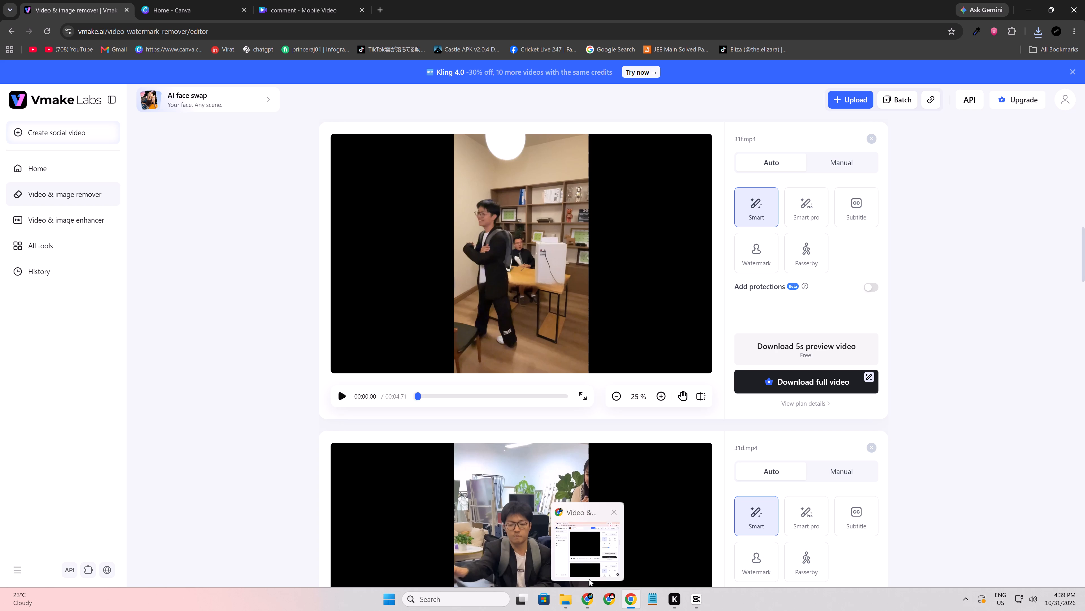
Open Vmake's upgrade page and look over the monthly Free, Plus and Pro plans.
click(1030, 98)
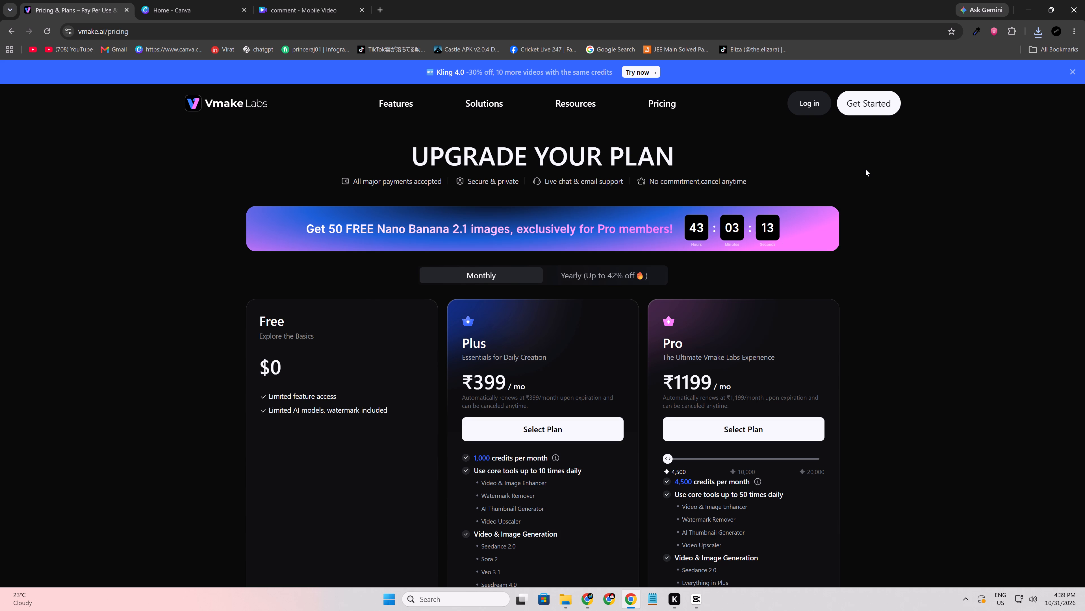
scroll(865, 169, down, 1)
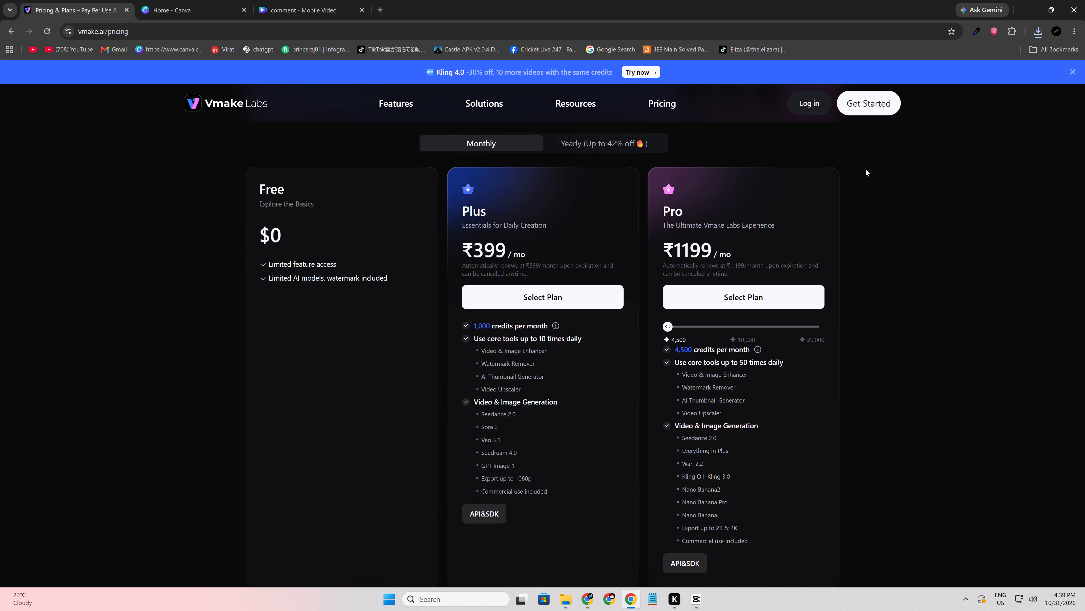
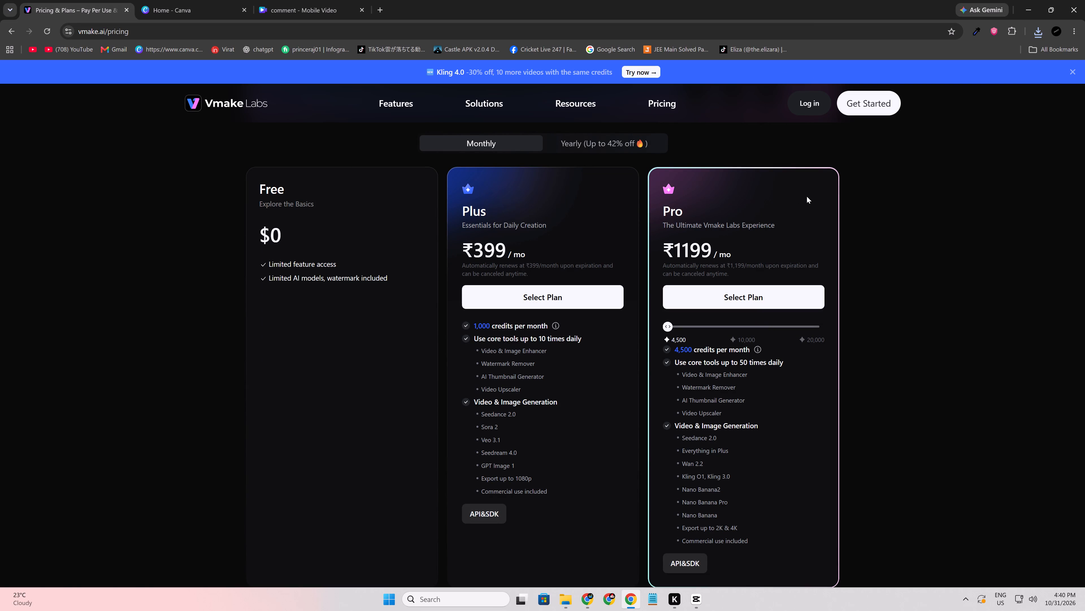
Compare the prices, credits and included features of Vmake's monthly Plus and Pro plans.
scroll(807, 196, up, 1)
scroll(807, 196, down, 2)
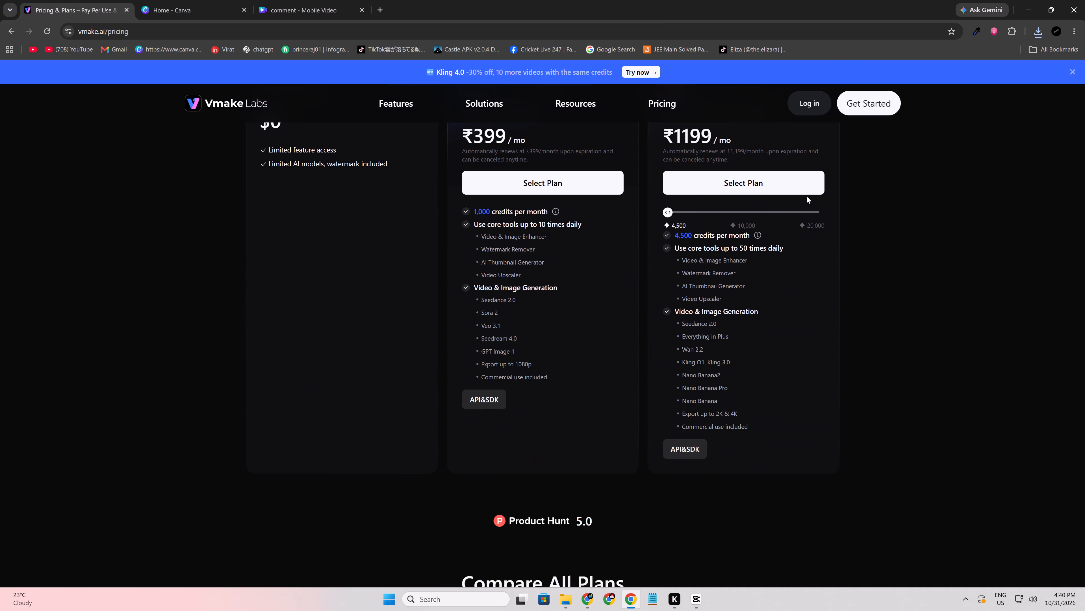
scroll(807, 196, up, 2)
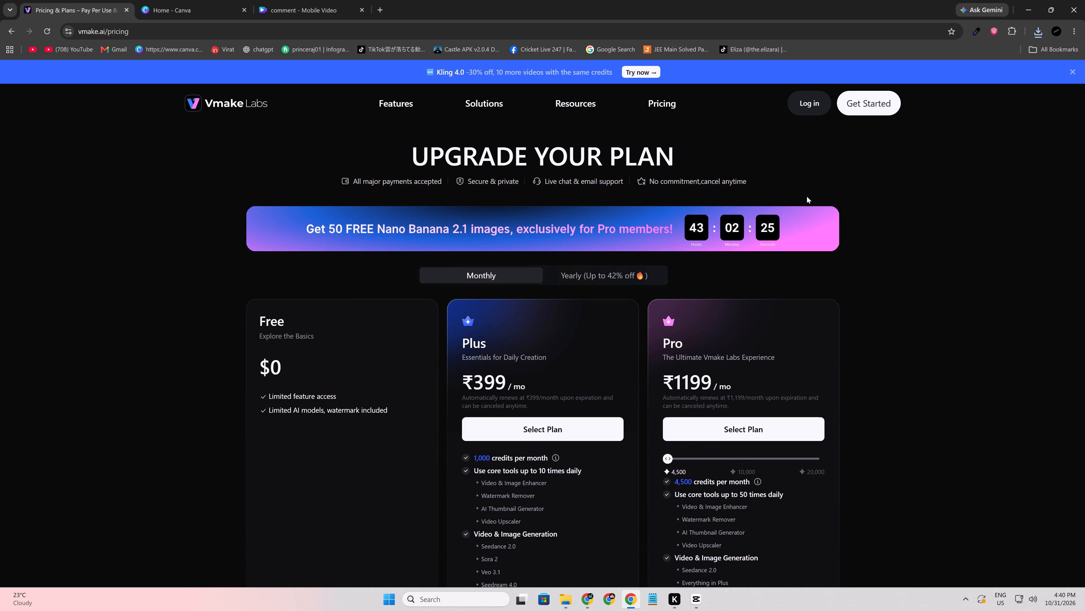
scroll(807, 196, down, 2)
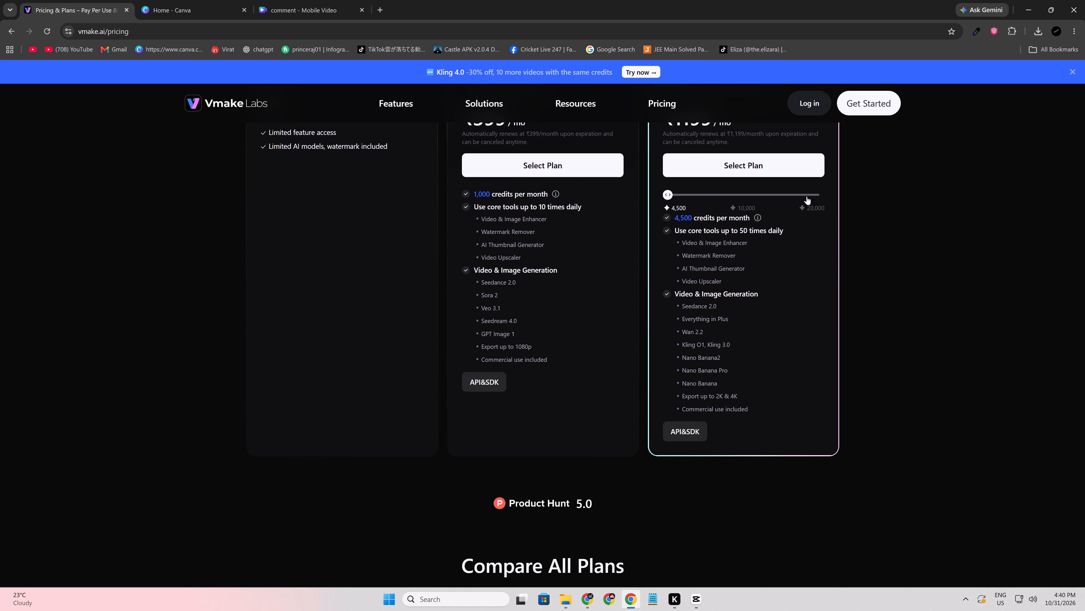
click(601, 228)
scroll(601, 228, up, 1)
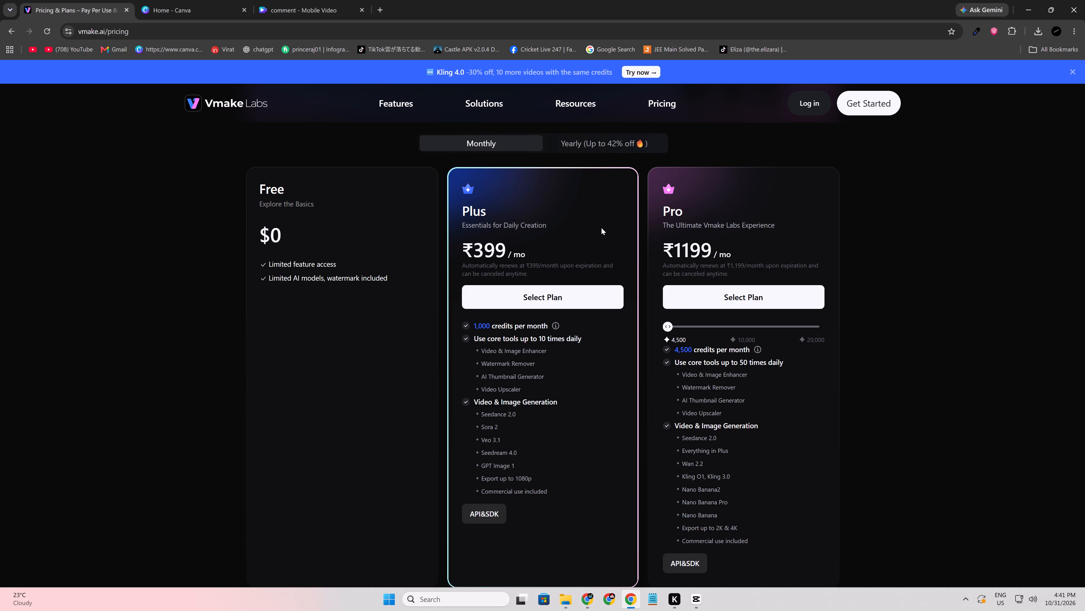
scroll(696, 294, down, 1)
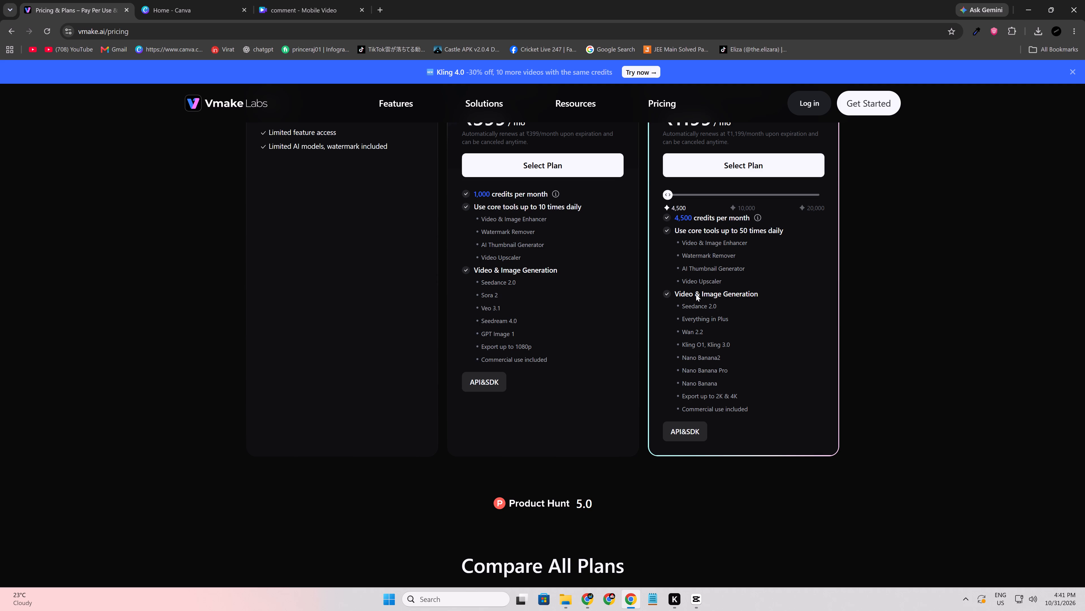
scroll(696, 294, up, 1)
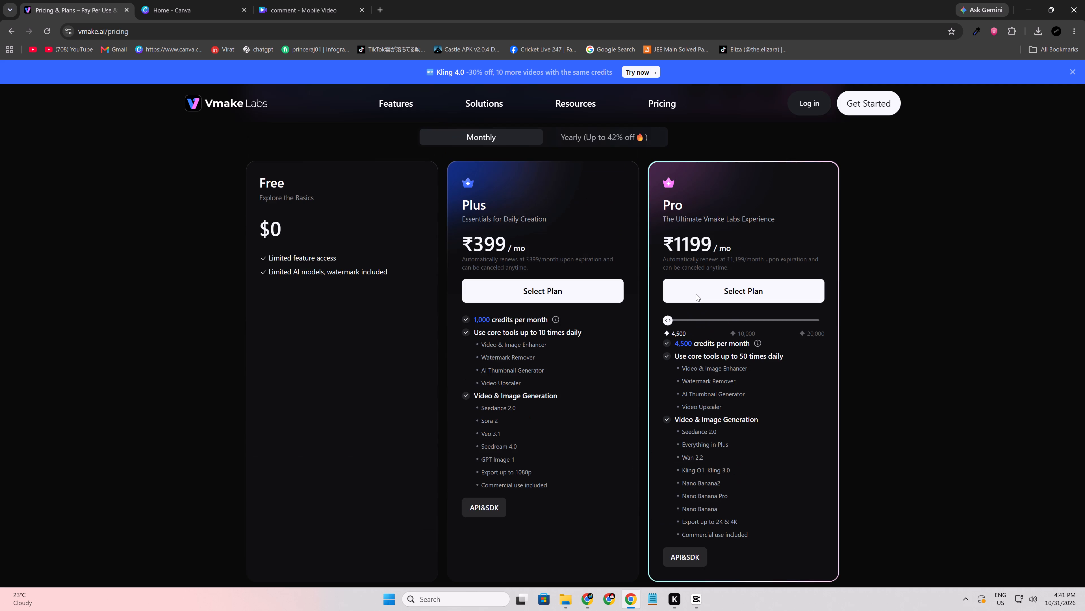
scroll(696, 294, up, 1)
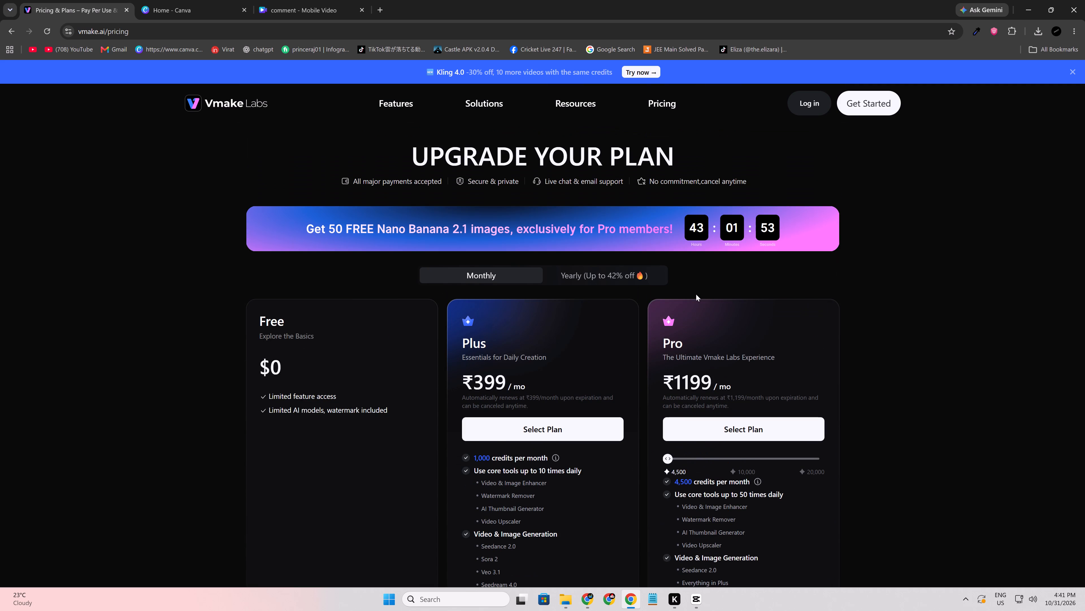
scroll(696, 294, up, 1)
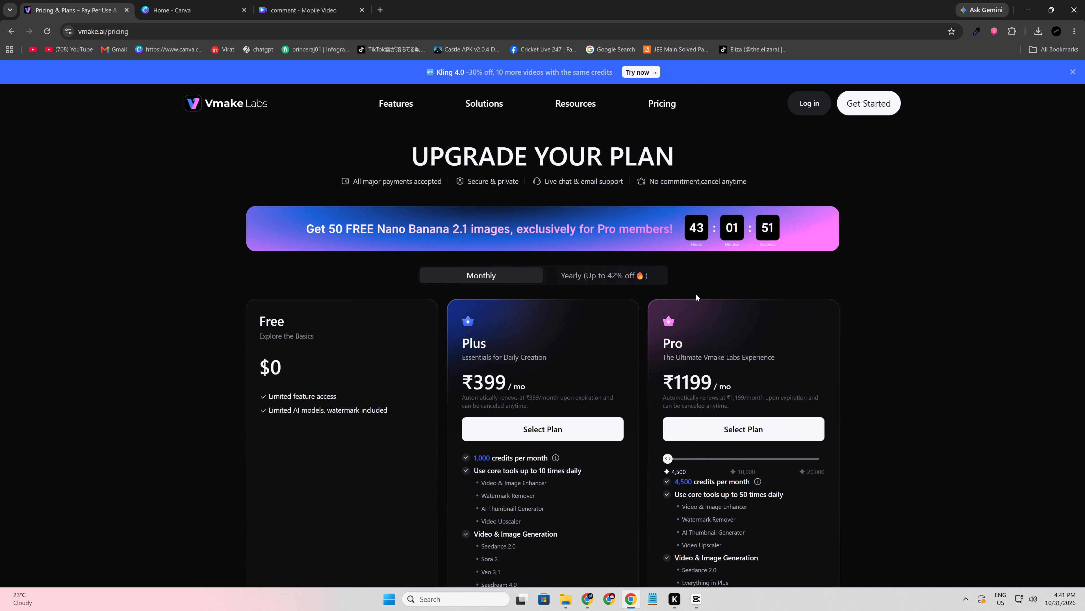
scroll(696, 294, up, 1)
Go back from the pricing page to Vmake's video watermark remover editor.
click(696, 294)
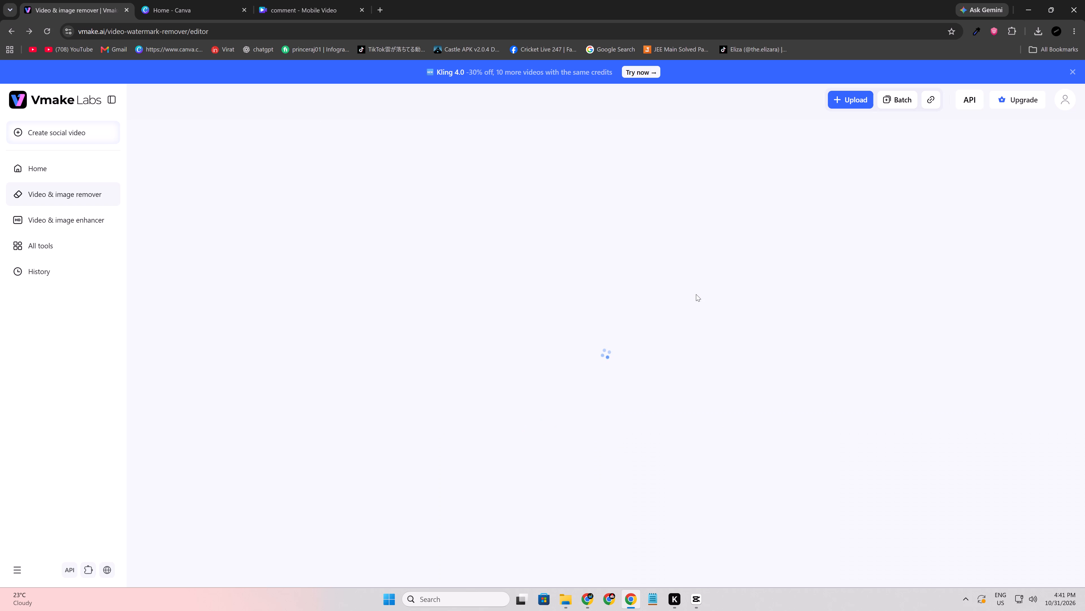
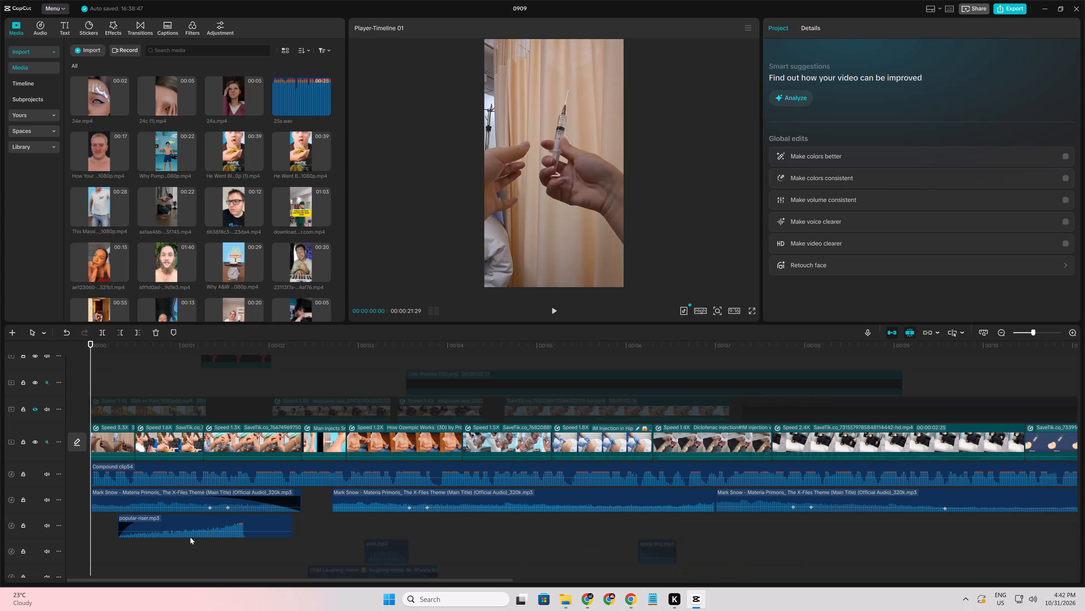
Place red circle (1).png on its own overlay track above the video clips, starting at the beginning of the timeline.
click(176, 557)
drag(176, 557, 36, 533)
click(130, 382)
drag(130, 382, 71, 390)
drag(71, 390, 69, 390)
scroll(229, 274, down, 3)
scroll(285, 190, down, 2)
drag(343, 224, 353, 336)
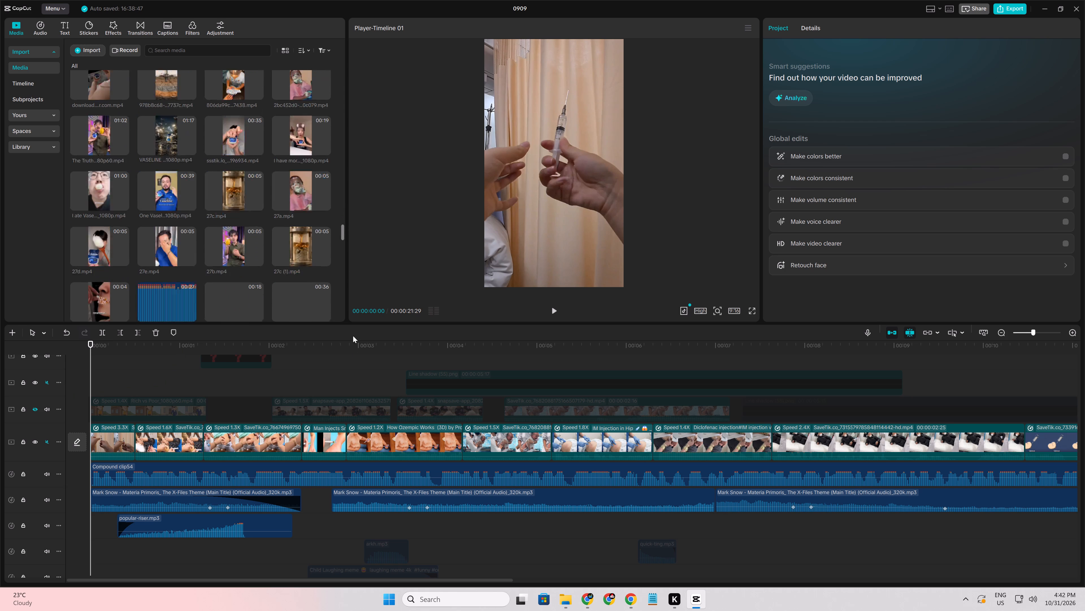
drag(353, 336, 353, 371)
click(101, 371)
drag(101, 371, 33, 388)
ctrl+scroll(183, 521, up, 15)
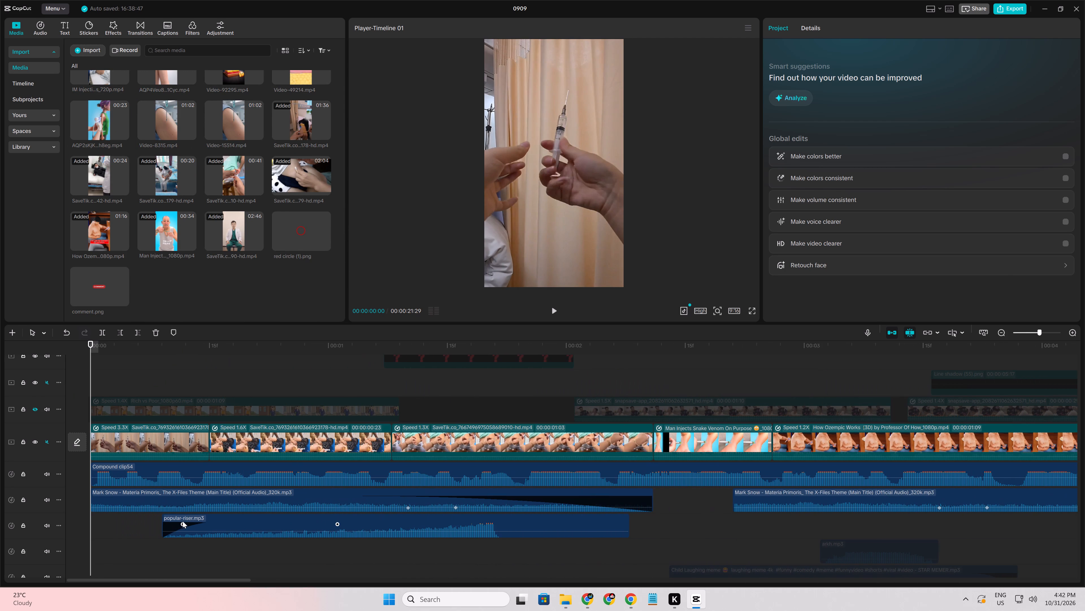
click(158, 528)
drag(156, 528, 11, 539)
scroll(162, 446, up, 3)
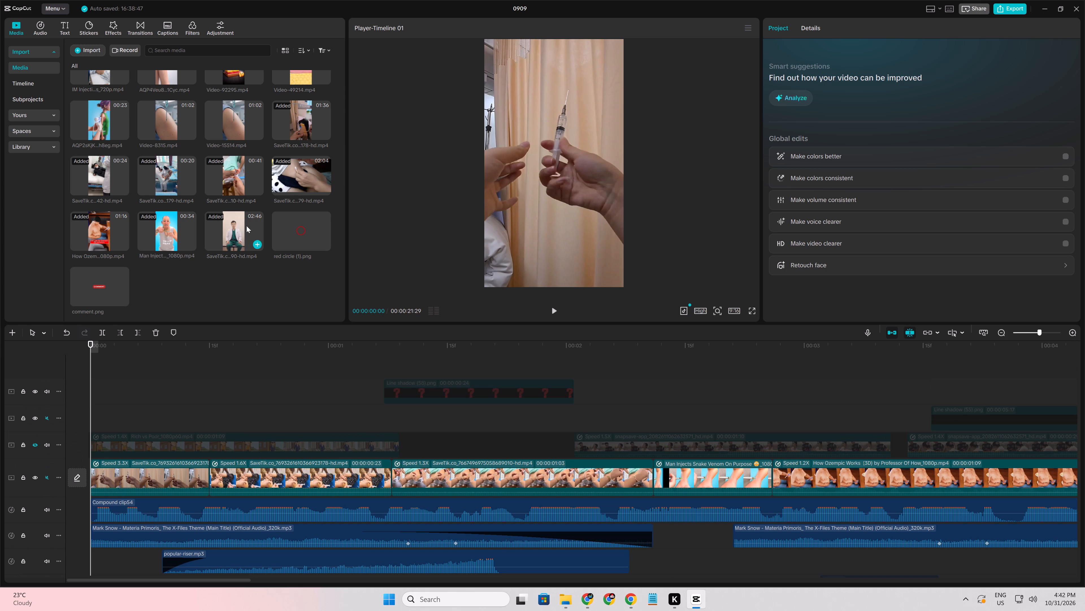
drag(290, 224, 85, 423)
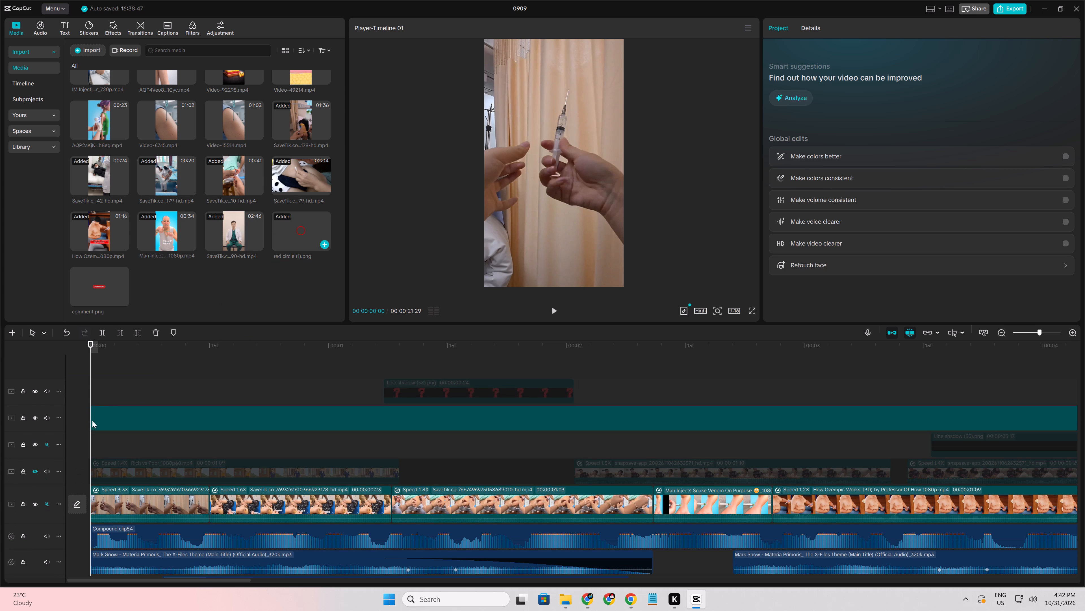
Trim the end of the red circle overlay to the first video clip's cut at 00:00:00:15 and preview it.
click(110, 397)
drag(110, 397, 136, 412)
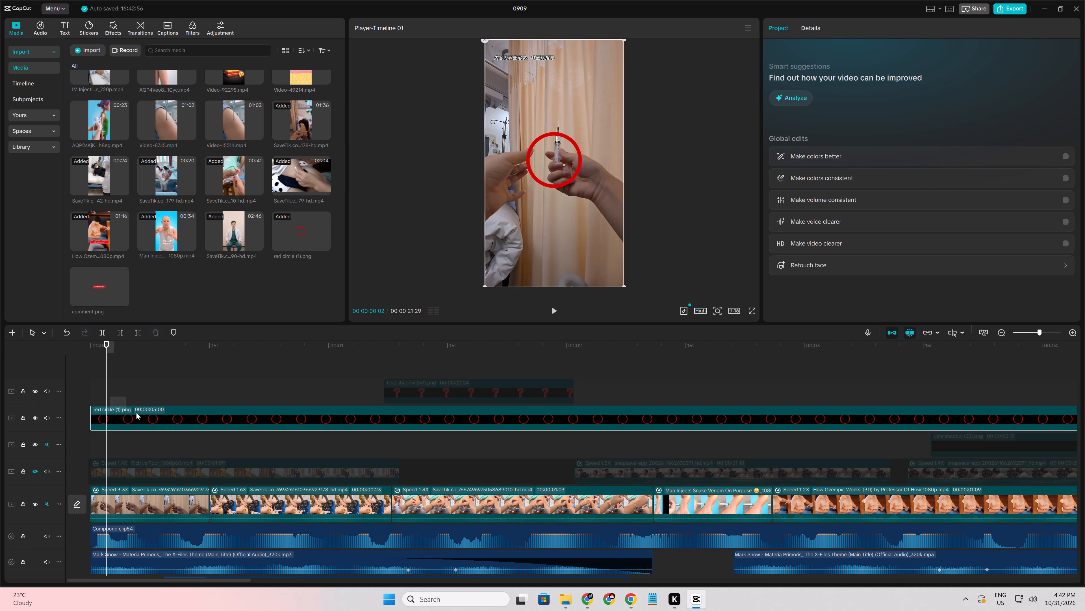
drag(136, 412, 147, 415)
click(112, 383)
drag(112, 383, 136, 405)
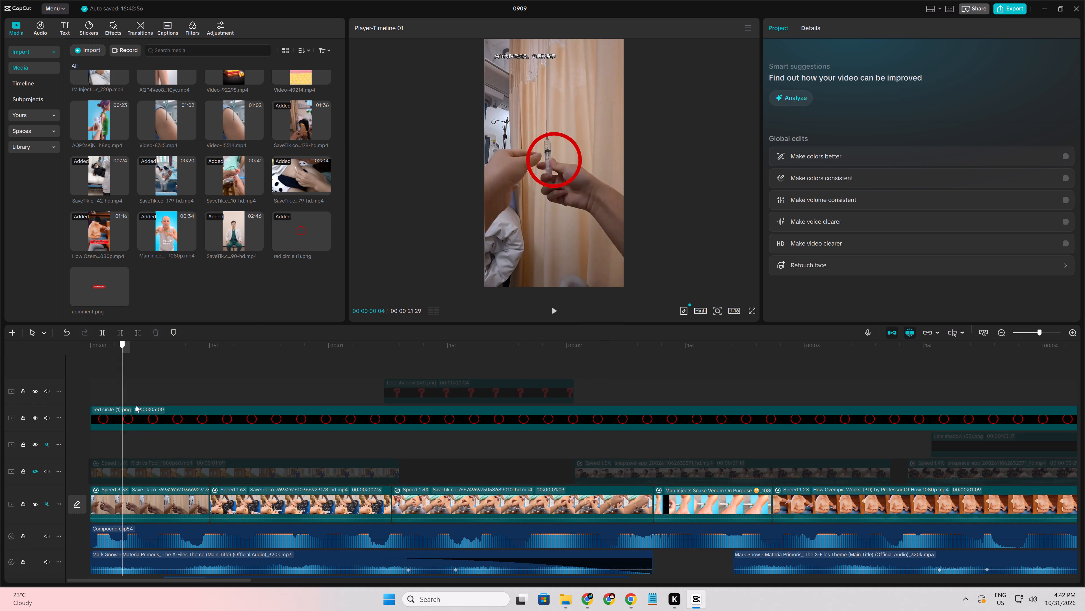
drag(136, 405, 226, 429)
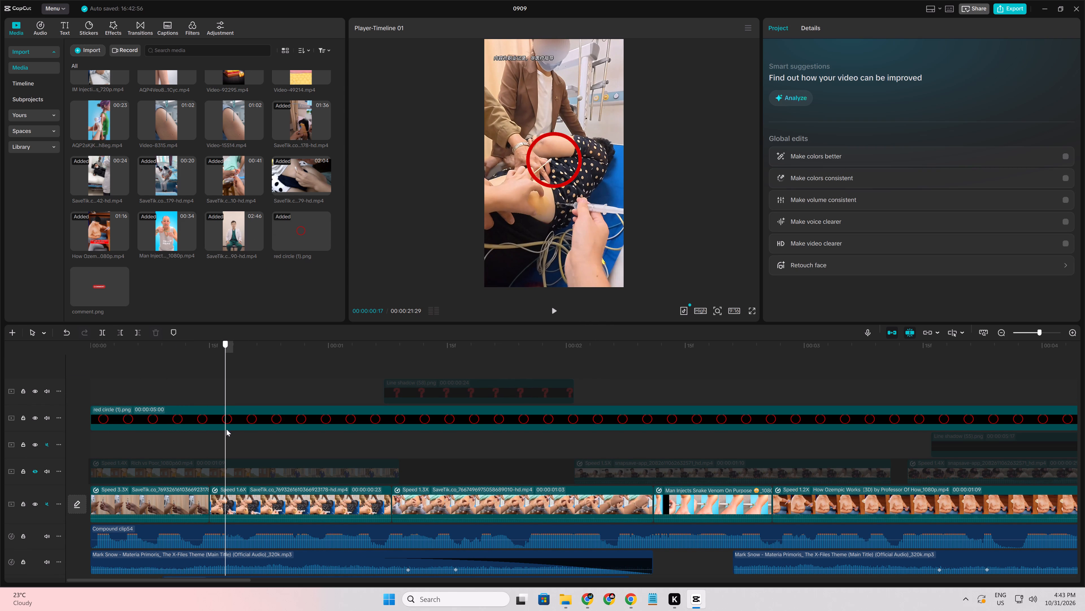
drag(226, 429, 208, 429)
click(212, 417)
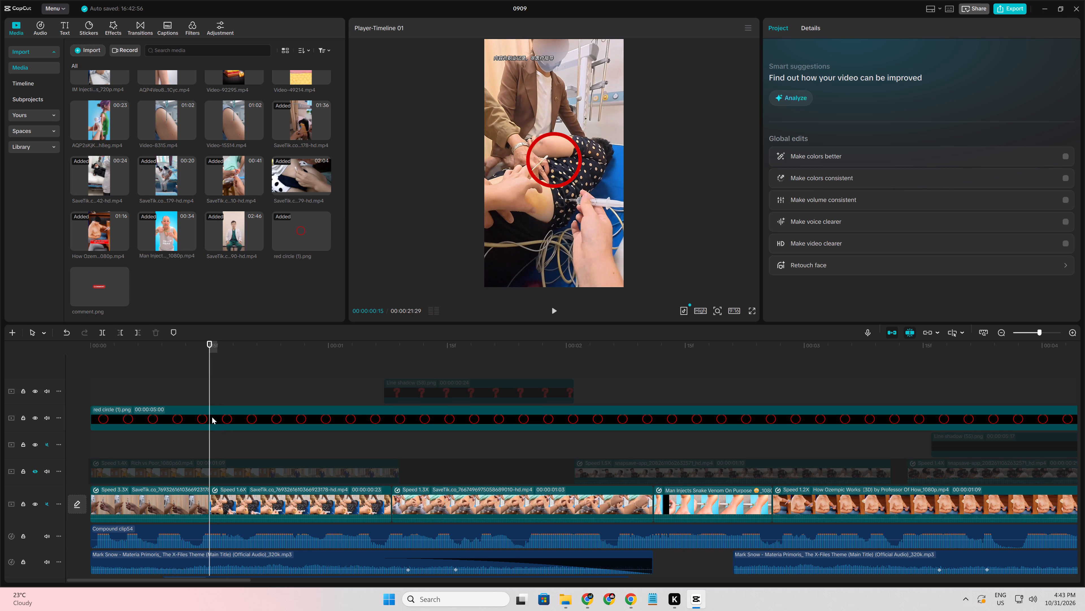
key(w)
click(180, 390)
drag(180, 390, 62, 412)
click(119, 423)
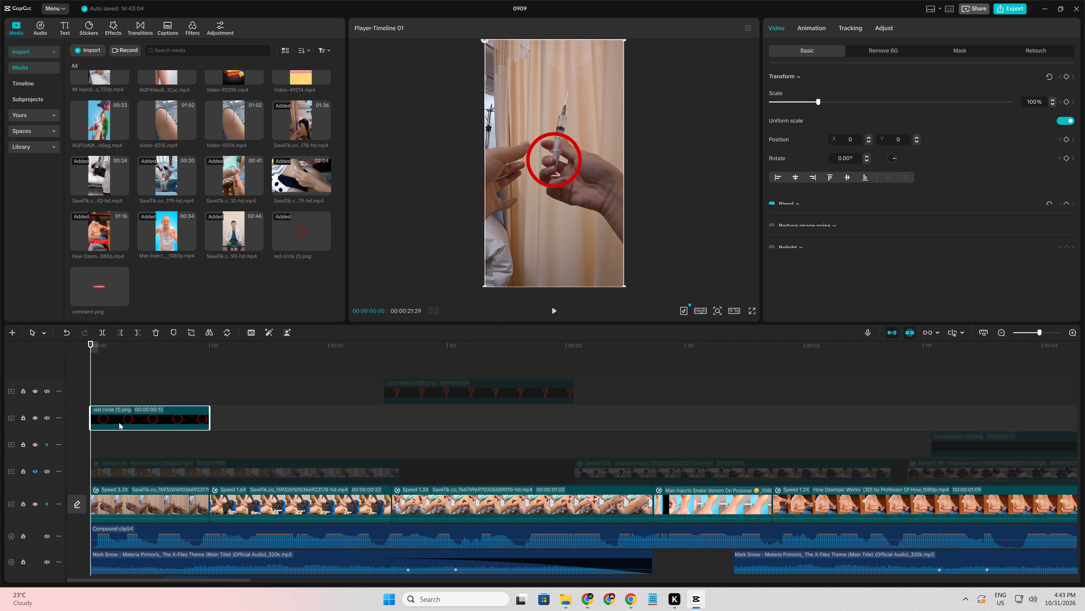
click(149, 392)
drag(149, 392, 0, 419)
key(space)
key(space)
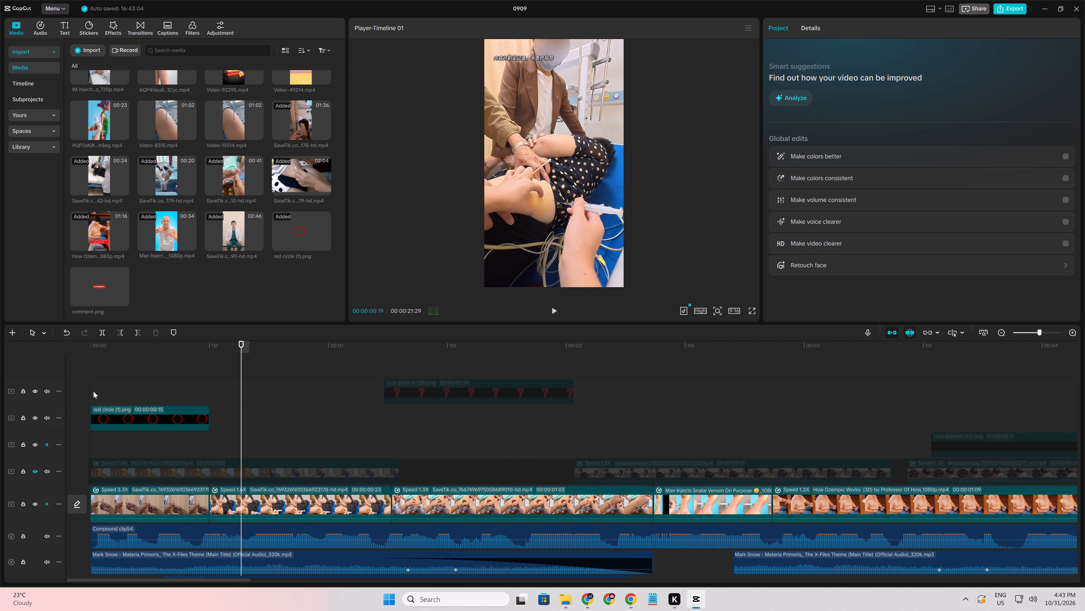
Trim the start of the red circle overlay to 00:00:00:02.
click(93, 391)
drag(93, 391, 73, 394)
click(122, 411)
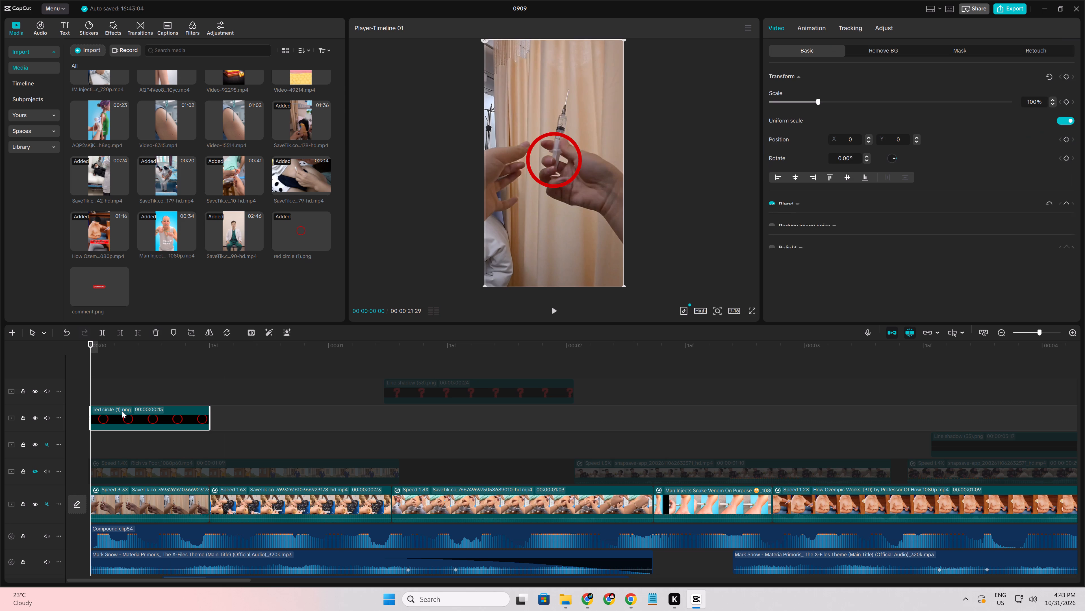
key(Right)
key(Right)
key(q)
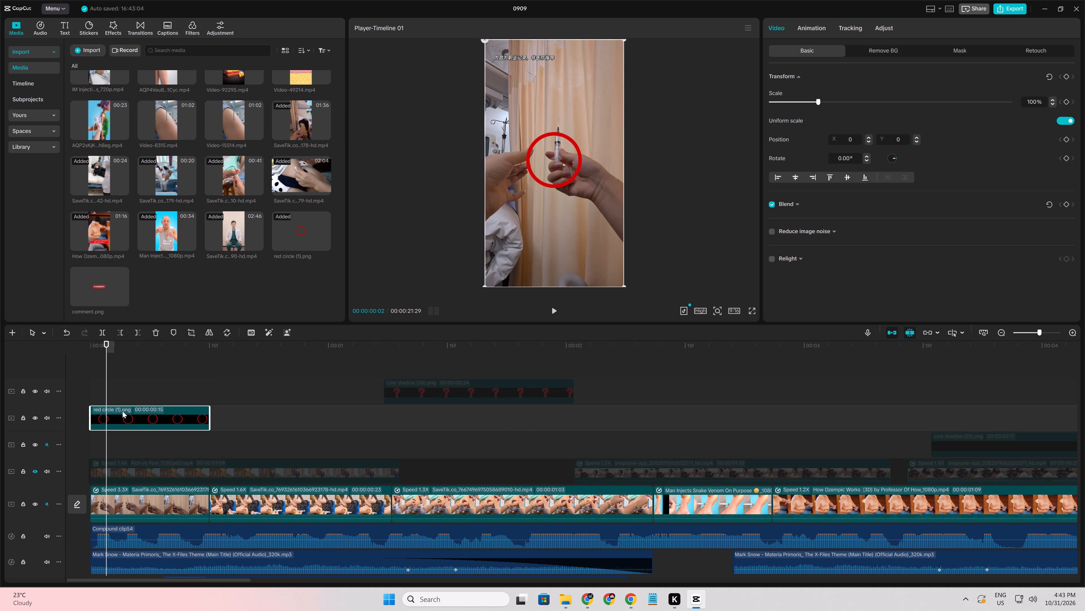
Position the red circle around the syringe needle at about X 73, Y 456 with 100% scale, and keyframe its transform at 00:00:00:02.
drag(553, 186, 557, 162)
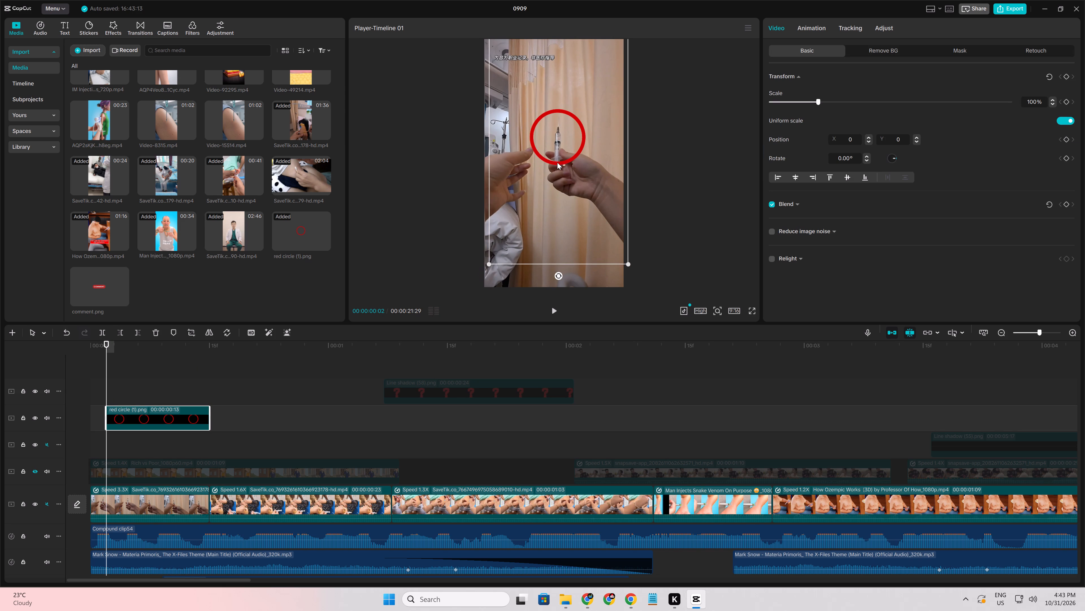
drag(557, 162, 558, 162)
drag(630, 267, 629, 266)
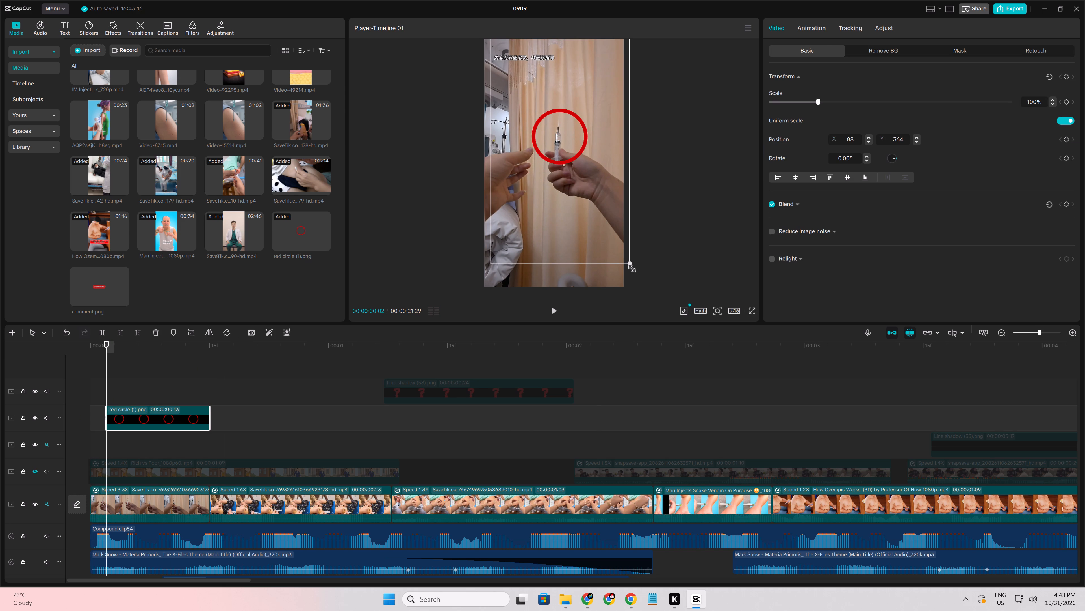
drag(629, 266, 638, 278)
drag(584, 255, 583, 248)
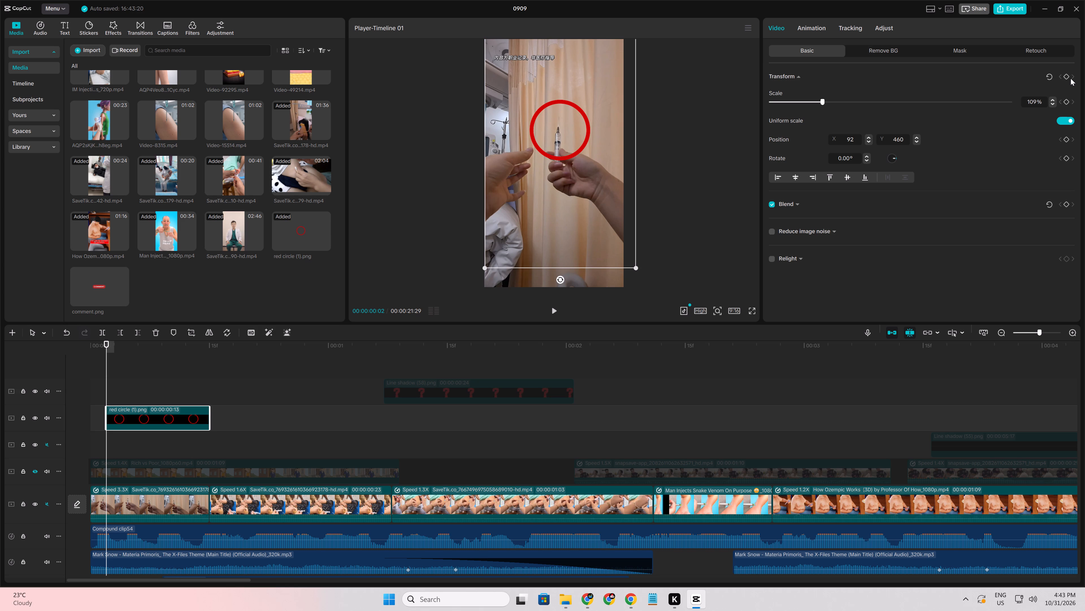
click(533, 242)
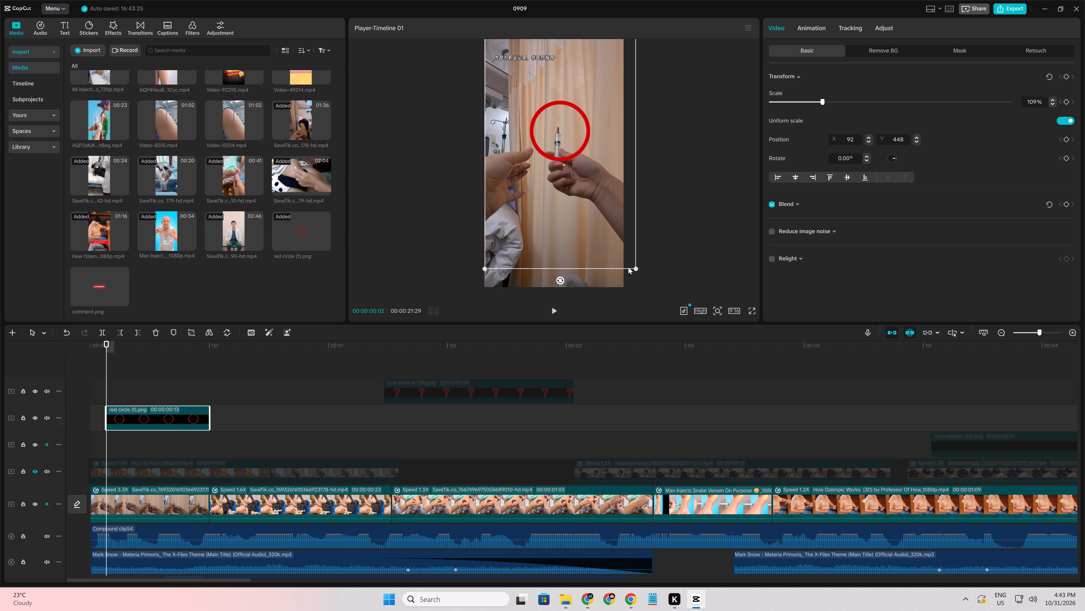
drag(637, 266, 613, 260)
click(600, 231)
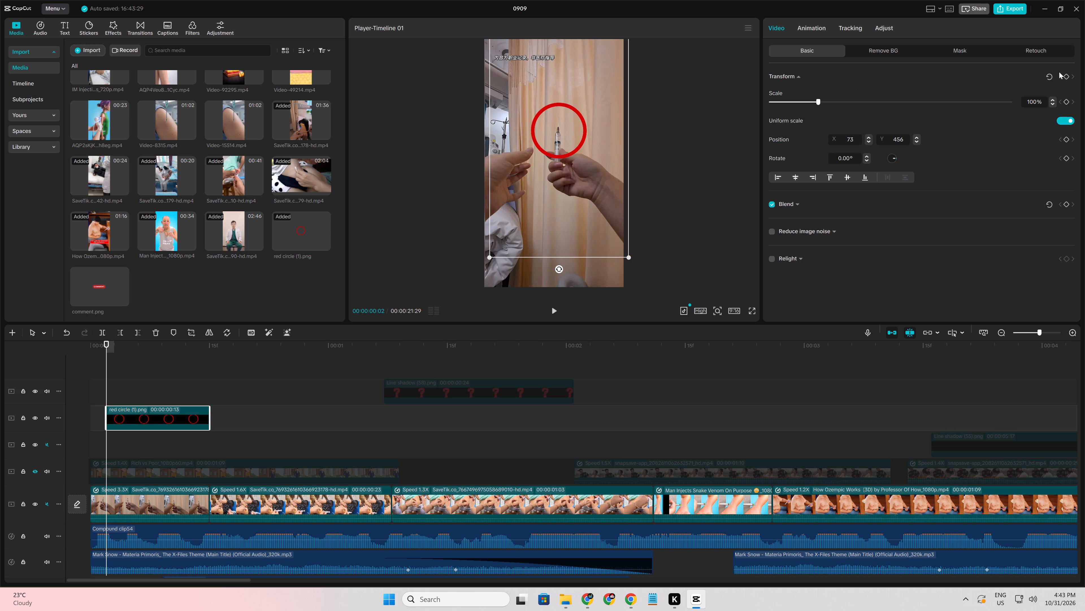
click(1064, 77)
At 00:00:00:03, shrink the red circle to about 76% and move it to about X 65, Y 540 over the needle.
key(Right)
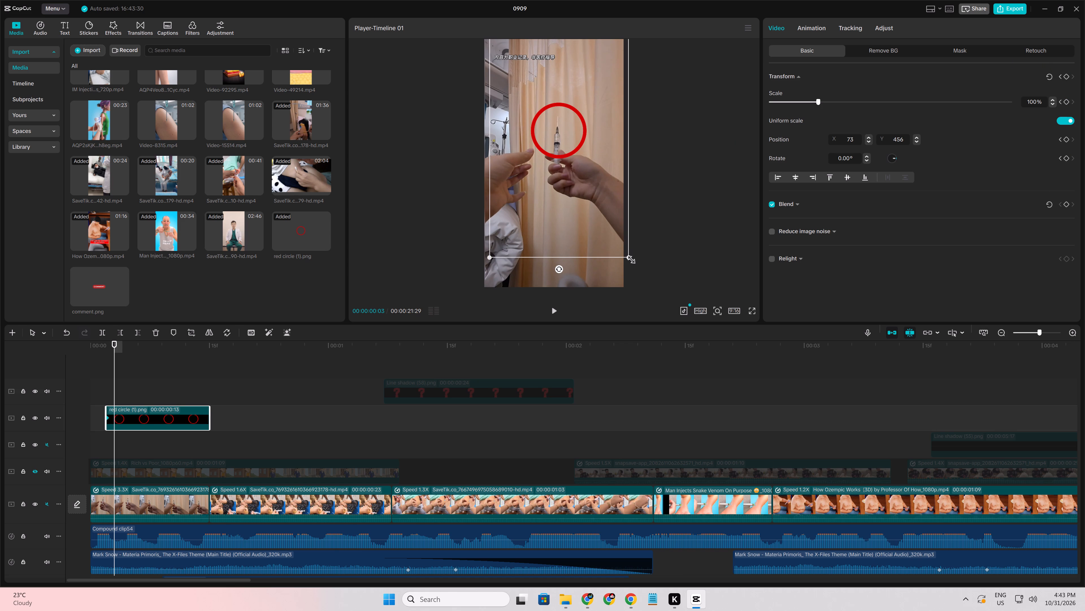
drag(629, 258, 600, 216)
drag(592, 206, 589, 201)
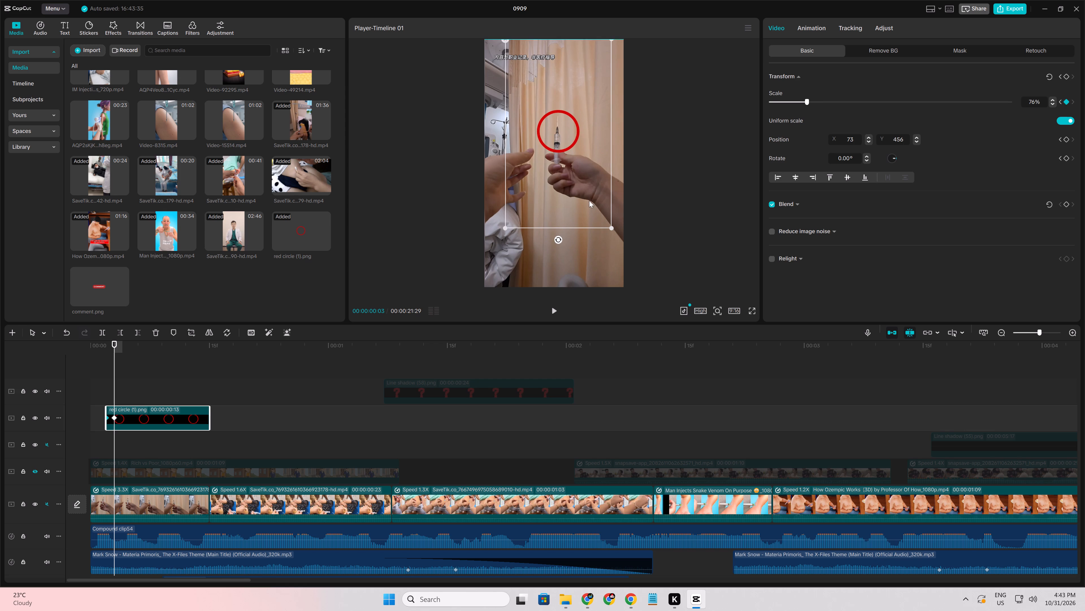
drag(589, 201, 590, 202)
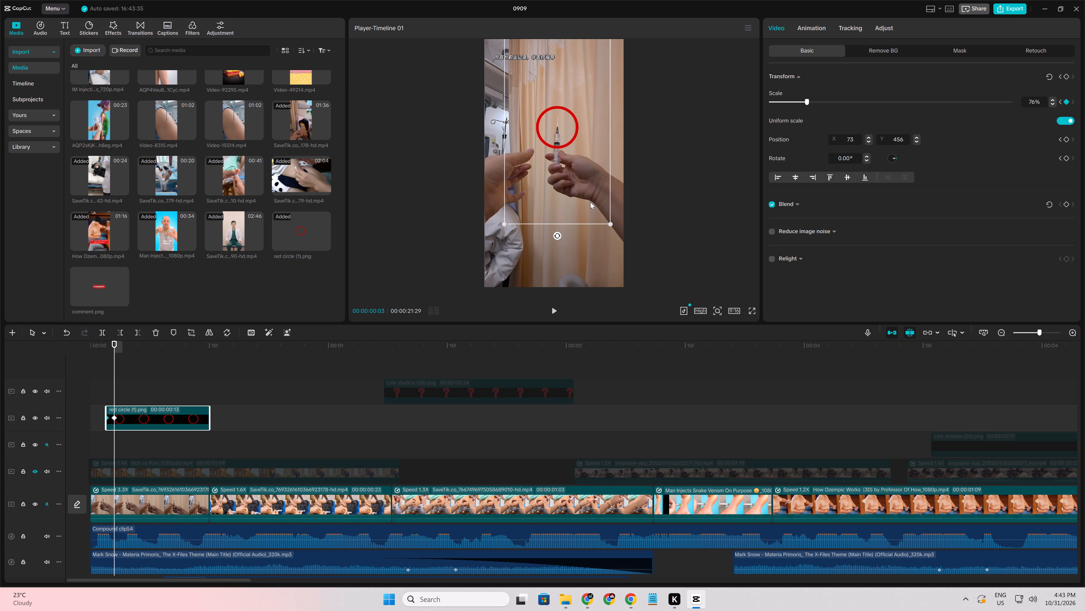
drag(590, 202, 590, 202)
drag(590, 202, 591, 201)
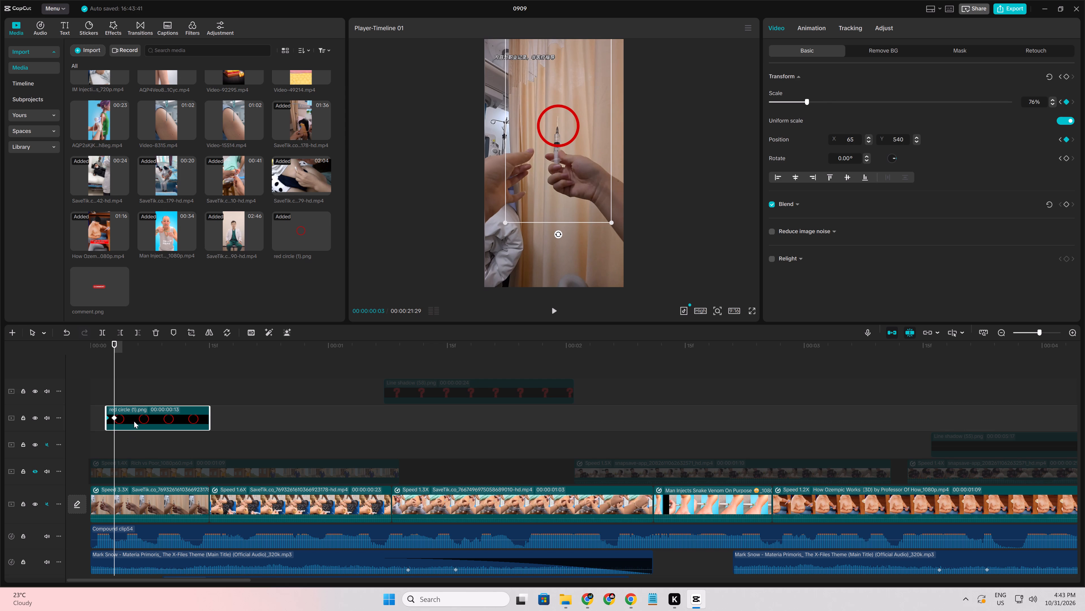
Play back and step through the opening frames to check how the red circle follows the moving syringe.
click(140, 384)
drag(140, 384, 17, 400)
key(space)
key(space)
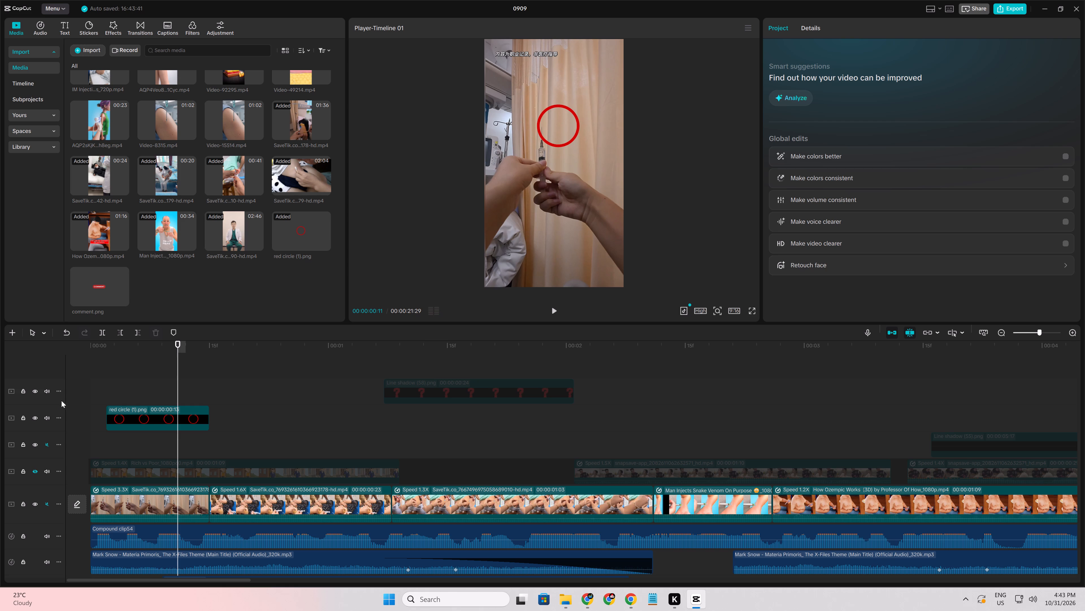
click(96, 391)
drag(96, 391, 107, 391)
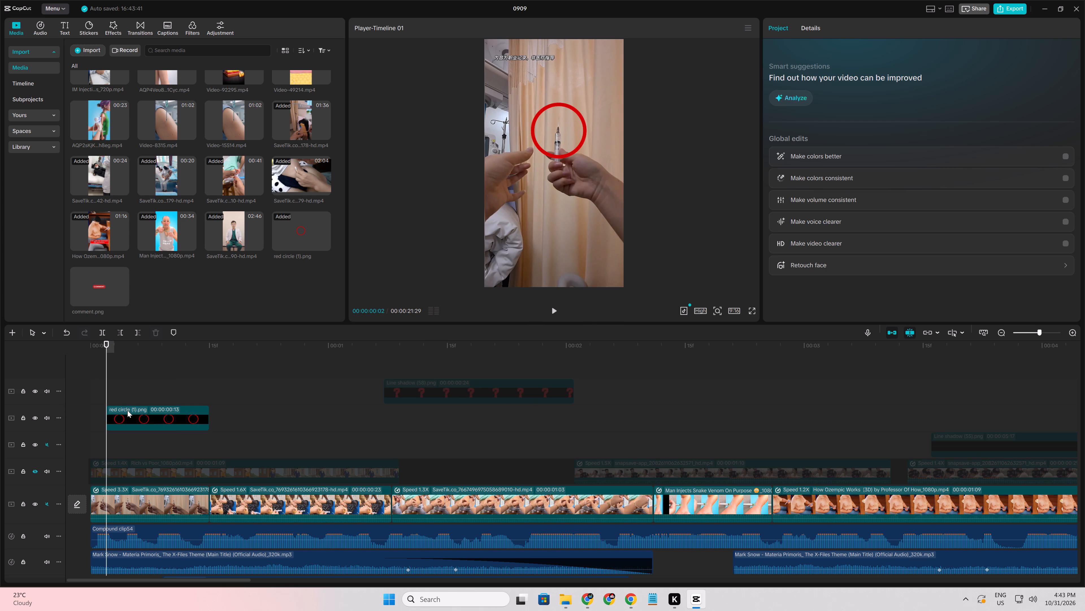
click(129, 412)
key(Right)
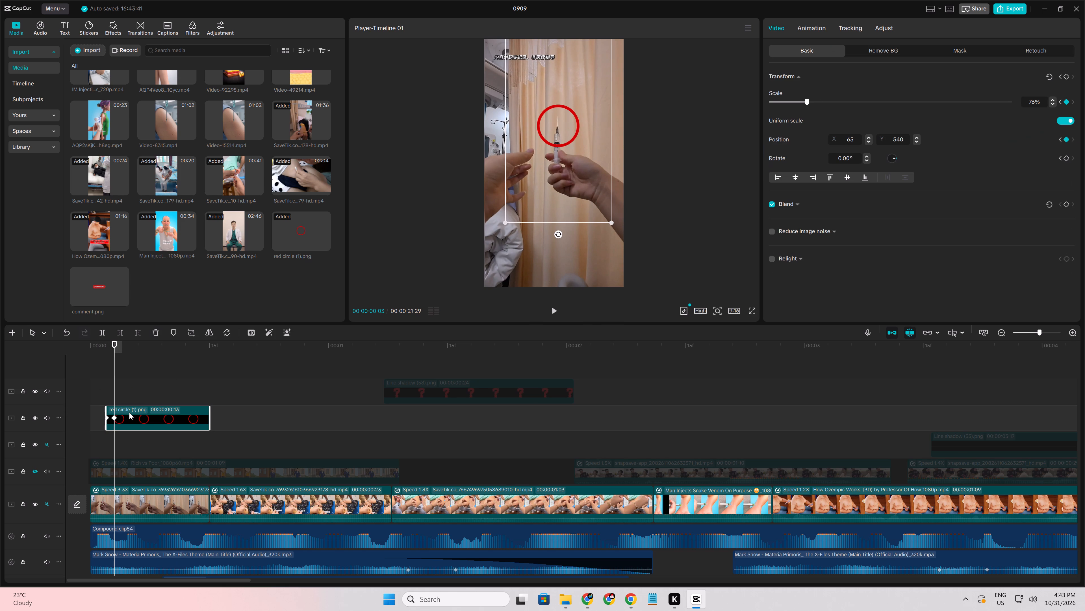
key(Right)
key(Right)
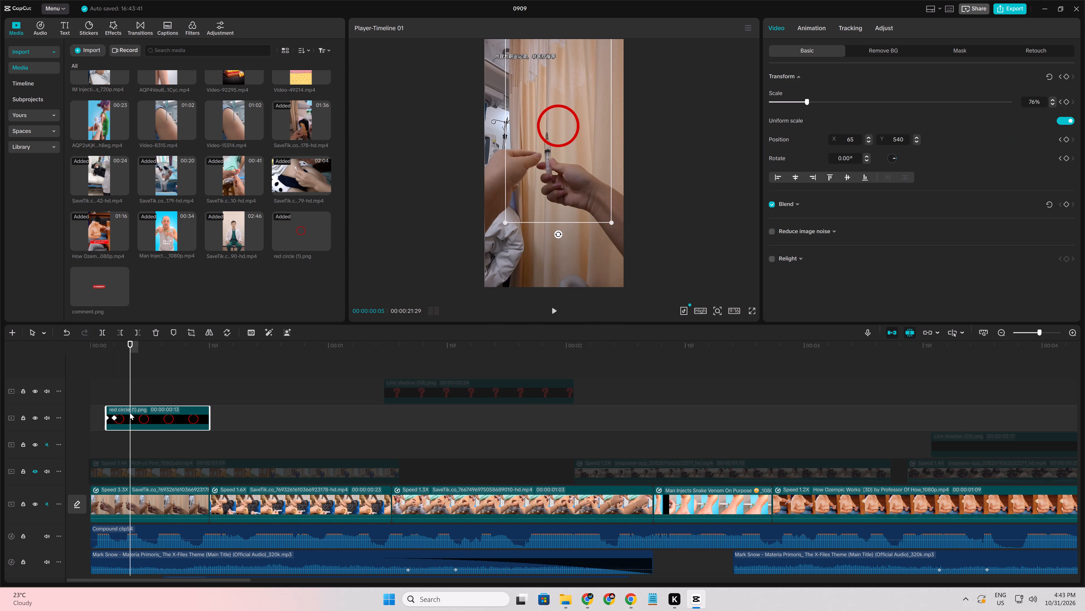
key(Right)
key(Right)
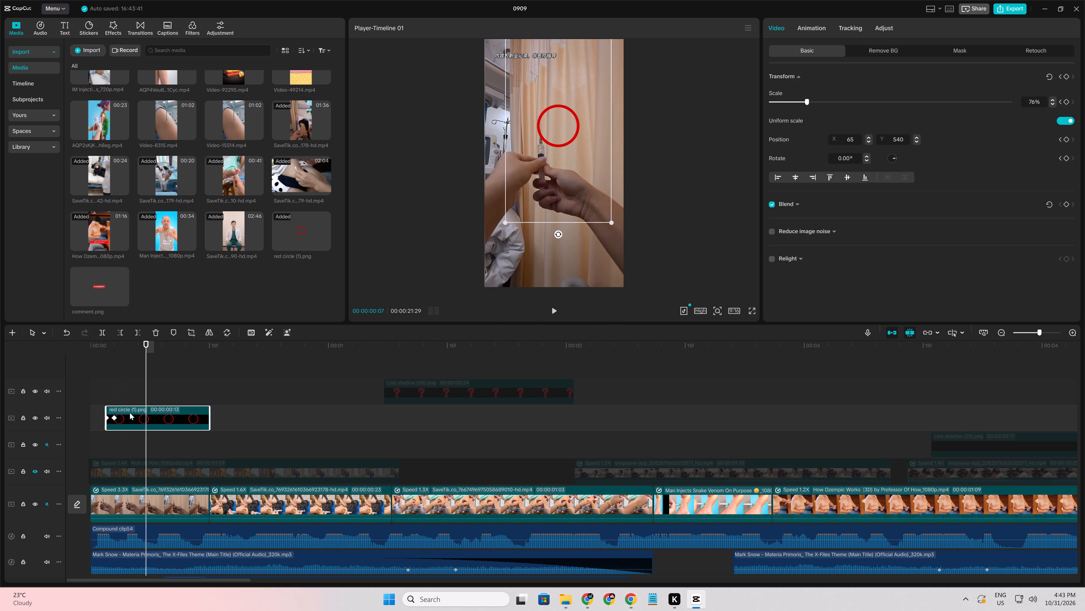
key(Right)
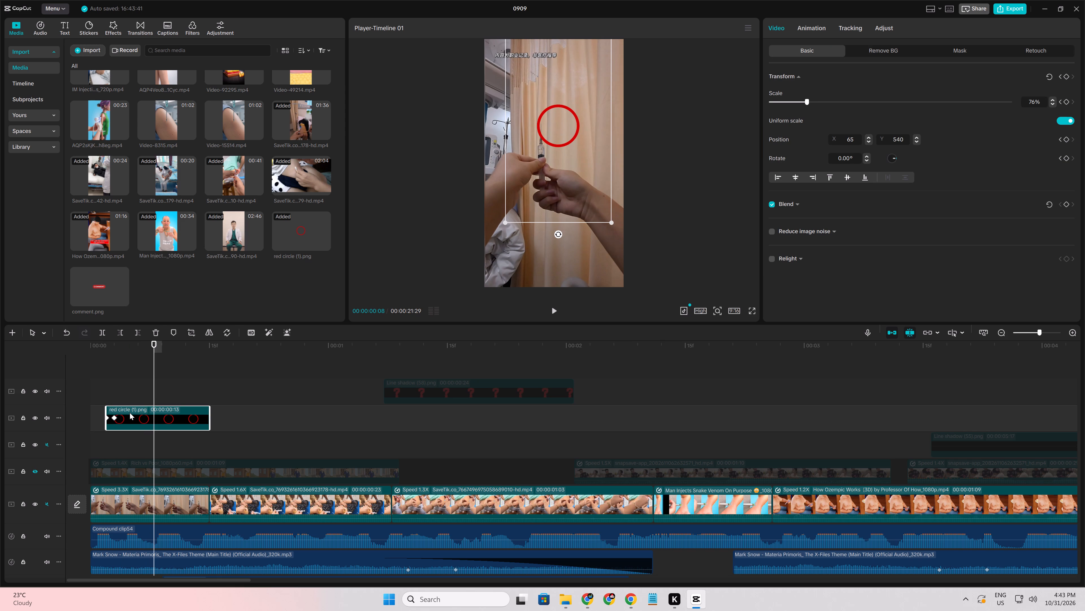
At 00:00:00:07, move the red circle to about X -180, Y 510 so it follows the syringe needle.
click(103, 386)
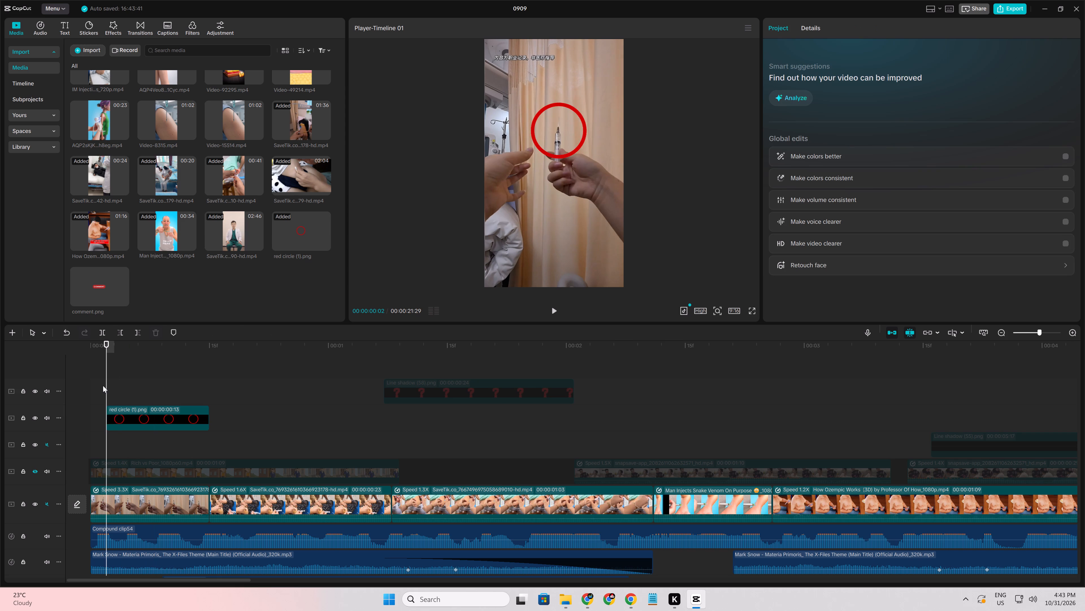
key(Right)
key(Right)
click(148, 413)
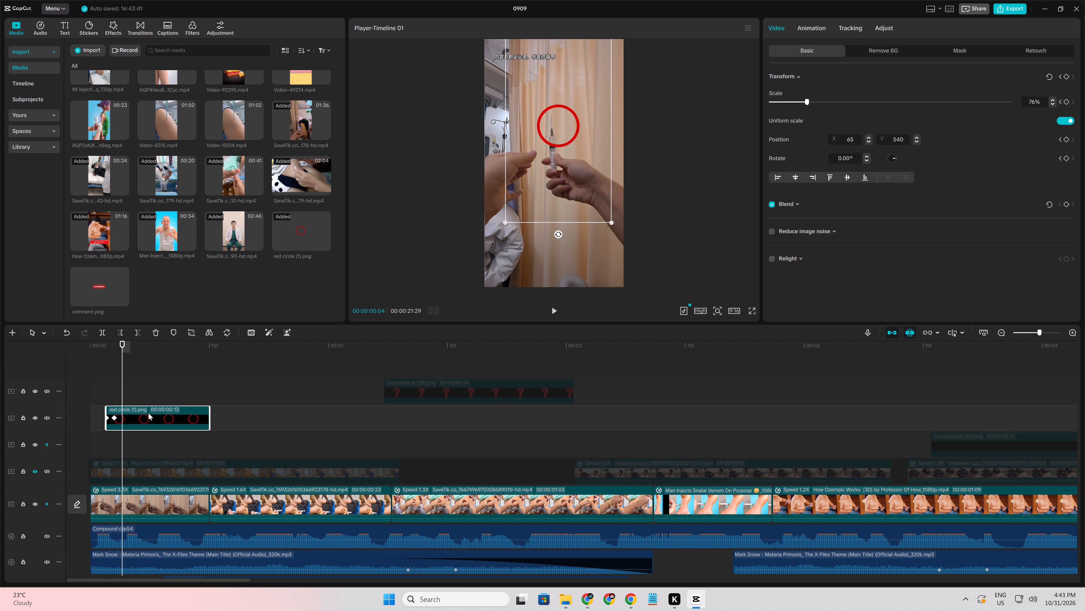
key(Right)
key(Right)
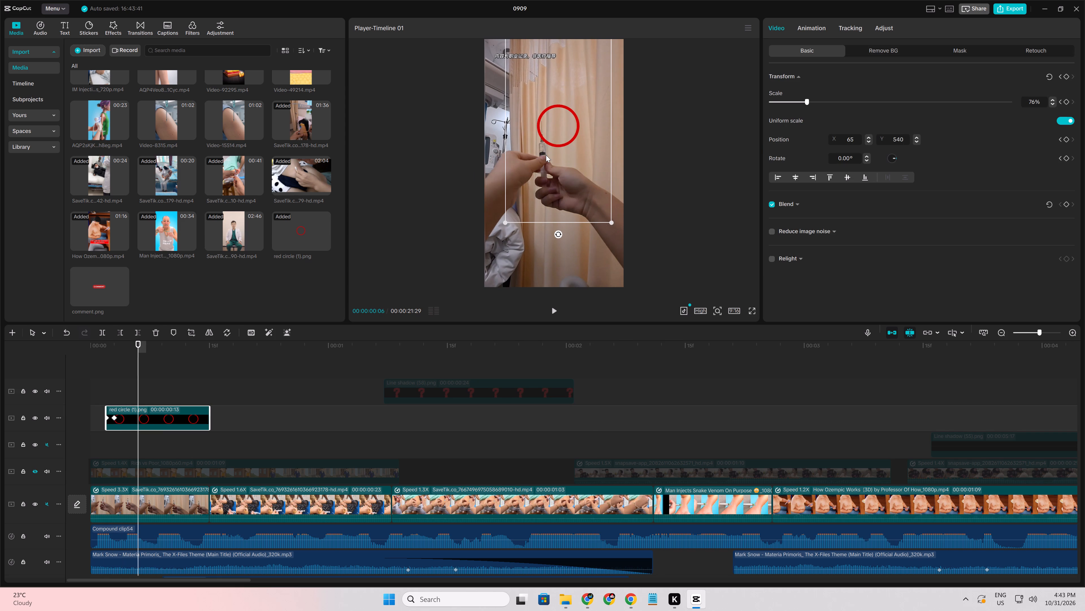
key(Right)
drag(546, 155, 530, 159)
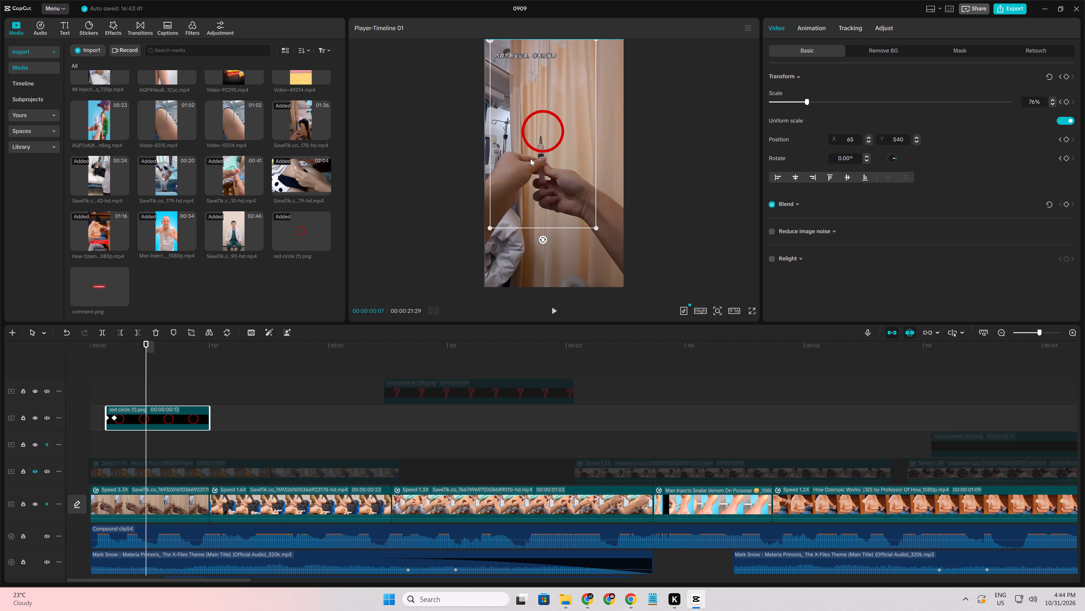
drag(530, 159, 530, 157)
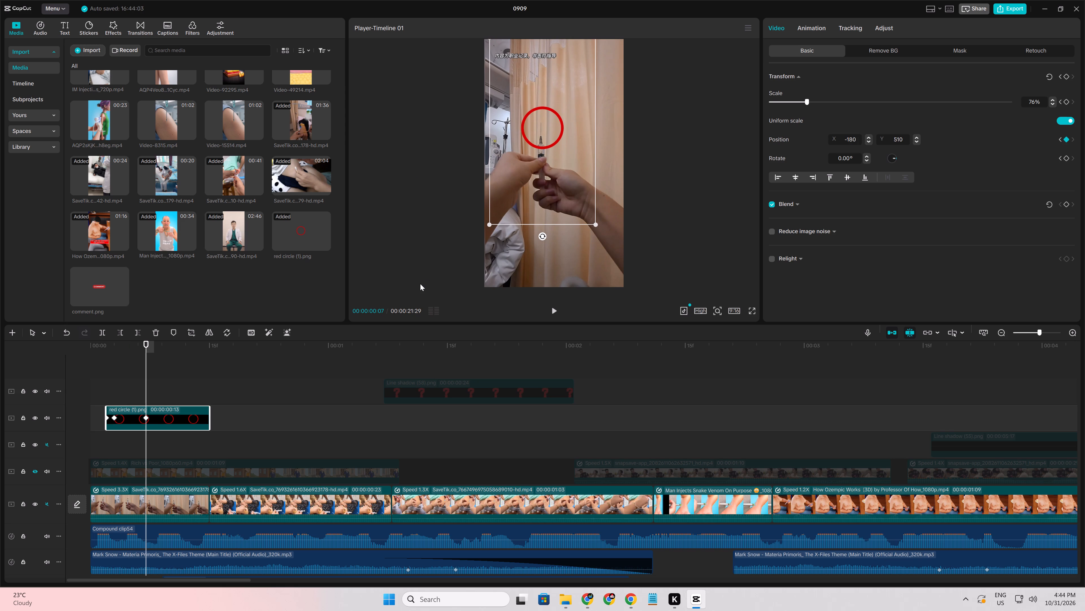
At 00:00:00:13, move the red circle to about X -142, Y 456 to follow the syringe needle.
key(Right)
key(Right)
key(Right)
key(Right)
key(Right)
key(Right)
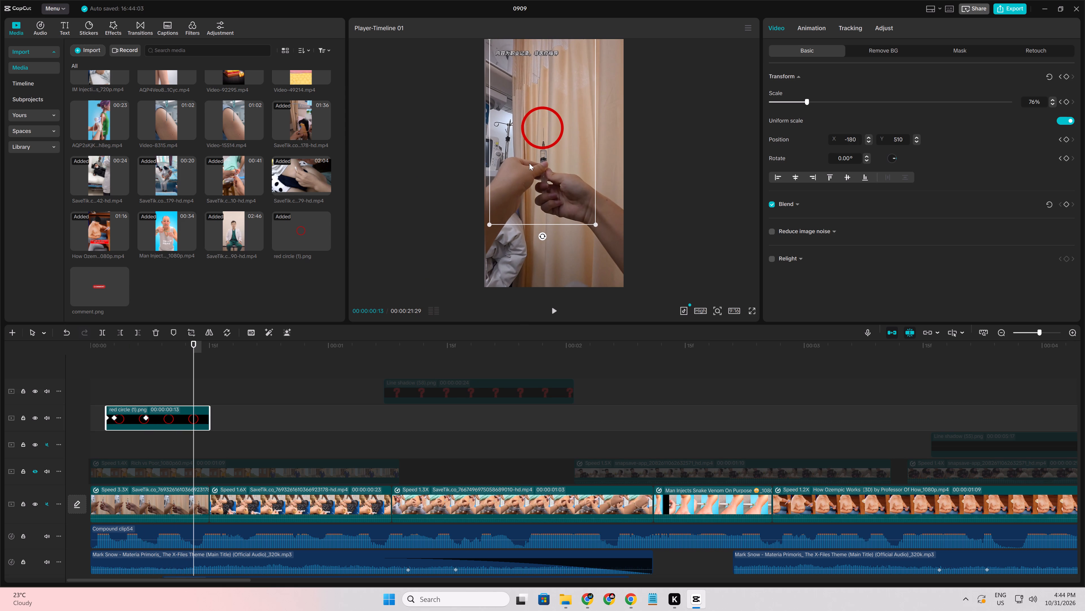
drag(530, 163, 532, 165)
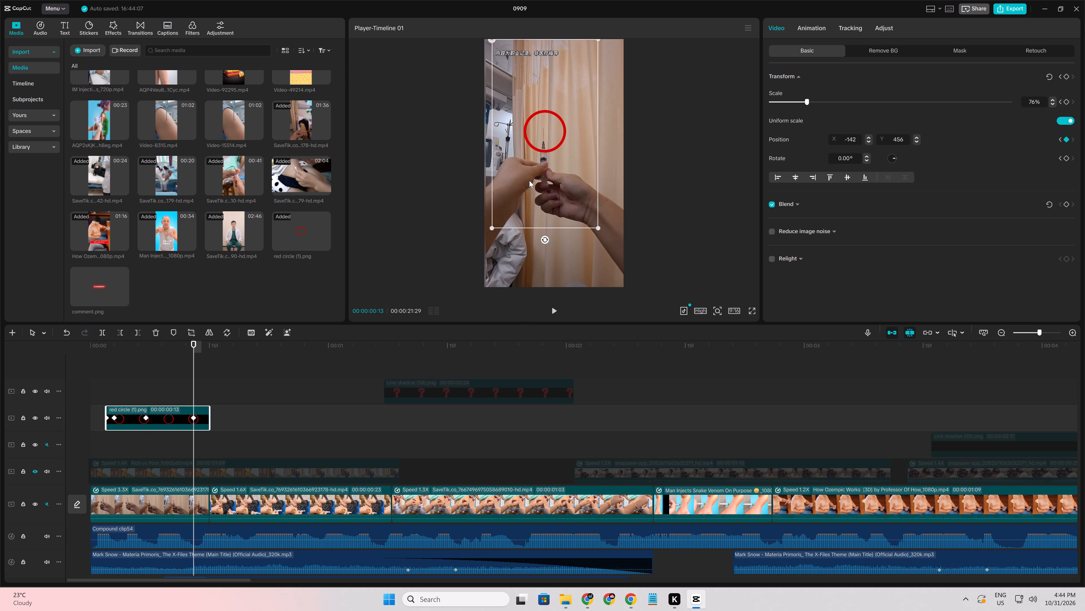
Play back and scrub the opening clip to check how the red circle tracks the syringe.
key(Right)
click(209, 383)
drag(209, 383, 25, 417)
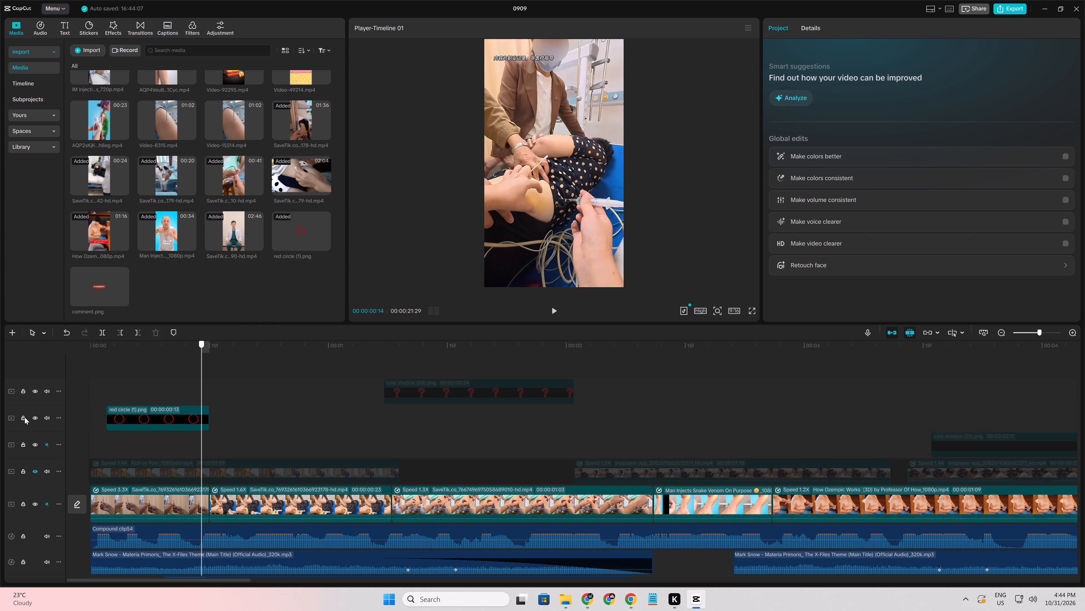
drag(25, 417, 10, 417)
key(space)
key(space)
click(118, 385)
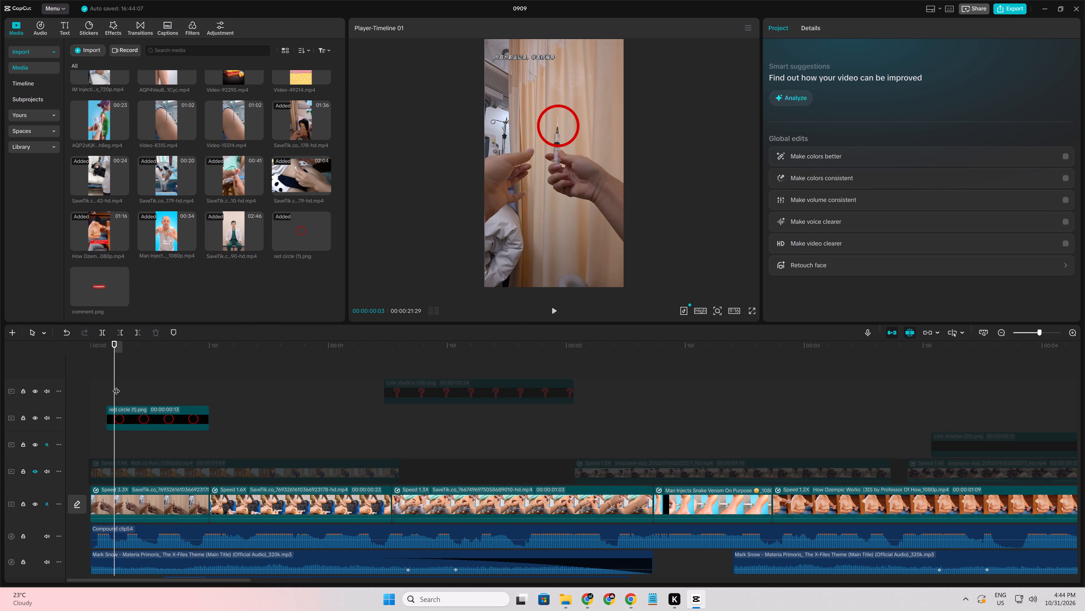
drag(116, 386, 106, 387)
At the 00:00:00:07 keyframe, shrink the red circle to about 61% scale.
click(129, 417)
key(Right)
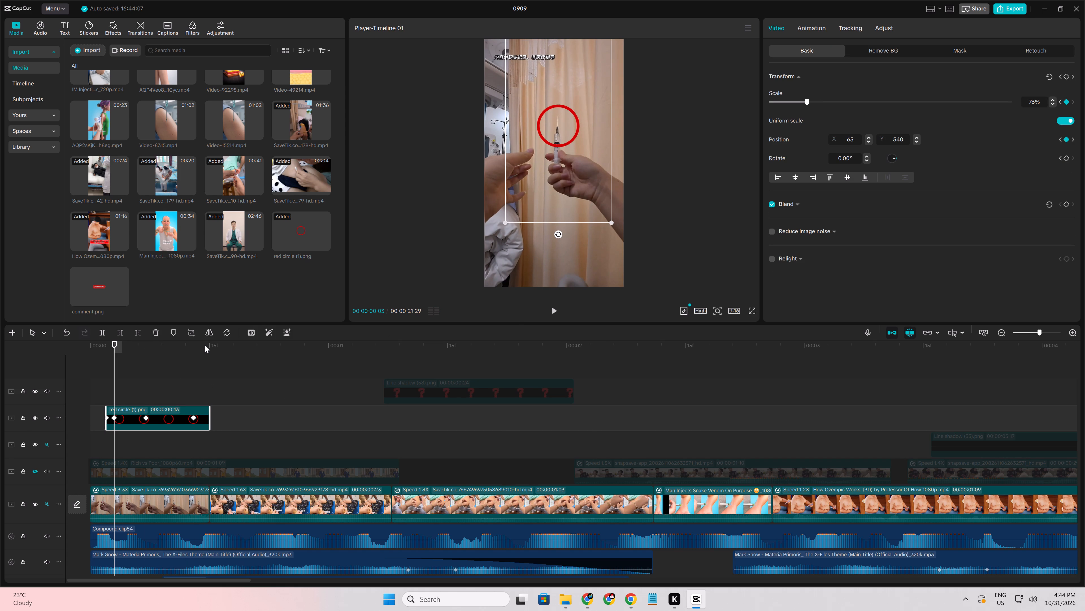
key(Right)
key(Right)
key(Right)
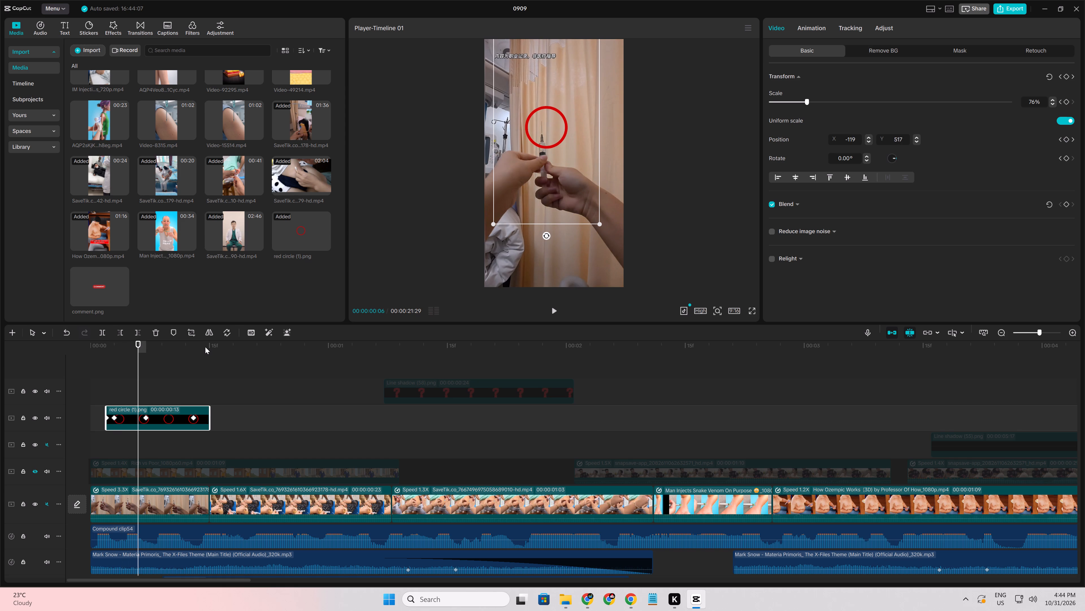
key(Right)
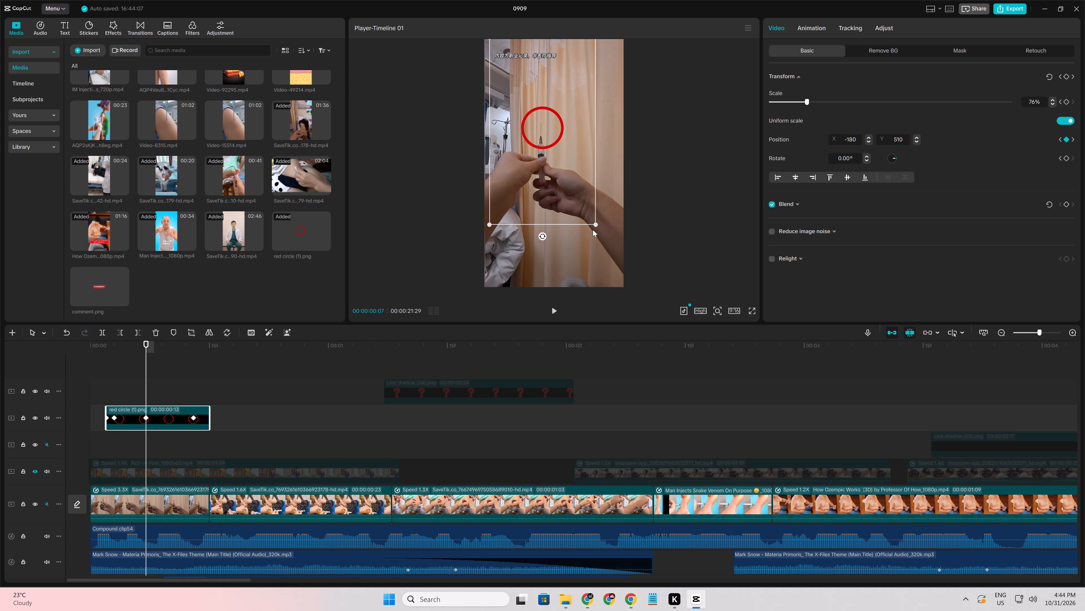
drag(595, 226, 563, 193)
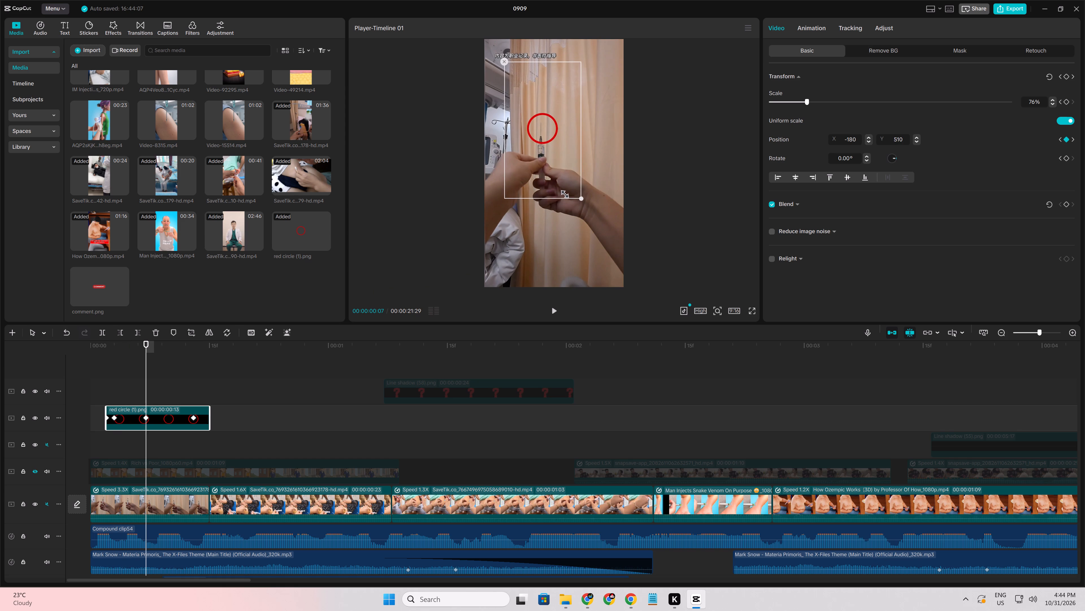
drag(563, 193, 569, 204)
At the 00:00:00:13 keyframe, shrink the red circle to about 52% and move it to about X -153, Y 441.
key(Right)
key(Right)
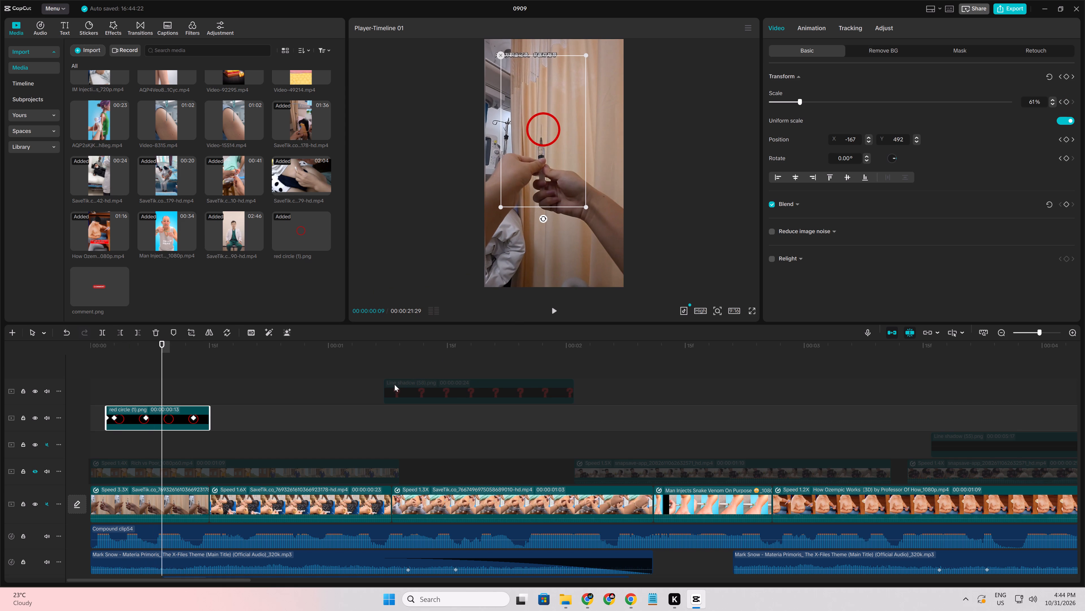
key(Right)
key(Right)
key(Right)
key(Right)
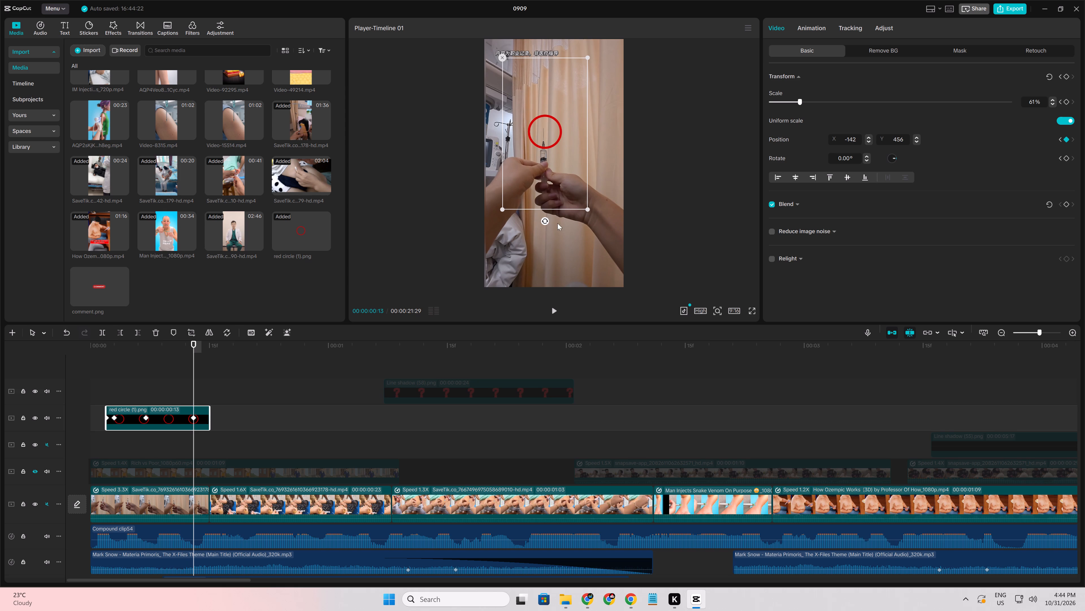
drag(588, 209, 571, 197)
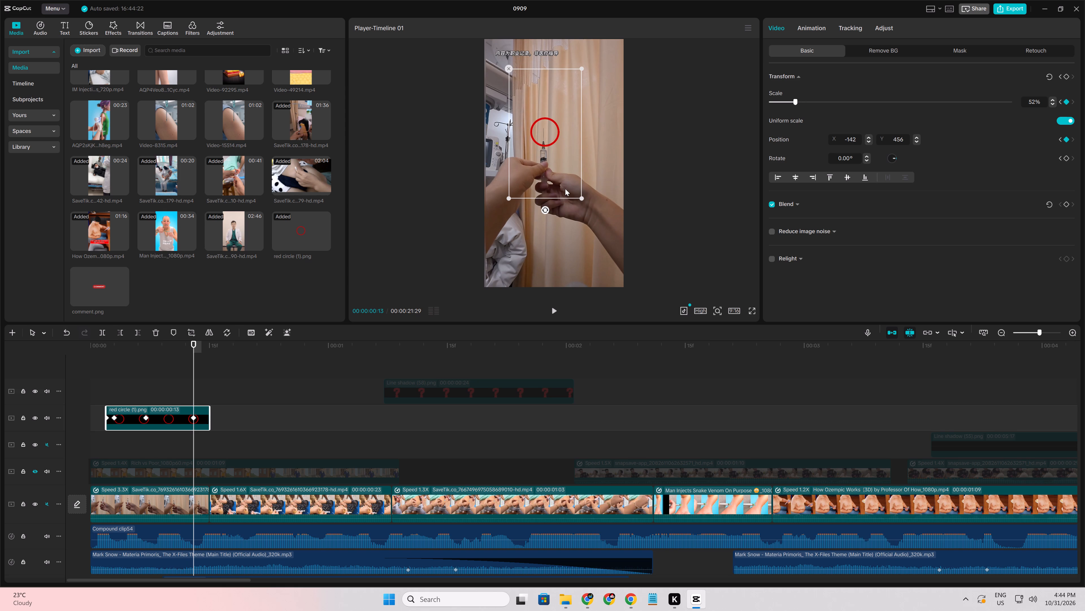
click(554, 178)
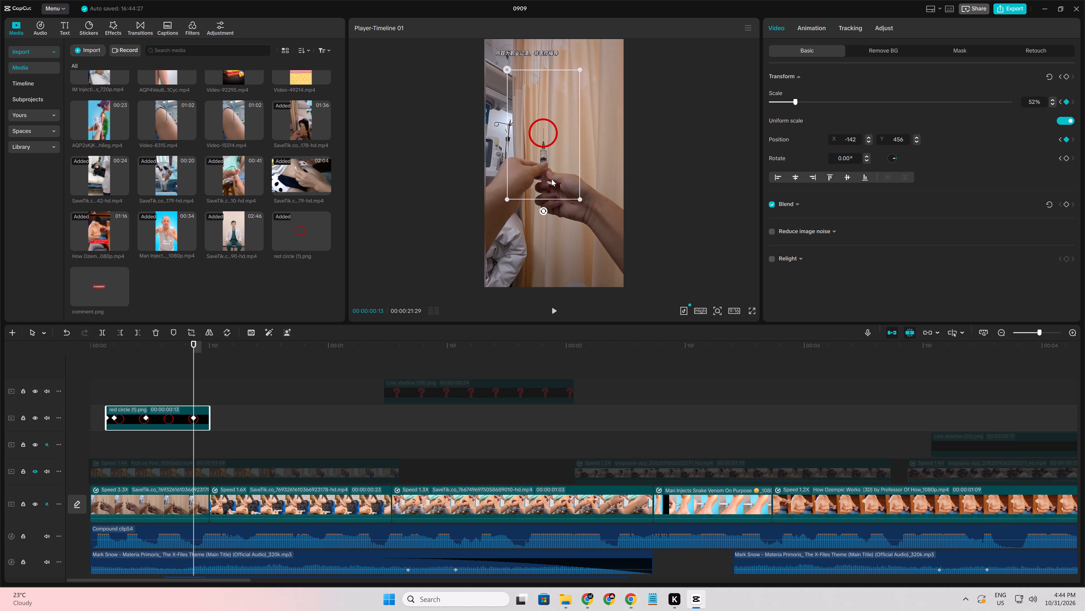
Play back the opening frames twice from the start to check the red circle's changing size and path.
click(131, 385)
drag(131, 385, 15, 404)
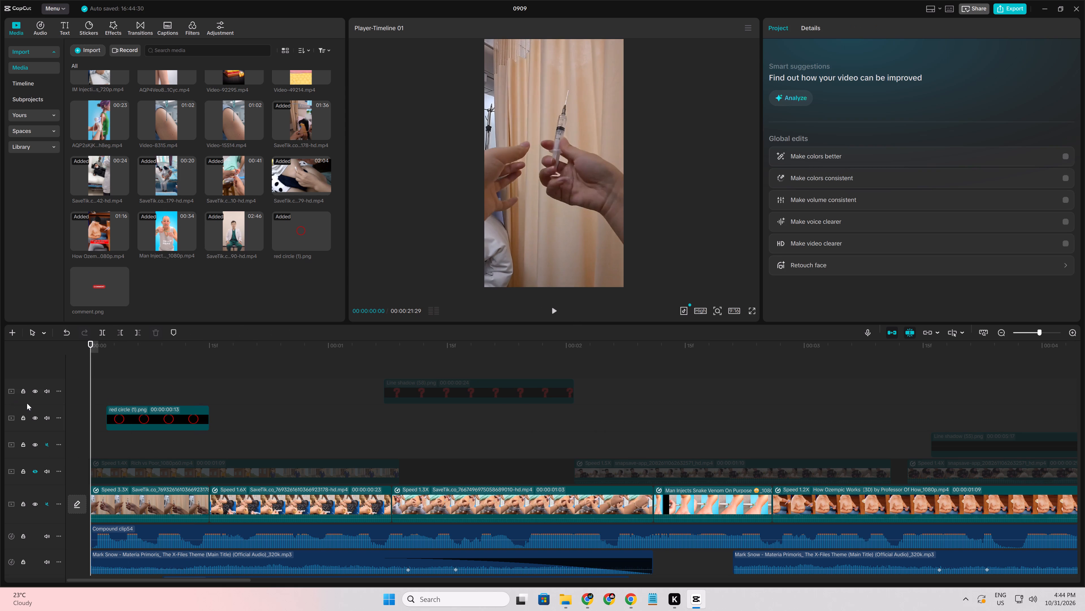
key(space)
key(space)
click(133, 377)
drag(129, 378, 33, 397)
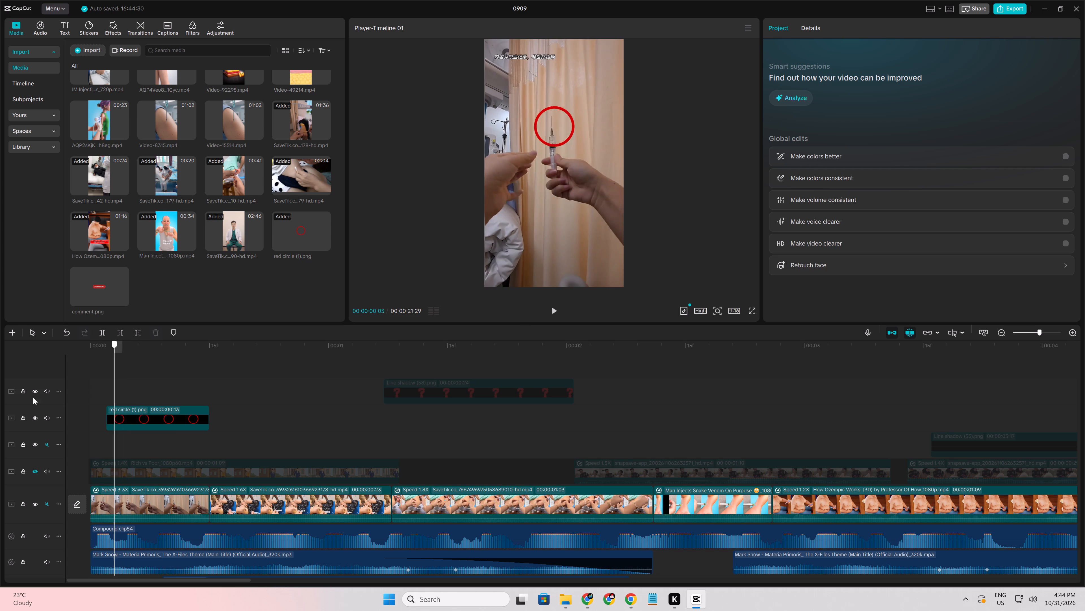
drag(33, 397, 25, 399)
key(space)
key(space)
At the 00:00:00:03 keyframe, shrink the red circle to about 62% and move it to about X 81, Y 609.
double_click(114, 440)
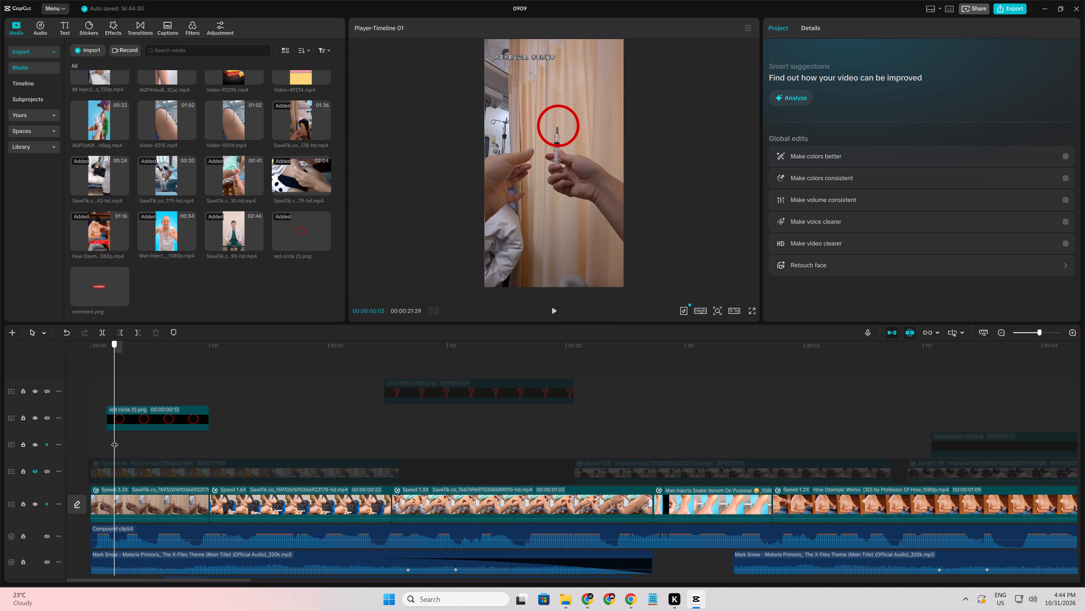
click(117, 422)
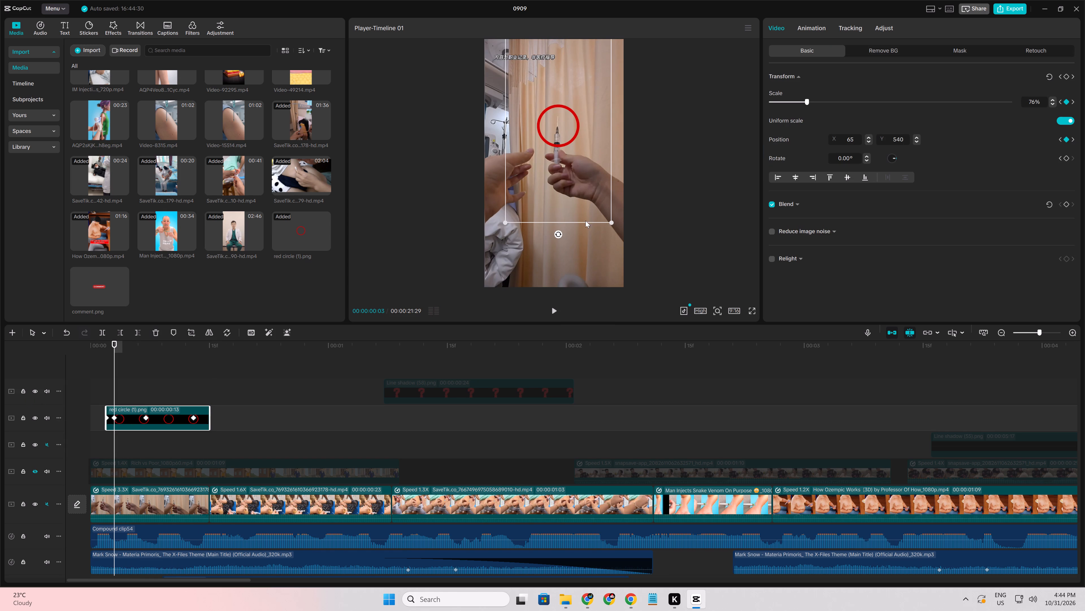
drag(613, 224, 590, 202)
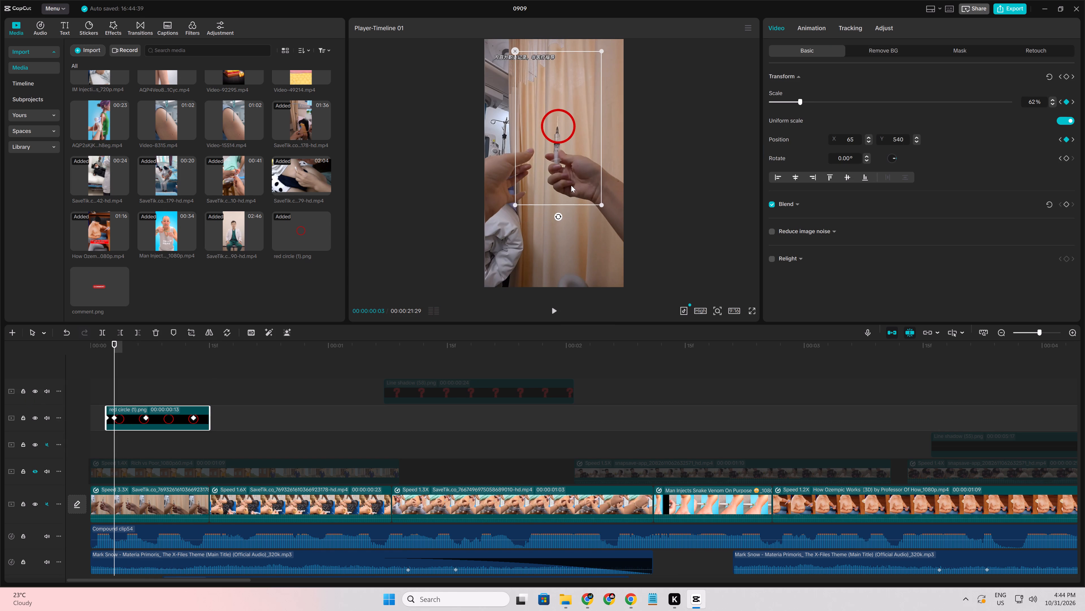
drag(570, 184, 571, 179)
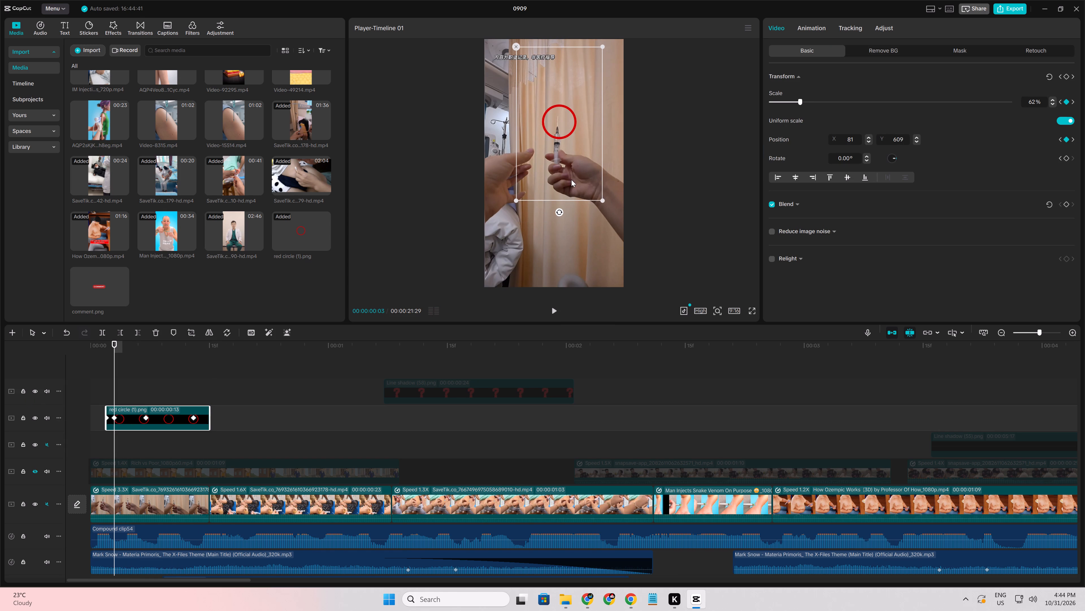
At the 00:00:00:13 keyframe, set the red circle's scale to 62%.
key(Right)
key(Right)
key(Right)
key(Right)
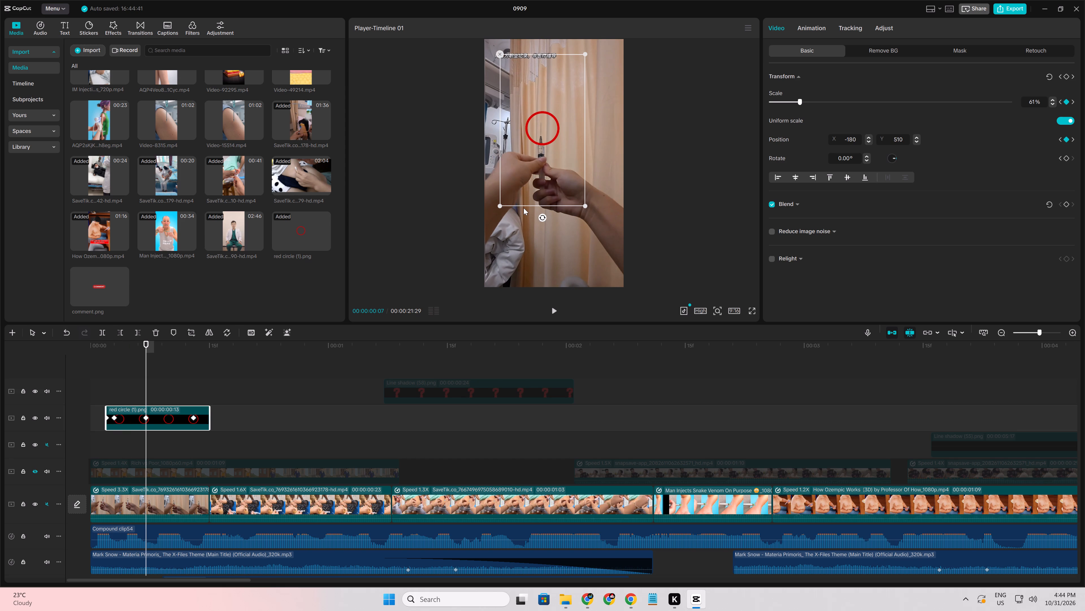
key(Right)
key(Right)
key(Right)
key(Right)
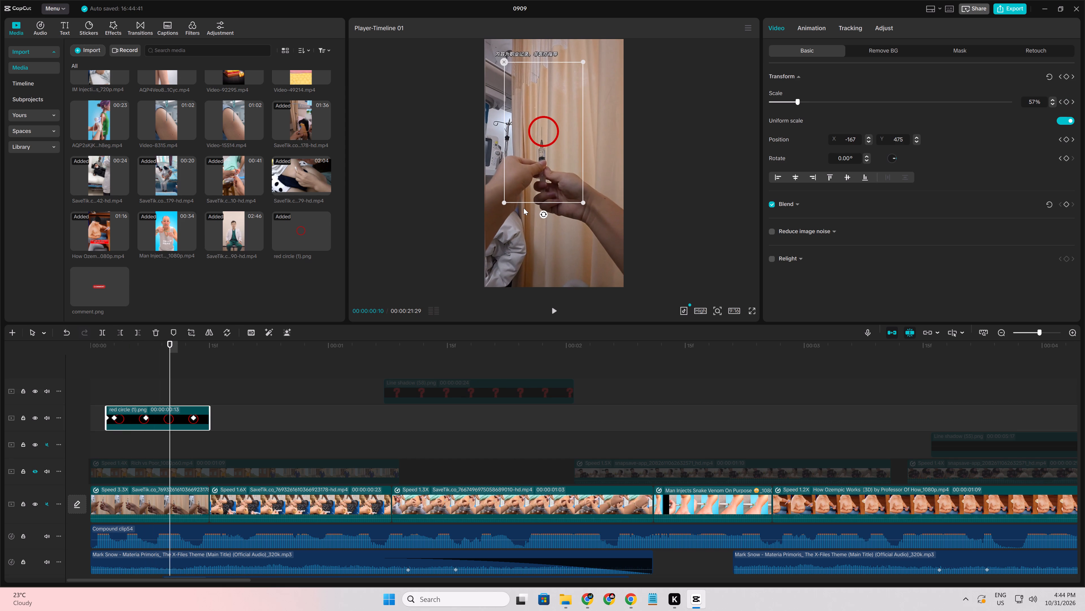
key(Right)
key(Right)
key(Right)
key(Left)
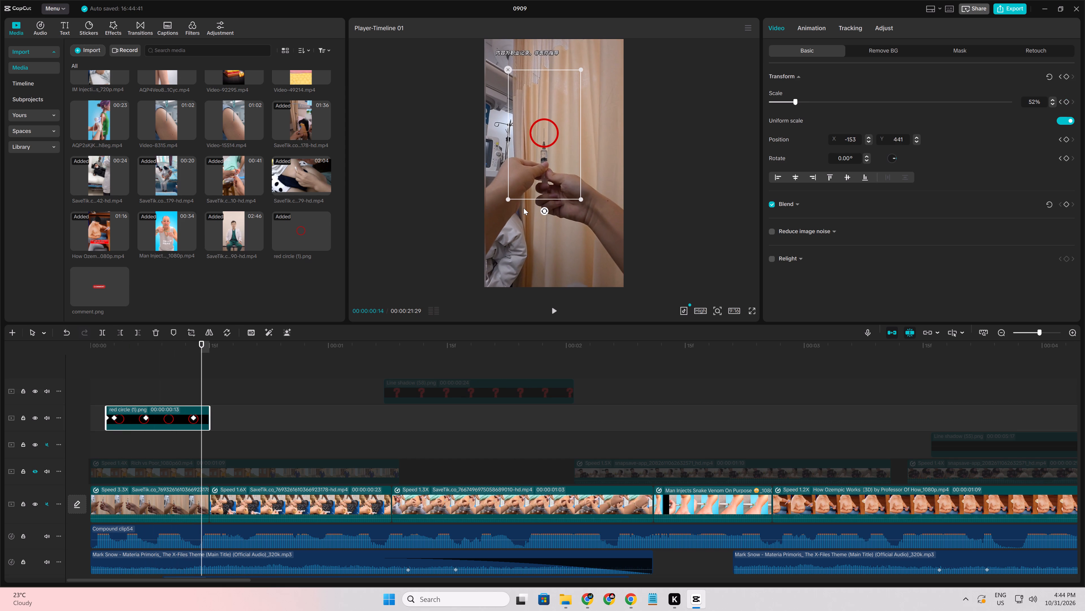
click(1033, 93)
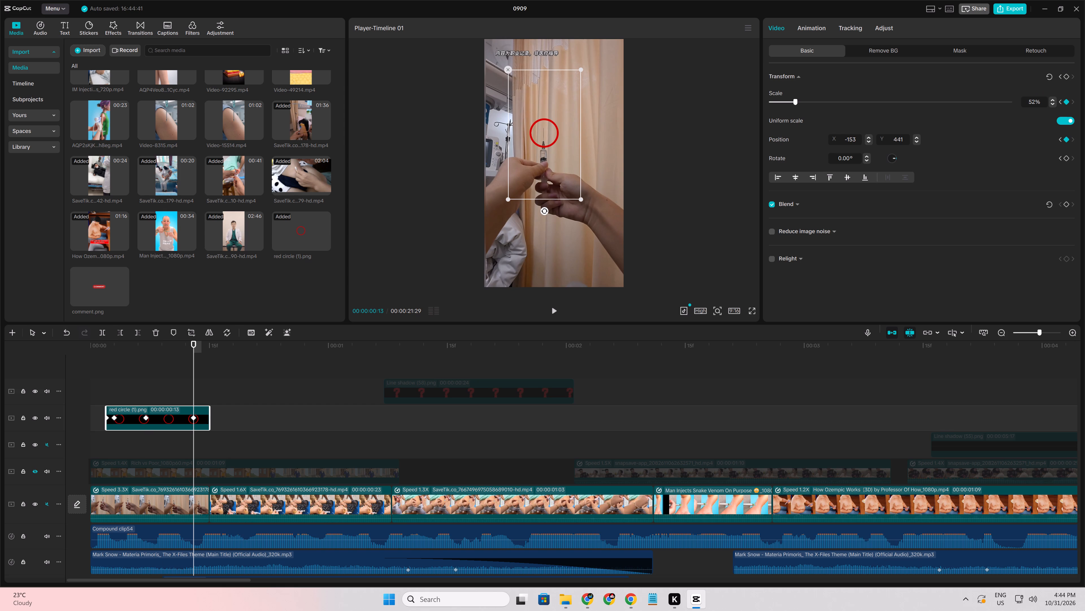
double_click(1033, 99)
text(62)
key(Return)
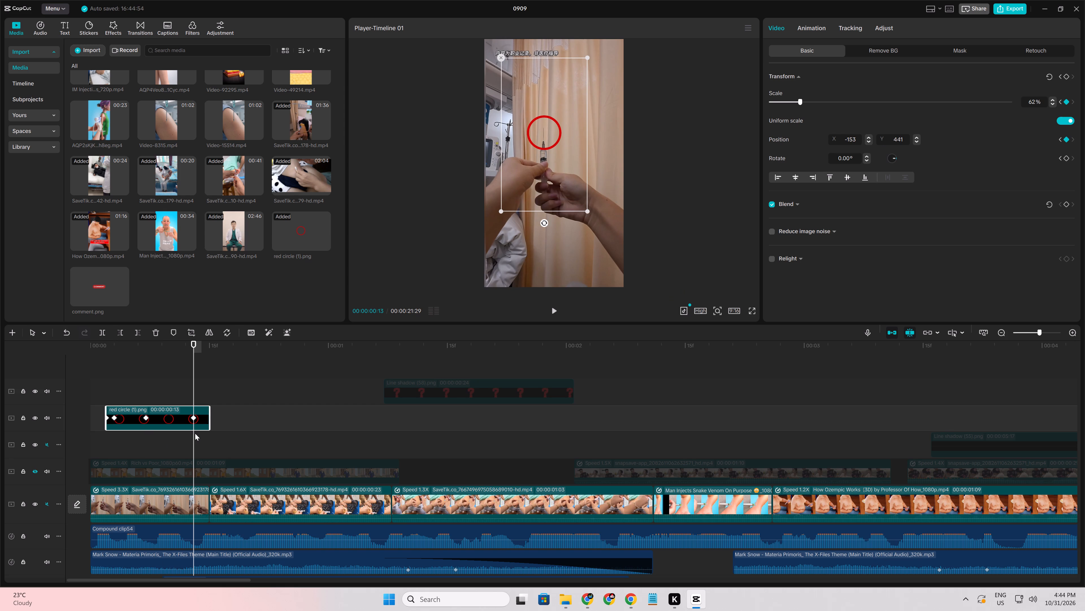
Play back the opening clip twice from the start to check the red circle's size and motion.
click(121, 369)
drag(121, 369, 0, 374)
key(space)
key(space)
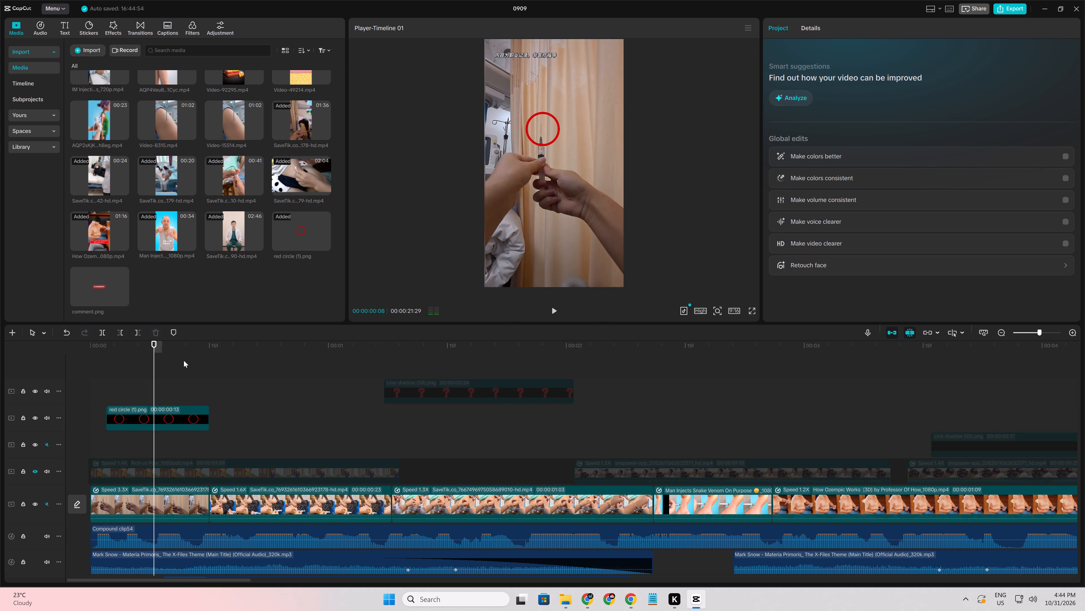
click(179, 436)
drag(179, 436, 32, 458)
key(space)
key(space)
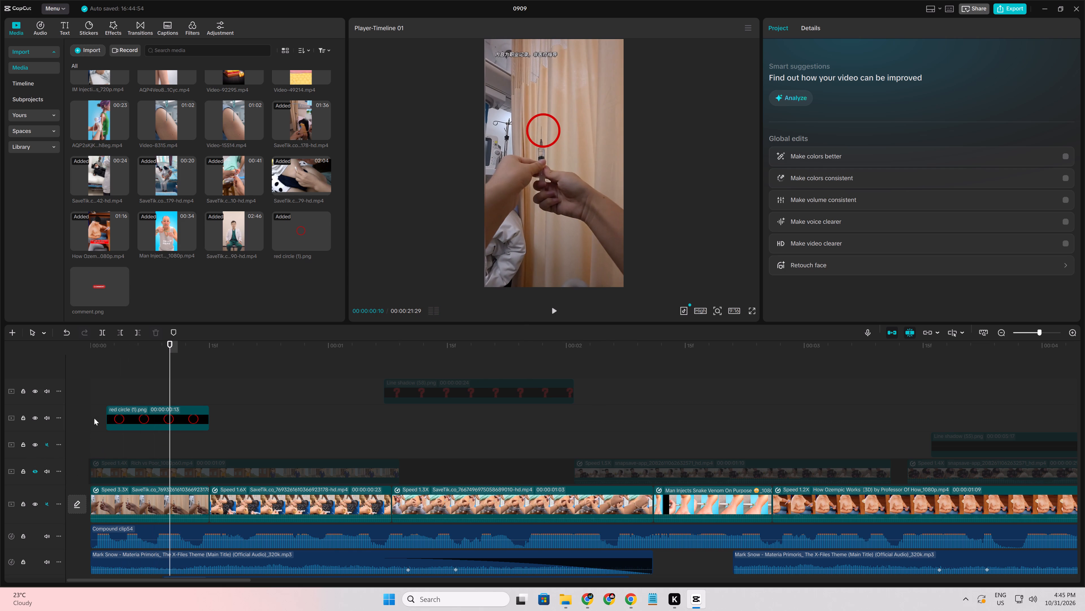
At the first keyframe, 00:00:00:02, shrink the red circle to about 76% scale.
click(118, 382)
drag(118, 382, 116, 392)
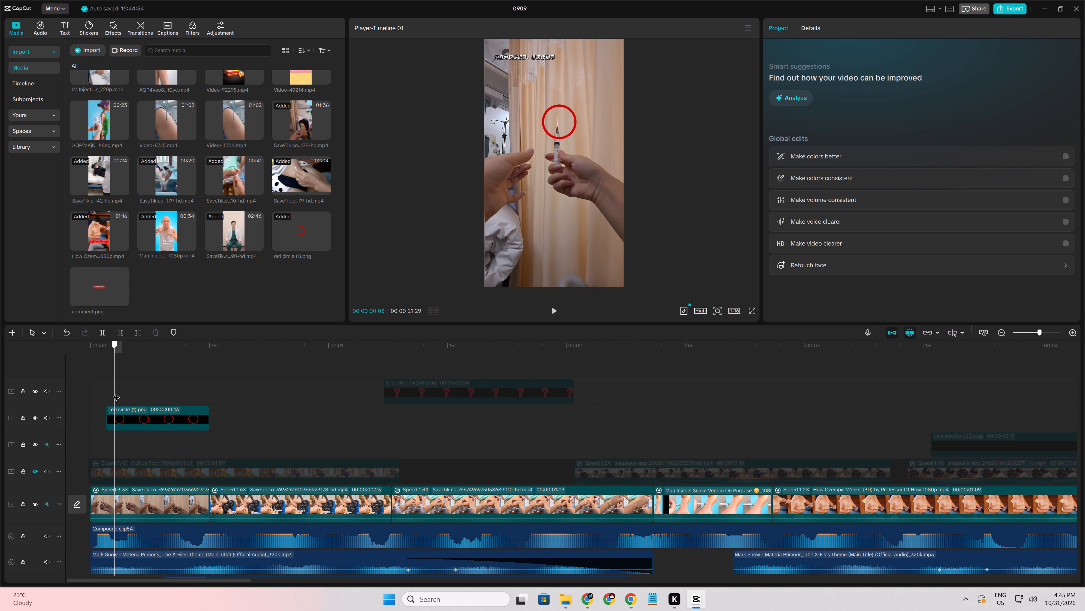
drag(116, 392, 105, 392)
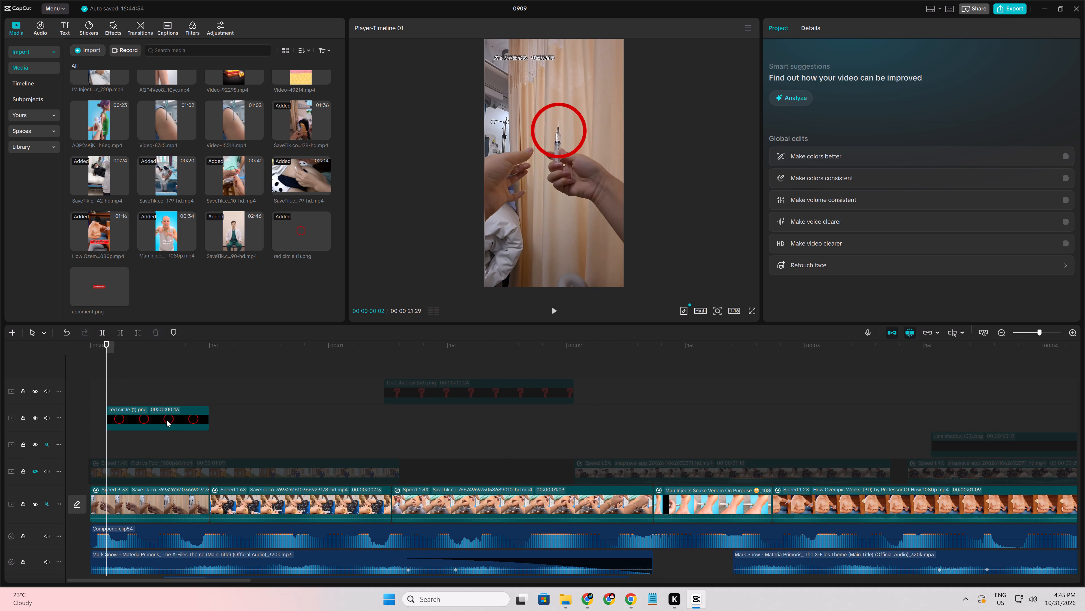
click(166, 420)
drag(487, 258, 487, 253)
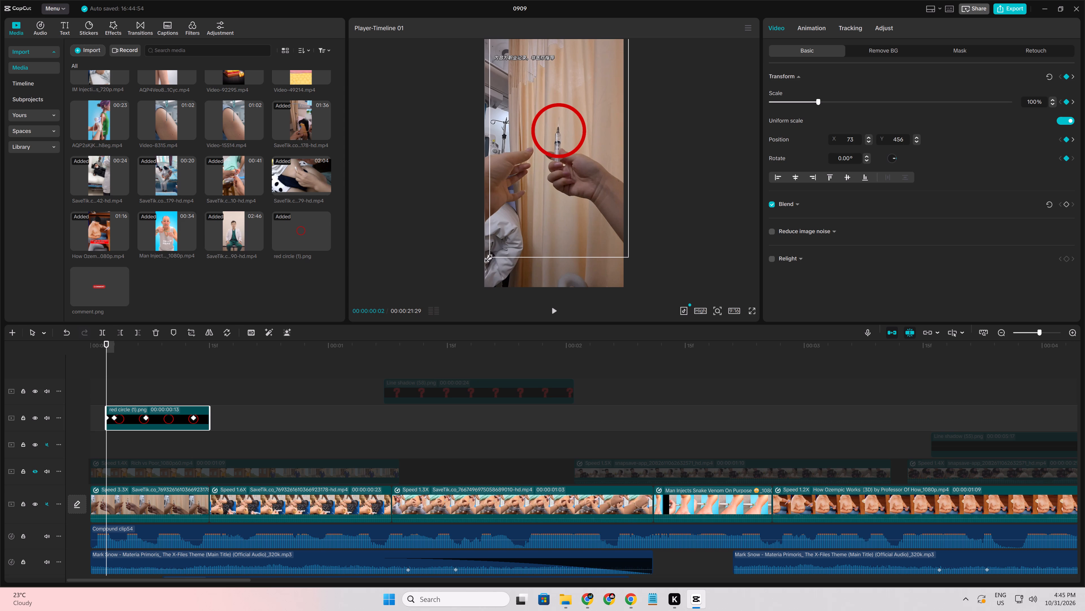
drag(487, 253, 512, 215)
Play back the opening clip to check the red circle animation and return to 00:00:00:02.
click(273, 386)
drag(273, 386, 162, 407)
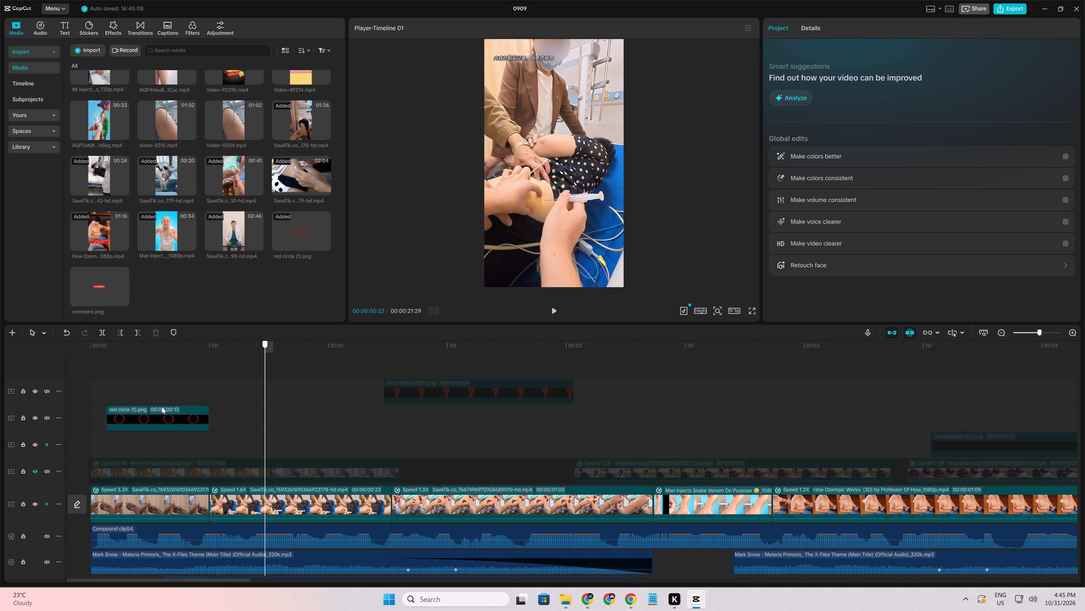
drag(162, 407, 24, 421)
key(space)
key(space)
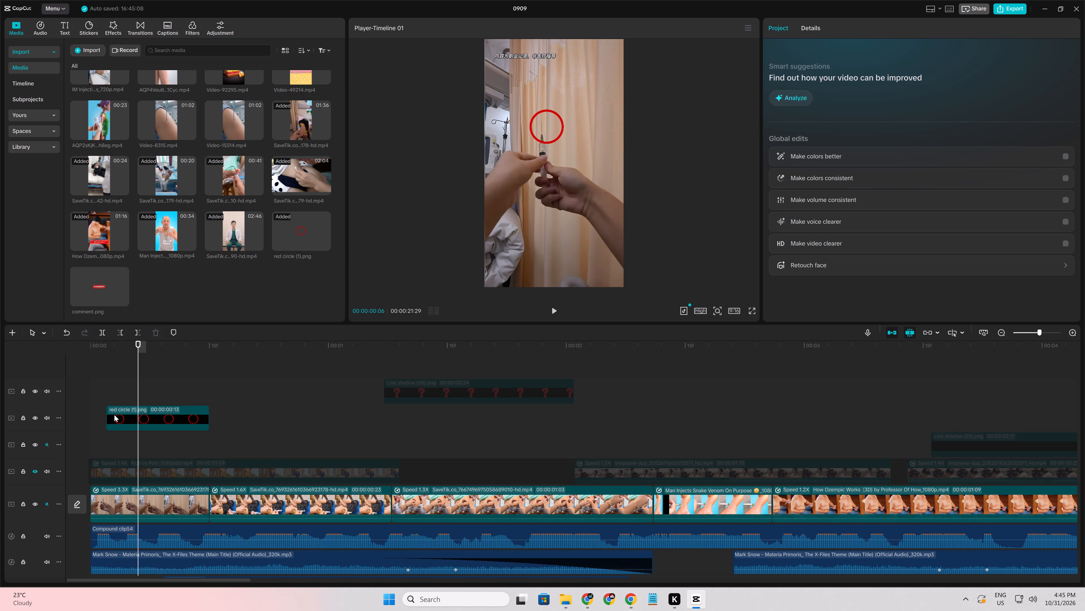
click(101, 410)
drag(101, 410, 106, 411)
At 00:00:00:04, move the red circle to about X -46, Y 588, adding a position keyframe over the needle.
click(120, 416)
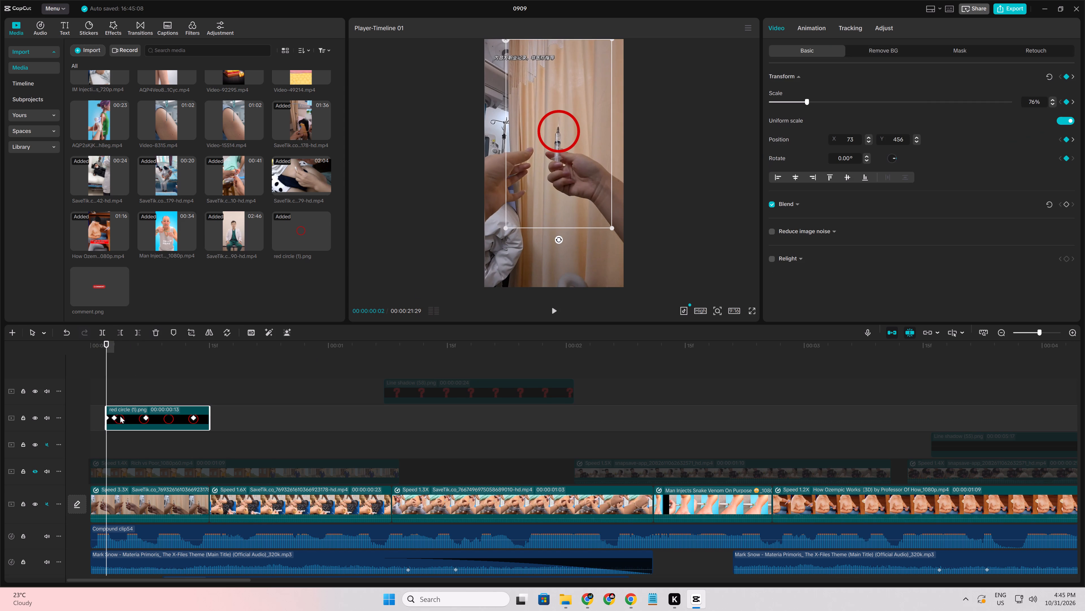
key(Right)
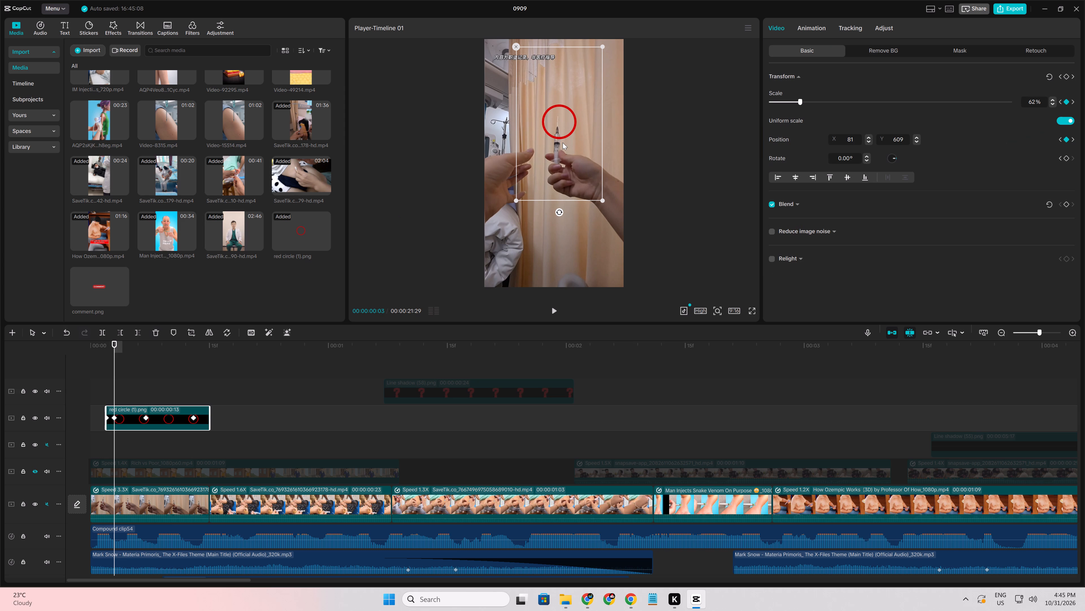
key(Right)
drag(563, 143, 561, 143)
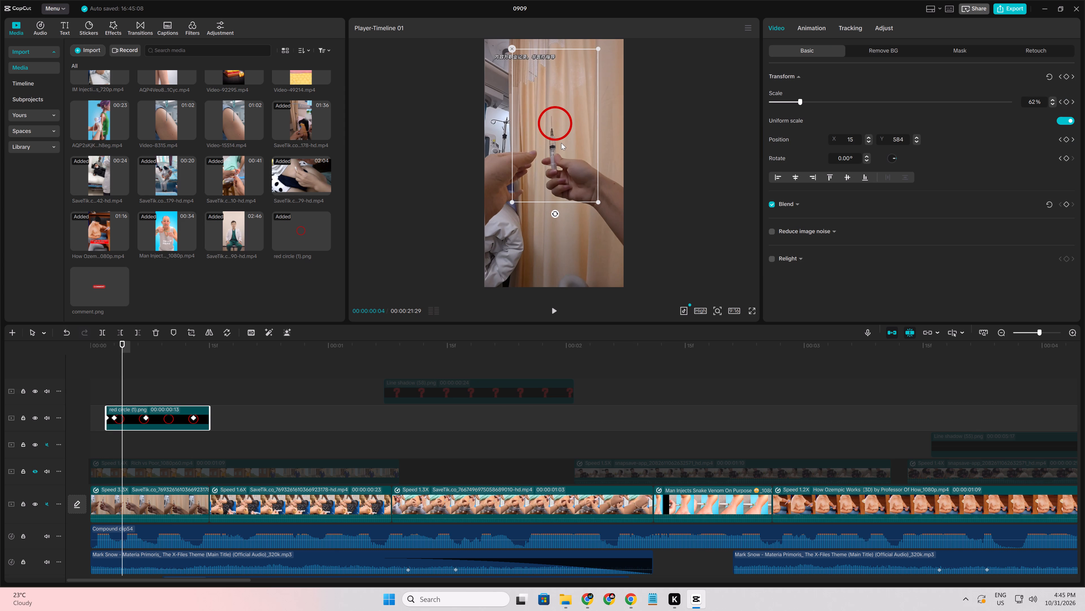
drag(561, 143, 558, 142)
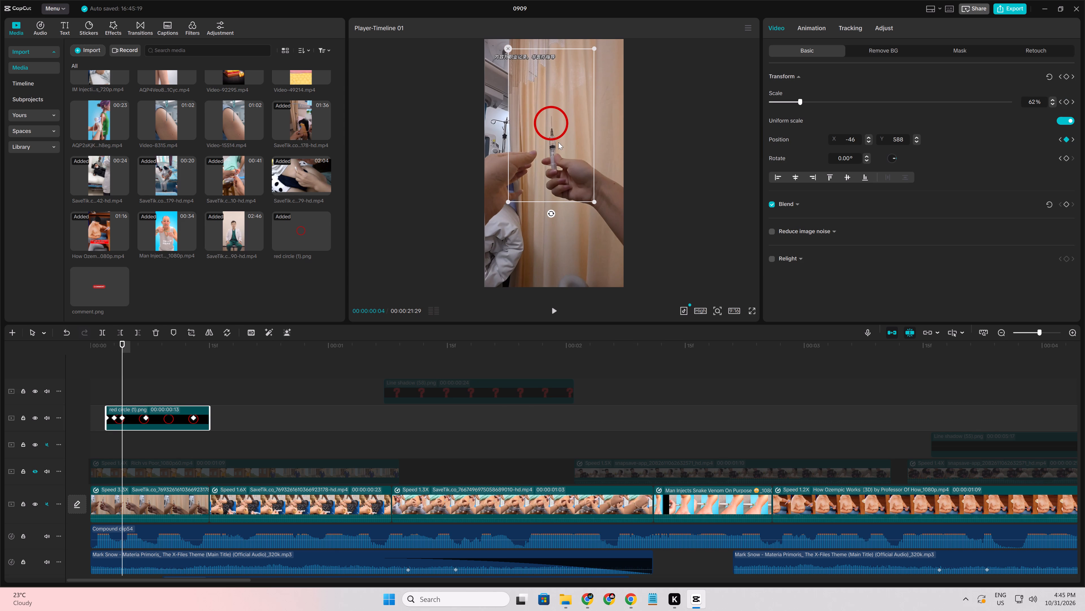
At 00:00:00:06, nudge the red circle slightly left over the needle, adding a position keyframe.
key(Right)
key(Right)
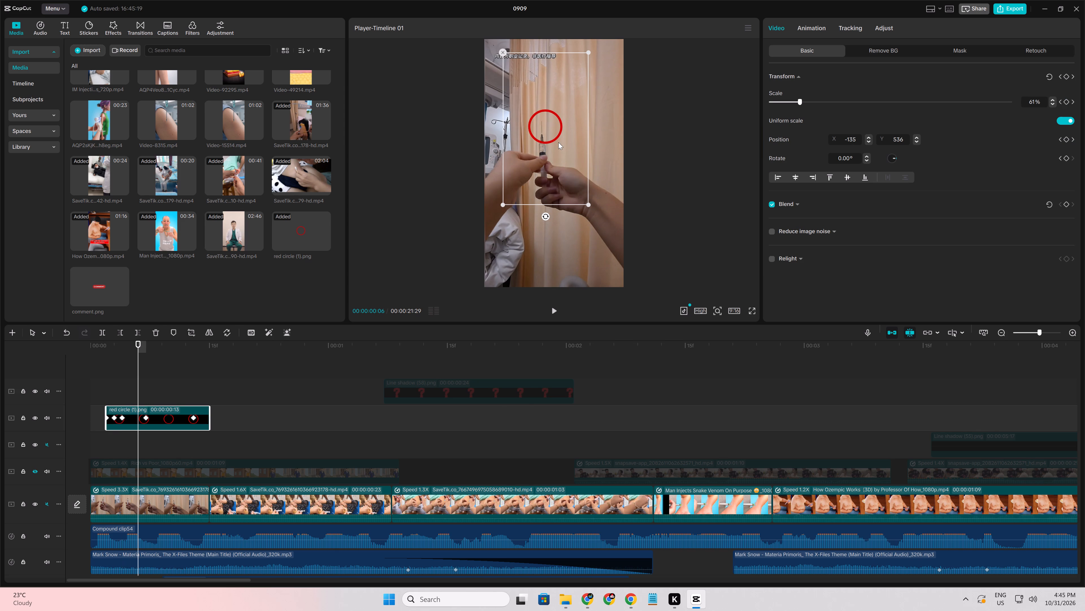
drag(558, 142, 555, 143)
Step through frames to 00:00:00:10 and replay the opening clip from the start to check the red circle's tracking.
key(Right)
key(Right)
key(Right)
key(Right)
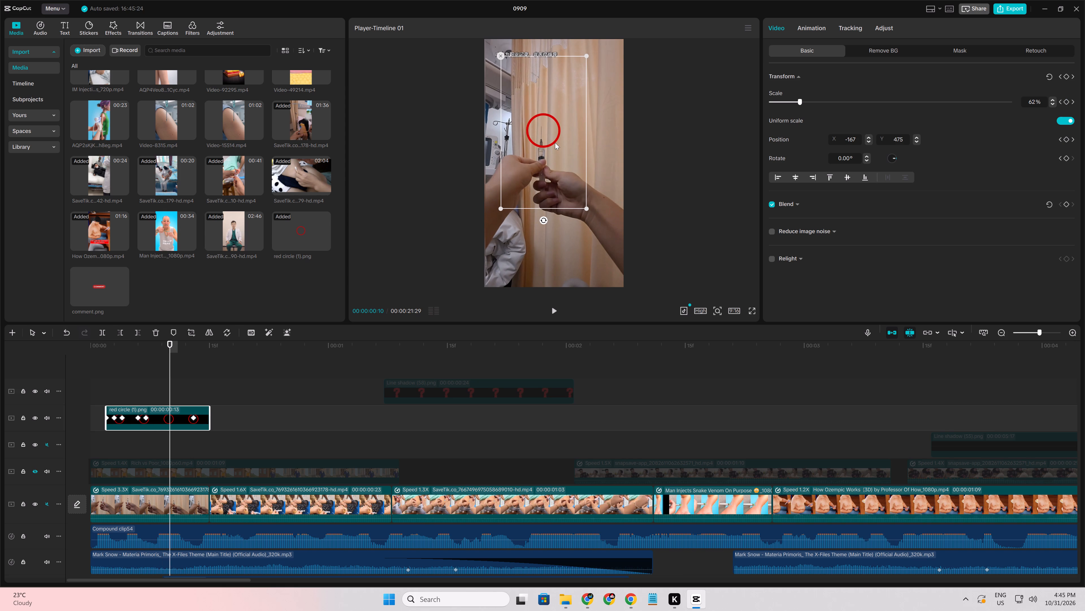
click(274, 423)
drag(274, 423, 25, 442)
key(space)
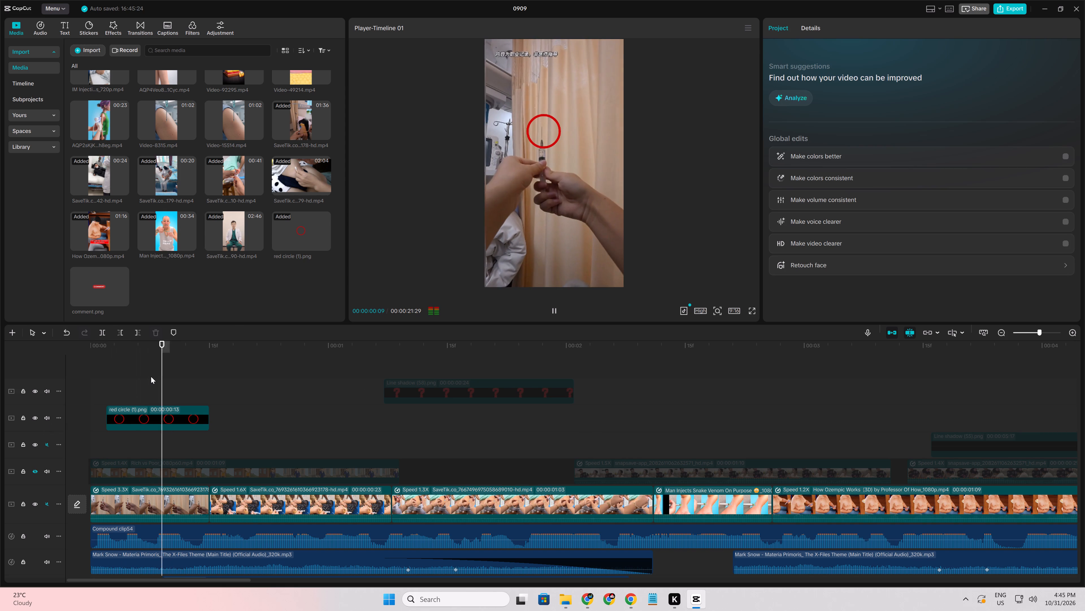
key(space)
click(194, 366)
drag(194, 366, 25, 396)
key(space)
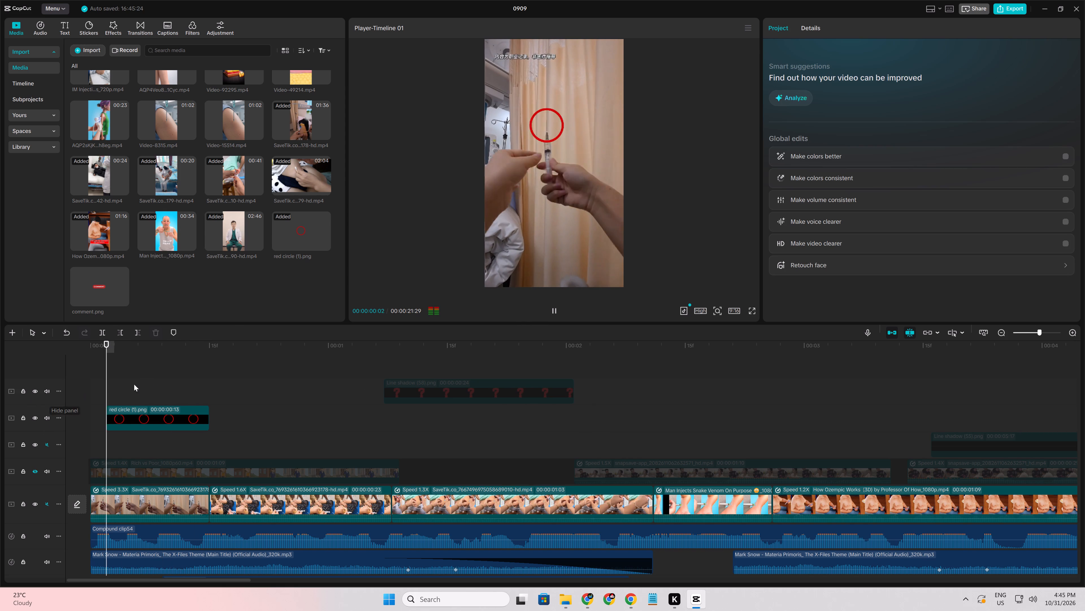
key(space)
click(139, 384)
drag(139, 384, 10, 407)
key(space)
key(space)
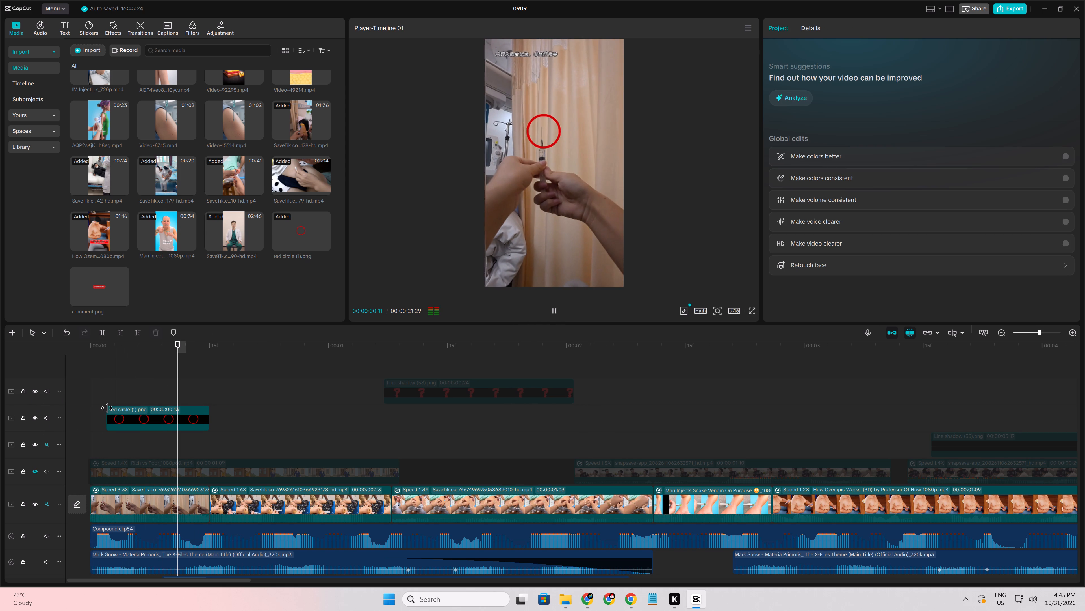
key(space)
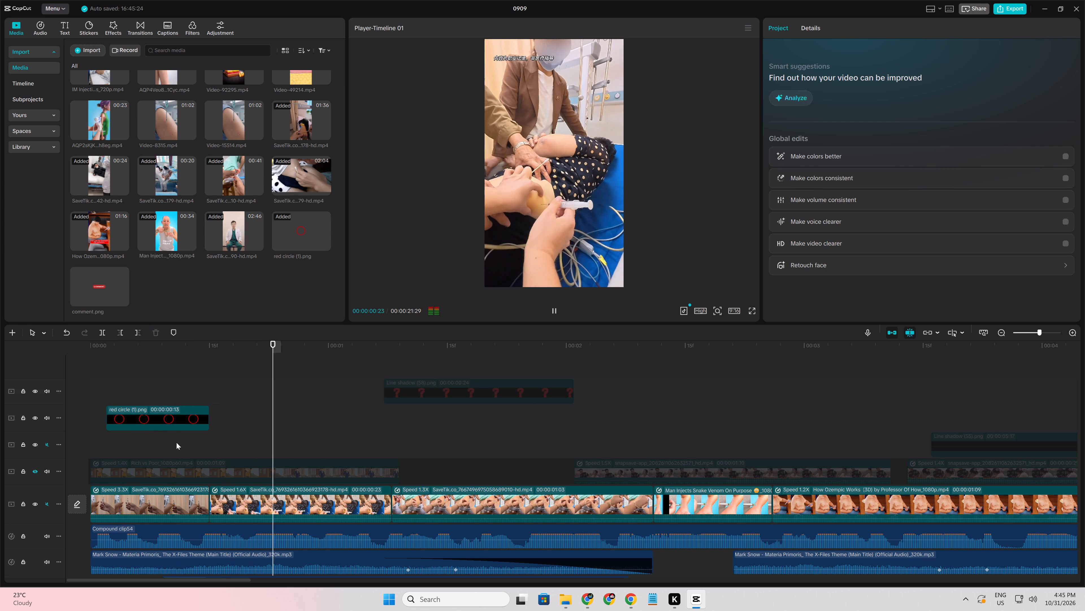
Replay the cut from the opening syringe clip into the injection clip, starting around 00:00:00:12.
key(space)
click(184, 446)
key(space)
key(space)
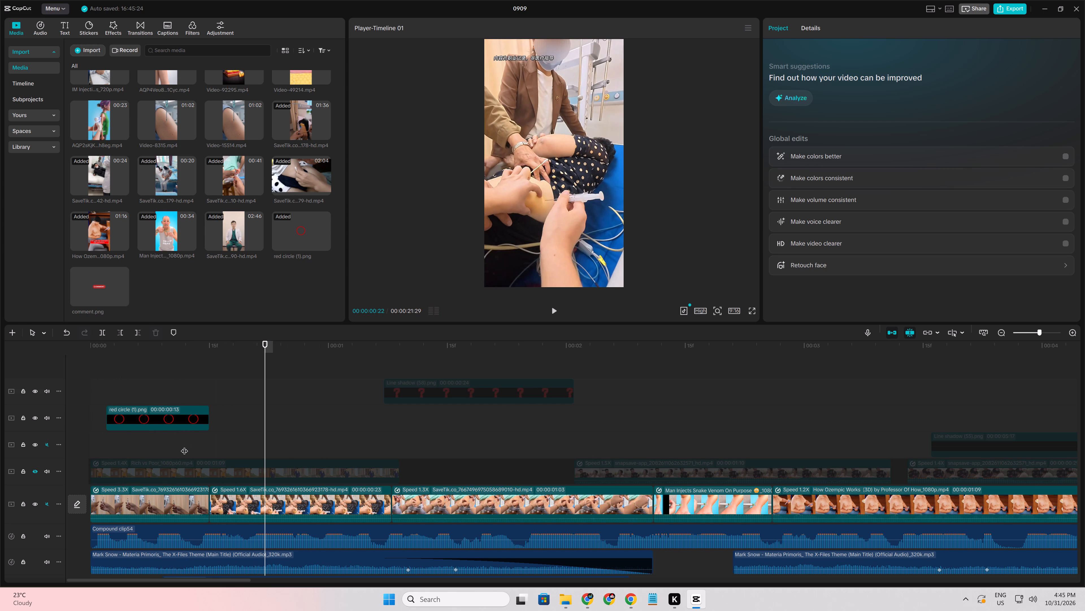
click(184, 446)
key(space)
key(space)
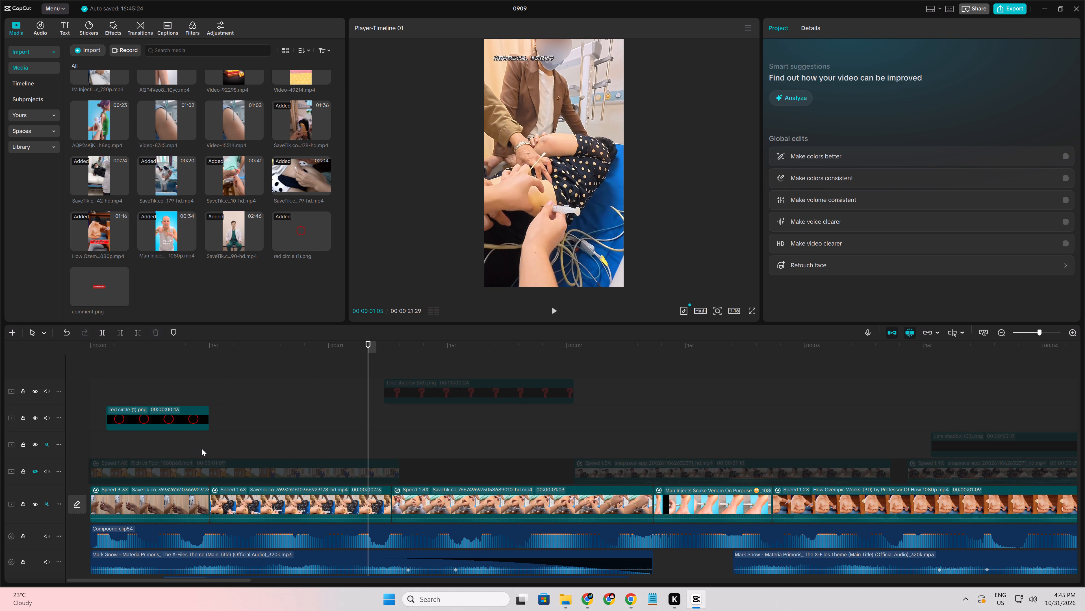
Search the project media for "stab".
scroll(440, 466, down, 2)
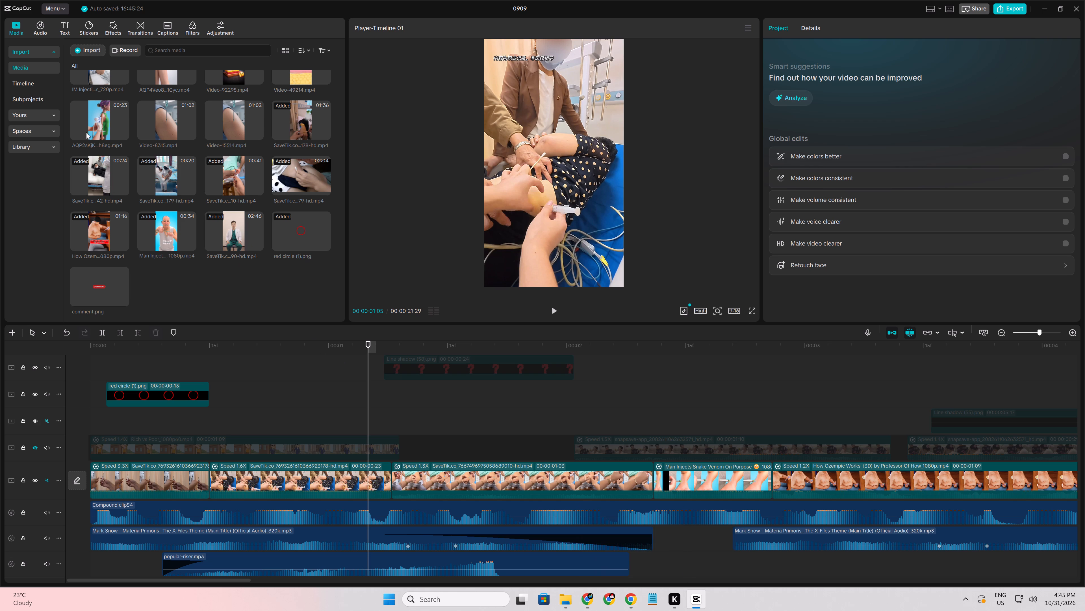
click(171, 55)
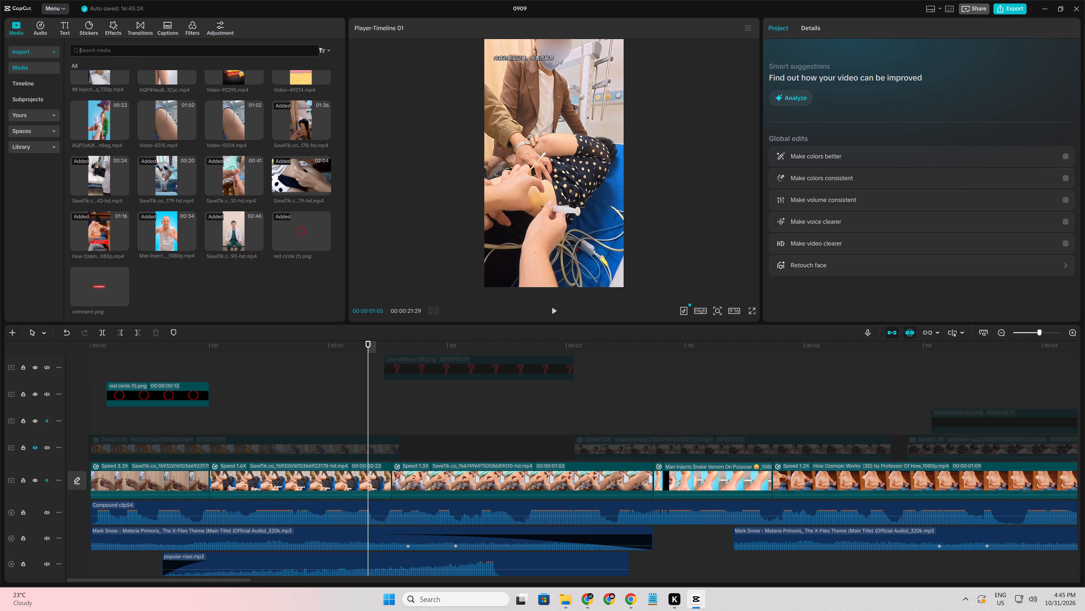
text(stab)
key(Return)
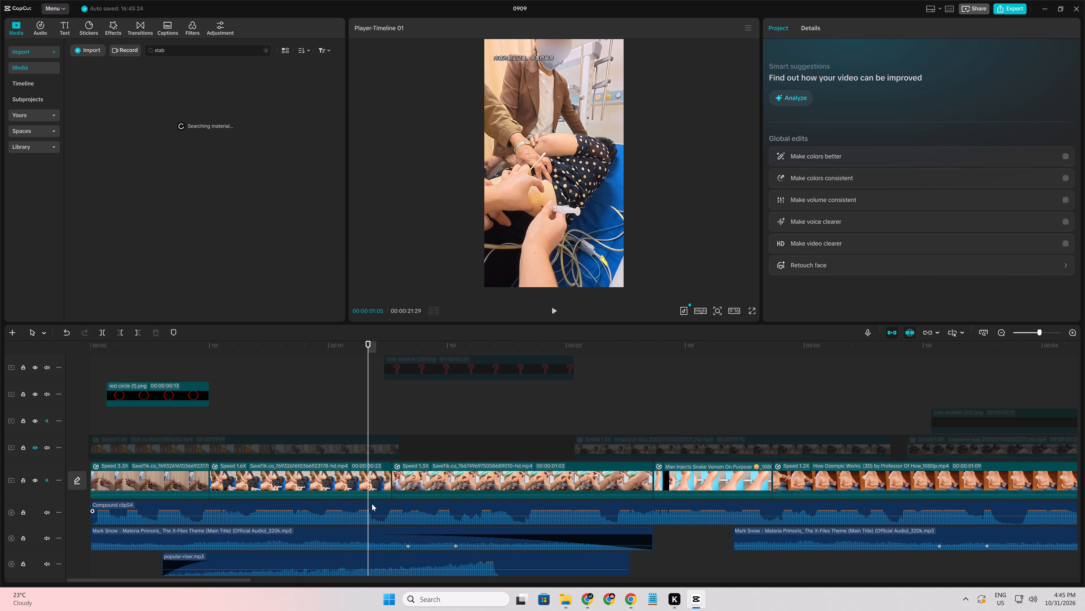
In File Explorer, search Downloads for "stab" and add the knife-stab audio to CapCut's timeline at 00:00:01:05.
click(571, 601)
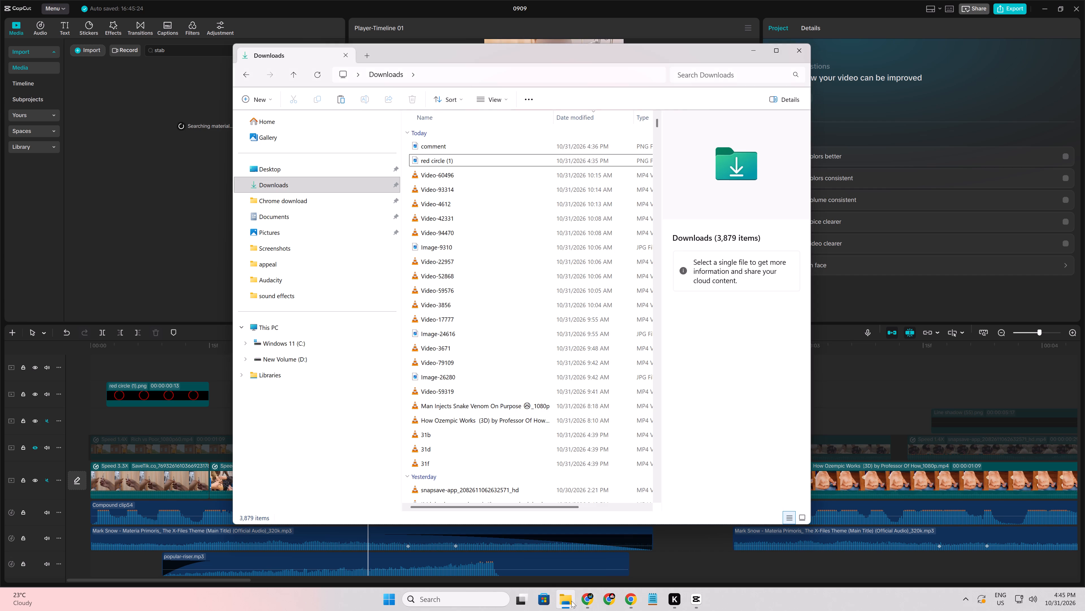
click(713, 68)
text(stab)
key(Return)
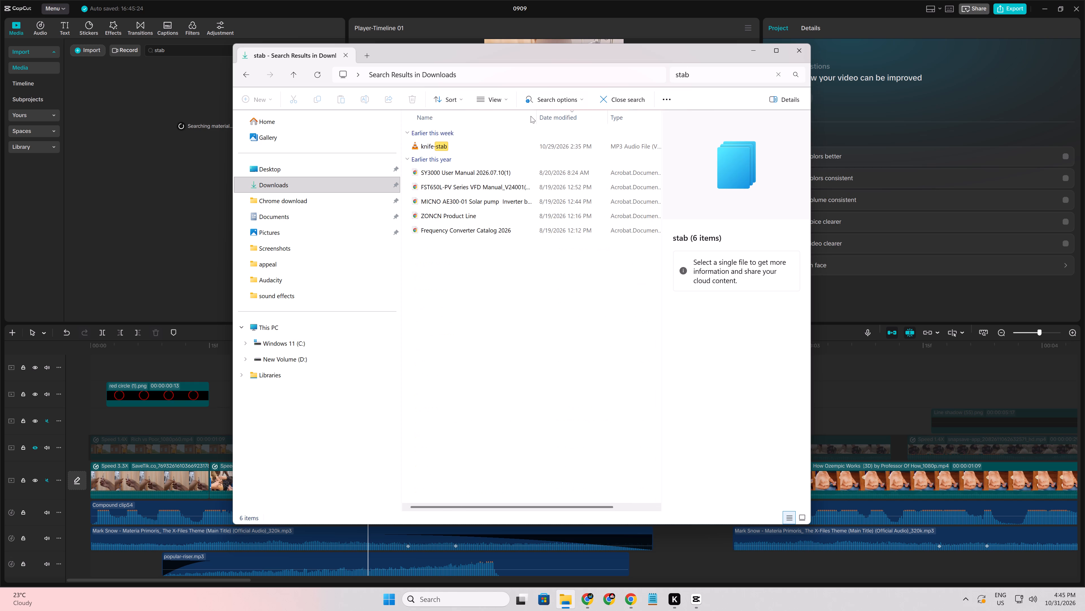
click(499, 143)
drag(486, 147, 224, 340)
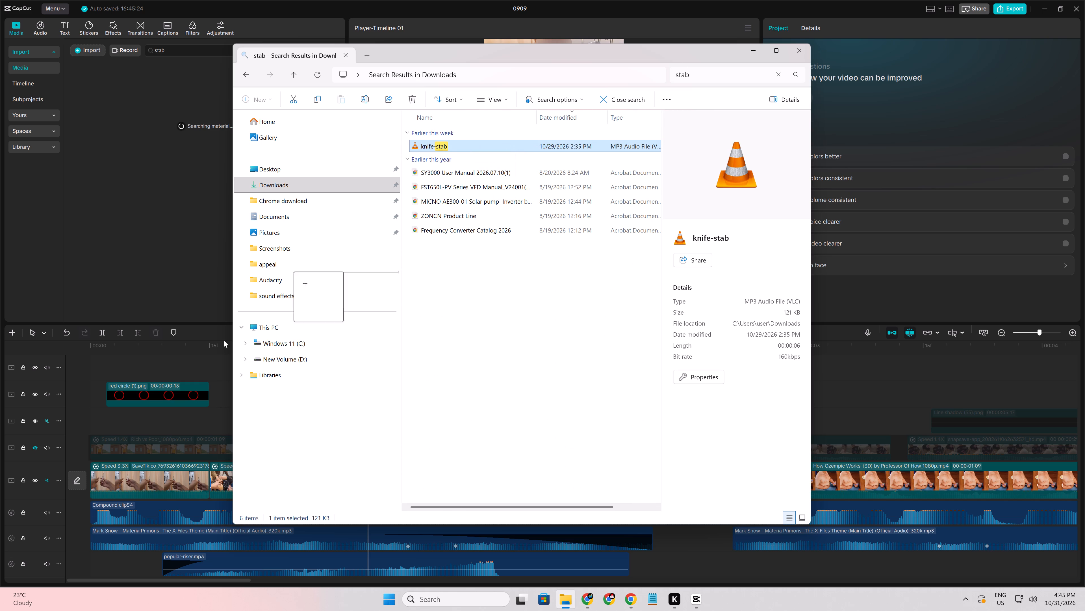
drag(224, 340, 135, 528)
Trim the end of the knife-stab sound at 00:00:01:23 and play it back.
scroll(135, 528, down, 4)
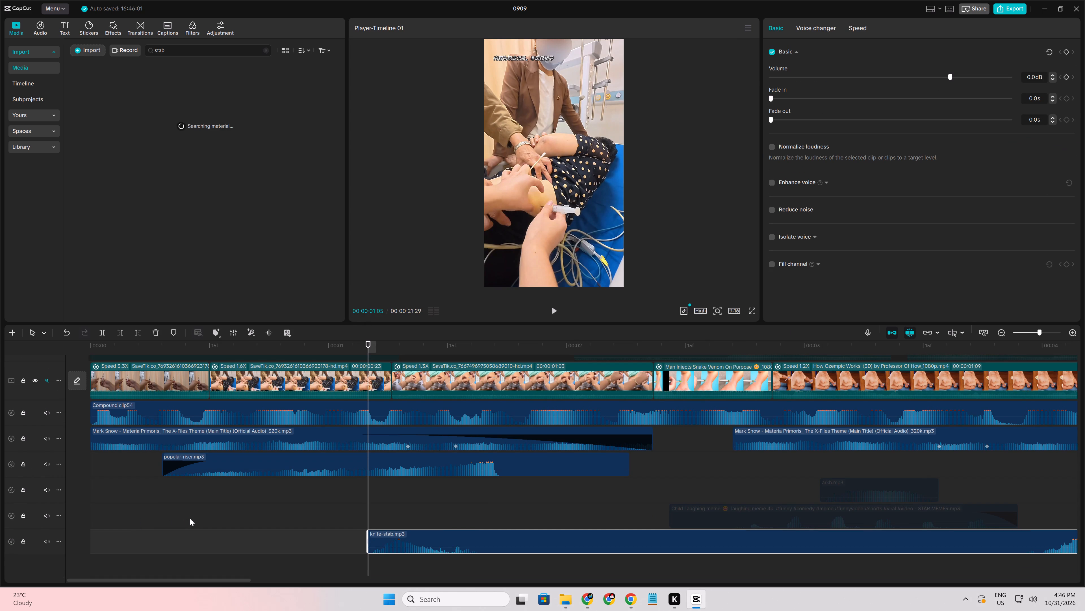
scroll(190, 519, down, 8)
click(404, 511)
drag(404, 511, 412, 512)
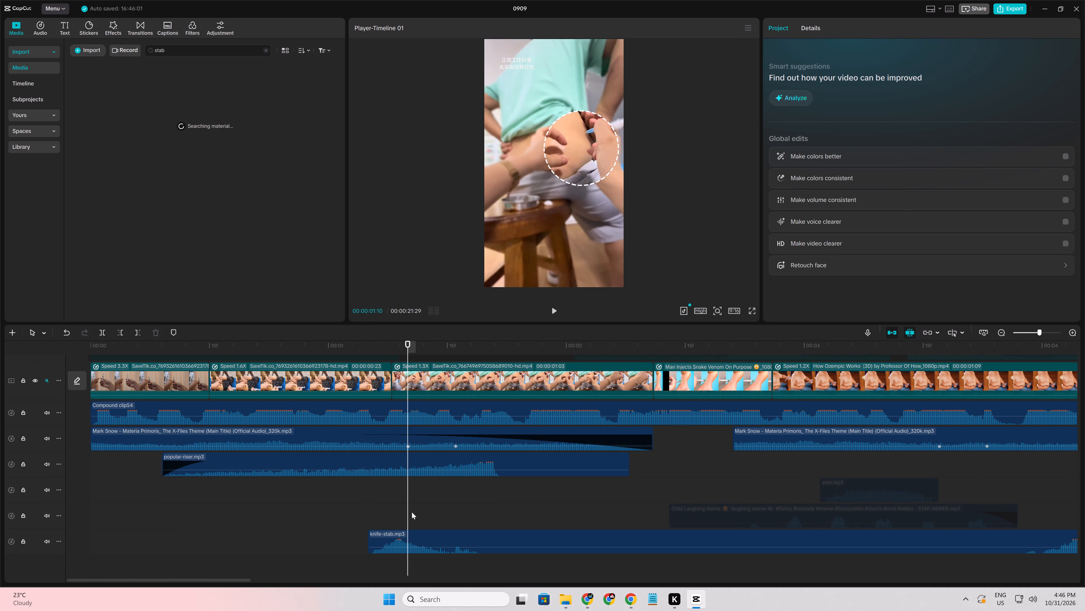
drag(412, 512, 444, 528)
click(460, 521)
drag(460, 521, 514, 530)
click(515, 535)
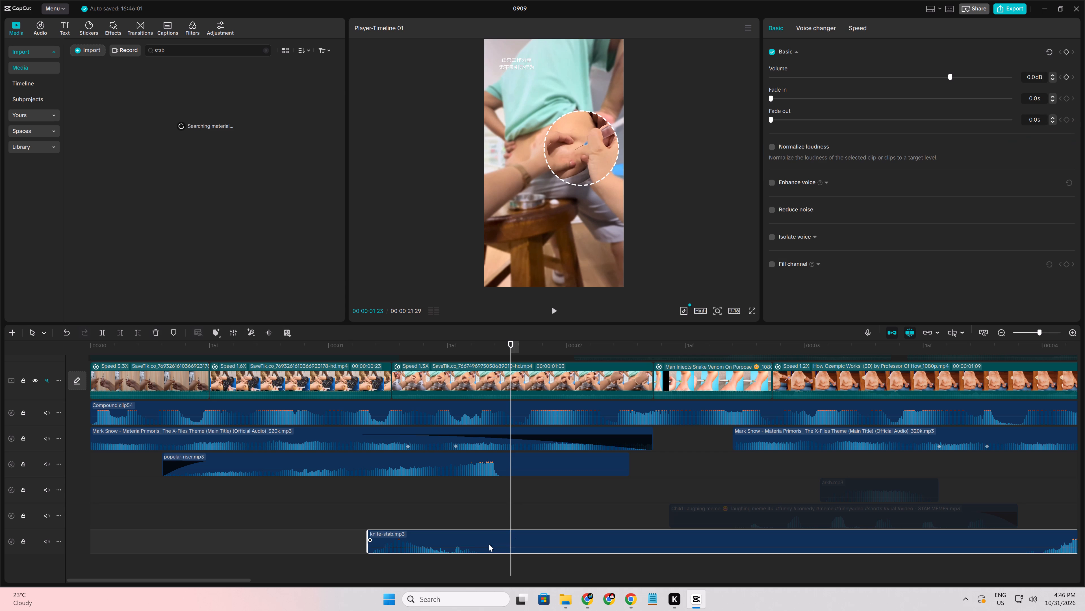
key(w)
click(355, 531)
key(space)
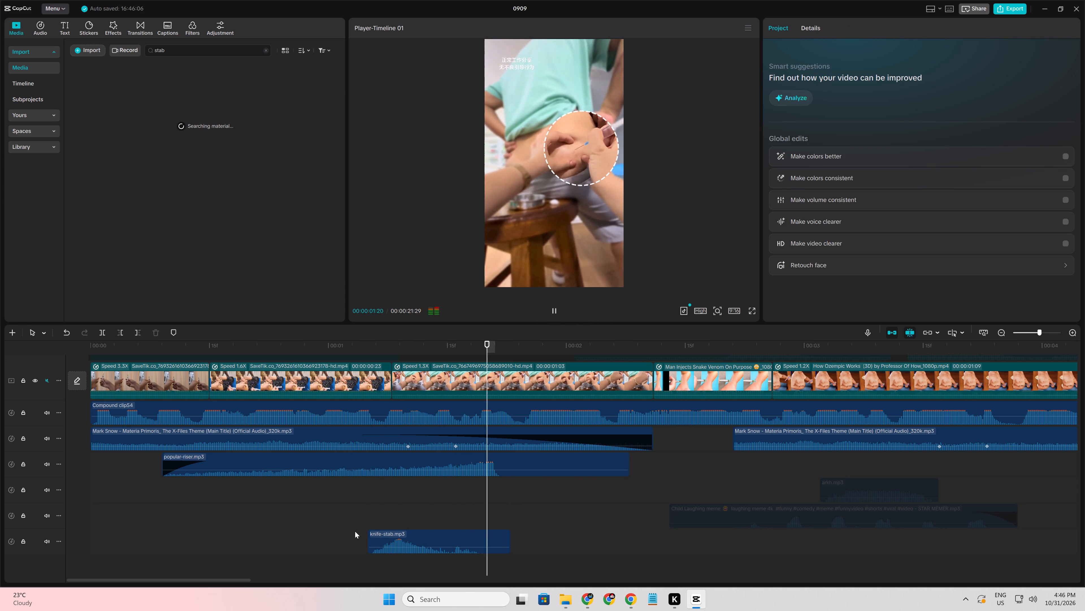
click(350, 531)
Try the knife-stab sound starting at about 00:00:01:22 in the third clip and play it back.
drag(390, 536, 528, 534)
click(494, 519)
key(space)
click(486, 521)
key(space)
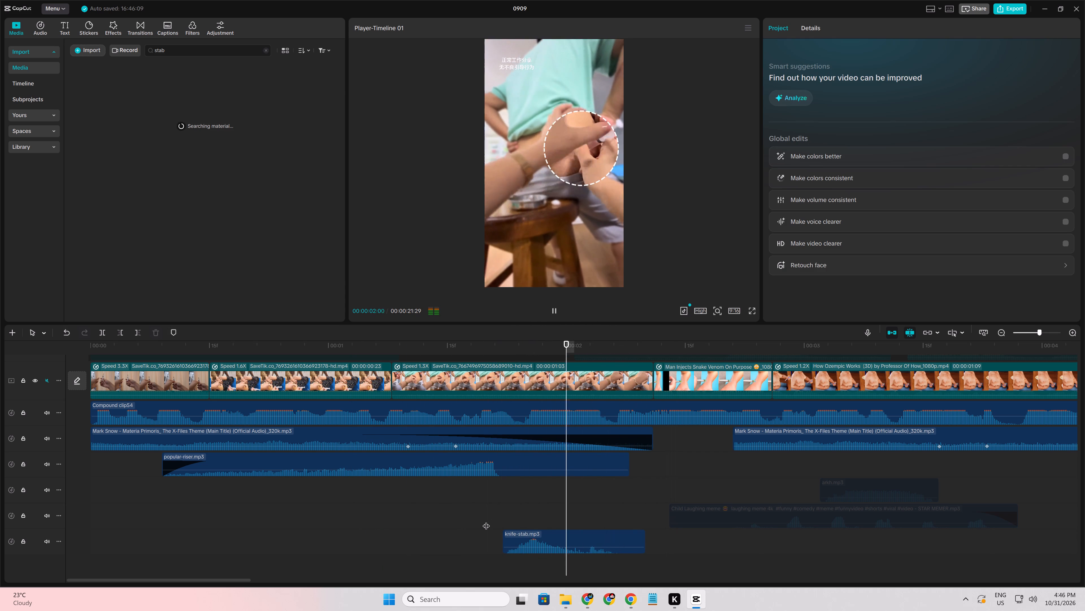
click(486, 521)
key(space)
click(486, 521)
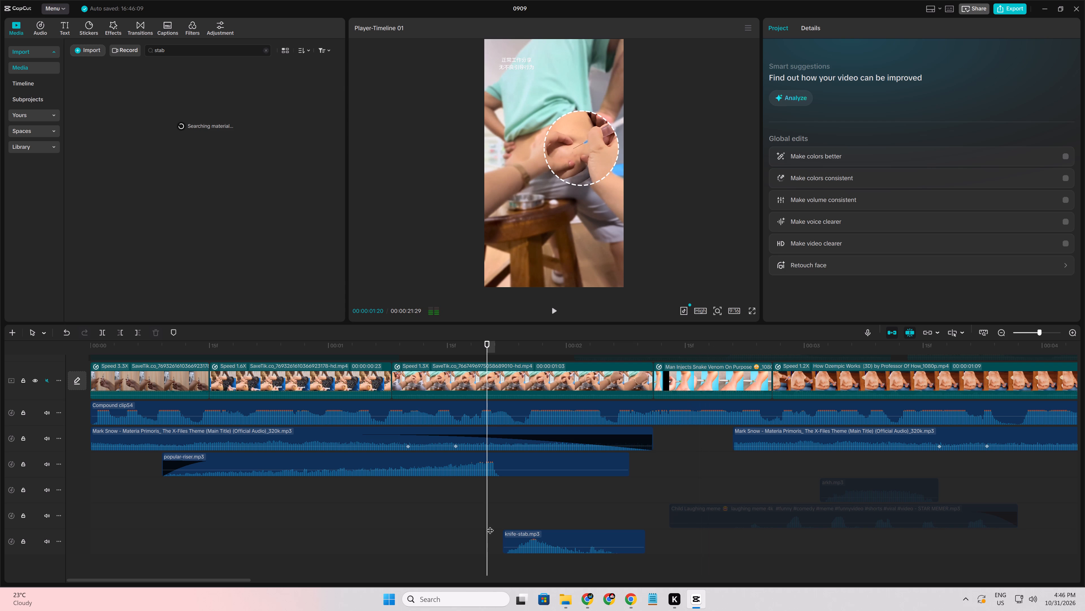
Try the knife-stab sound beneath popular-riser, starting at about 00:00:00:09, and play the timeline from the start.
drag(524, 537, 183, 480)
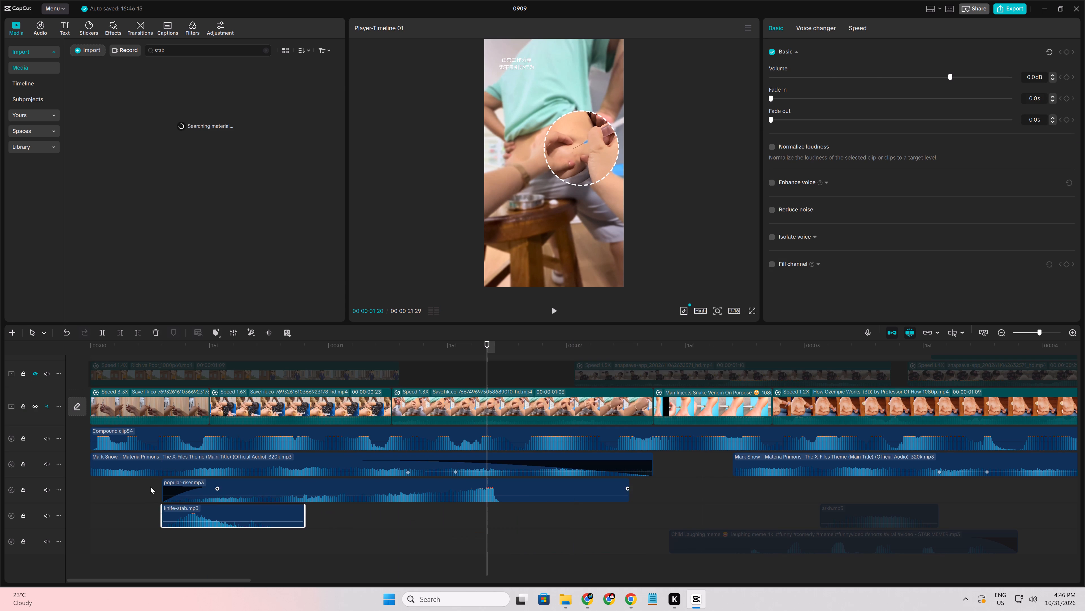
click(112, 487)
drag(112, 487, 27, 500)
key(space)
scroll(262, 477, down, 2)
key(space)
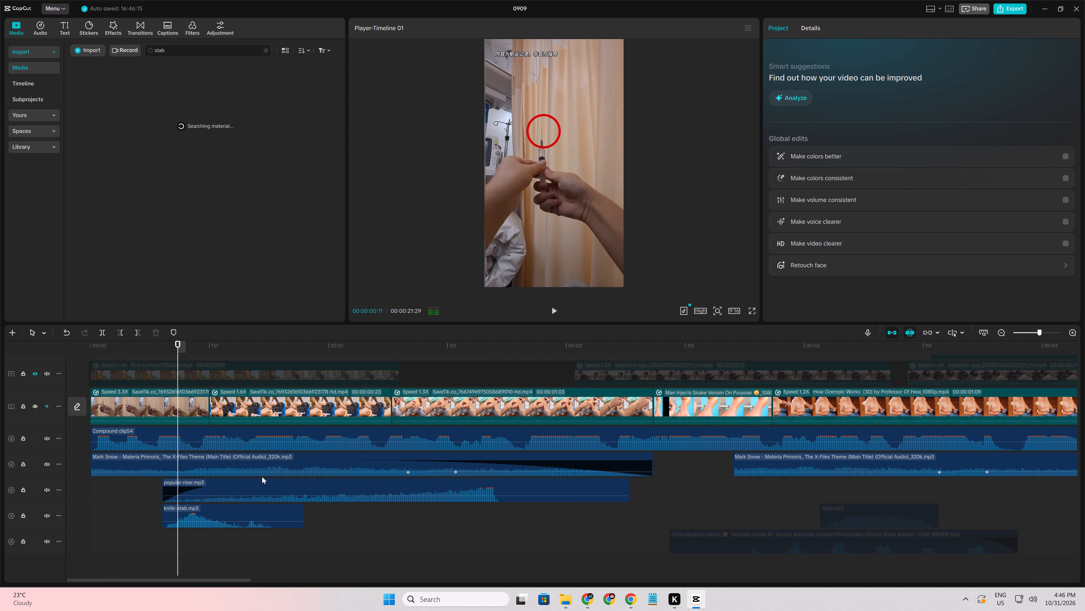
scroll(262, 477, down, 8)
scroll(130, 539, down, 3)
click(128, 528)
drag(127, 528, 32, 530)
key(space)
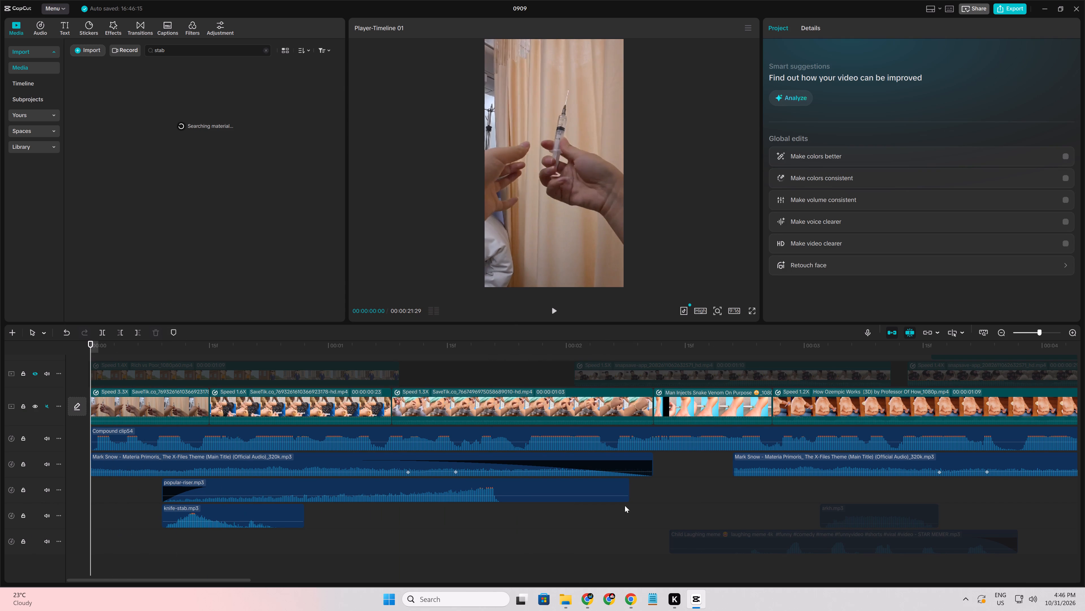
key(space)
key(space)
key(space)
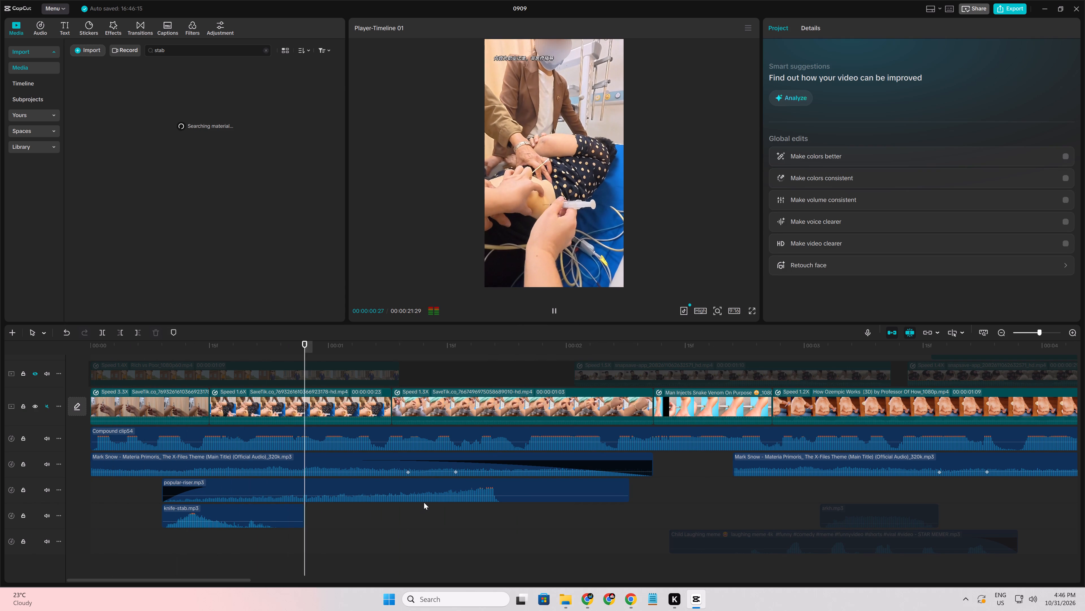
Reposition the knife-stab sound under the second clip's injection so that it starts at about 00:00:00:26.
drag(237, 511, 420, 511)
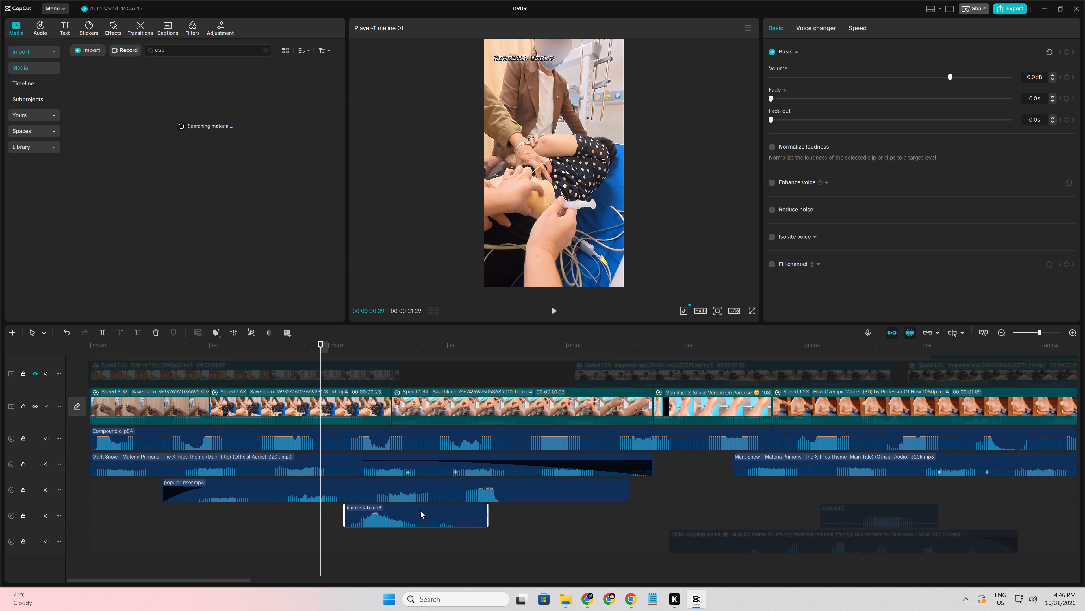
drag(420, 511, 394, 508)
key(space)
click(299, 521)
key(space)
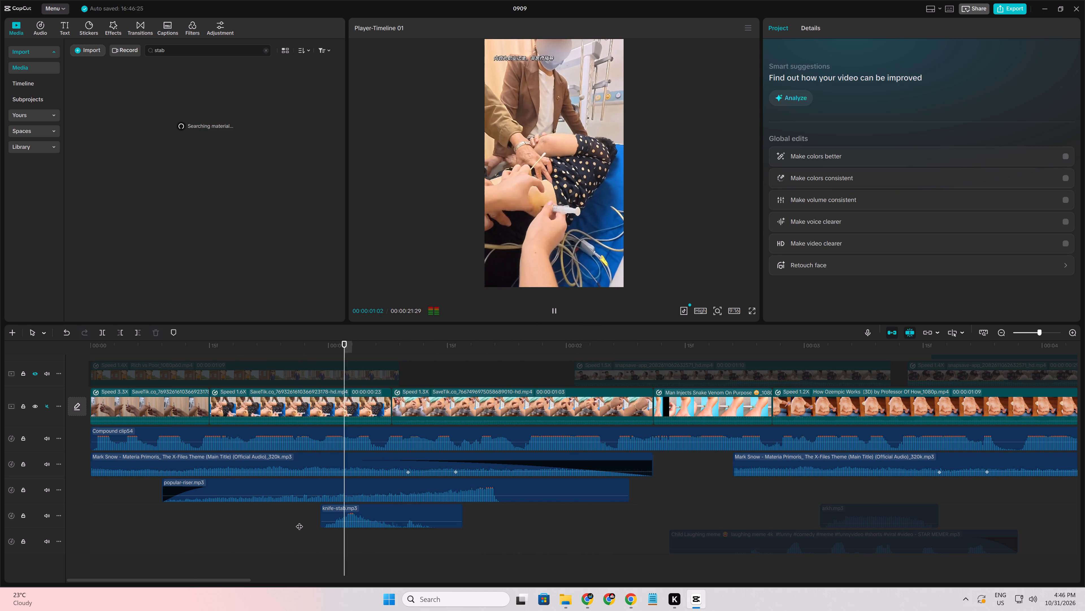
click(299, 521)
drag(299, 521, 328, 525)
drag(337, 513, 311, 514)
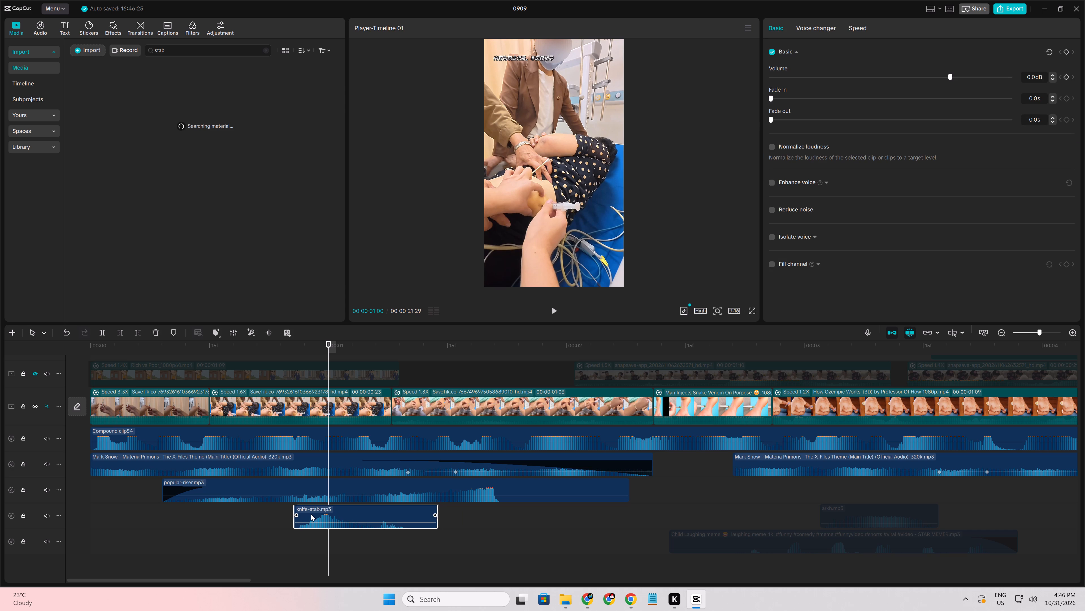
drag(311, 514, 310, 514)
Play back the timeline from the start and around the knife-stab sound to check its timing against the injection.
click(275, 535)
key(space)
click(305, 542)
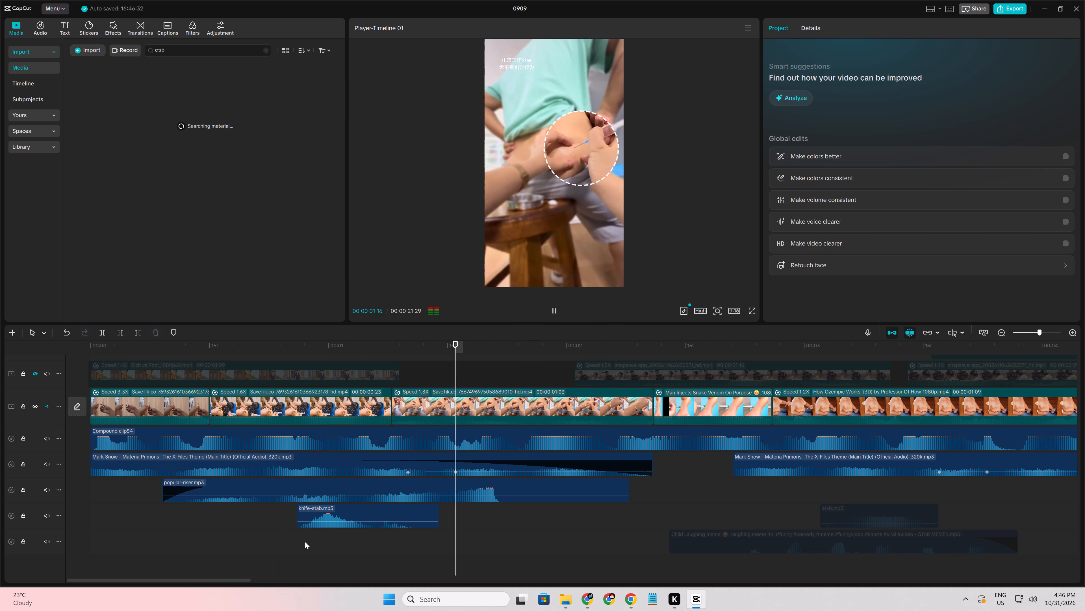
key(space)
click(283, 533)
key(space)
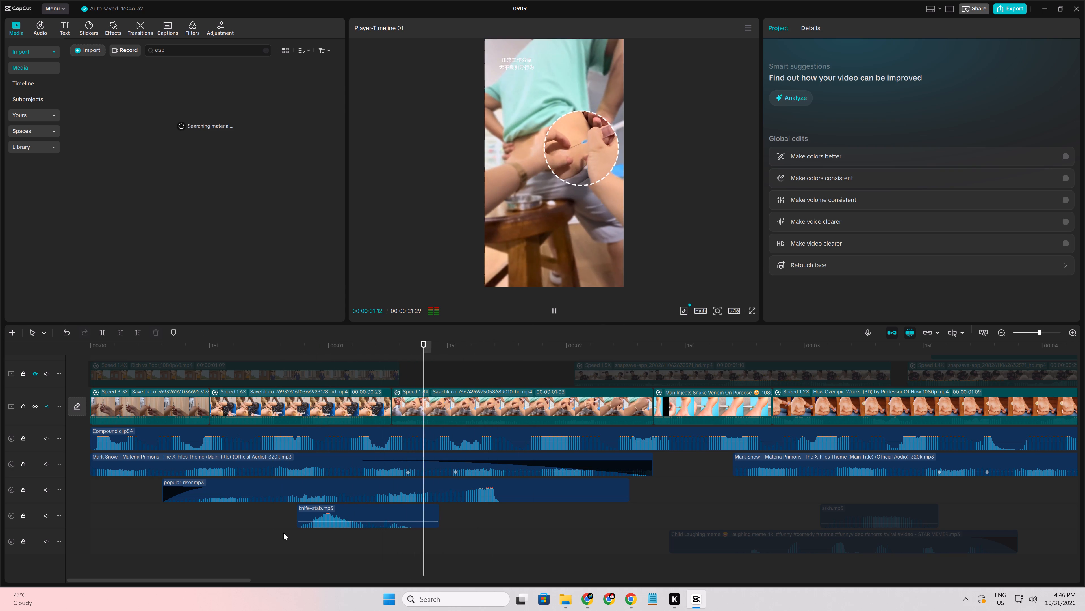
click(283, 533)
drag(283, 533, 0, 478)
key(space)
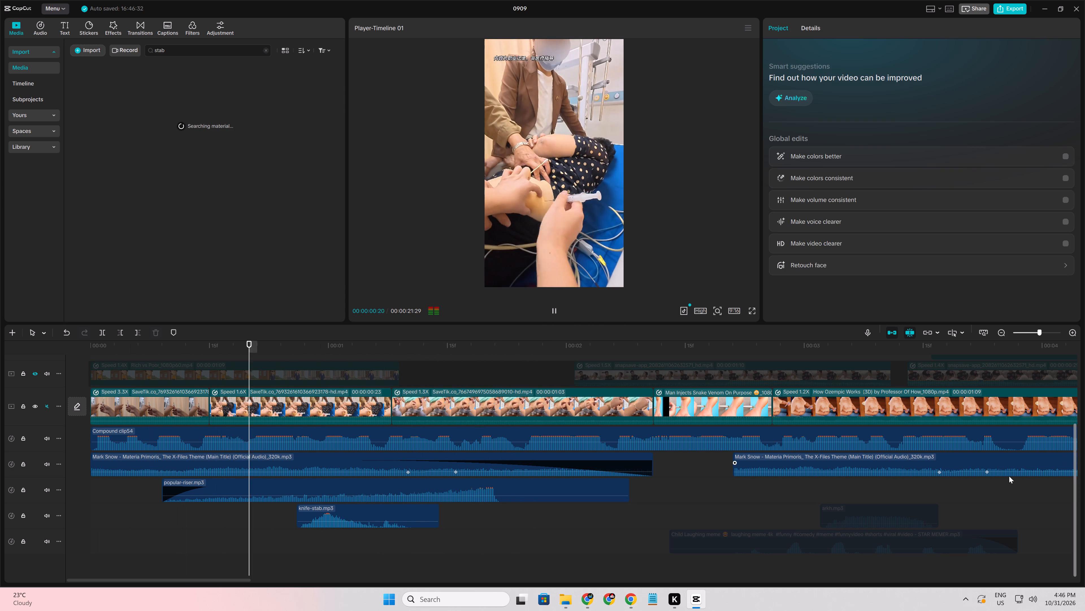
key(space)
key(space)
click(276, 526)
key(space)
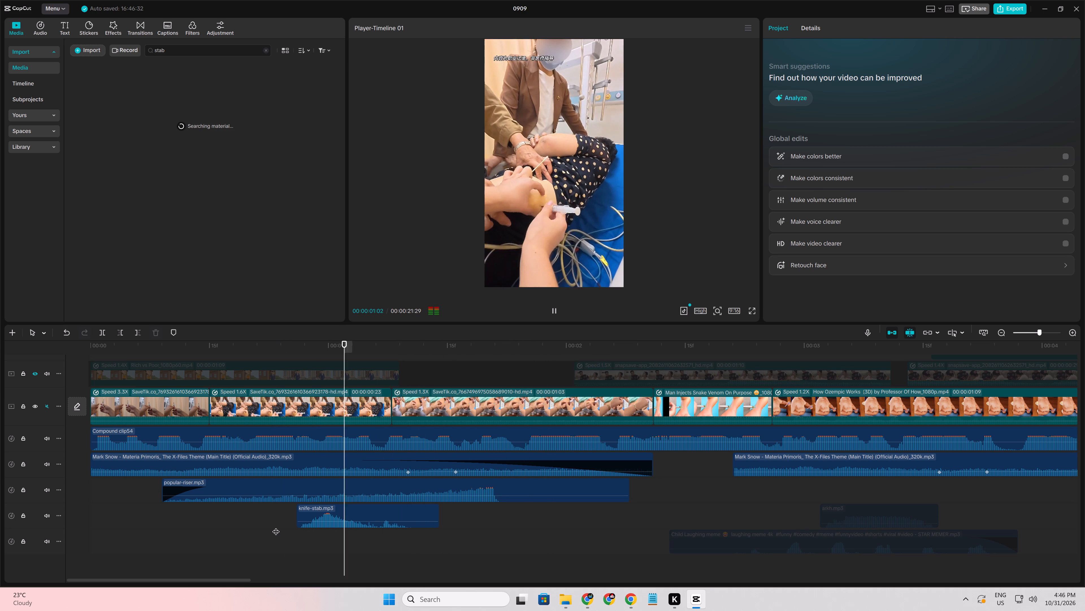
click(276, 526)
key(space)
key(space)
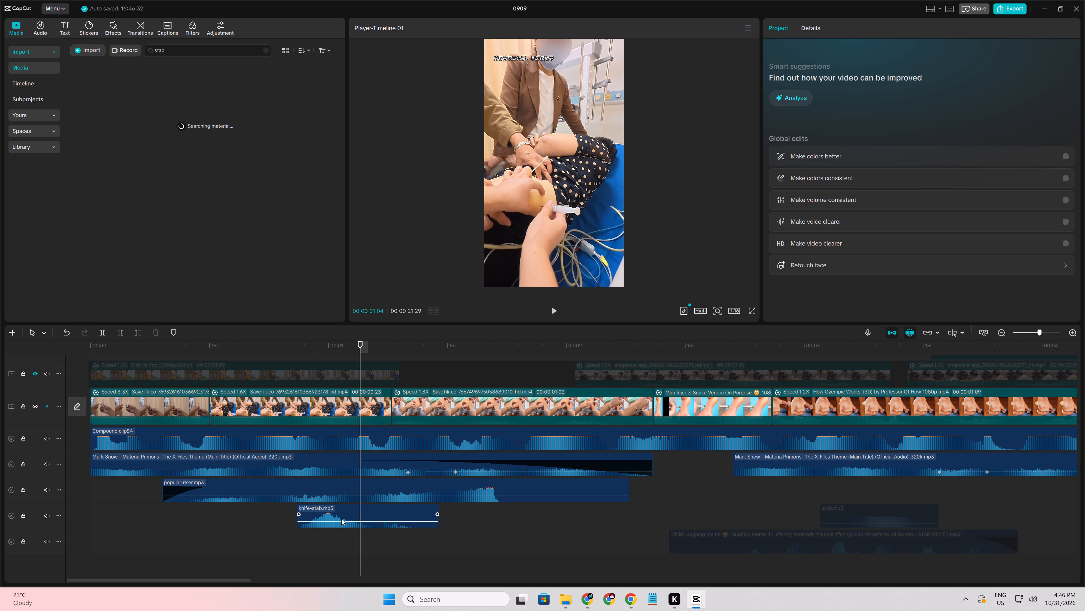
Trim the end of the knife-stab sound to 00:00:01:08, at the second clip's end, and play onward from there.
click(362, 545)
drag(362, 545, 391, 550)
click(383, 520)
key(w)
key(space)
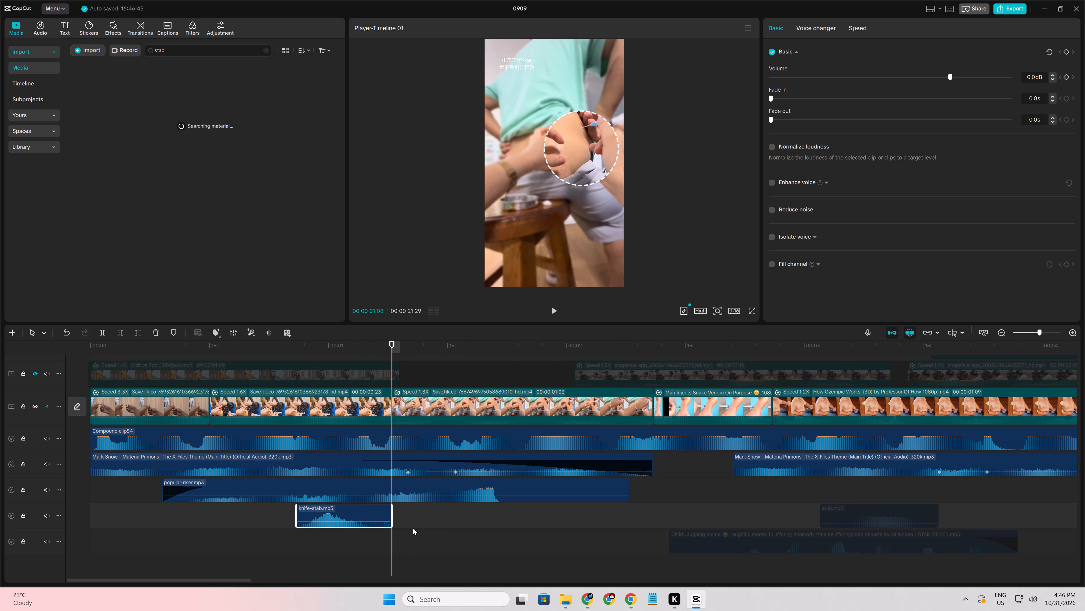
key(space)
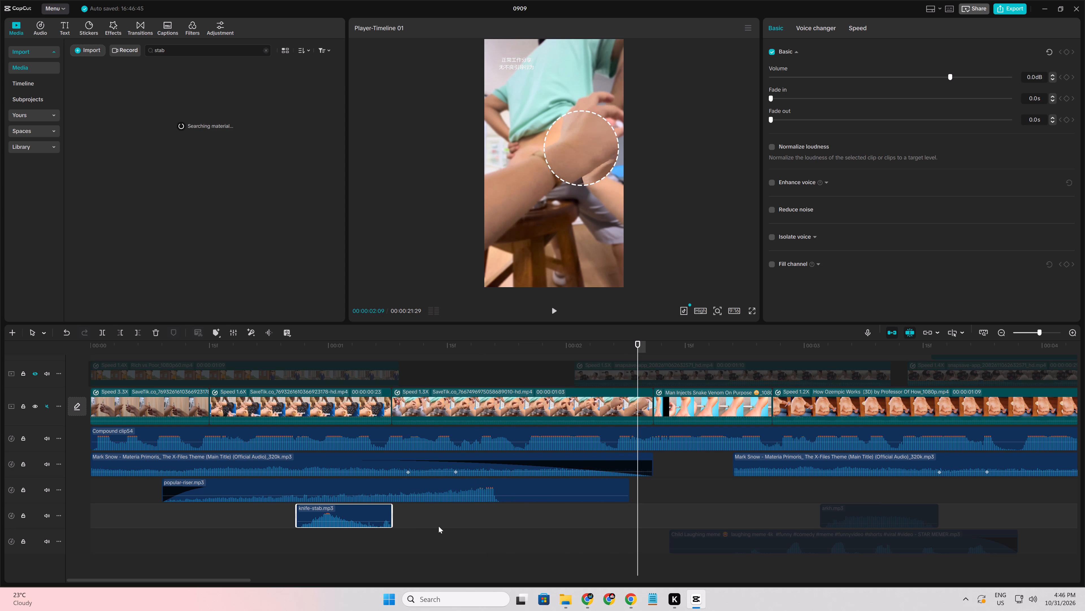
Copy the knife-stab sound and paste the duplicate on the same track under the third clip, starting at about 00:00:01:23.
click(479, 520)
drag(479, 520, 527, 520)
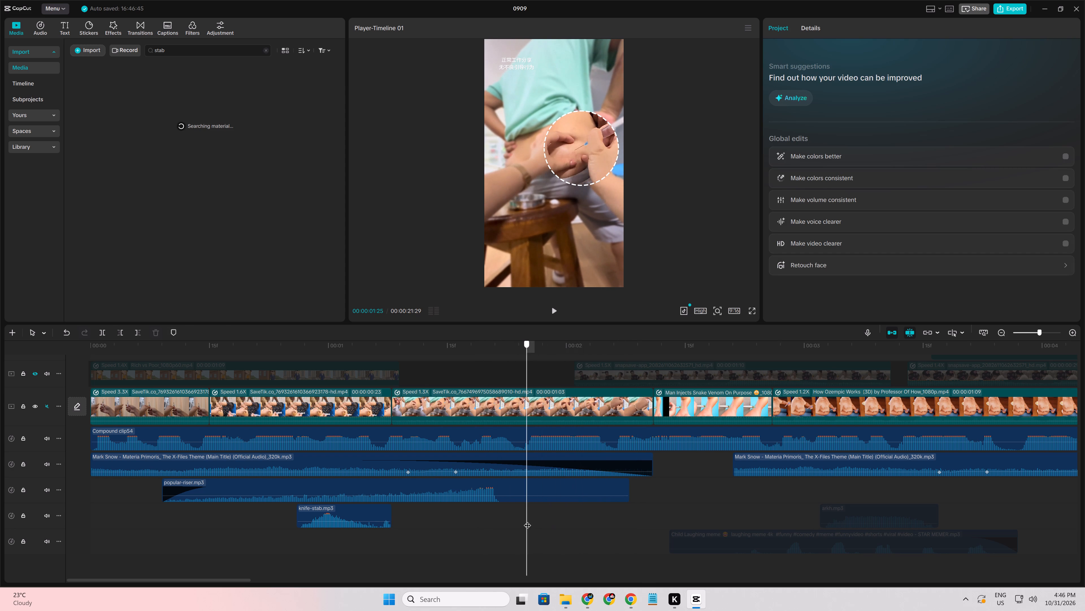
drag(527, 520, 526, 520)
click(386, 513)
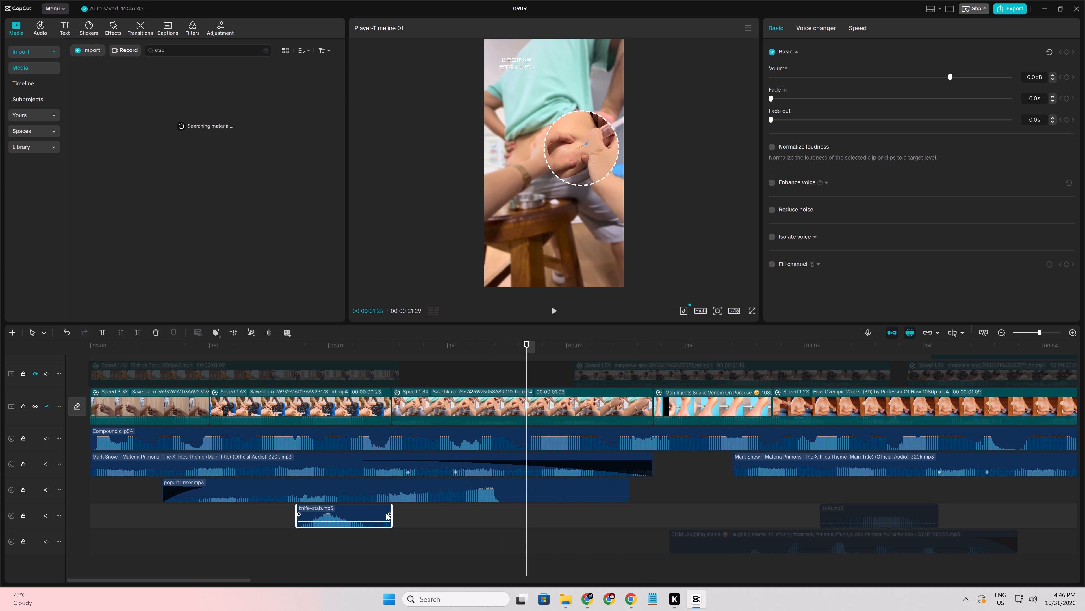
key(ctrl+c)
click(509, 525)
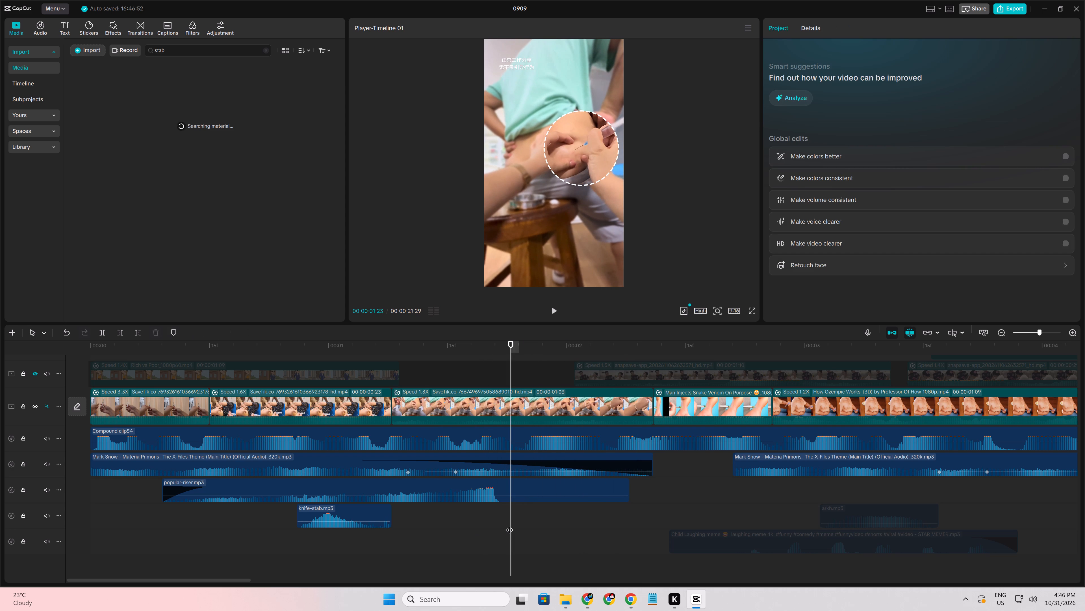
key(ctrl+v)
key(Right)
key(Right)
key(Right)
key(Right)
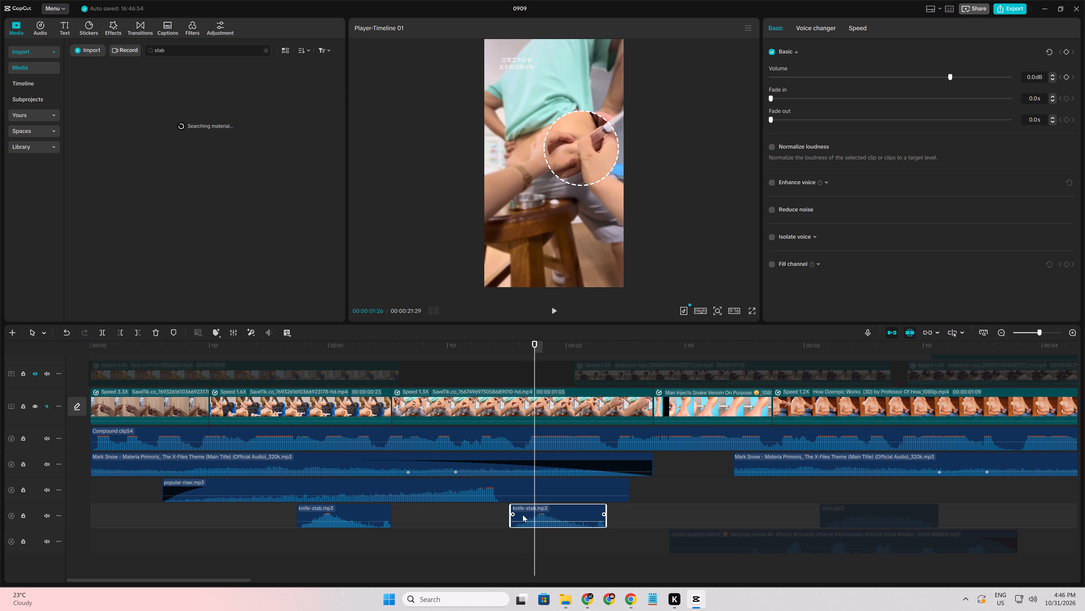
Play back around the duplicated knife-stab sound and again from the timeline's start to check the timing of both stabs.
click(497, 526)
key(space)
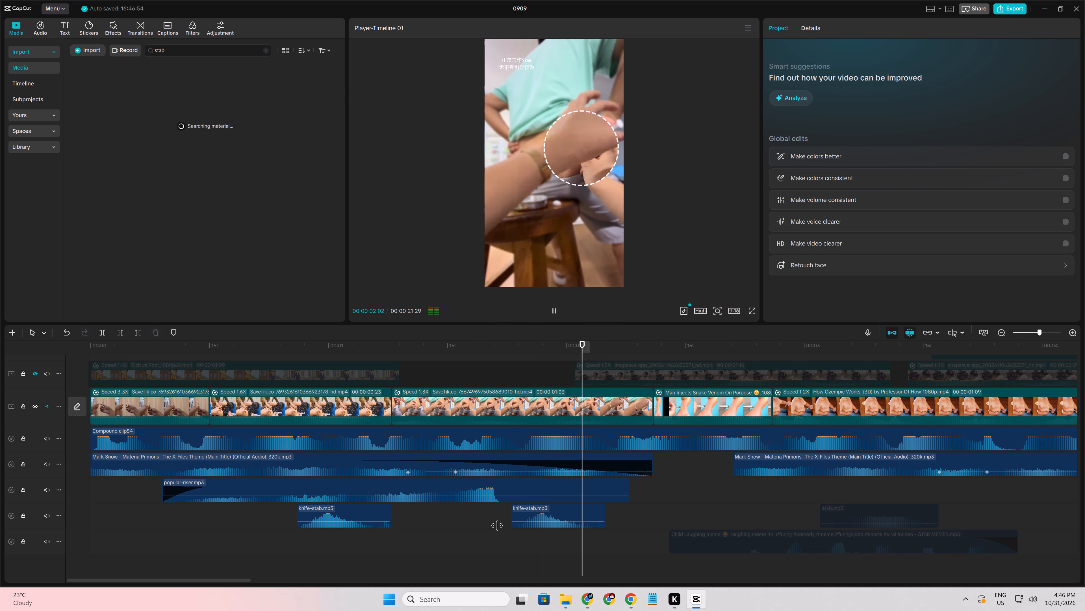
click(497, 526)
key(space)
click(497, 526)
drag(497, 526, 0, 539)
key(space)
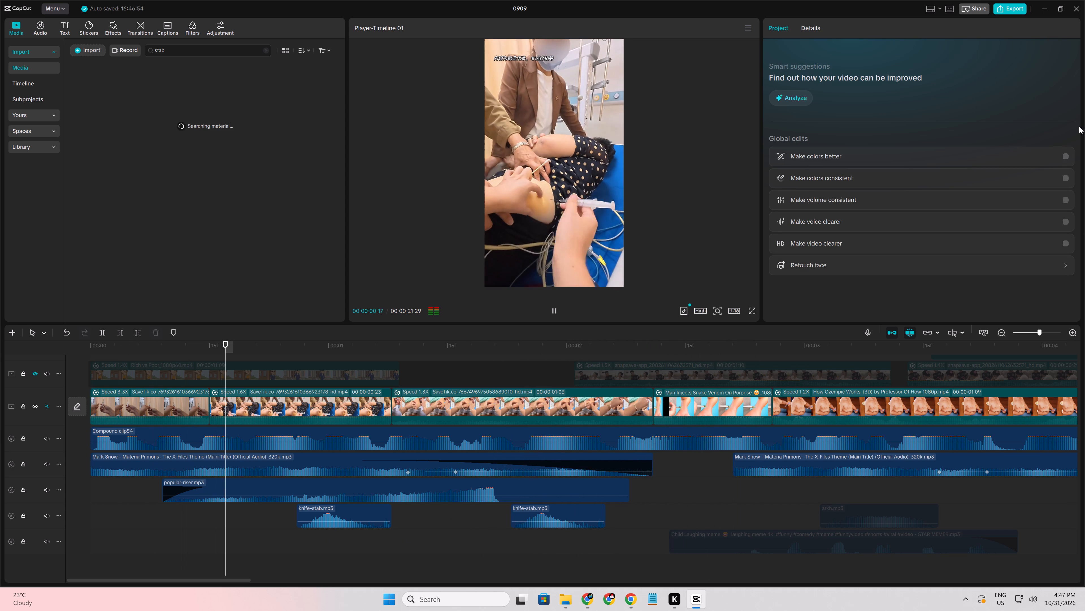
click(147, 529)
drag(147, 529, 0, 478)
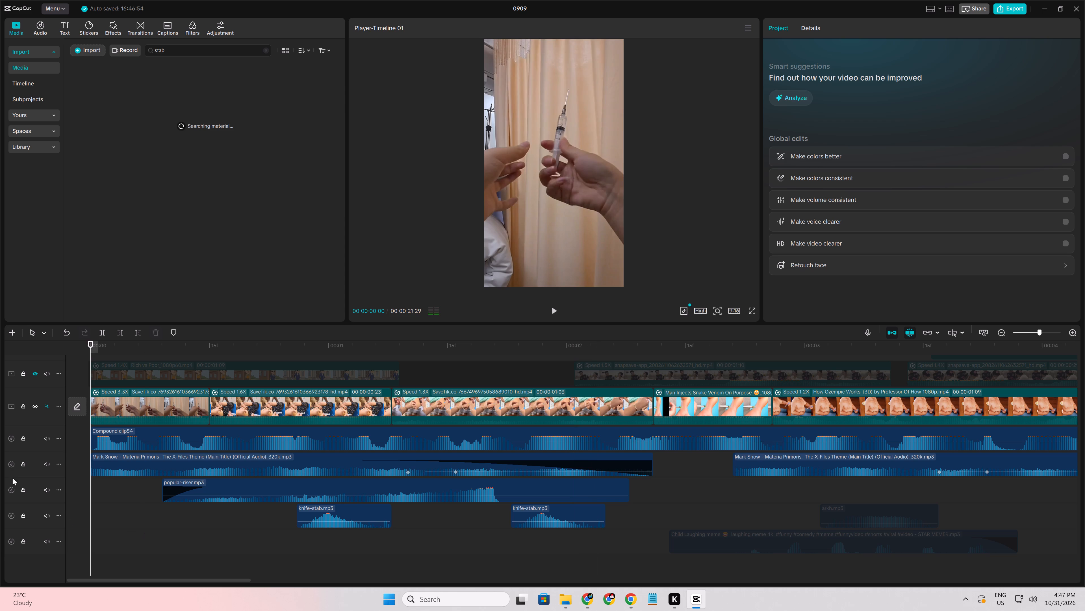
key(space)
key(space)
click(102, 494)
drag(102, 494, 20, 479)
scroll(129, 500, down, 9)
Switch to File Explorer, search Downloads for "click", and audition mouse-click-sound (2) and mouse-click-sound (1).
click(570, 590)
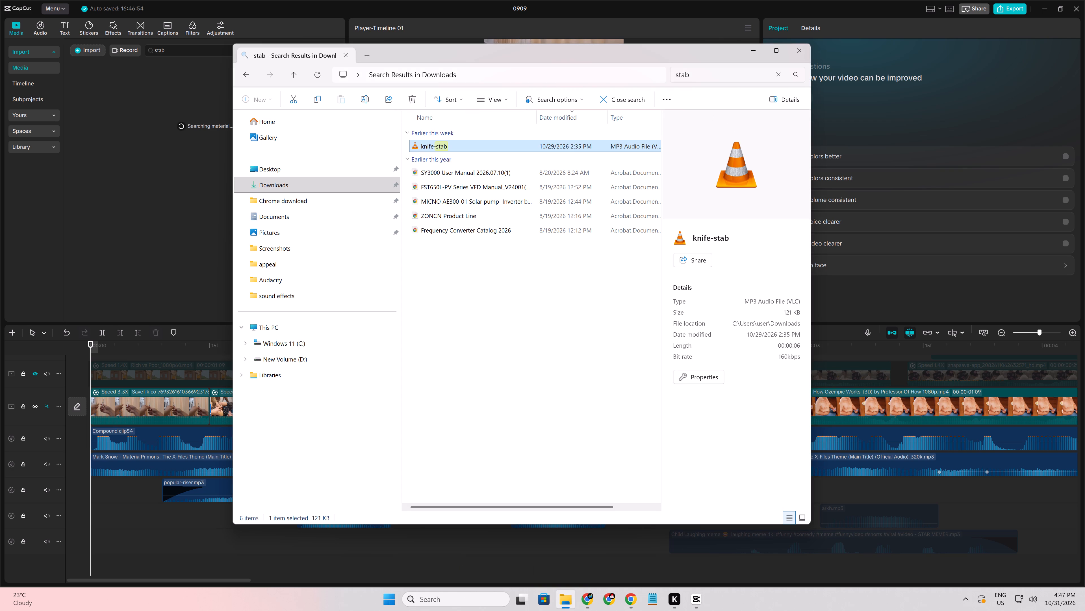
double_click(696, 73)
triple_click(696, 73)
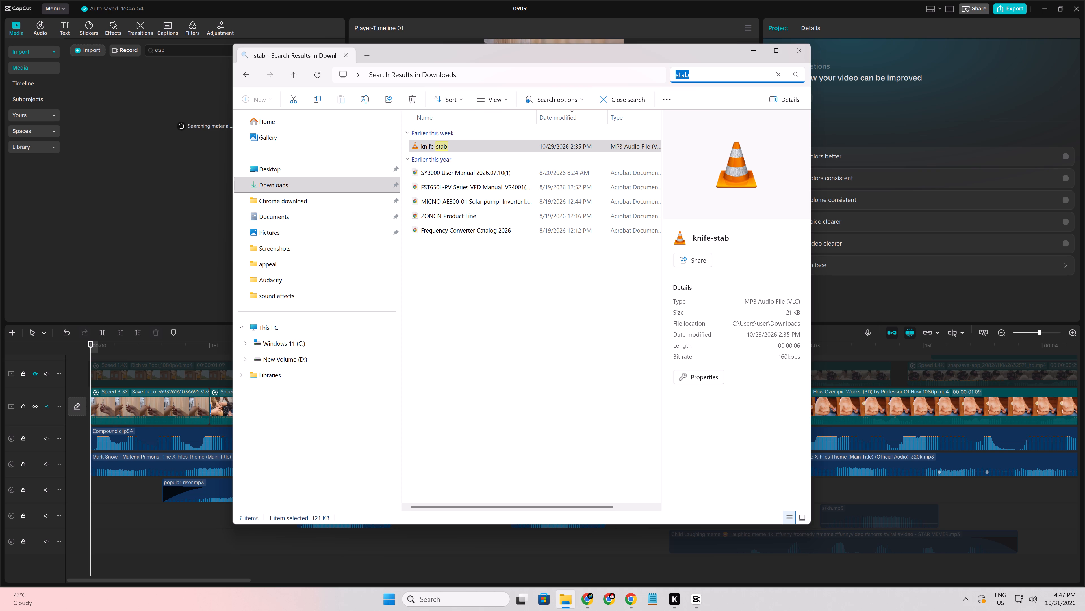
text(click)
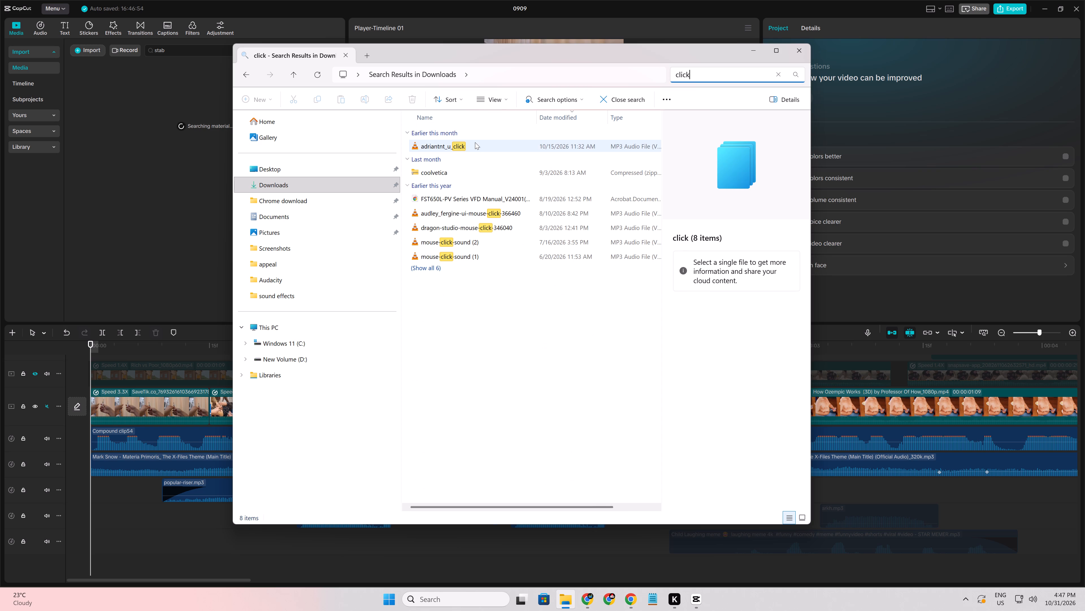
double_click(468, 246)
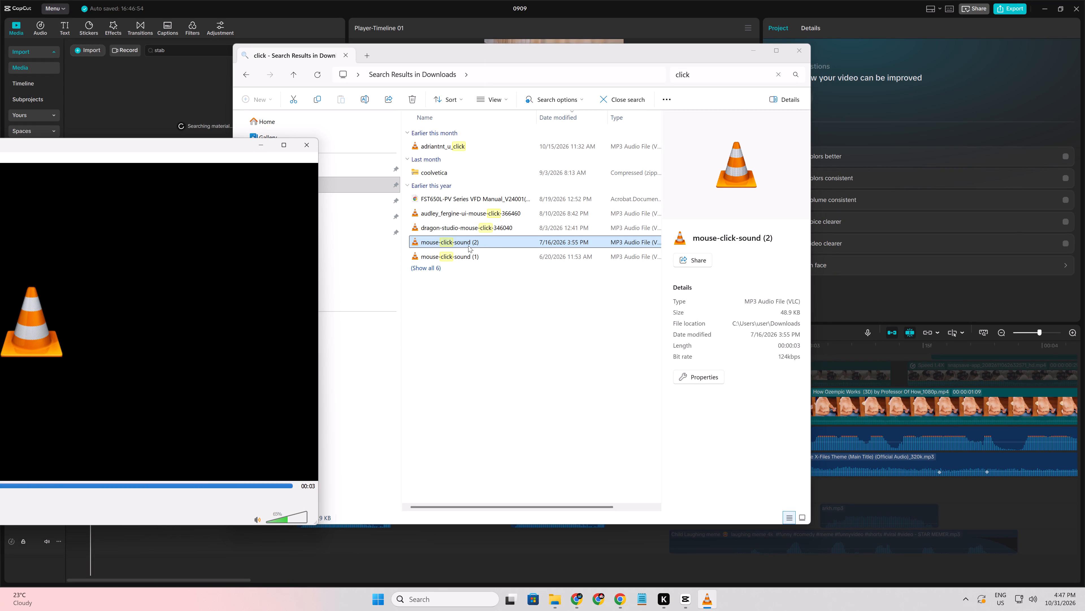
click(299, 518)
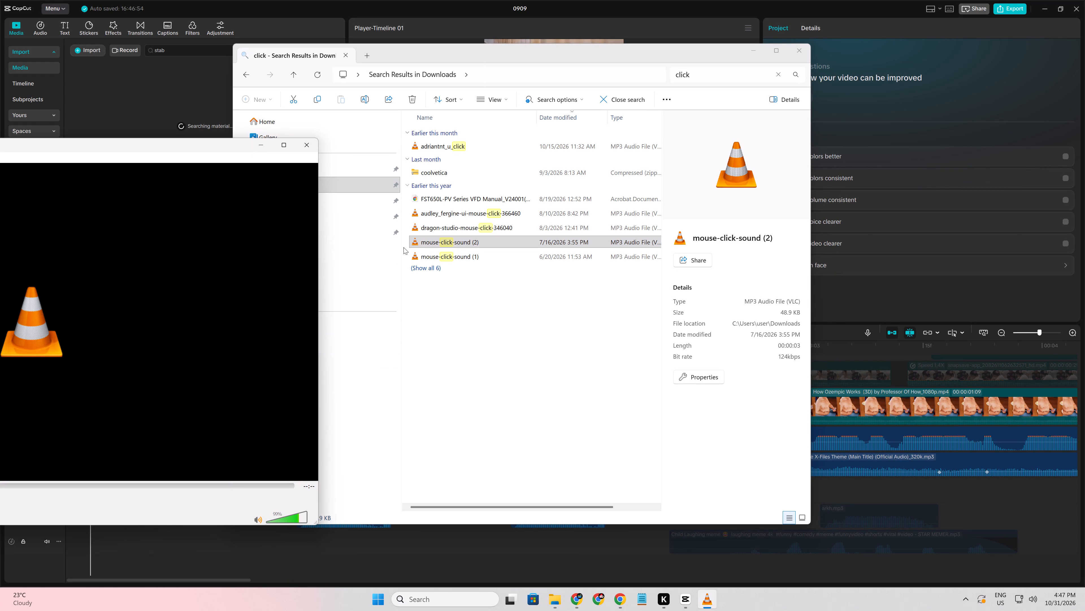
double_click(422, 242)
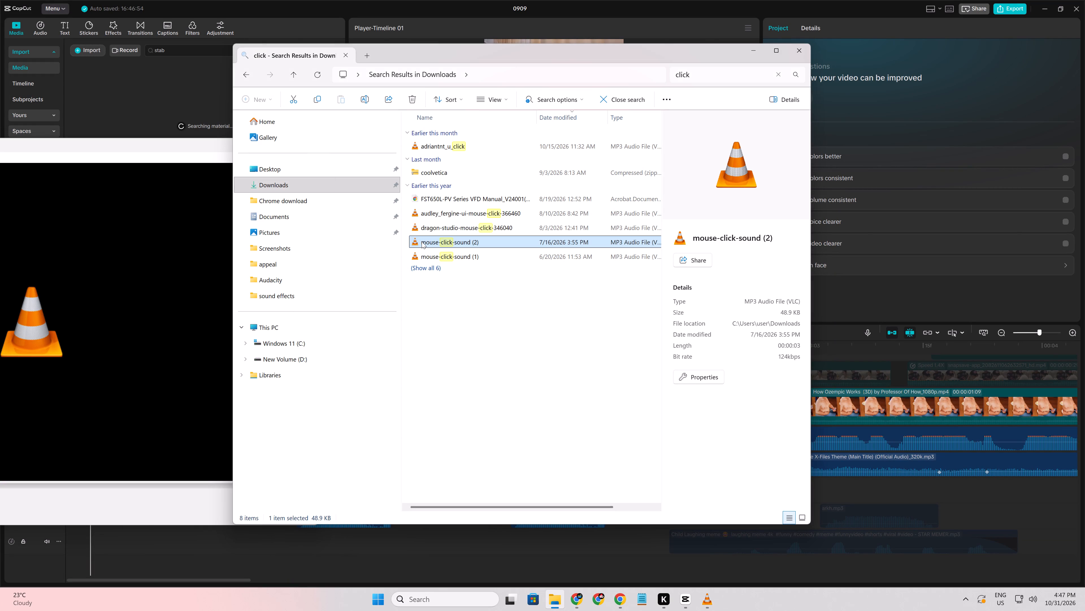
double_click(432, 254)
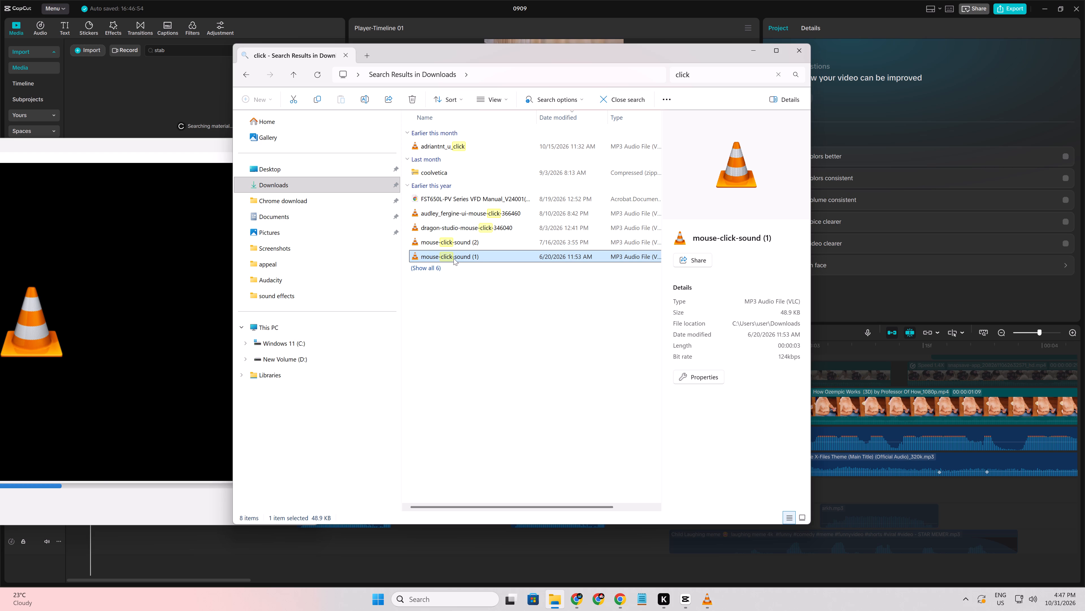
Add mouse-click-sound (1) to a new bottom audio track in CapCut at 00:00:00:00, and clear the media search.
drag(453, 258, 273, 567)
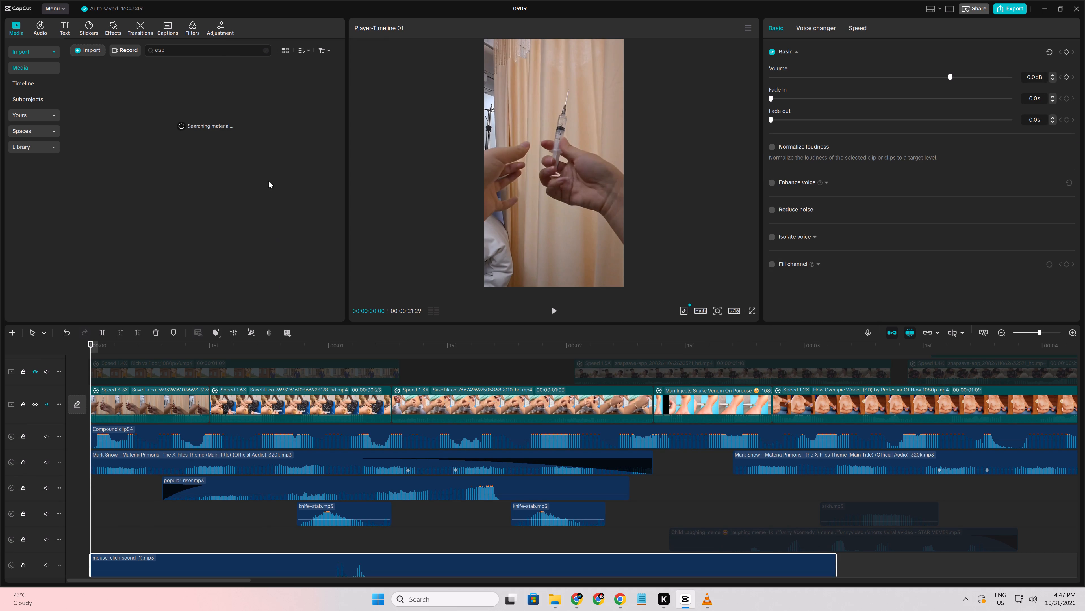
click(265, 51)
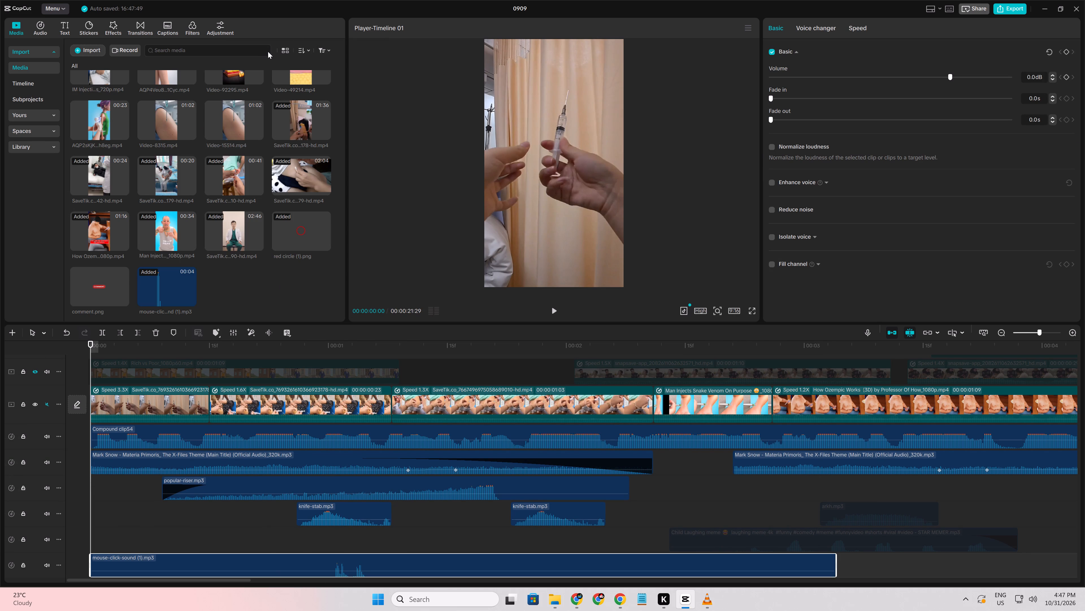
click(268, 51)
Trim mouse-click-sound (1) to its audible part, from 00:00:01:00 to 00:00:01:06.
click(325, 543)
drag(325, 543, 328, 543)
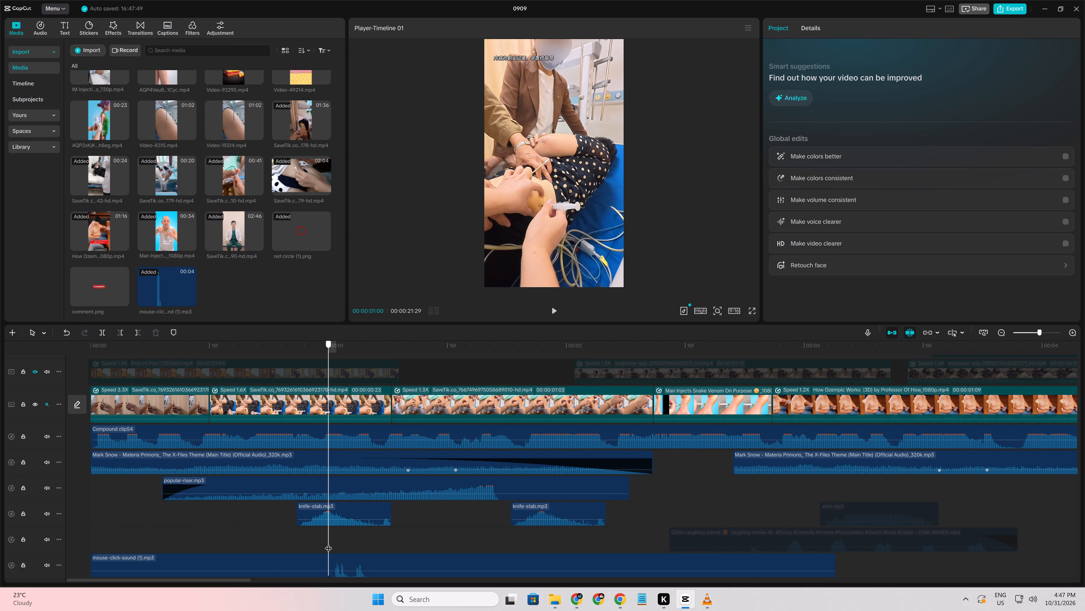
drag(328, 543, 329, 543)
click(325, 558)
key(q)
click(348, 542)
drag(348, 542, 404, 554)
click(392, 540)
click(382, 562)
key(Left)
key(Left)
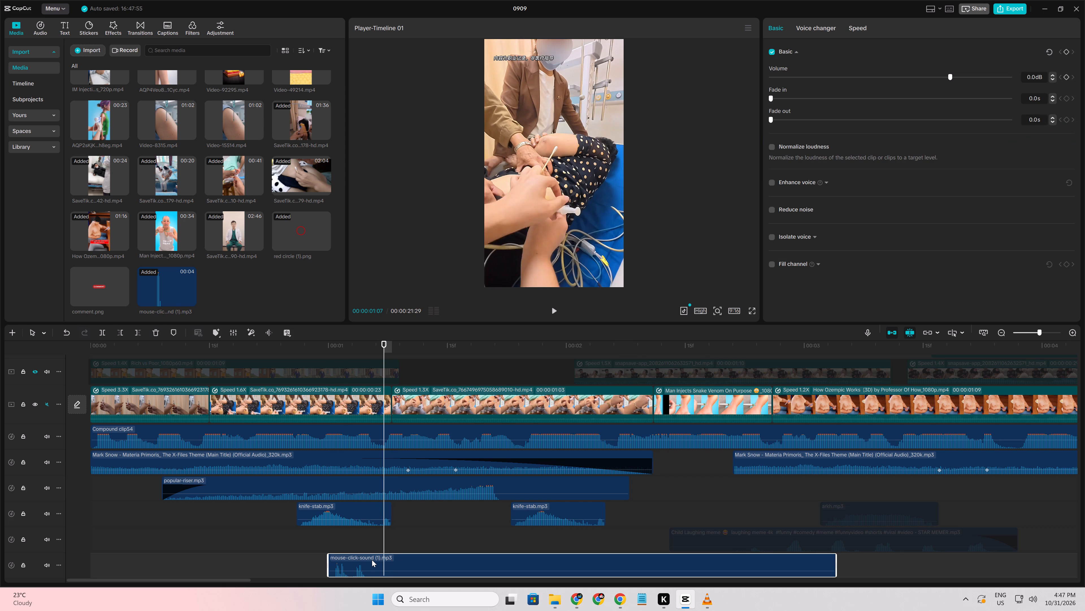
key(Left)
key(Right)
key(w)
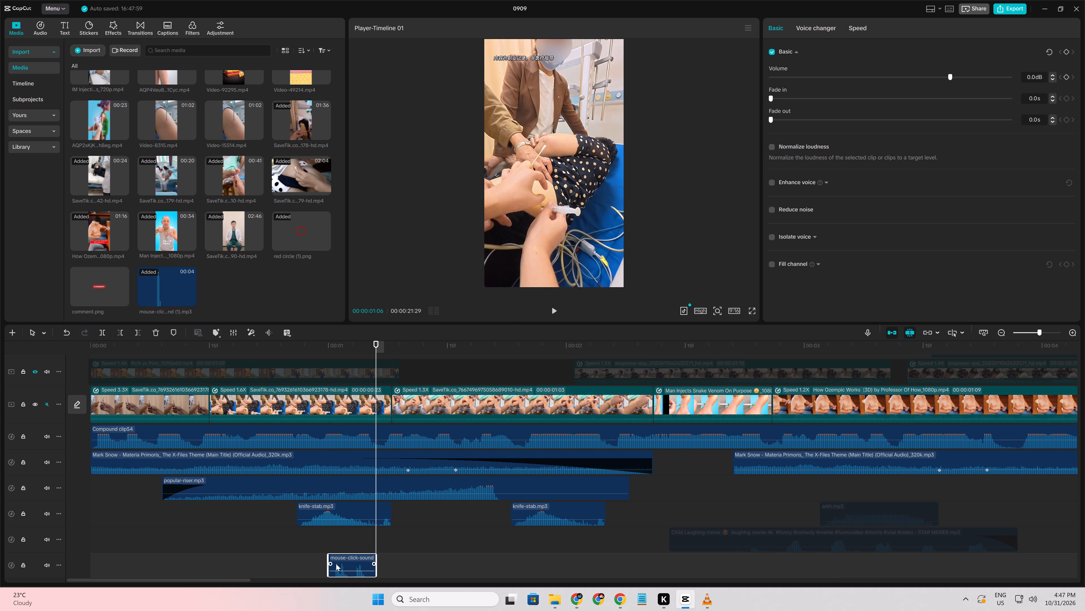
Move the trimmed mouse-click sound to the track directly below the knife-stab sounds, starting at 00:00:00:00.
click(336, 564)
drag(344, 564, 103, 528)
Examine the opening frames from 00:00:00:00 to 00:00:00:02, comparing the mouse-click waveform with the red circle's appearance.
click(111, 498)
drag(111, 498, 30, 512)
click(116, 509)
drag(116, 509, 37, 509)
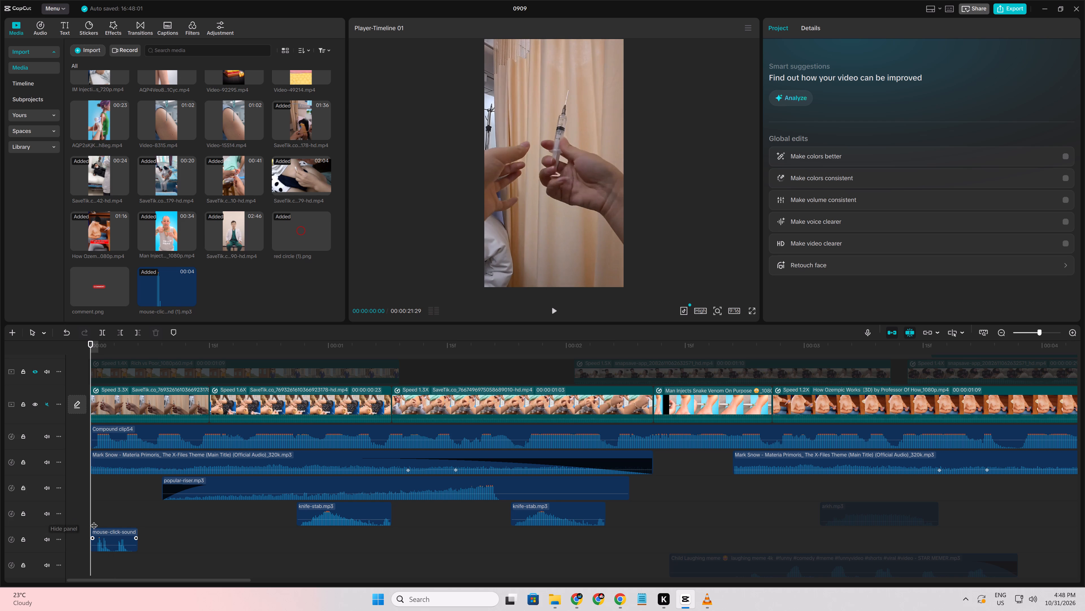
ctrl+scroll(122, 529, up, 7)
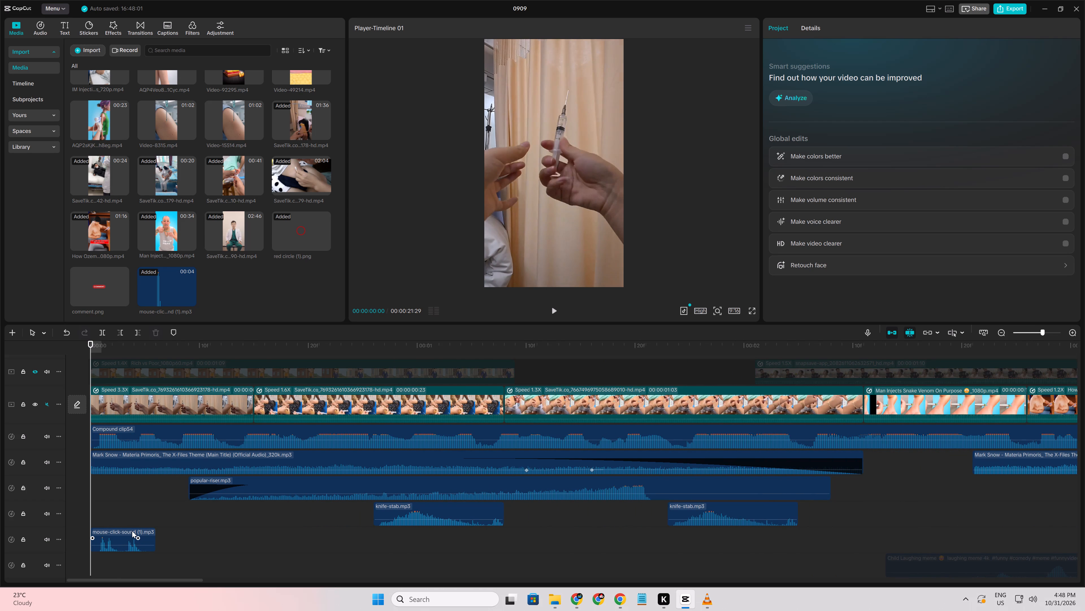
key(Right)
key(Right)
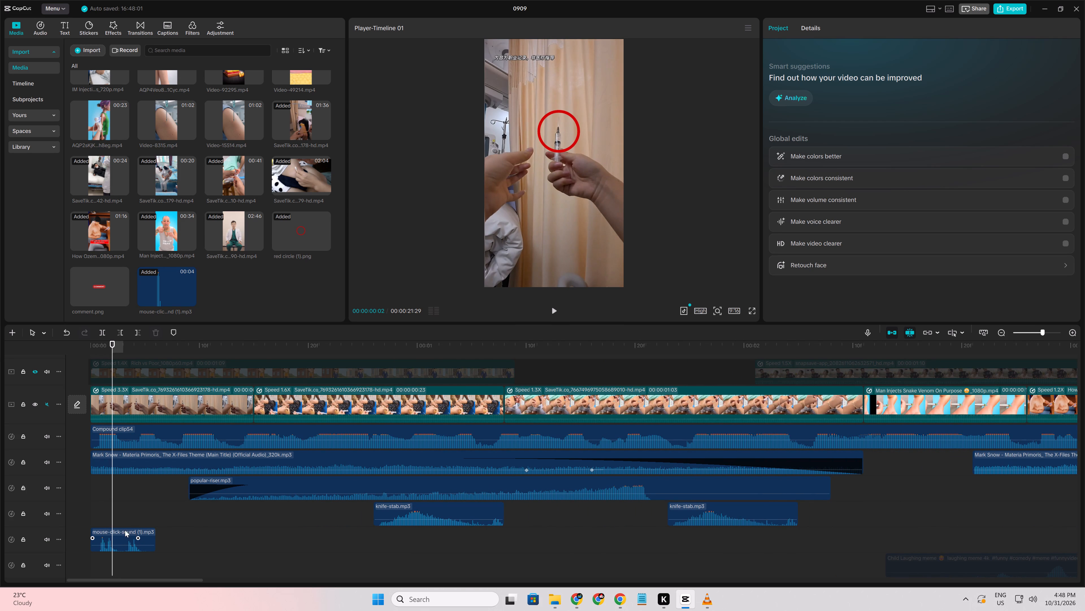
Play the opening repeatedly from the timeline's start to check the mouse-click sound's timing against the red circle.
click(110, 514)
drag(110, 514, 8, 524)
key(space)
click(66, 518)
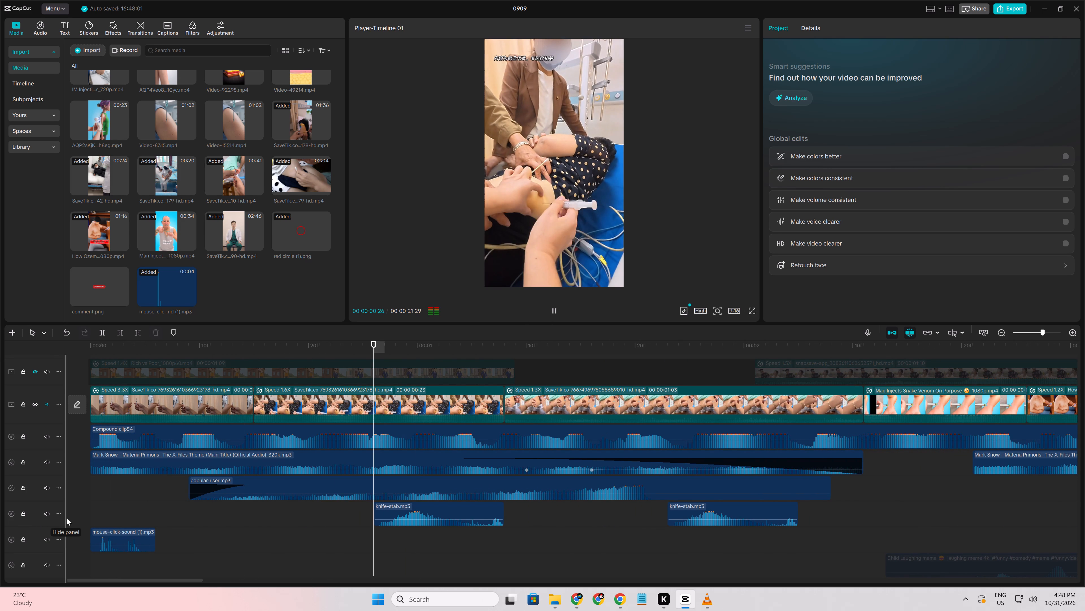
click(116, 502)
drag(116, 502, 20, 510)
key(space)
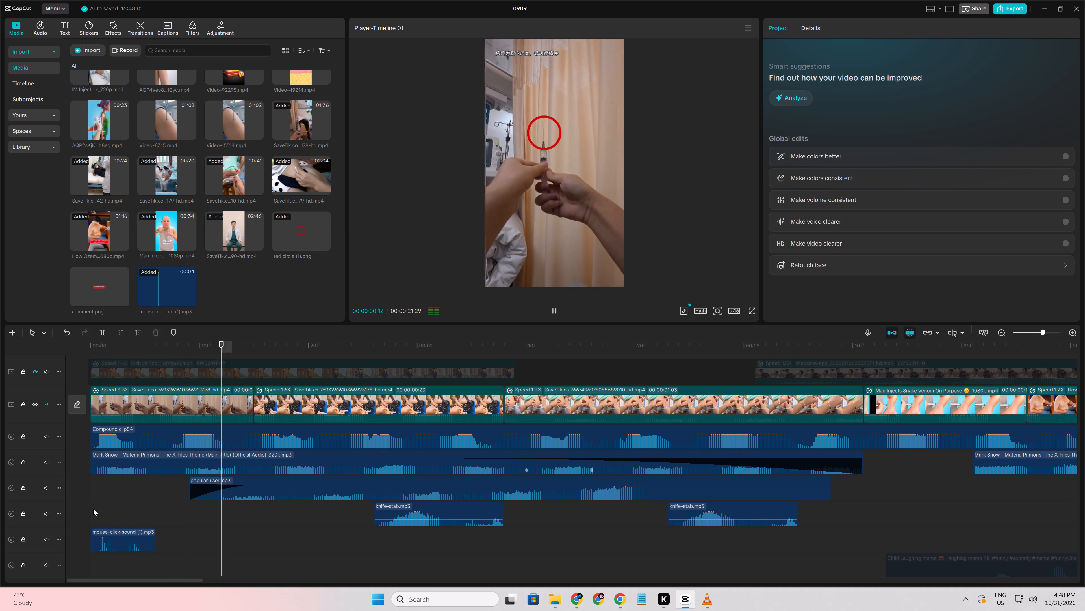
click(98, 507)
drag(98, 507, 54, 507)
key(space)
click(99, 504)
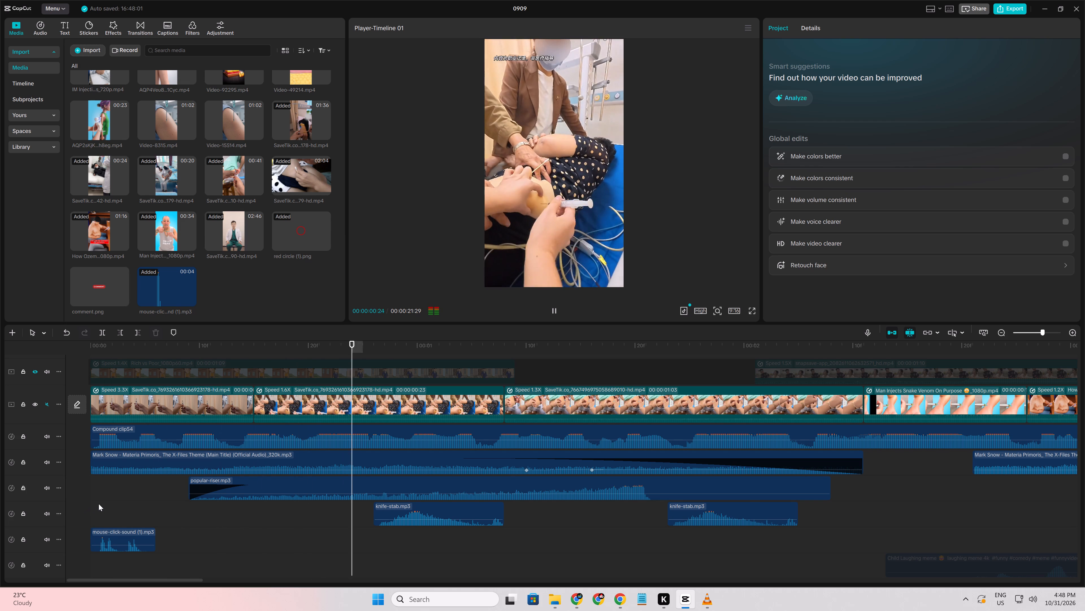
drag(99, 504, 18, 501)
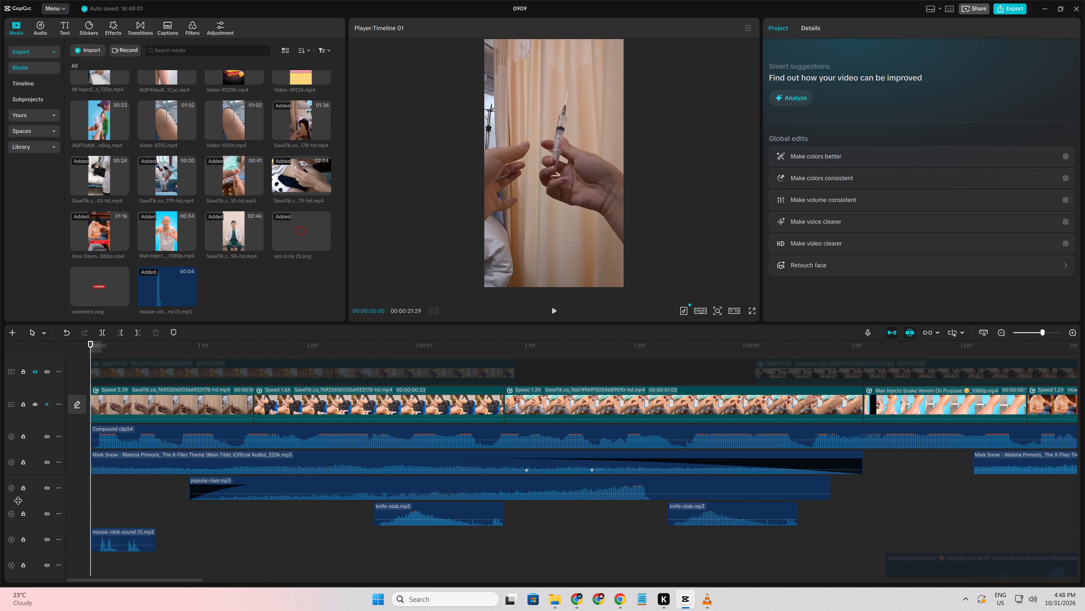
key(space)
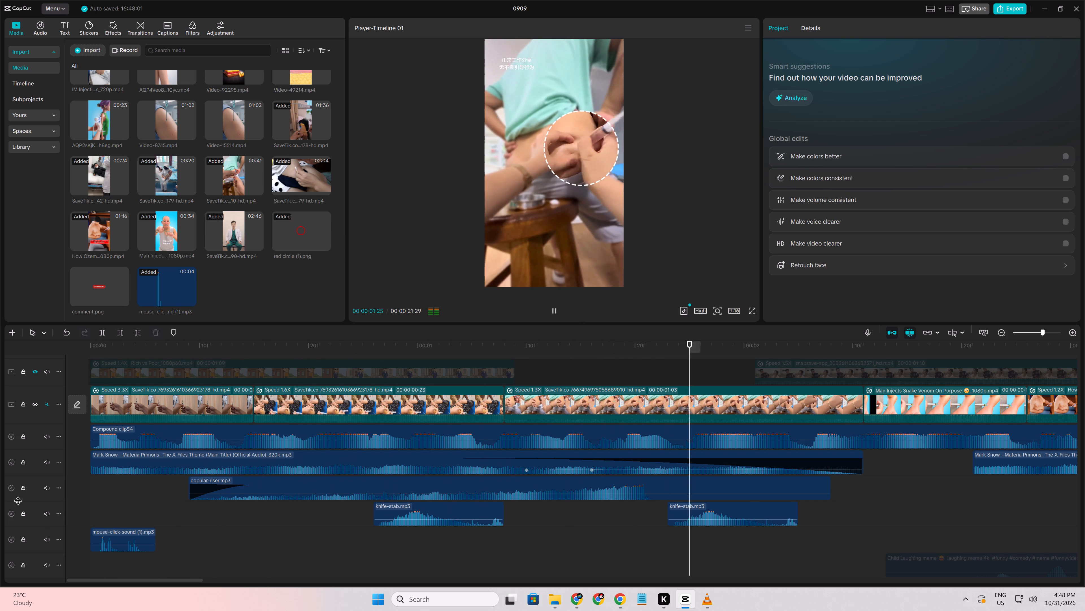
click(123, 497)
drag(123, 497, 0, 522)
key(space)
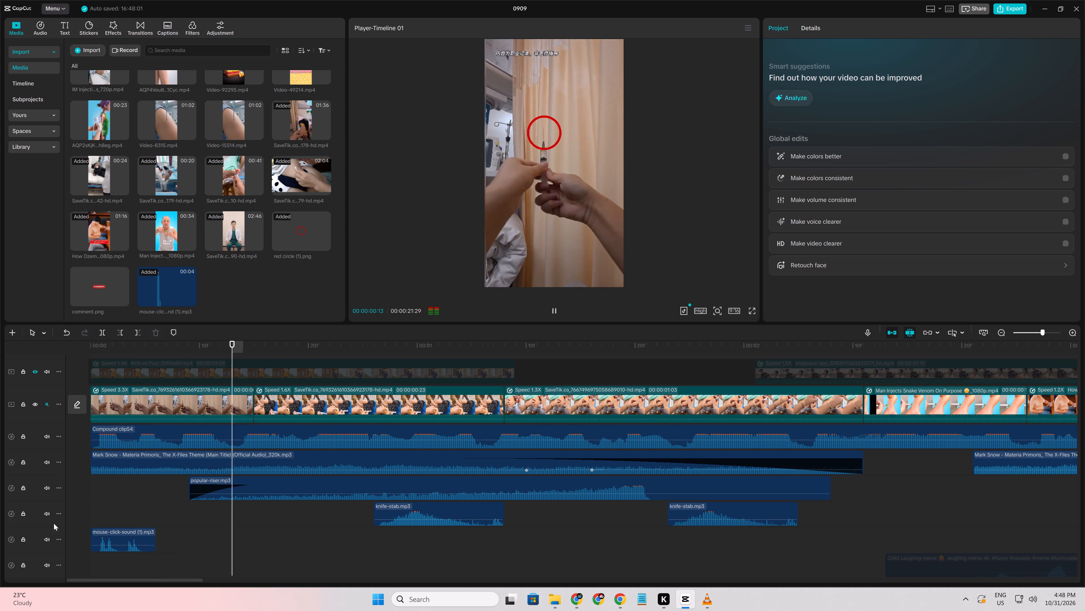
click(86, 521)
click(122, 501)
drag(122, 501, 0, 532)
key(space)
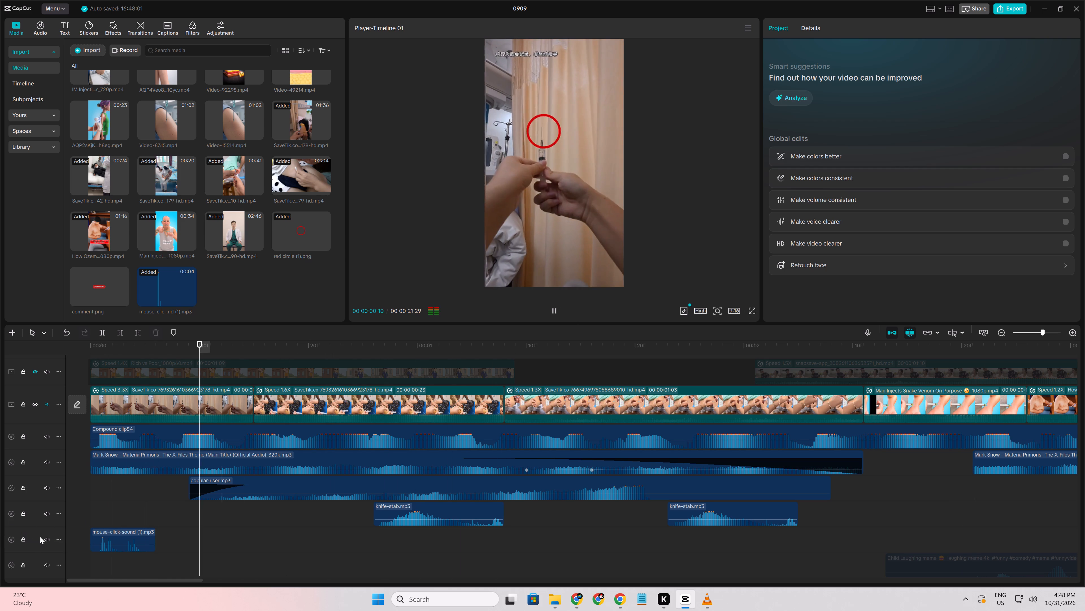
click(111, 516)
drag(111, 516, 60, 519)
key(space)
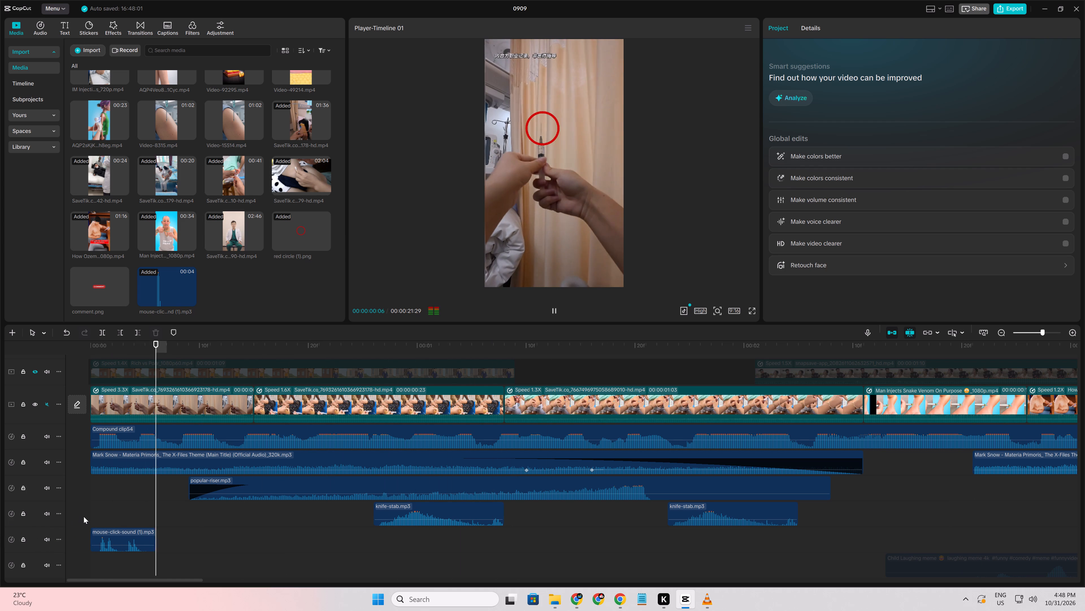
key(space)
Examine the opening frames from 00:00:00:00 to 00:00:00:06, comparing the mouse-click waveform with the red circle's first frames.
click(102, 507)
drag(102, 507, 79, 511)
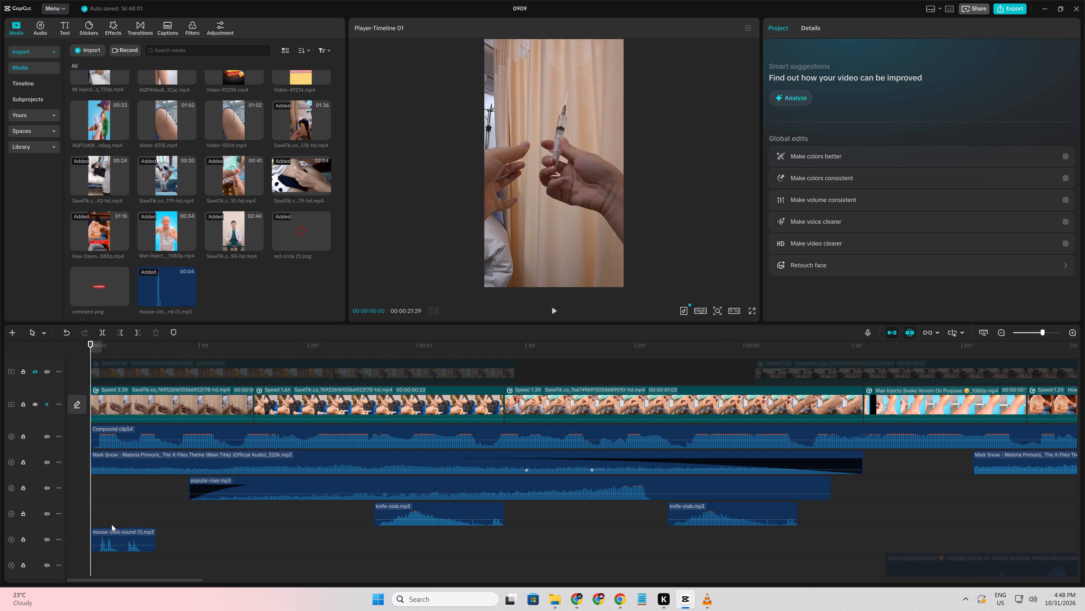
key(Right)
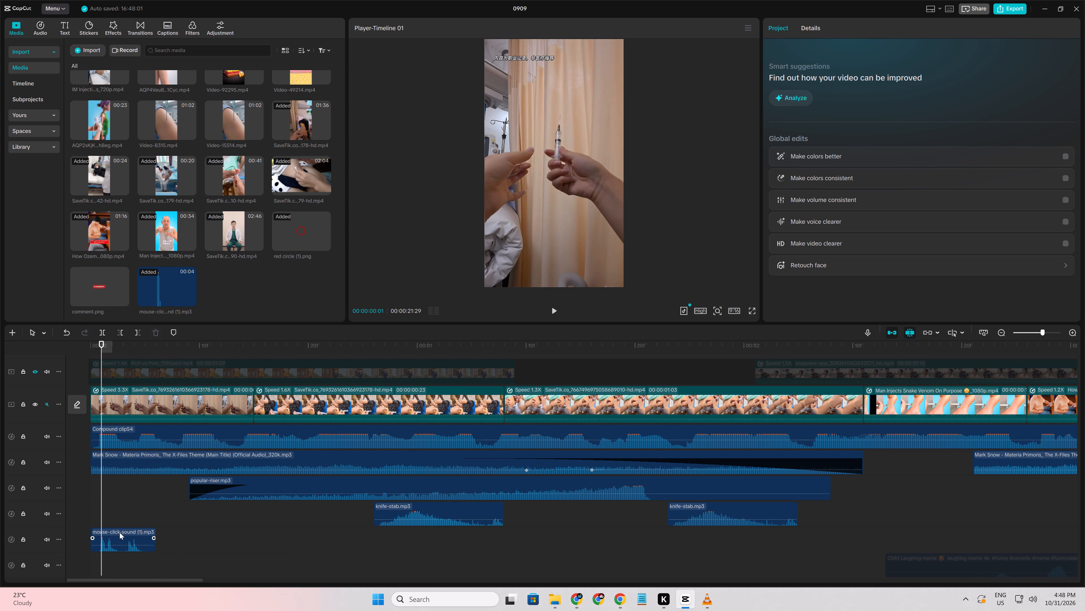
key(Right)
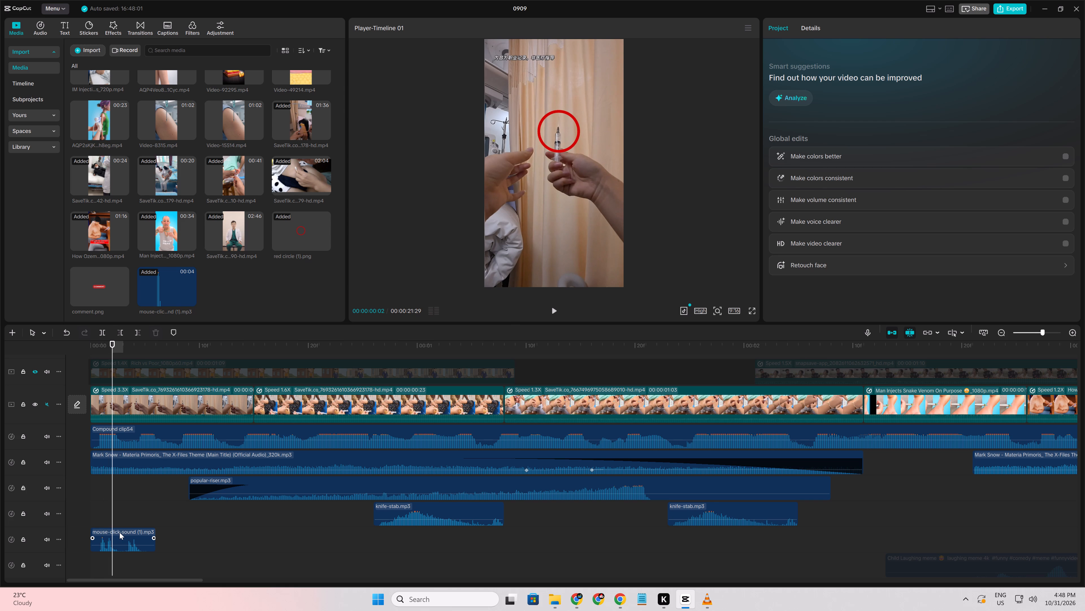
key(Down)
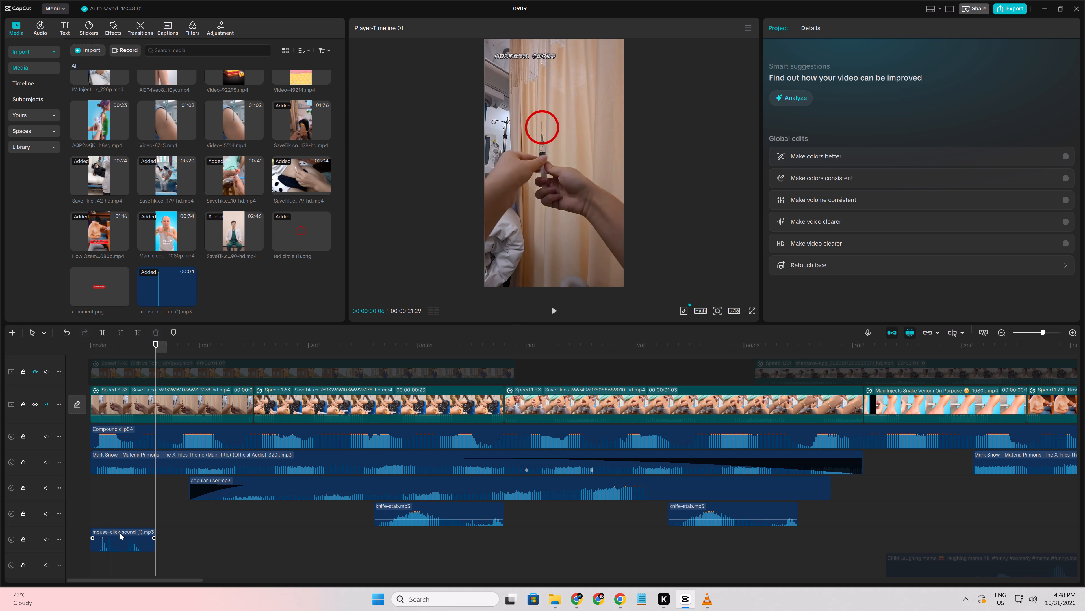
key(Left)
key(Left)
key(Left)
key(Left)
key(Left)
key(Left)
key(Left)
key(Left)
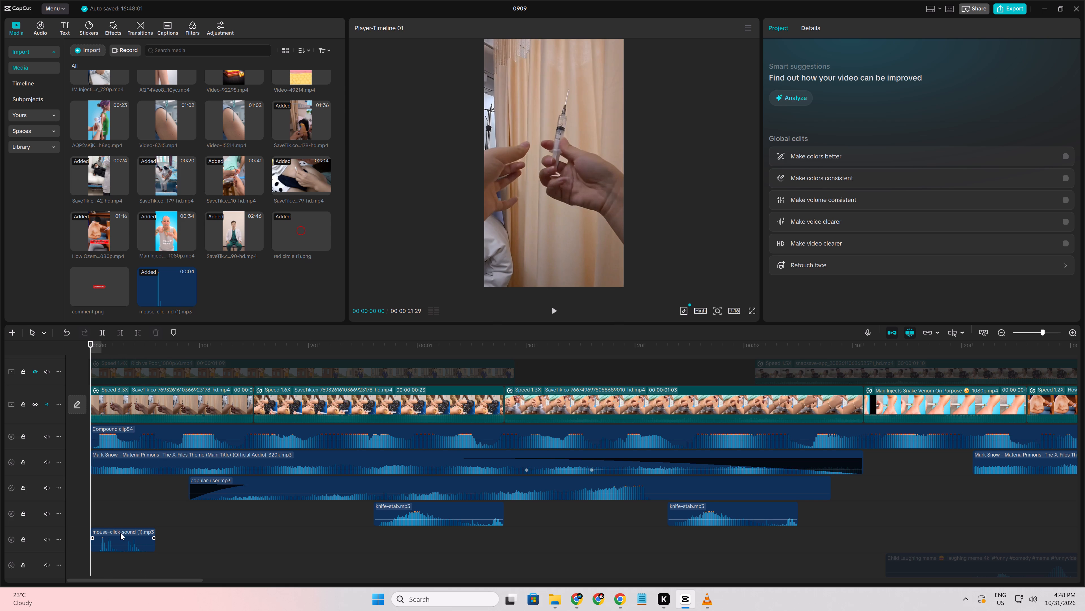
key(Right)
key(Right)
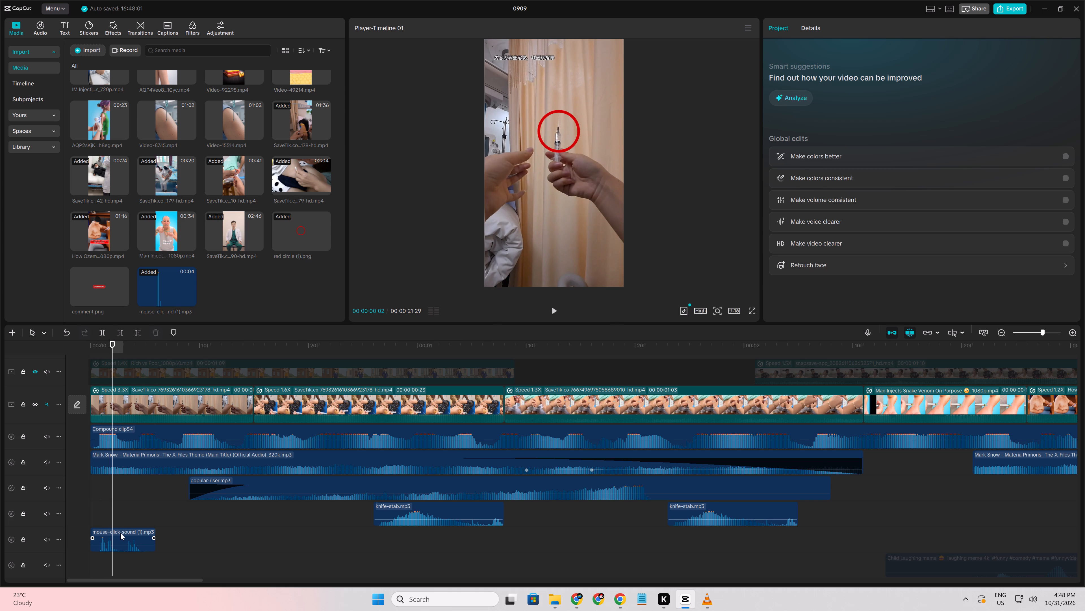
key(Right)
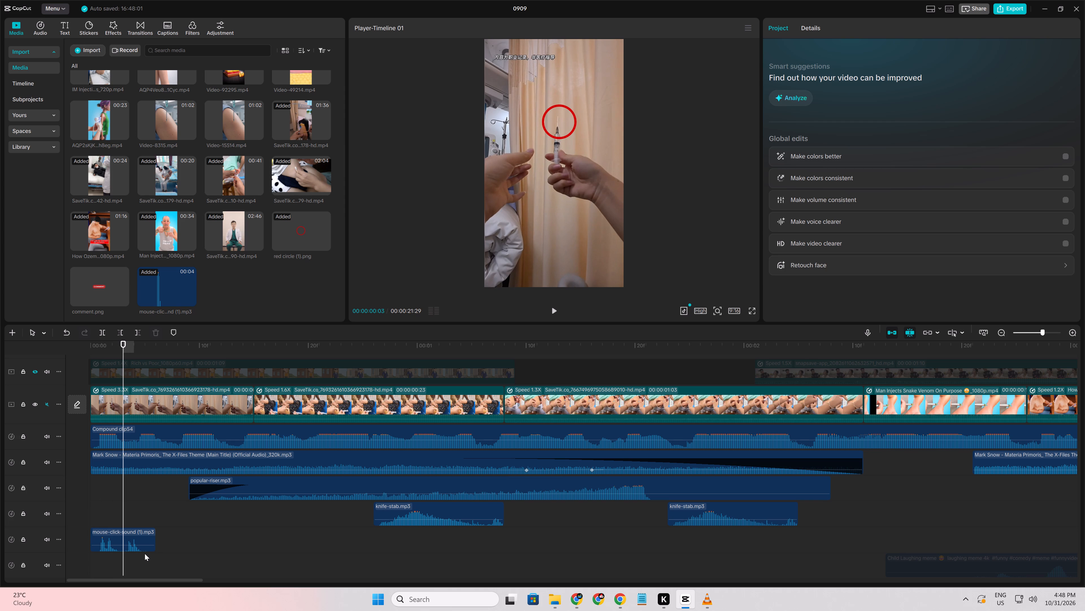
key(Left)
key(Left)
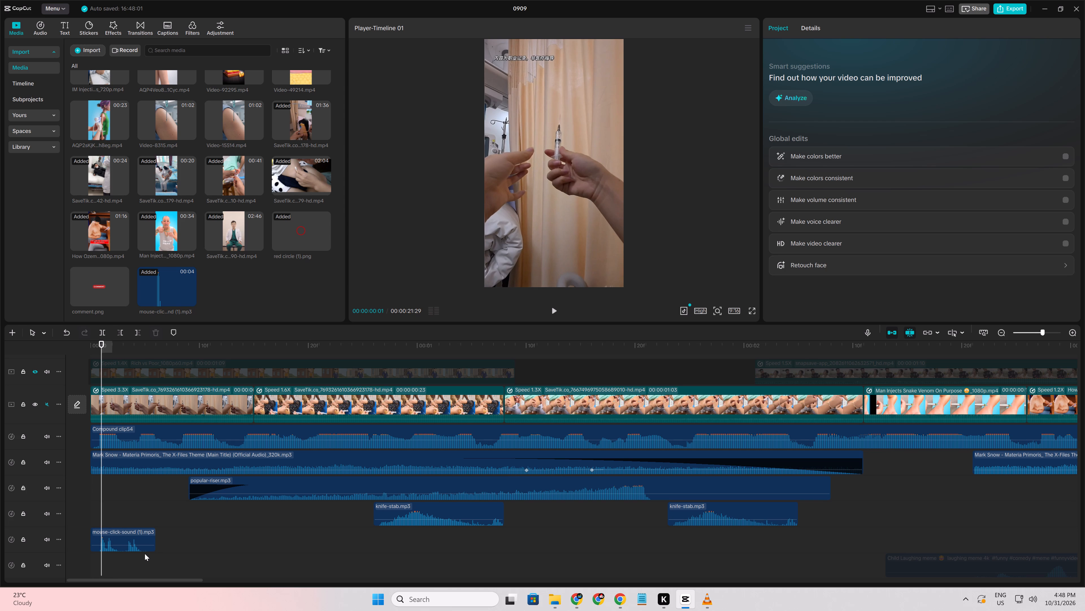
key(Right)
key(Right)
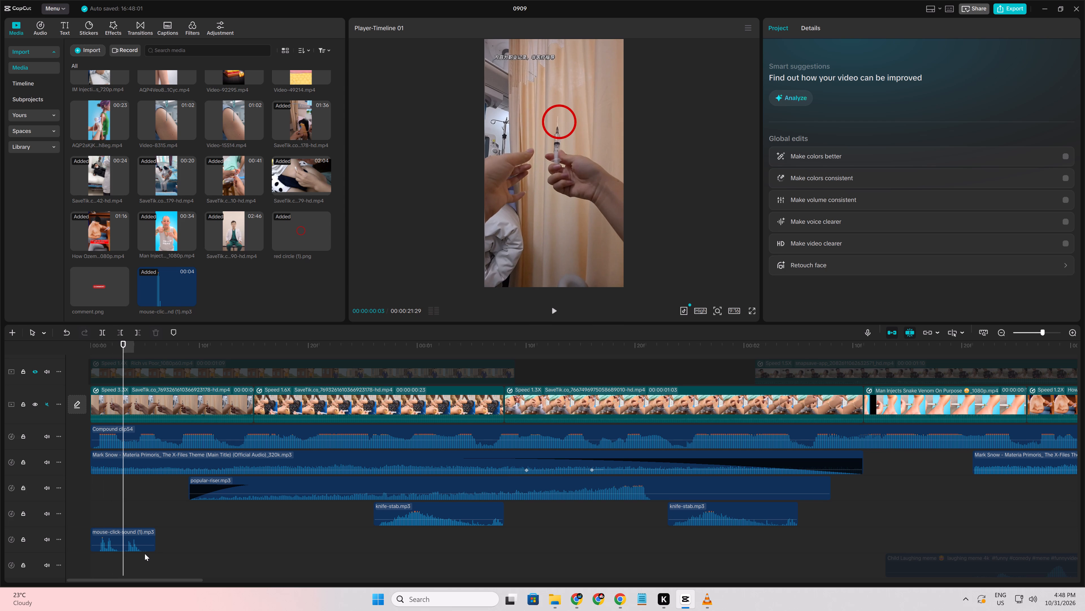
key(Left)
key(Right)
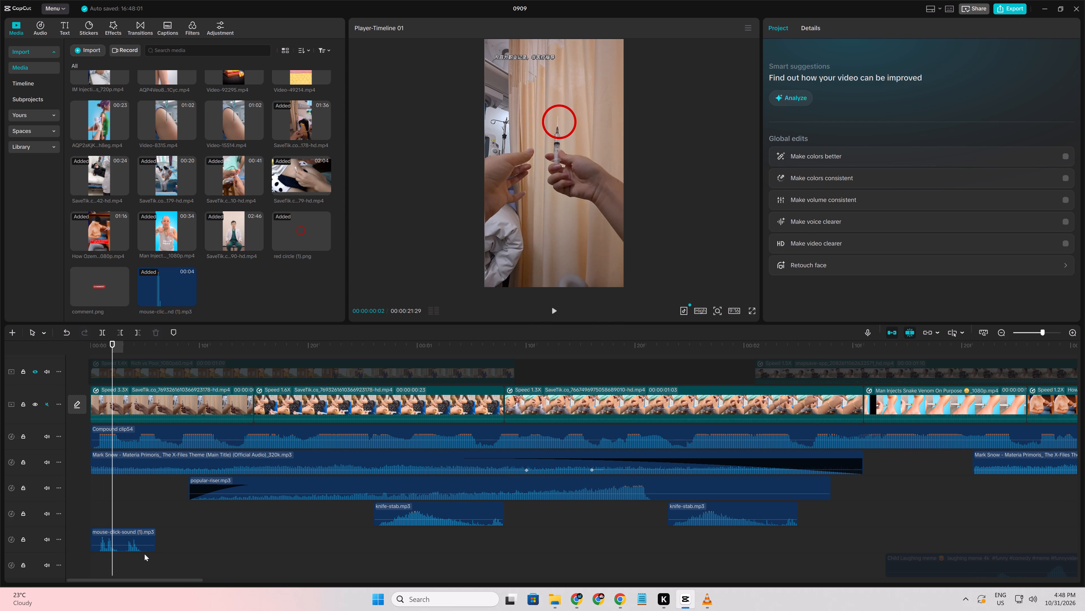
Trim the red circle clip's start to 00:00:00:03, then extend that edge back to 00:00:00:02.
scroll(112, 440, up, 10)
click(120, 418)
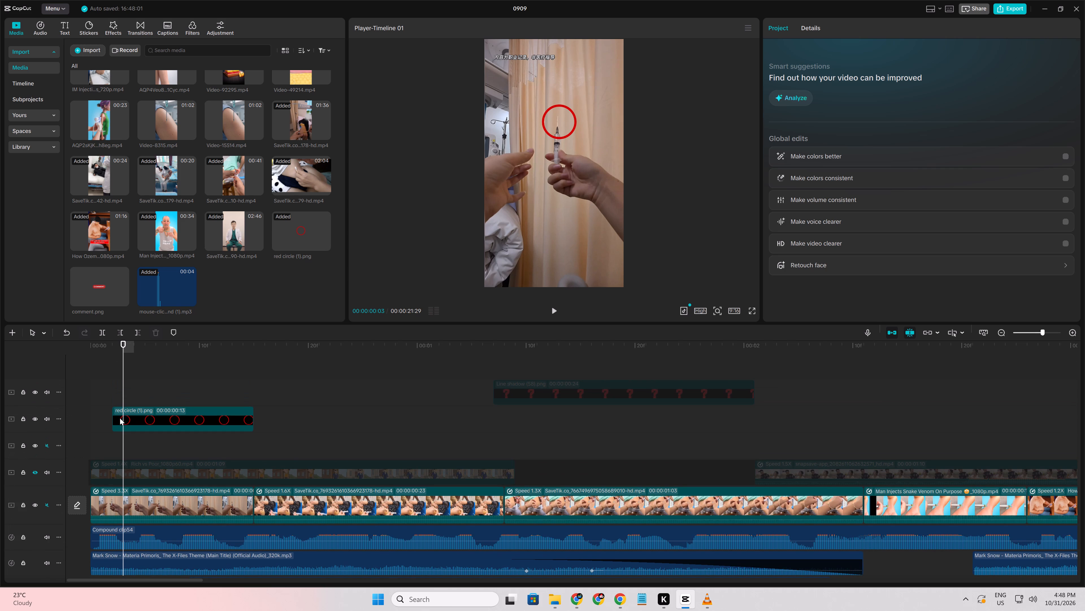
key(q)
drag(124, 414, 115, 411)
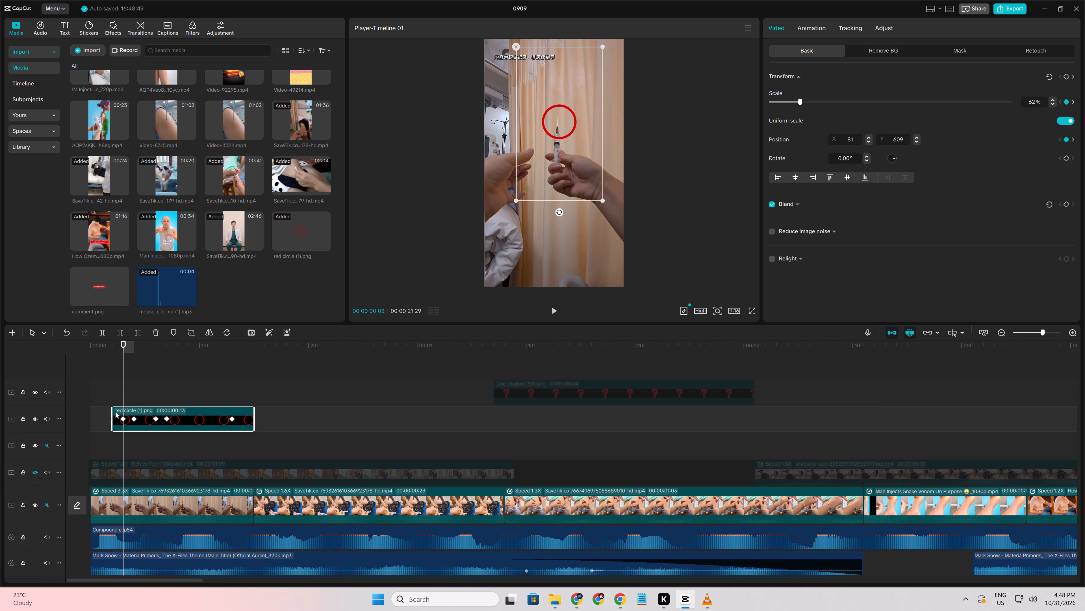
Enlarge the red circle at frame 00:00:00:02 by scaling it outward in the preview.
key(Left)
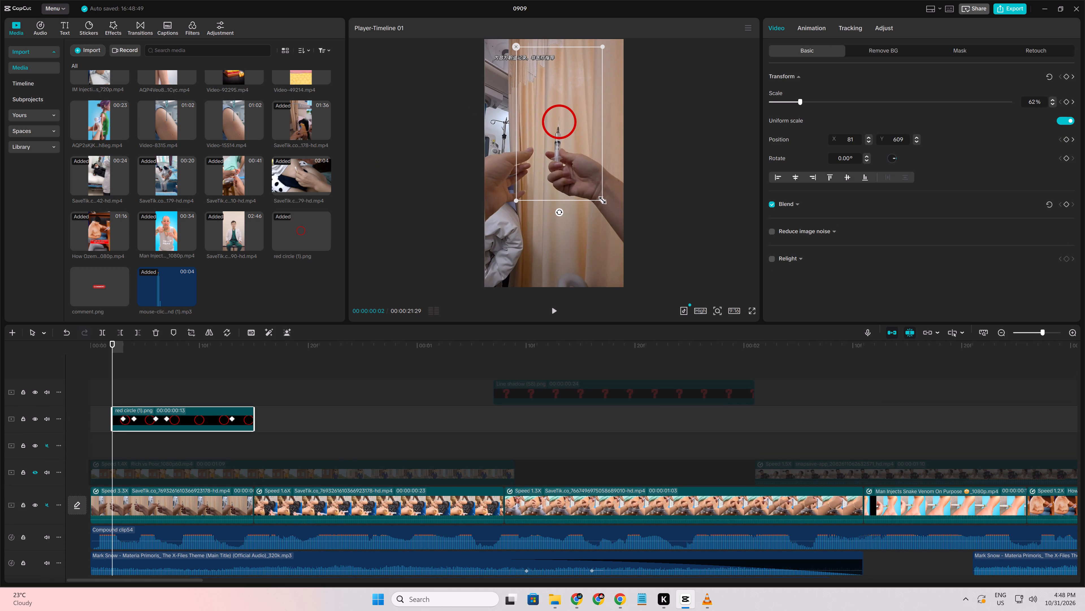
drag(600, 199, 617, 219)
Play the opening repeatedly from the timeline's start to check the enlarged red circle together with the mouse-click sound.
scroll(254, 455, down, 6)
click(152, 547)
drag(152, 547, 0, 594)
click(112, 602)
ctrl+scroll(145, 553, down, 10)
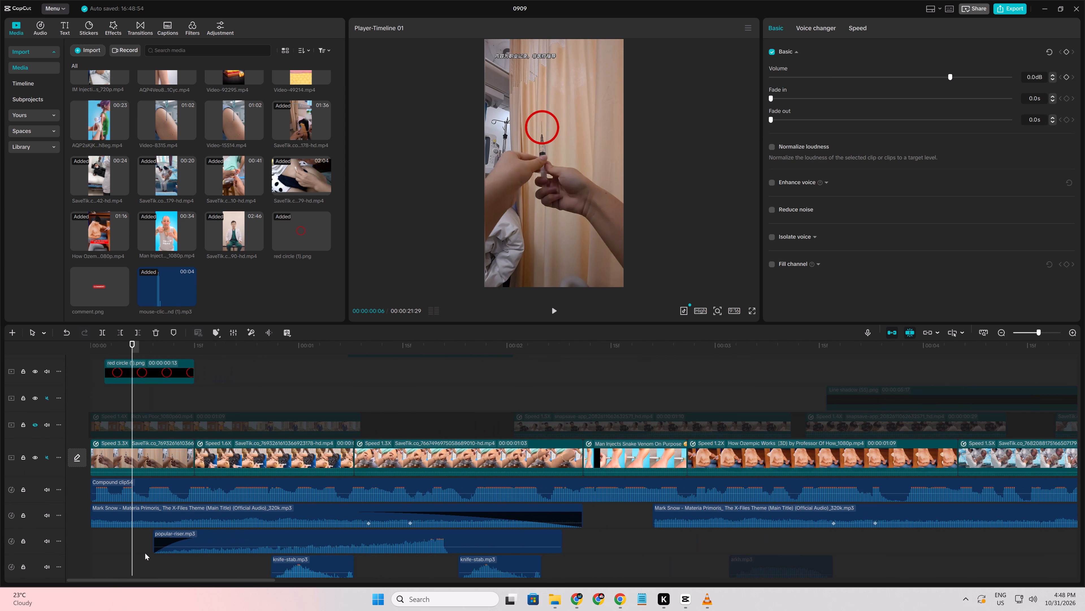
click(185, 564)
drag(185, 564, 0, 533)
key(space)
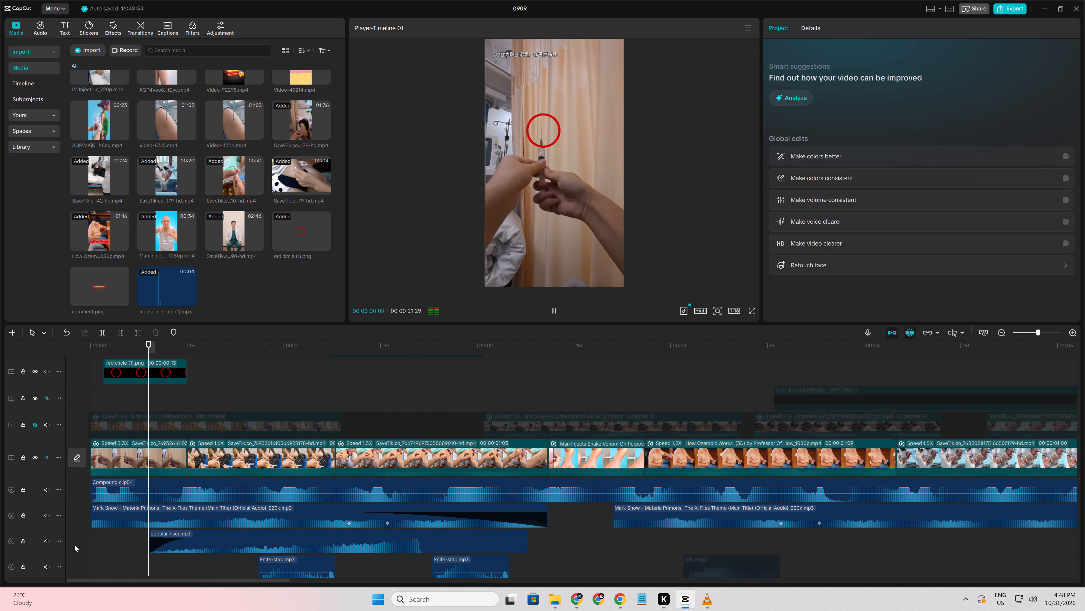
key(space)
click(129, 546)
drag(129, 546, 37, 550)
key(space)
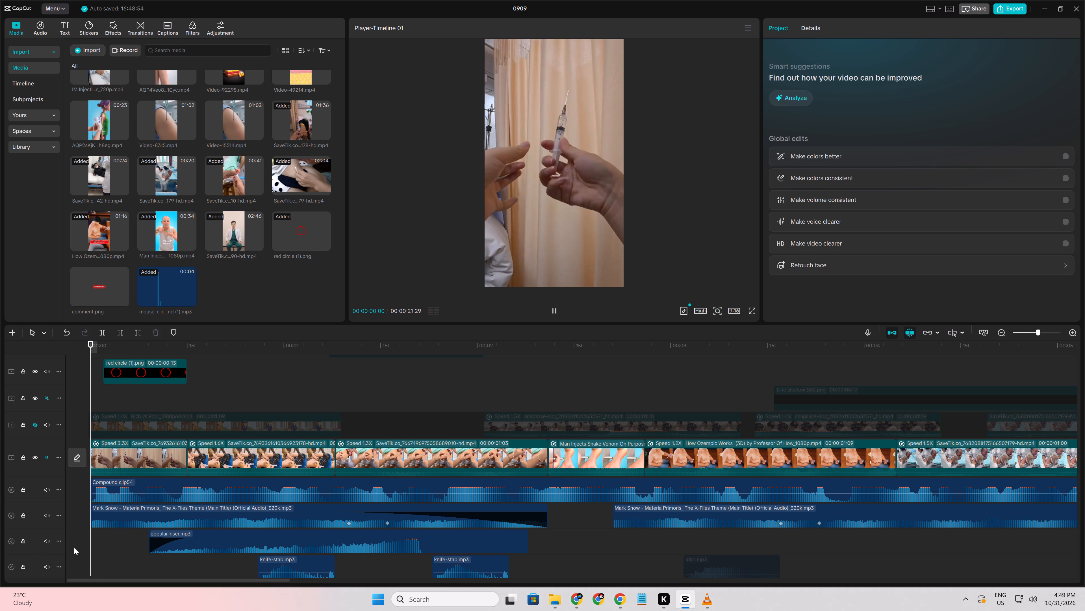
key(space)
click(99, 559)
drag(99, 559, 62, 560)
key(space)
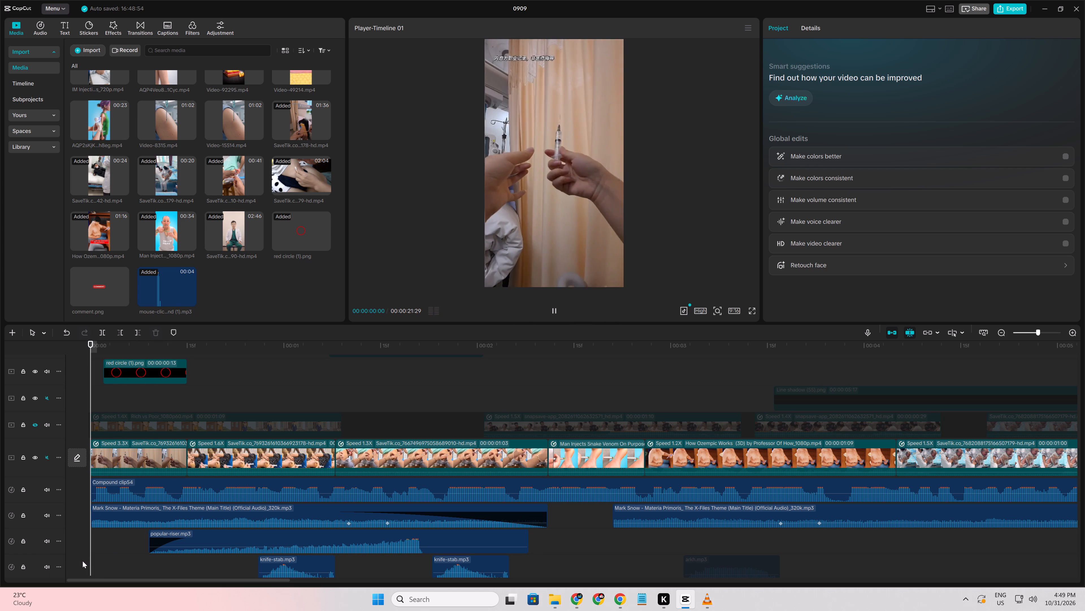
key(space)
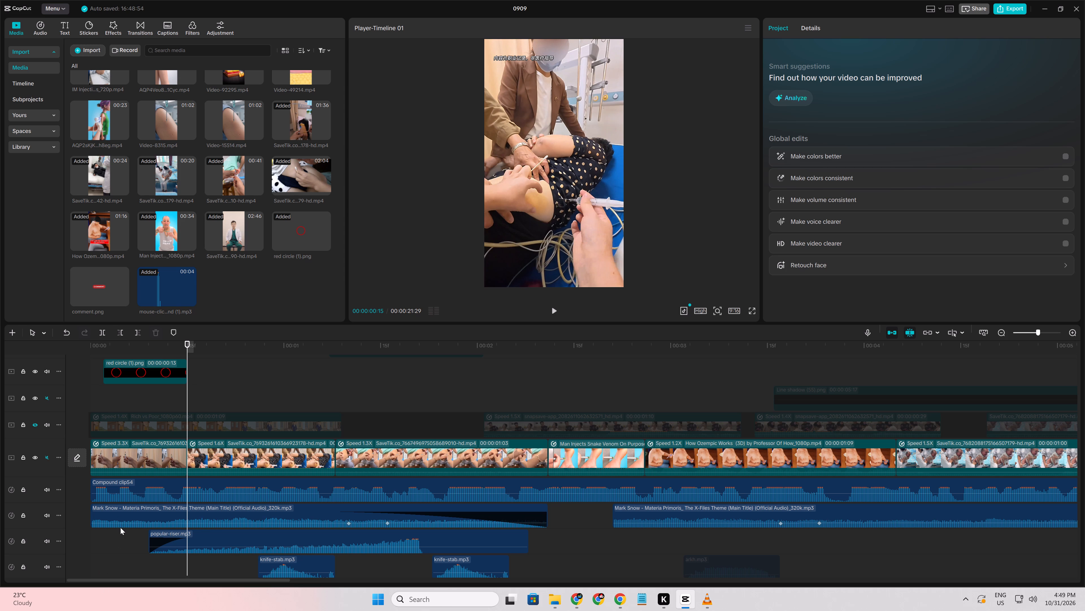
click(137, 555)
drag(137, 556, 0, 557)
key(space)
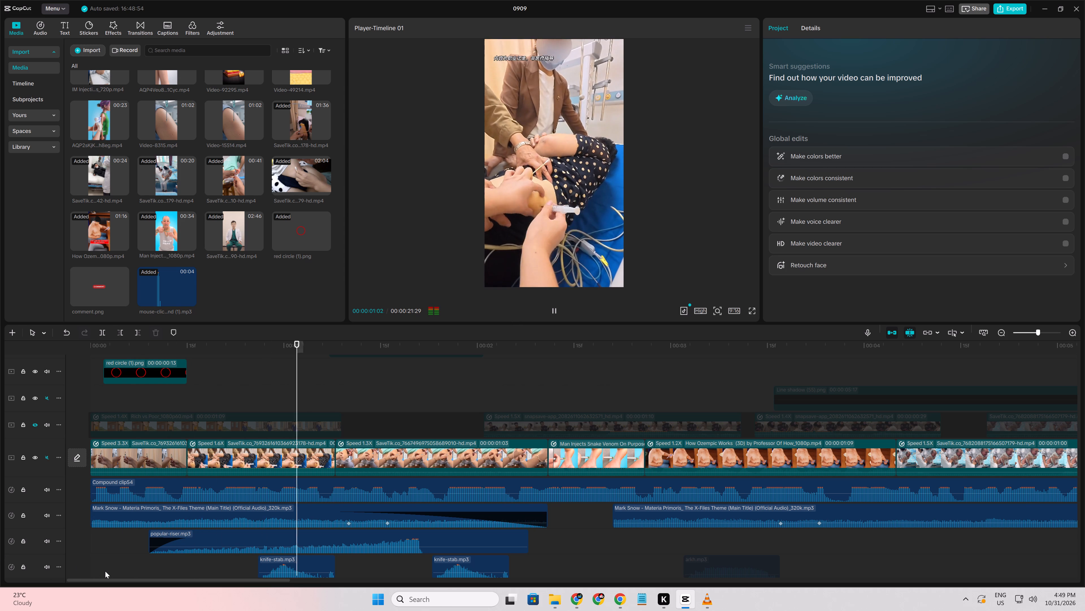
key(space)
Play the two injection shots between about 00:00:00:24 and 00:00:02:10 to check their knife-stab sounds.
scroll(119, 576, down, 4)
click(245, 534)
key(space)
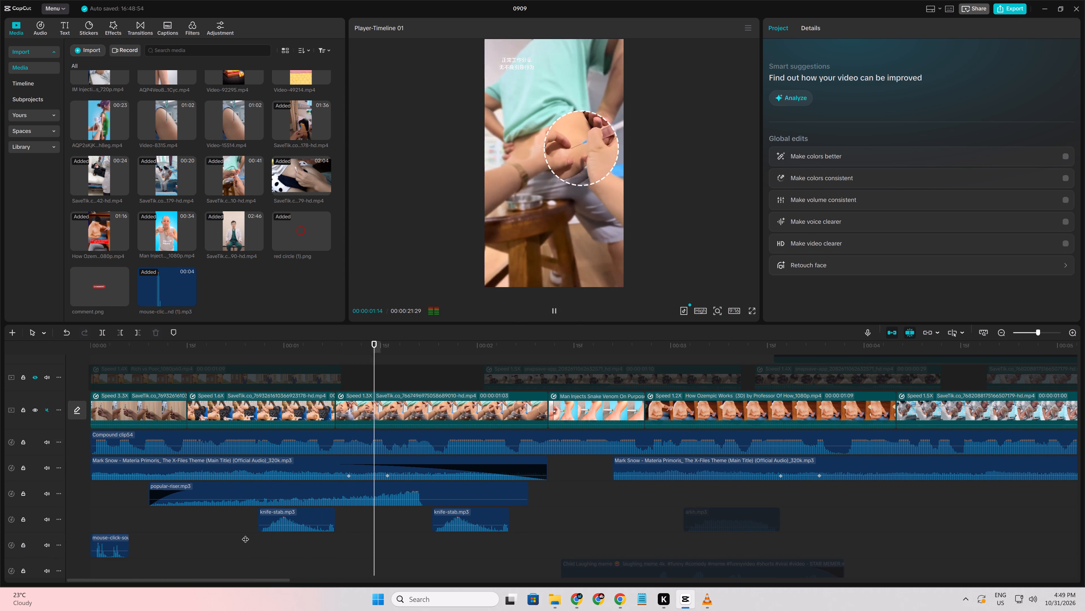
key(space)
click(405, 538)
key(space)
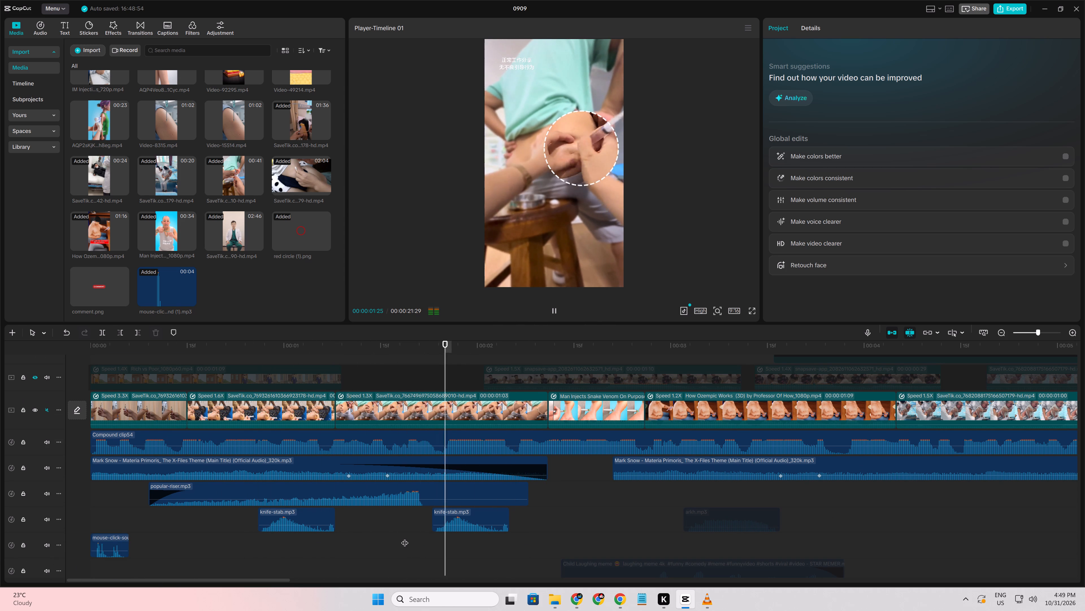
key(space)
click(241, 552)
key(space)
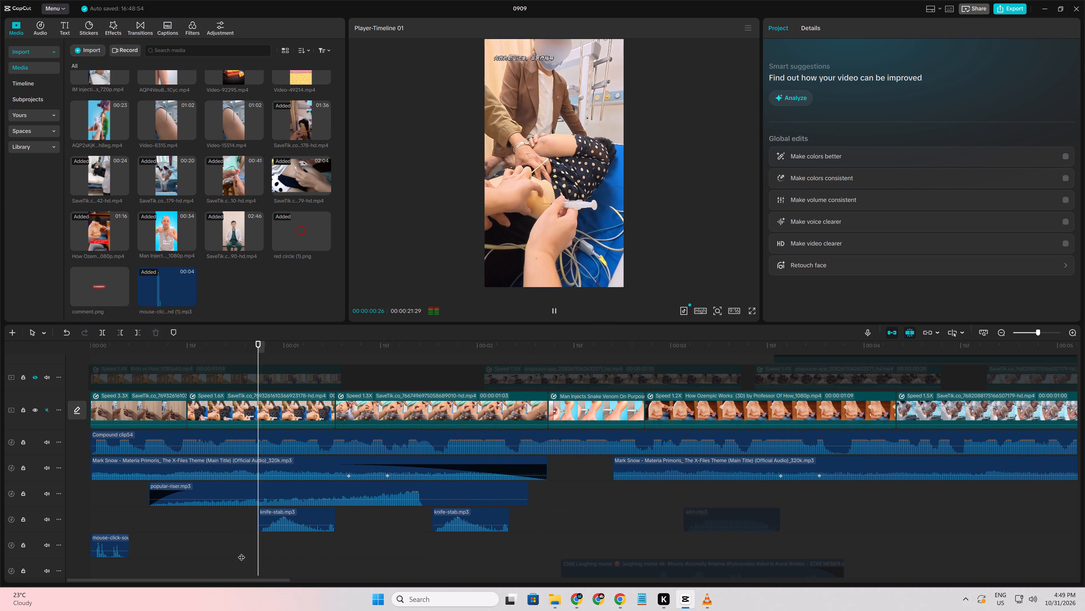
key(space)
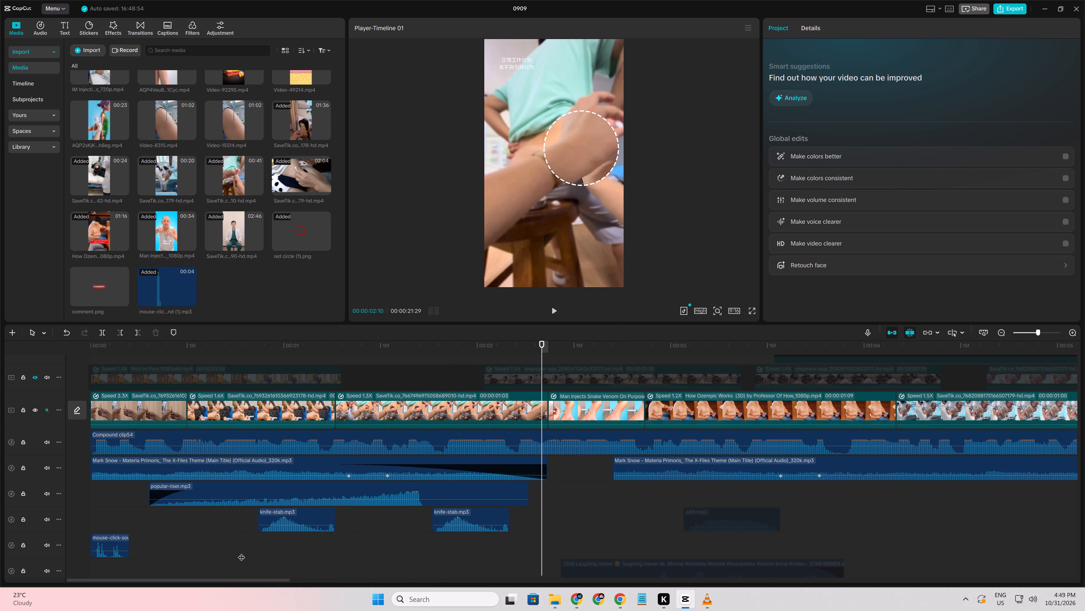
Switch to Chrome and open the Myinstants sound-button website in a new tab through a Google search for myinstants.
click(619, 601)
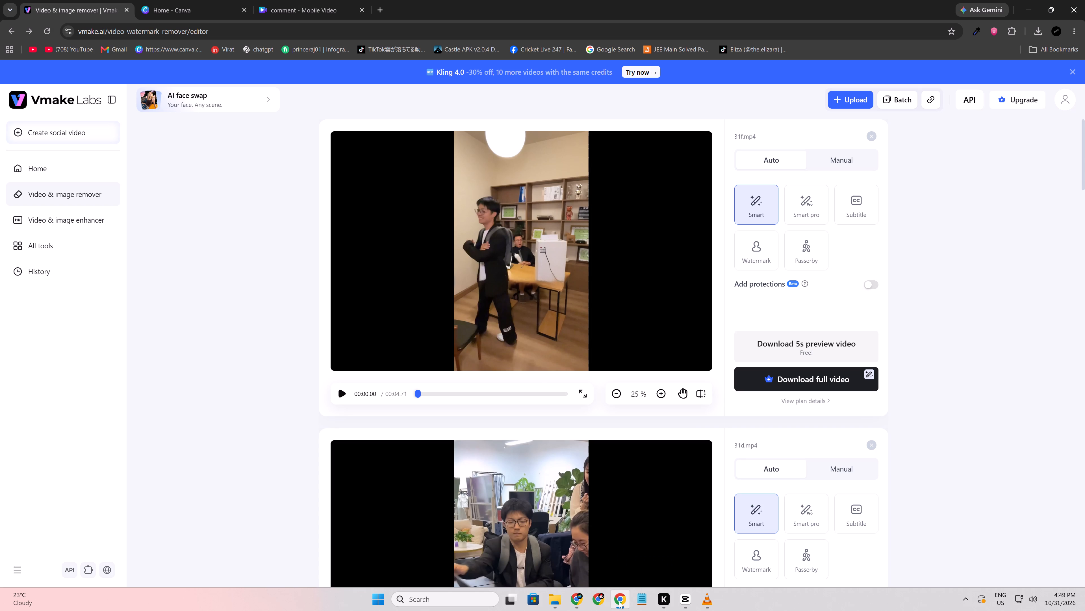
click(384, 10)
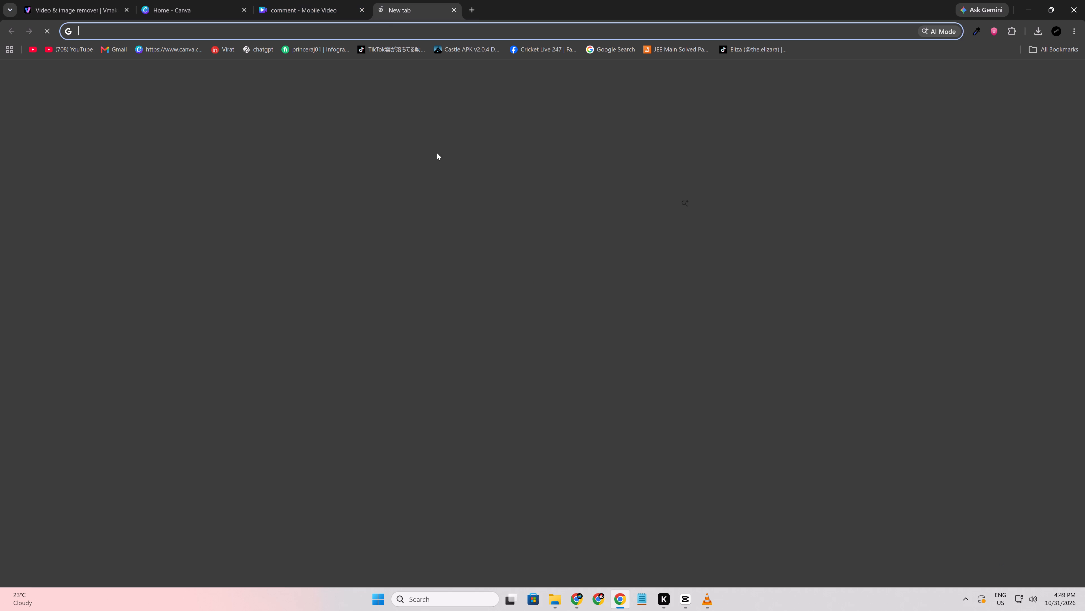
click(494, 197)
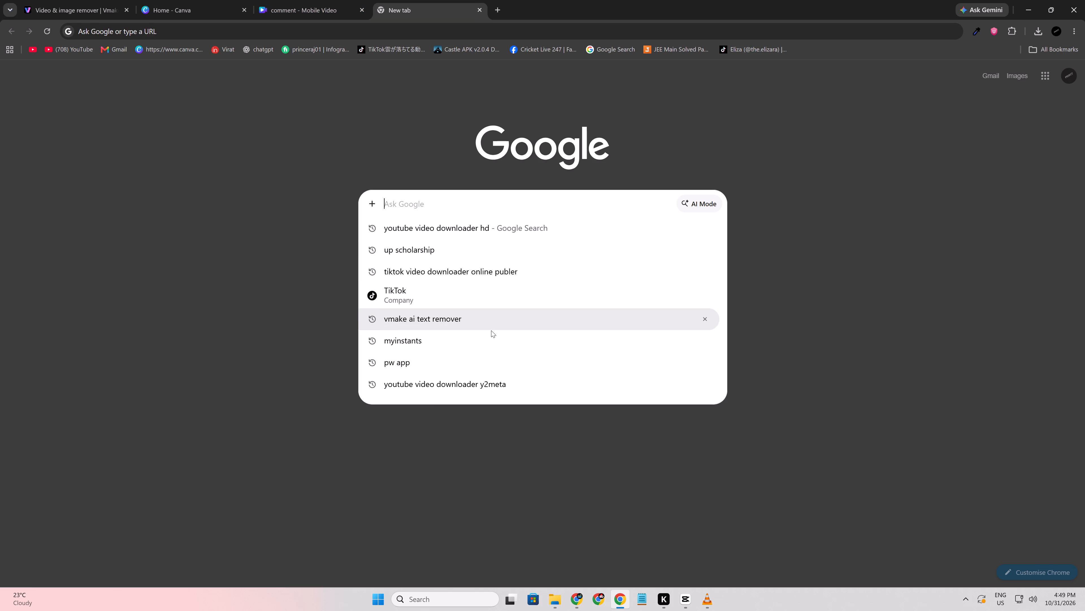
click(488, 336)
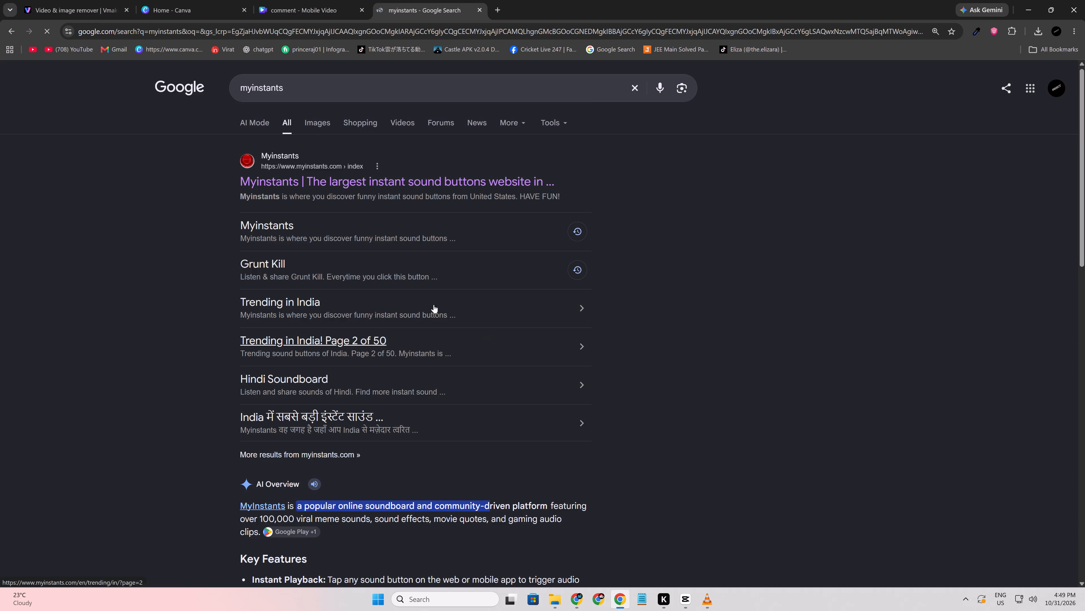
click(325, 178)
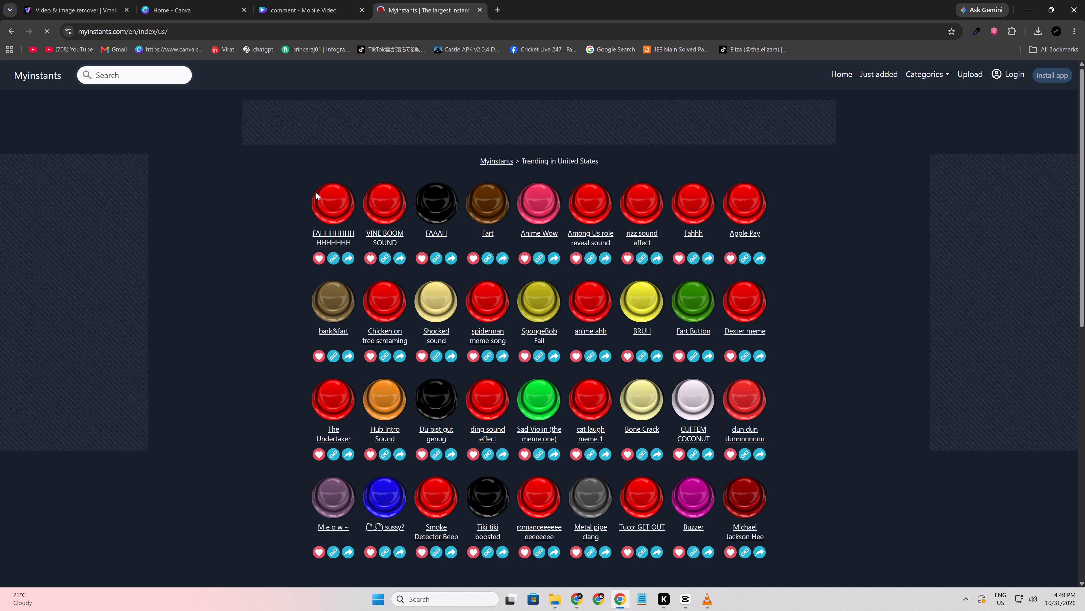
Search Myinstants for "oh no".
click(150, 80)
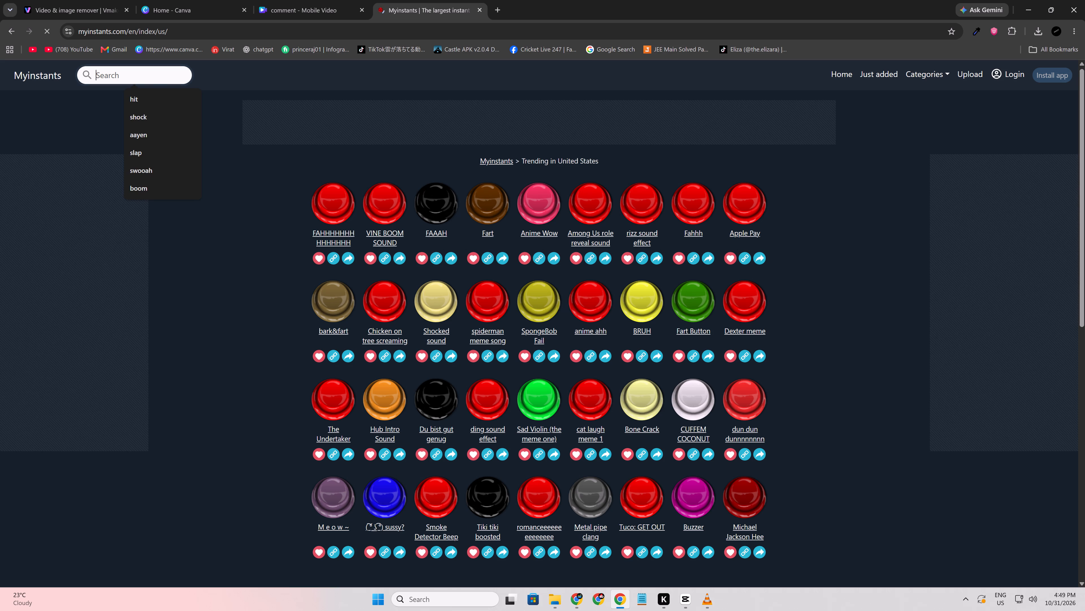
text(oh no)
key(Return)
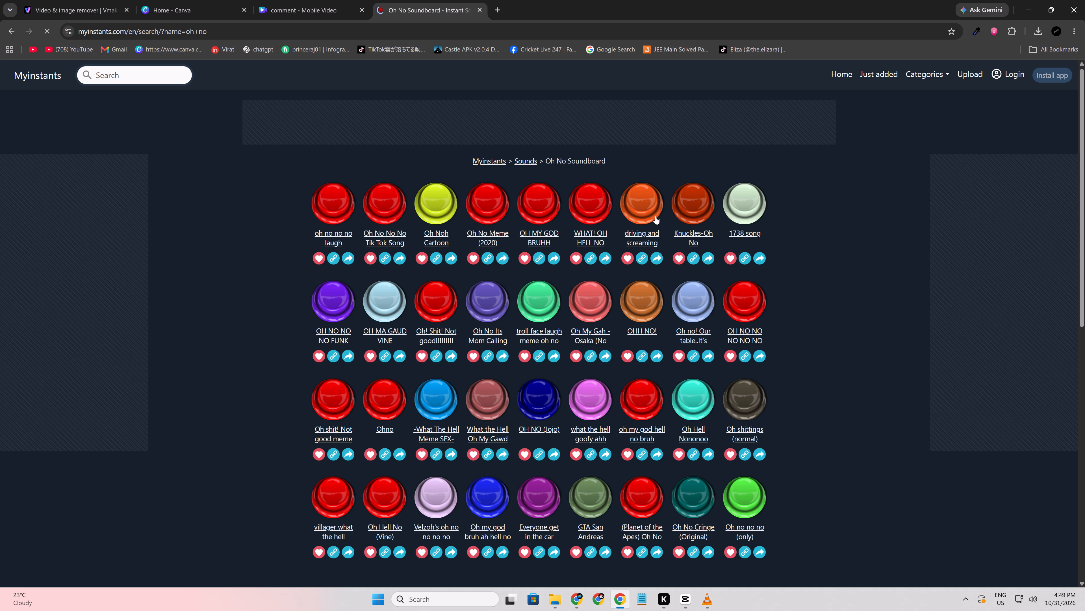
Audition candidate sounds on the Oh No soundboard, including Knuckles-Oh No, OHH NO!, Ohno and Oh Hell Nononoo.
click(736, 208)
click(700, 210)
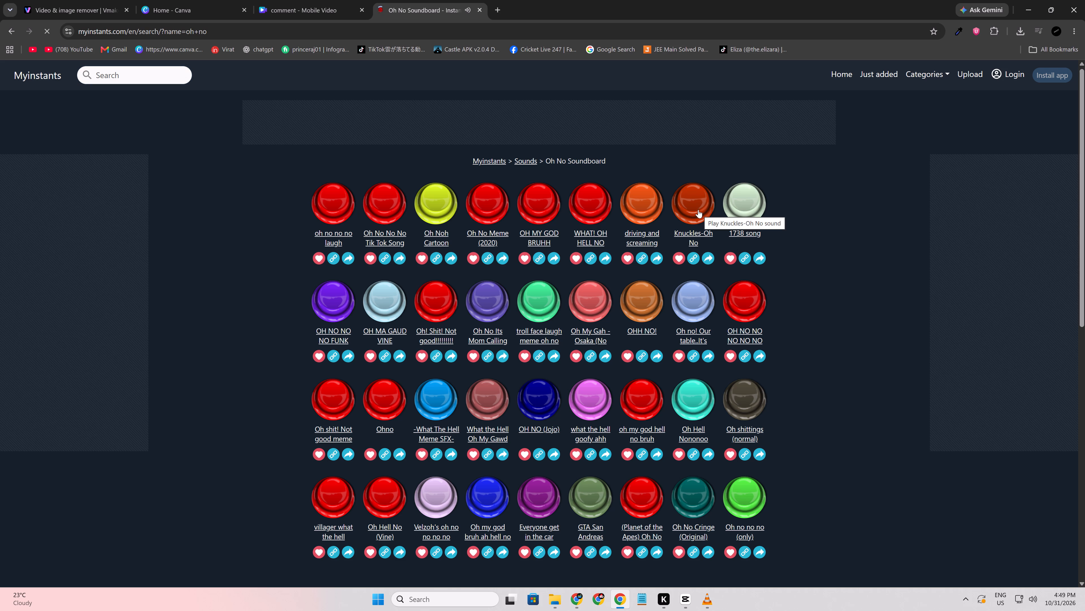
click(634, 199)
click(590, 199)
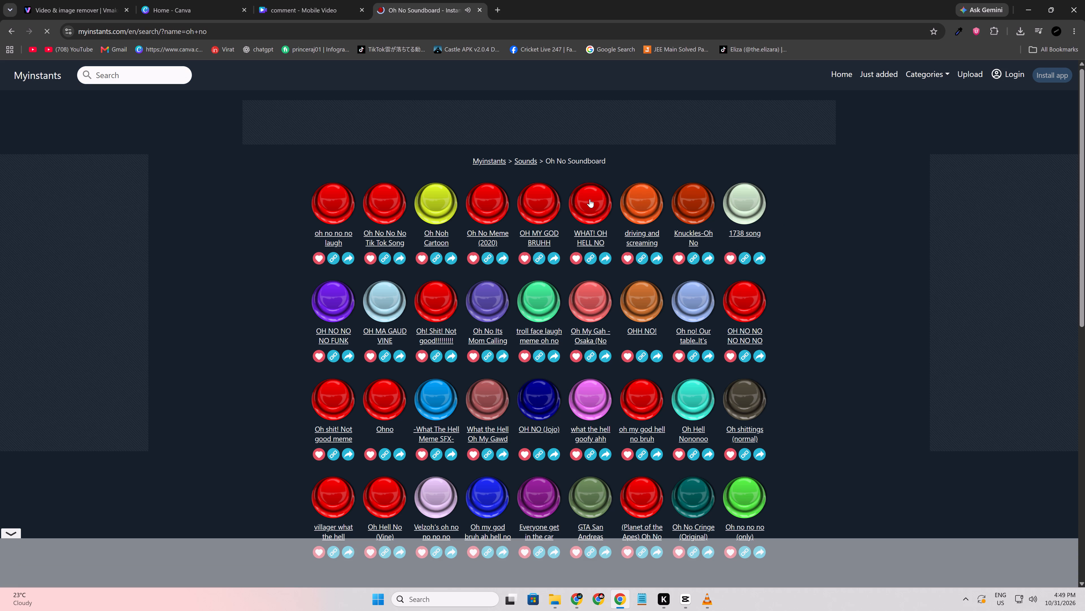
click(540, 212)
click(630, 302)
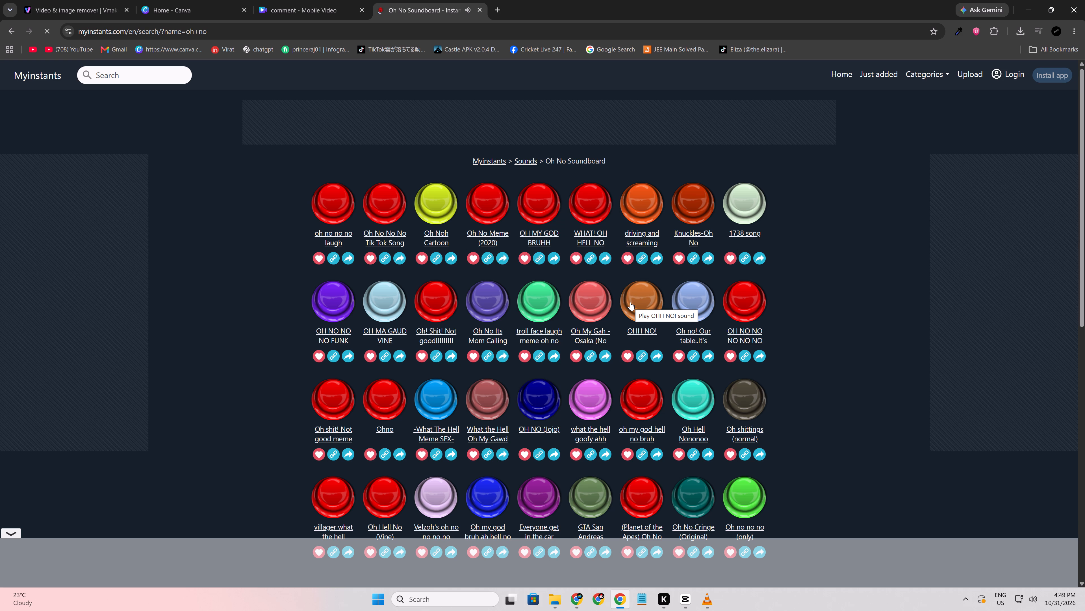
click(748, 307)
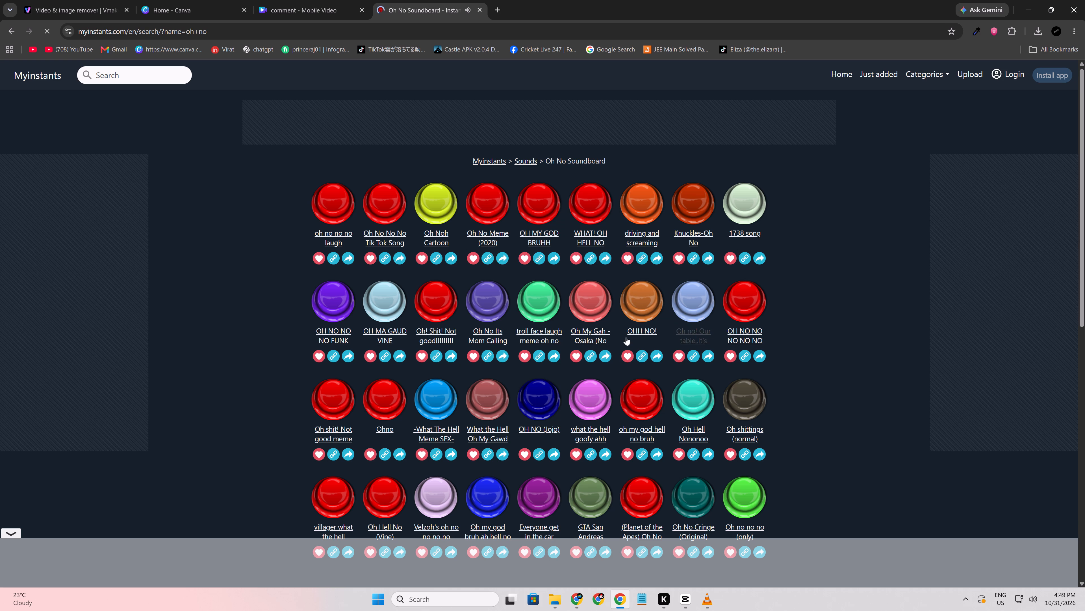
click(387, 401)
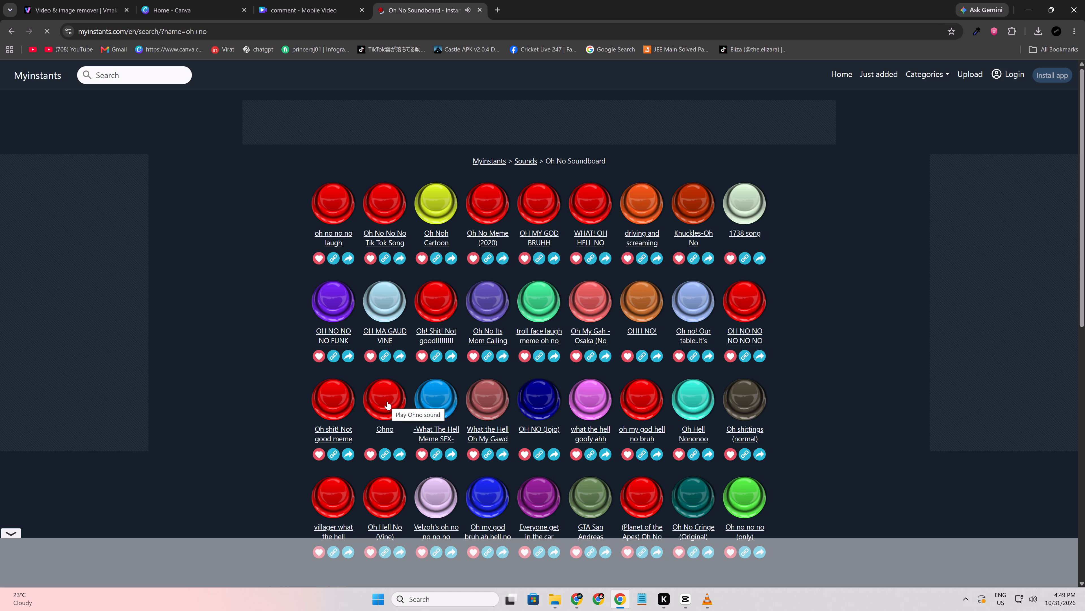
click(387, 401)
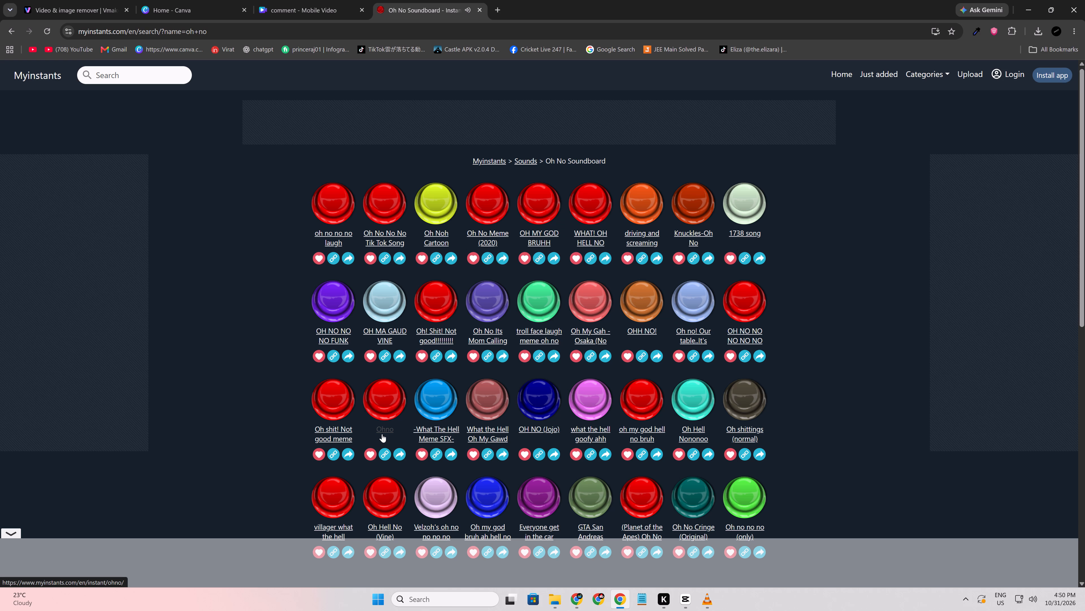
click(327, 402)
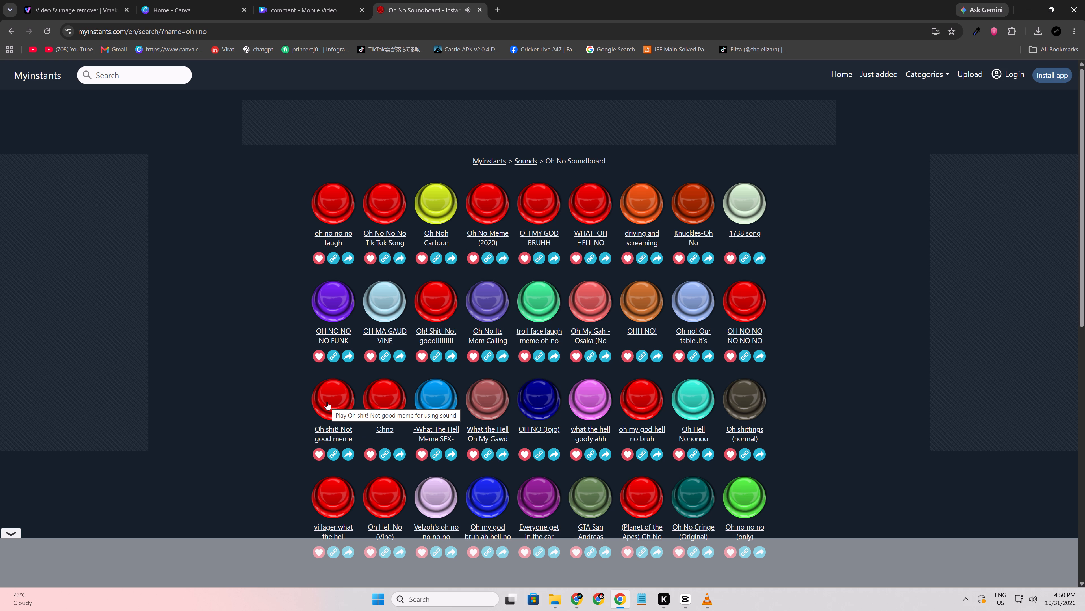
click(705, 403)
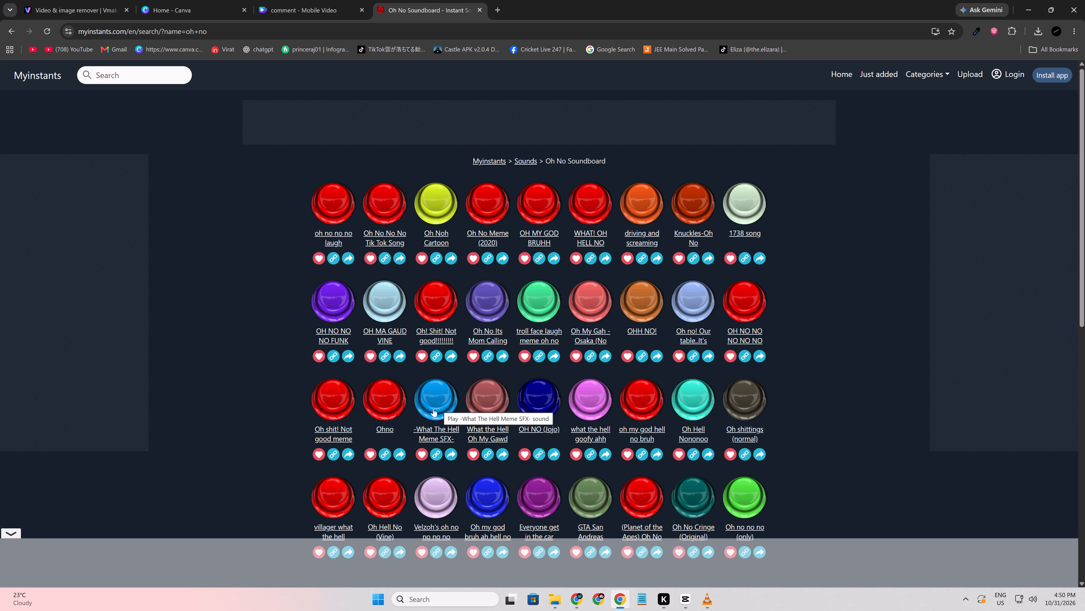
Search Myinstants for "meme" and play the FAAAH sound.
click(107, 78)
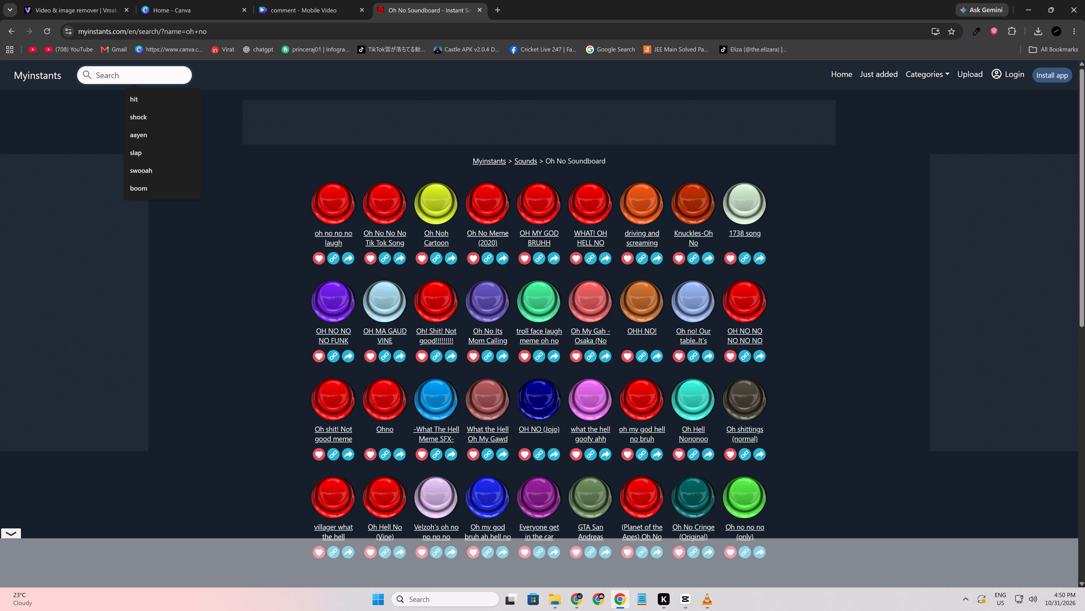
text(meme)
key(Return)
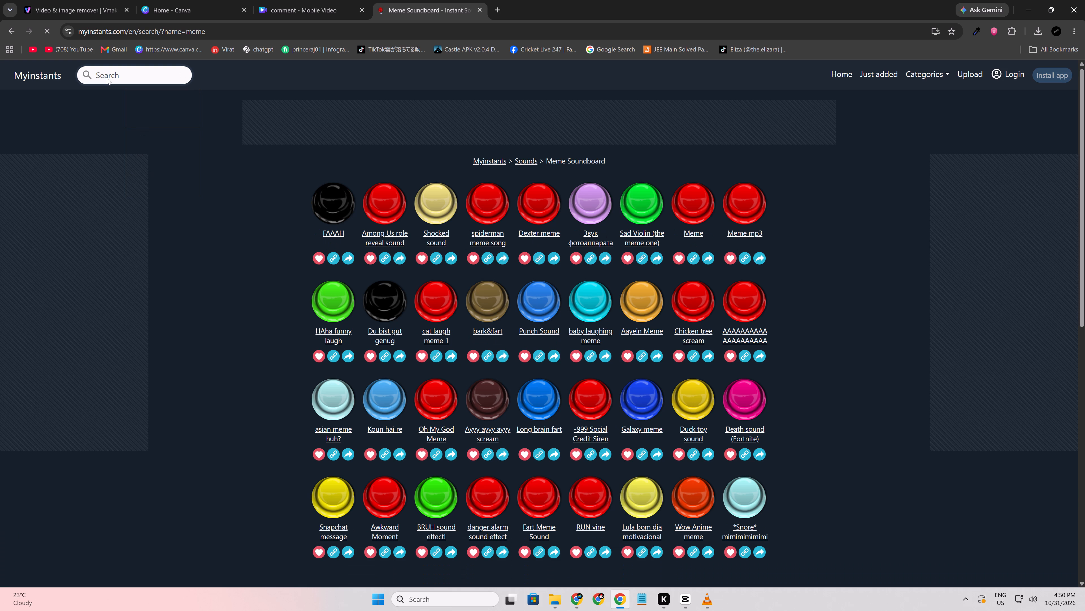
click(320, 210)
click(131, 70)
text(mee)
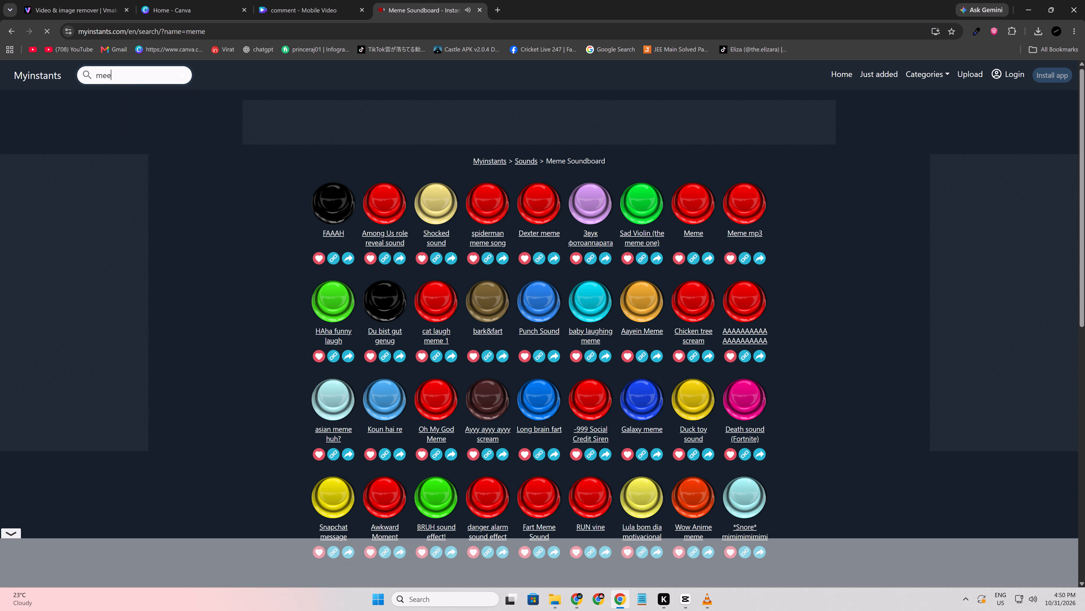
key(BackSpace)
key(BackSpace)
text(eme)
key(Return)
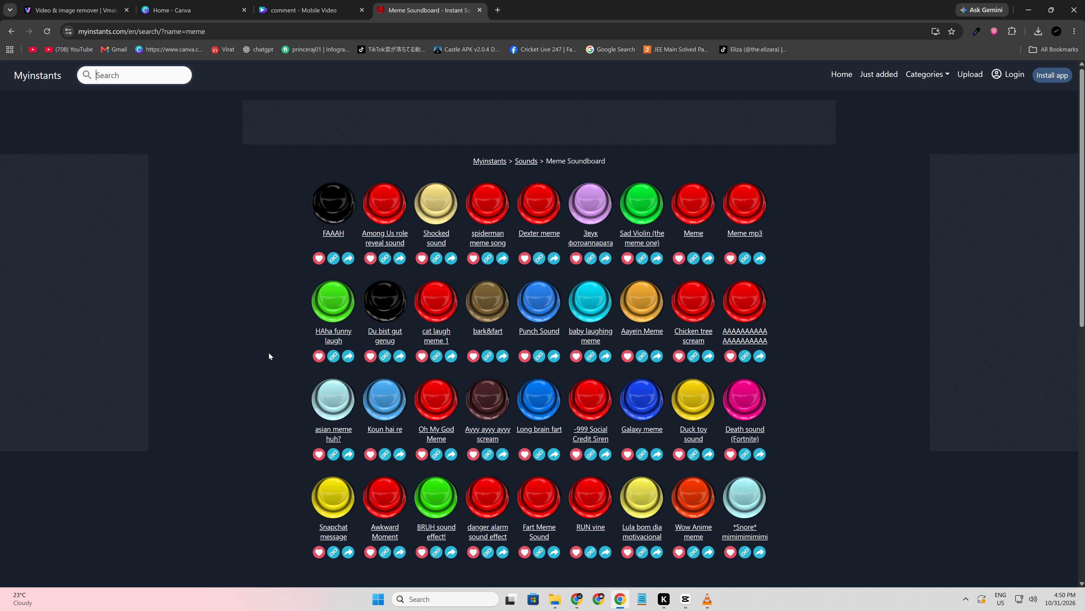
Audition the bottom row of the Meme soundboard, including Snapchat message, Awkward Moment, BRUH, danger alarm, RUN vine and Wow Anime.
scroll(269, 353, down, 2)
click(332, 225)
click(372, 231)
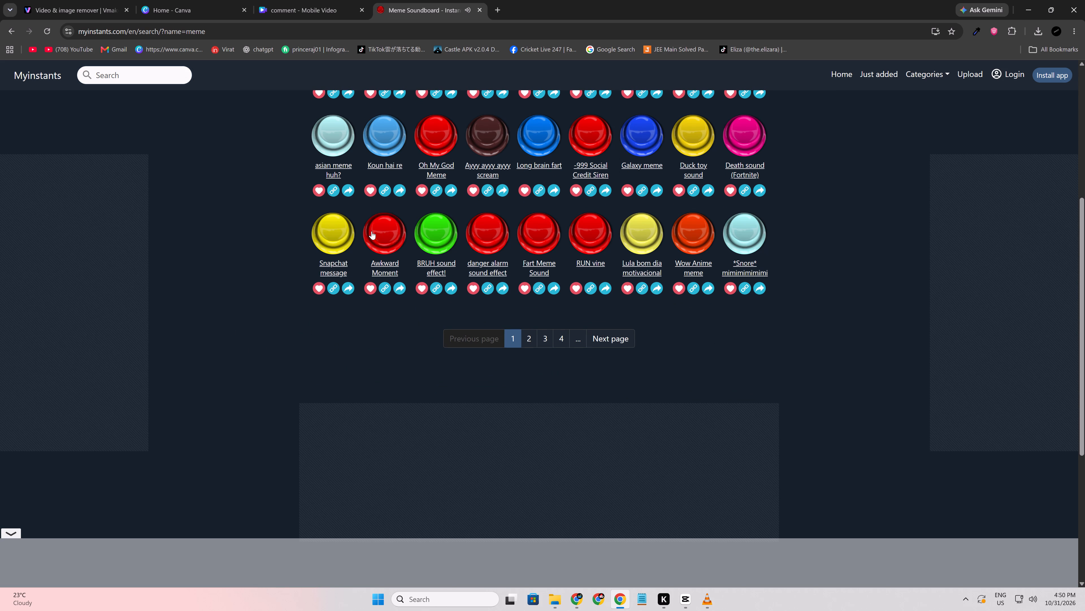
click(436, 234)
click(379, 236)
click(438, 240)
click(487, 233)
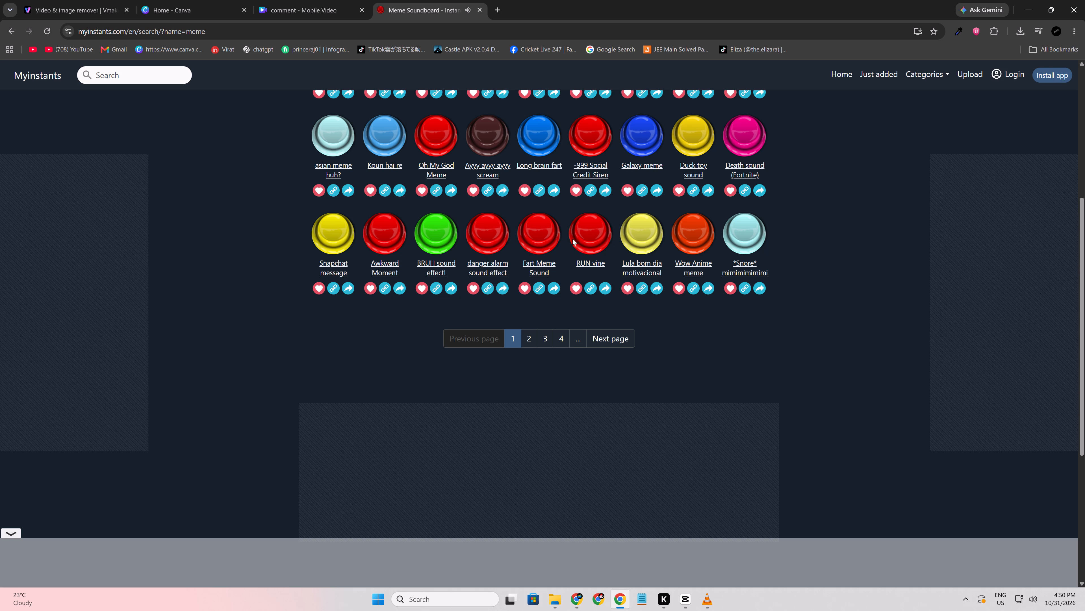
click(601, 234)
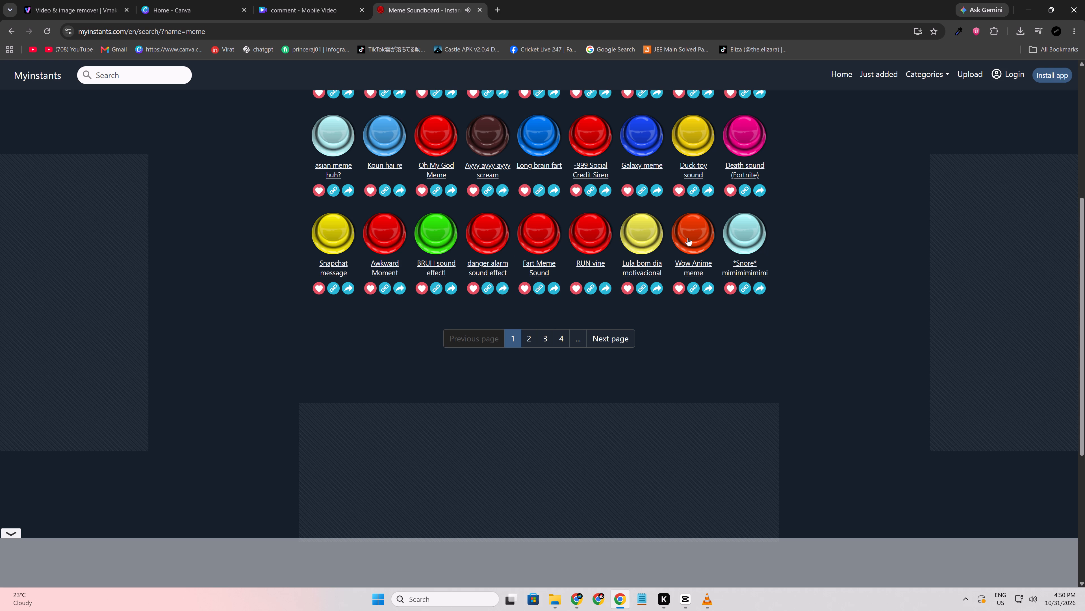
click(693, 236)
click(764, 231)
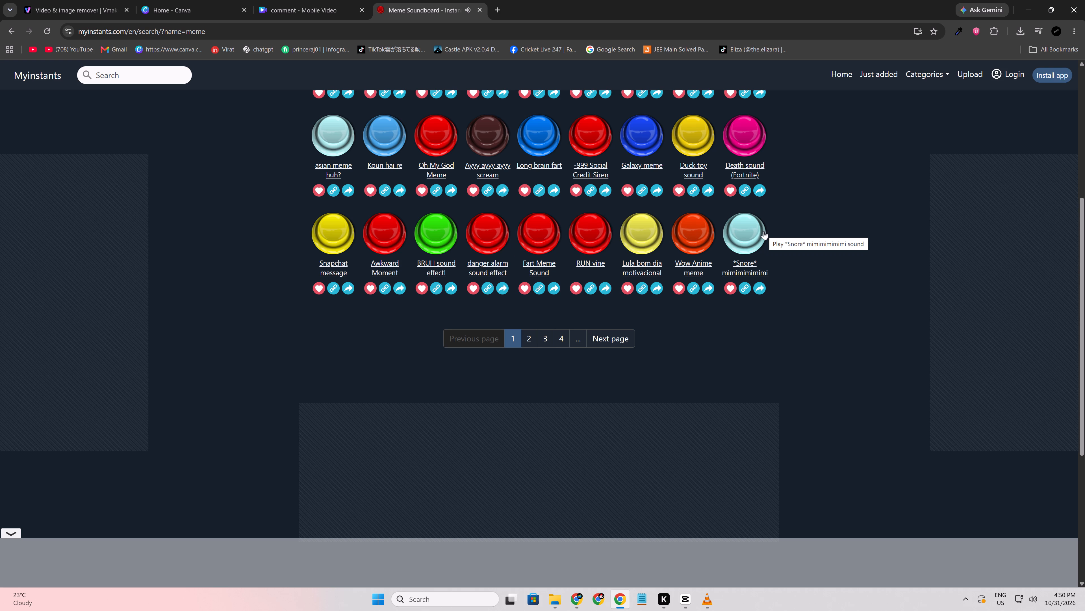
scroll(411, 305, up, 3)
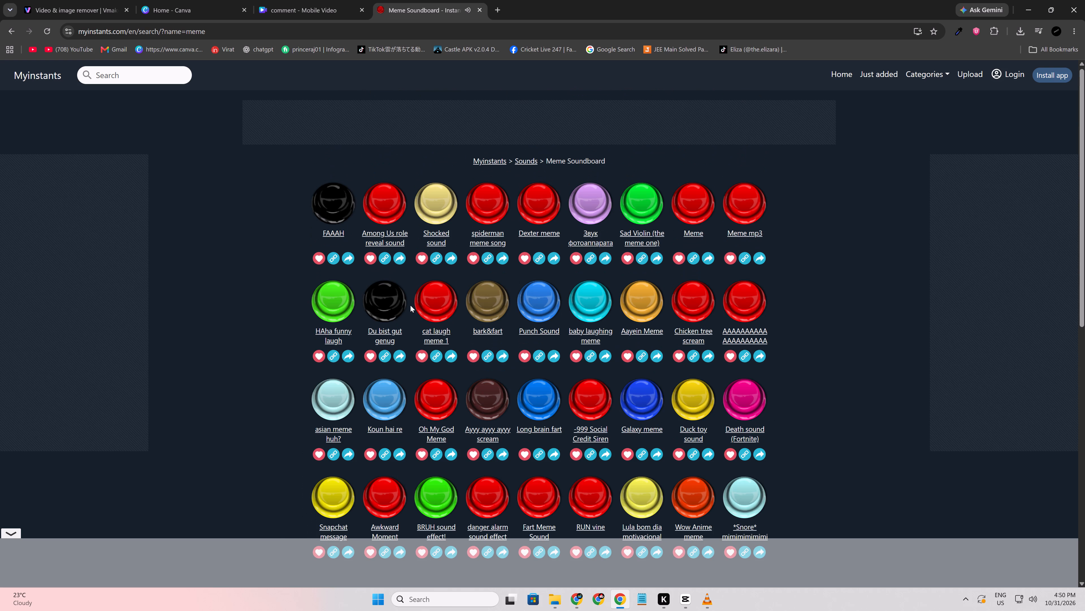
scroll(410, 305, up, 1)
scroll(410, 305, down, 2)
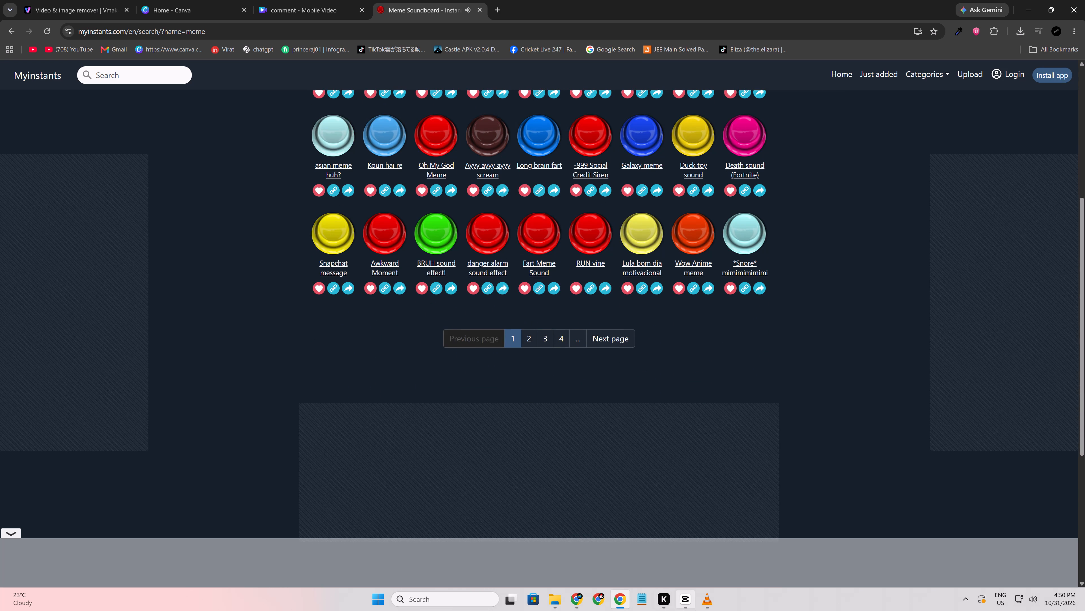
Switch to CapCut and play the opening and both injection shots to check the mouse-click and knife-stab sounds.
click(688, 595)
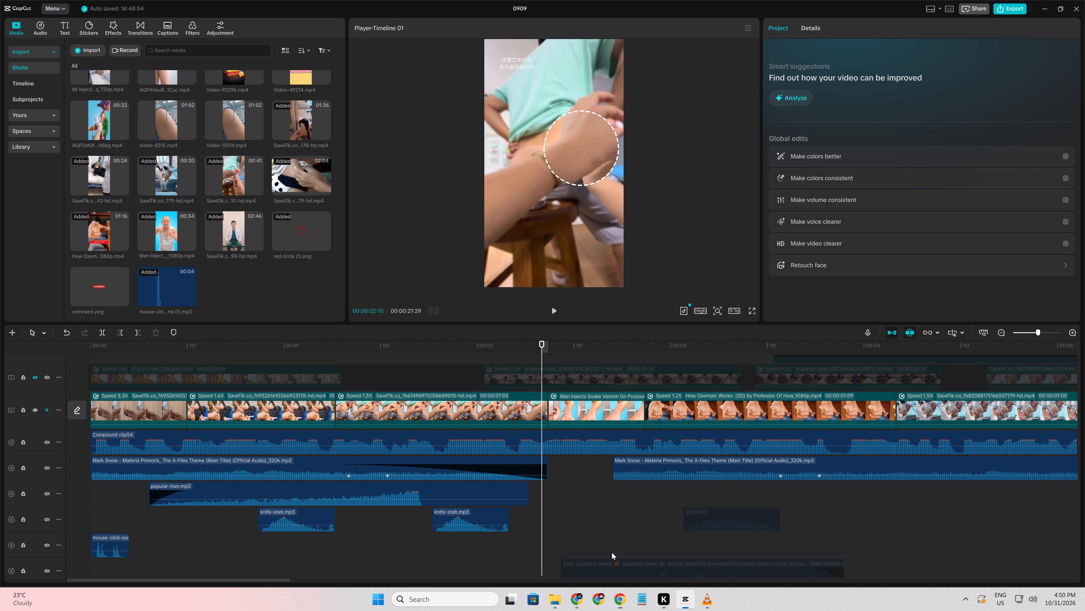
click(141, 535)
drag(141, 535, 0, 511)
key(space)
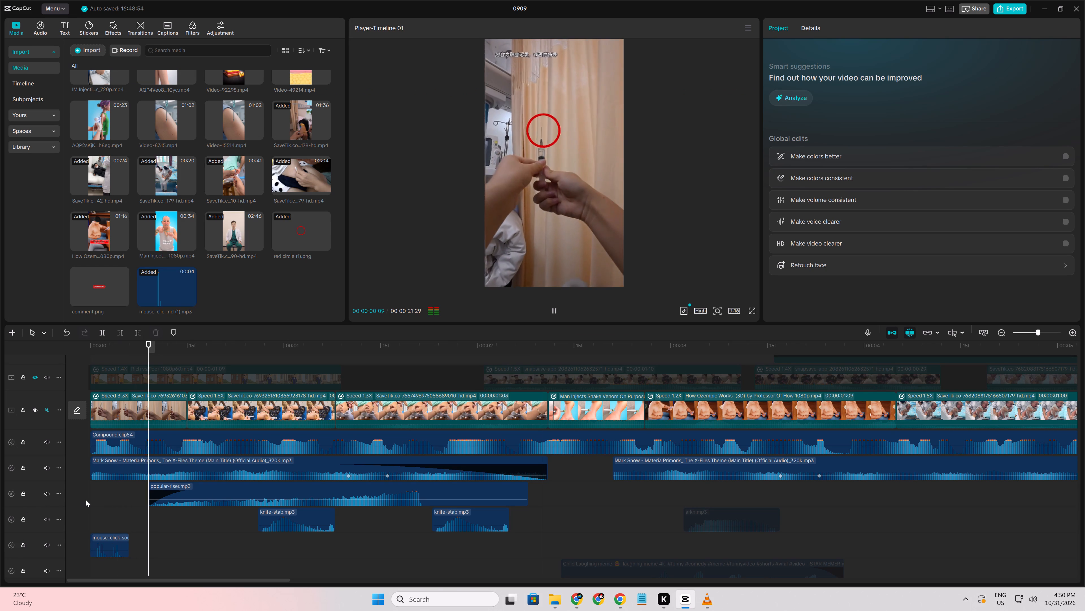
key(space)
click(253, 539)
key(space)
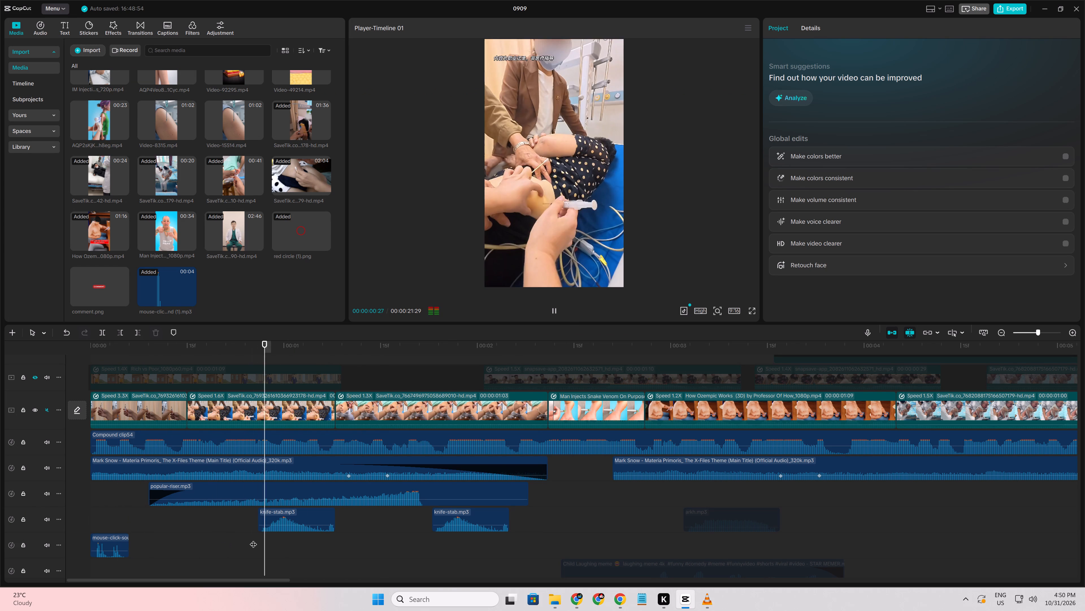
key(space)
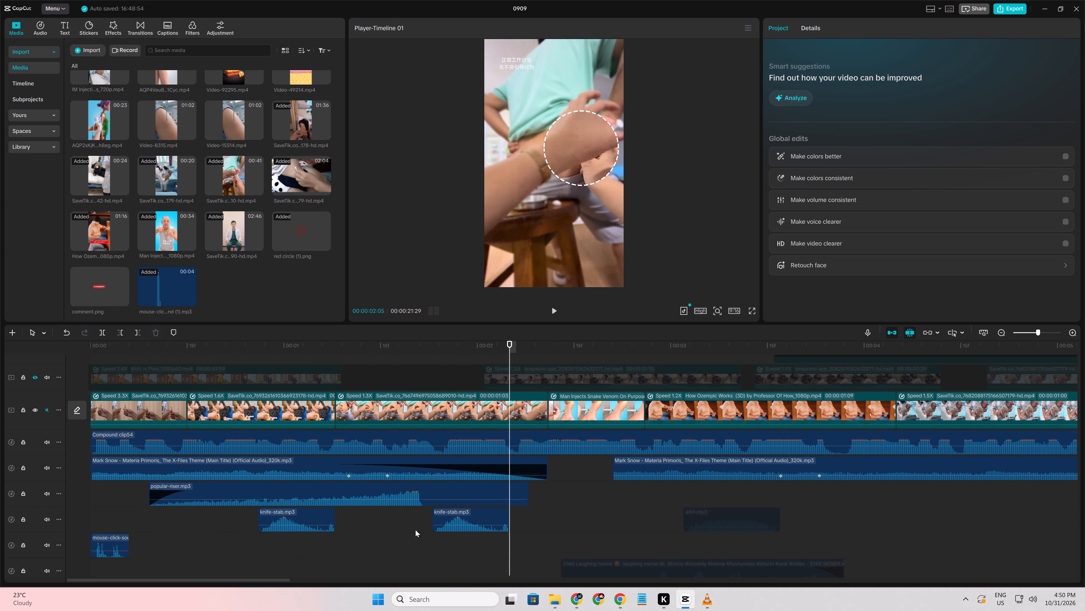
click(415, 530)
key(space)
key(space)
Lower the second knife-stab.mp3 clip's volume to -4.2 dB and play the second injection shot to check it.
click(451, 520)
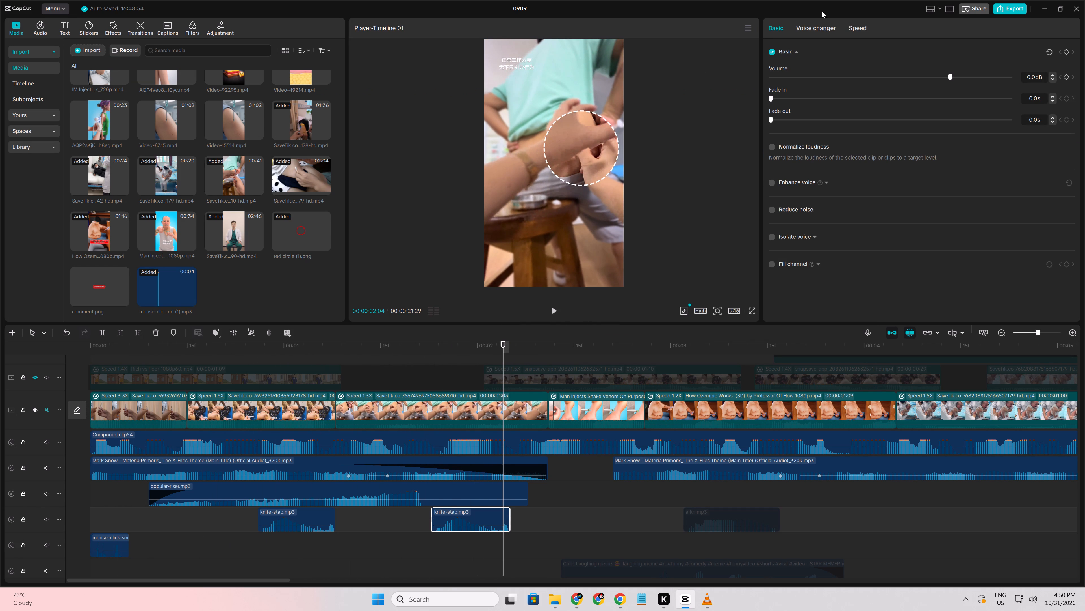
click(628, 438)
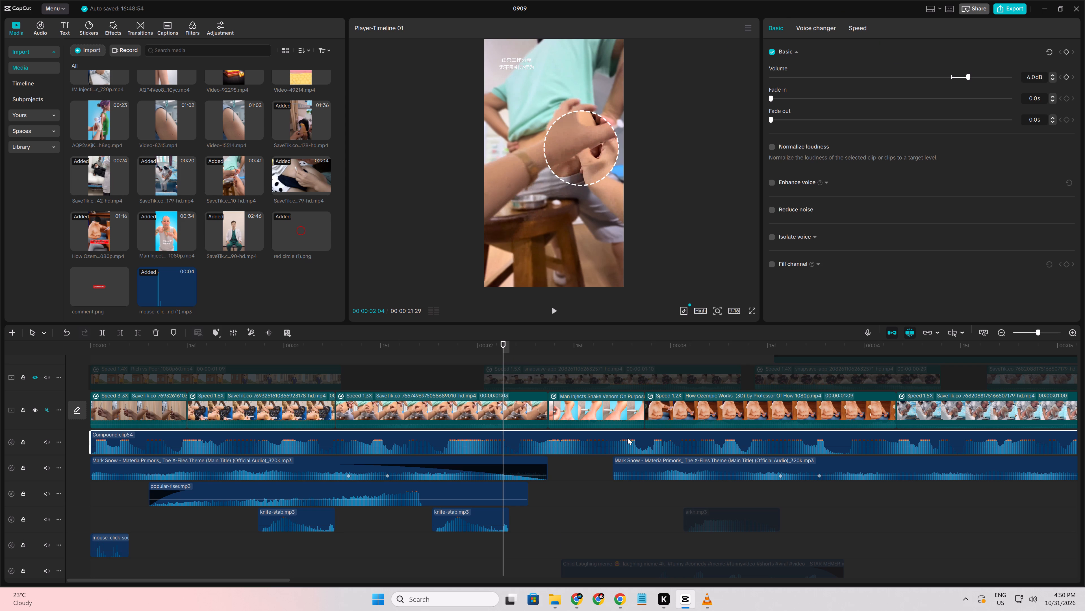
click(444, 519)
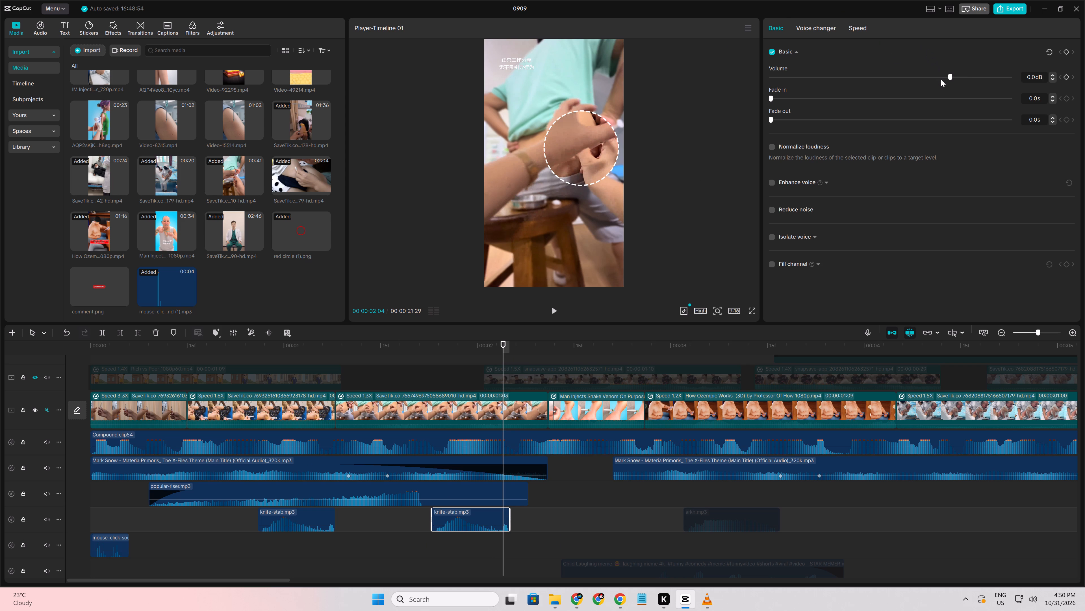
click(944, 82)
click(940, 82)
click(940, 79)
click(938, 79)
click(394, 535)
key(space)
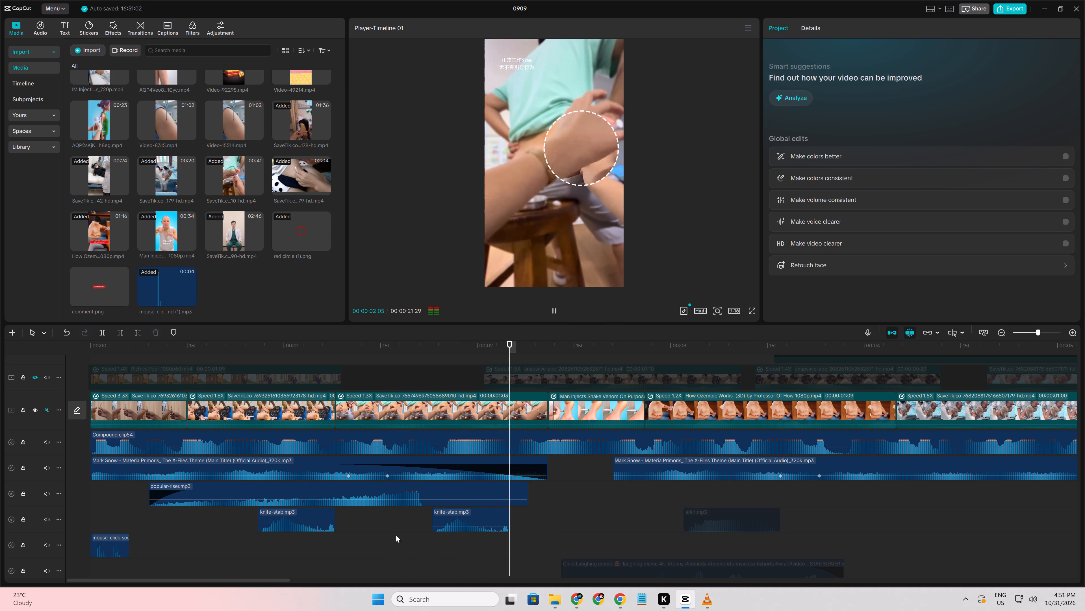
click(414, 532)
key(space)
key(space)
Reduce the second knife-stab.mp3 clip's volume to -7.8 dB and play it back.
click(444, 520)
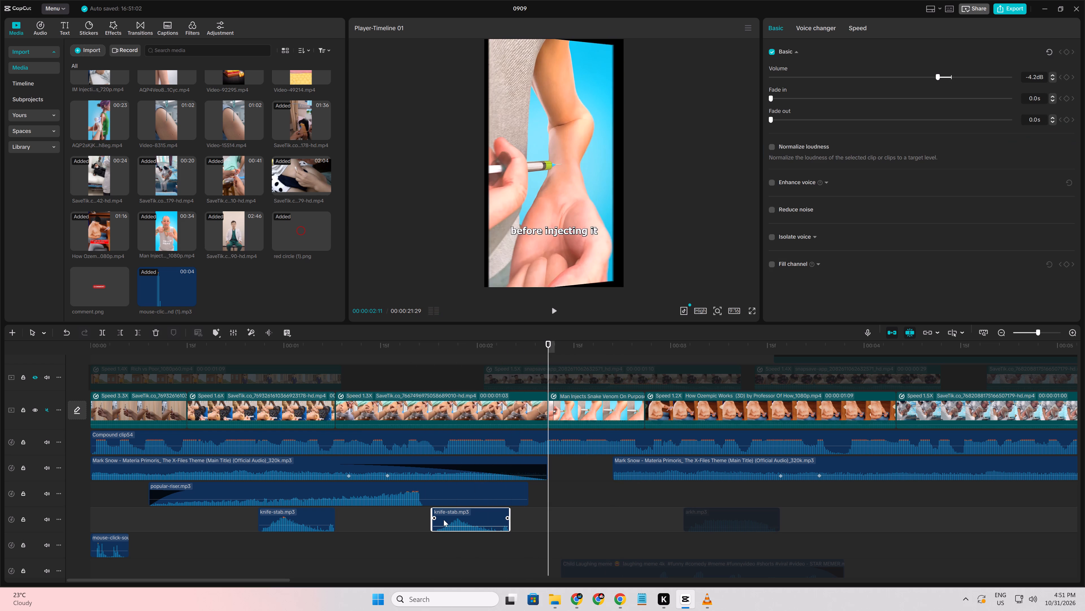
click(925, 80)
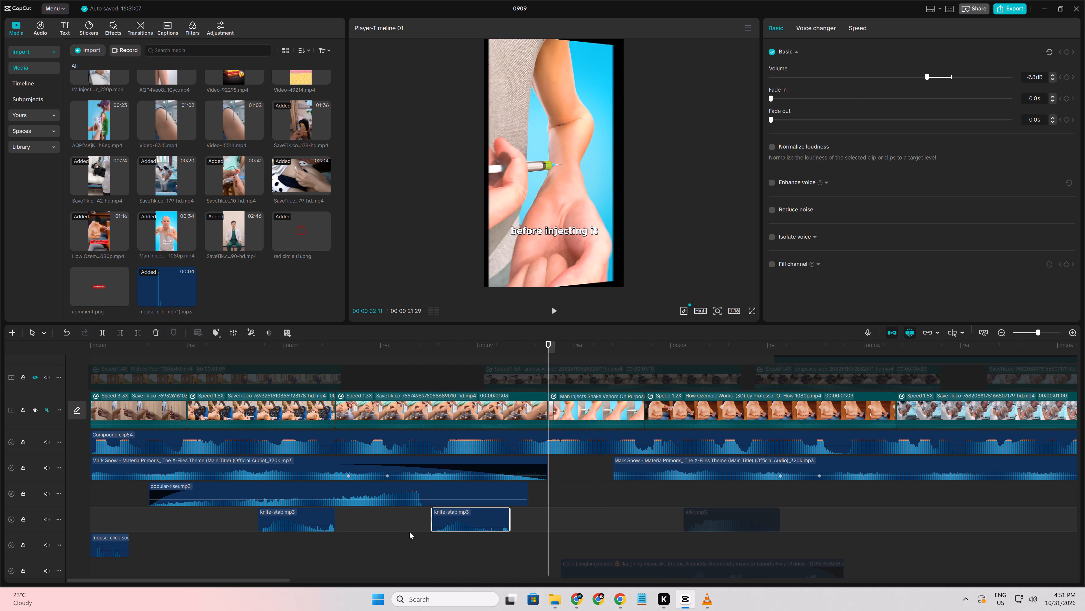
click(409, 532)
key(space)
key(space)
Examine the Trending transitions library for a transition suited to the cut into the snake-venom clip at 00:00:02:11.
click(540, 525)
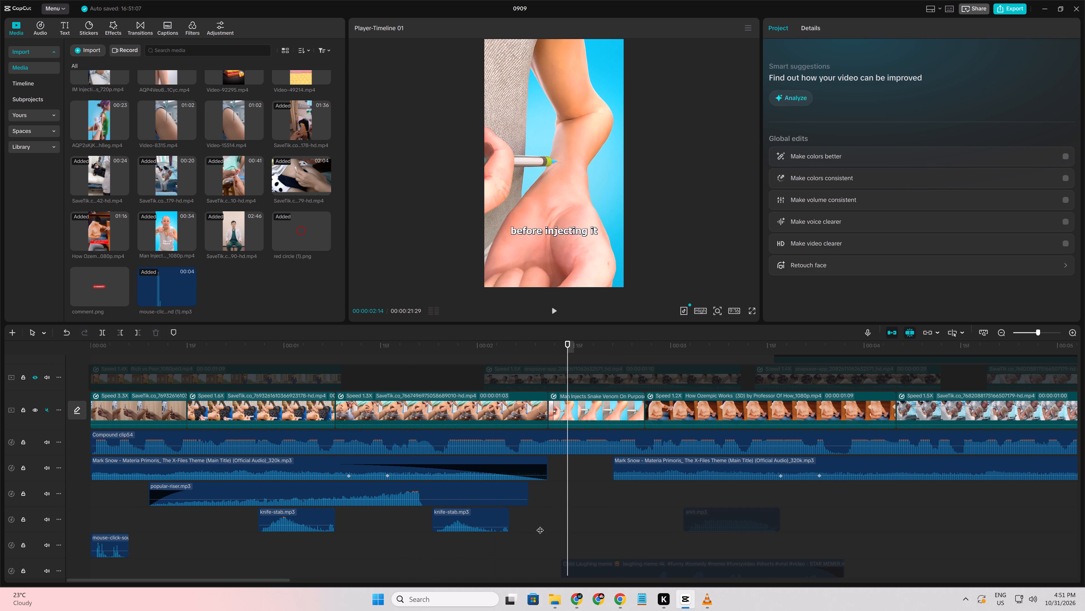
drag(540, 525, 547, 524)
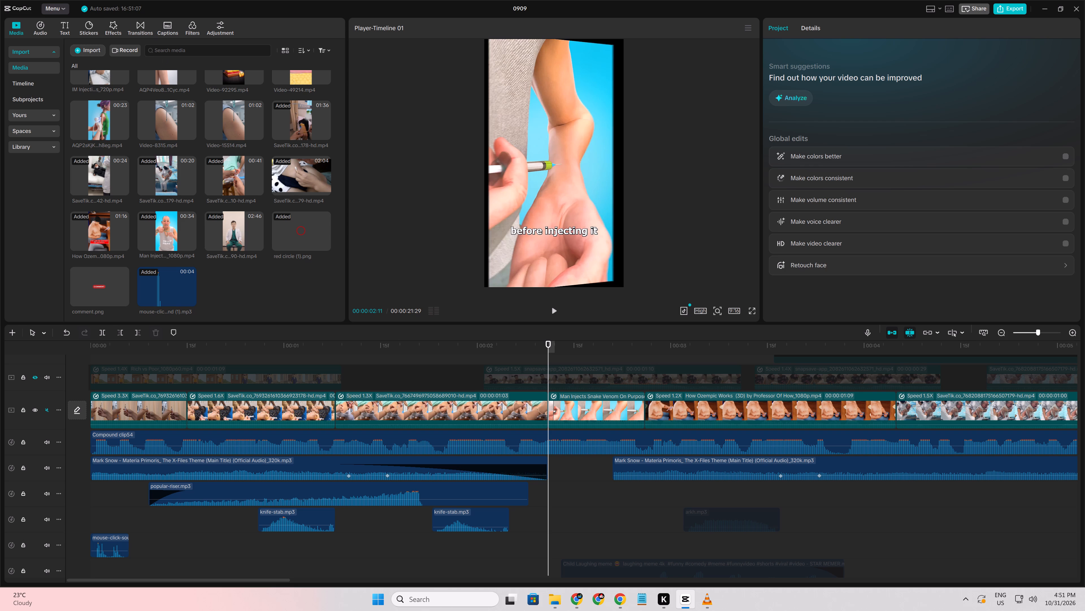
scroll(267, 108, up, 2)
scroll(153, 102, up, 1)
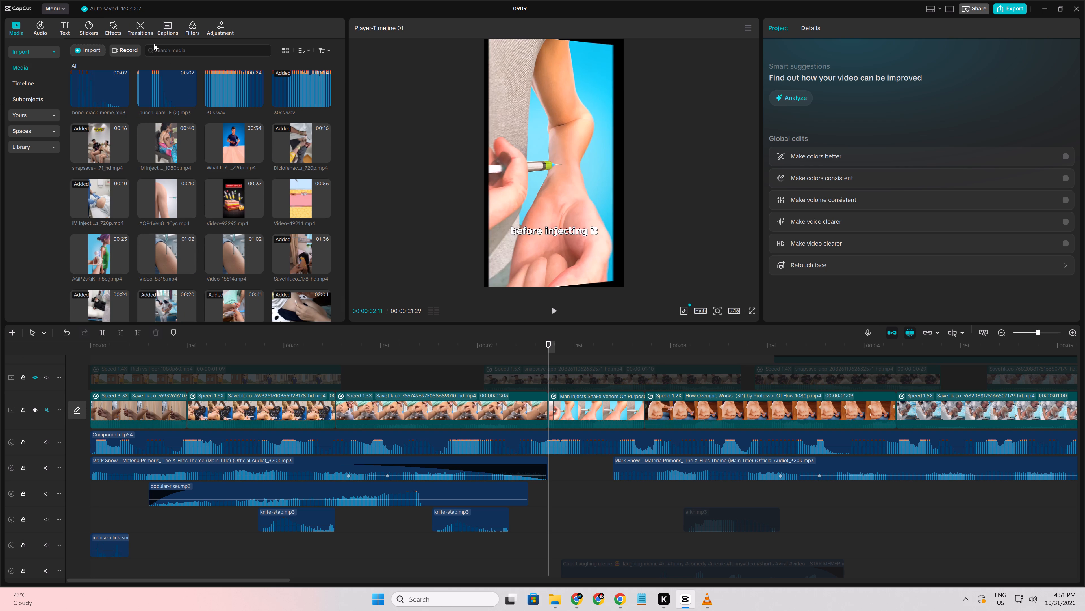
click(133, 35)
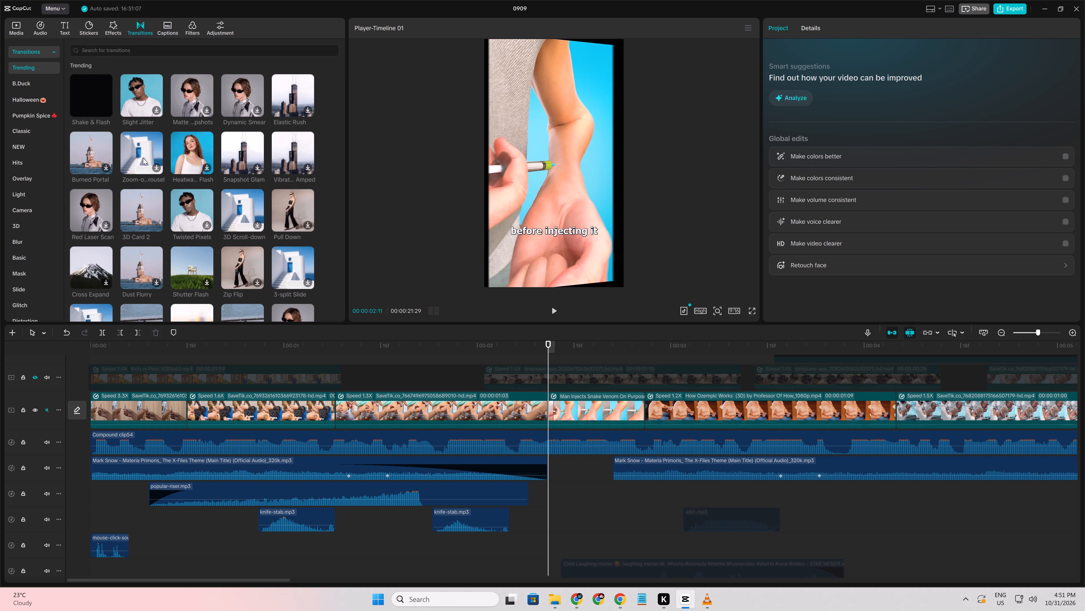
scroll(143, 161, down, 3)
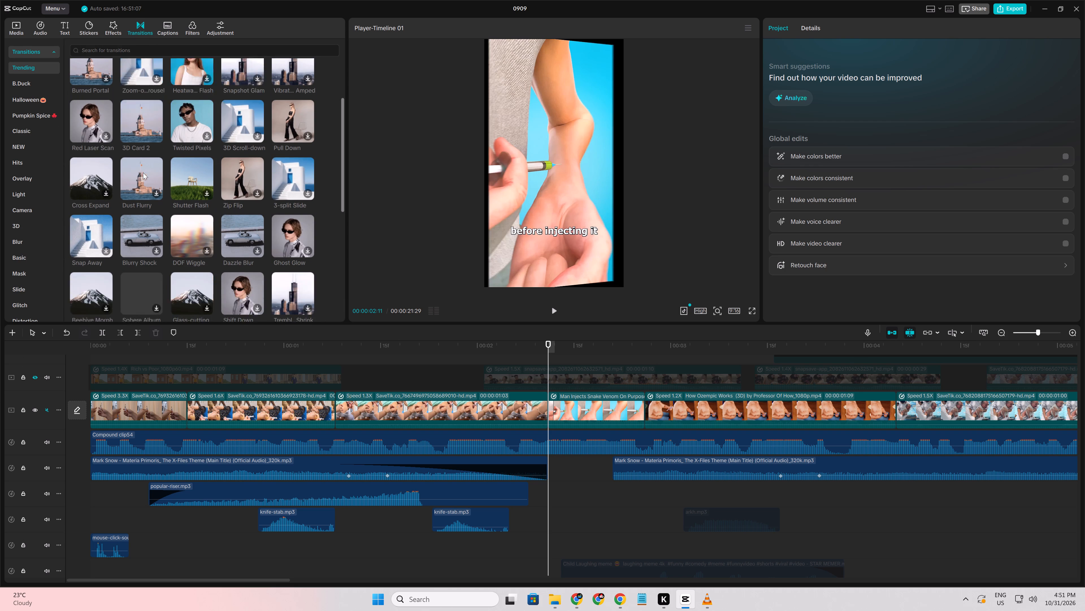
scroll(143, 173, down, 2)
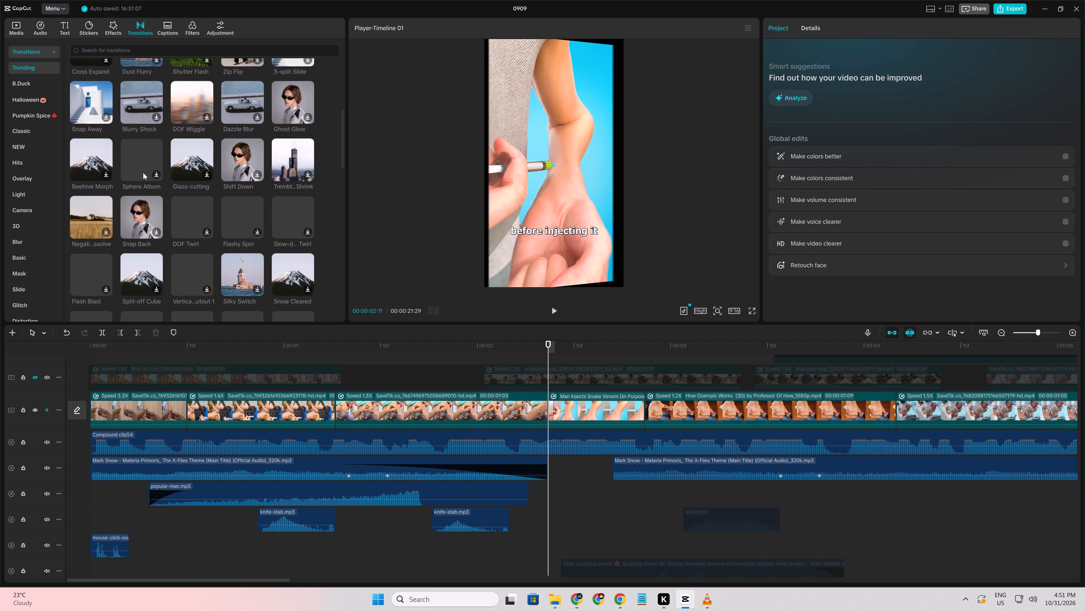
scroll(185, 247, down, 1)
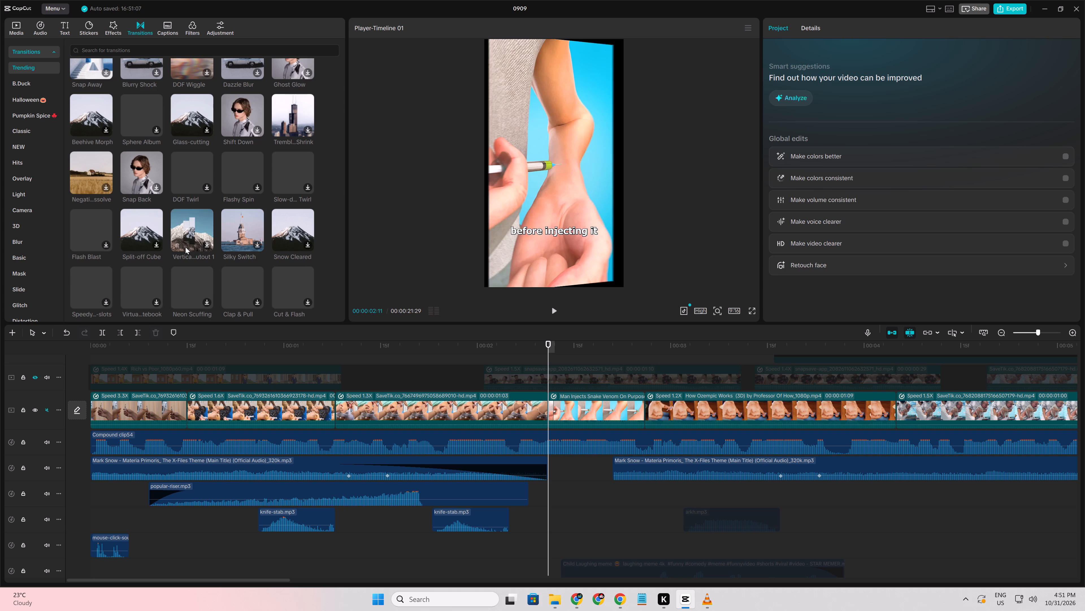
scroll(185, 247, down, 3)
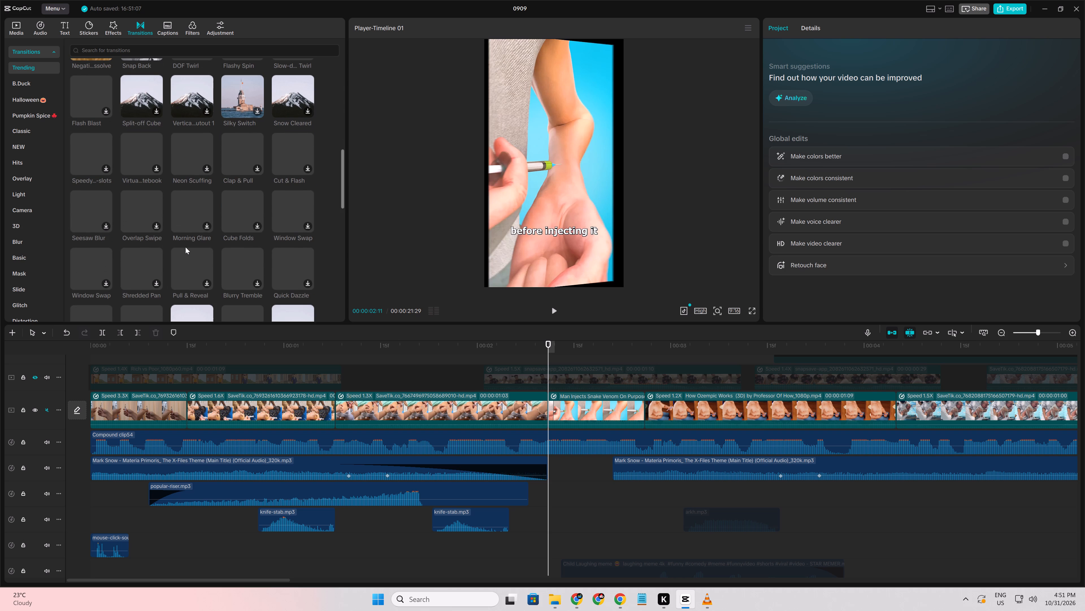
scroll(185, 247, down, 3)
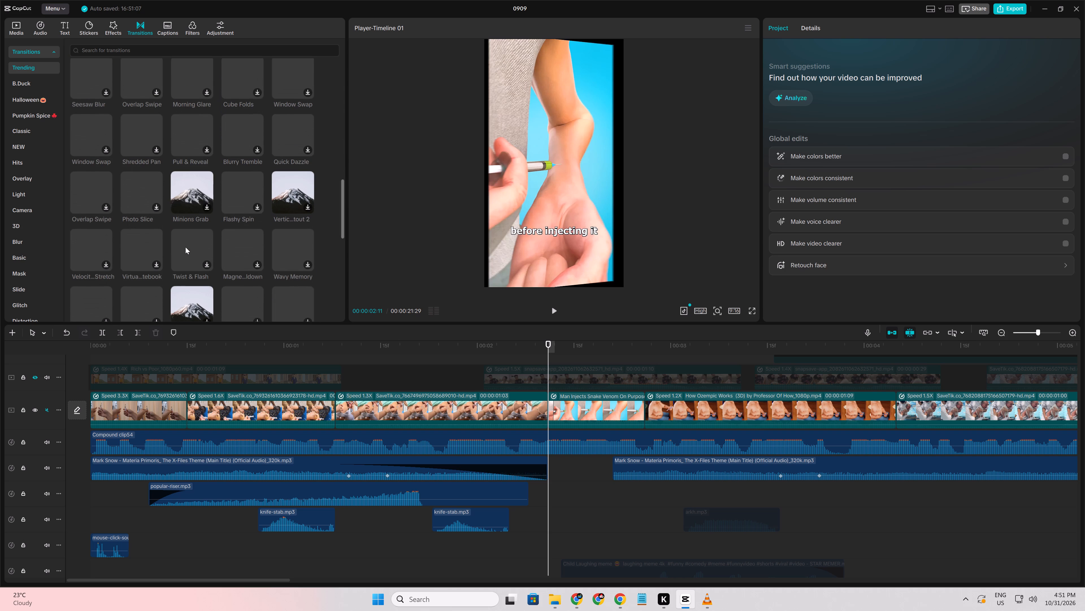
scroll(185, 247, down, 3)
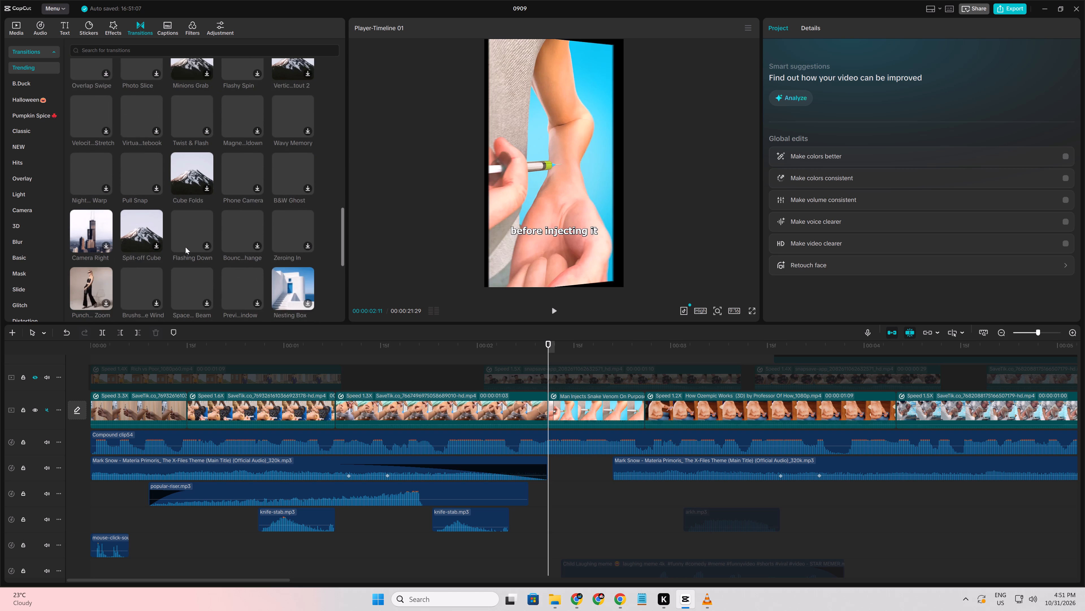
scroll(185, 247, down, 6)
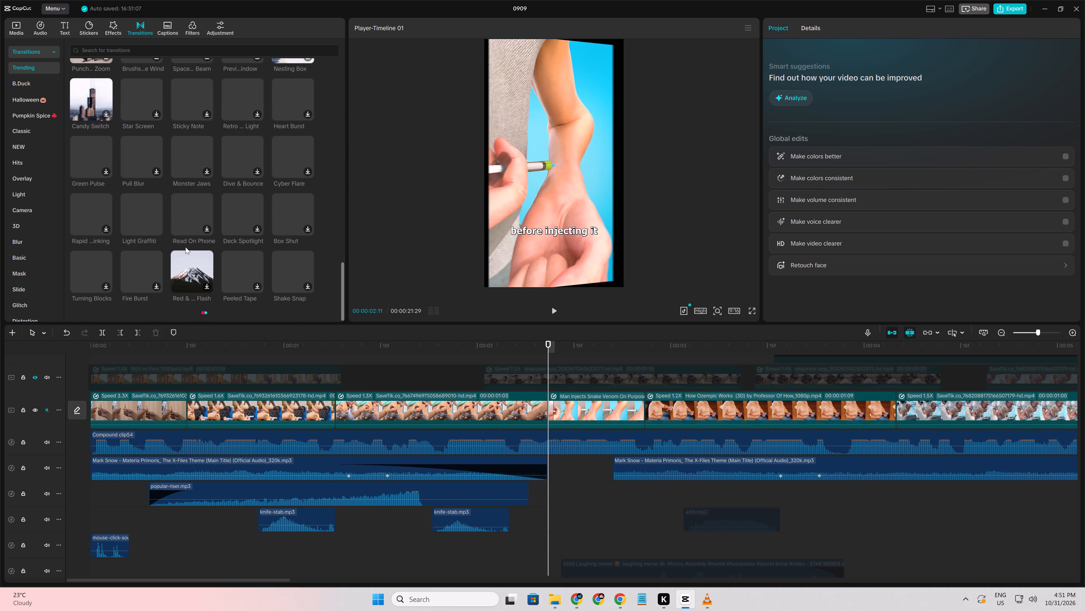
scroll(185, 248, down, 2)
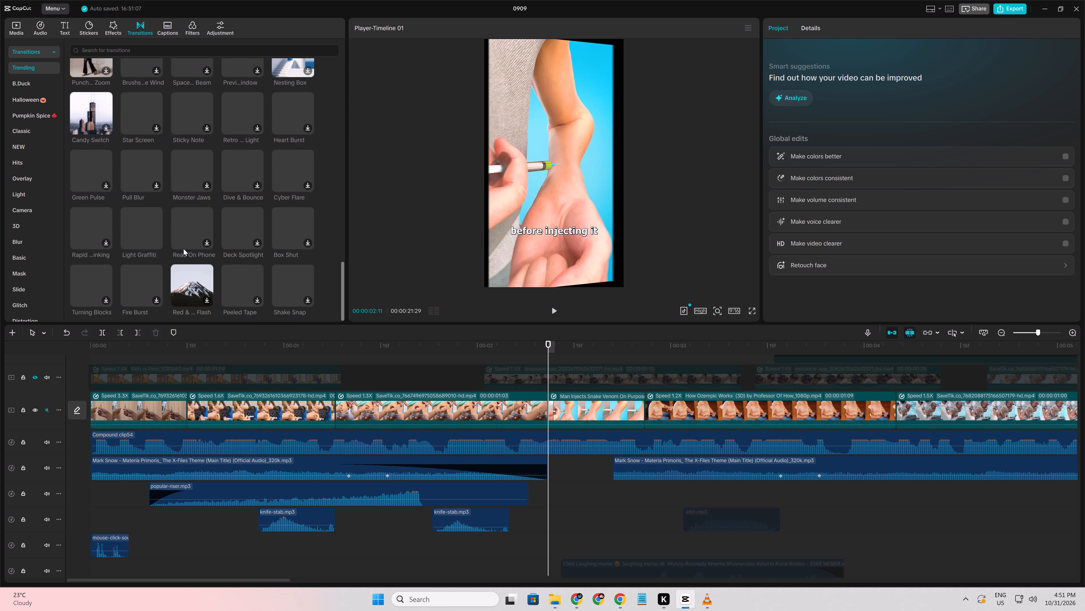
scroll(183, 249, down, 5)
click(36, 144)
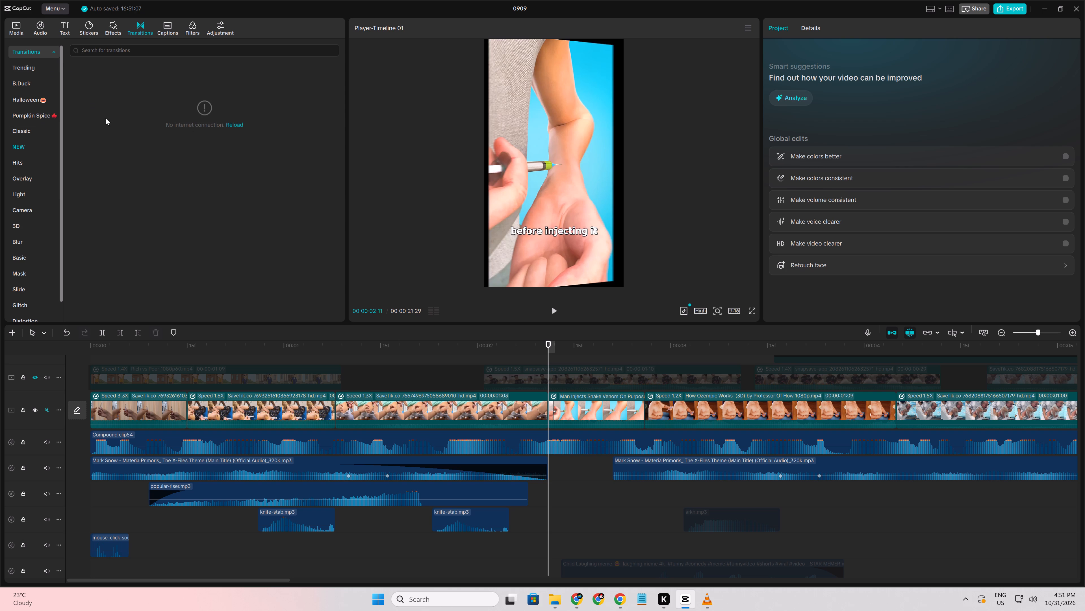
click(18, 18)
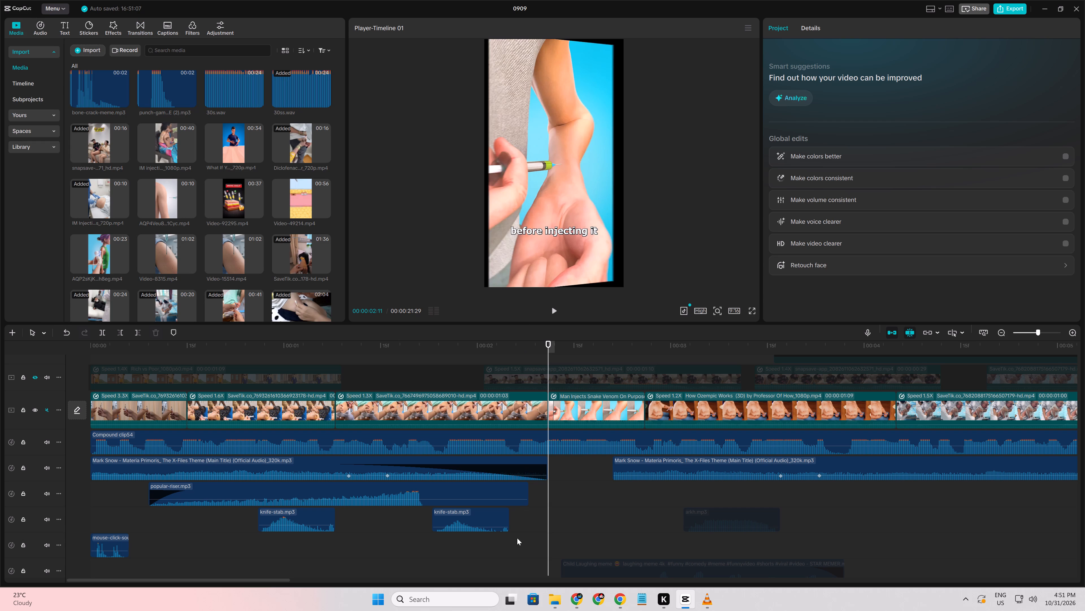
Play the cut into the snake-venom injection clip twice to review how it flows.
click(514, 553)
key(space)
key(space)
click(546, 536)
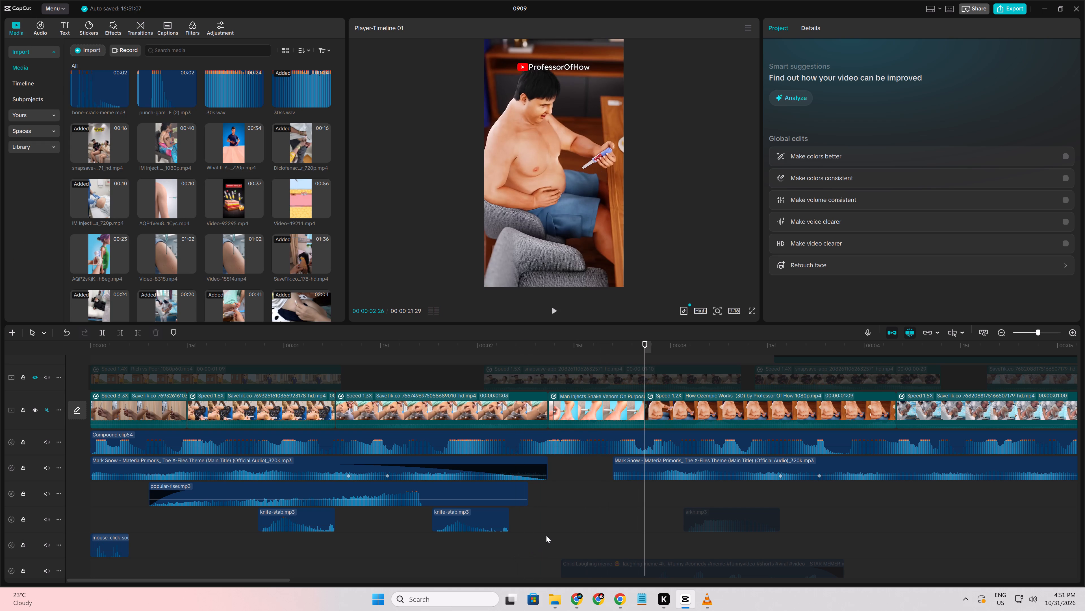
drag(546, 536, 515, 541)
key(space)
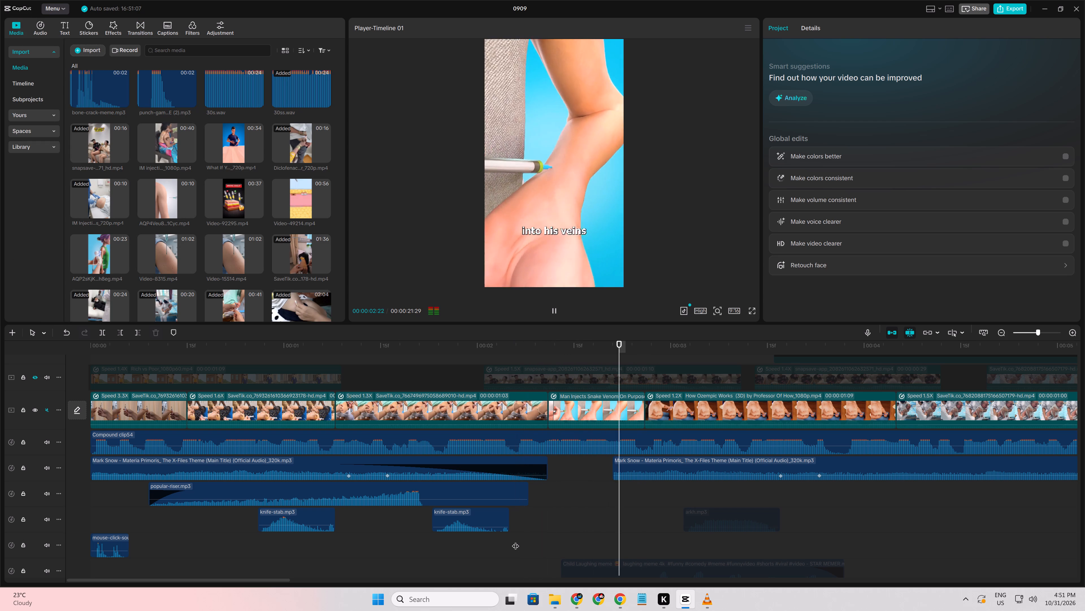
key(space)
Add a transform keyframe to the snake-venom clip at 00:00:02:11, enlarge it to 117% at 00:00:02:12, and play it back.
click(535, 515)
drag(535, 515, 548, 515)
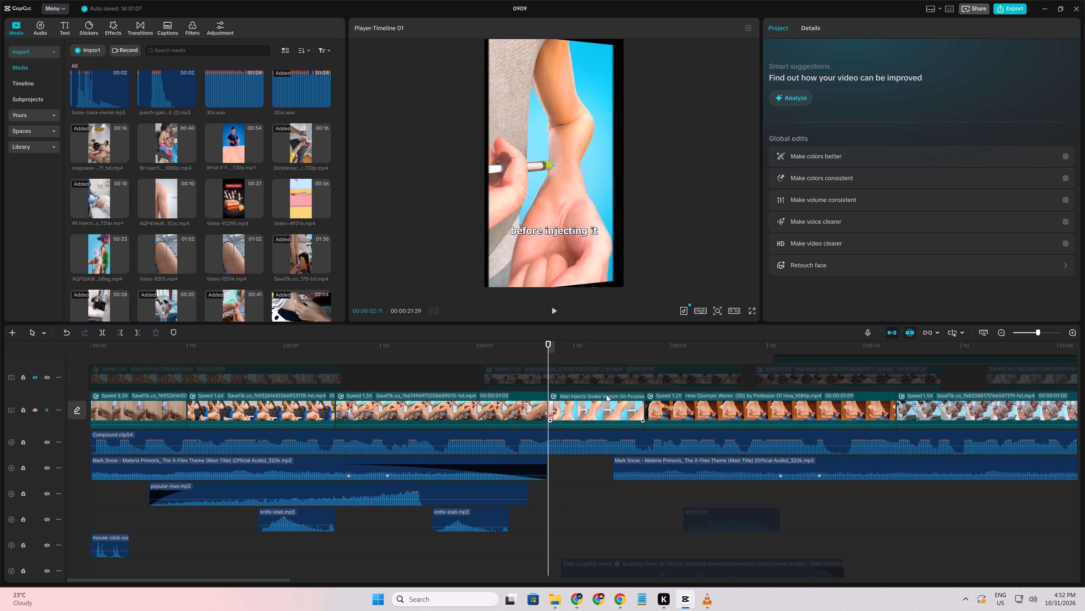
click(594, 400)
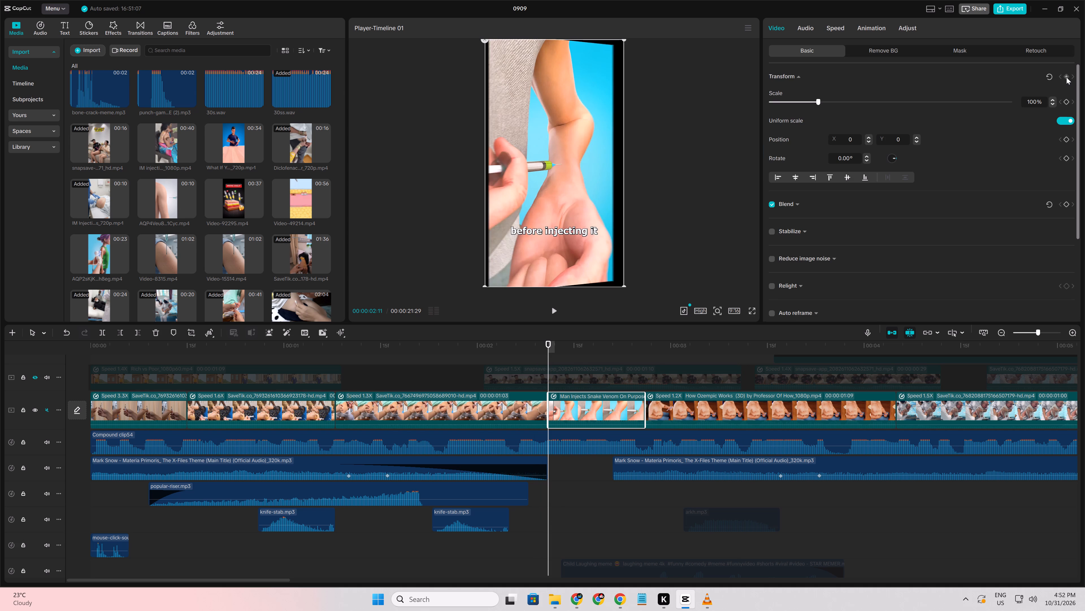
click(1066, 77)
key(Right)
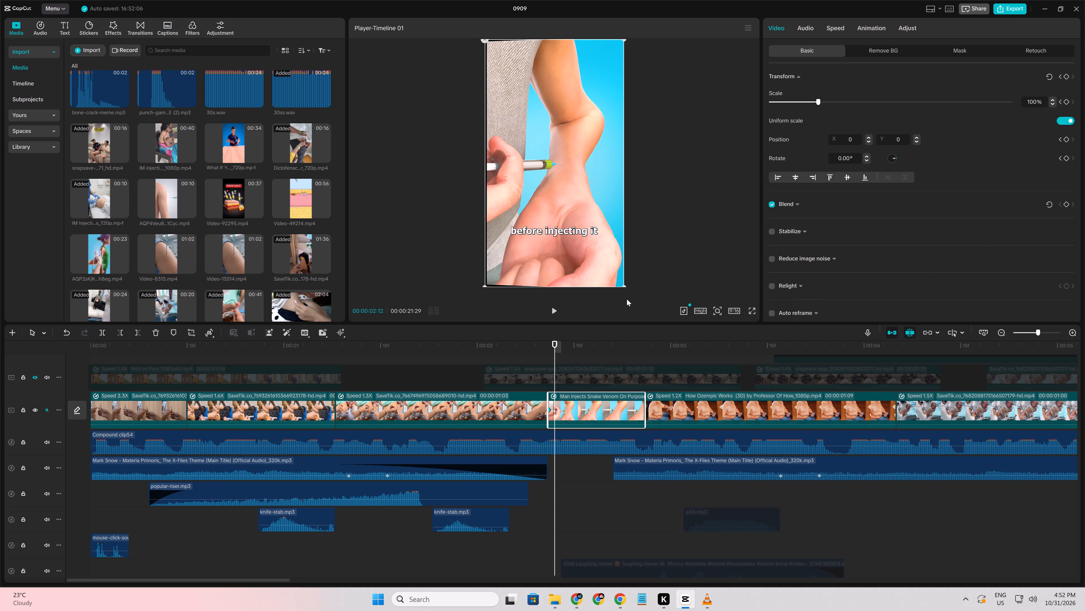
drag(622, 287, 655, 308)
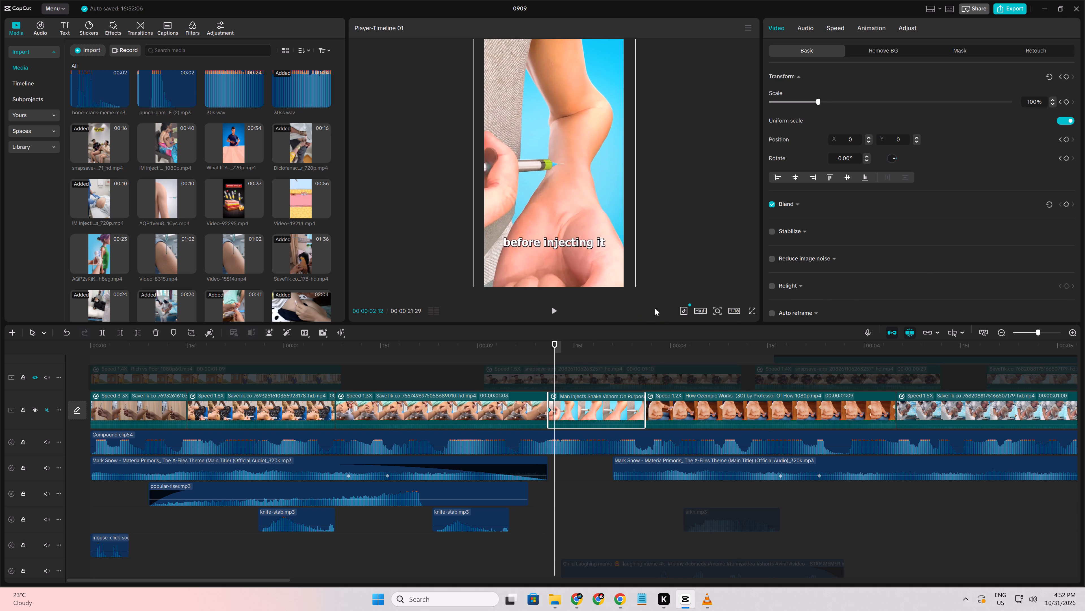
click(528, 522)
key(space)
key(space)
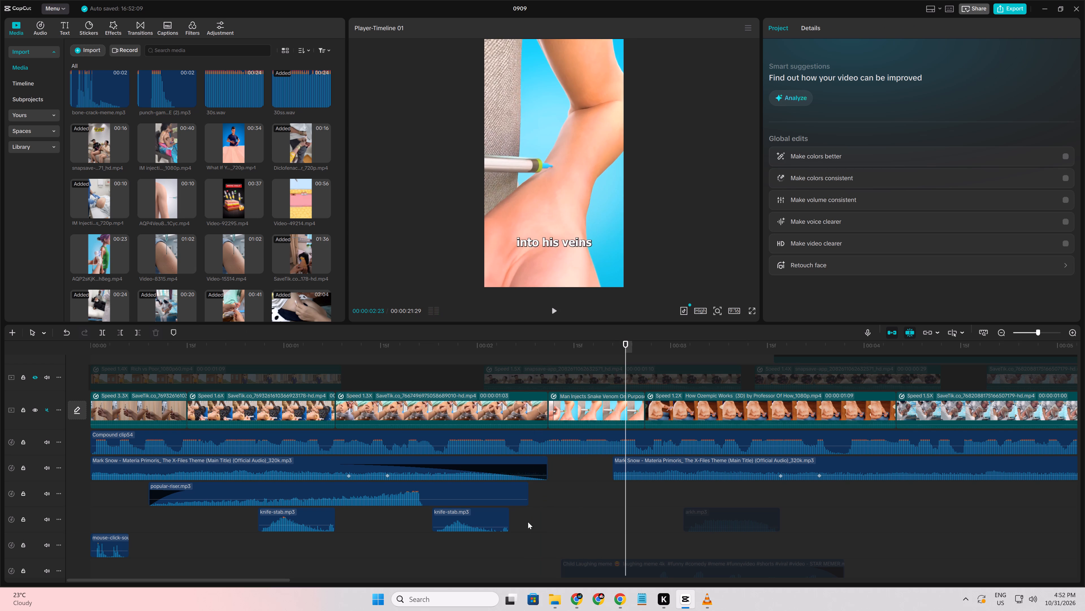
Set the snake-venom clip's scale to 100% at 00:00:02:15 and play the zoom effect to check it.
click(546, 499)
drag(546, 499, 569, 502)
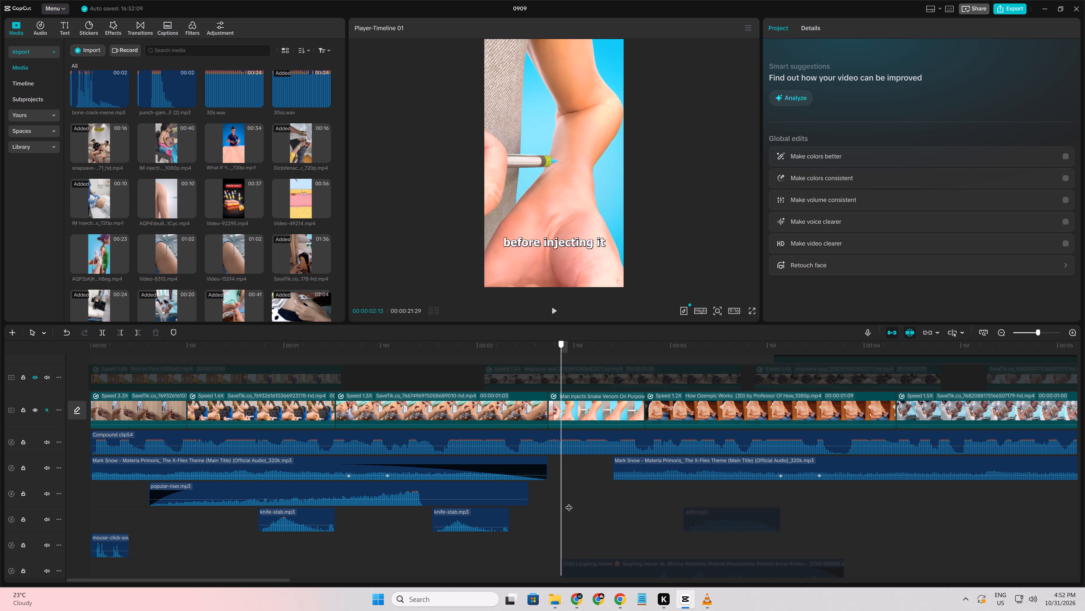
drag(569, 502, 640, 519)
click(606, 412)
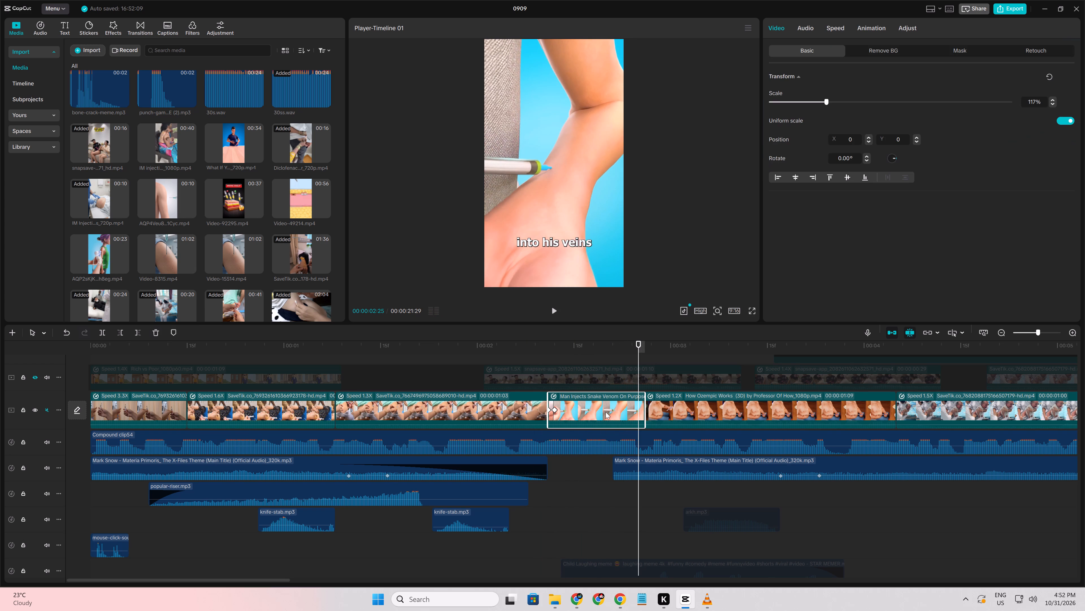
click(549, 469)
click(553, 472)
drag(553, 472, 568, 475)
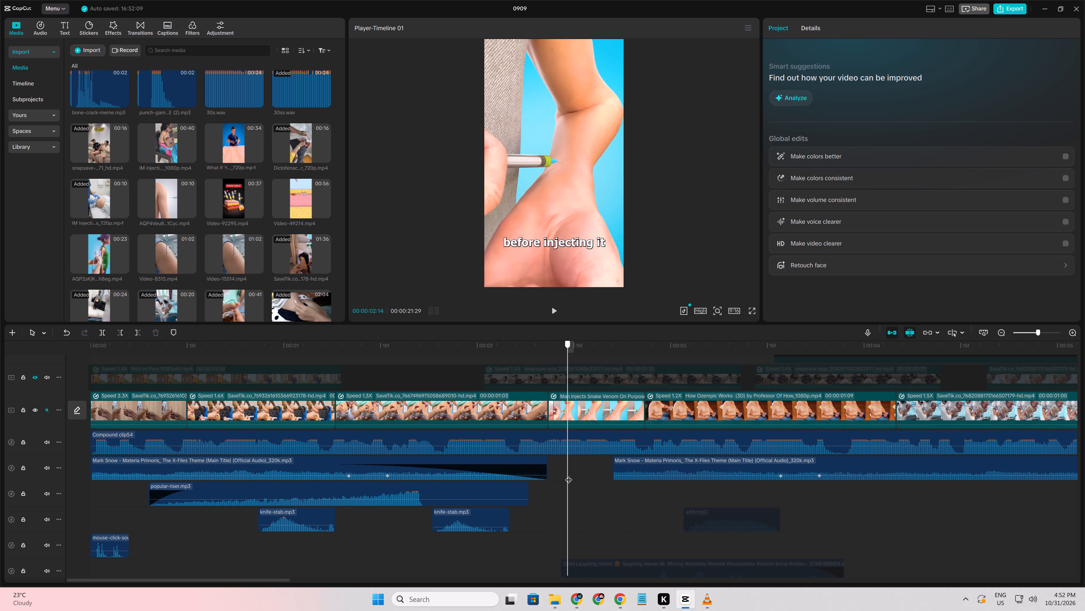
drag(568, 475, 573, 476)
click(583, 412)
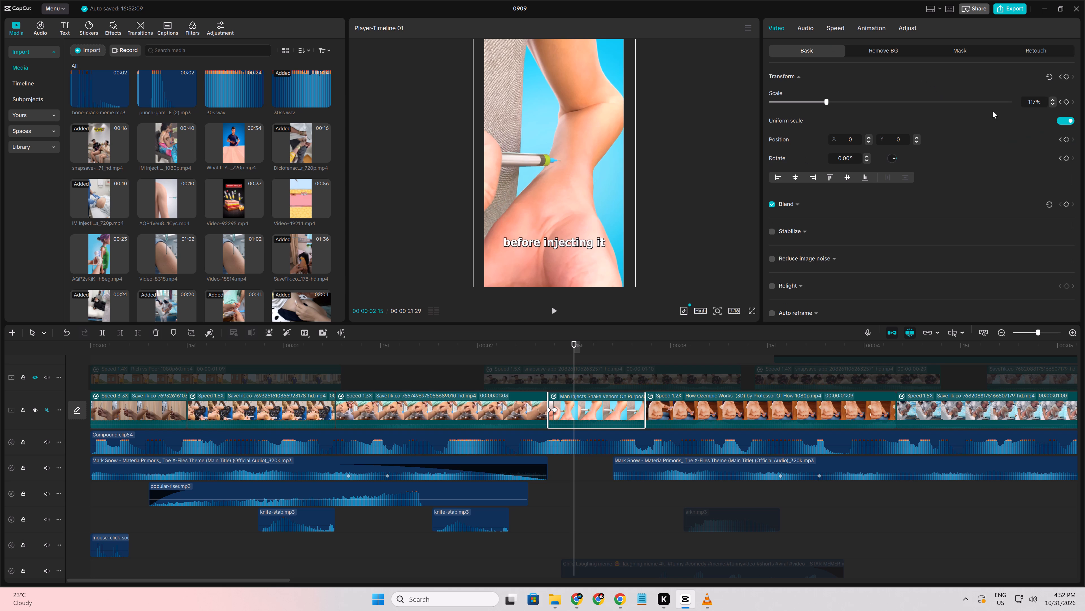
double_click(1030, 102)
text(100)
key(Return)
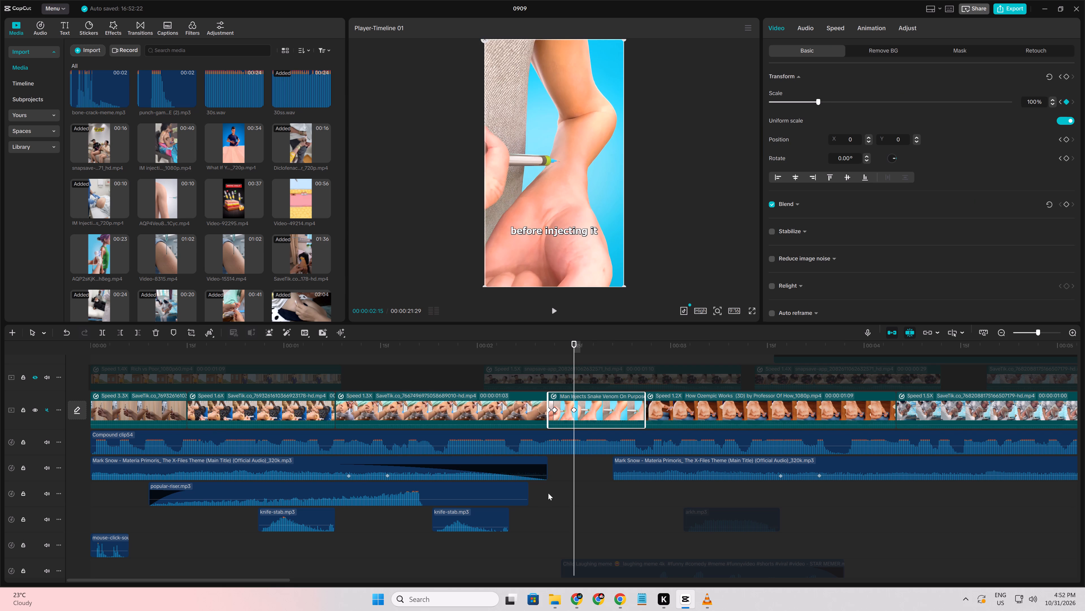
click(535, 498)
key(space)
key(space)
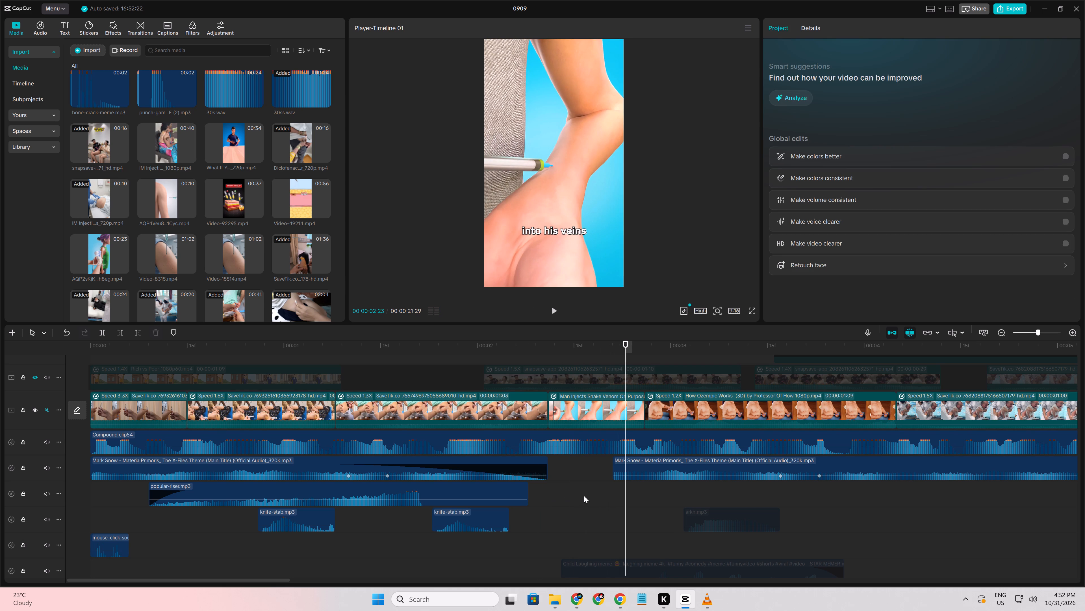
key(space)
key(space)
Keyframe a zoom on the How Ozempic Works clip from 00:00:02:26 to 123% scale, position X 100, Y 153 at 00:00:04:04, and play it.
triple_click(646, 508)
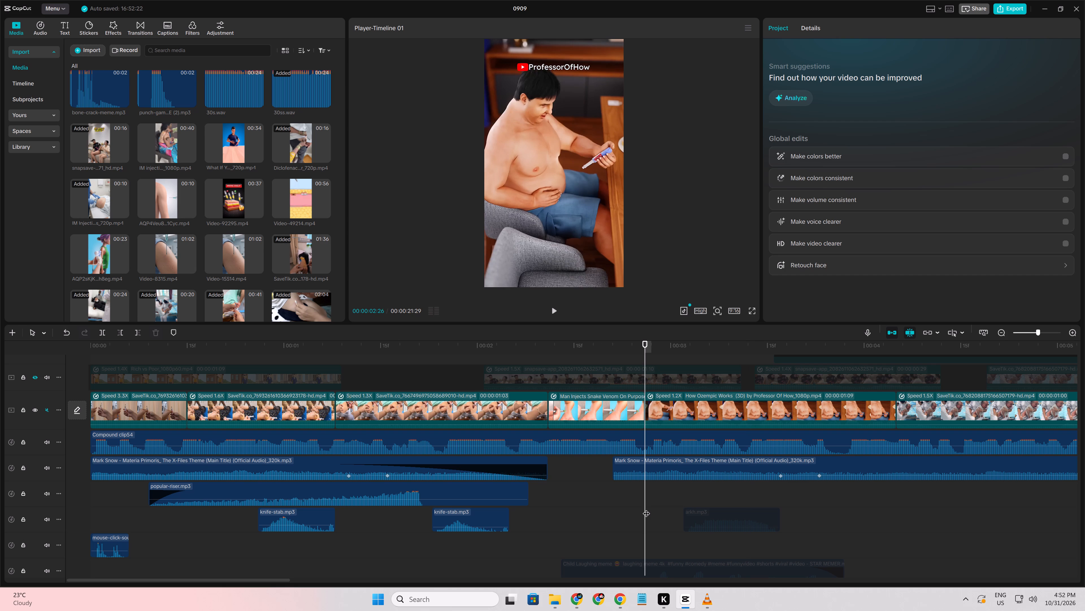
click(672, 415)
click(1068, 79)
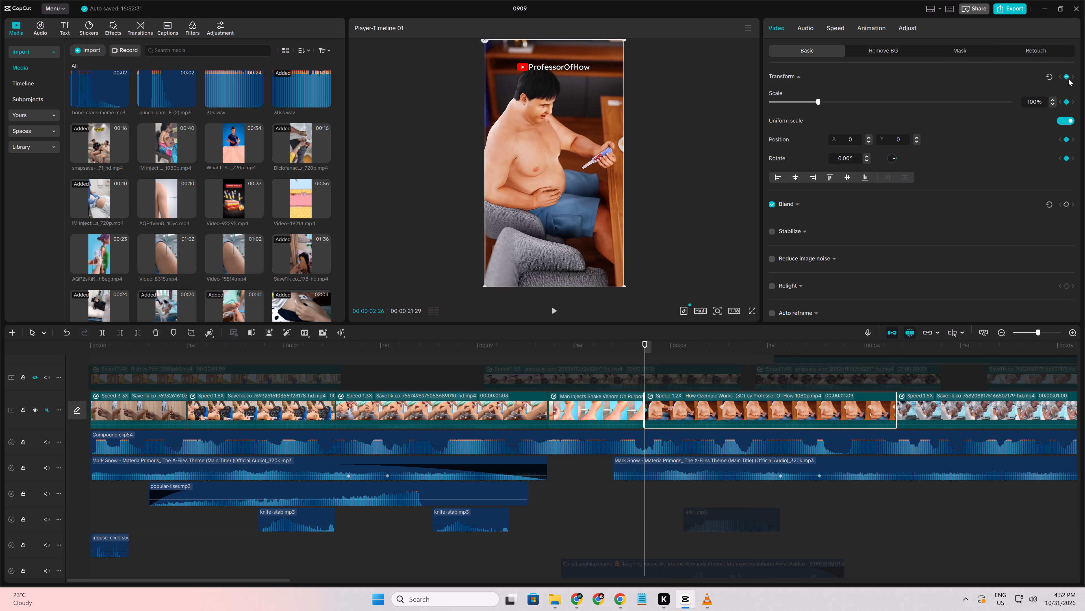
click(643, 498)
drag(643, 498, 878, 535)
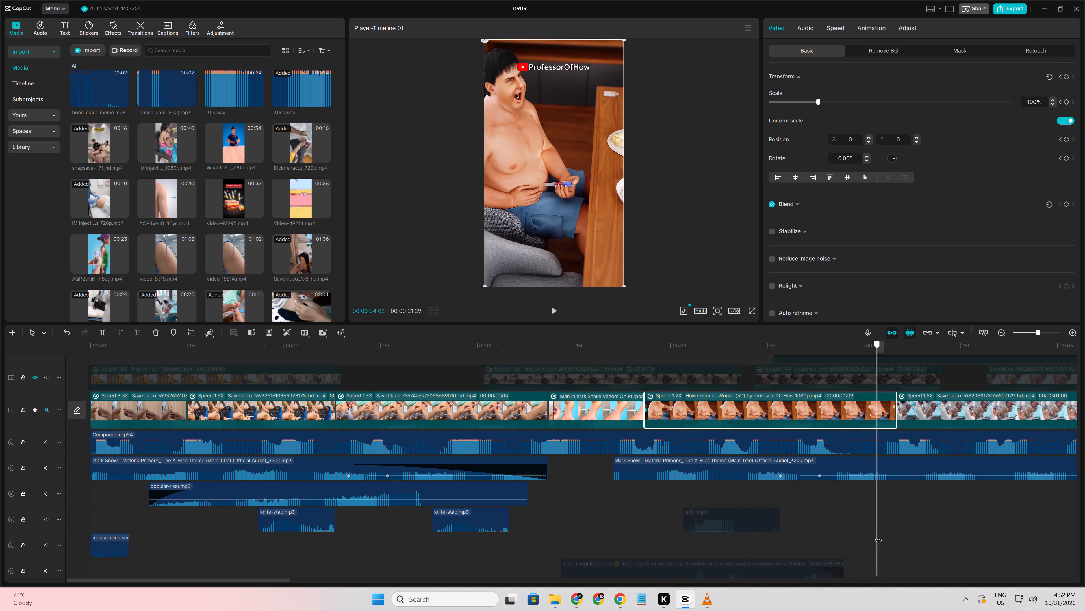
drag(878, 535, 889, 540)
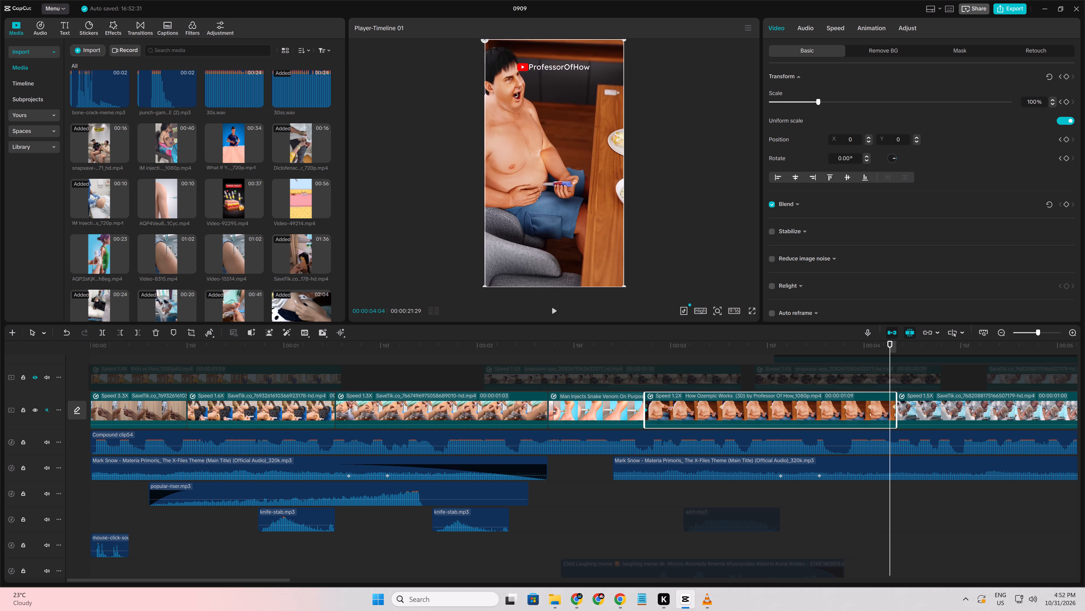
drag(624, 286, 650, 326)
drag(584, 251, 583, 238)
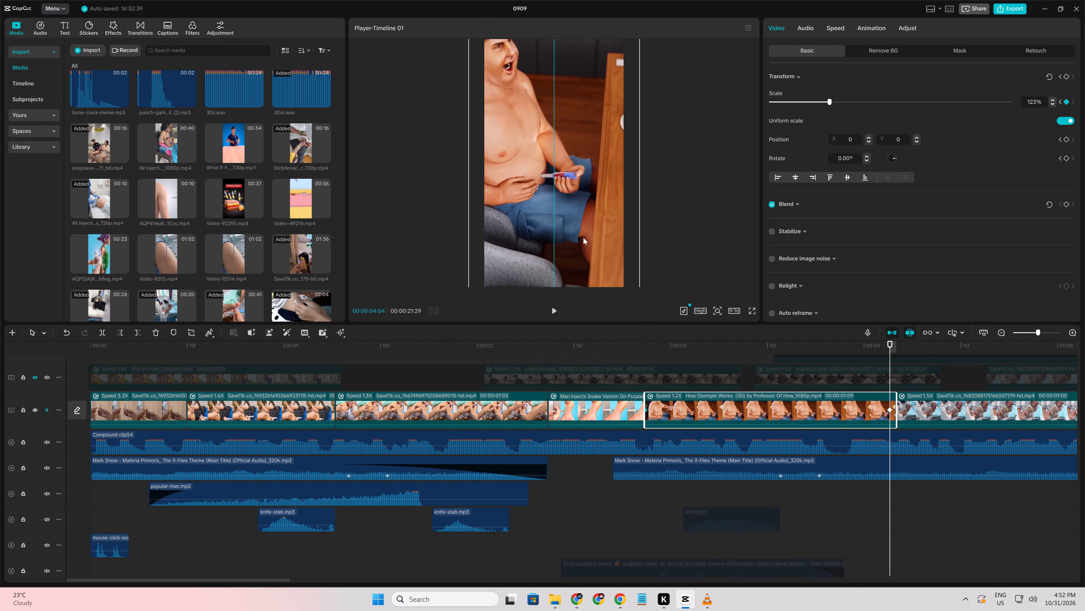
drag(583, 238, 591, 242)
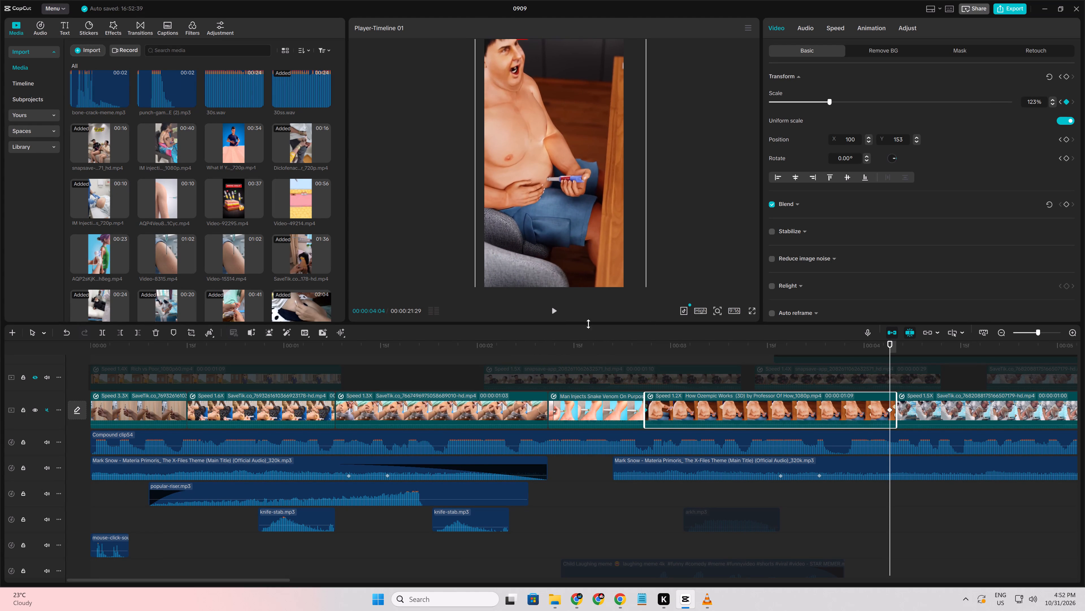
click(618, 495)
key(space)
key(space)
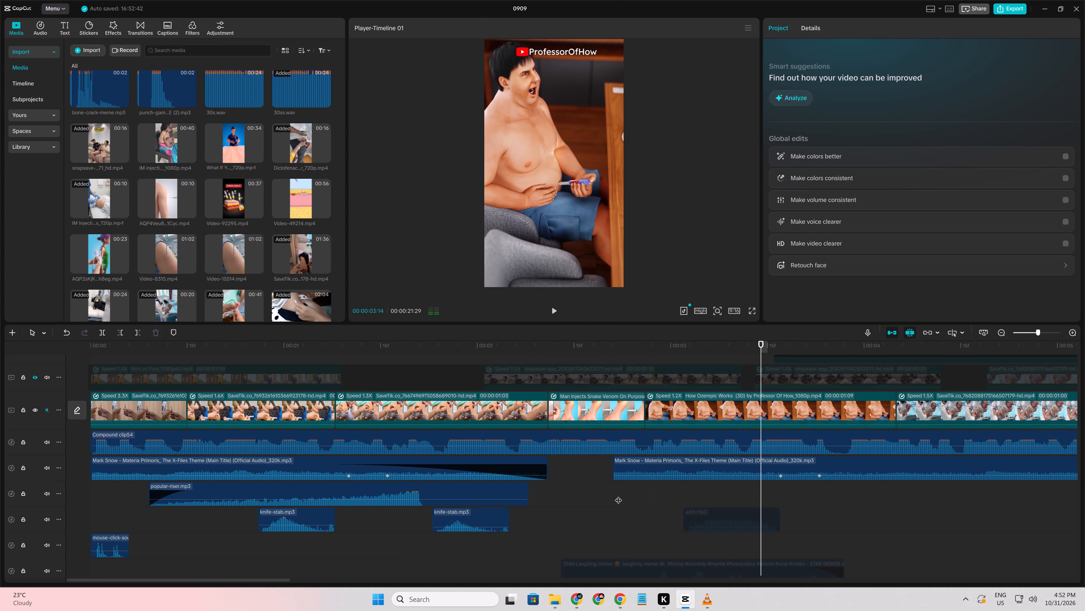
Play the opening of the How Ozempic Works clip twice to judge where it needs a sound effect.
click(618, 495)
key(space)
key(space)
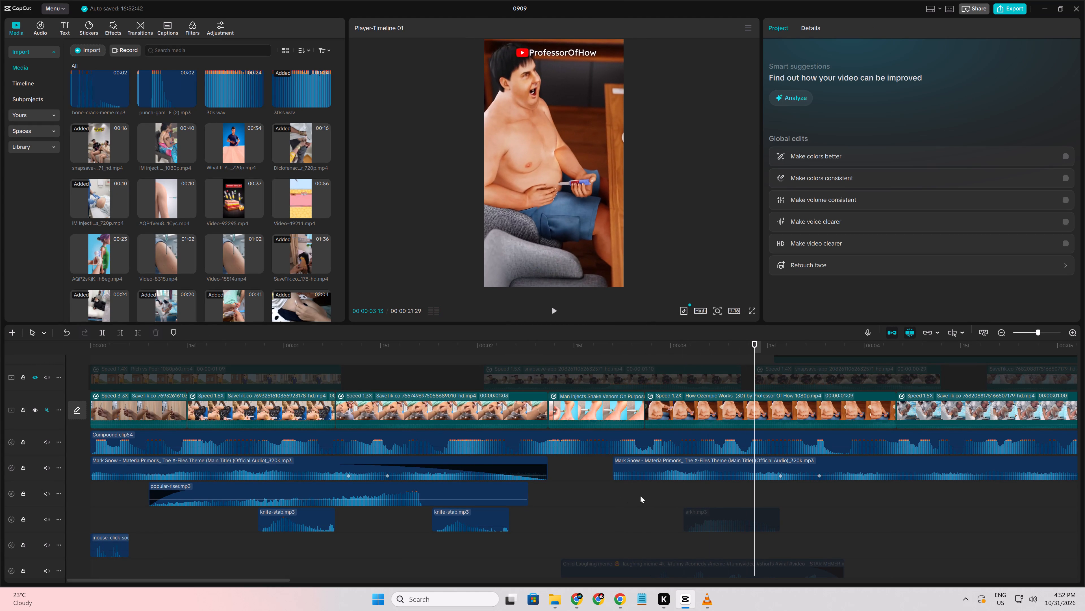
click(666, 498)
key(space)
key(space)
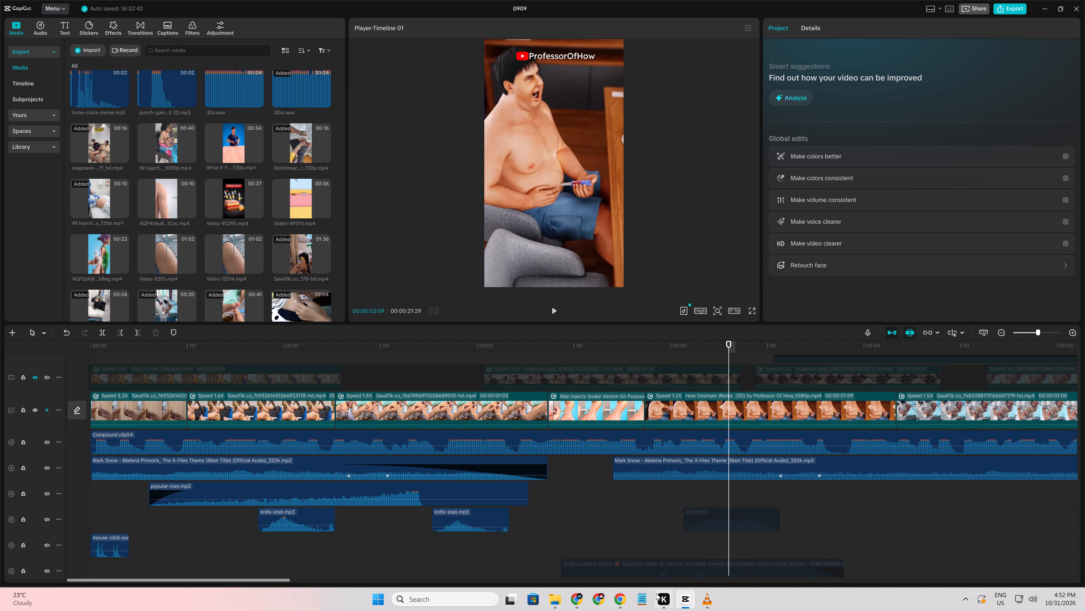
Search Downloads in File Explorer for "oh no", import oh_no_1 into the CapCut project media, and preview it.
drag(277, 582, 416, 604)
click(547, 593)
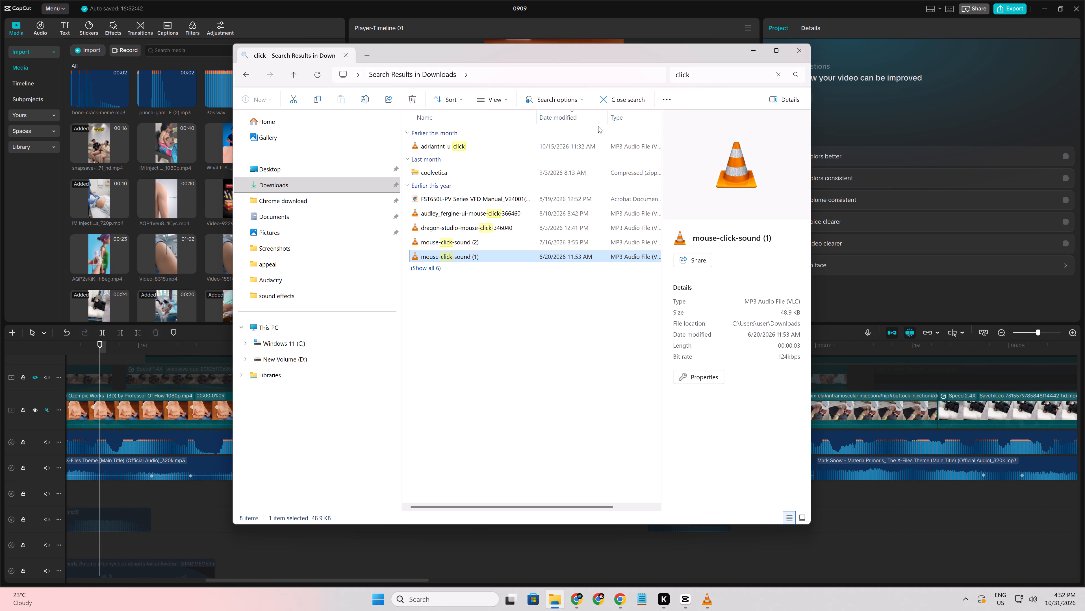
double_click(685, 79)
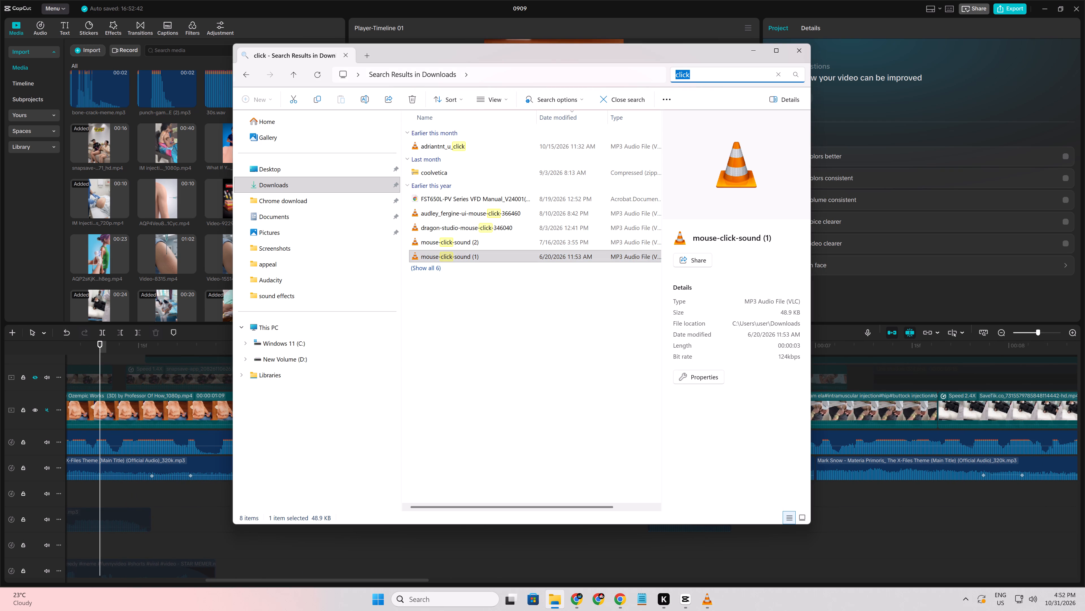
text(ohno)
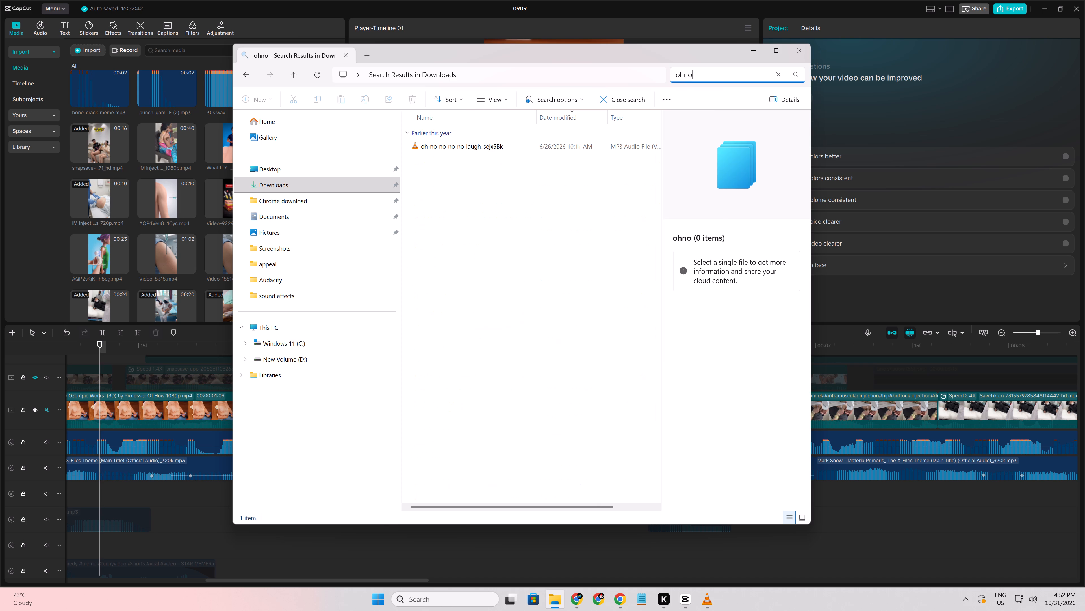
click(683, 68)
key(space)
click(483, 143)
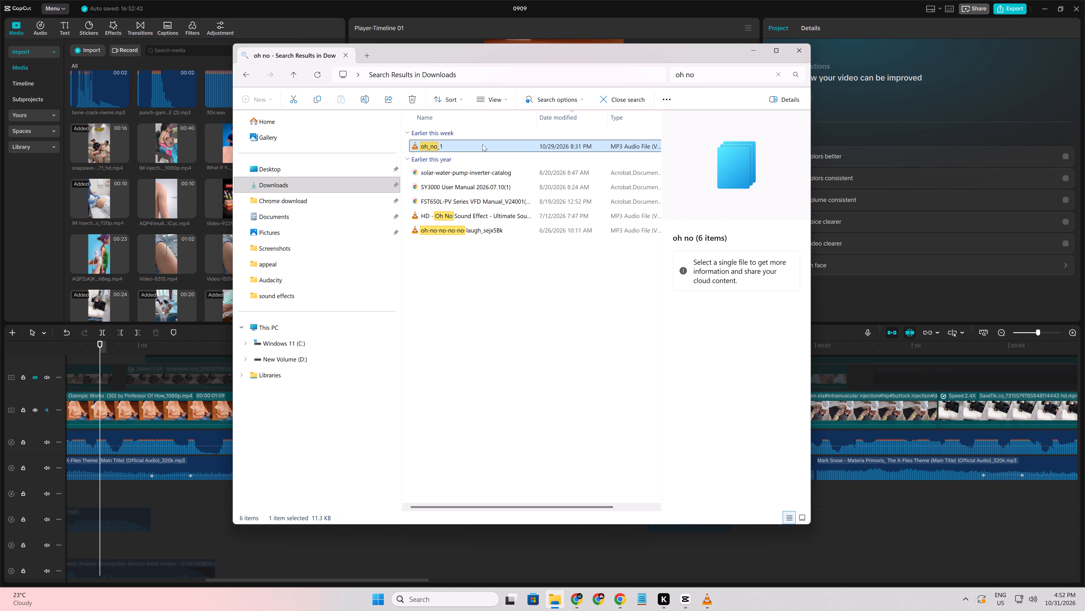
drag(477, 147, 212, 217)
key(space)
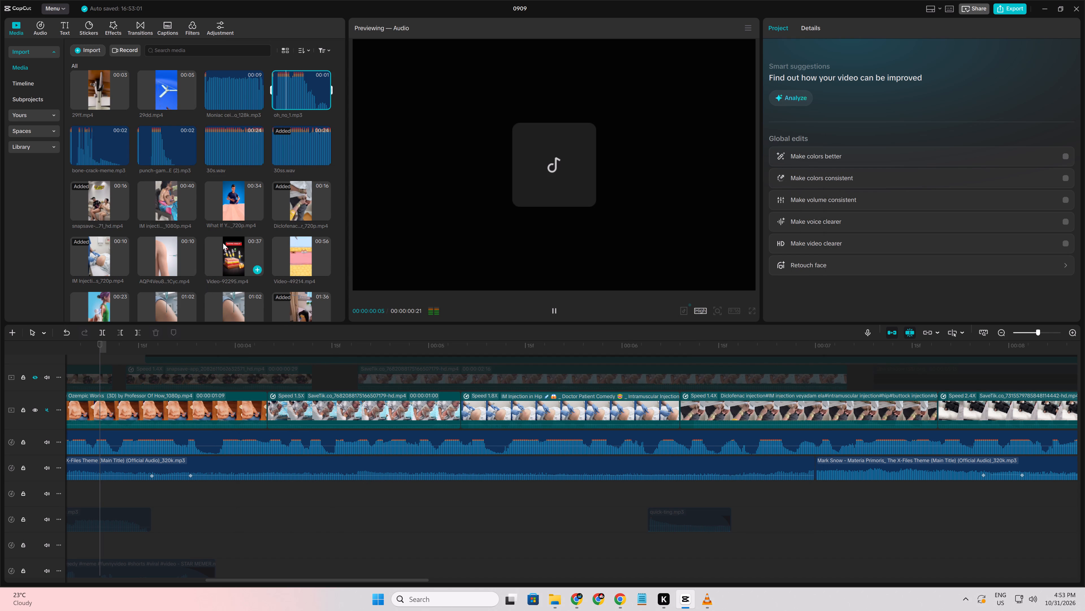
Place oh_no_1.mp3 on the popular-riser audio track beneath the How Ozempic Works clip, starting at about 00:00:03:00, checking its timing by playback.
drag(290, 97, 0, 502)
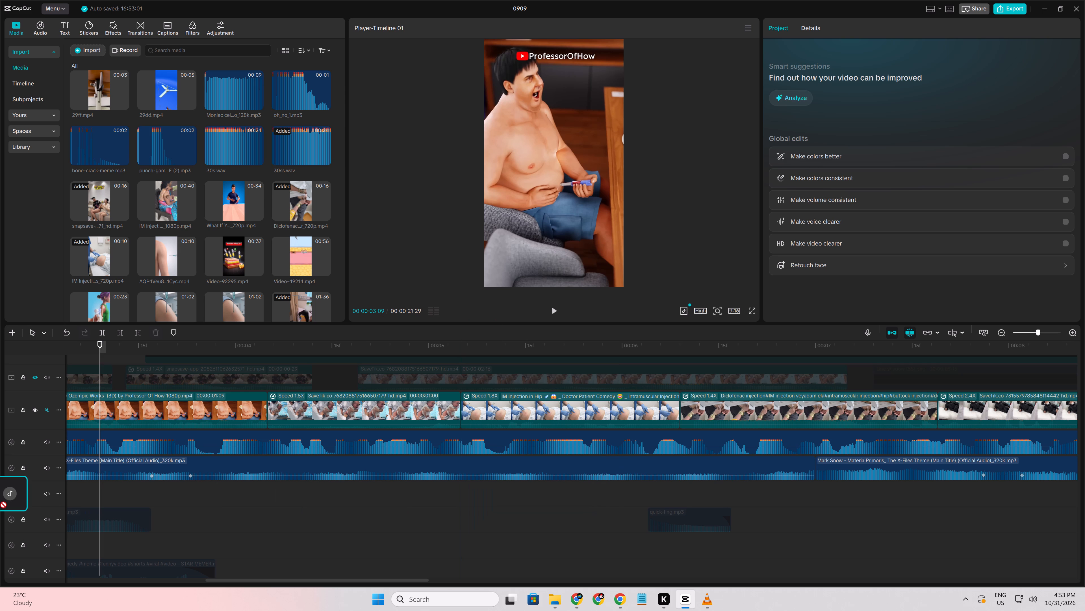
drag(0, 502, 103, 502)
click(84, 496)
drag(84, 496, 77, 497)
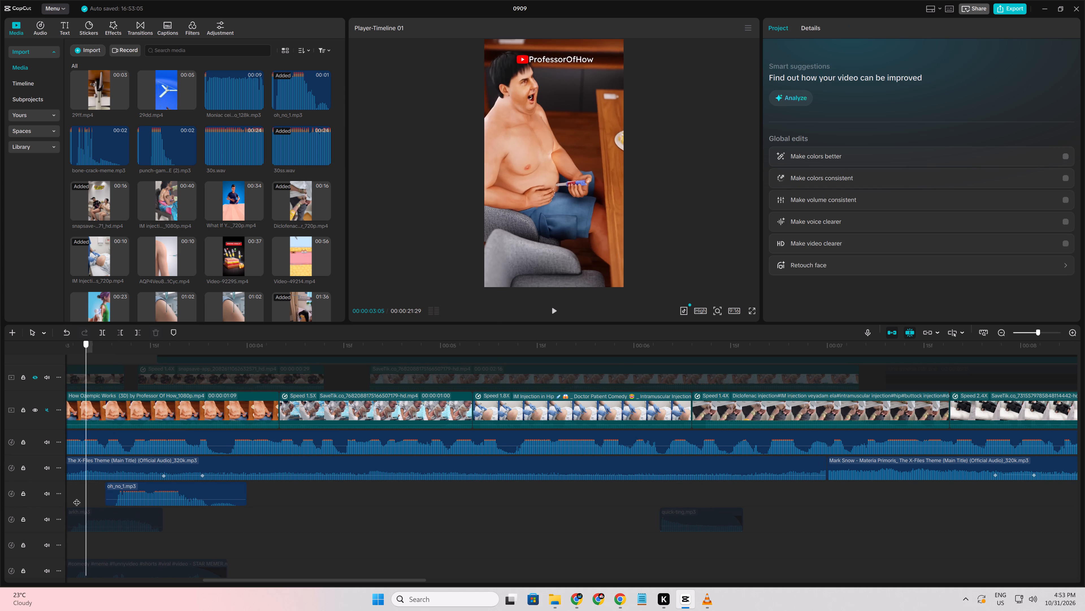
drag(77, 497, 683, 519)
ctrl+scroll(685, 519, down, 4)
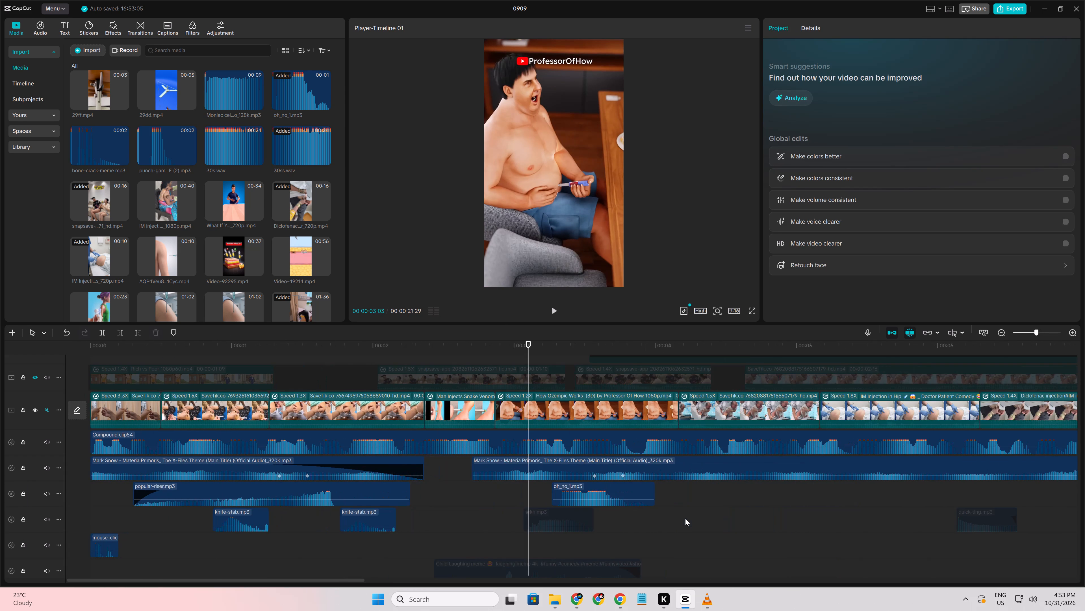
ctrl+scroll(685, 519, down, 3)
key(space)
click(417, 520)
key(space)
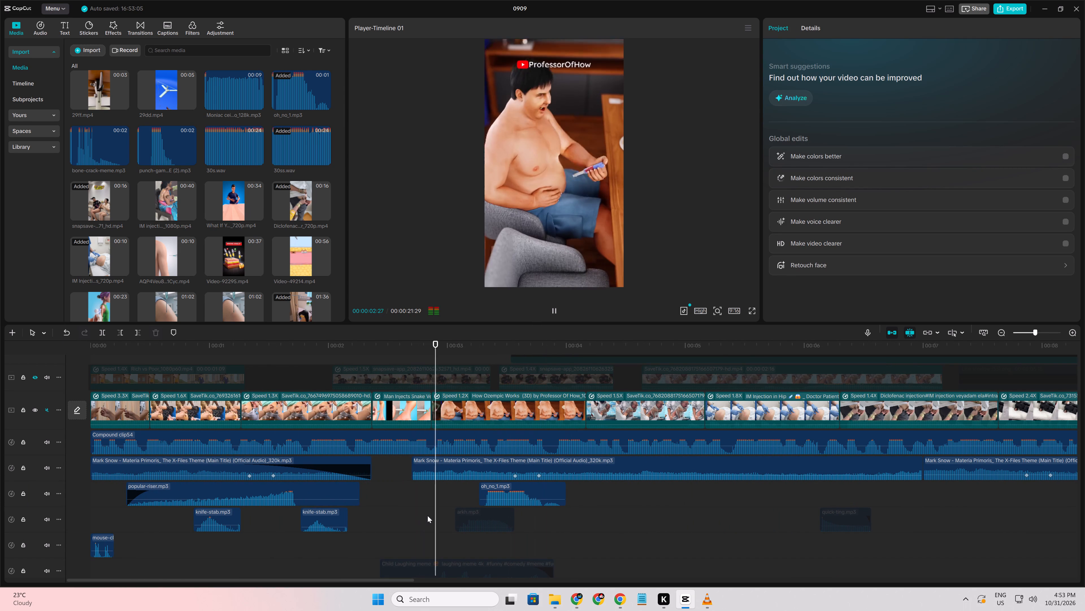
key(space)
drag(499, 487, 471, 490)
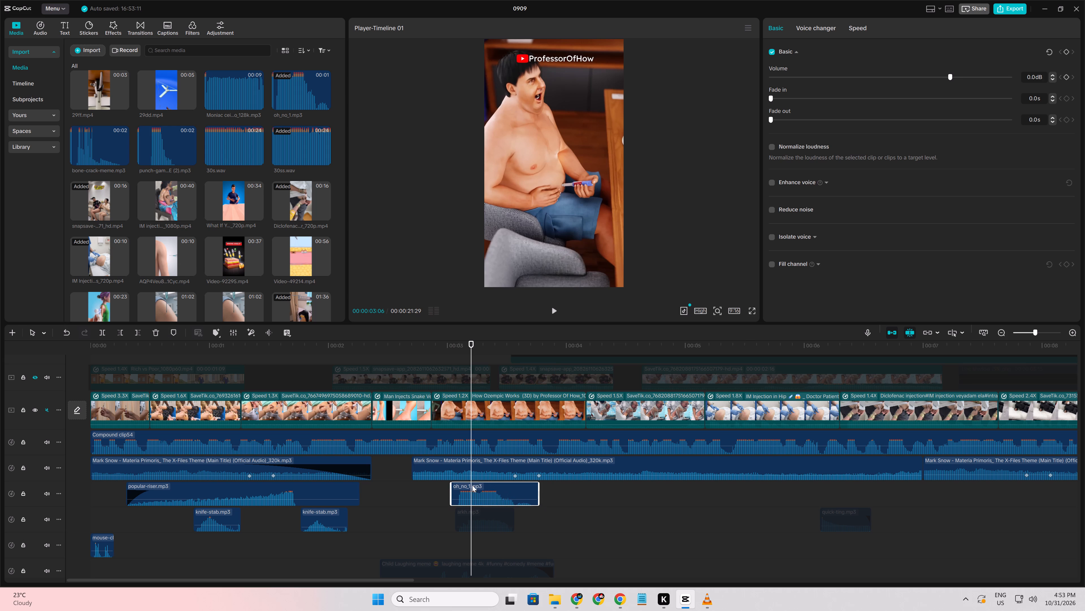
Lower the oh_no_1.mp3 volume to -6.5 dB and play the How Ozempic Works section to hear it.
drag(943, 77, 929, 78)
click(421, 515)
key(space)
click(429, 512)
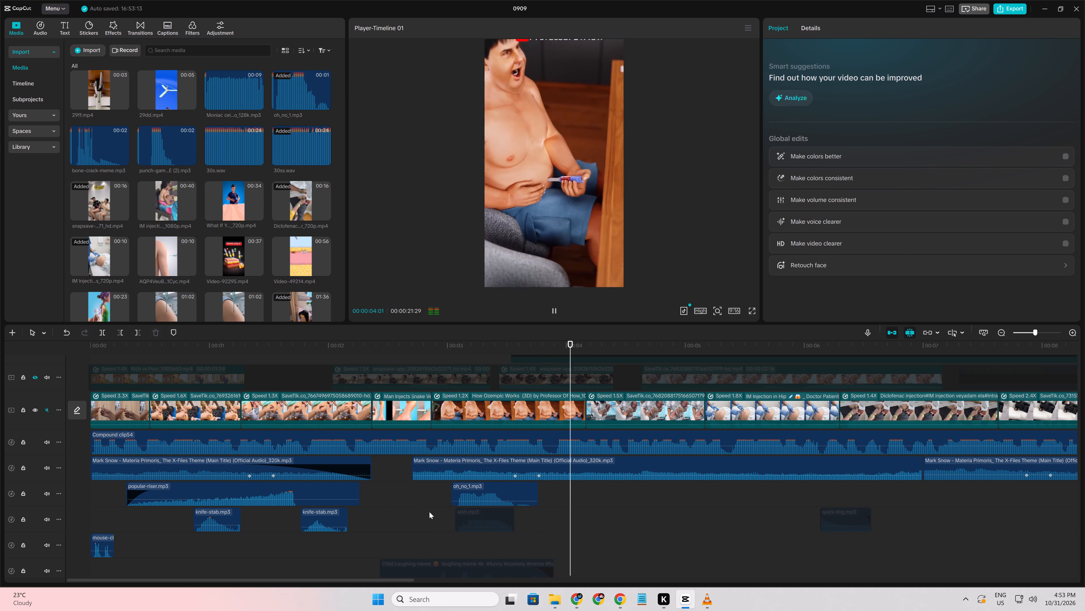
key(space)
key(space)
Shift oh_no_1.mp3 slightly later so it starts at about 00:00:03:04, and play the section to check the timing.
drag(461, 496, 471, 497)
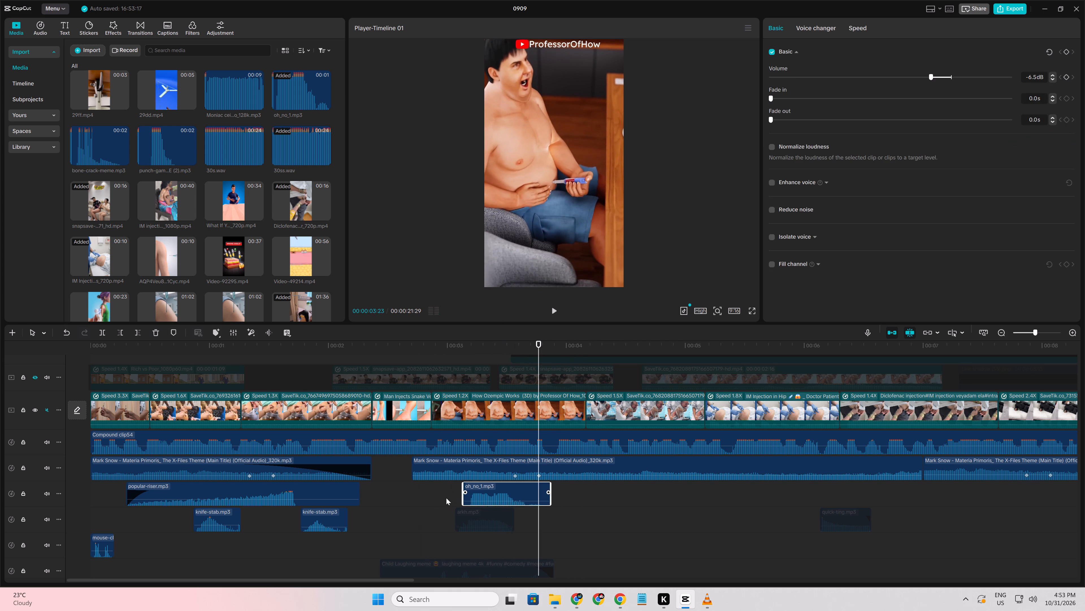
click(444, 498)
key(space)
click(410, 494)
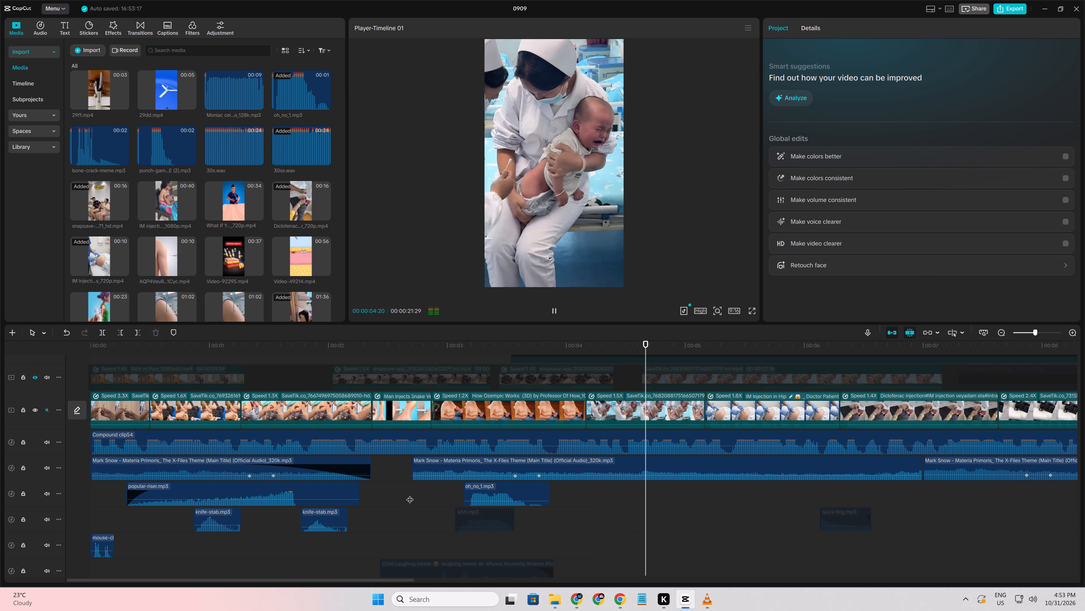
key(space)
key(space)
Set the oh_no_1.mp3 volume to -8.7 dB and replay the How Ozempic Works section to check the balance.
click(474, 496)
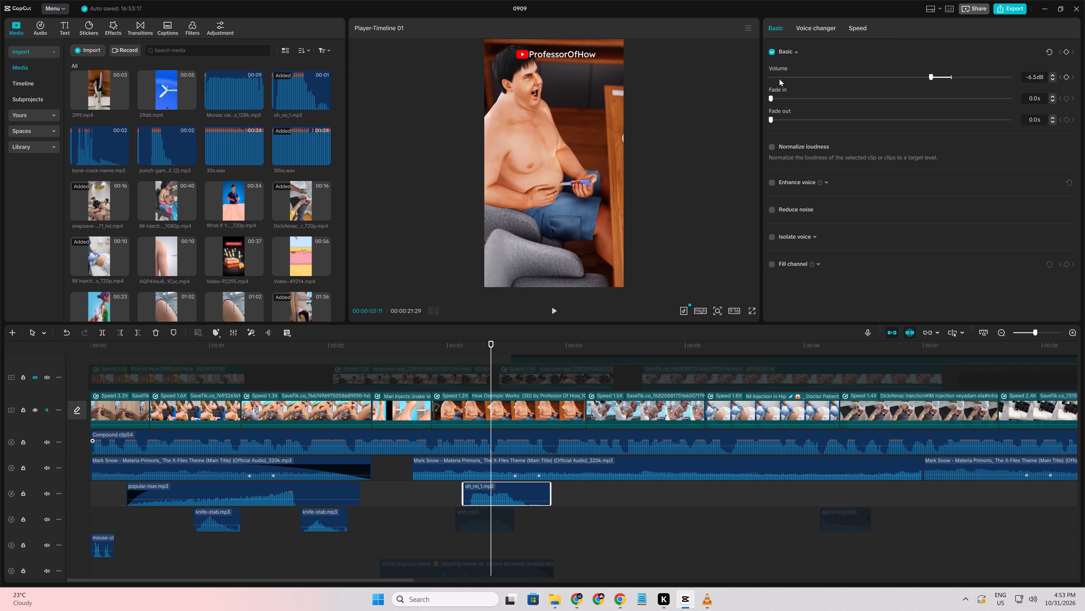
click(927, 77)
click(922, 78)
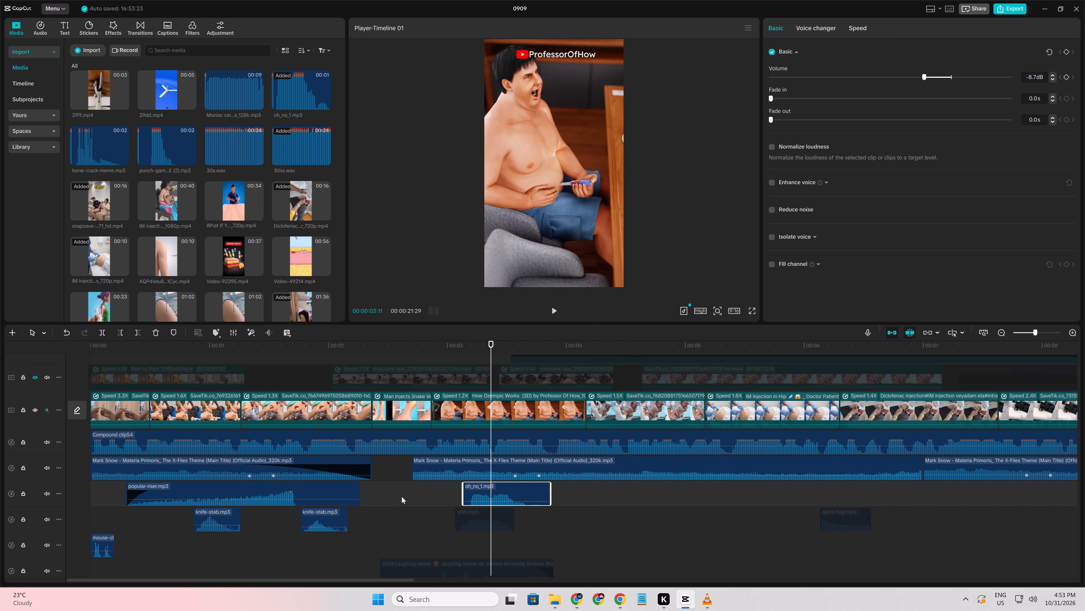
click(402, 496)
key(space)
click(428, 501)
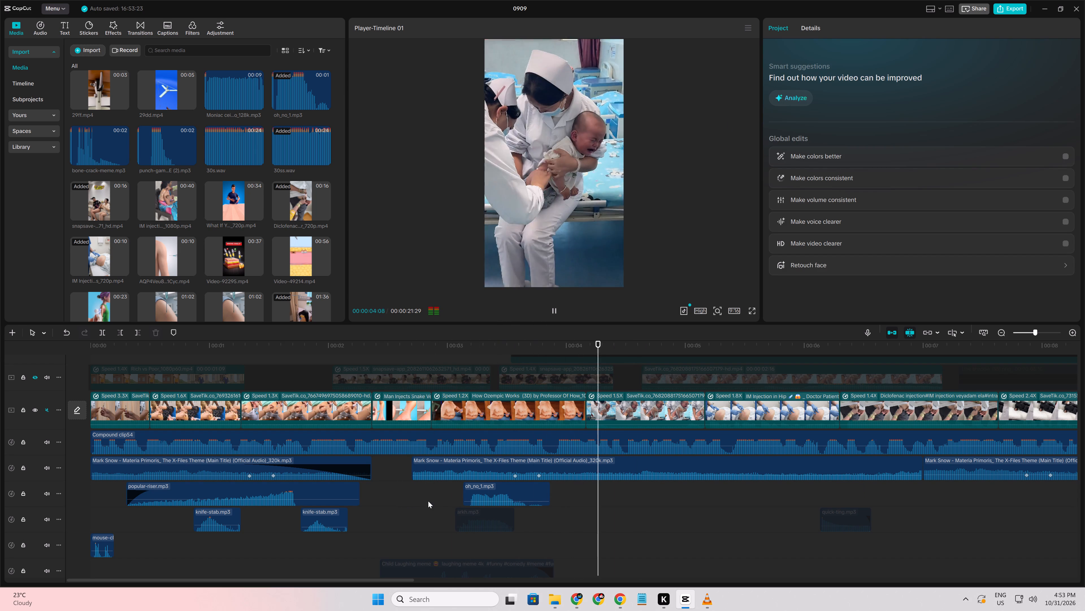
key(space)
key(space)
key(space)
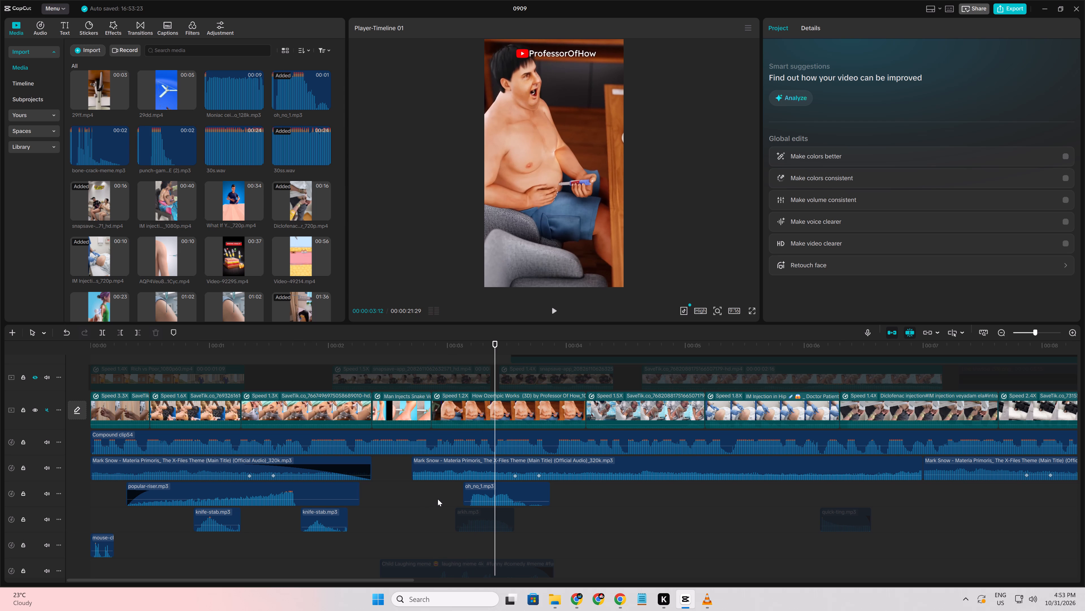
Search Myinstants in Chrome for balloon sounds and audition several, including Balloon pop, Balloon Boy, balloon blowing up and Deflated Balloon.
click(621, 597)
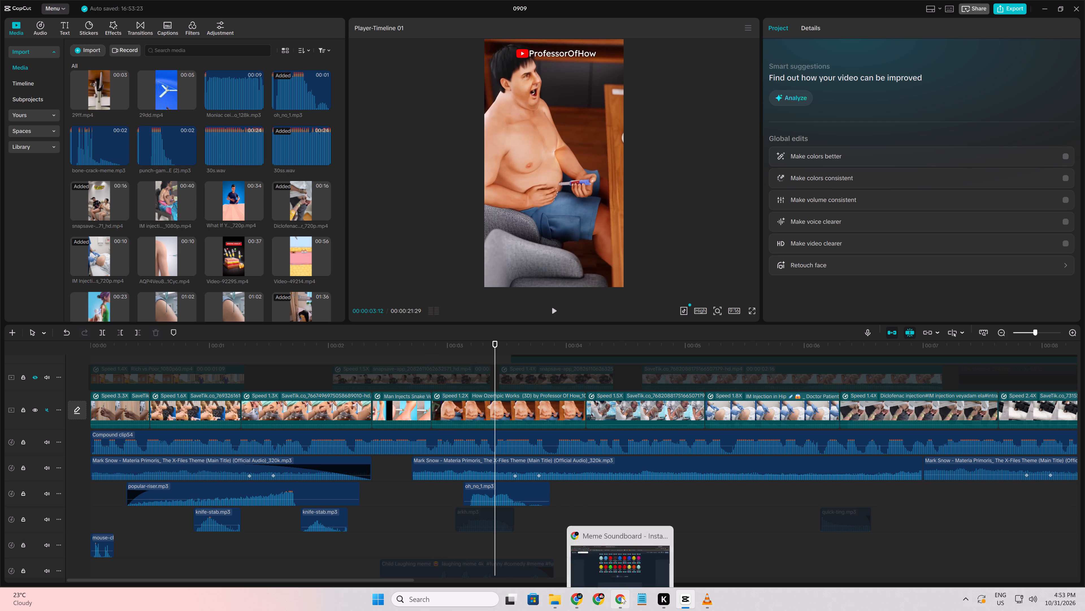
click(116, 84)
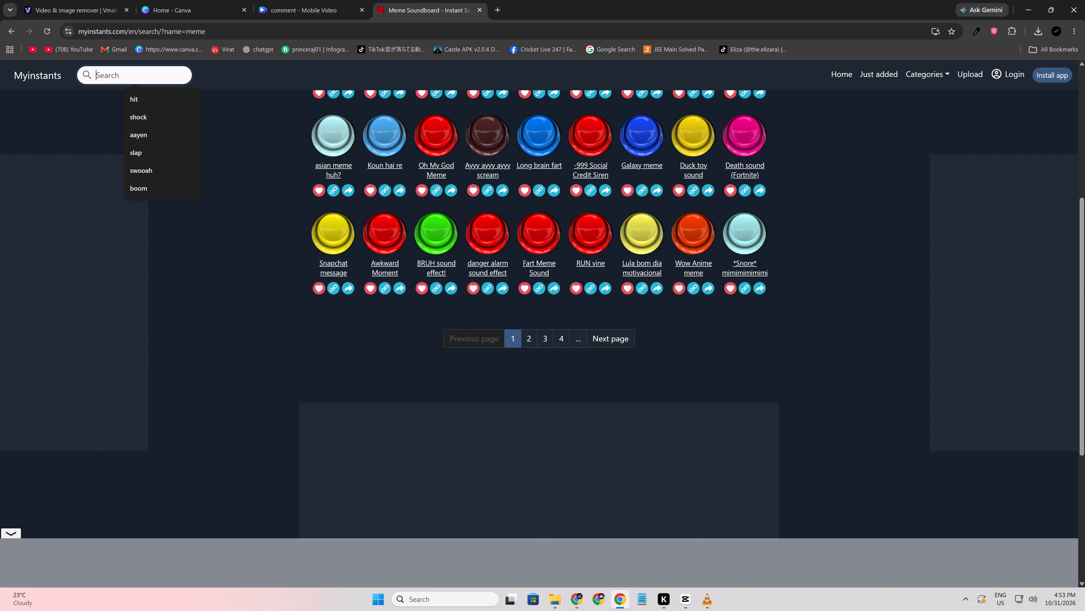
text(balloon)
key(Return)
scroll(418, 190, up, 5)
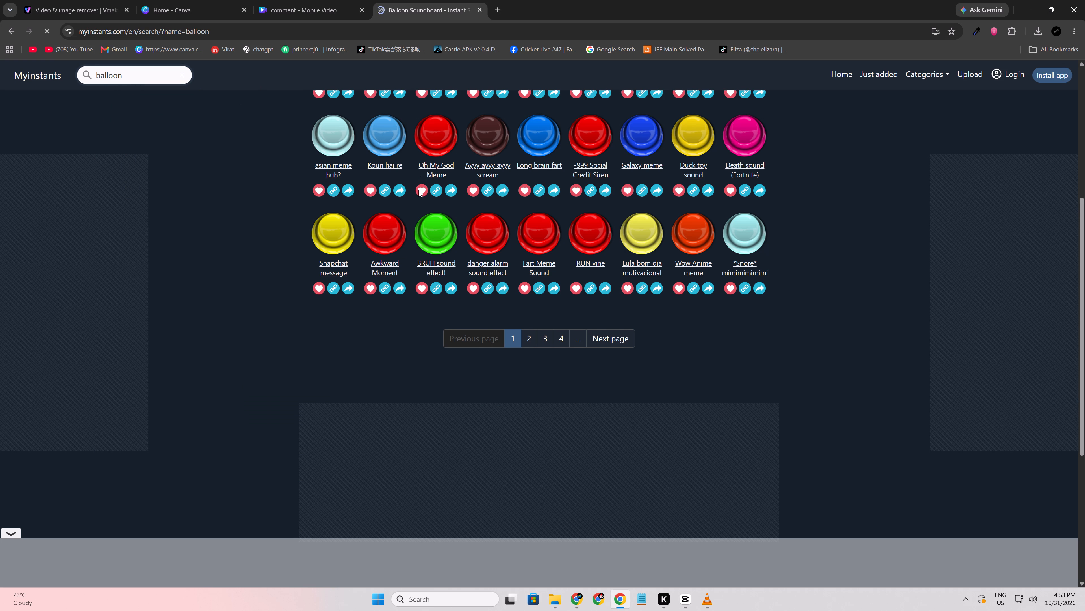
scroll(458, 288, up, 2)
click(318, 208)
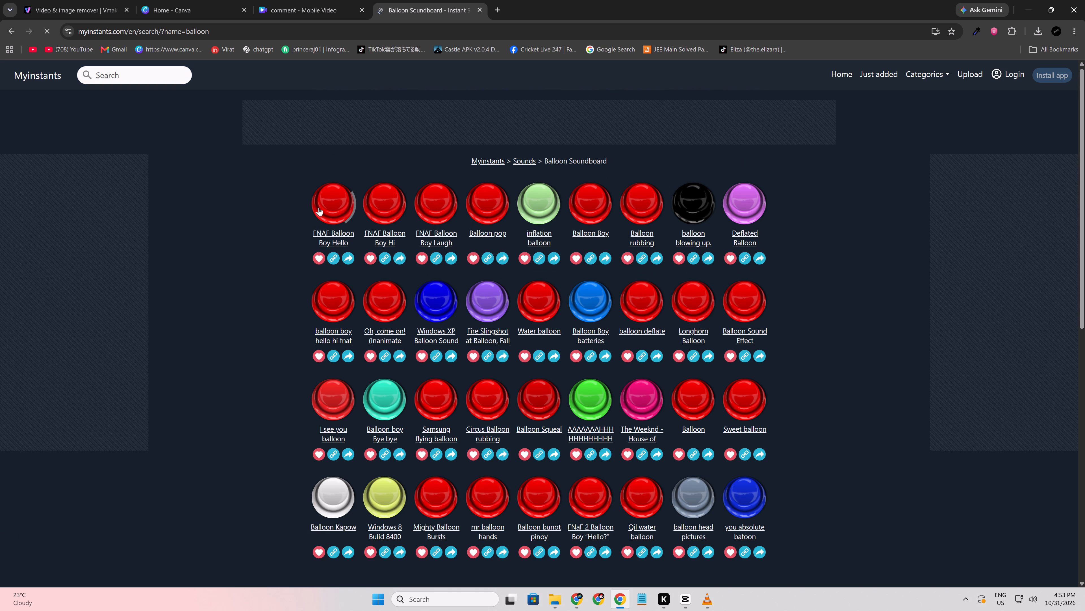
click(426, 207)
click(493, 210)
click(586, 213)
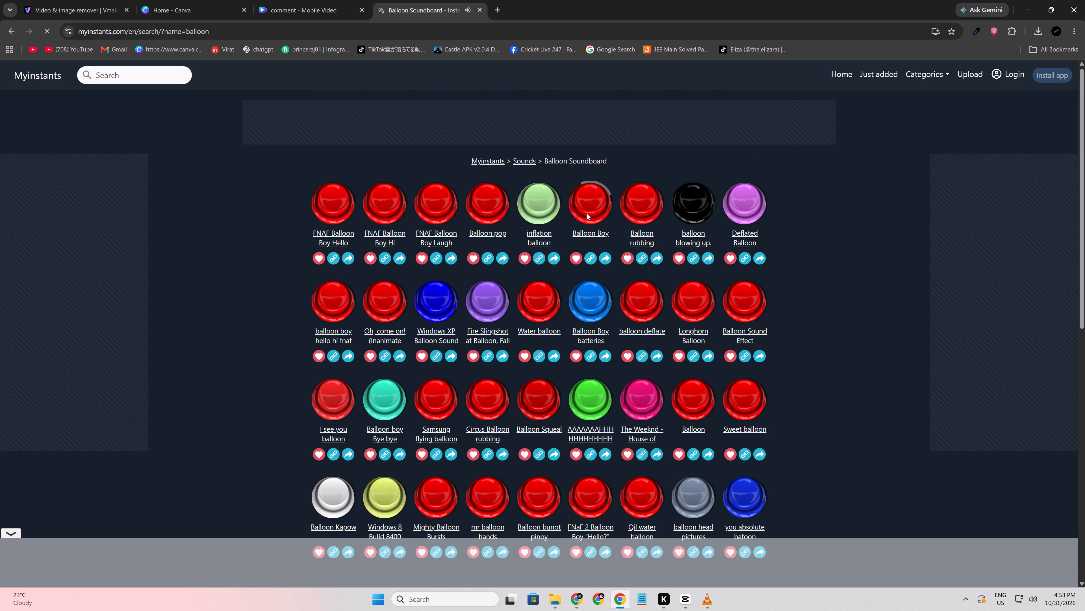
click(702, 206)
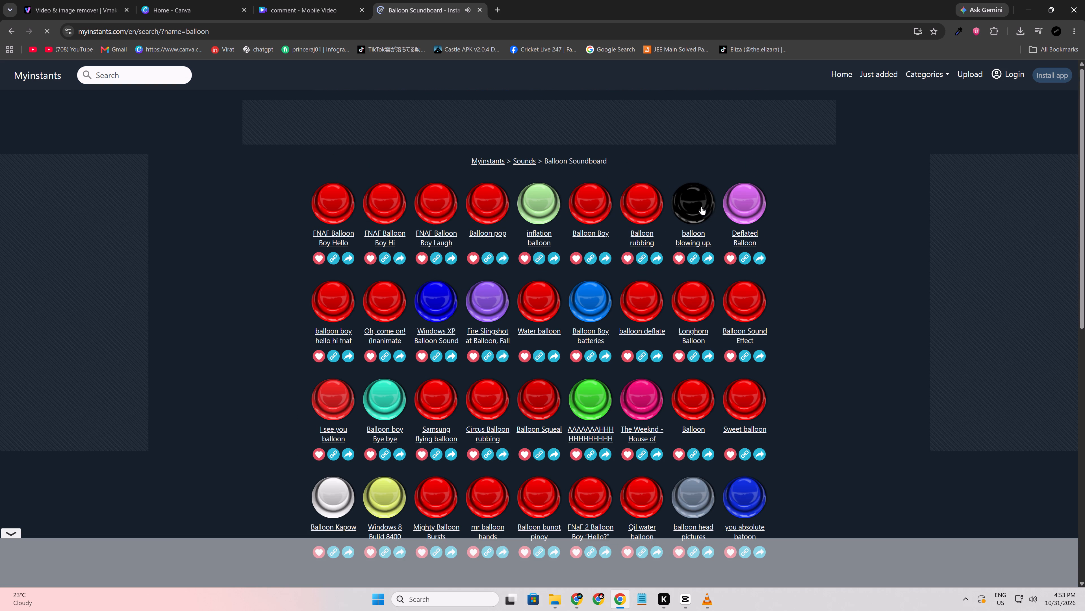
click(739, 203)
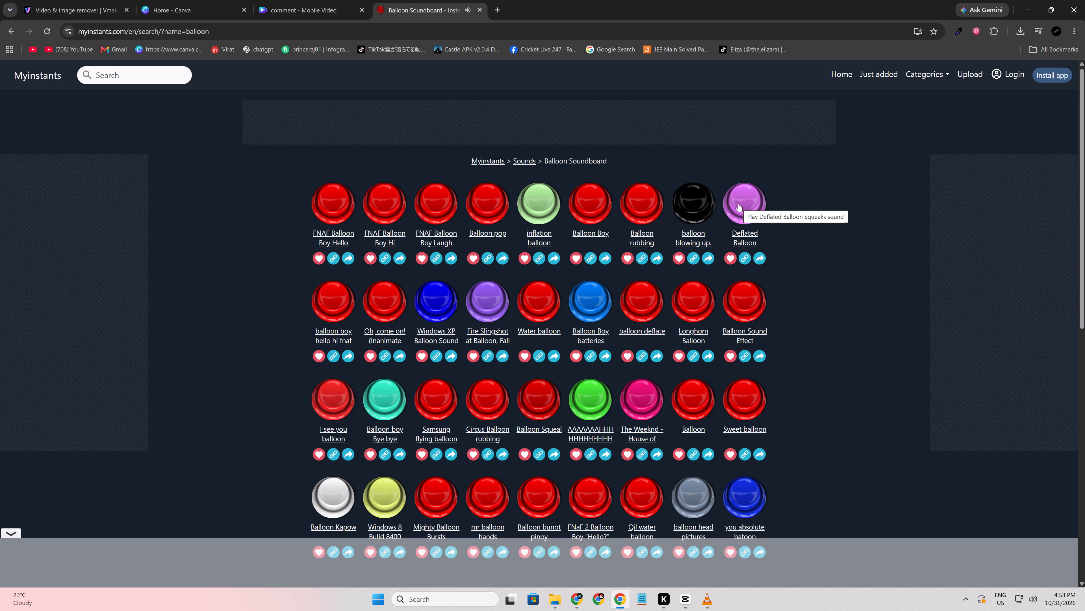
click(481, 202)
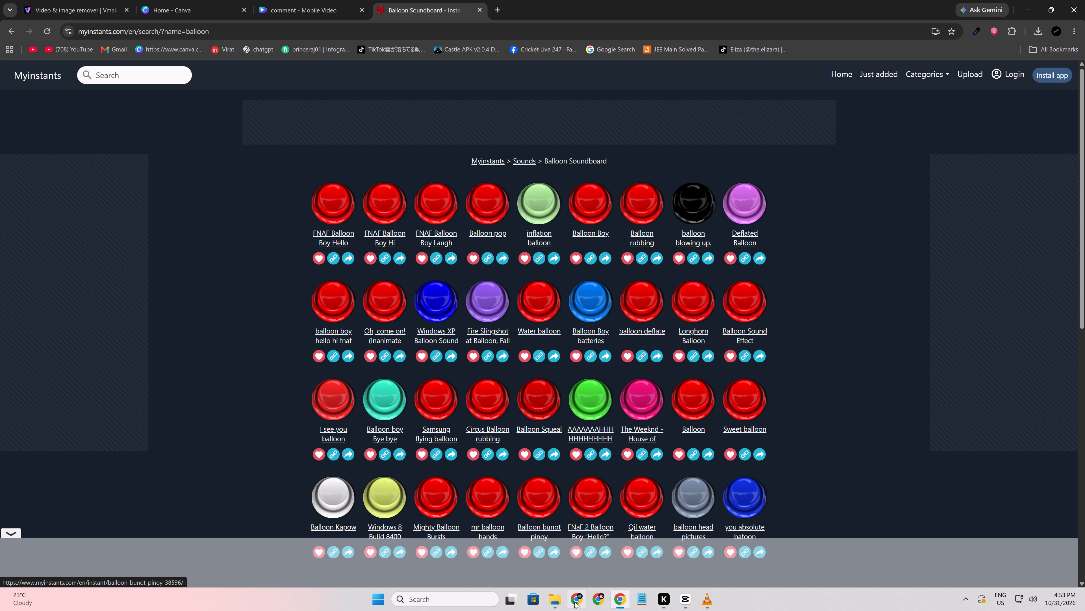
Back in CapCut, duplicate the second knife-stab.mp3 onto the mouse-click track, starting at about 00:00:03:00 under the Ozempic clip, and play it back.
click(684, 603)
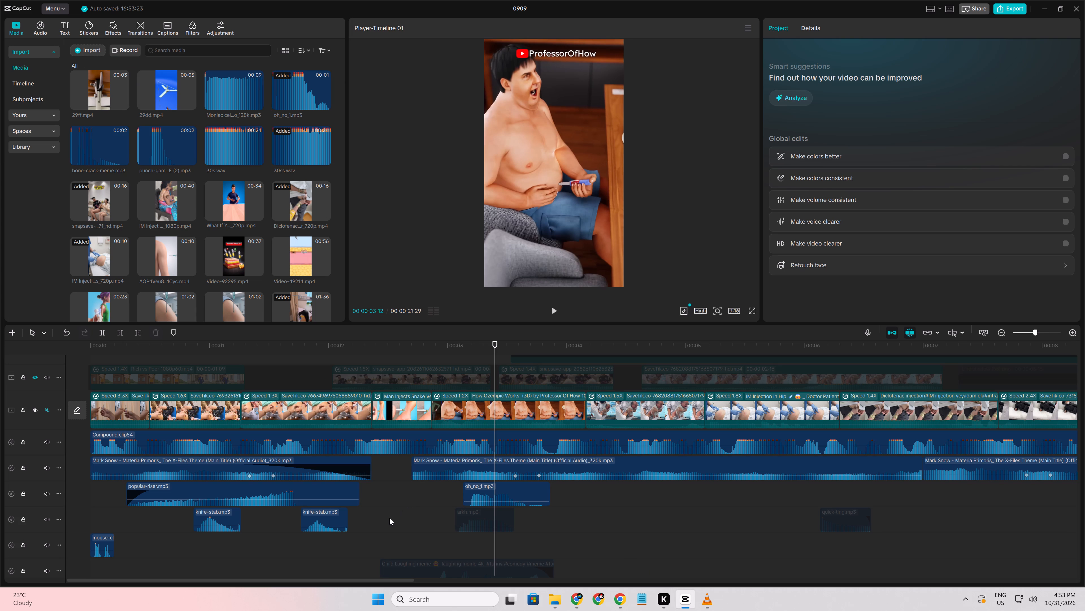
click(307, 517)
key(ctrl+c)
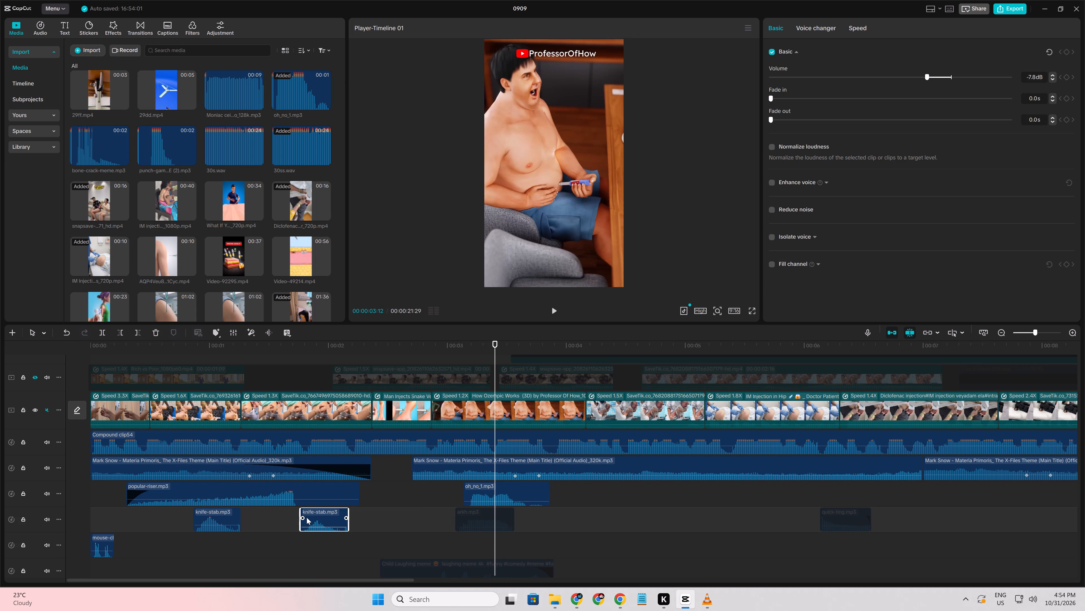
key(ctrl+v)
drag(522, 546, 508, 548)
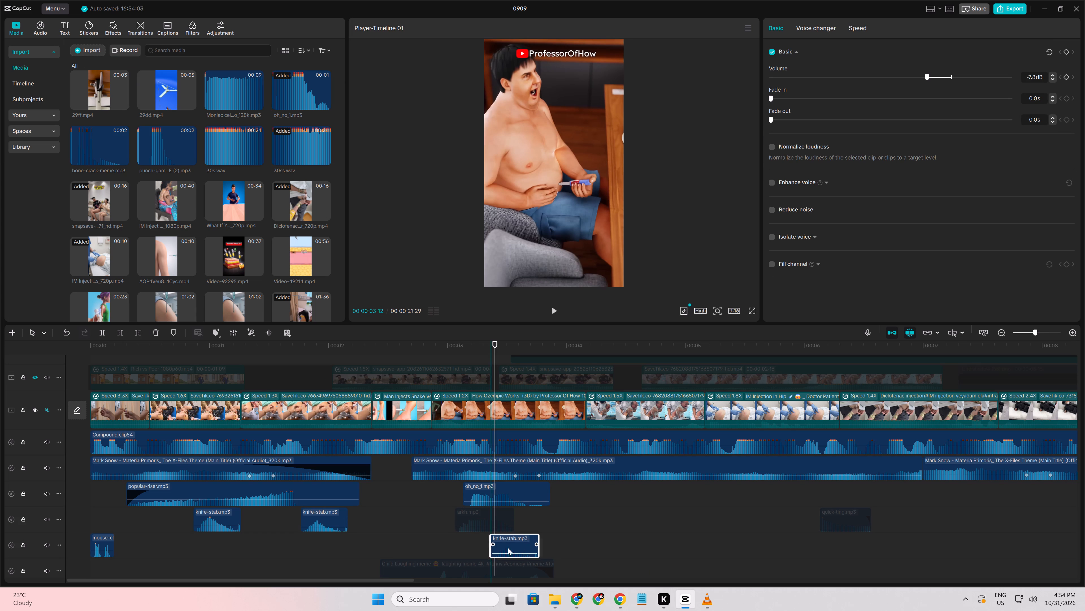
drag(508, 548, 470, 546)
click(429, 536)
key(space)
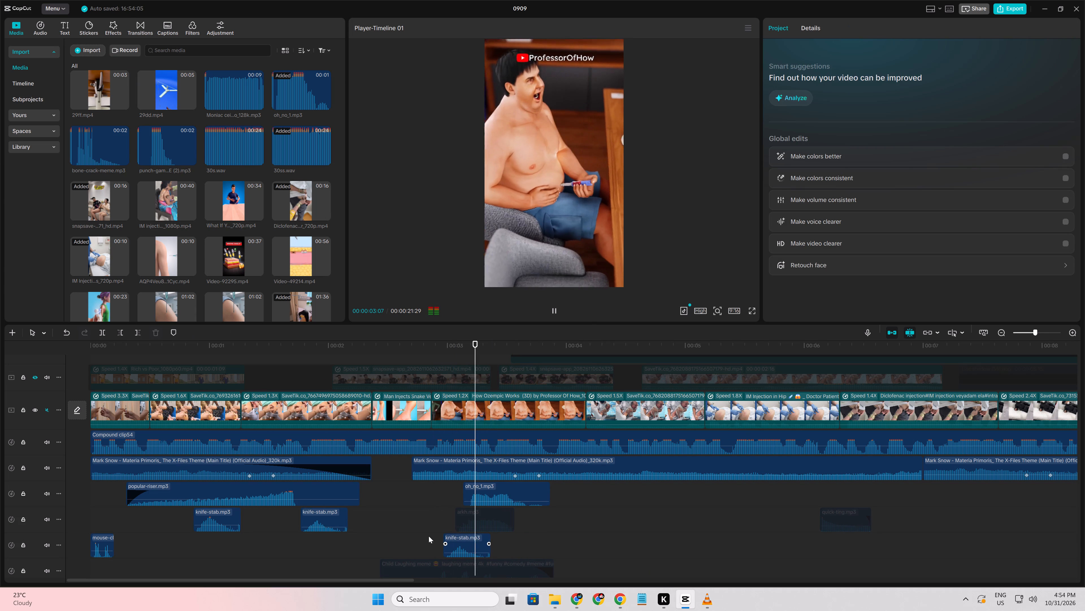
click(429, 536)
key(space)
click(400, 536)
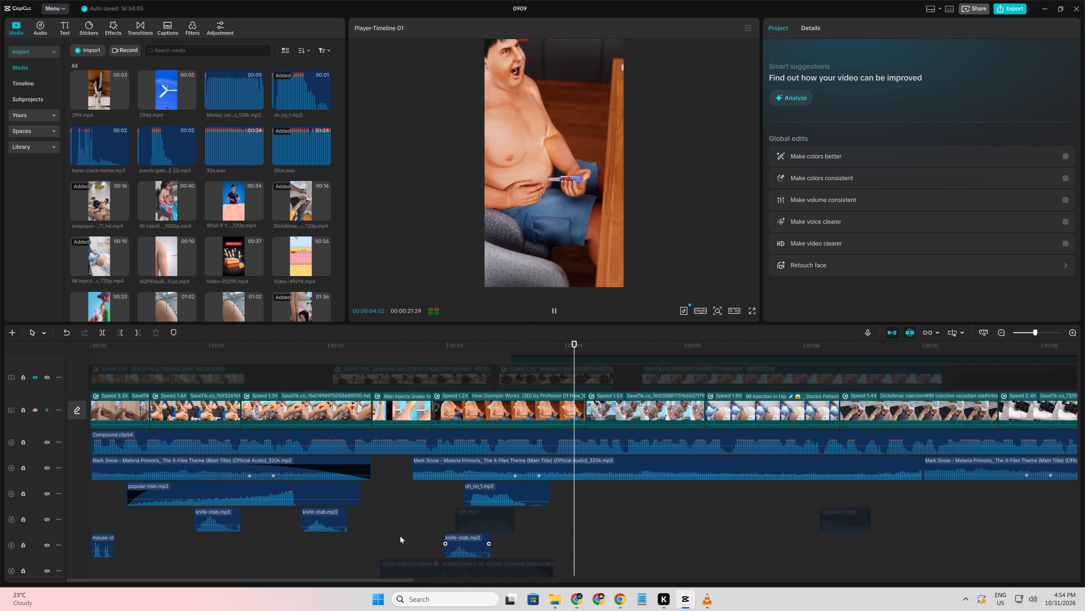
Play through the end of the Ozempic clip, and add a Transform keyframe at the start of the nurse-and-baby clip, 00:00:04:05.
key(space)
drag(402, 581, 456, 571)
key(space)
click(412, 524)
key(space)
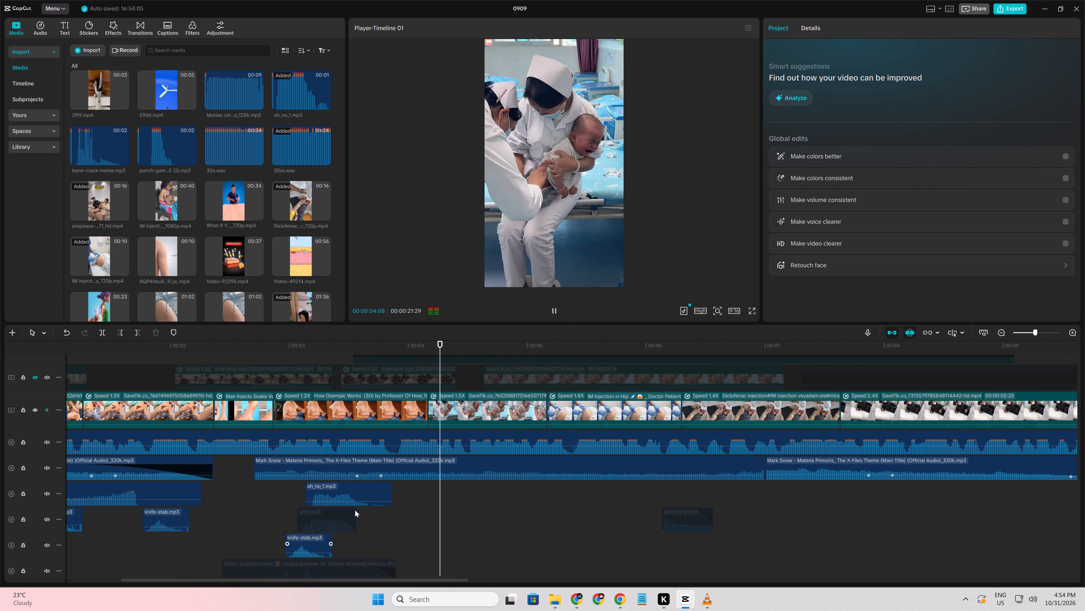
key(space)
click(414, 517)
drag(414, 517, 428, 517)
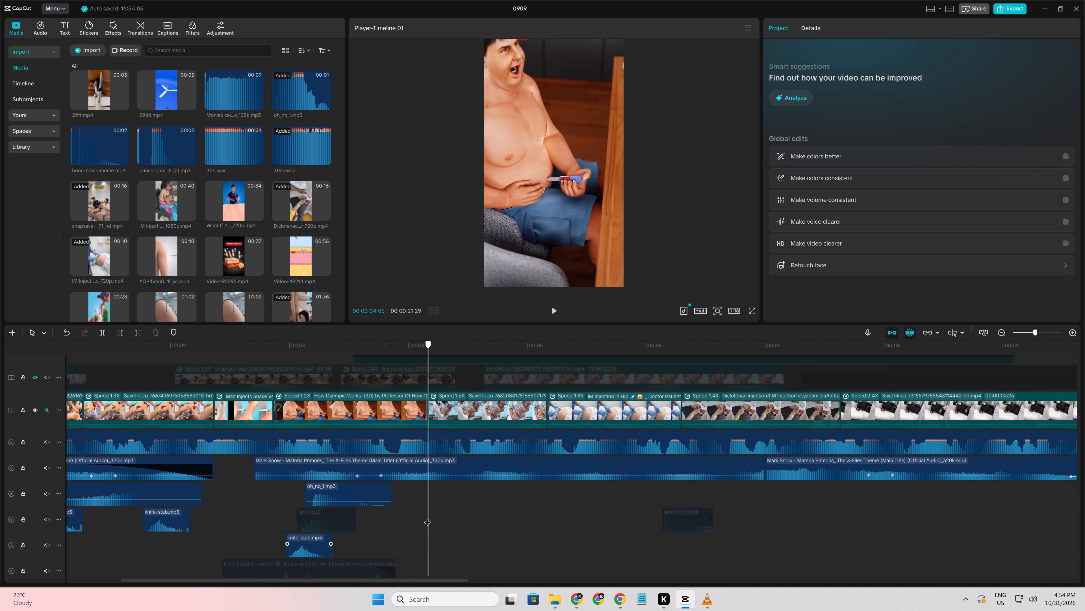
drag(428, 517, 429, 517)
click(434, 405)
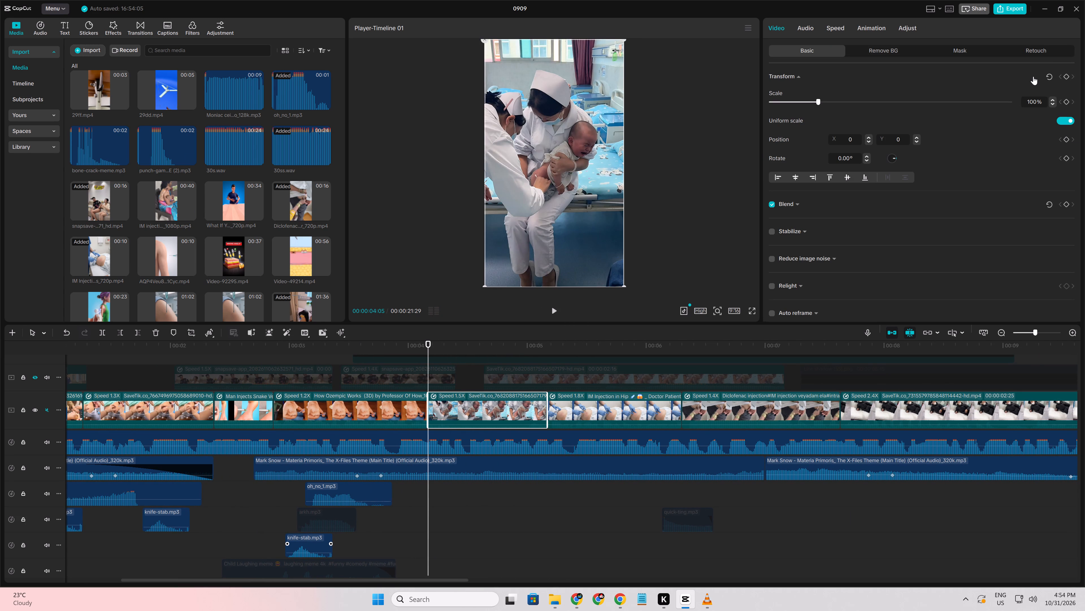
click(1066, 79)
At the end of the nurse-and-baby clip, 00:00:05:04, enlarge it to 121% and shift it to Y 119.
click(490, 513)
drag(490, 513, 546, 518)
click(534, 412)
key(Left)
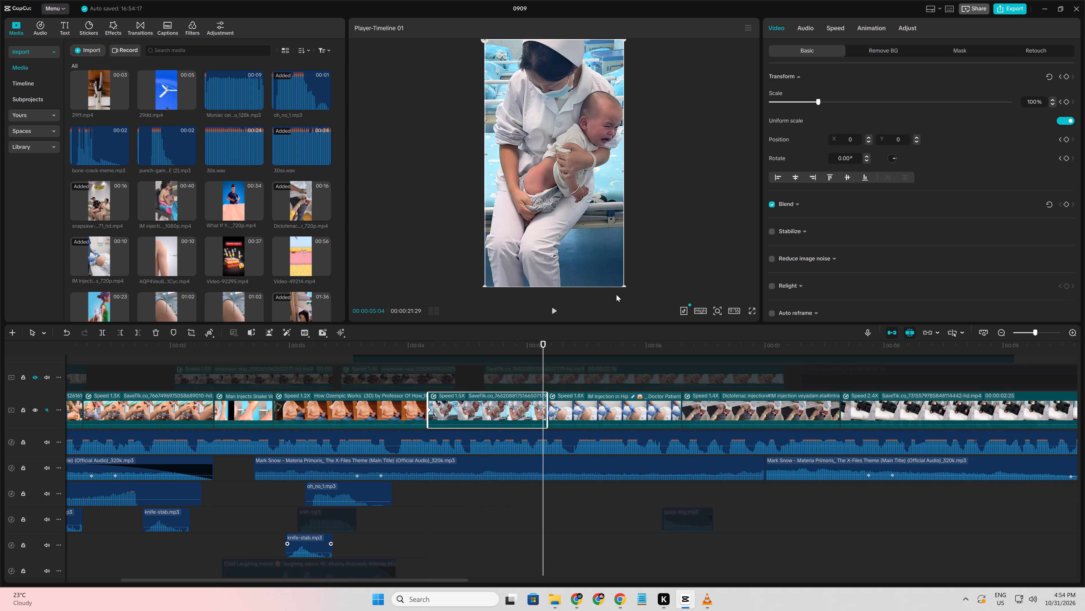
drag(621, 285, 662, 310)
drag(576, 259, 576, 251)
Keyframe a zoom on the IM Injection in Hip clip from 100% at its start to 124% at 00:00:06:08.
key(Down)
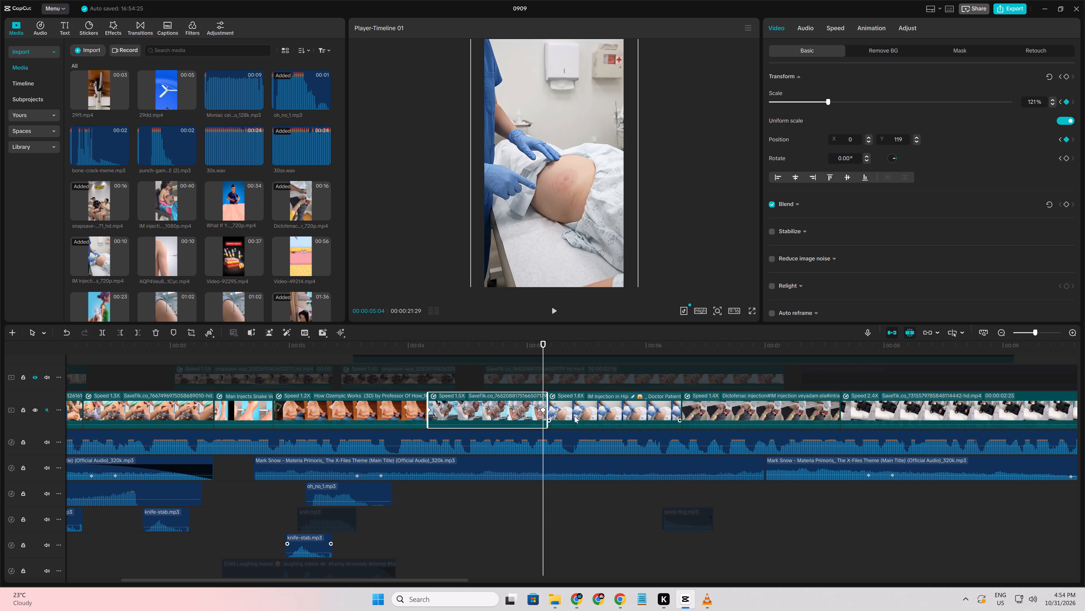
click(574, 414)
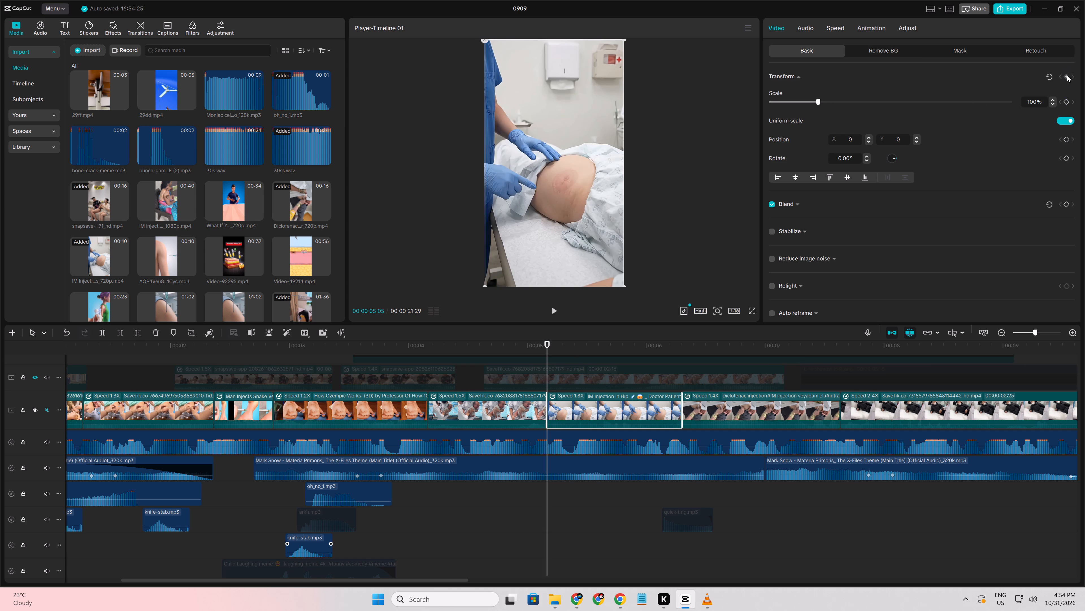
click(1067, 75)
click(659, 499)
drag(659, 499, 677, 498)
click(670, 410)
drag(820, 105, 823, 104)
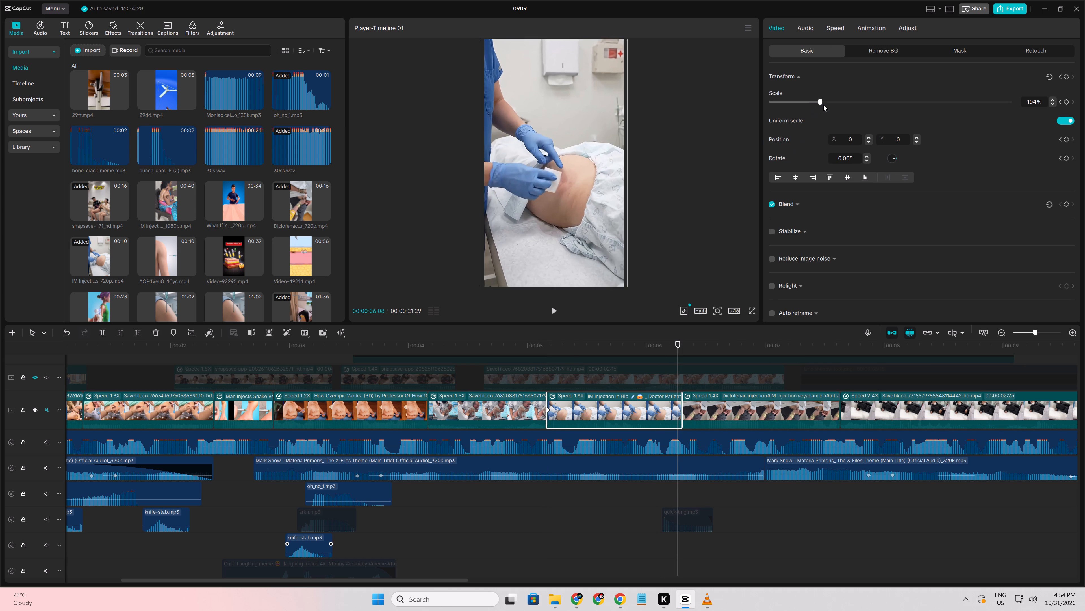
drag(823, 104, 831, 104)
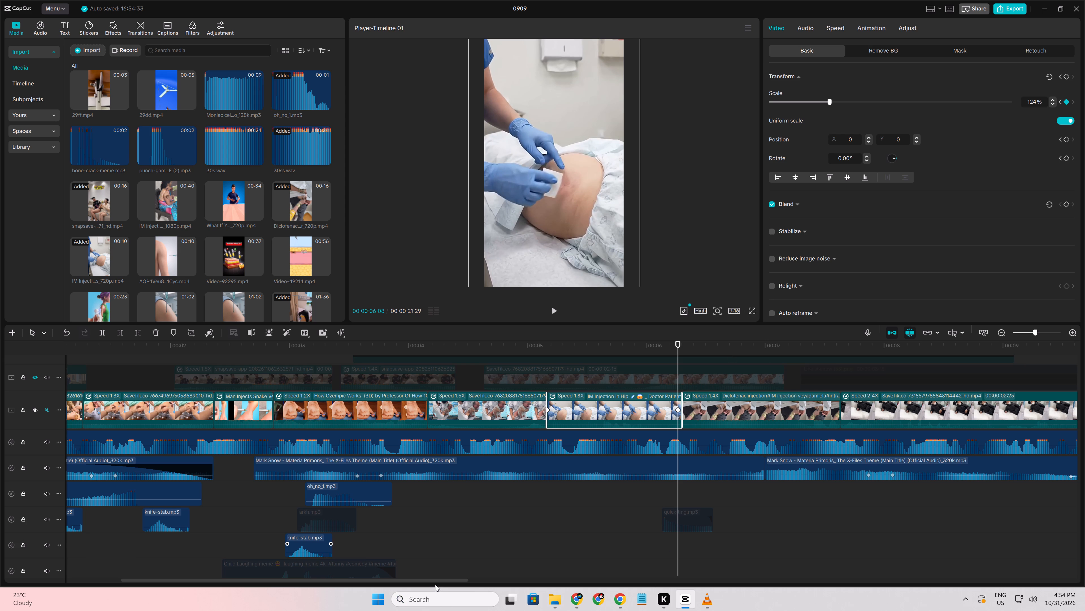
Keyframe a zoom on the Diclofenac injection clip from 100% at 00:00:06:09 to 125% at 00:00:07:18.
drag(435, 582, 588, 587)
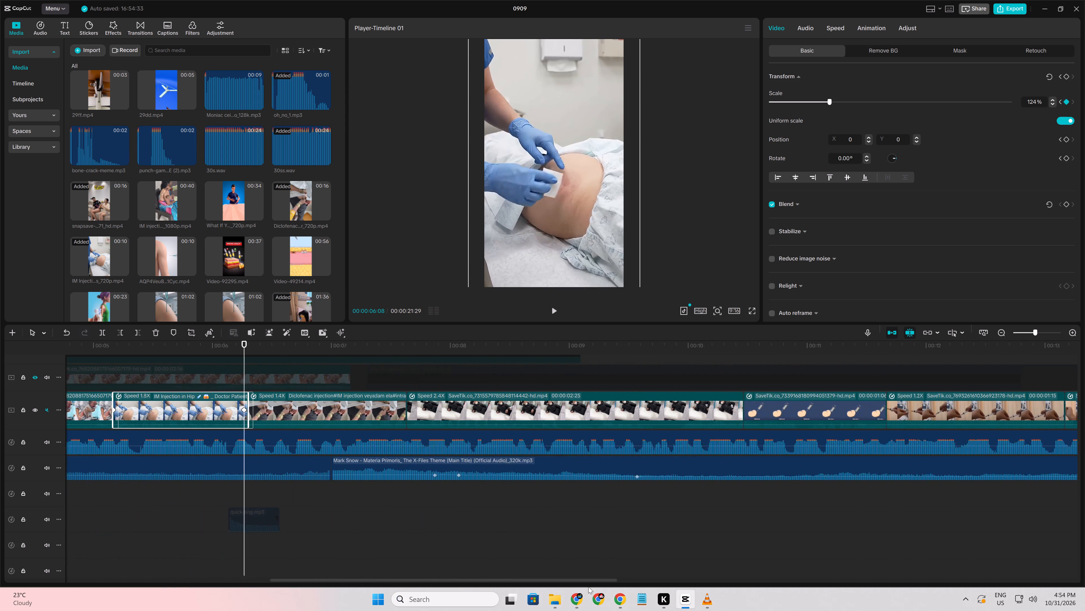
drag(588, 587, 589, 587)
key(Right)
click(311, 420)
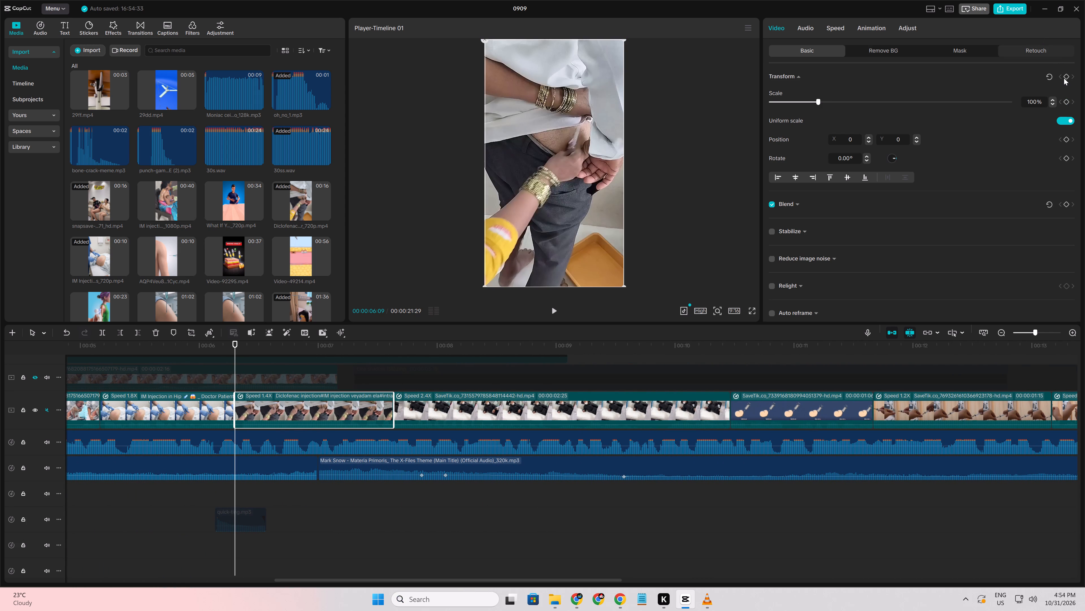
click(1066, 78)
click(339, 496)
drag(339, 496, 375, 503)
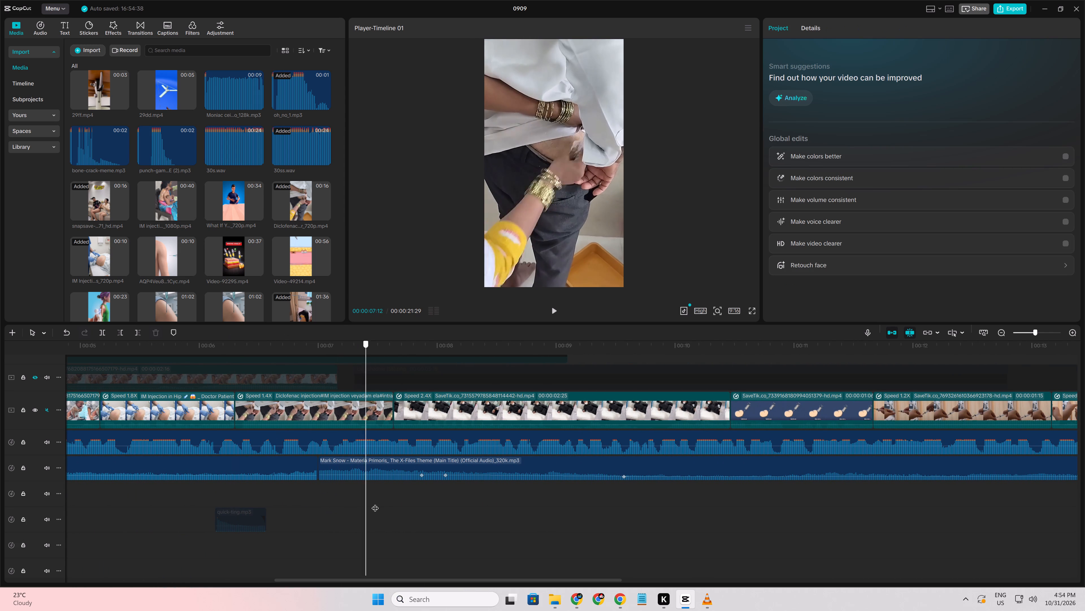
drag(375, 503, 388, 507)
click(372, 420)
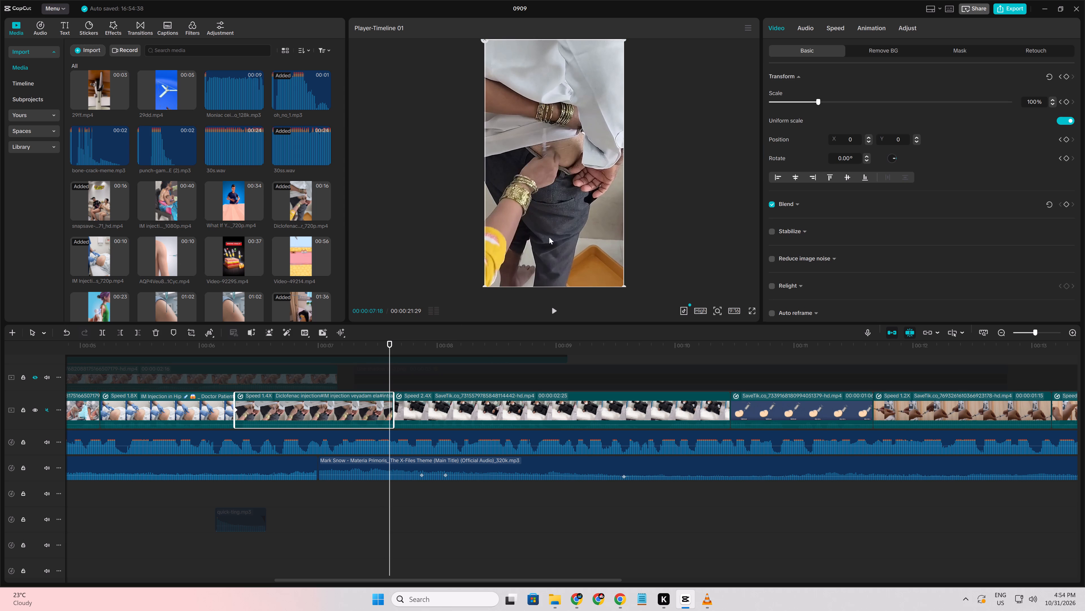
drag(624, 286, 653, 329)
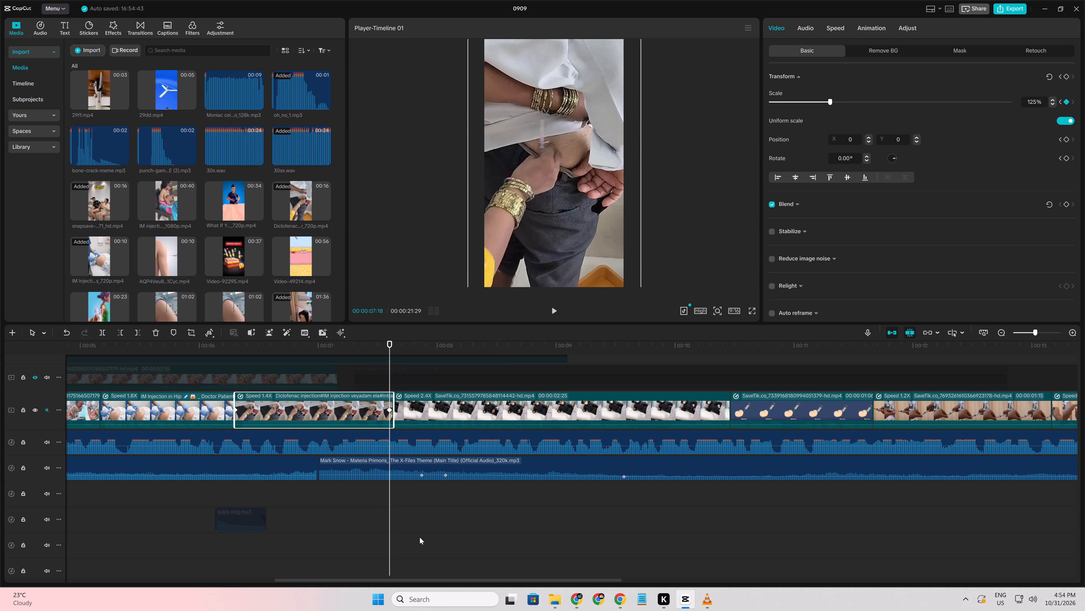
Keyframe a zoom on the 2.4X hospital-bed clip from 100% at 00:00:07:19 to 126% with Y -245 at 00:00:10:13.
key(Right)
click(418, 419)
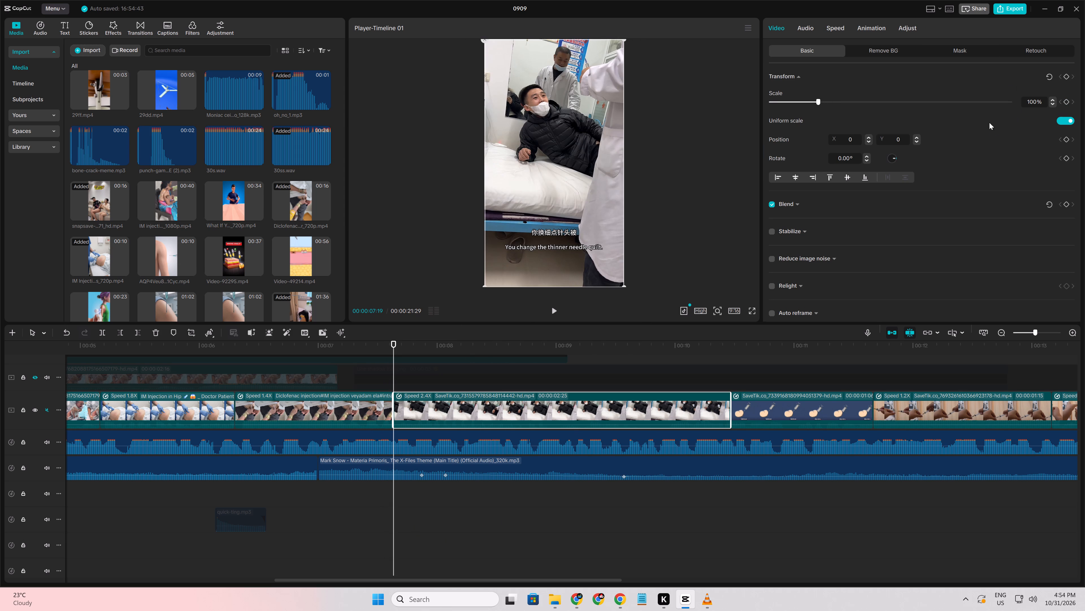
click(1066, 78)
click(584, 517)
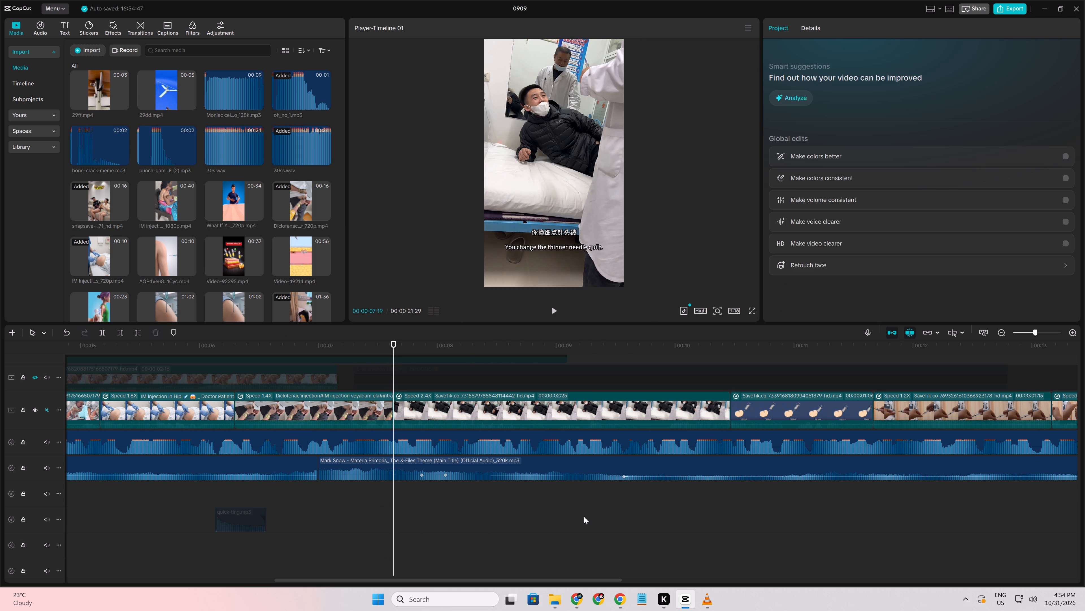
drag(584, 517, 721, 516)
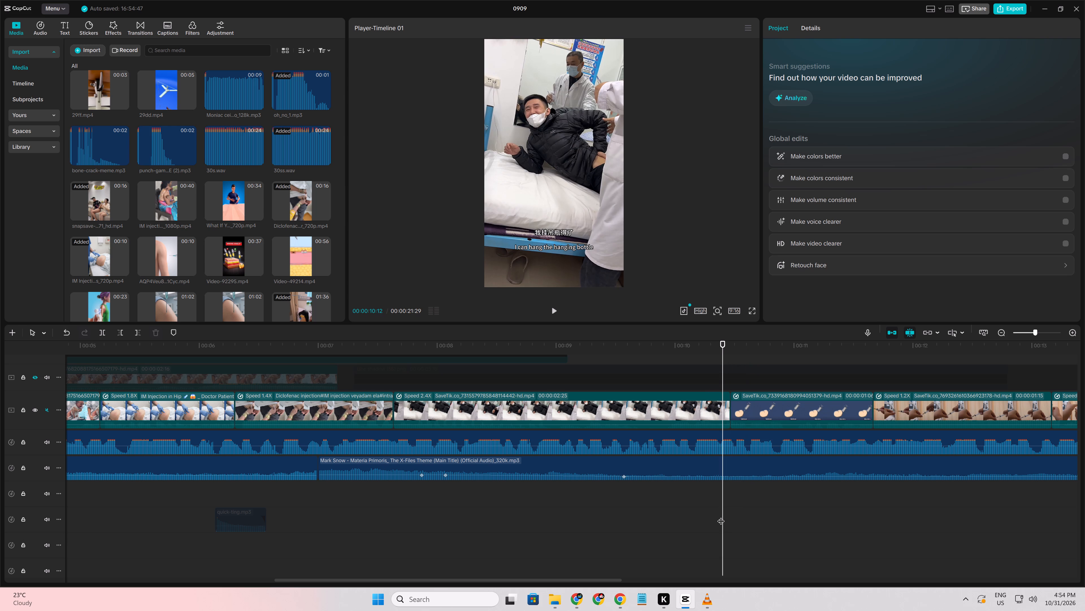
click(721, 410)
key(Right)
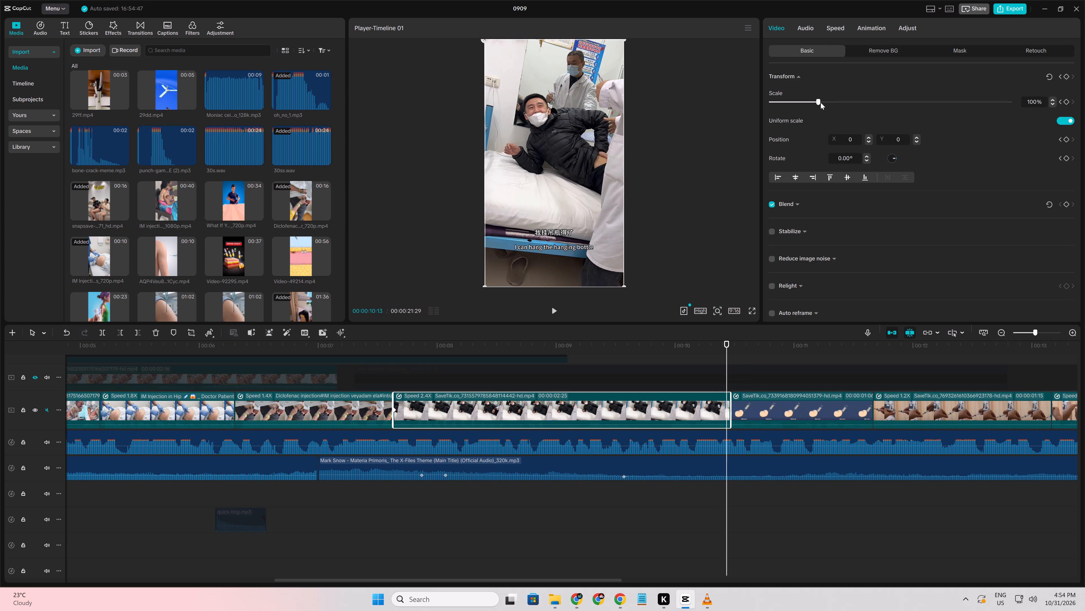
drag(823, 102, 831, 101)
drag(590, 115, 589, 131)
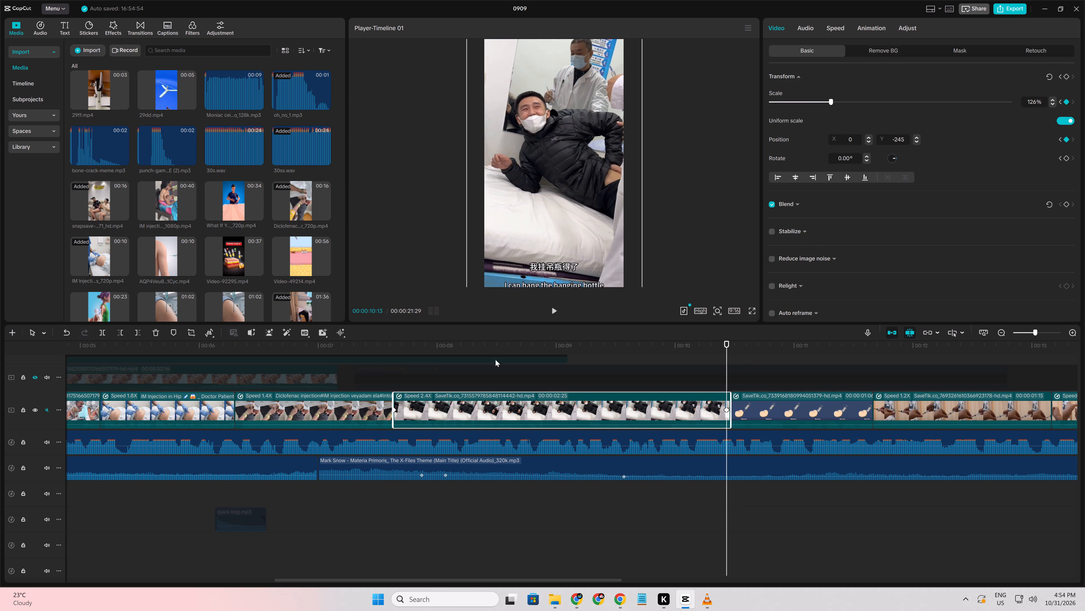
Play the end of the Diclofenac clip and the hospital-bed clip to check the new zooms.
click(347, 516)
key(space)
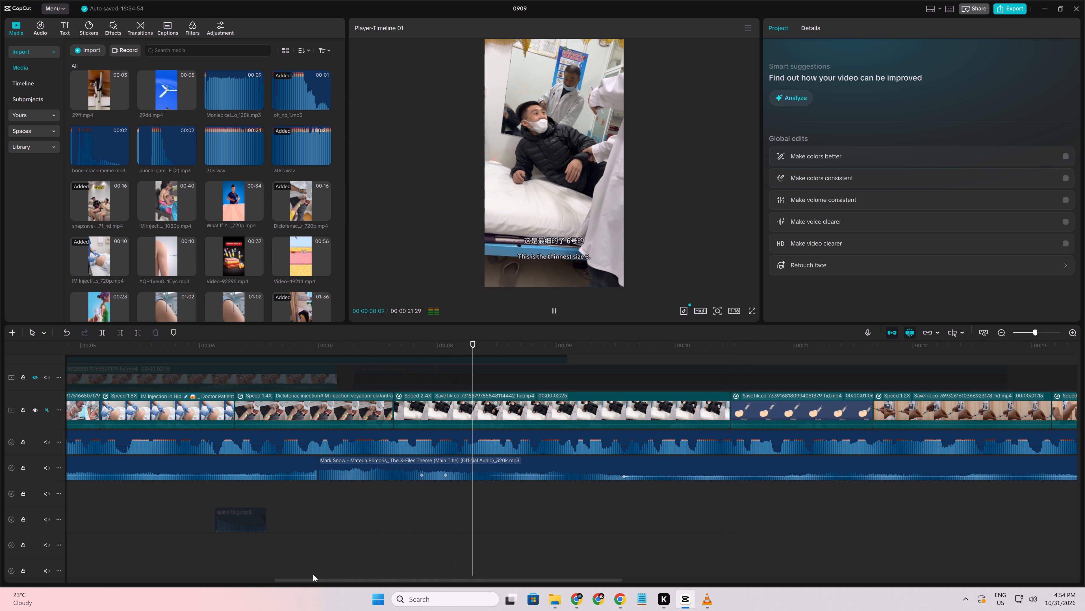
drag(316, 581, 443, 578)
key(space)
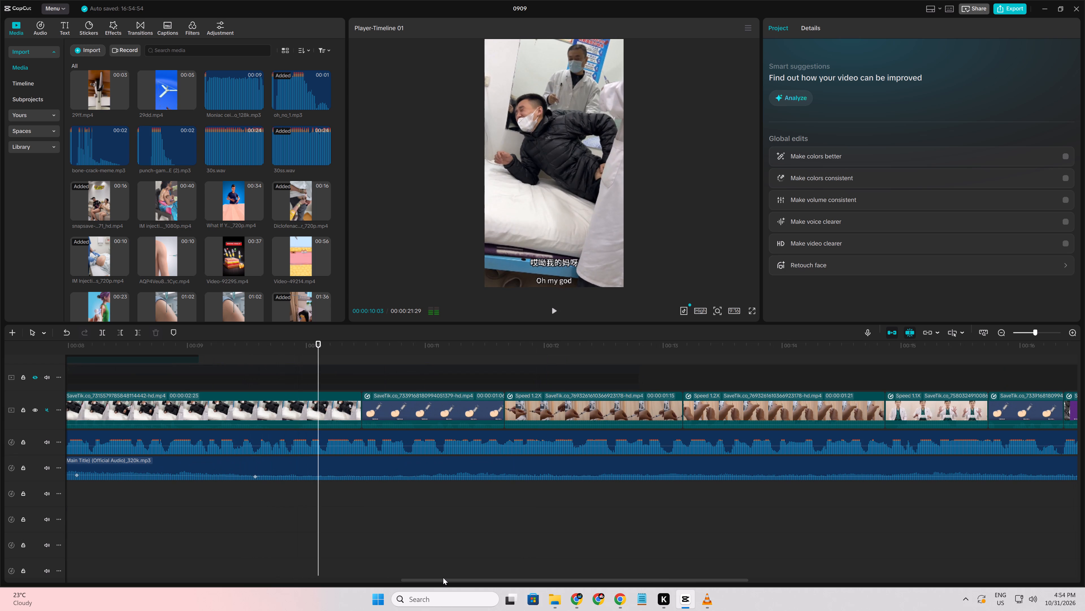
drag(443, 578, 458, 575)
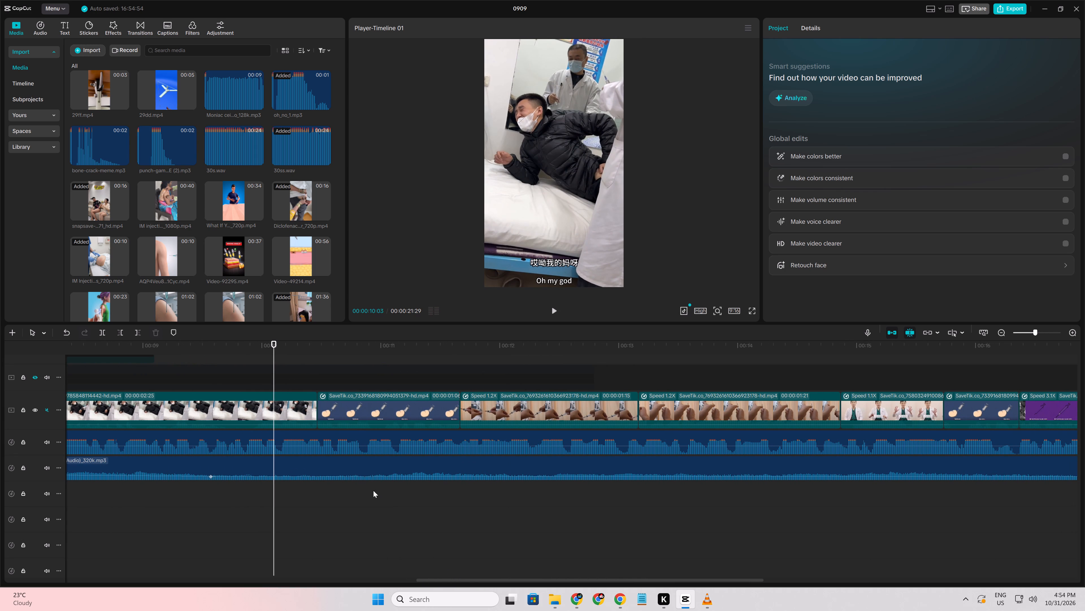
key(space)
key(space)
Keyframe a zoom on the first syringe cartoon clip from 188% at 00:00:10:14 to 212% at 00:00:11:19.
double_click(316, 510)
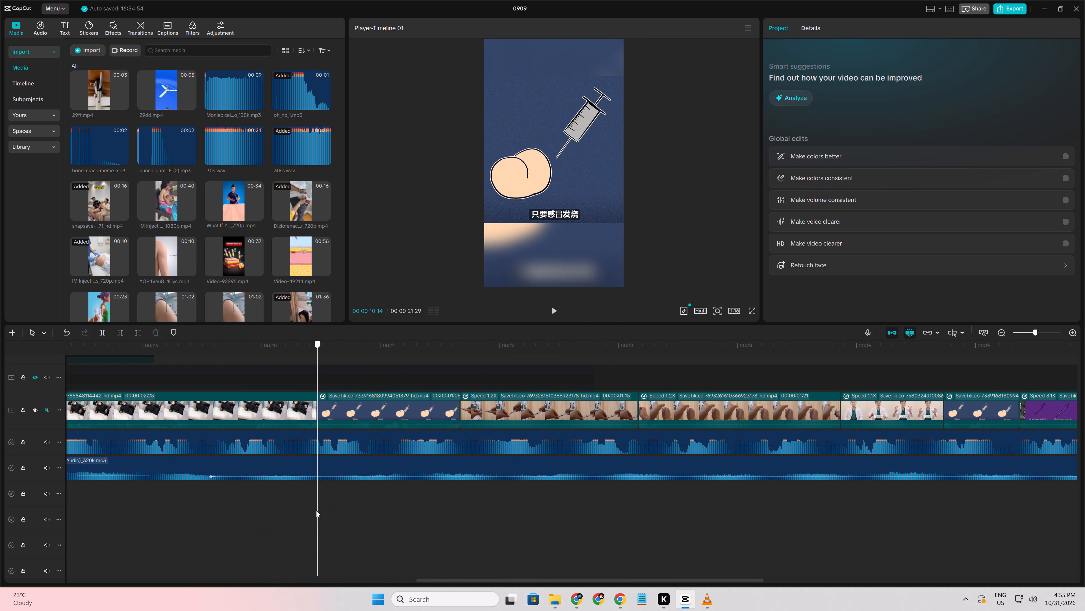
click(335, 414)
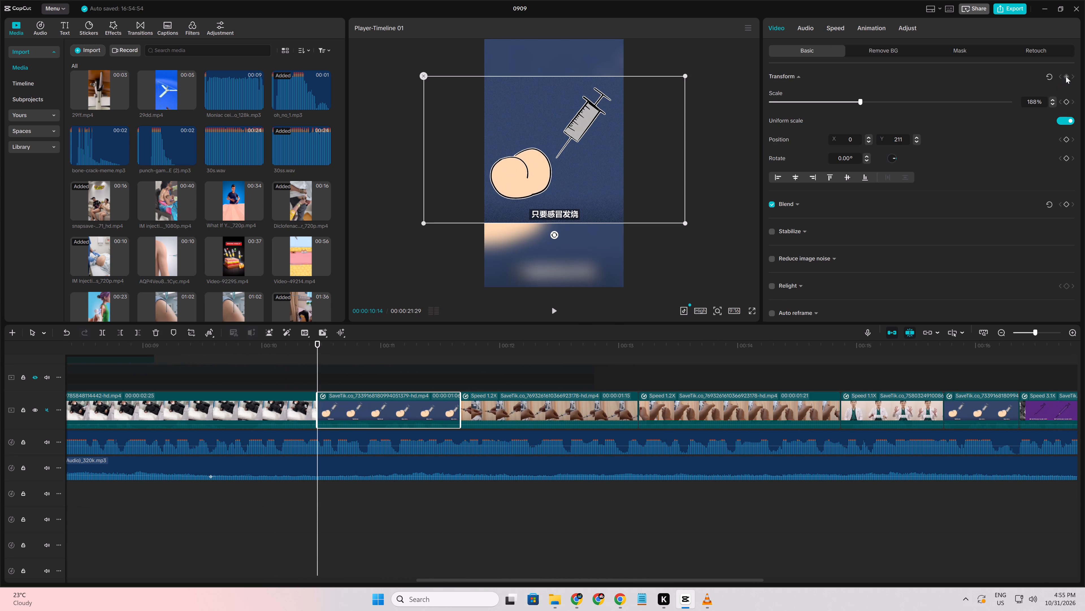
click(1066, 76)
click(421, 499)
drag(421, 499, 454, 501)
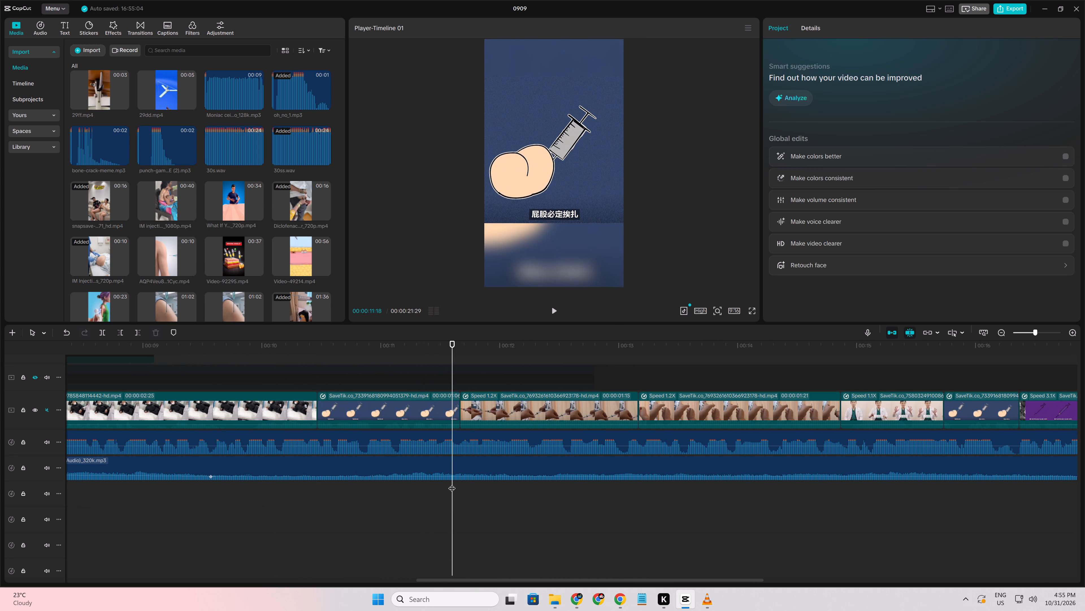
click(437, 402)
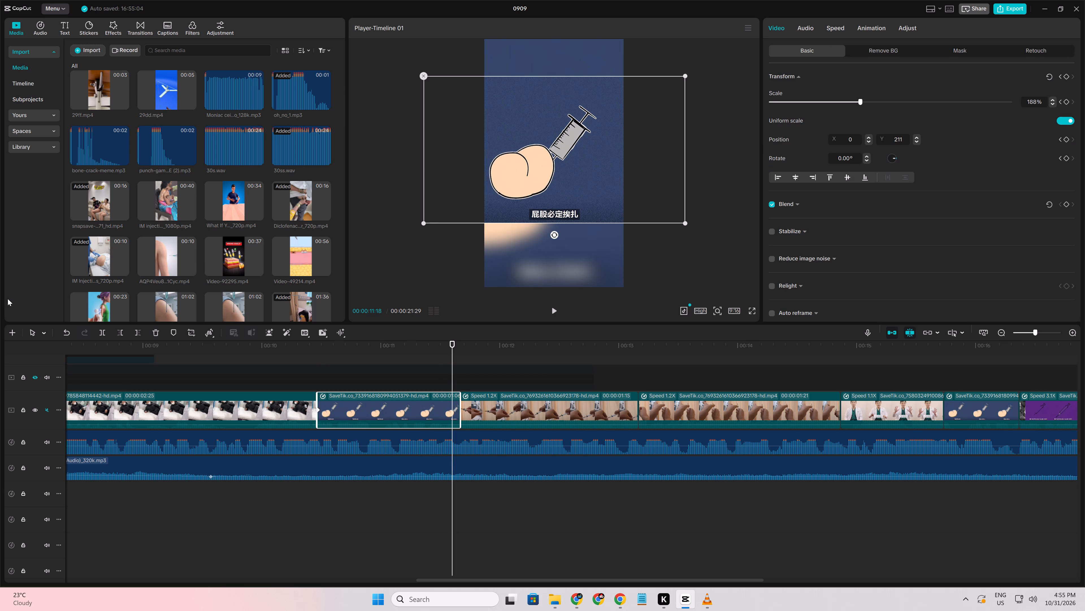
key(Right)
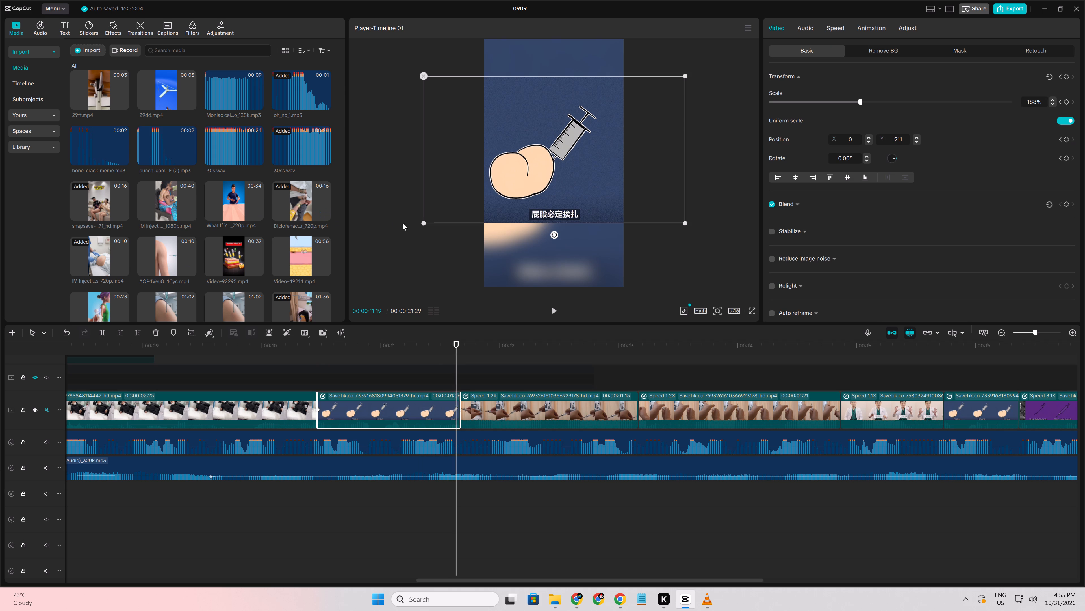
drag(422, 223, 404, 249)
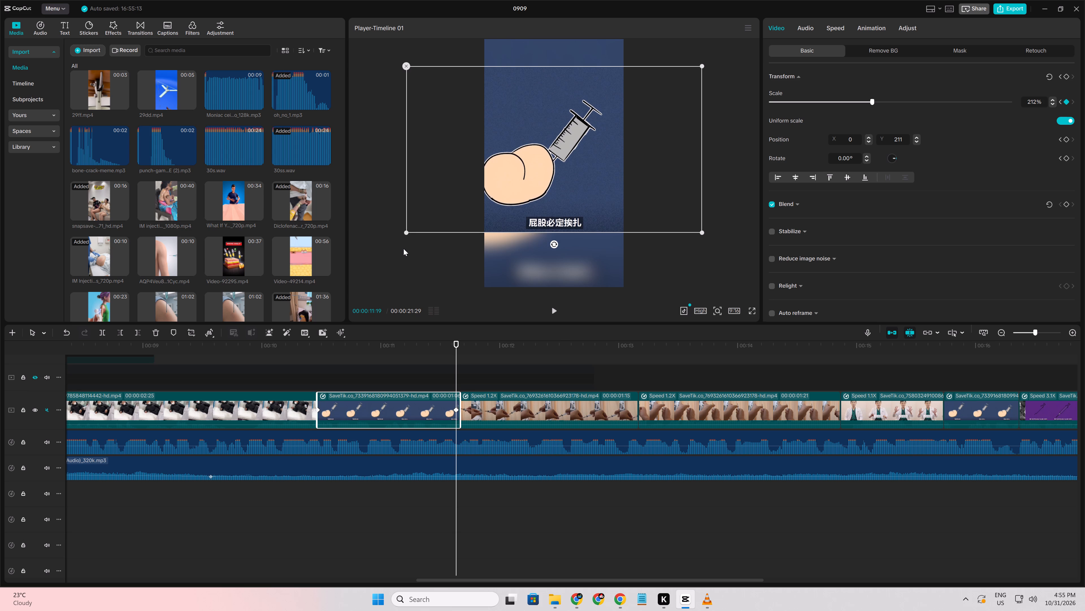
Play the syringe cartoon clip to check its zoom and locate the moment the needle goes in.
click(264, 523)
key(space)
key(space)
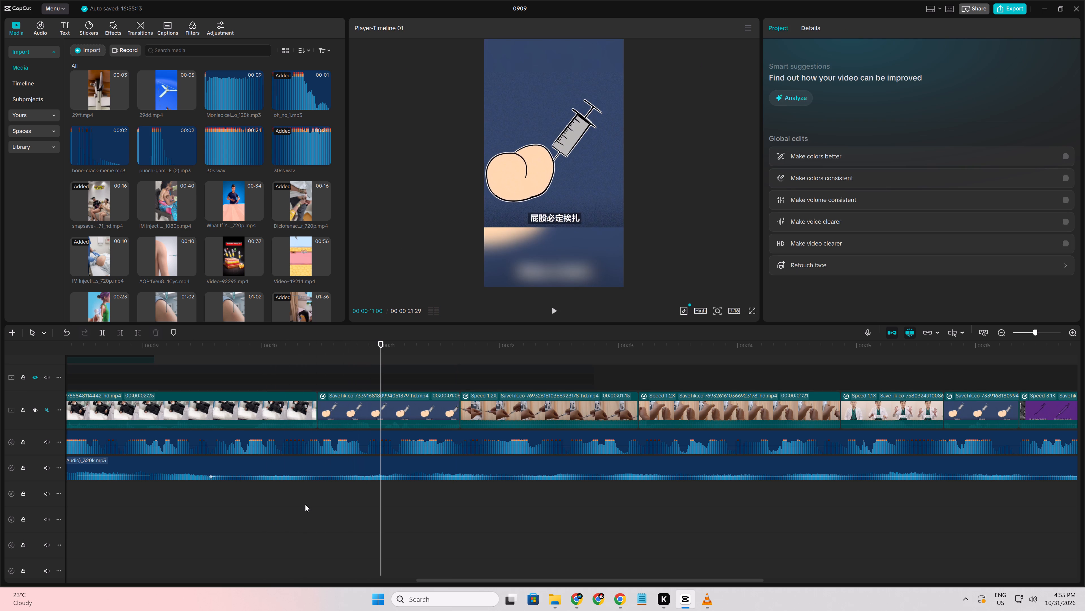
click(307, 504)
key(space)
key(space)
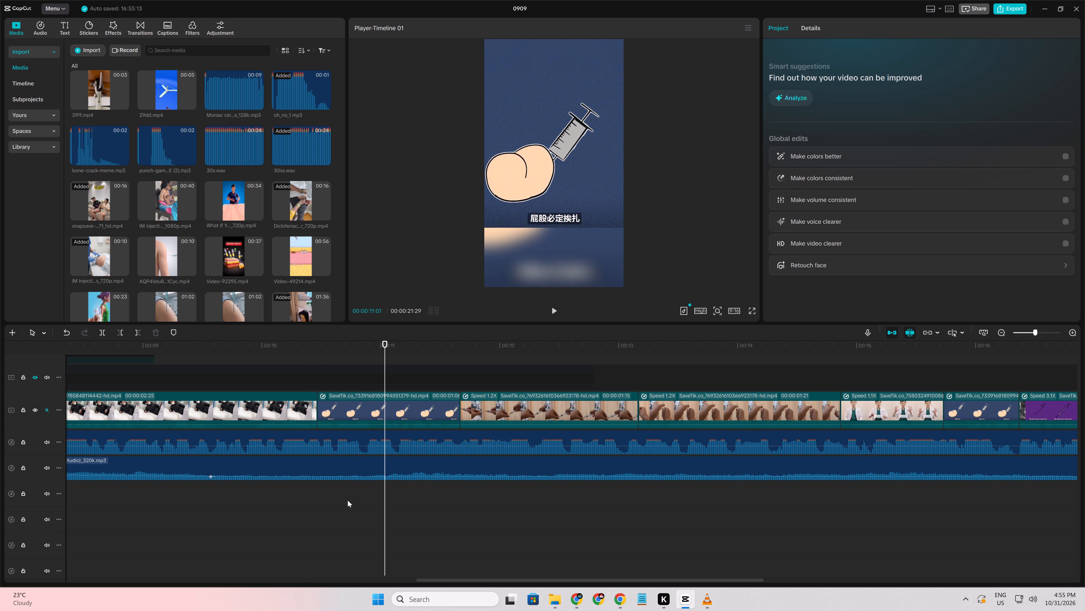
Paste knife-stab.mp3 at 00:00:10:27 under the syringe cartoon clip, shift it slightly earlier, and replay the stab to check the timing.
click(356, 500)
drag(356, 500, 381, 507)
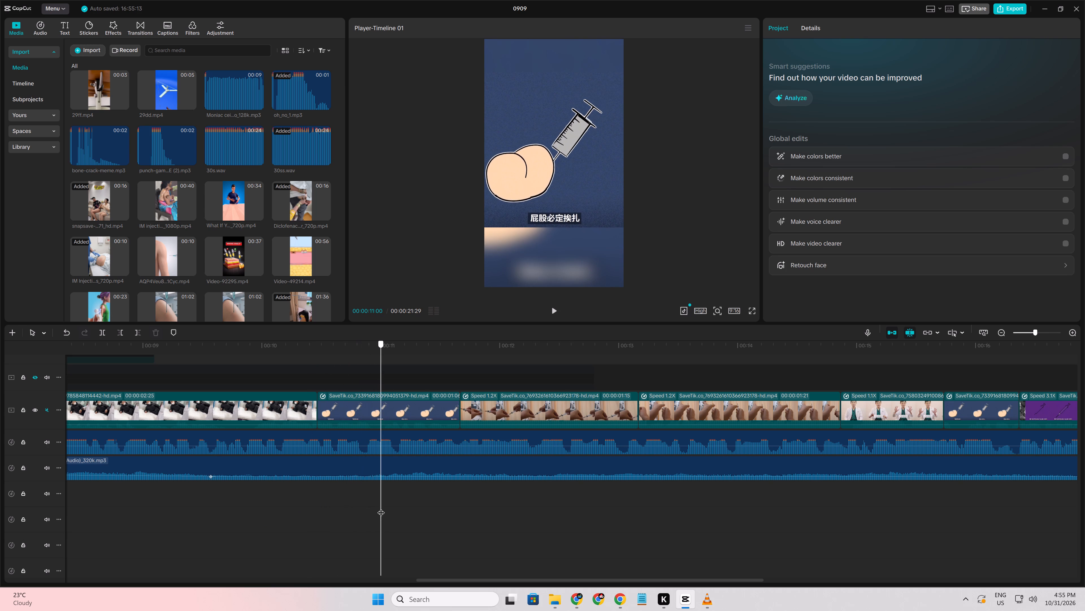
drag(381, 507, 370, 509)
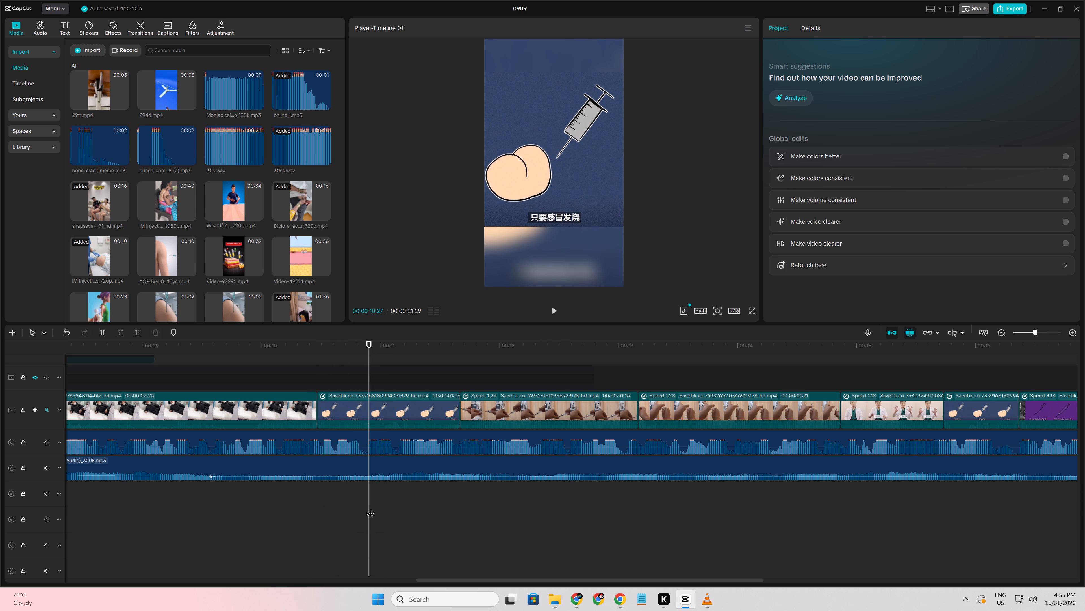
key(ctrl+v)
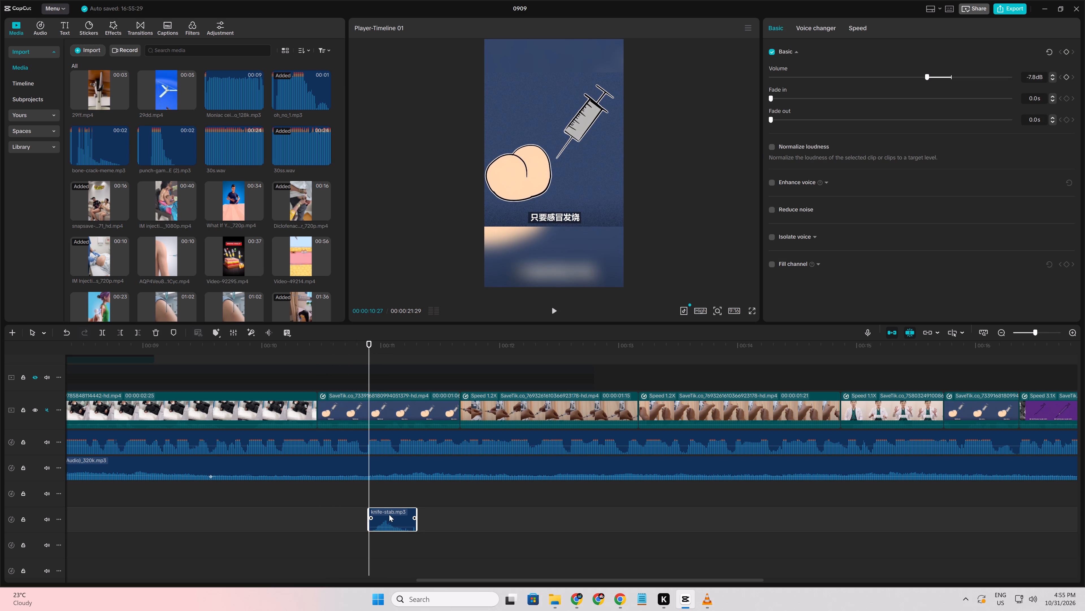
drag(388, 516, 379, 516)
click(345, 503)
key(space)
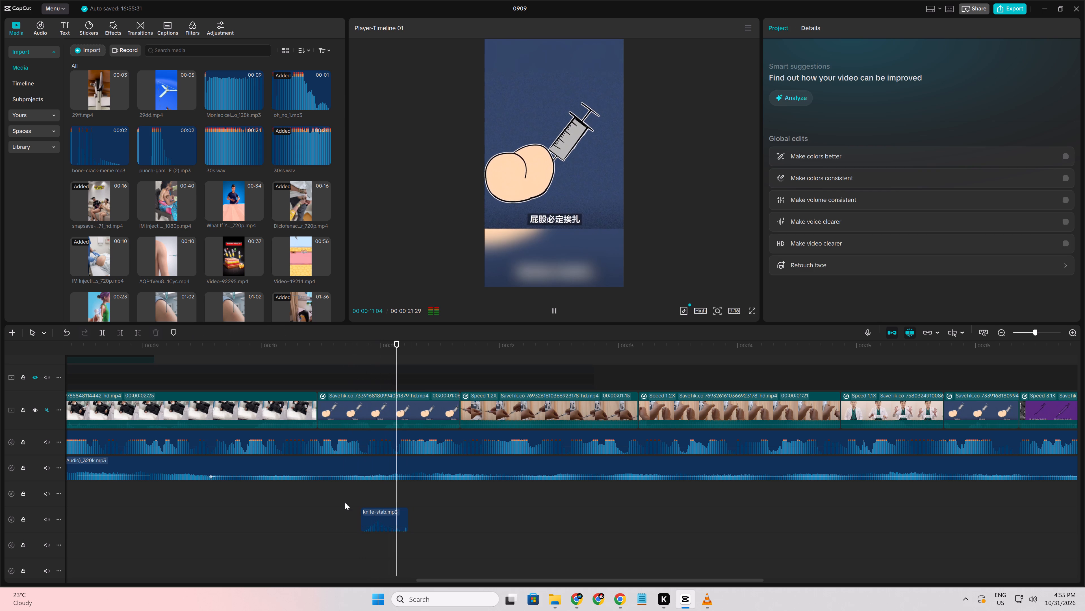
click(362, 506)
key(space)
click(349, 505)
key(space)
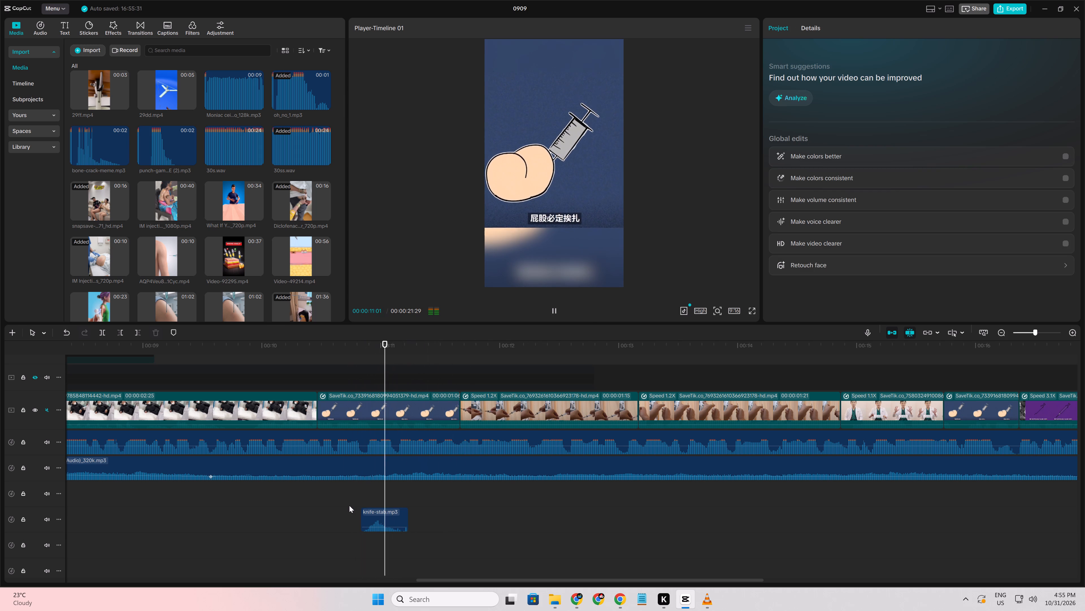
Play on from the knife-stab.mp3 cue through the curtain-side syringe clips to the purple syringe clip to review zooms and sound.
key(space)
key(space)
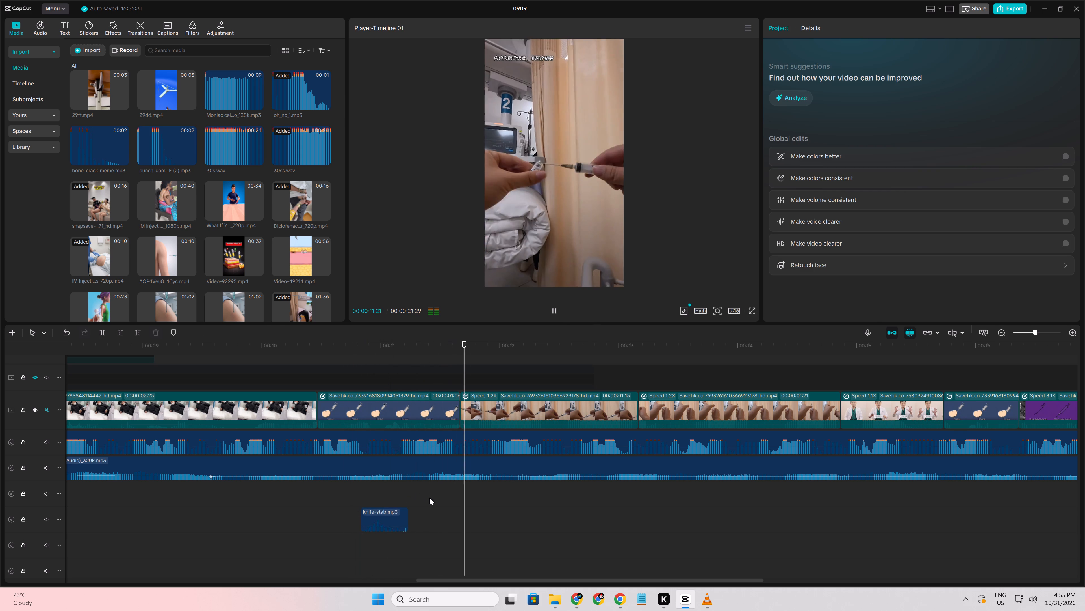
ctrl+scroll(439, 501, down, 11)
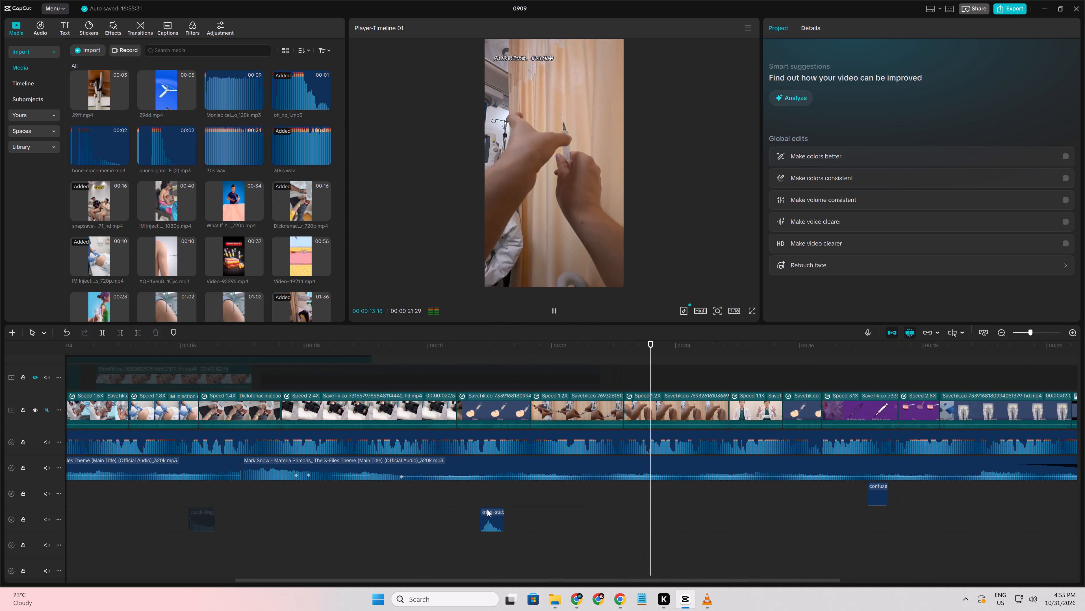
ctrl+scroll(490, 509, down, 4)
key(space)
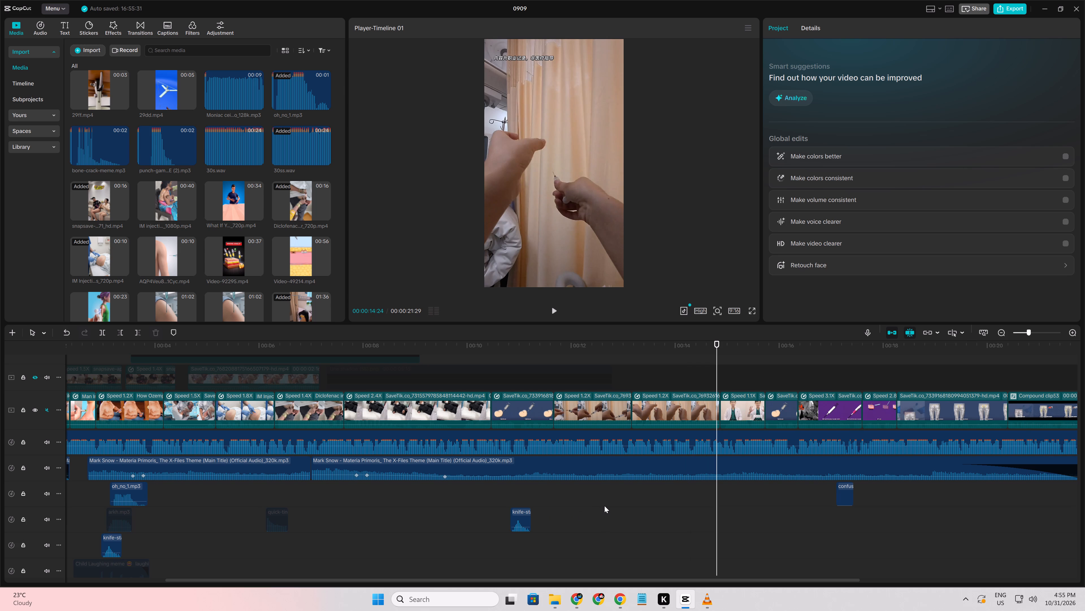
key(space)
drag(553, 579, 572, 579)
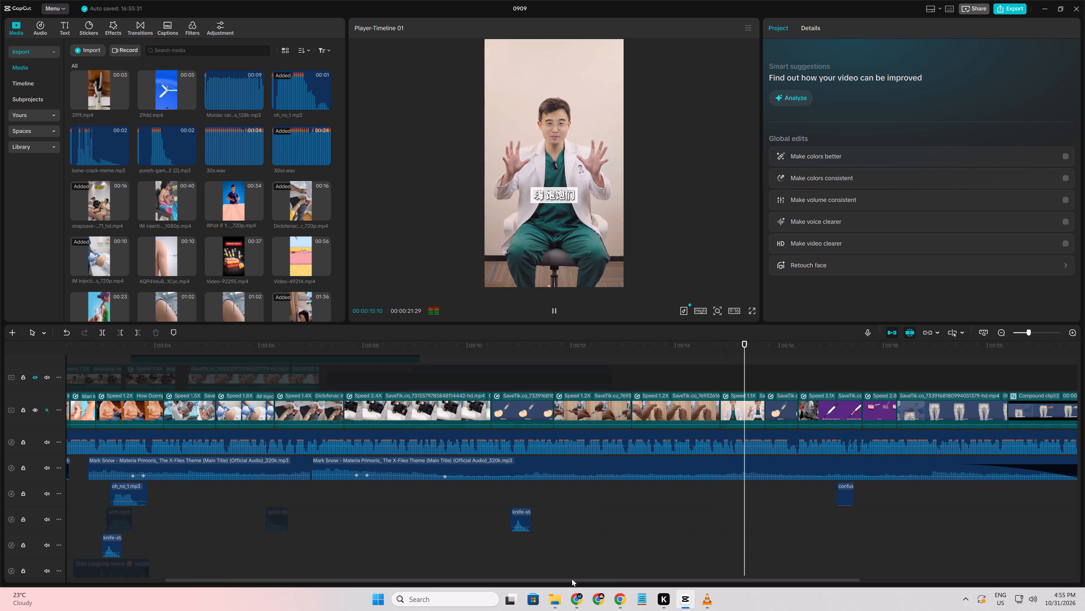
drag(572, 579, 714, 577)
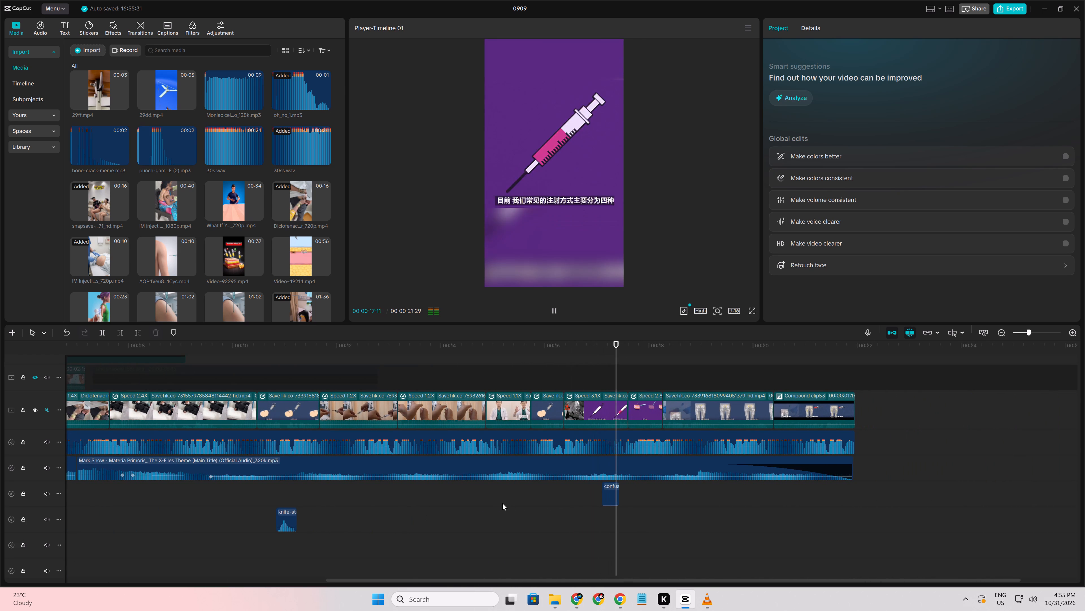
Replay the seated doctor clip and the second syringe cartoon clip, starting from about 00:00:14:26, to check how they run together.
click(472, 503)
drag(472, 503, 486, 504)
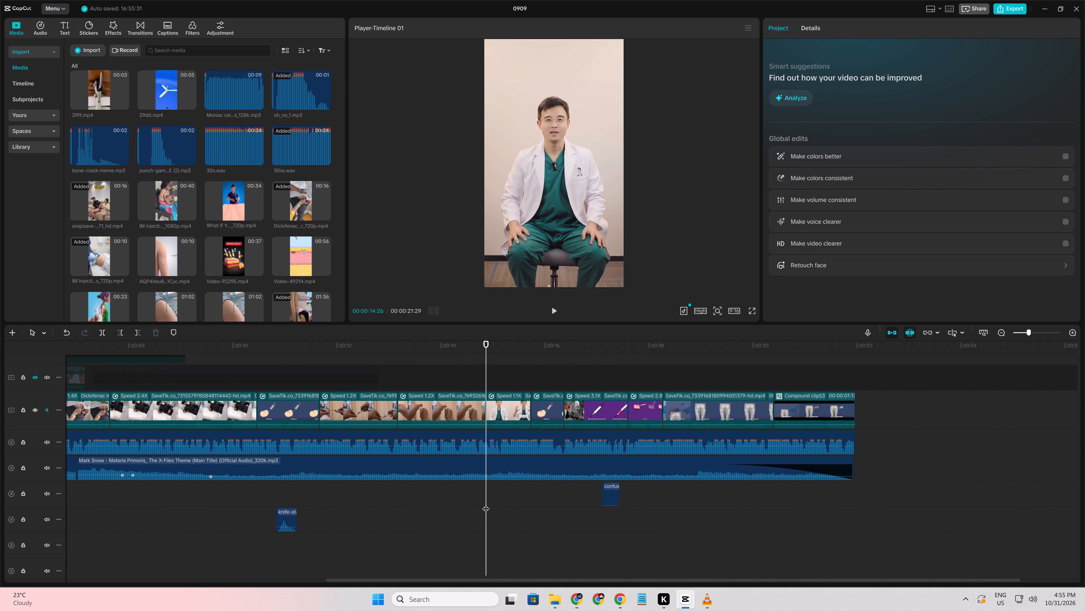
key(space)
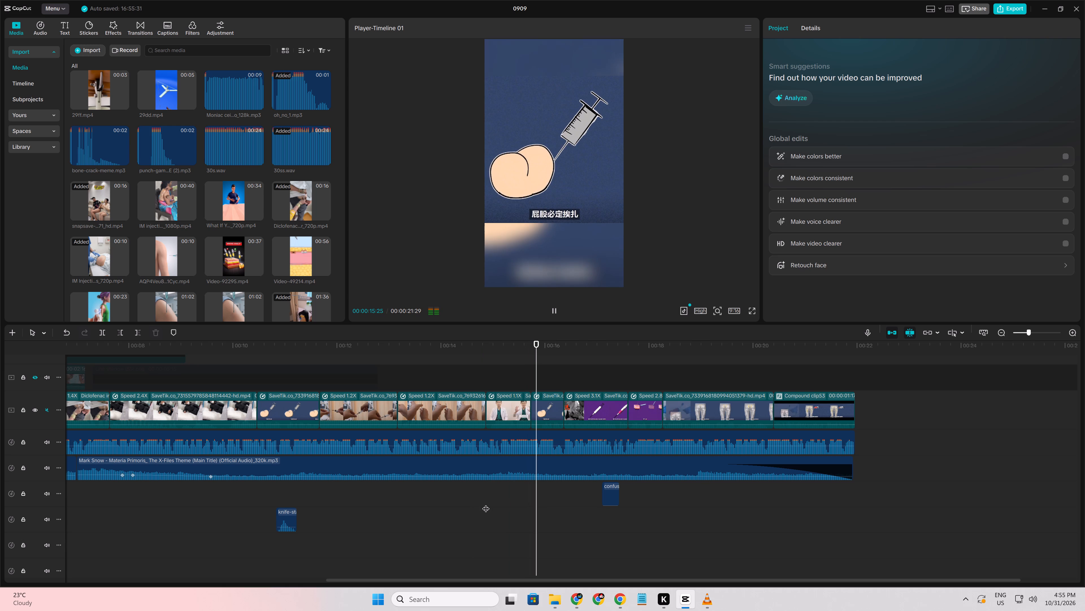
key(space)
click(486, 504)
key(space)
key(space)
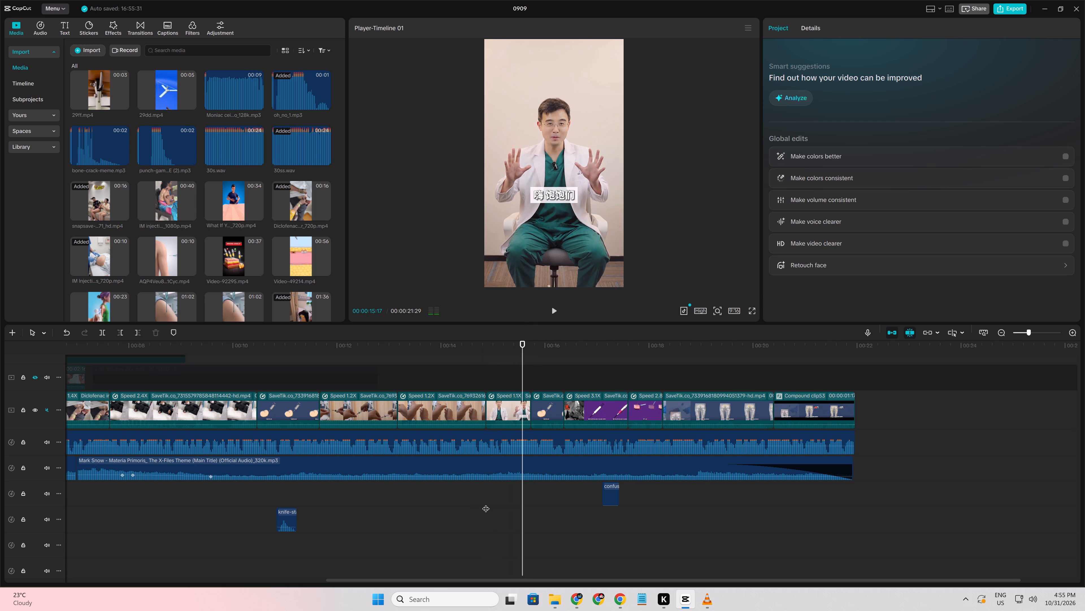
key(space)
key(space)
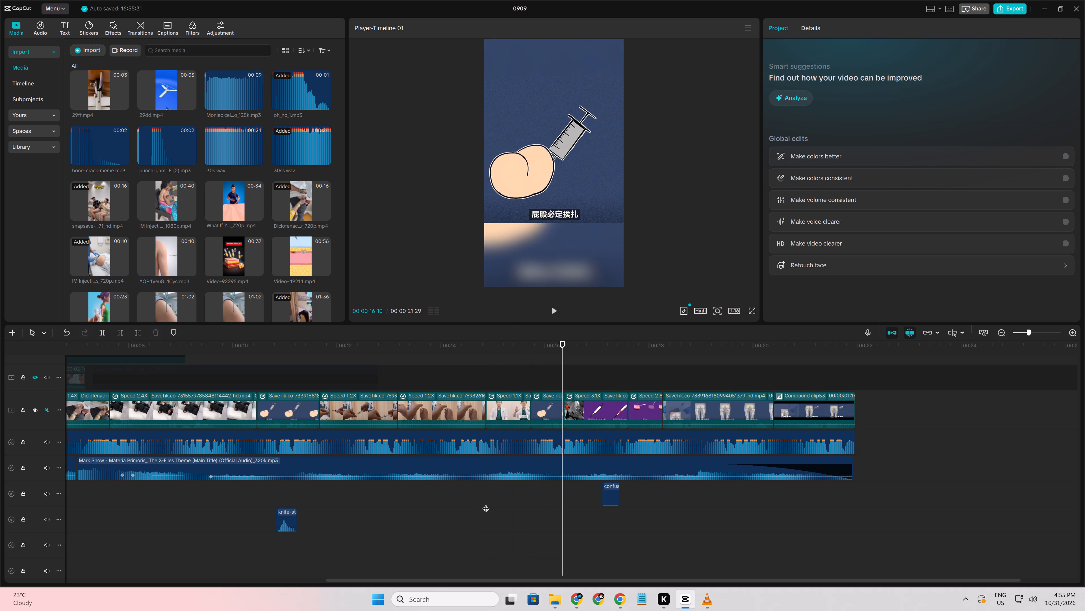
Play the purple syringe and injection-type clips through to the leg X-ray clips to review their zooms and the confused sound effect.
click(578, 406)
key(space)
key(space)
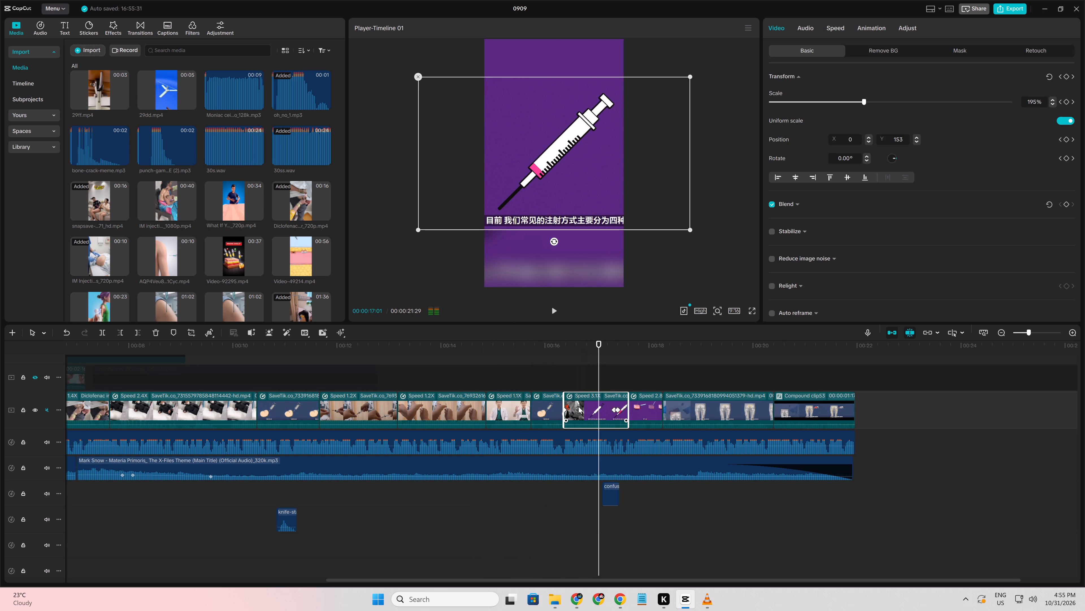
key(space)
key(space)
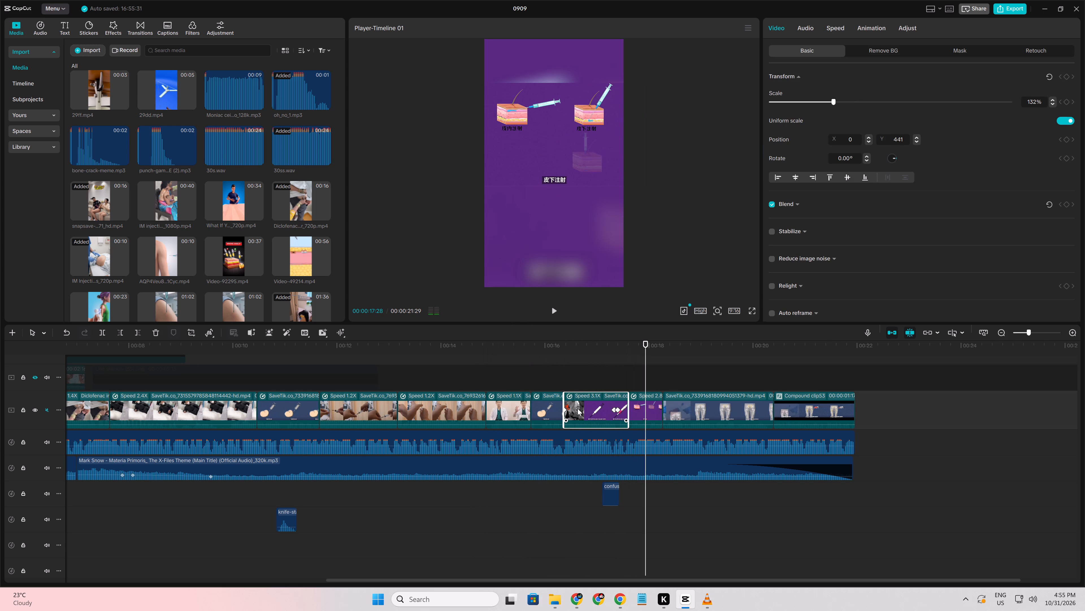
key(space)
key(space)
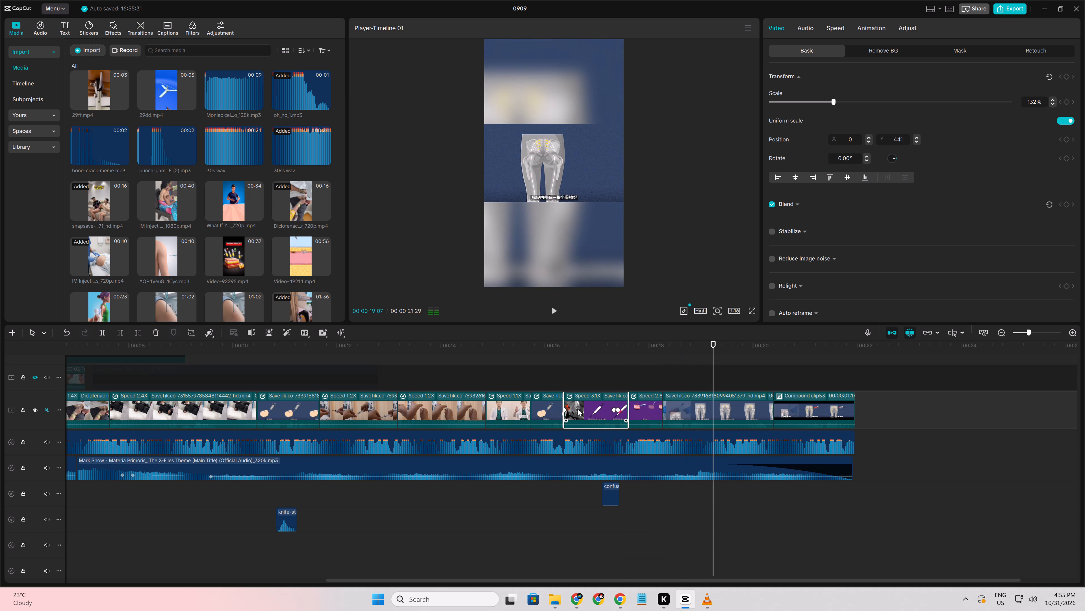
key(space)
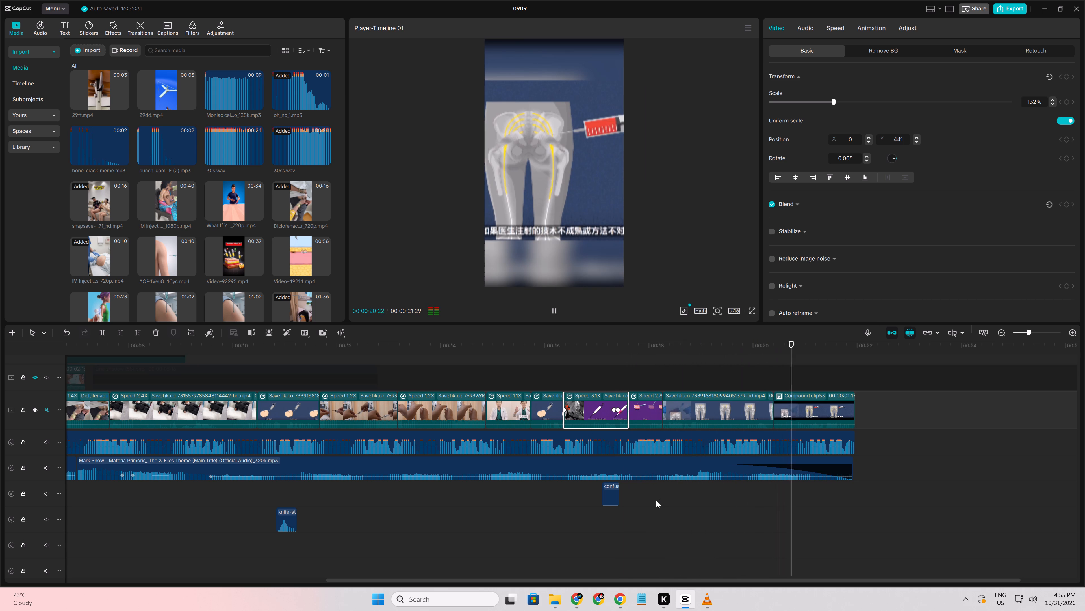
Replay the unscaled leg X-ray clip from its start into Compound clip3 to judge its framing against the voice-over.
key(space)
click(656, 501)
drag(656, 501, 663, 501)
click(671, 437)
key(space)
key(space)
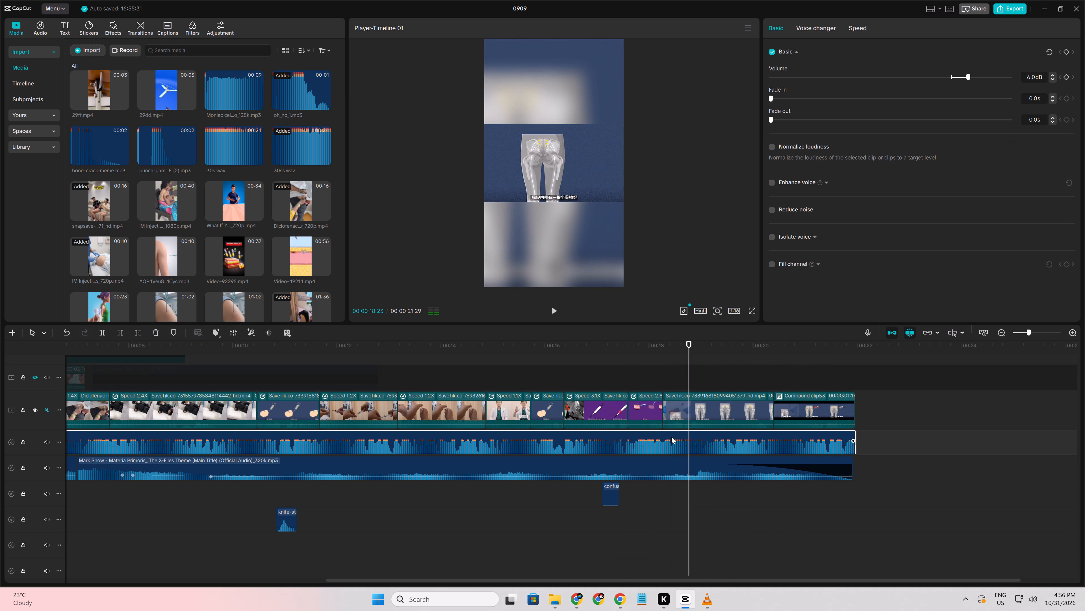
key(space)
key(space)
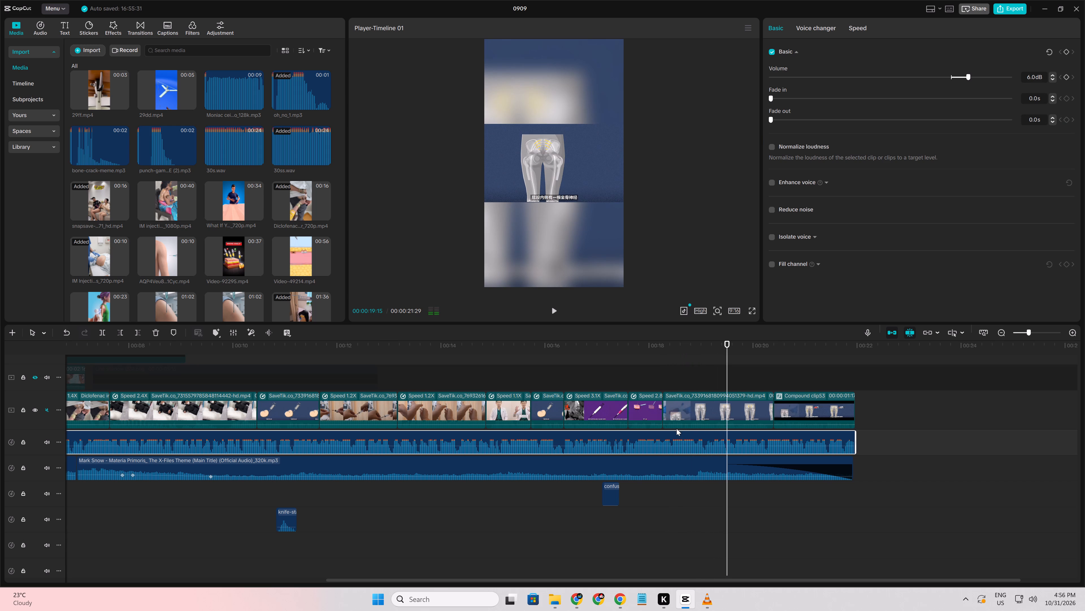
click(676, 429)
click(681, 407)
right_click(681, 407)
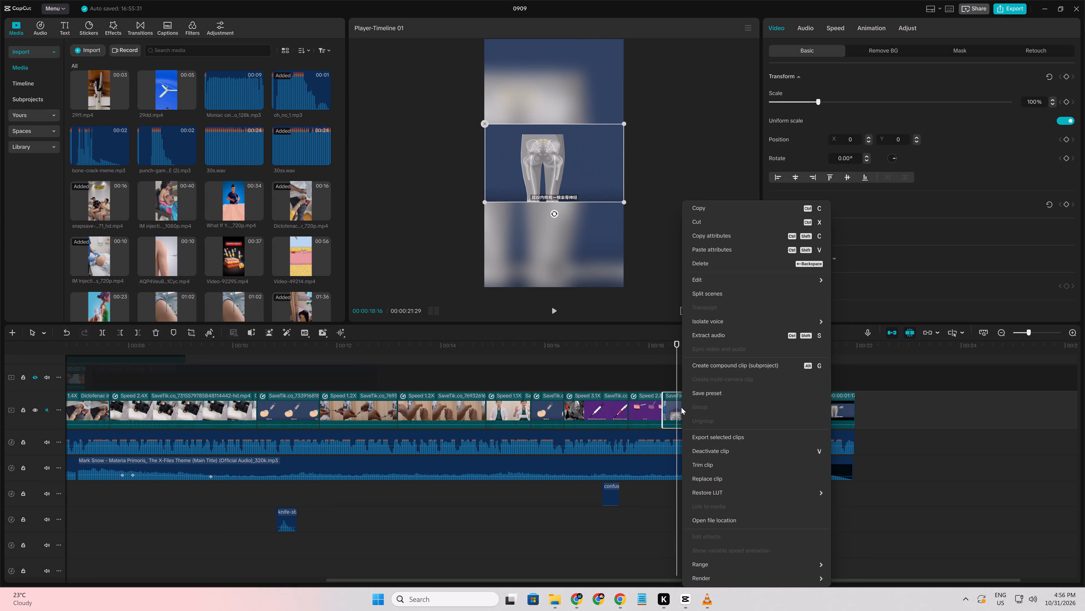
click(657, 499)
key(space)
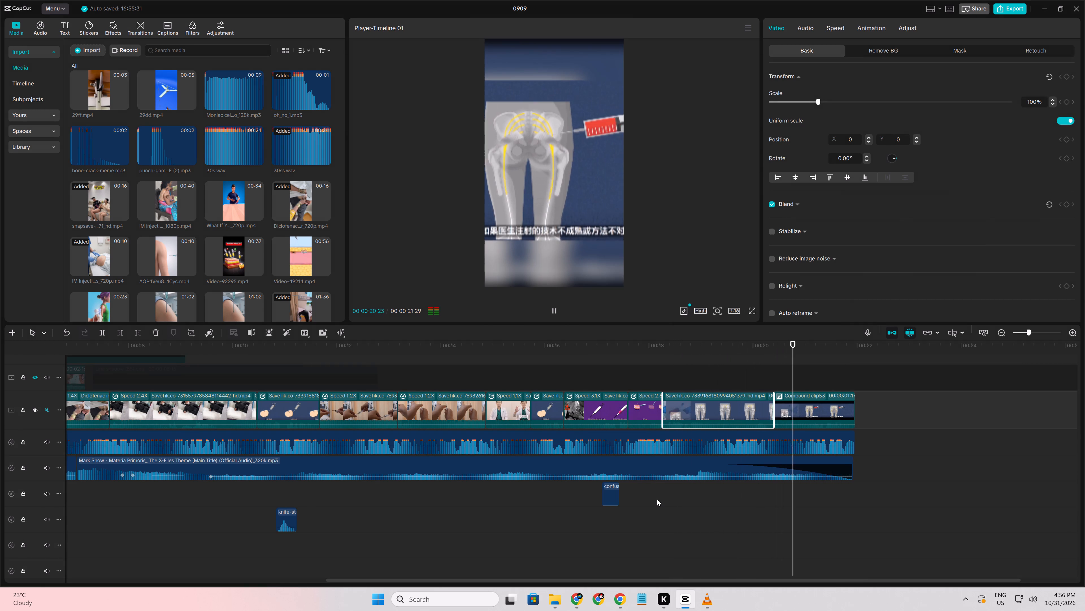
key(space)
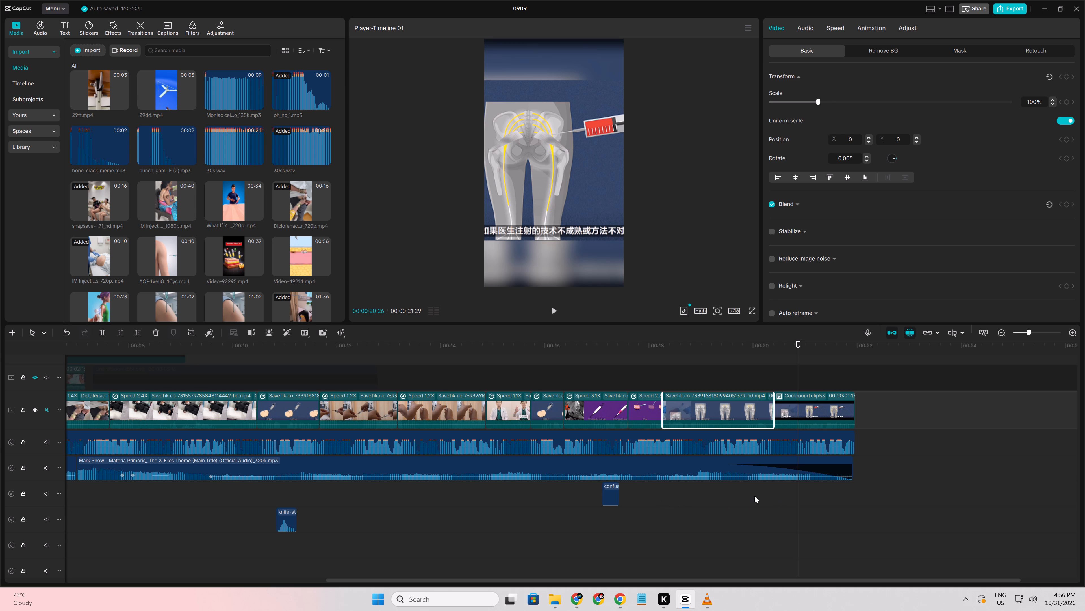
Scrub and replay the cut from the leg X-ray clip into Compound clip3, through to the end of the timeline.
click(753, 496)
drag(753, 496, 777, 498)
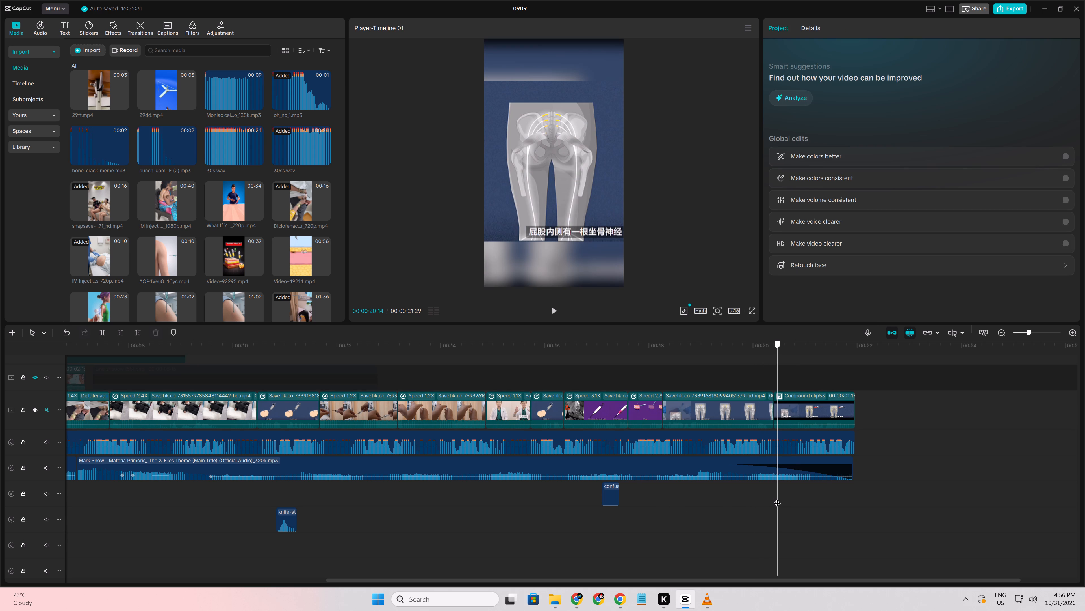
drag(777, 498, 744, 490)
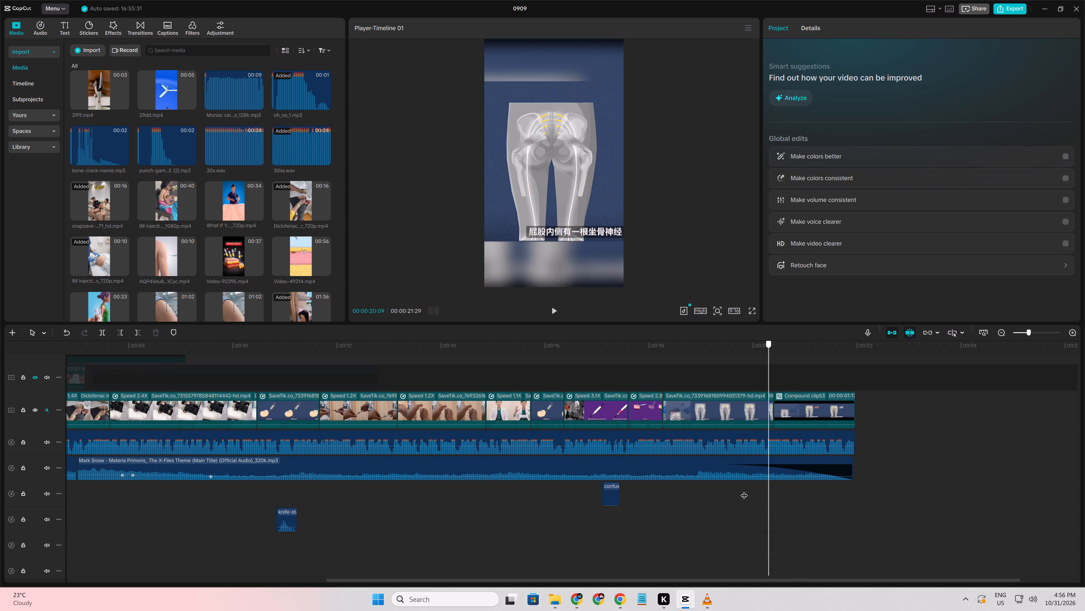
drag(744, 490, 773, 493)
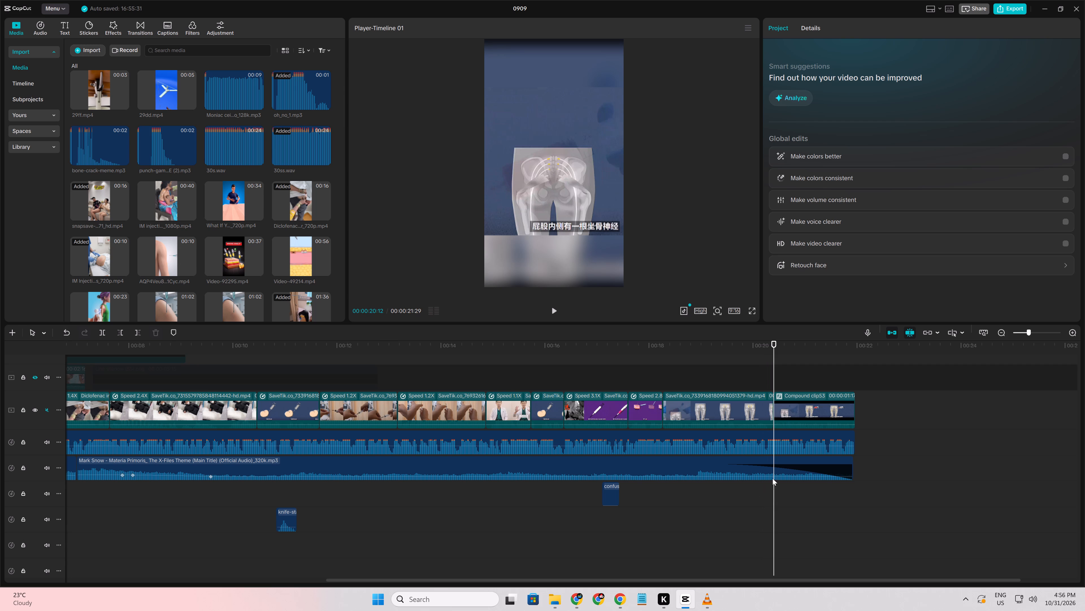
key(space)
key(space)
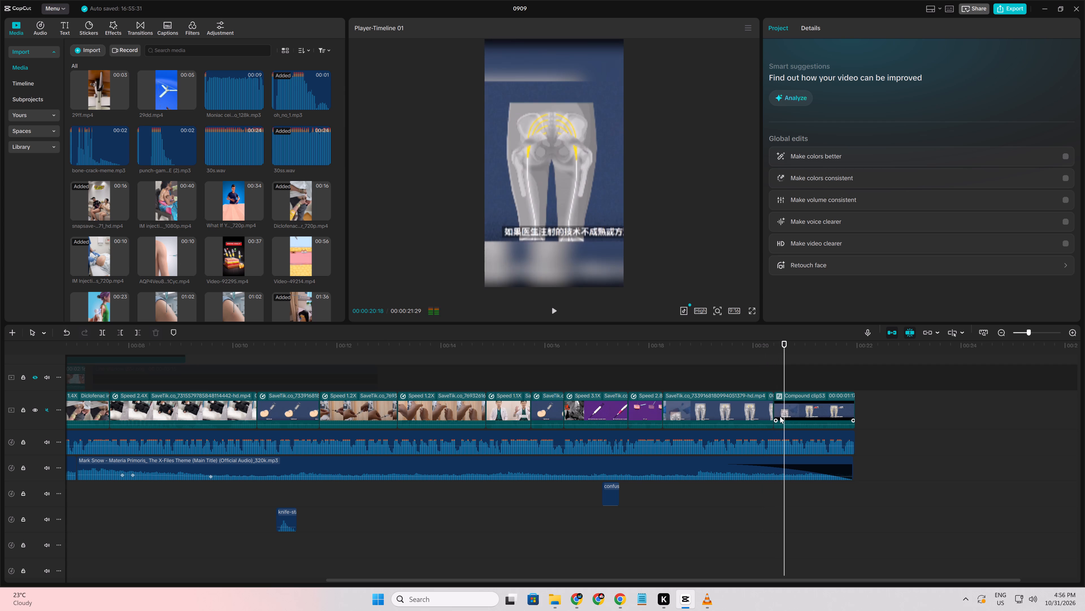
key(space)
key(space)
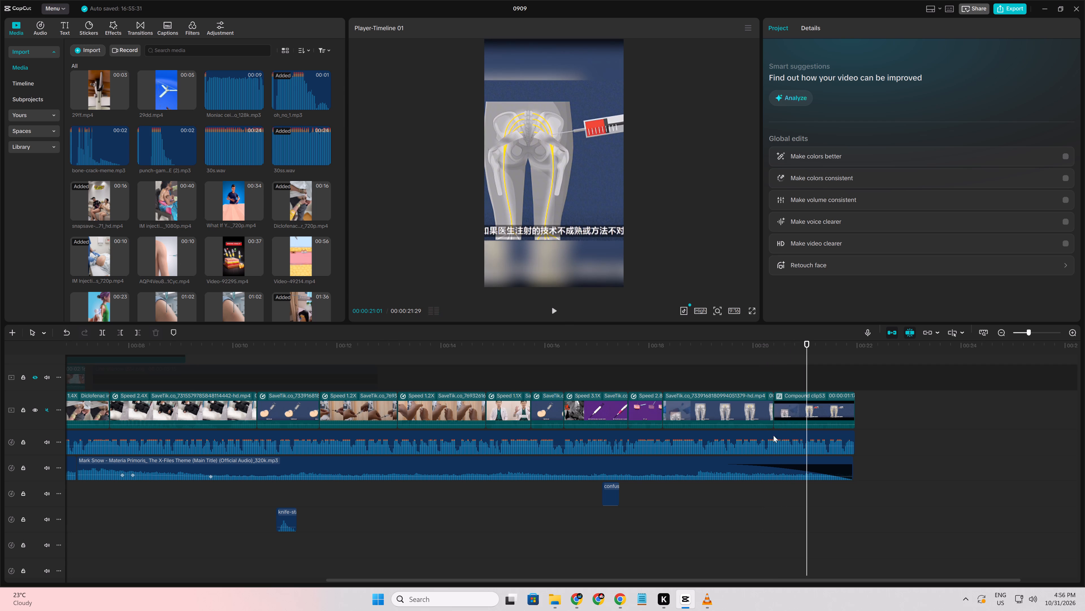
click(700, 530)
key(space)
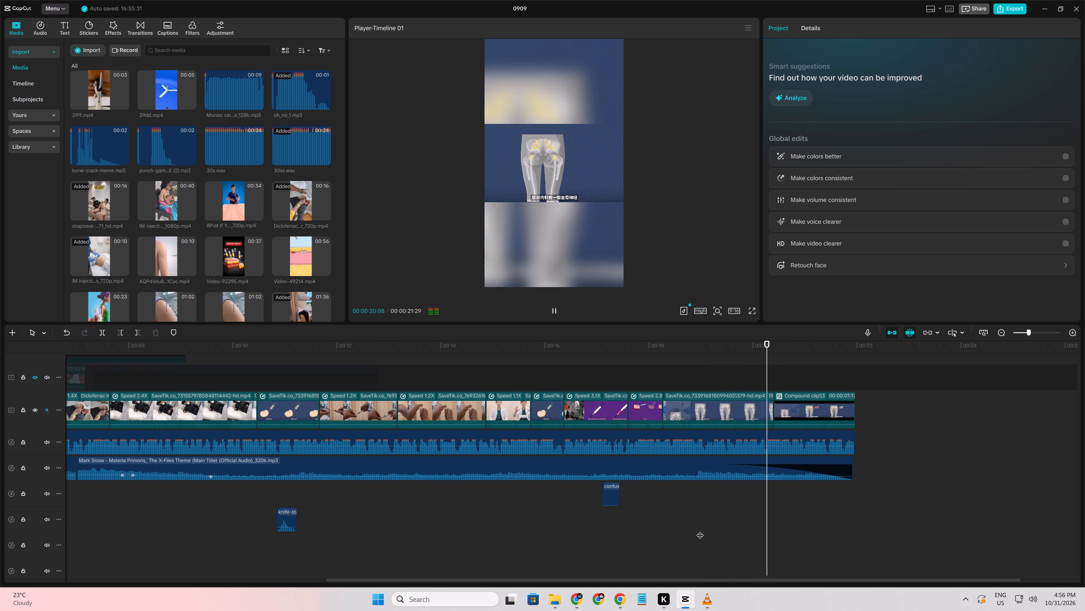
key(space)
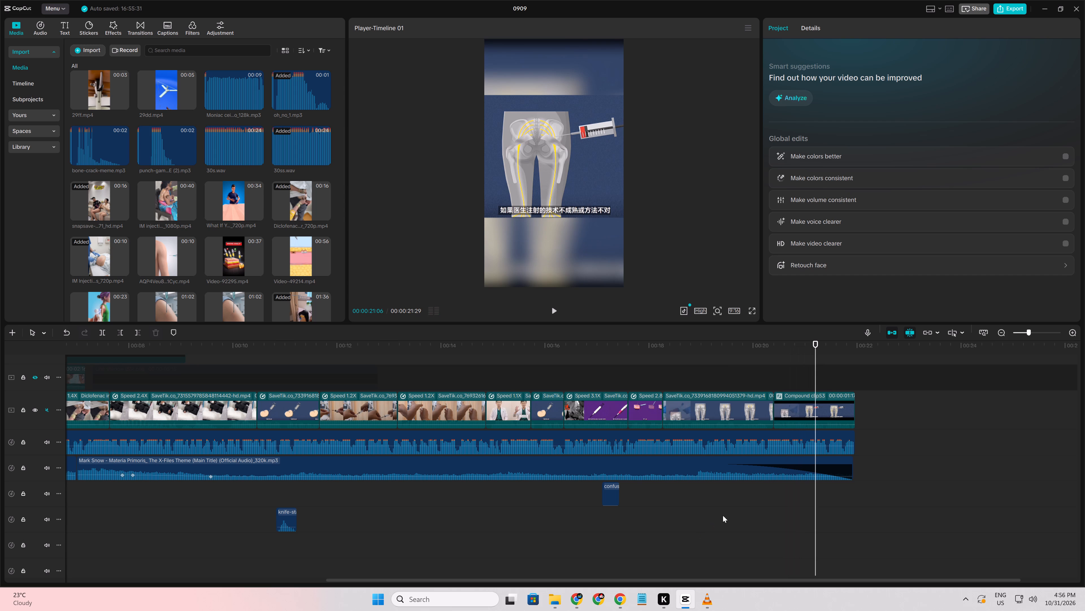
click(723, 515)
key(space)
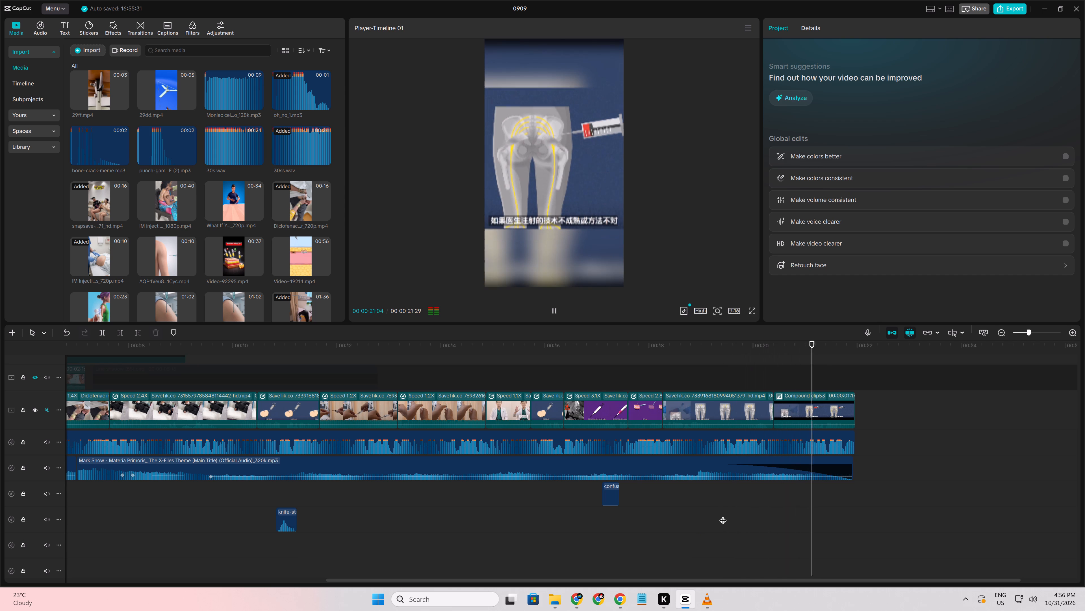
Scrub back through Compound clip3, the leg X-ray clip and the first curtain-side syringe clip to compare their framing.
click(808, 514)
drag(808, 514, 826, 514)
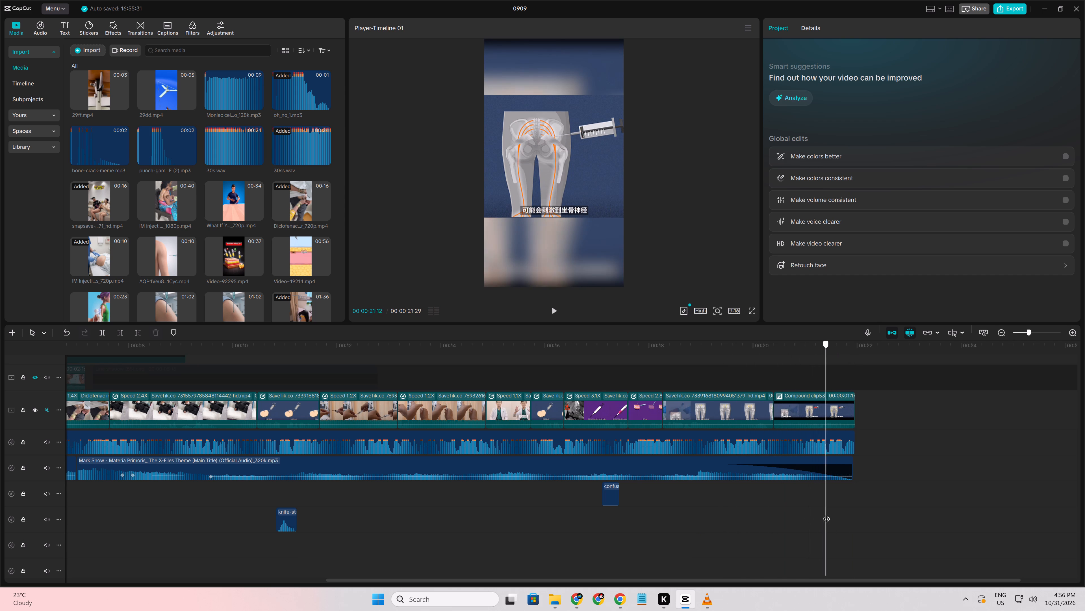
drag(826, 514, 659, 512)
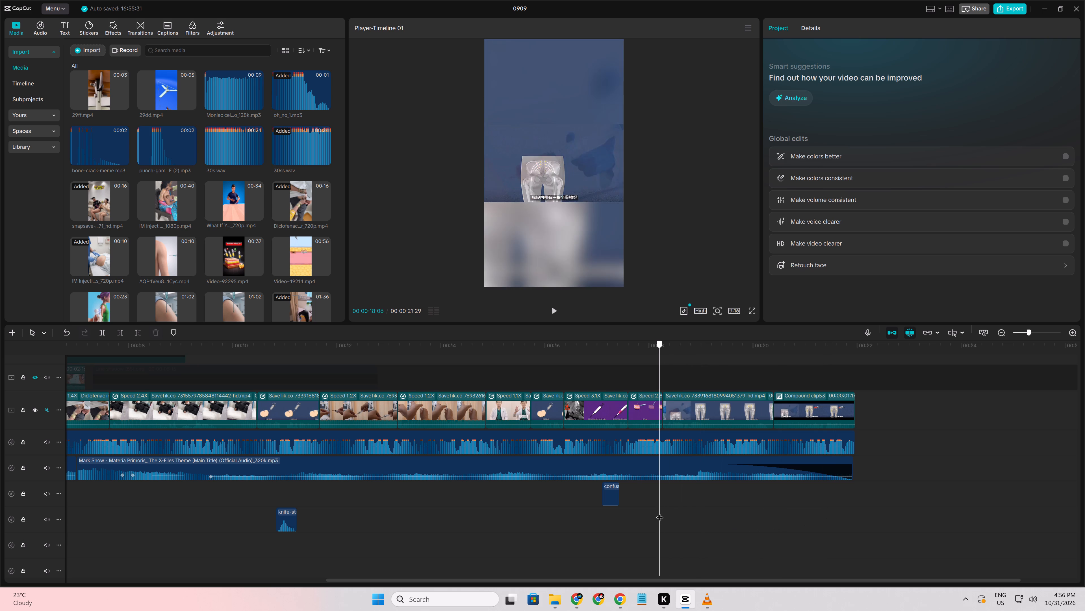
drag(659, 512, 695, 509)
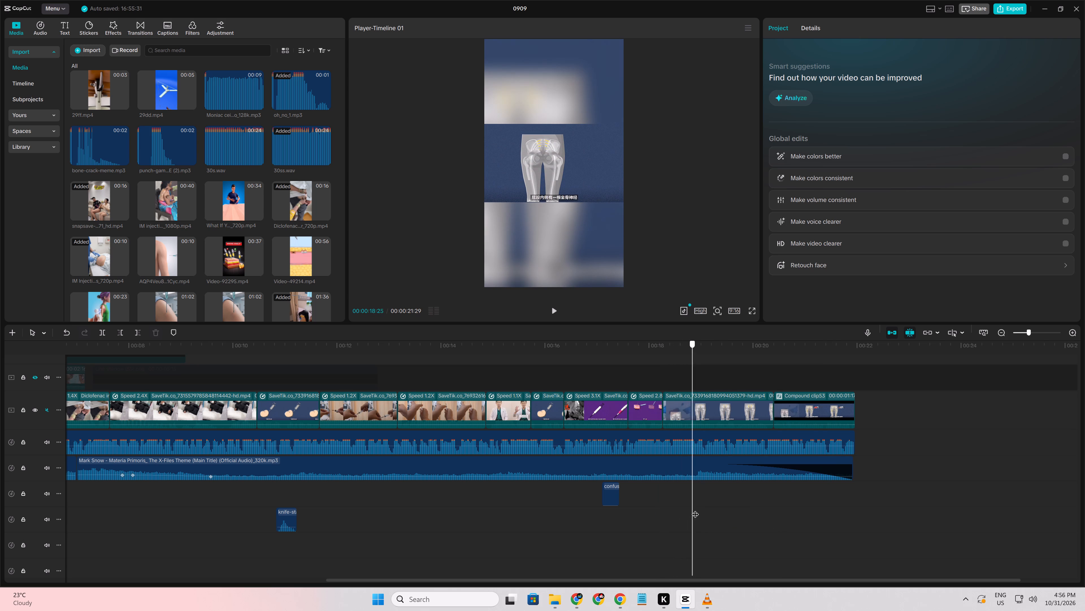
drag(695, 509, 739, 498)
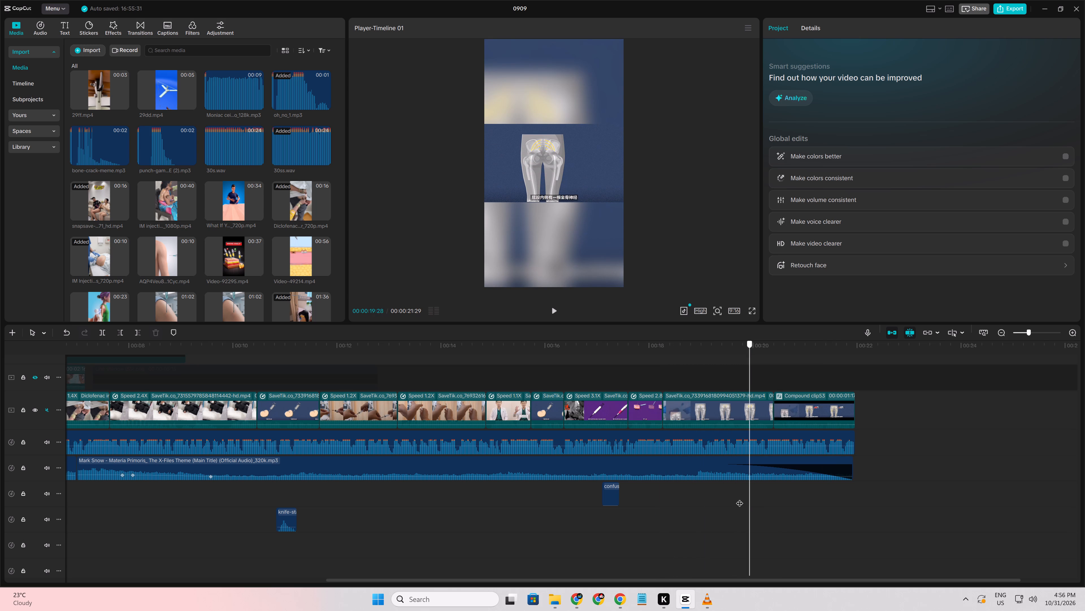
drag(739, 498, 661, 489)
click(678, 416)
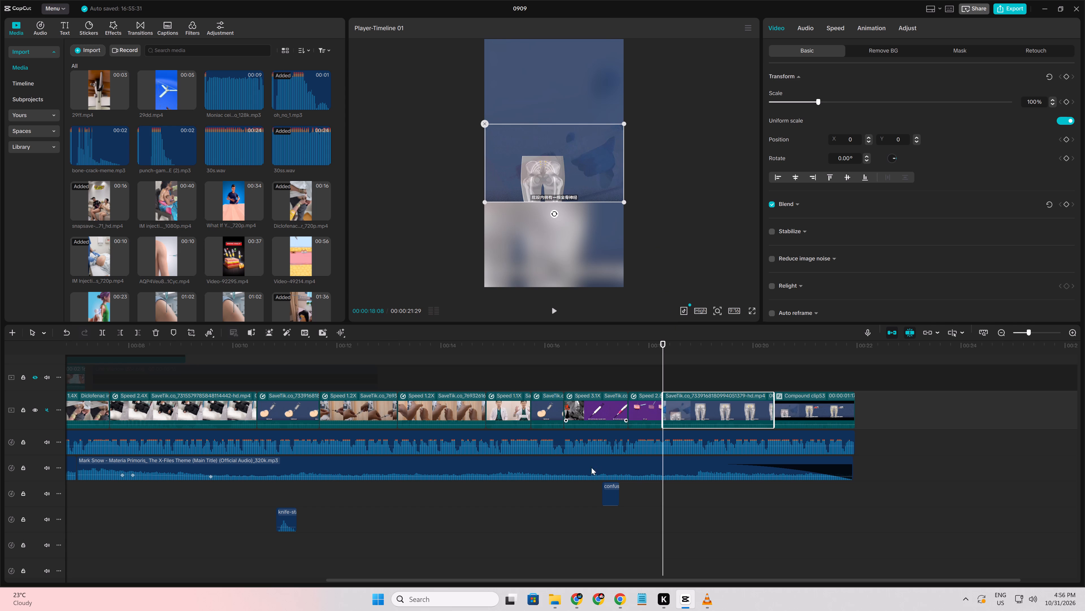
click(410, 509)
drag(410, 509, 298, 524)
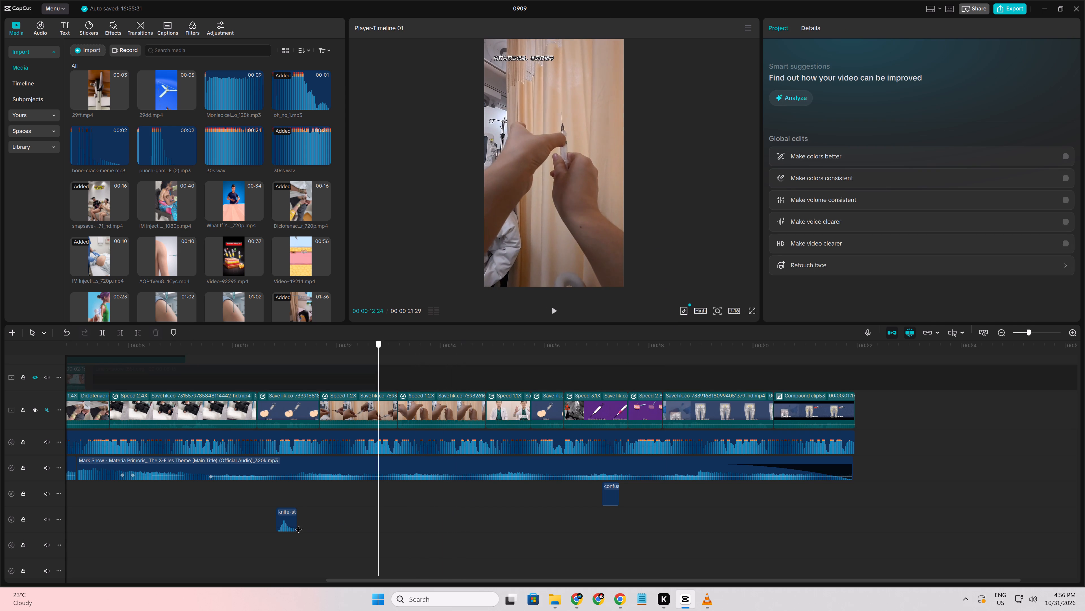
drag(298, 524, 362, 520)
click(338, 394)
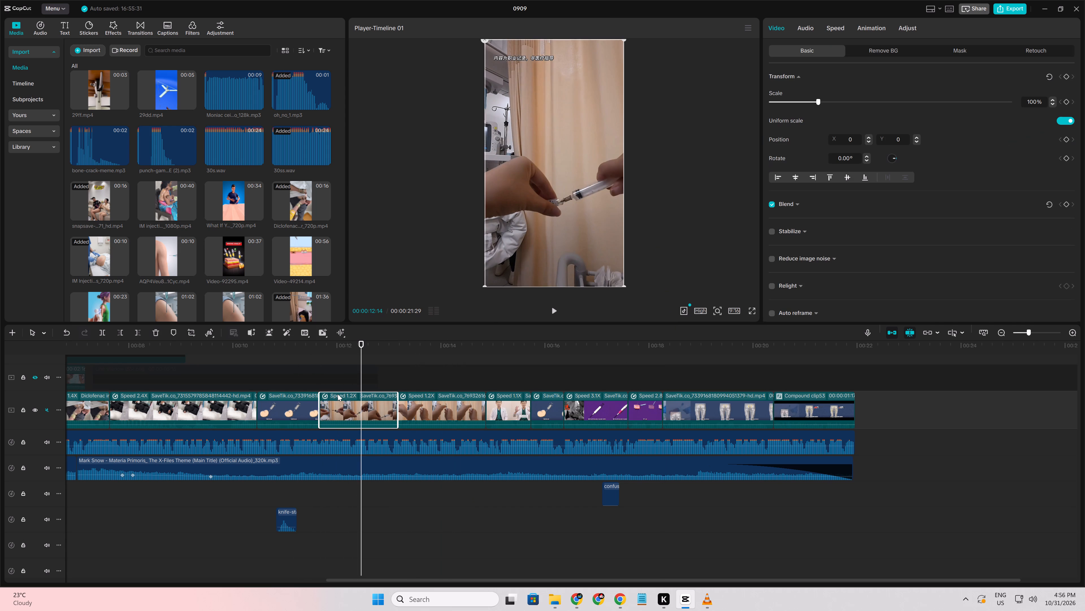
Add a Transform keyframe at 100% scale on the first frame of the first curtain-side syringe clip.
click(264, 489)
drag(264, 489, 305, 494)
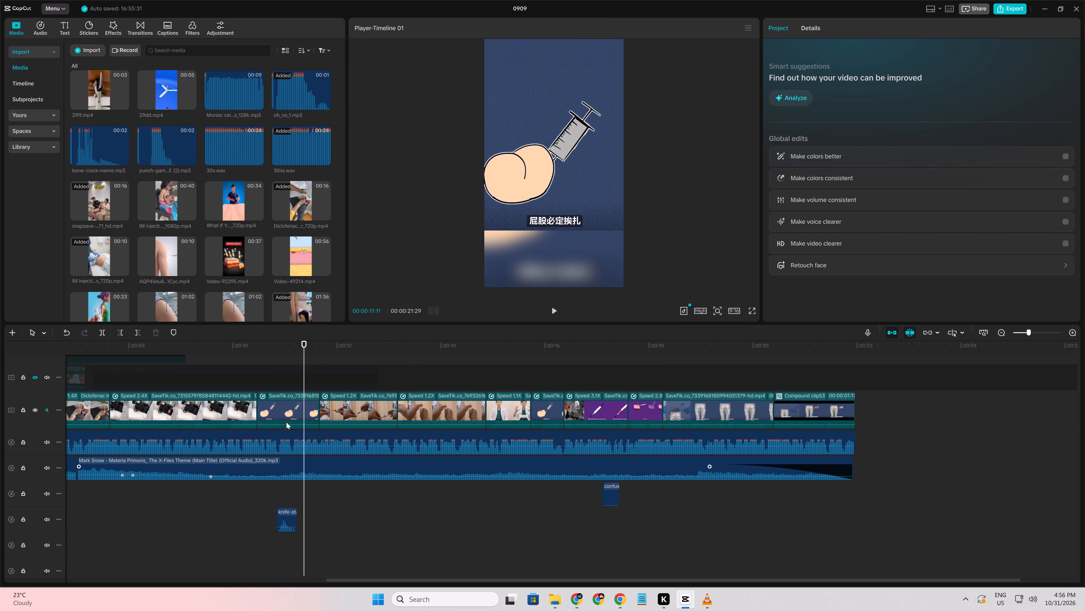
click(286, 412)
key(Right)
key(Right)
key(Right)
key(Right)
key(Right)
key(Right)
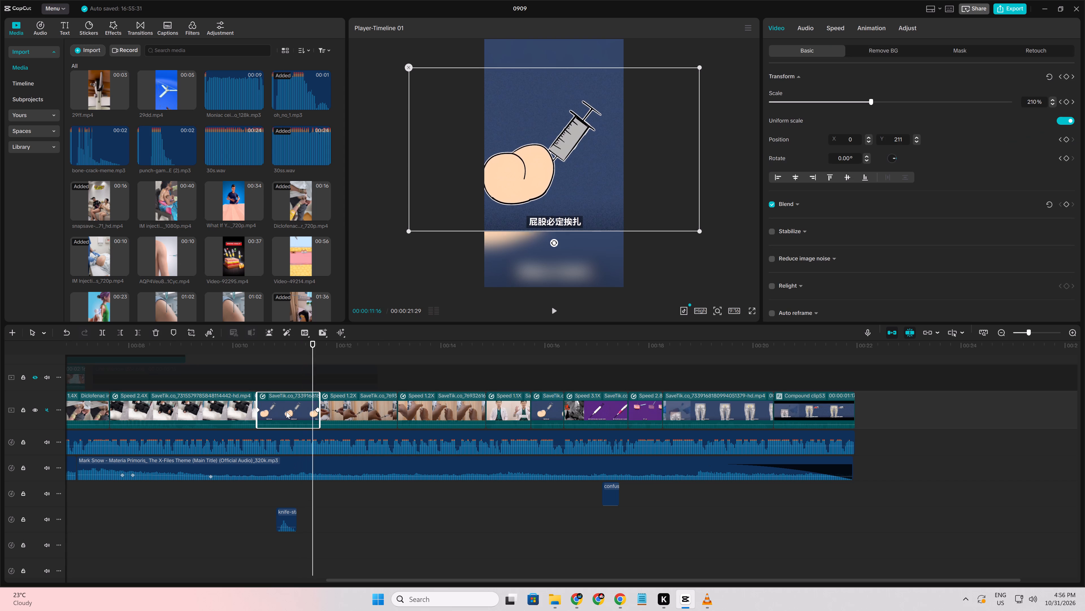
key(Right)
key(Right)
key(Right)
click(361, 412)
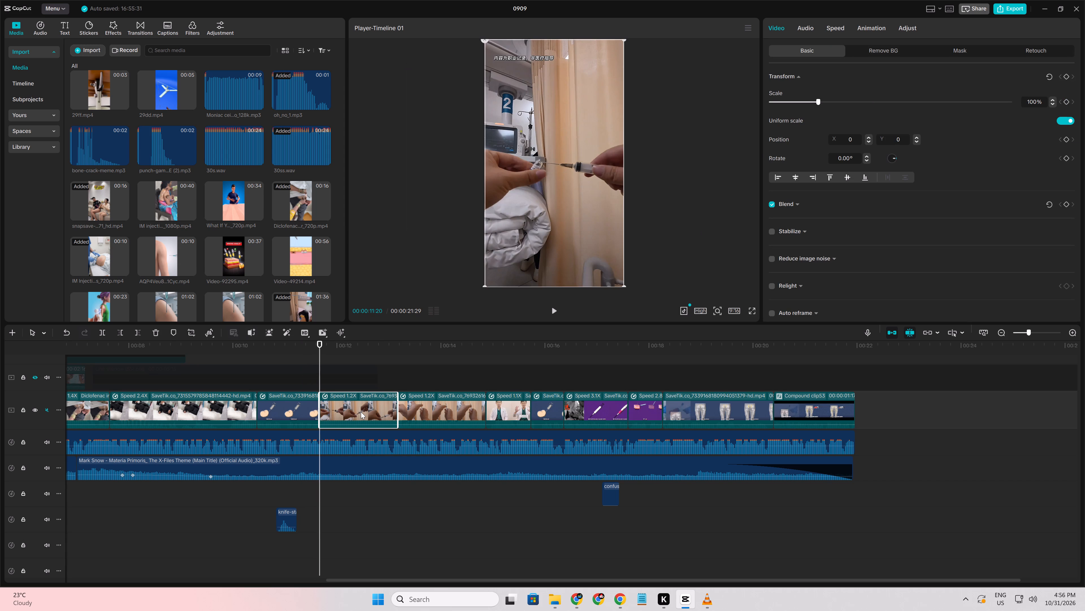
click(1065, 76)
Near the end of the first curtain-side syringe clip, enlarge the picture to 114% and raise it to Y 149.
click(383, 506)
drag(383, 506, 396, 507)
key(Left)
key(Down)
double_click(390, 495)
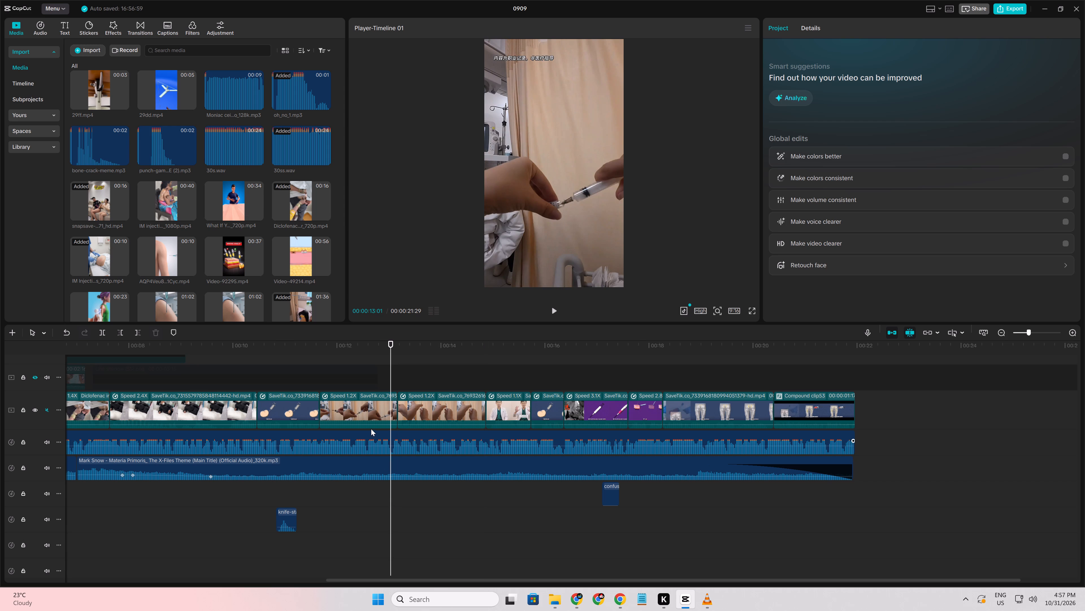
click(371, 429)
click(373, 413)
key(Right)
key(Right)
key(Right)
key(Right)
key(Right)
key(Right)
key(Right)
key(Right)
key(Right)
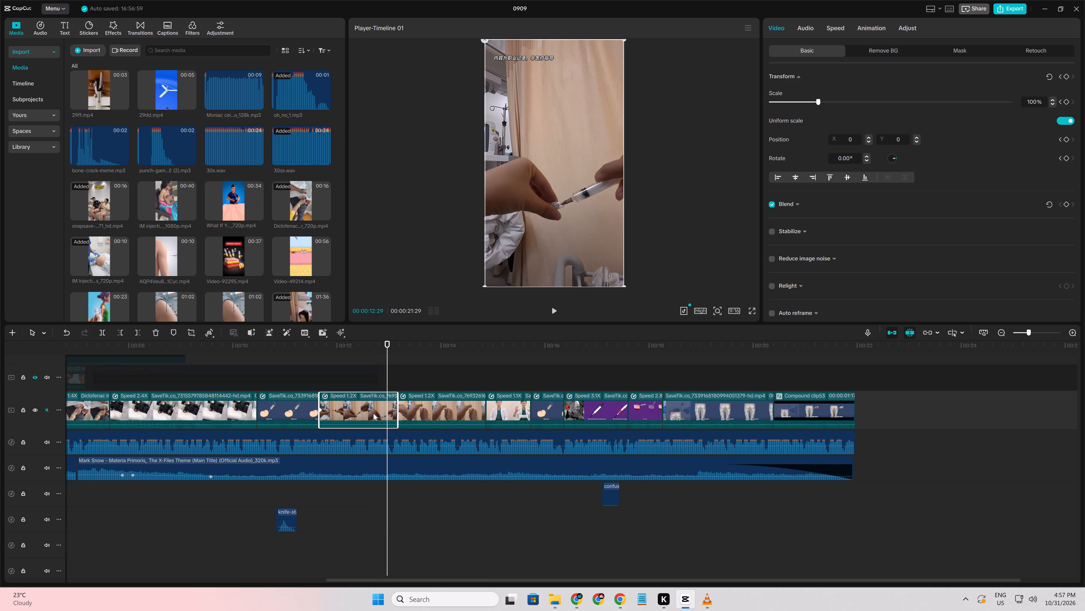
key(Right)
key(Right)
key(Right)
key(Right)
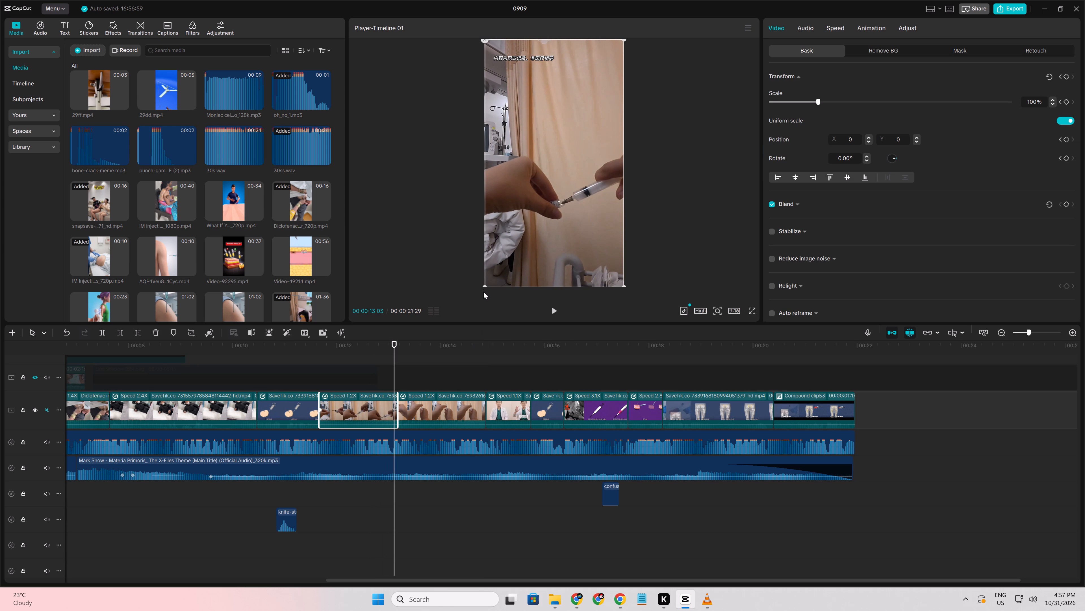
drag(483, 285, 452, 300)
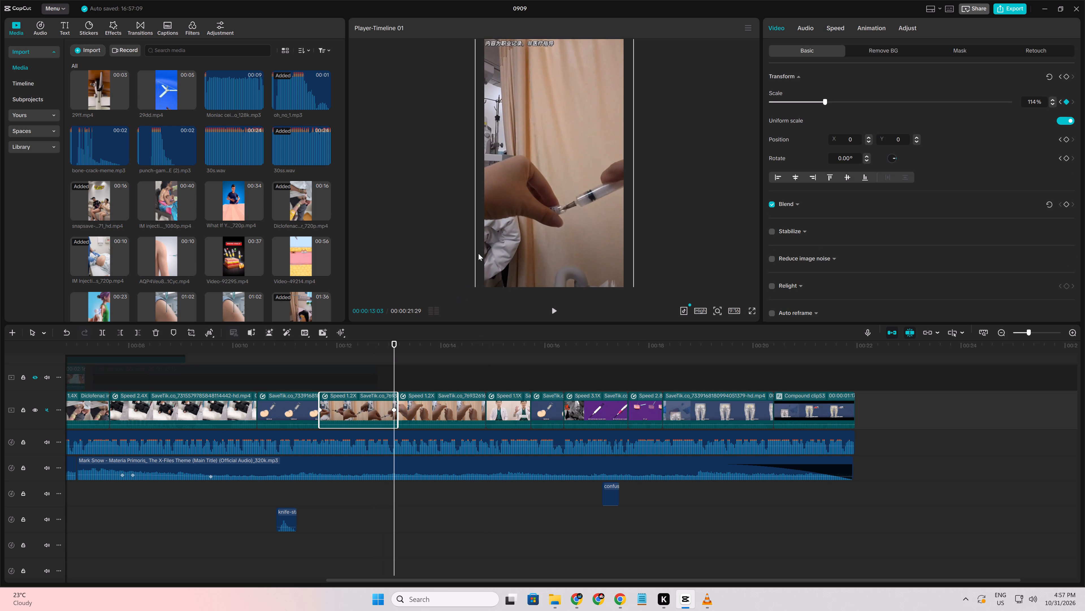
drag(508, 233, 507, 223)
Keyframe a zoom on the second curtain-side syringe clip, from 100% at its start to a larger scale at its end.
key(Right)
key(Right)
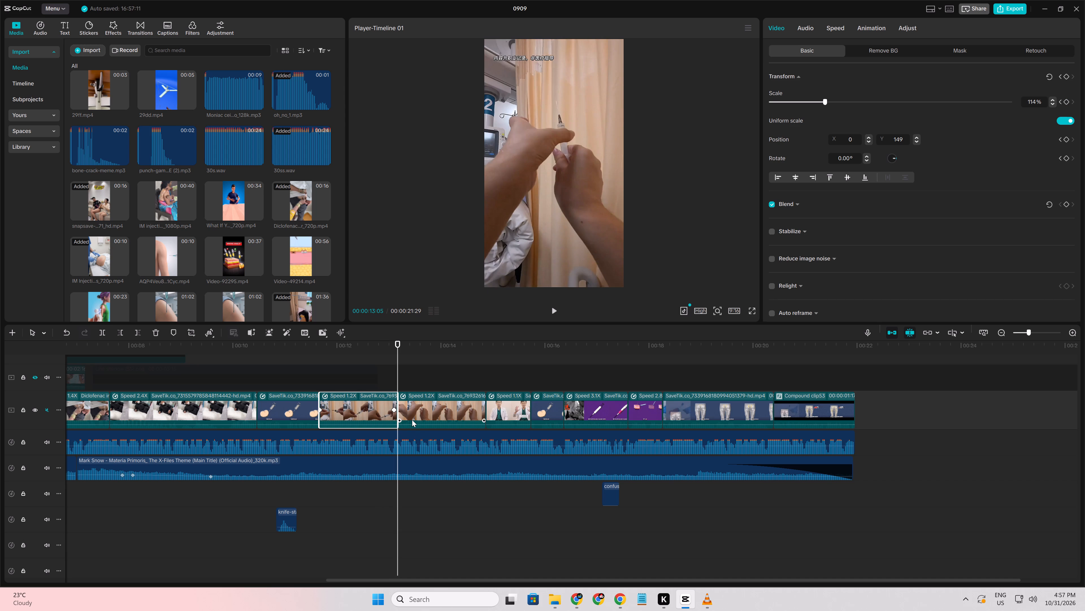
click(412, 420)
click(1067, 78)
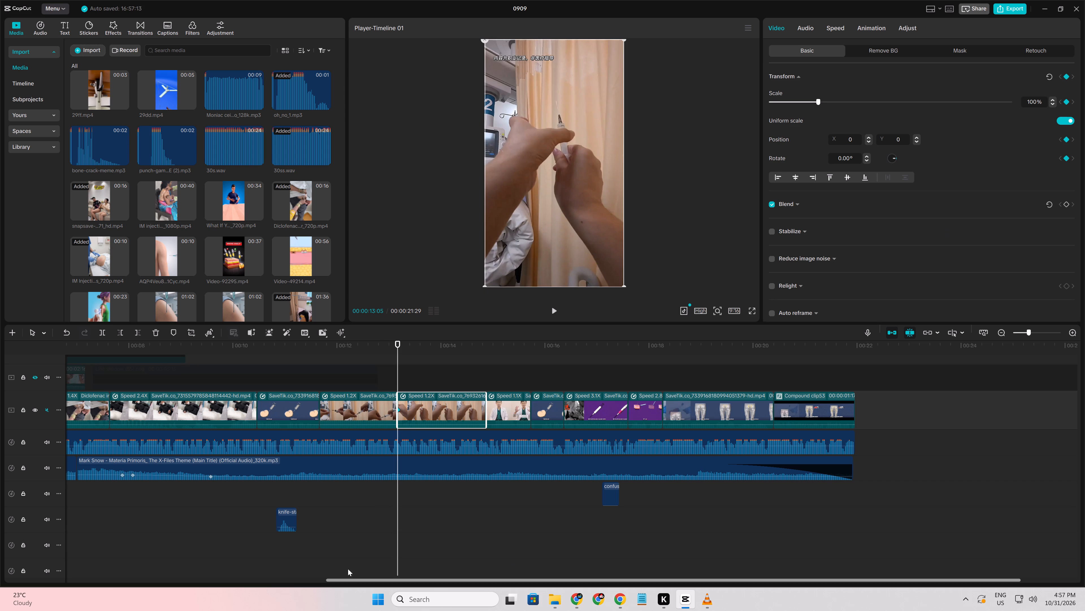
click(462, 508)
drag(462, 508, 484, 508)
key(Left)
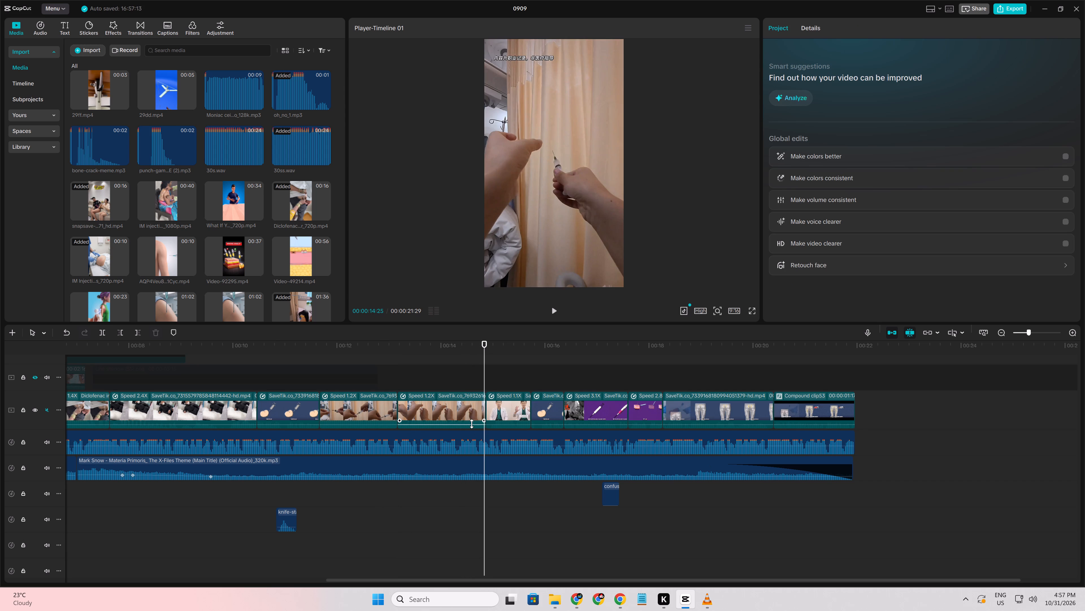
click(472, 424)
drag(484, 287, 457, 307)
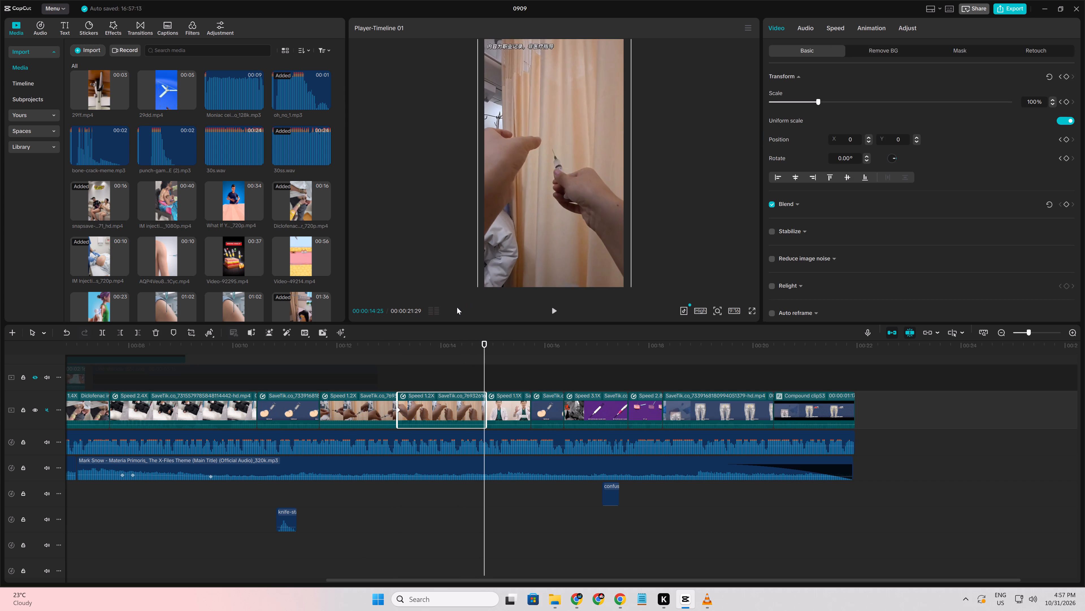
drag(457, 307, 438, 322)
Keyframe a zoom on the seated doctor clip, from 100% at its start to a larger scale at its end.
key(Right)
click(500, 423)
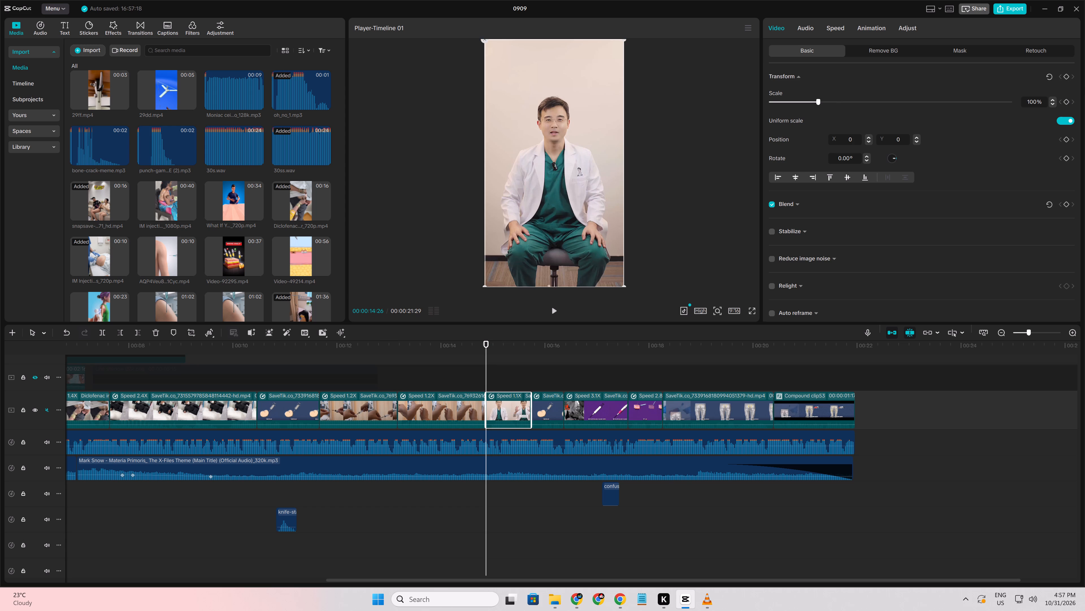
click(1067, 77)
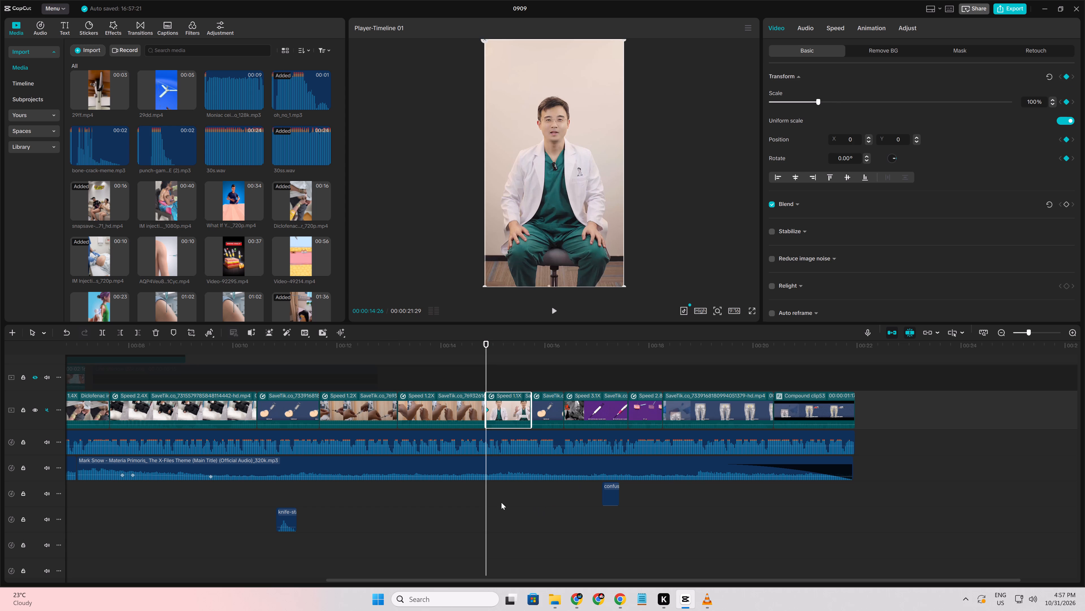
click(496, 499)
drag(496, 499, 531, 503)
key(Left)
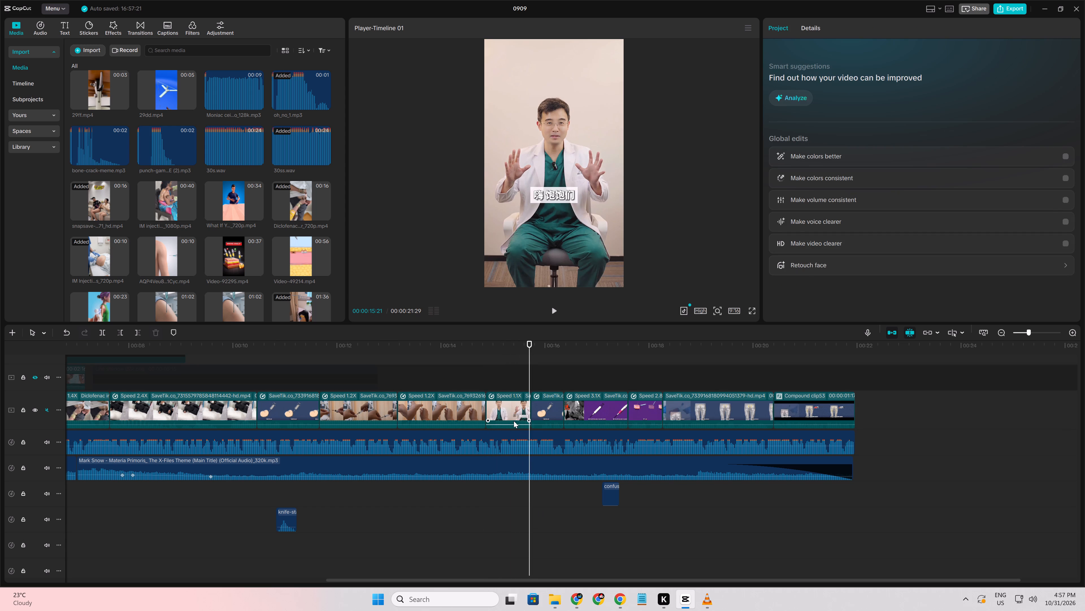
click(514, 421)
drag(621, 285, 662, 316)
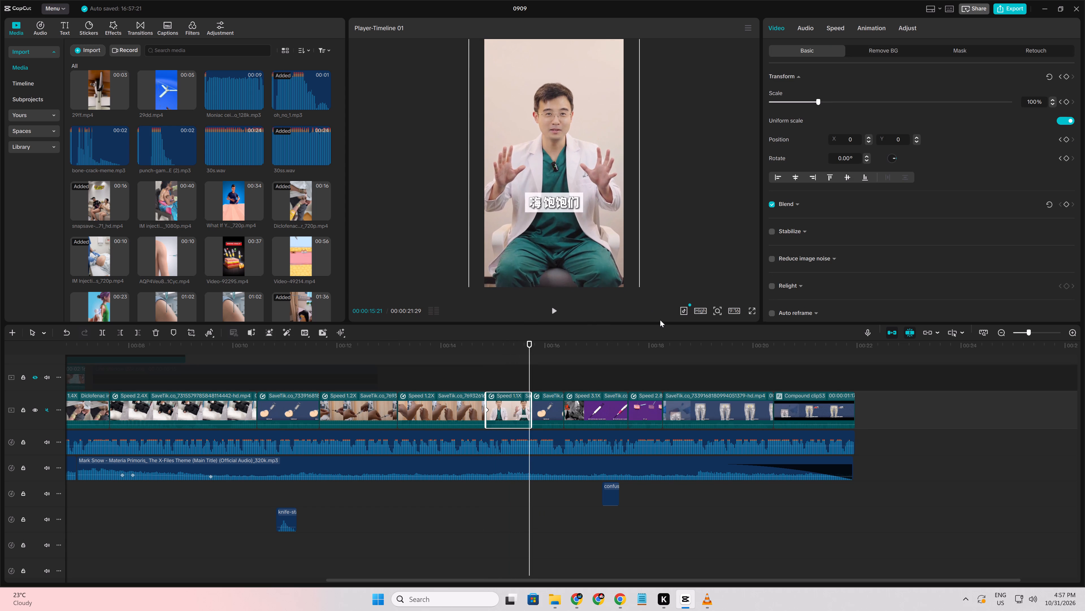
Set the doctor clip's scale to 115% one frame after its opening keyframe and play the clip back.
click(474, 515)
drag(474, 515, 484, 514)
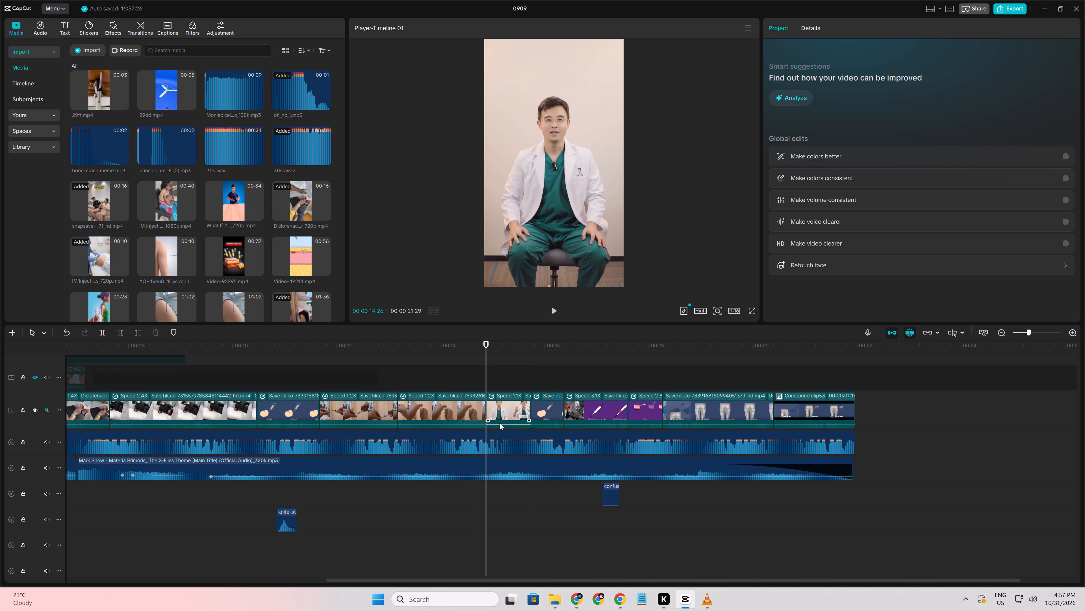
click(500, 423)
key(Right)
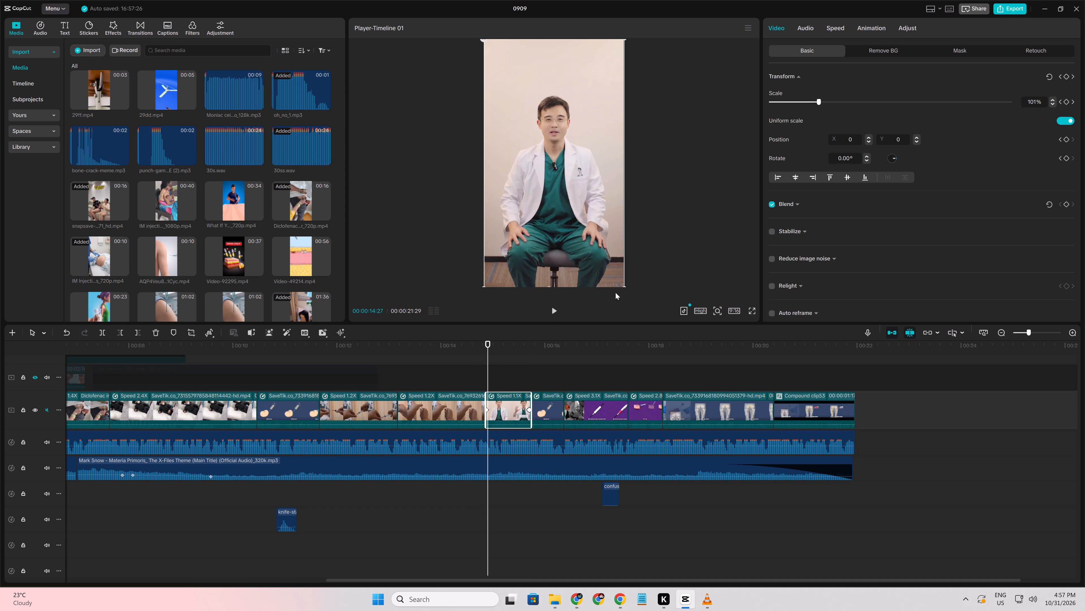
click(624, 284)
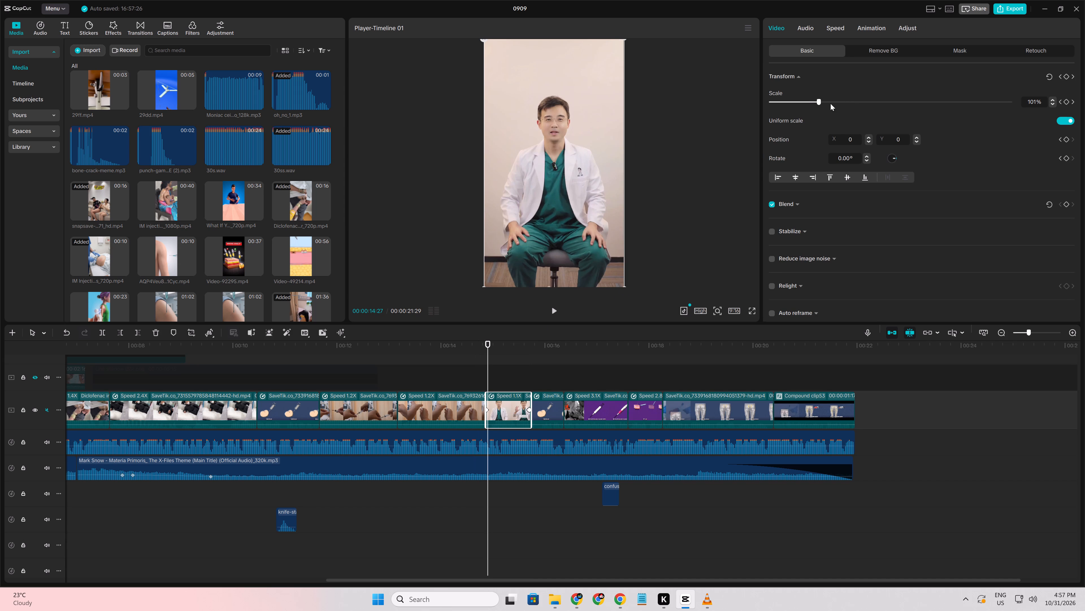
click(824, 103)
click(457, 522)
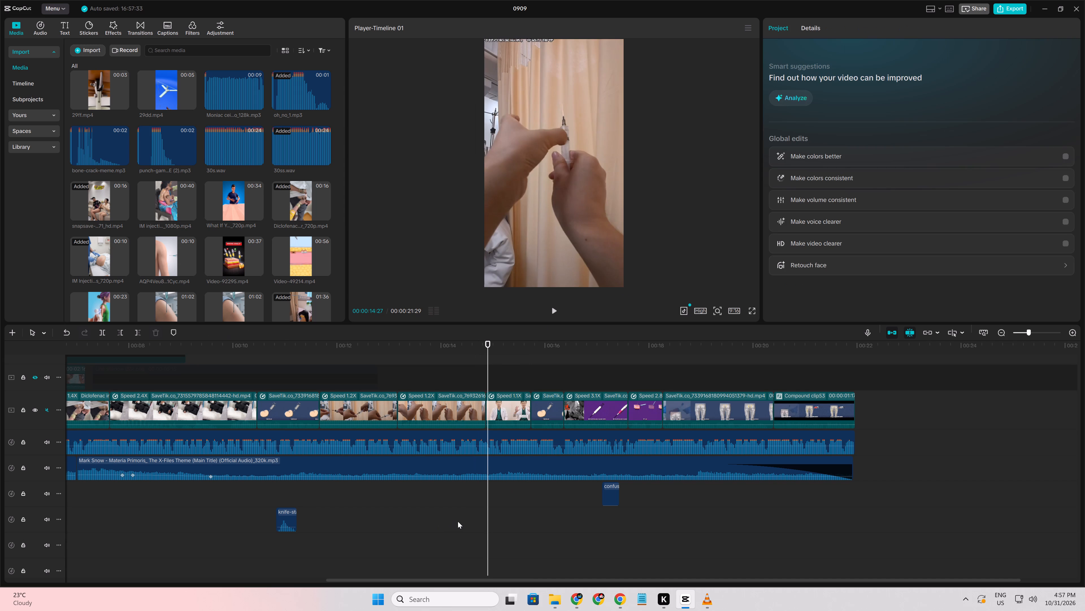
click(466, 520)
key(space)
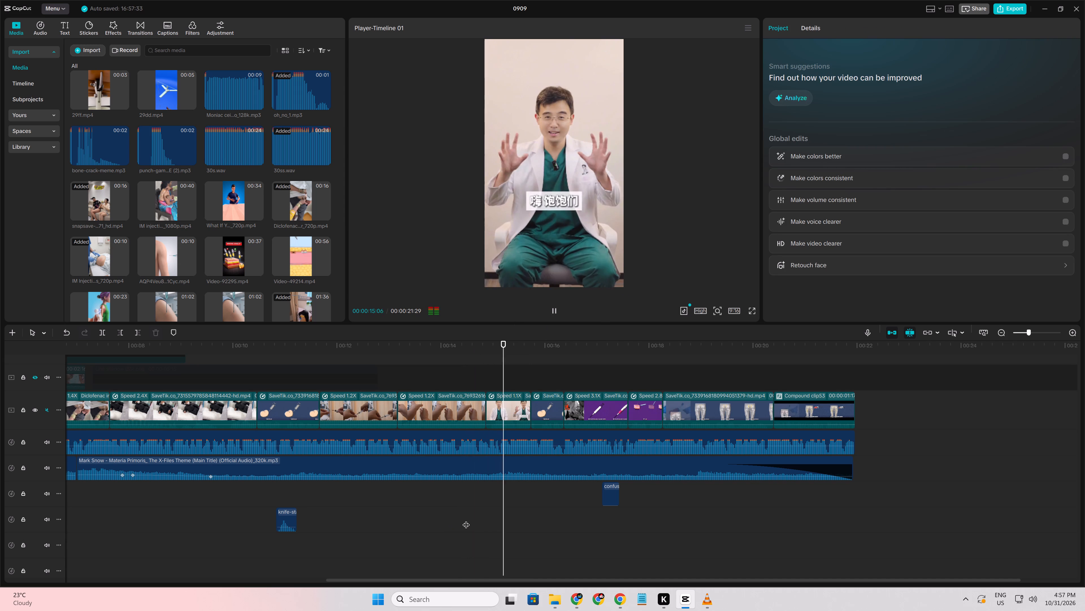
key(space)
key(space)
key(space)
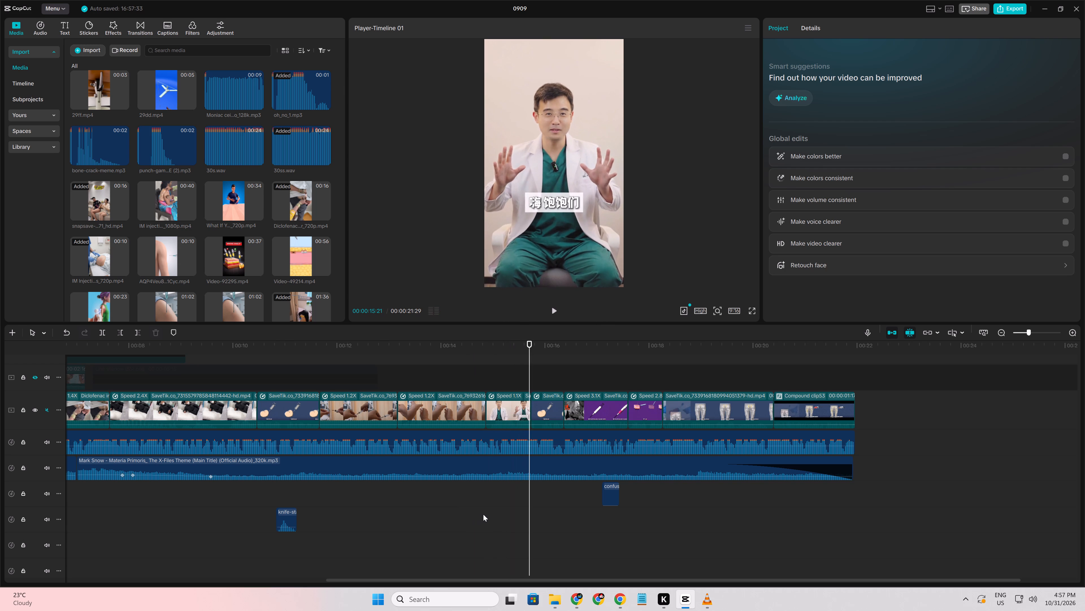
Shift the doctor clip's 115% scale keyframe about one frame later so the initial zoom takes slightly longer.
click(482, 514)
drag(482, 514, 485, 514)
click(509, 418)
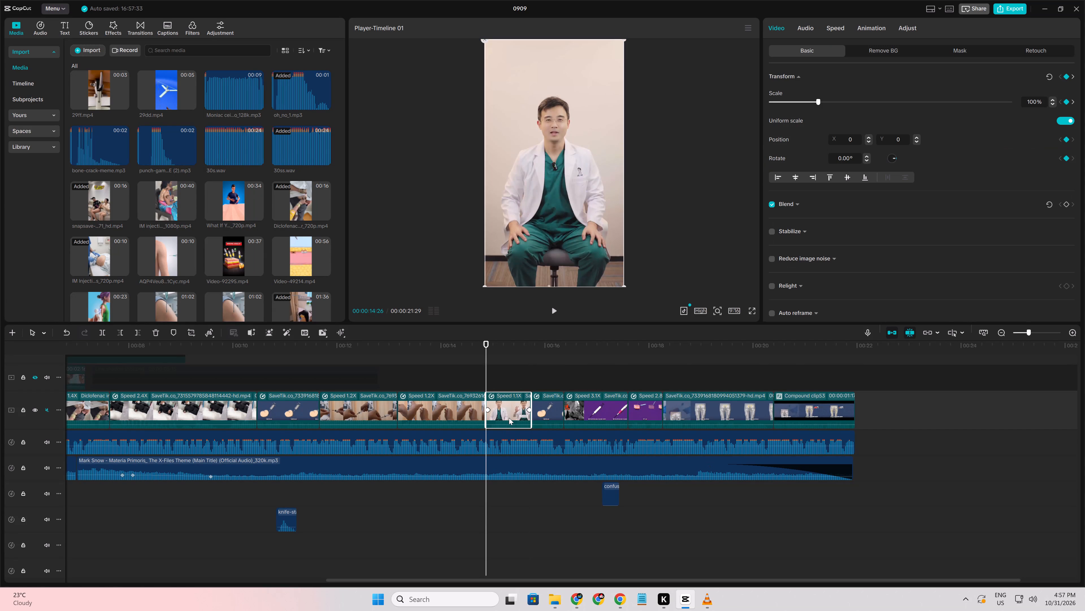
key(Right)
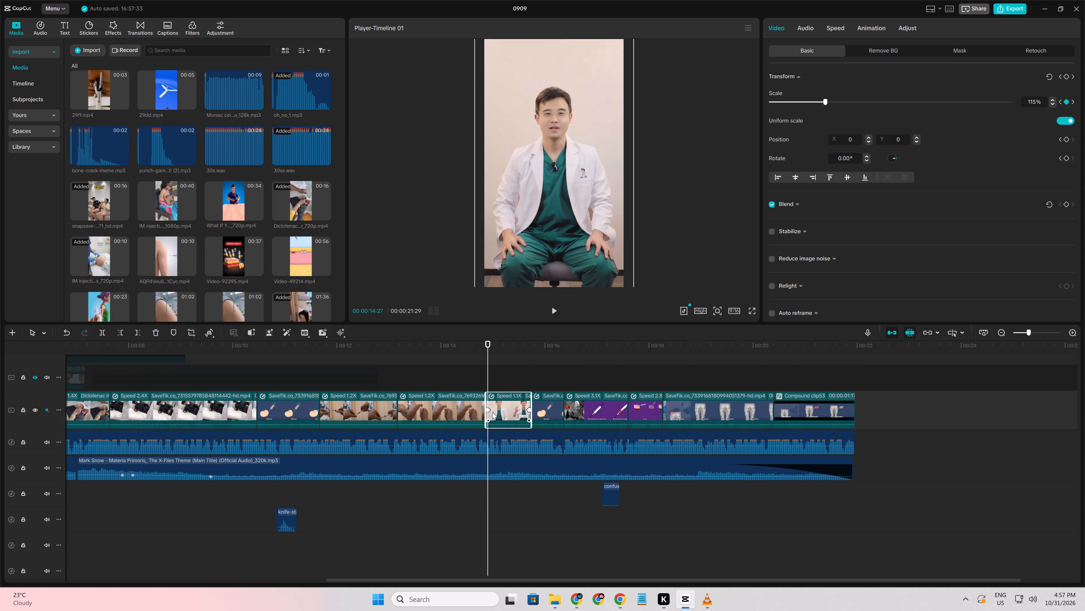
click(488, 410)
ctrl+scroll(488, 410, up, 20)
ctrl+scroll(488, 410, up, 8)
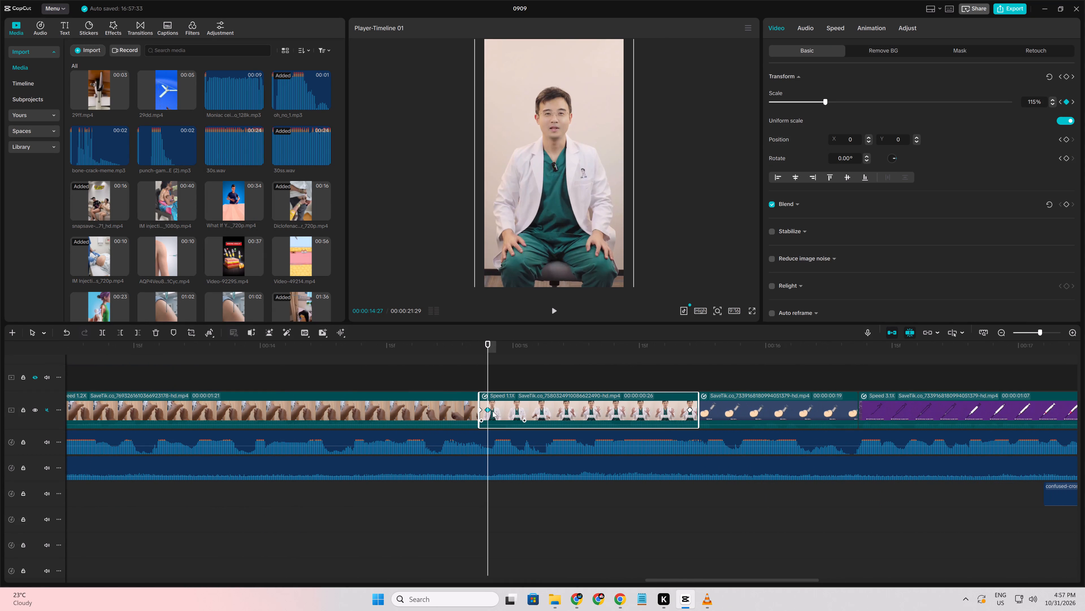
click(490, 409)
drag(490, 410, 496, 409)
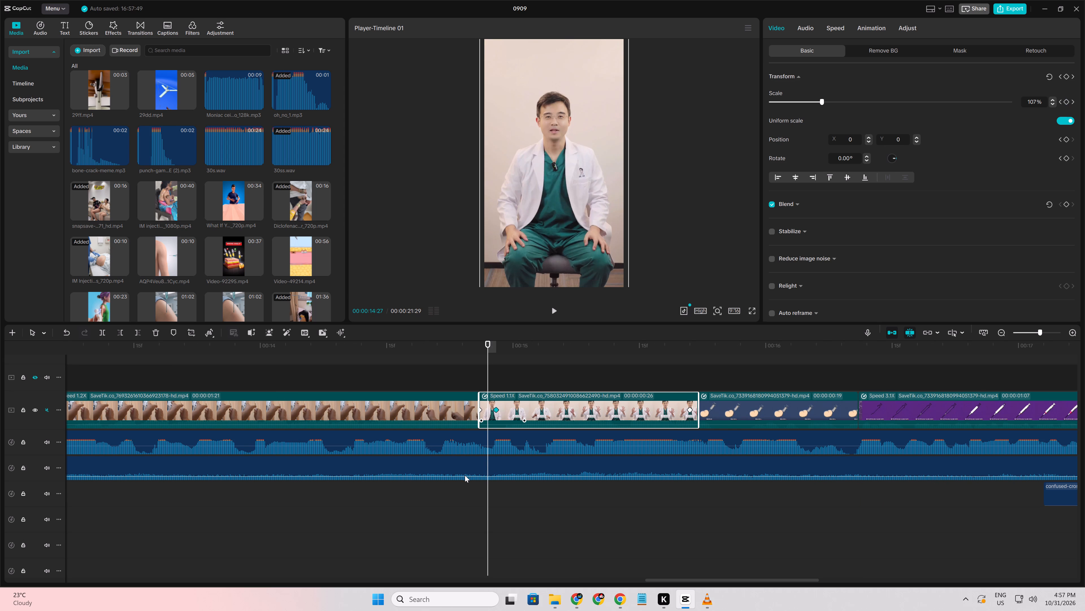
key(Right)
Play the doctor clip and the purple syringe and injection-type clips, replaying the part around the confused sound effect.
click(445, 505)
key(space)
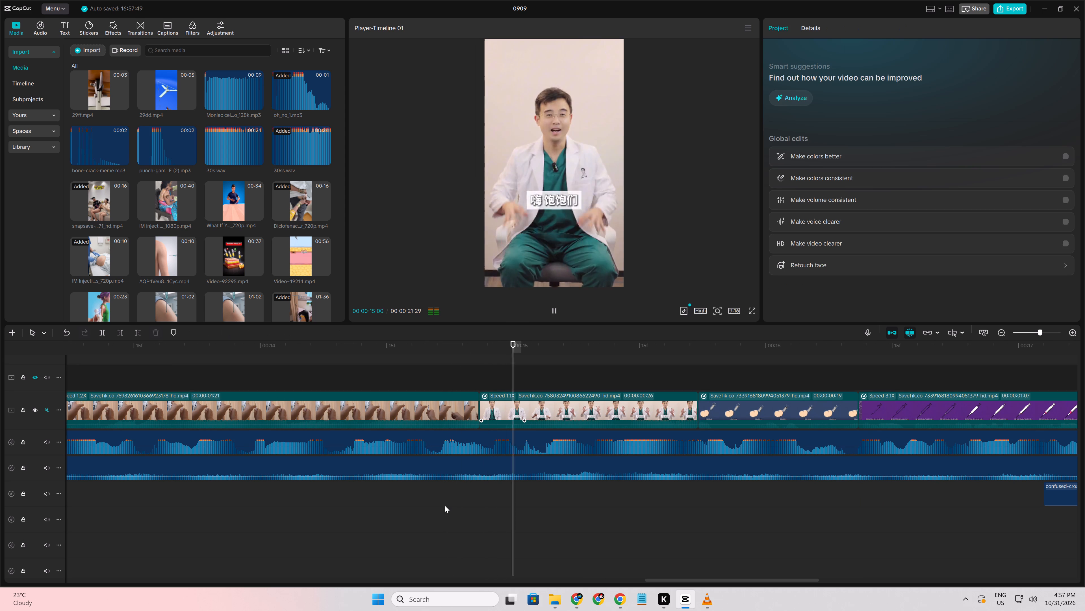
key(space)
ctrl+scroll(467, 512, down, 7)
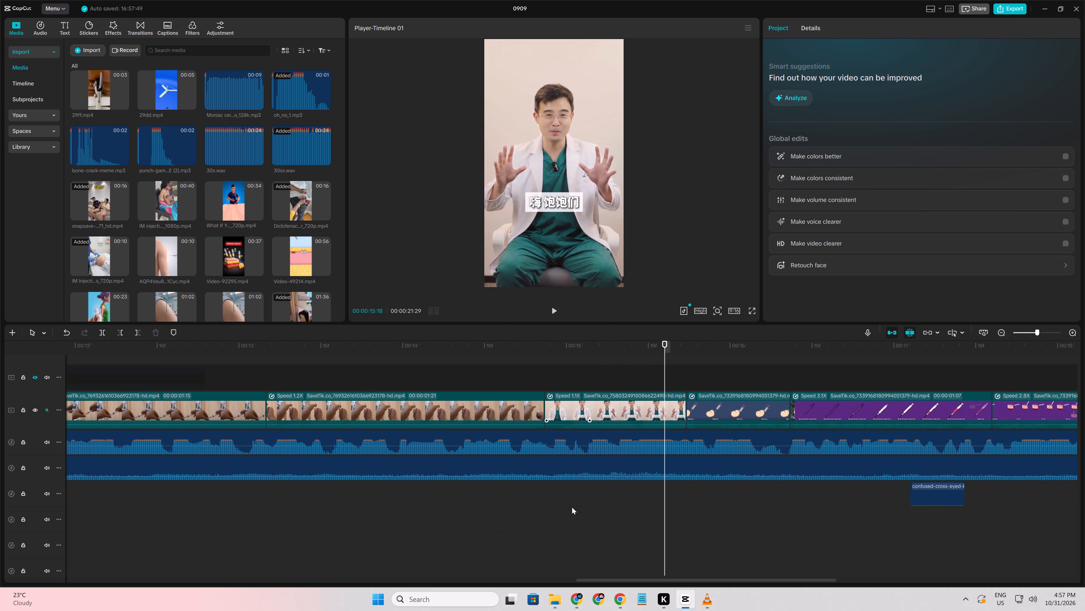
ctrl+scroll(572, 507, down, 2)
key(space)
drag(592, 581, 713, 559)
key(space)
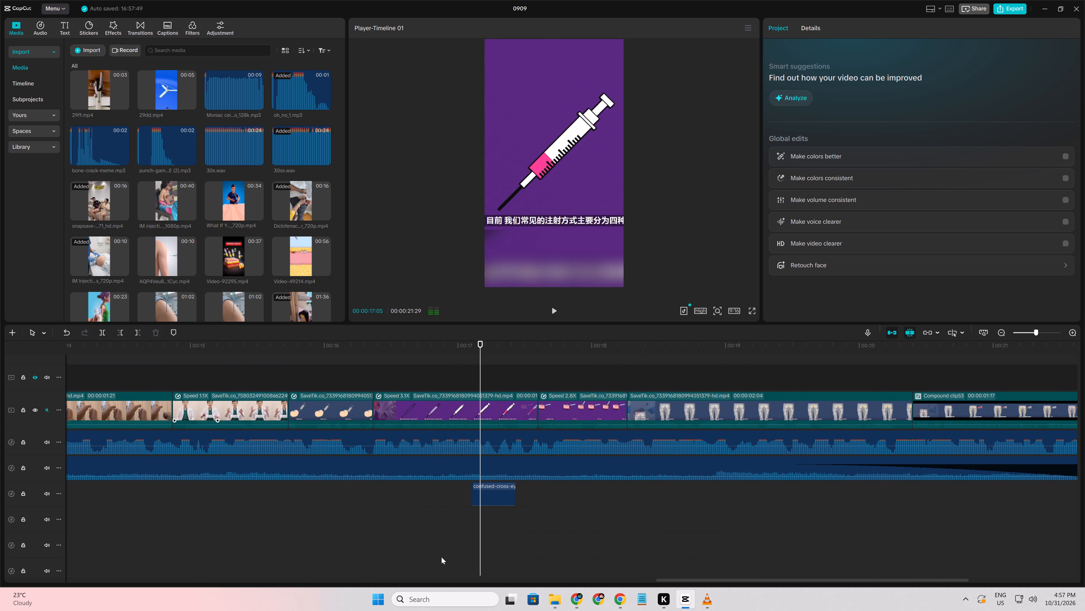
click(345, 519)
key(space)
key(space)
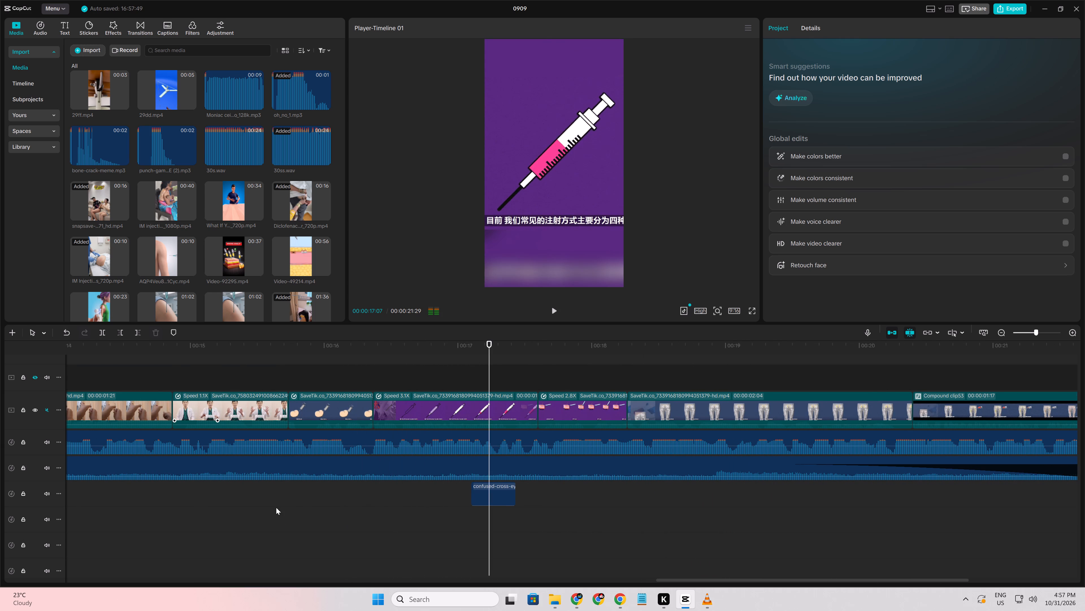
click(276, 507)
key(space)
key(space)
key(space)
ctrl+scroll(351, 510, down, 2)
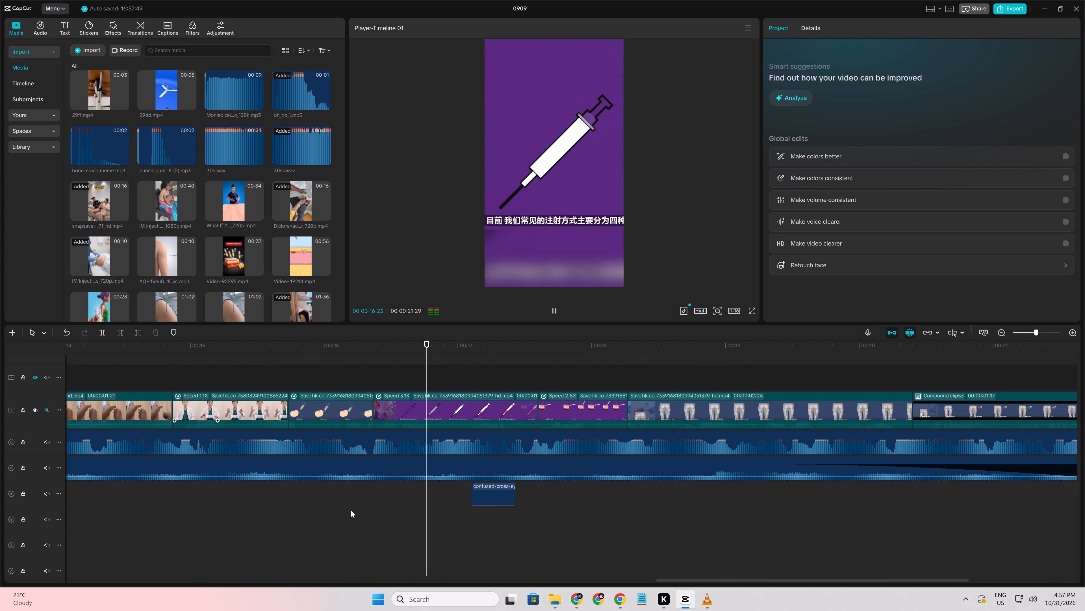
ctrl+scroll(351, 510, down, 7)
key(space)
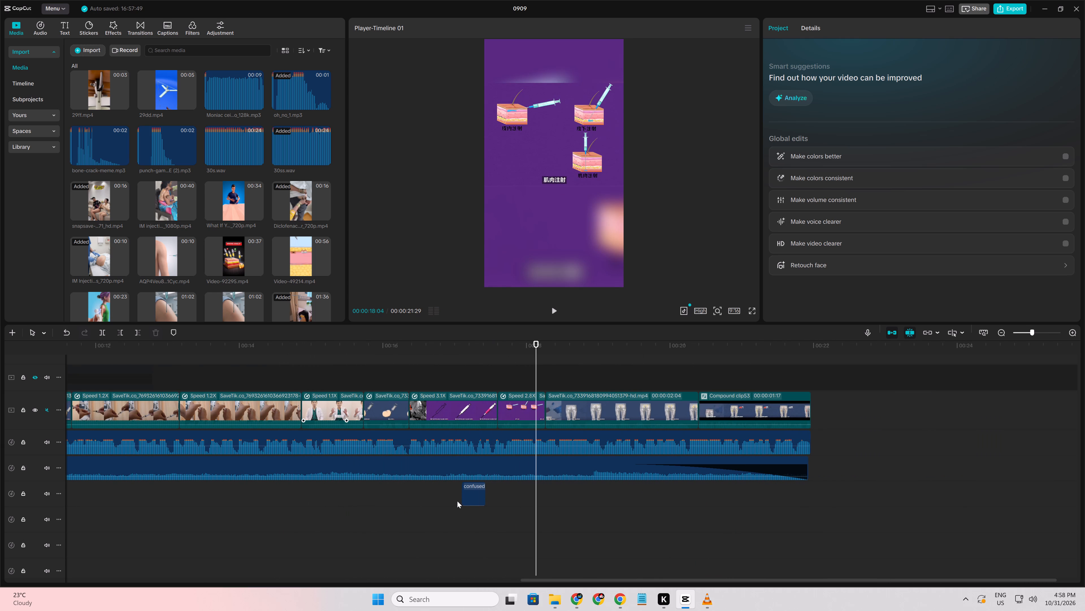
click(469, 526)
drag(469, 526, 488, 527)
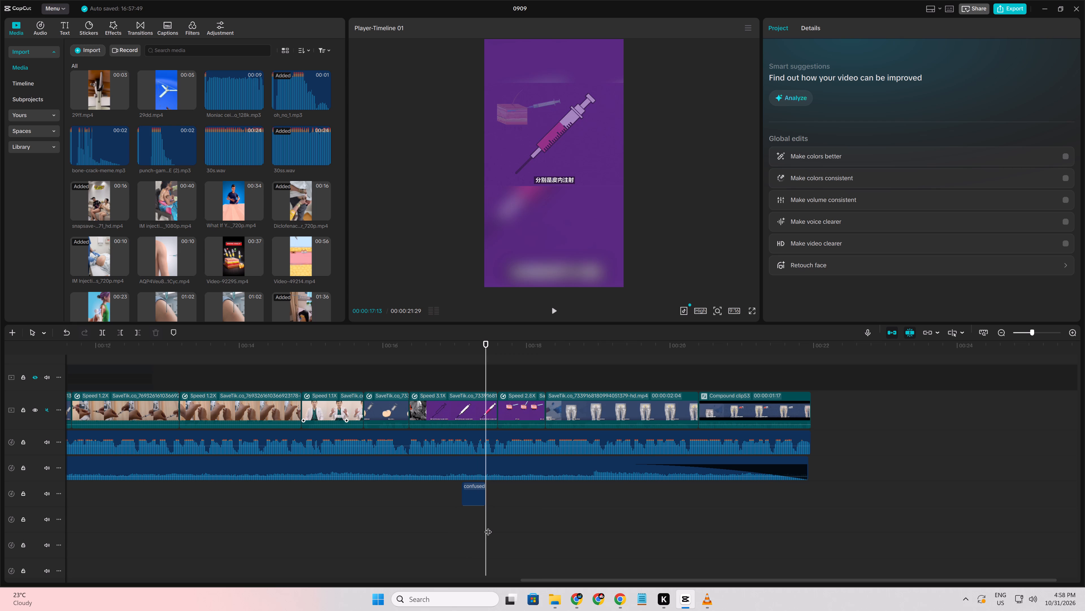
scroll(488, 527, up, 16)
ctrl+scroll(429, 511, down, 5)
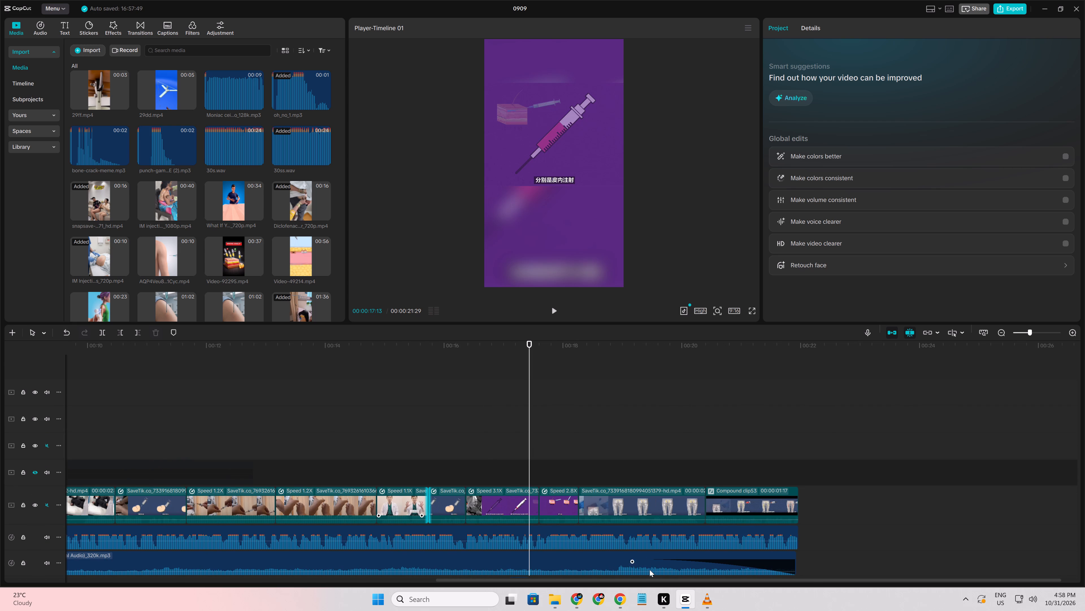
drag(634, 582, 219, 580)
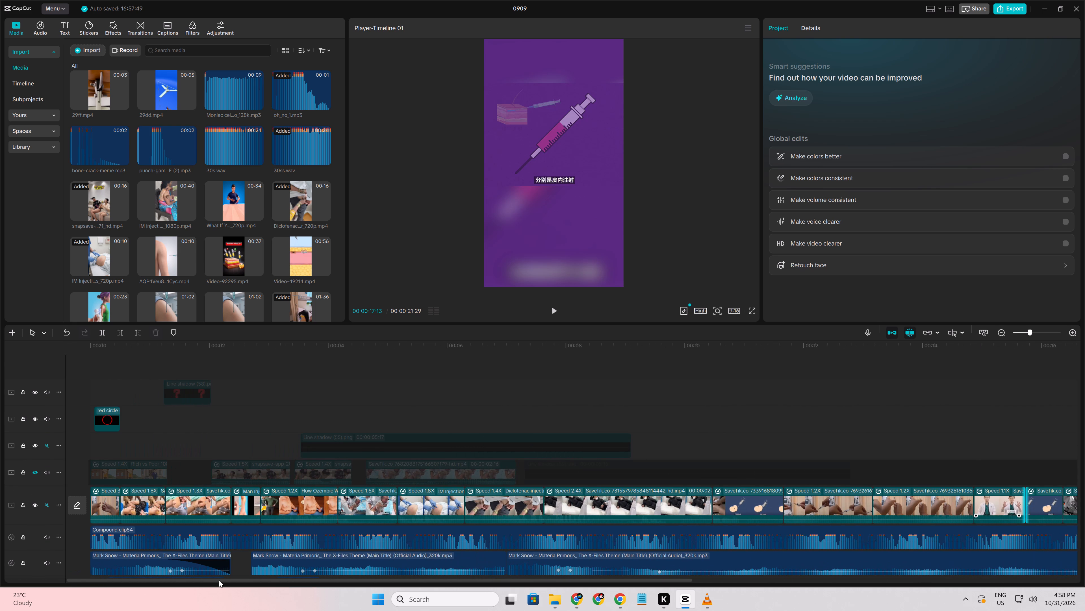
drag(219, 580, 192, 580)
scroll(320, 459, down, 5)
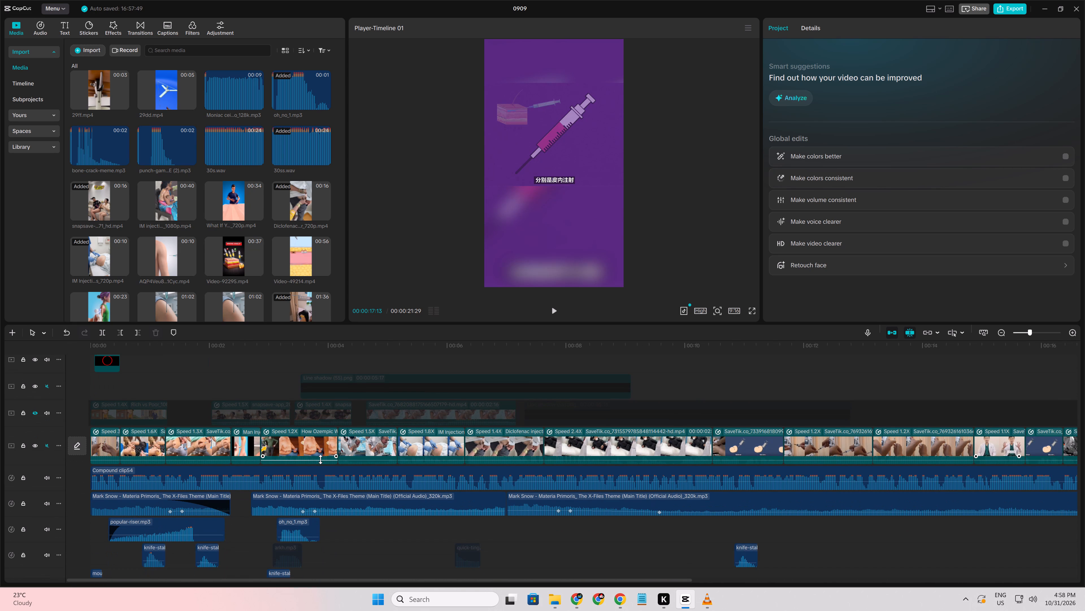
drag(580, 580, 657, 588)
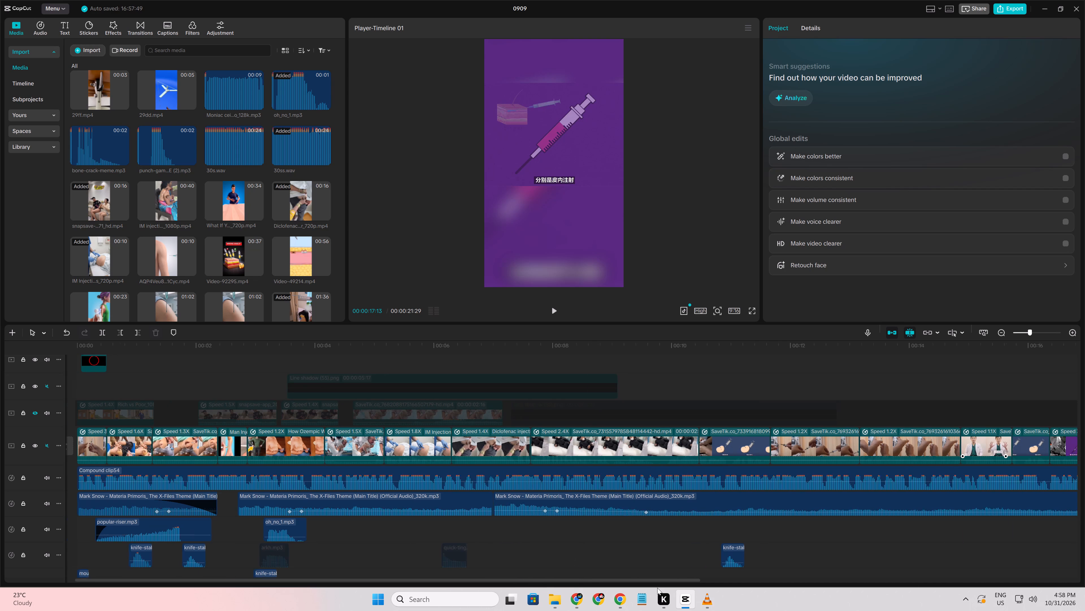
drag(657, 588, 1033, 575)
Import the ARROW image from the Desktop folder into the project's media.
click(549, 609)
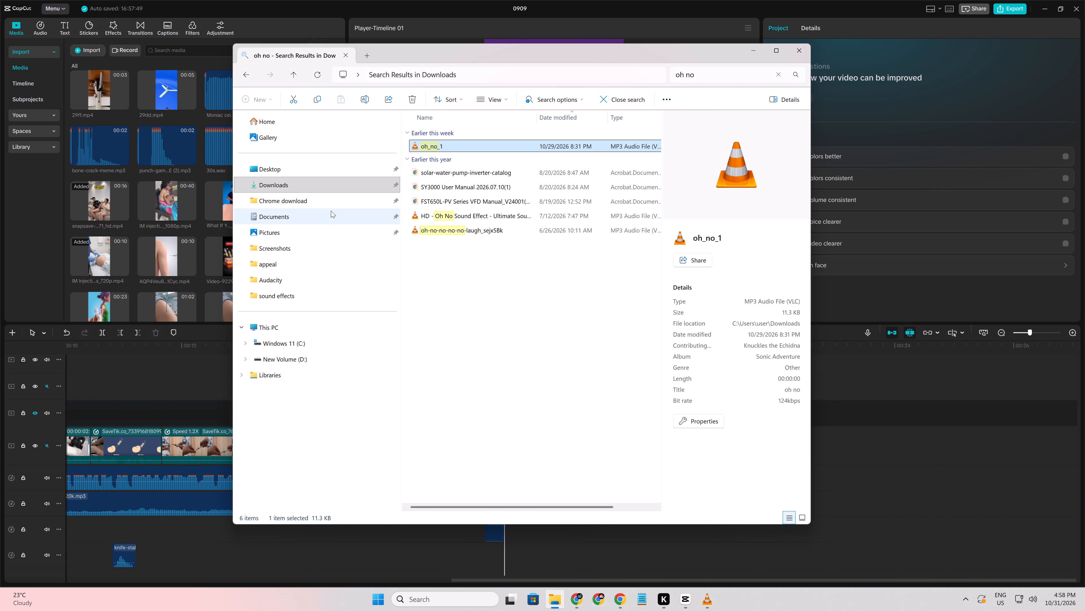
click(331, 167)
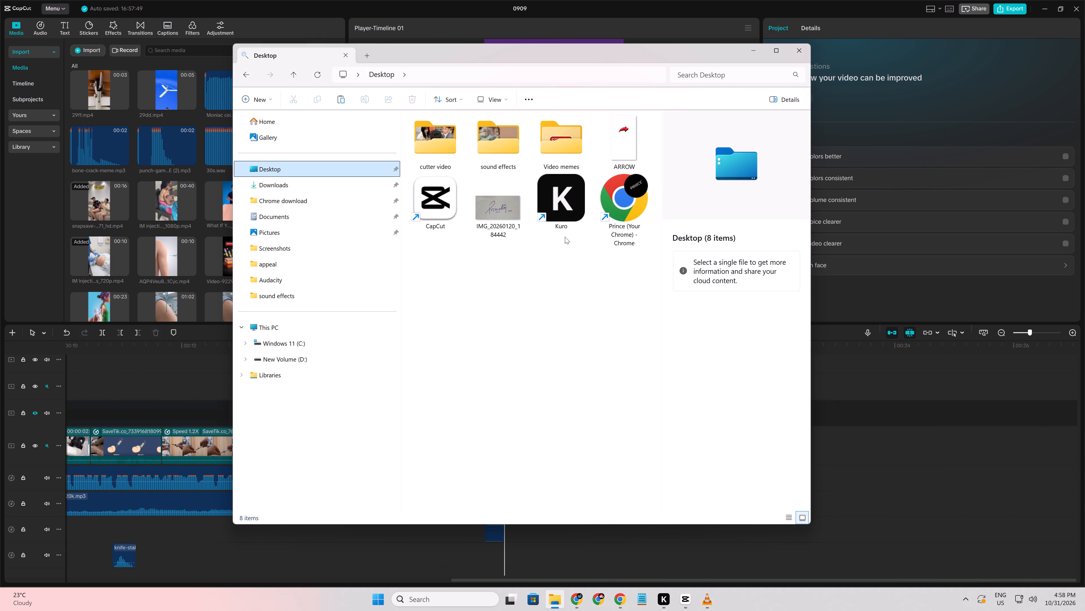
drag(617, 137, 155, 229)
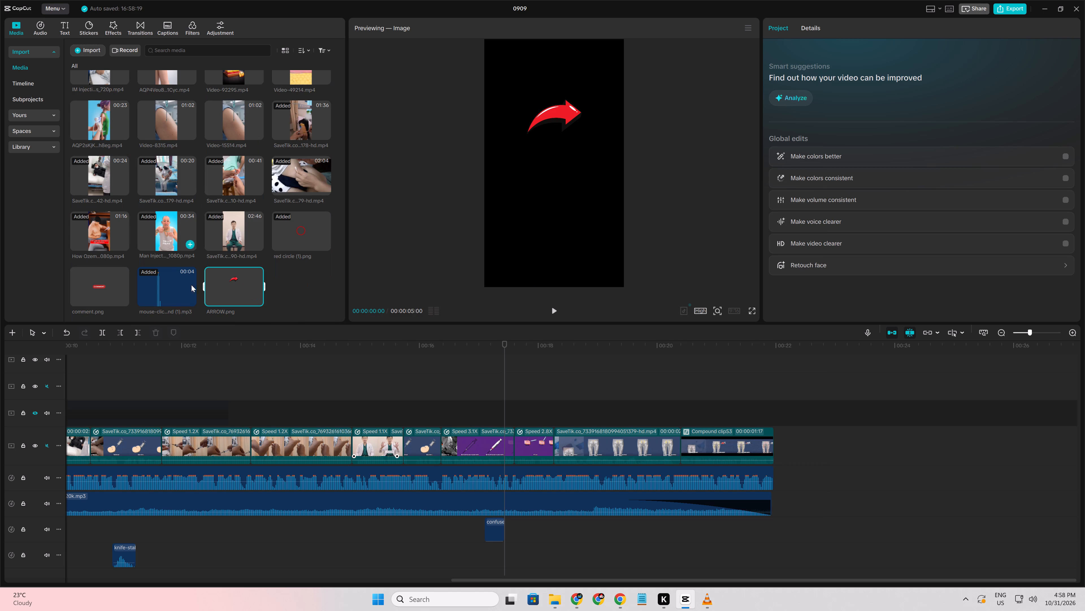
Place the arrow image on an overlay track above the purple syringe clip and trim its start to 00:00:16:29.
scroll(501, 554, up, 2)
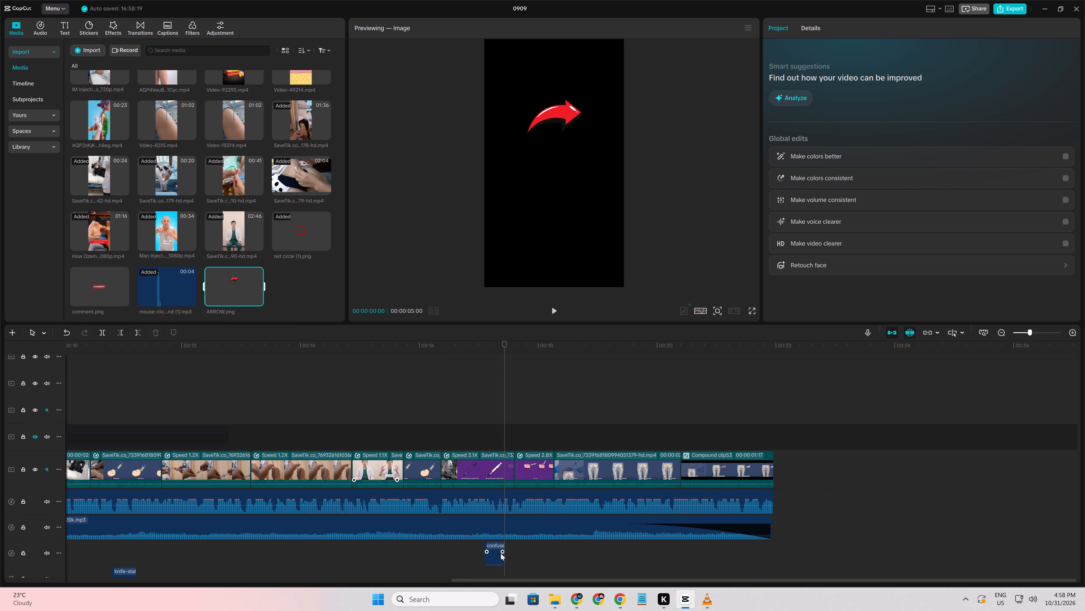
scroll(501, 553, up, 6)
ctrl+scroll(501, 553, up, 4)
scroll(501, 553, down, 4)
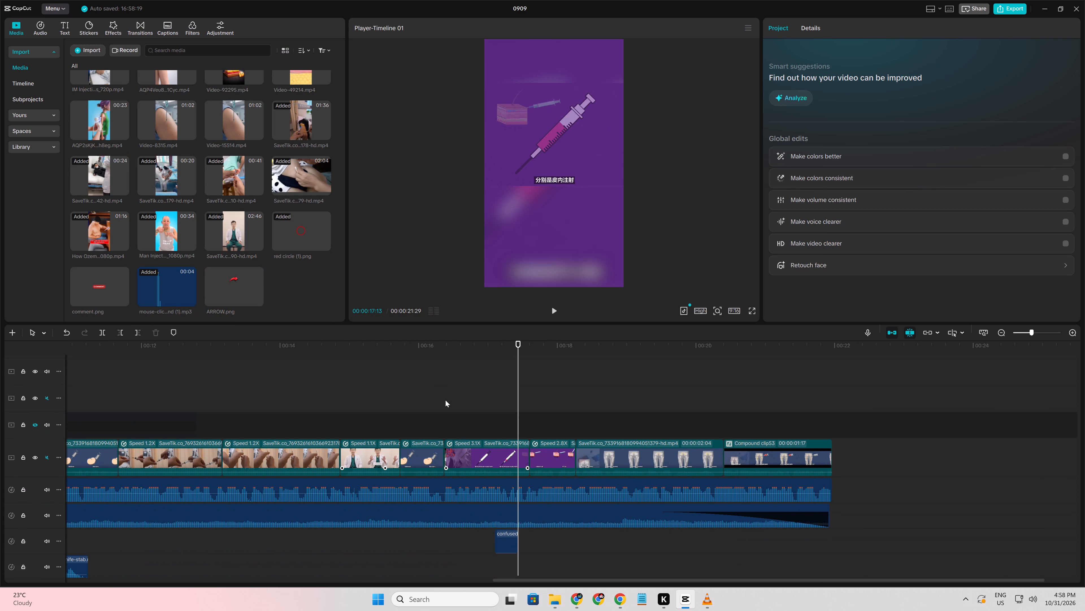
click(438, 387)
key(space)
key(space)
key(space)
key(space)
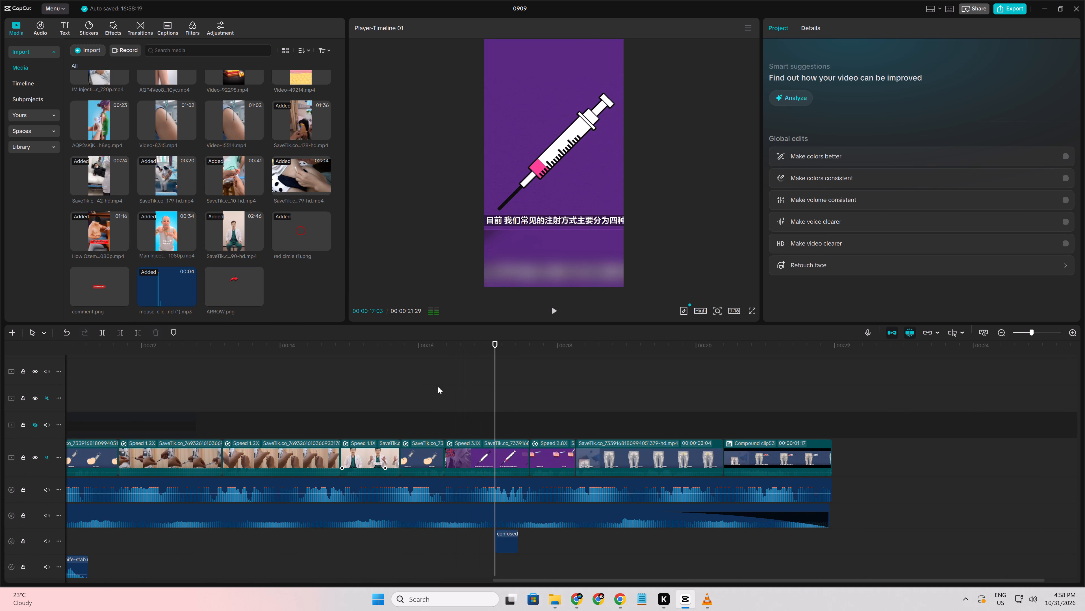
click(475, 402)
drag(475, 402, 493, 405)
drag(493, 405, 485, 406)
drag(231, 289, 434, 399)
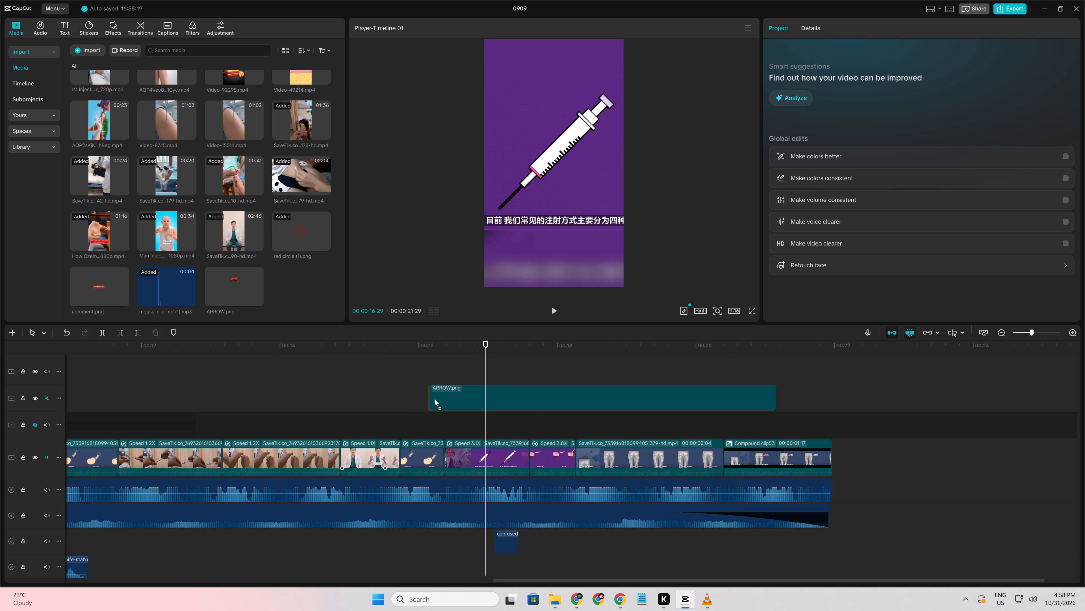
drag(434, 399, 450, 408)
key(q)
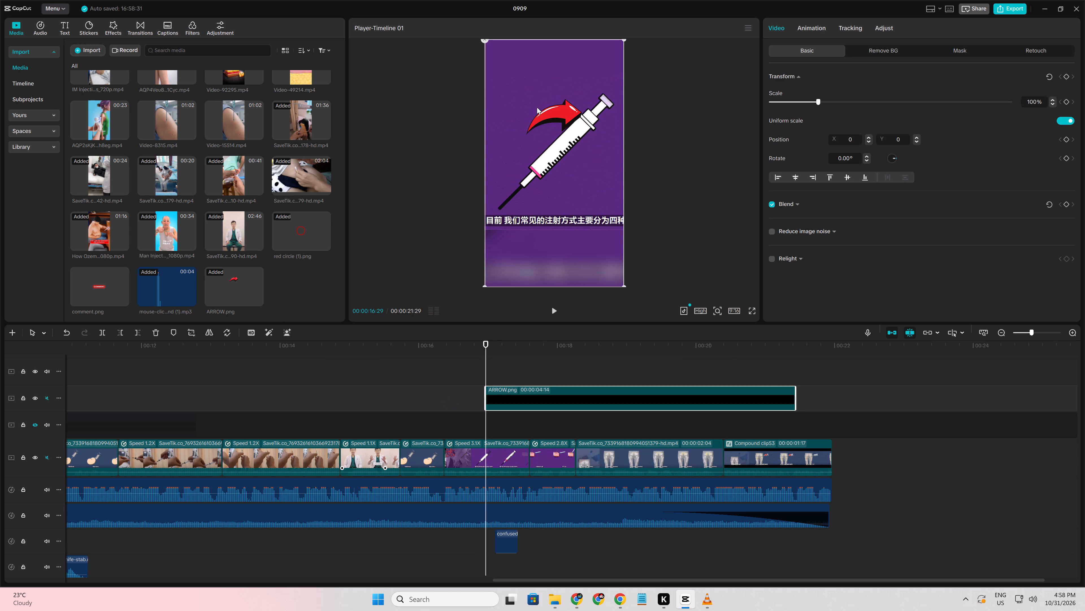
Shrink the arrow to about 39%, mirror it, rotate it to -128° and position it beside the syringe's lower barrel at about X -284, Y 383.
drag(539, 102, 514, 150)
drag(599, 87, 554, 138)
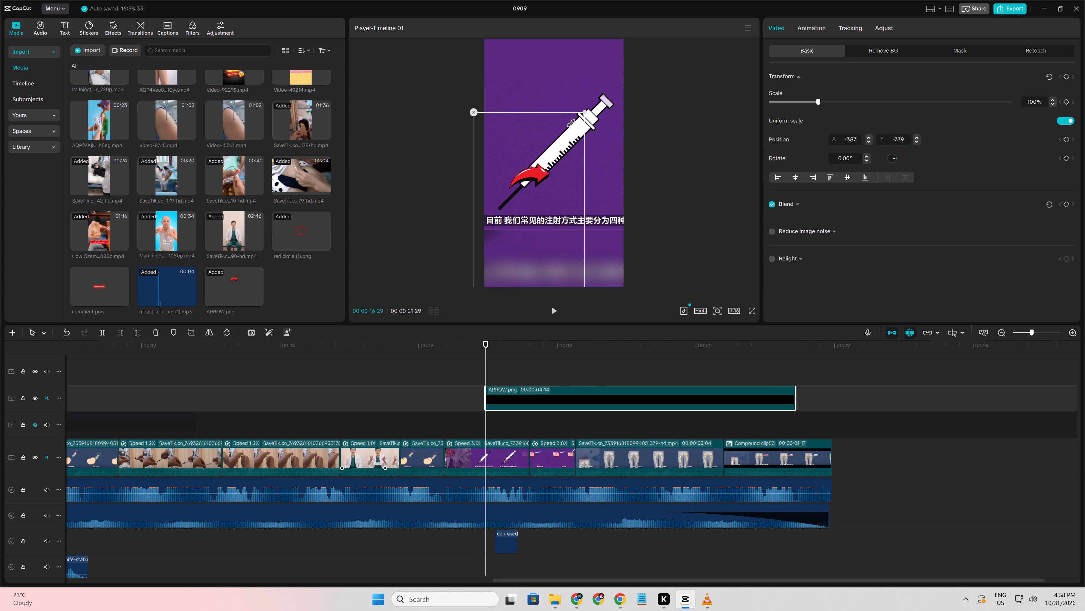
drag(554, 138, 530, 184)
drag(528, 277, 515, 279)
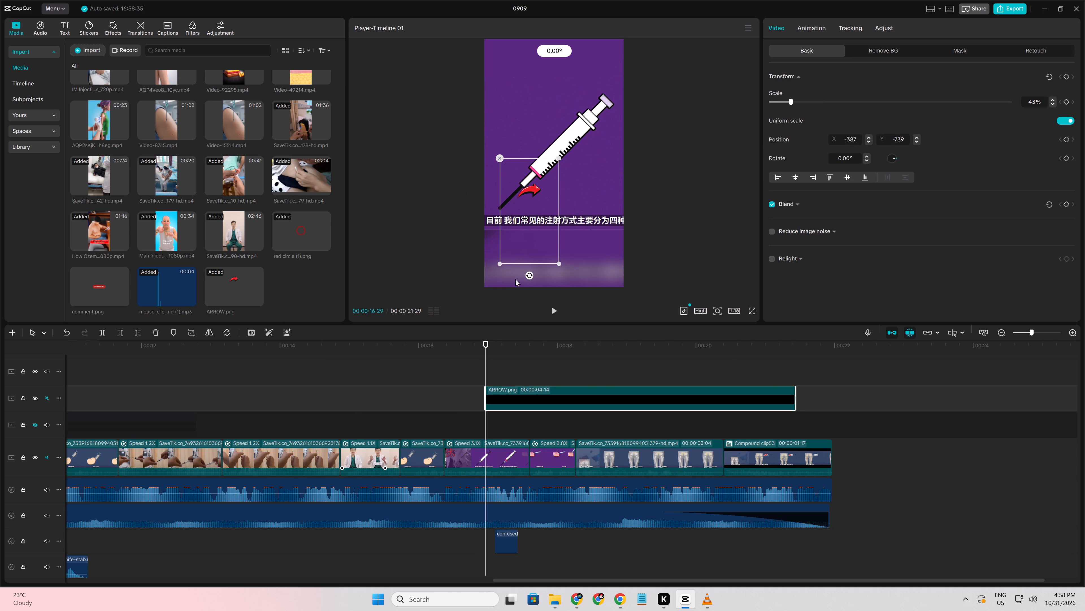
drag(515, 279, 489, 274)
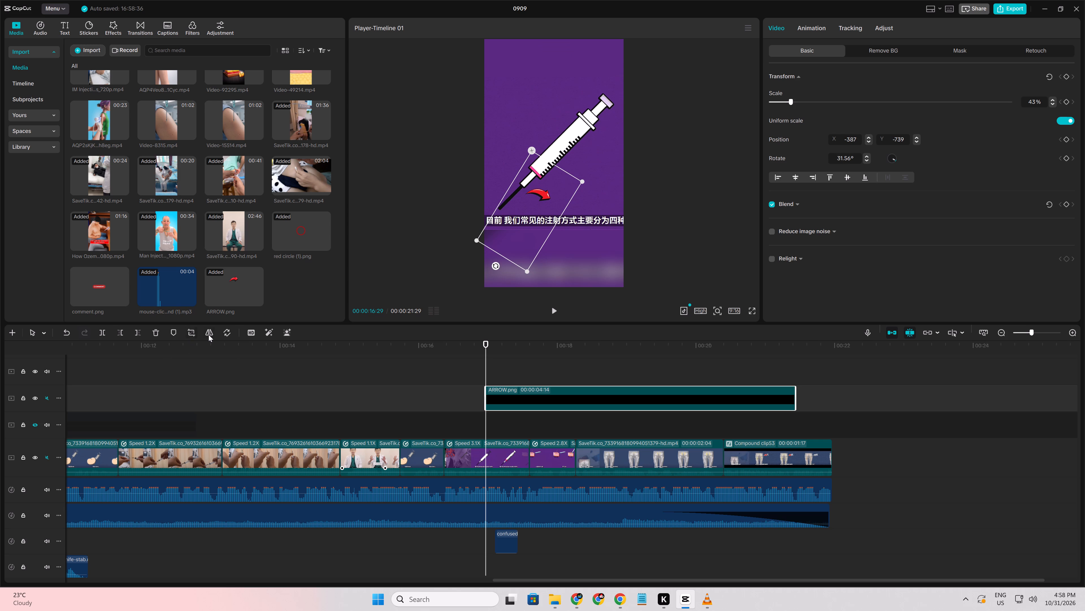
click(209, 335)
drag(493, 267, 575, 192)
drag(549, 220, 555, 147)
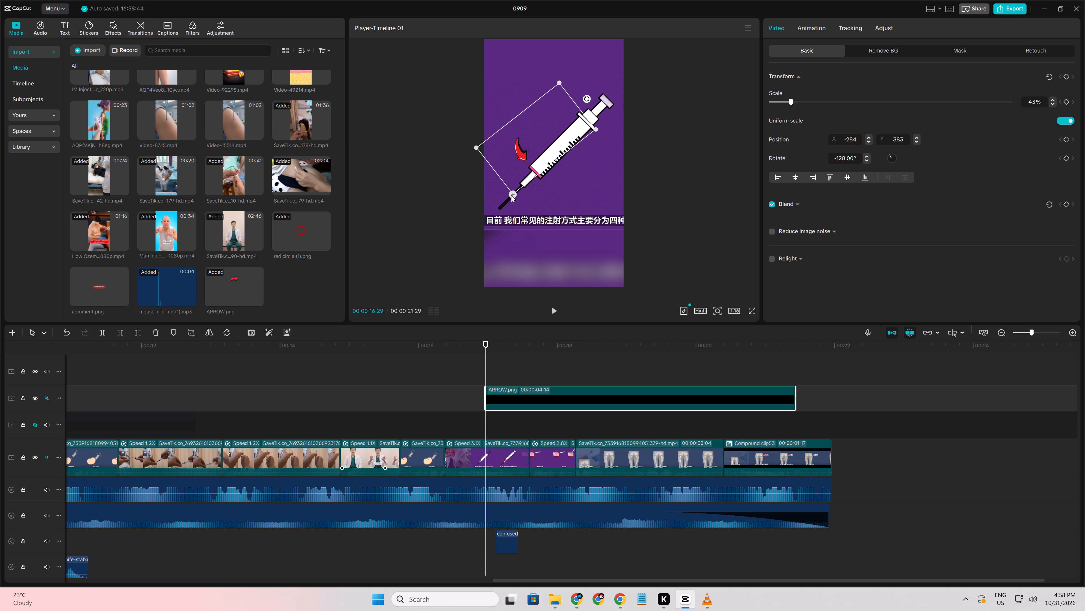
drag(511, 195, 510, 205)
drag(476, 145, 488, 147)
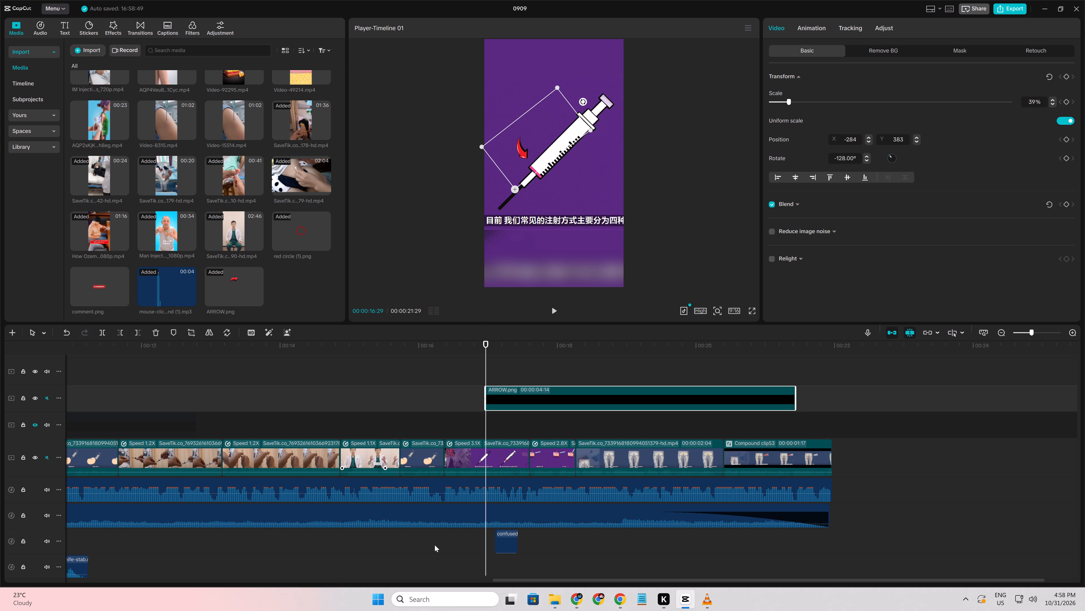
Add a transform keyframe at the start of the arrow overlay, at 00:00:16:29.
click(1065, 78)
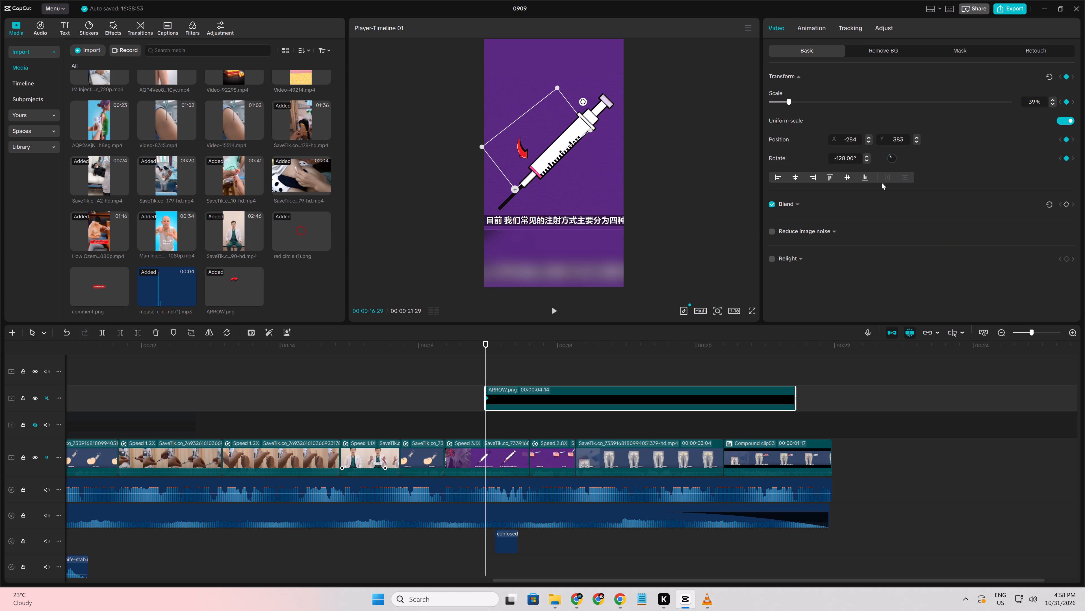
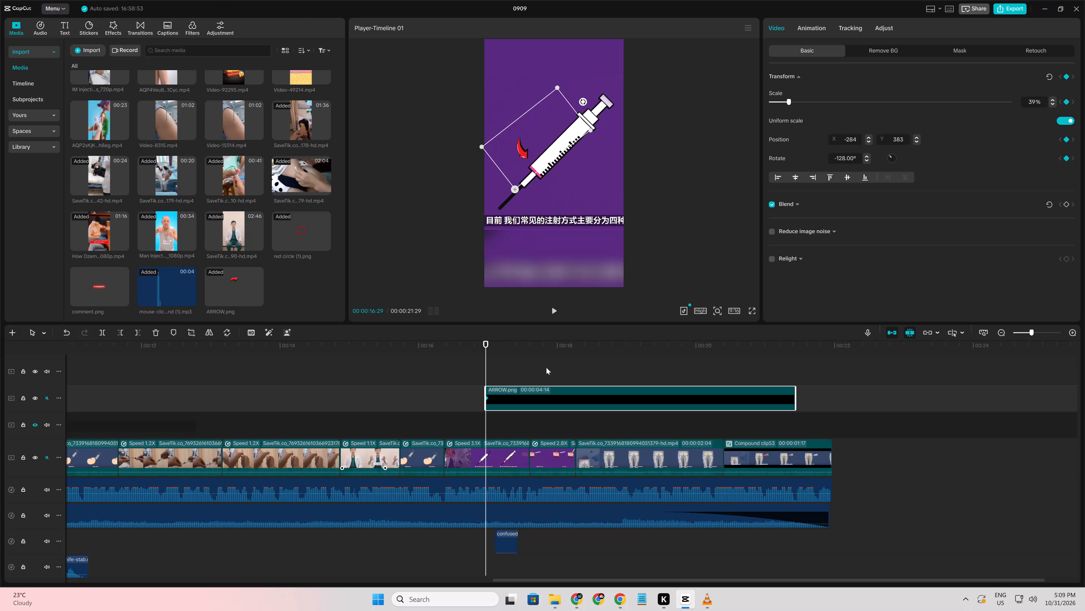
Set a position keyframe at 00:00:17:10 that moves the arrow up along the syringe barrel to about X 184, Y 789.
drag(483, 359, 516, 364)
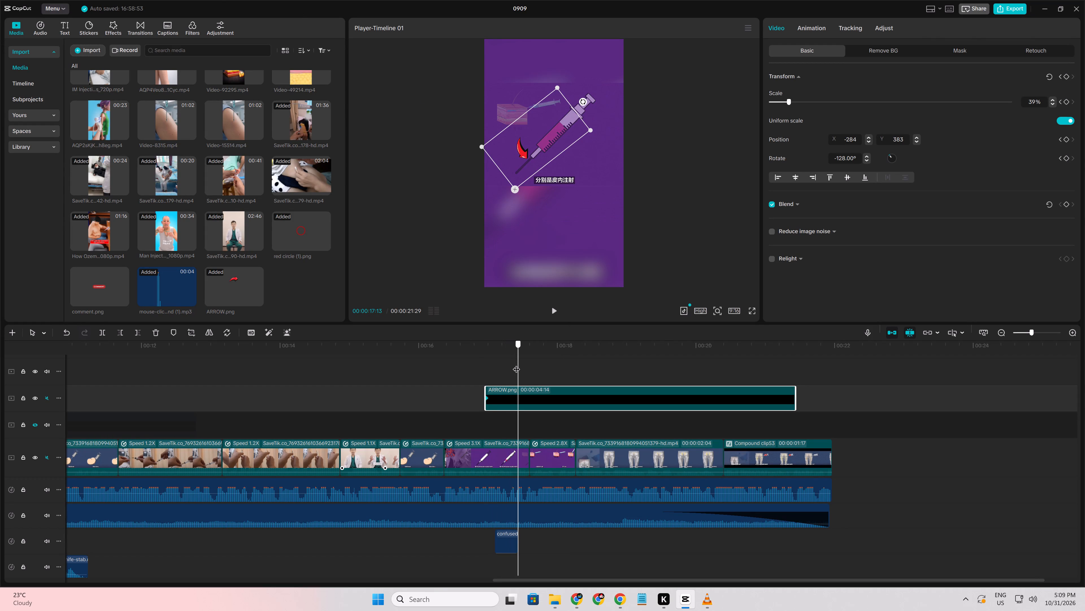
drag(516, 364, 513, 364)
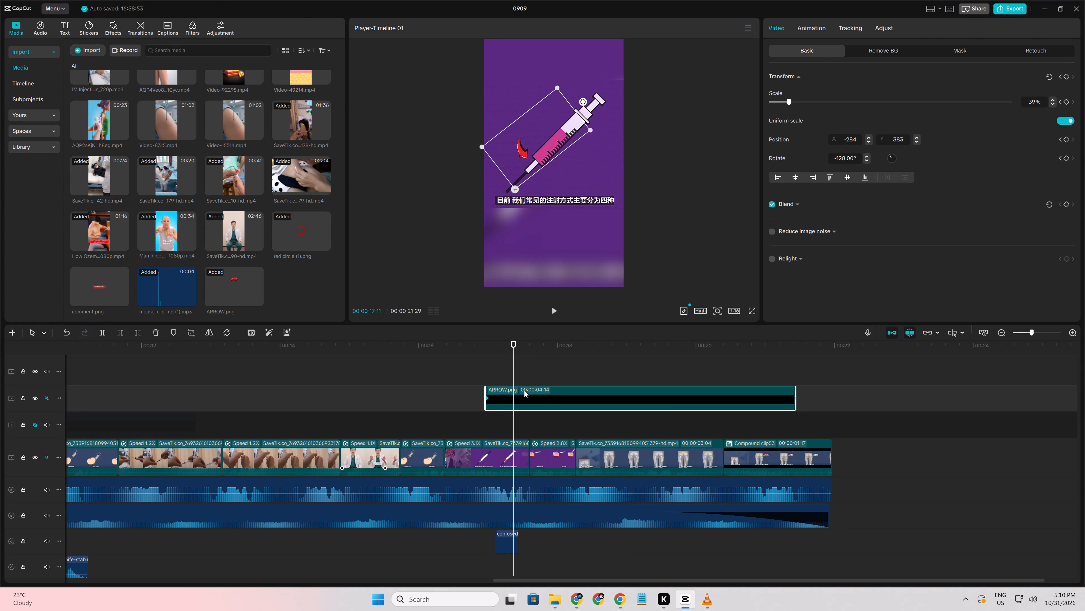
key(Left)
key(Left)
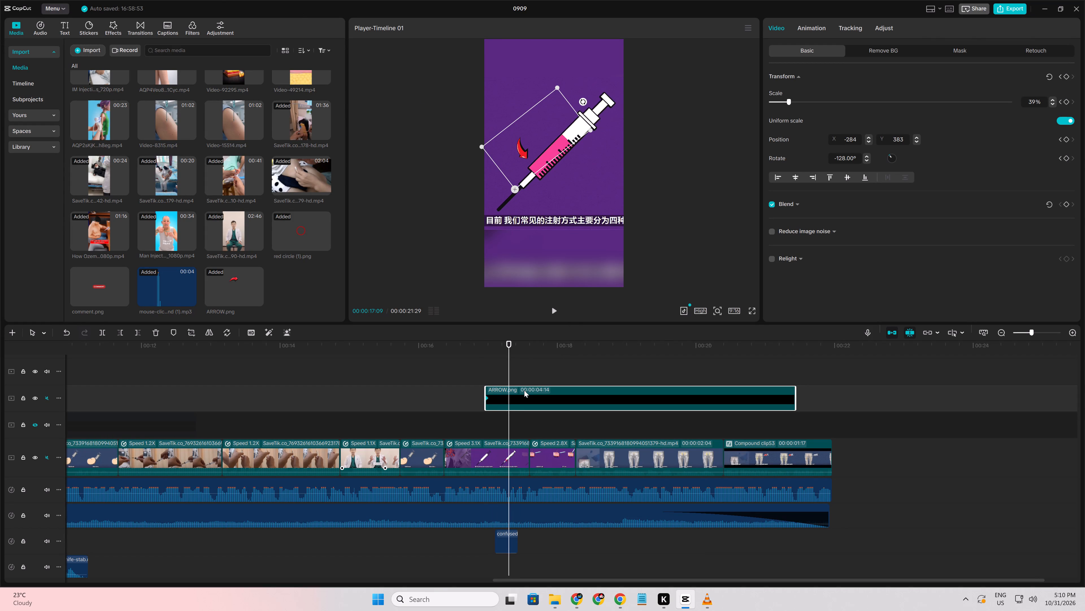
key(Right)
key(Right)
key(Left)
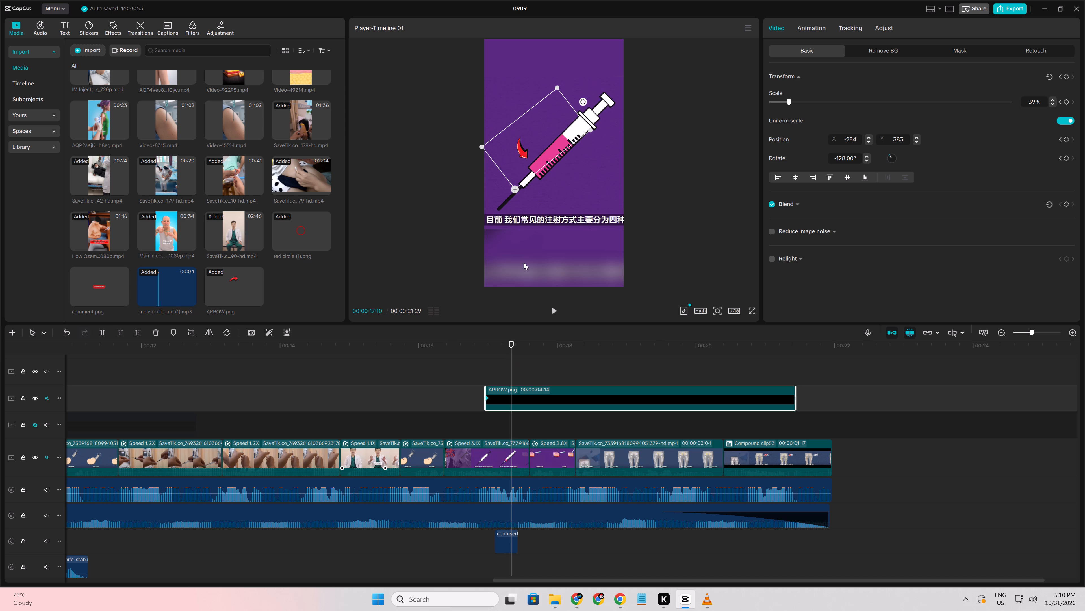
drag(526, 153, 546, 137)
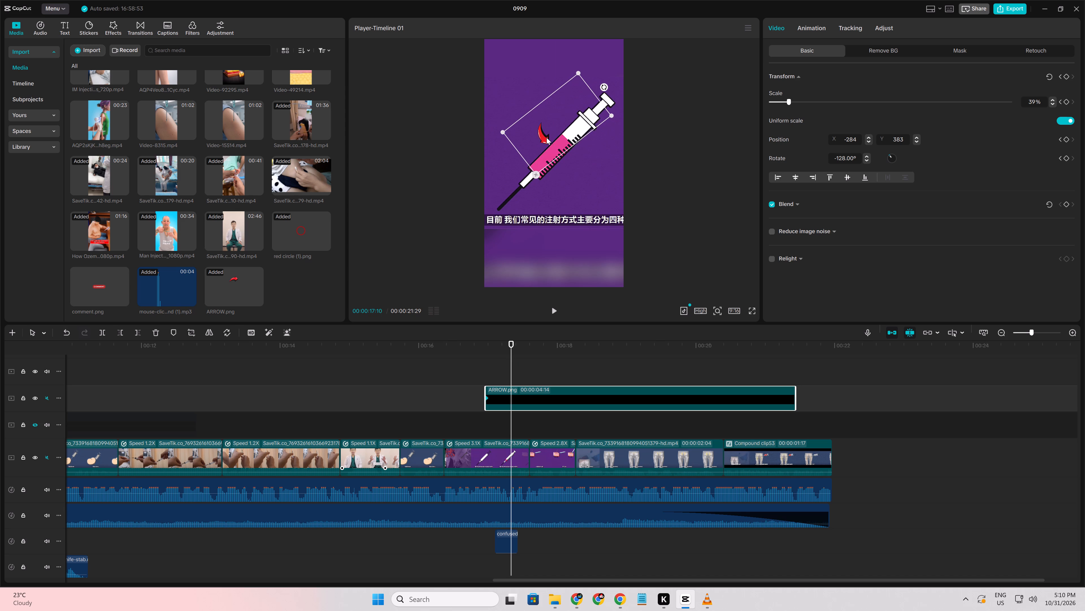
drag(546, 137, 552, 129)
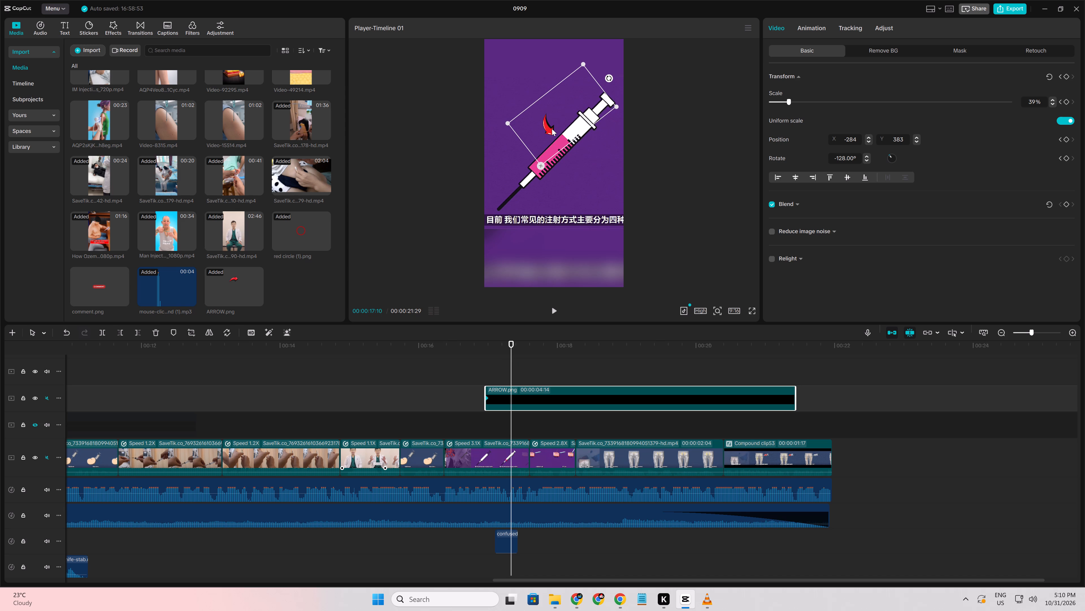
drag(552, 129, 555, 126)
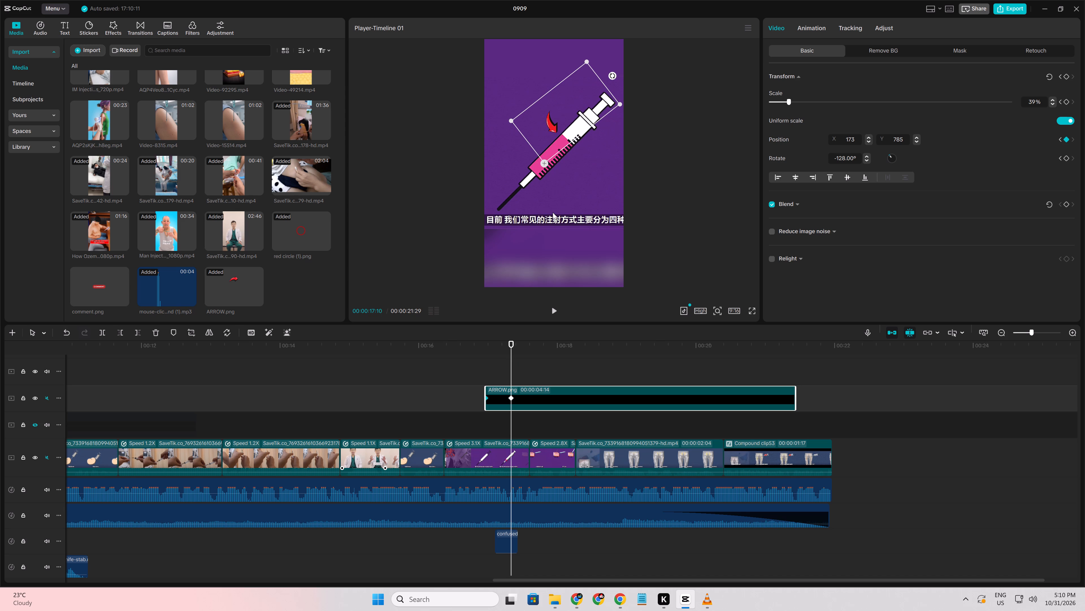
drag(545, 132, 544, 128)
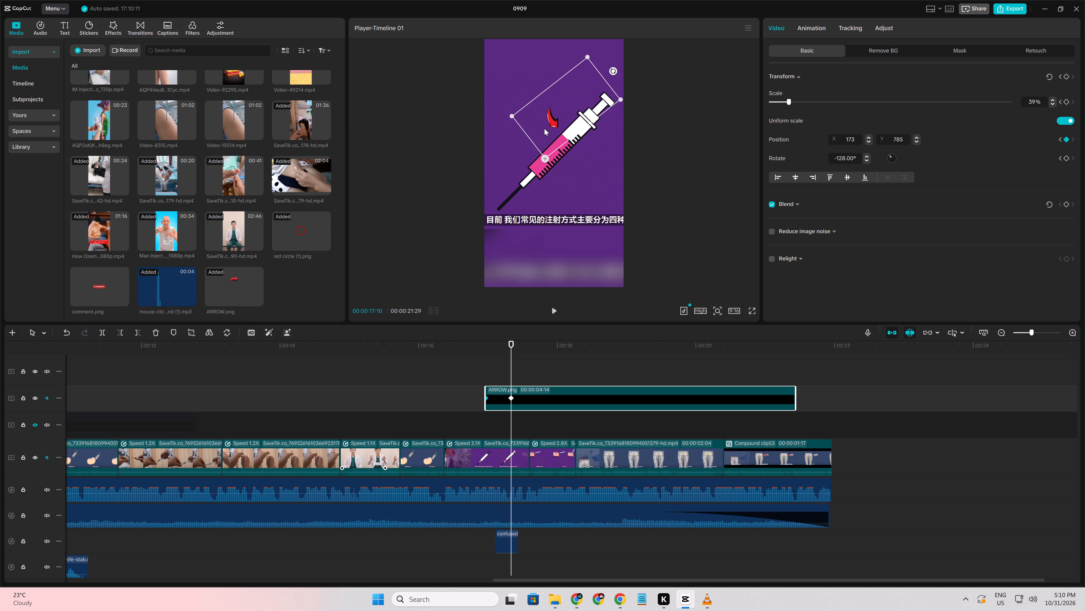
drag(544, 128, 546, 132)
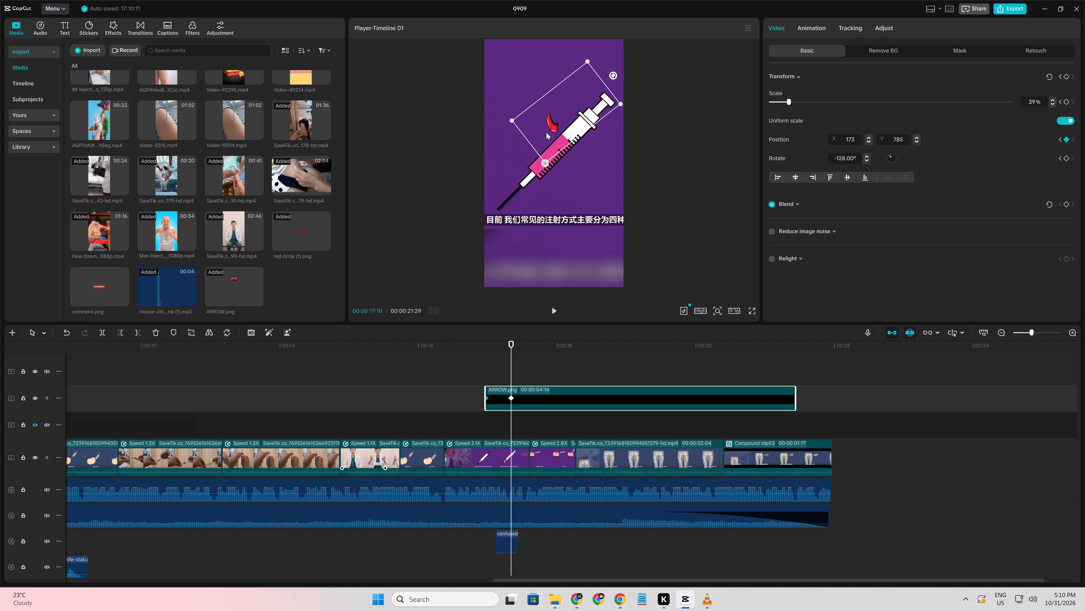
drag(546, 132, 548, 132)
At 00:00:17:12, shrink the arrow to about 31% and reposition it above the smaller syringe at about X 123, Y 927.
click(456, 369)
drag(456, 369, 483, 372)
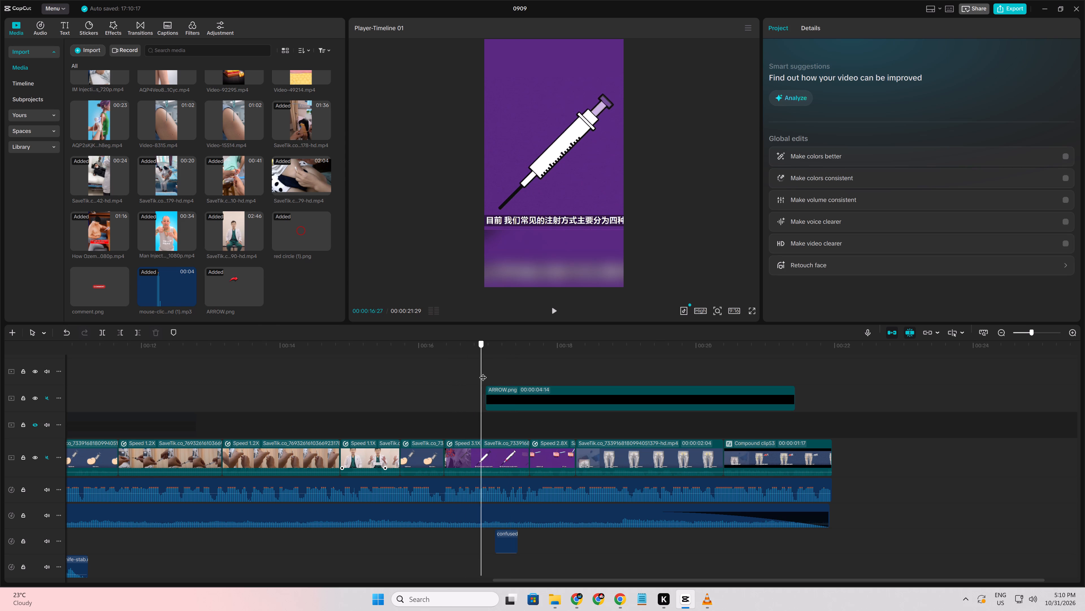
drag(483, 372, 515, 379)
click(514, 393)
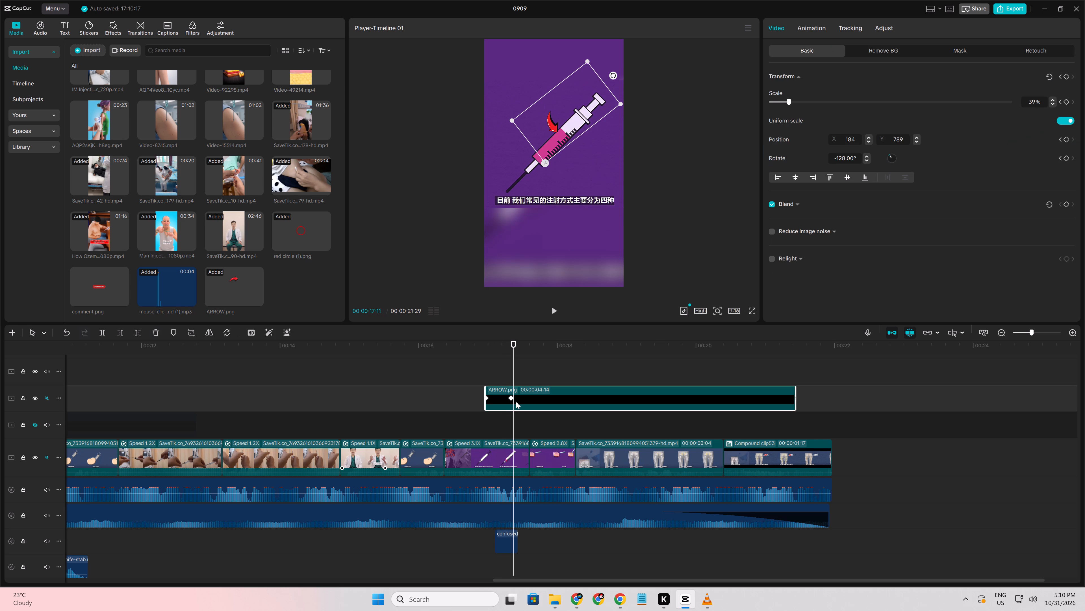
key(Left)
key(Right)
key(Right)
key(Right)
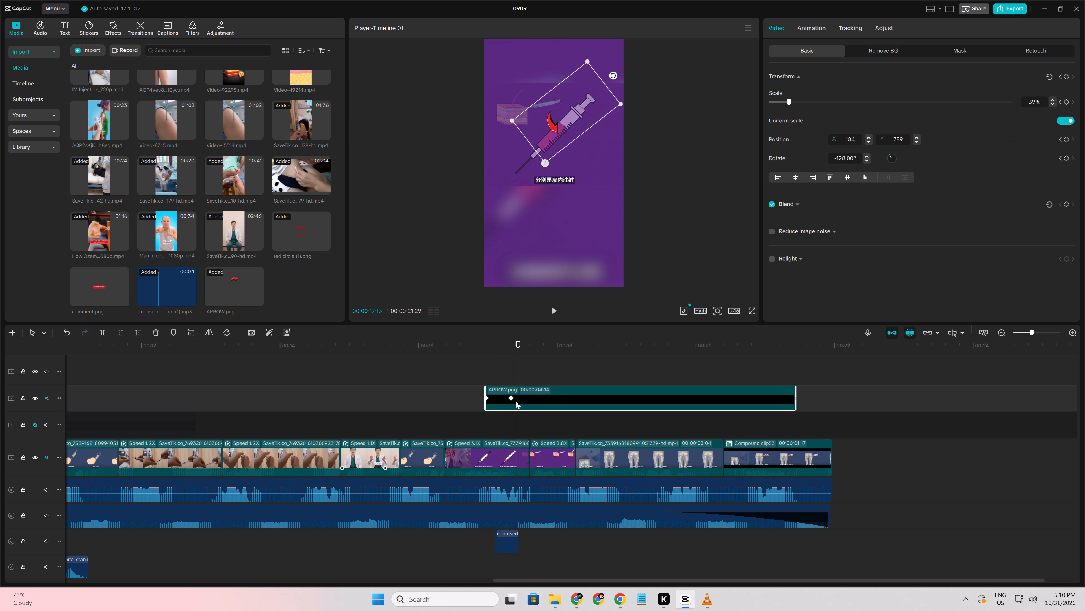
key(Left)
key(Left)
key(Right)
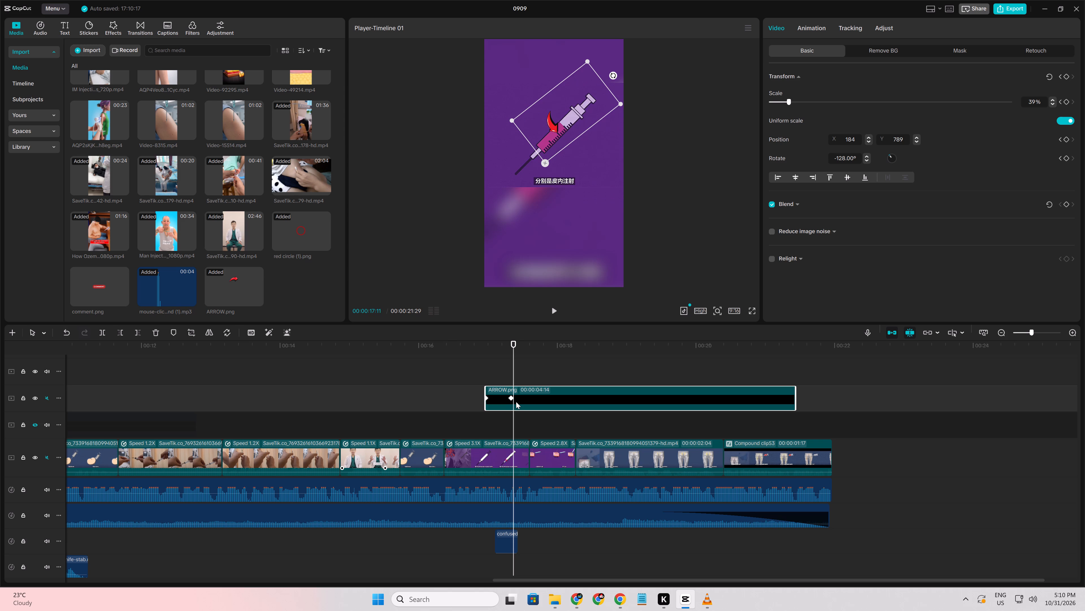
key(Right)
key(Left)
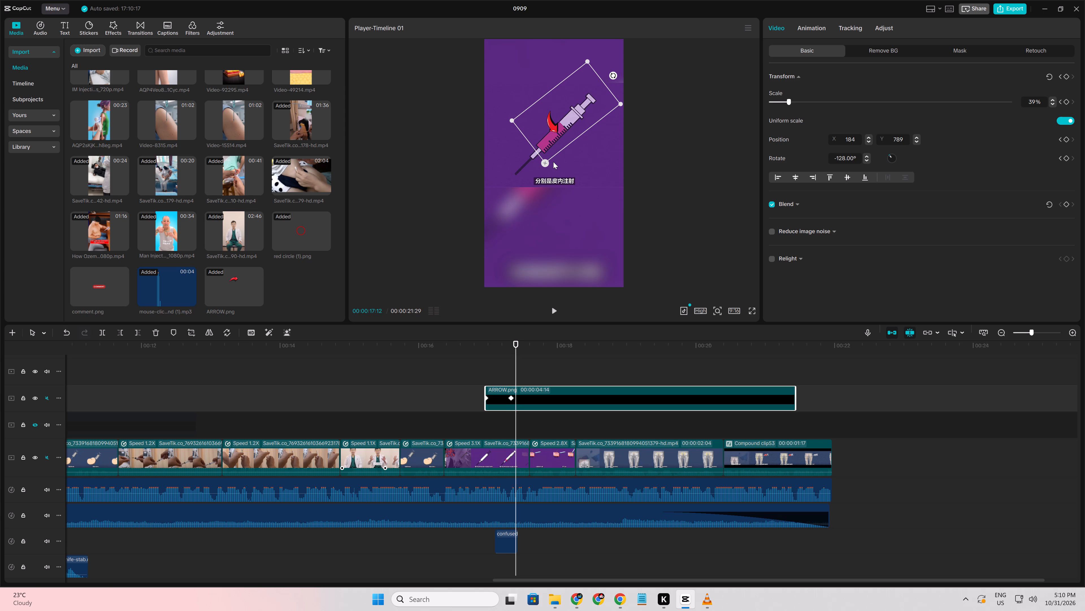
drag(551, 137, 548, 120)
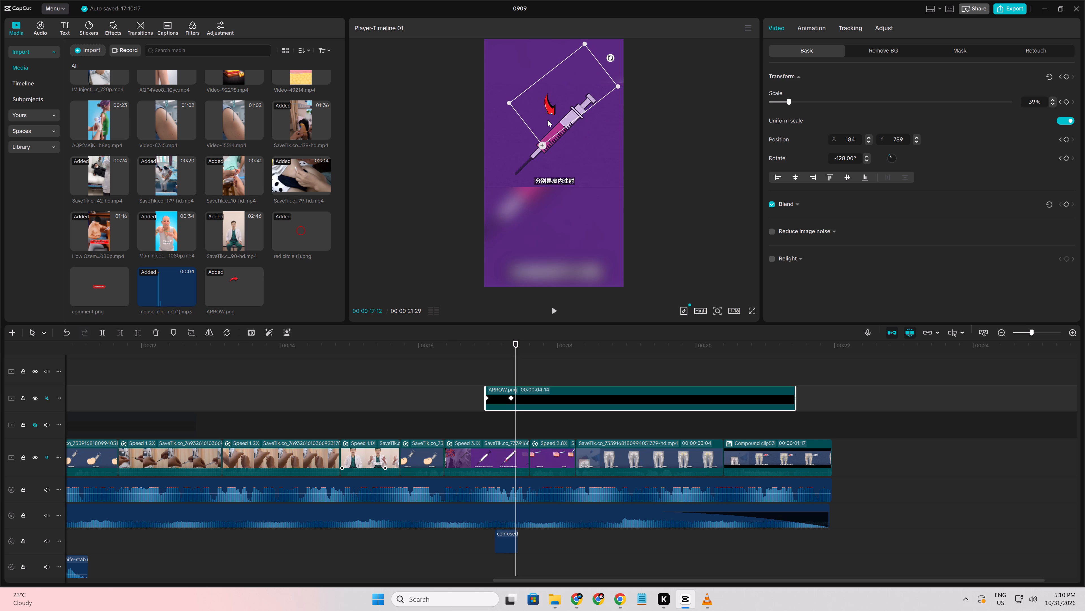
drag(548, 120, 548, 125)
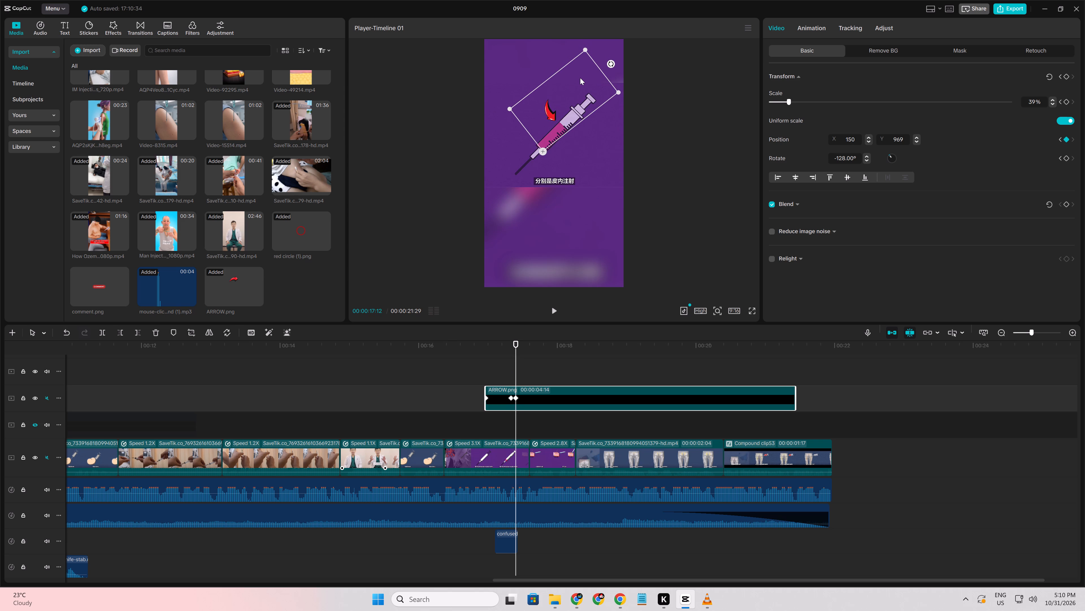
drag(587, 48, 582, 66)
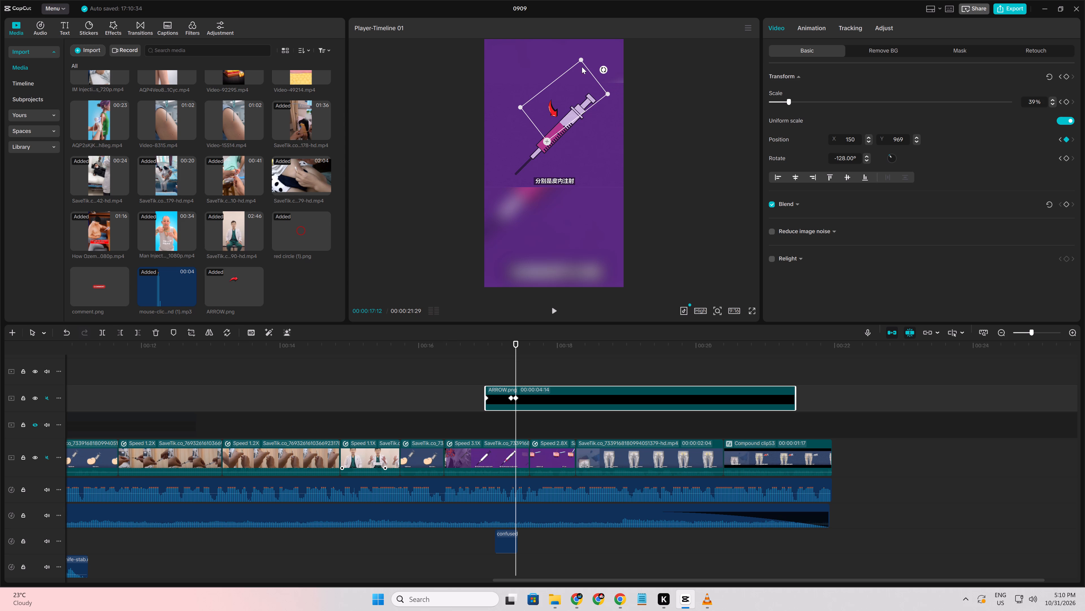
drag(573, 85, 574, 89)
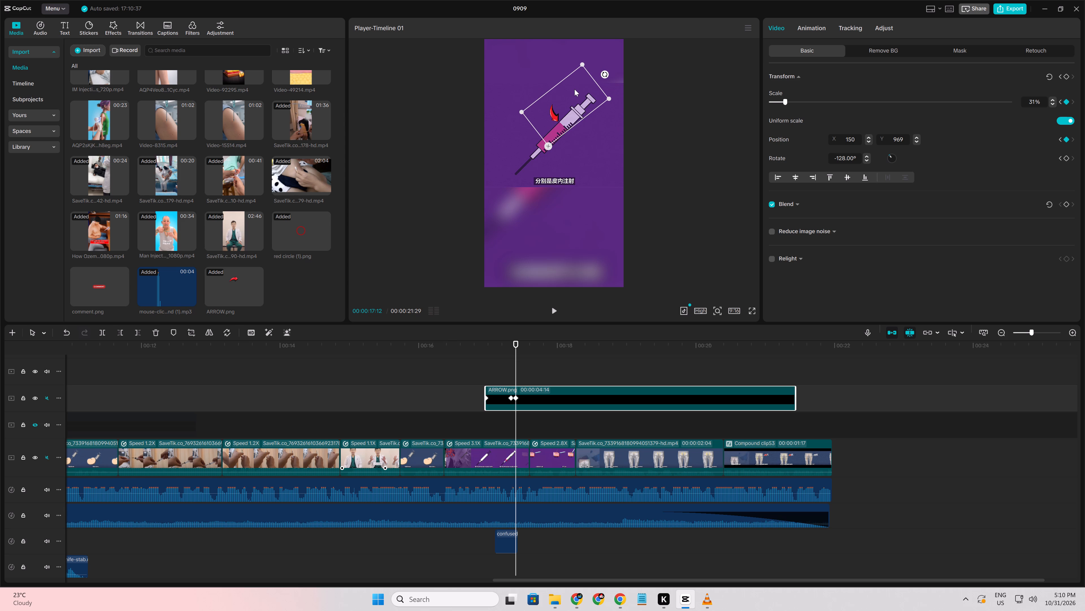
drag(574, 89, 572, 87)
Apply a transform keyframe covering all properties to the arrow at 00:00:17:12.
key(Right)
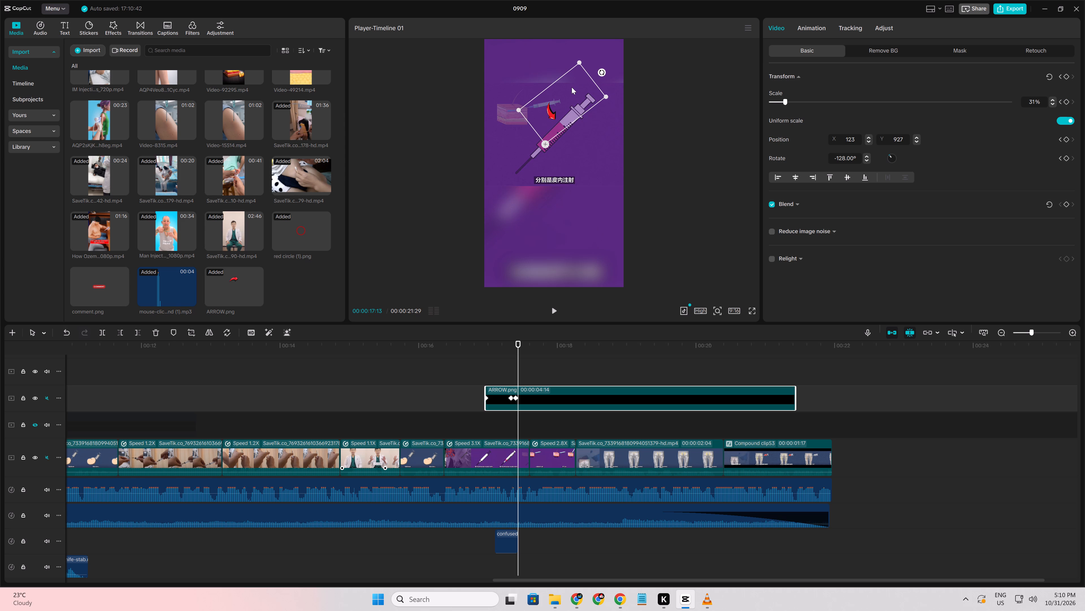
key(Left)
click(1066, 76)
At 00:00:17:13, move the arrow above the first skin diagram at about X -414, Y 1241 and rotate it to about -104.42°.
key(Right)
drag(565, 107, 530, 84)
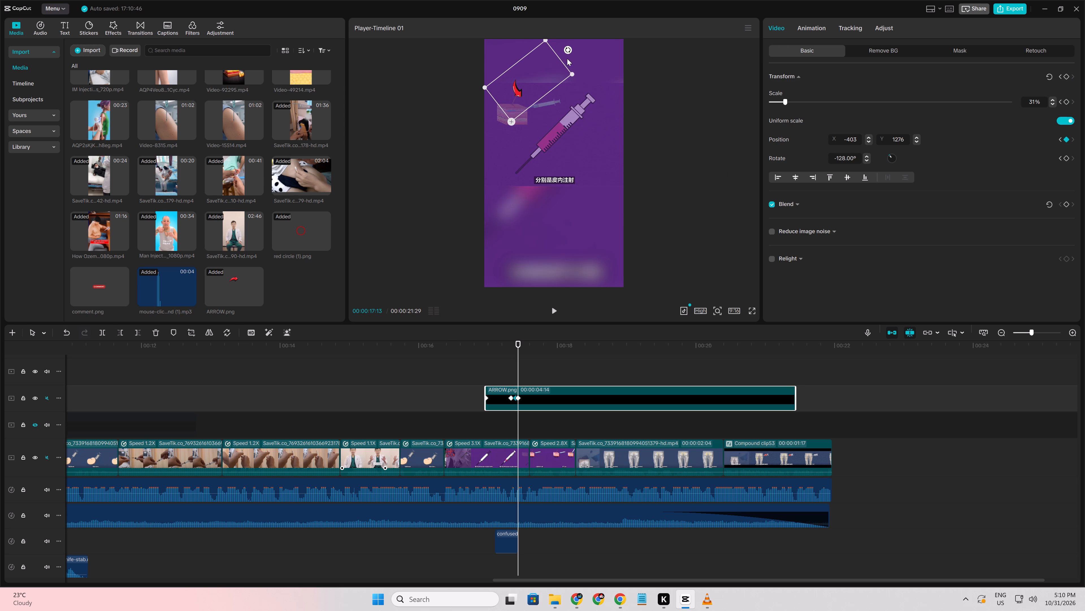
drag(569, 51, 576, 70)
click(555, 75)
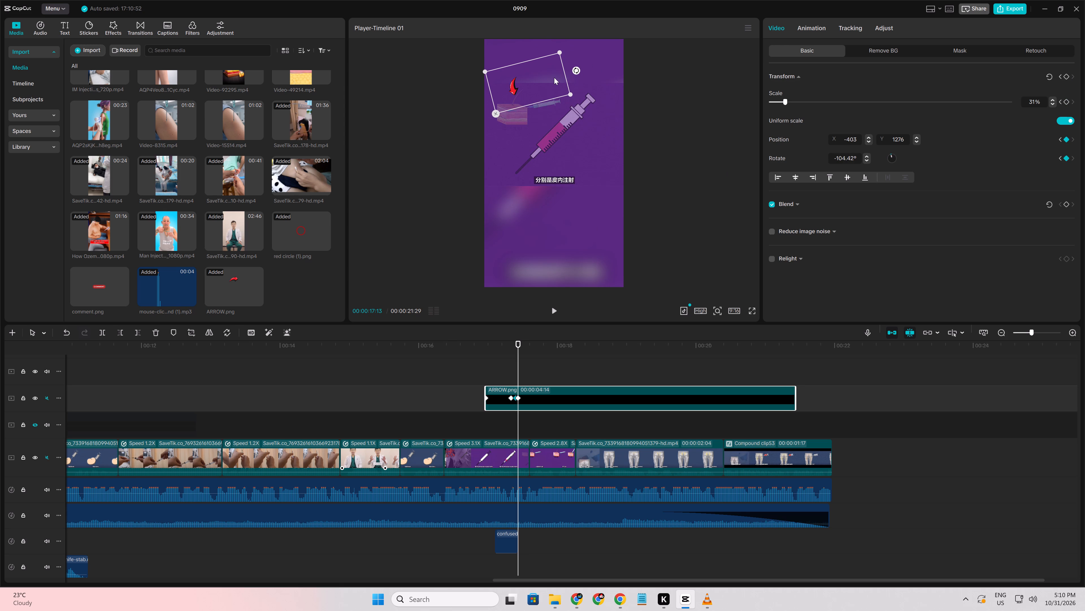
Shift the arrow sideways at about 00:00:18:07, near the end of the purple footage, to set another position keyframe.
key(Right)
key(Right)
key(Right)
key(Right)
key(Right)
key(Right)
key(Right)
key(Right)
key(Right)
key(Right)
key(Right)
key(Right)
key(Right)
key(Right)
key(Right)
key(Right)
key(Right)
key(Right)
key(Right)
key(Right)
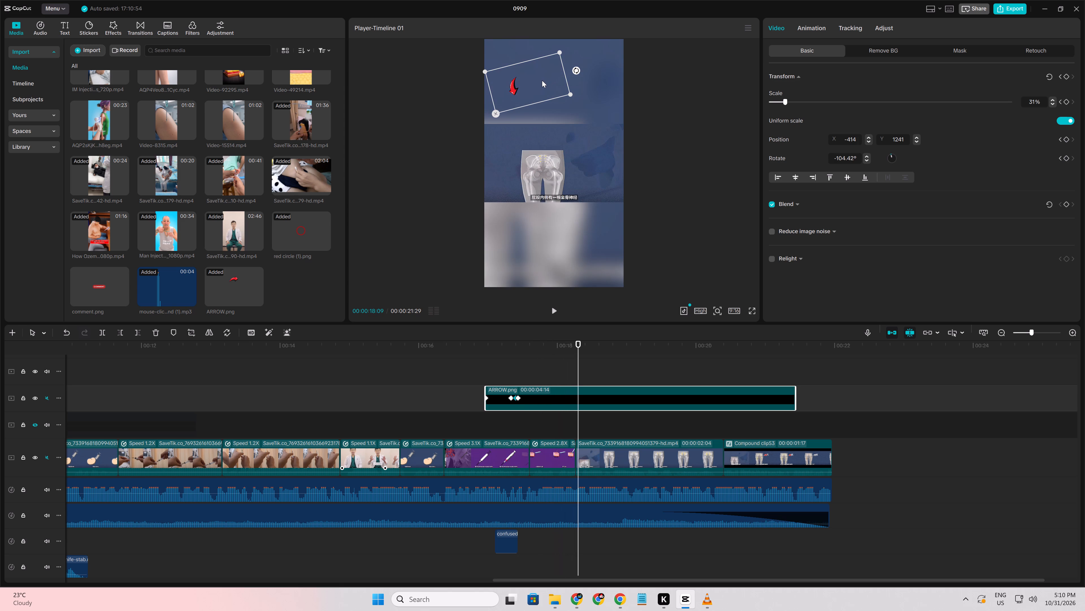
key(Left)
key(Left)
drag(541, 81, 570, 81)
Set a position keyframe at 00:00:17:23 with the arrow above the second skin diagram, at about X 617, Y 1215.
click(498, 371)
drag(498, 371, 512, 372)
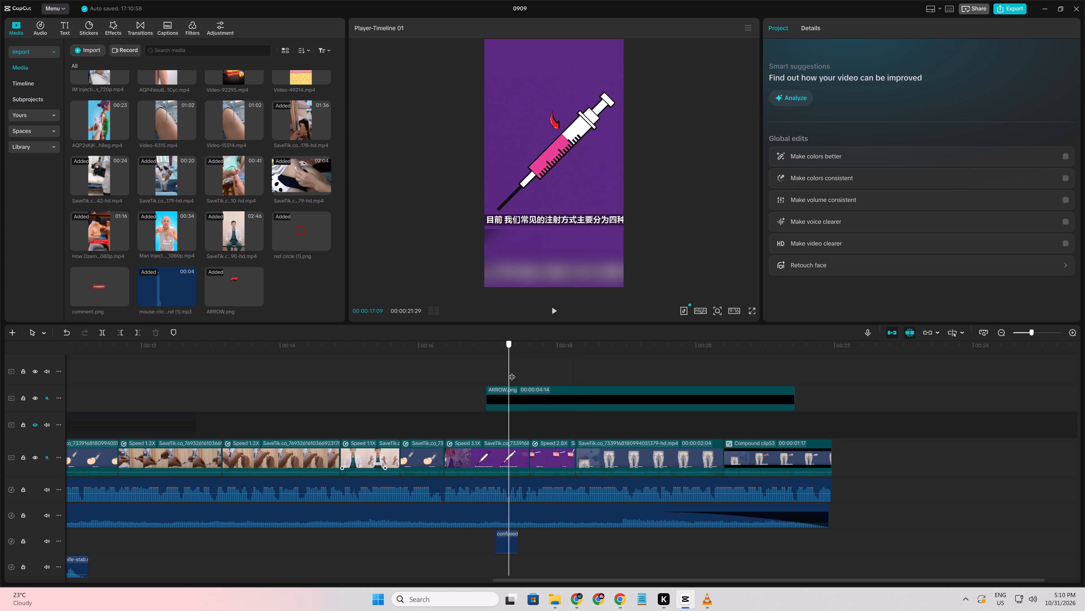
drag(512, 372, 540, 377)
click(540, 405)
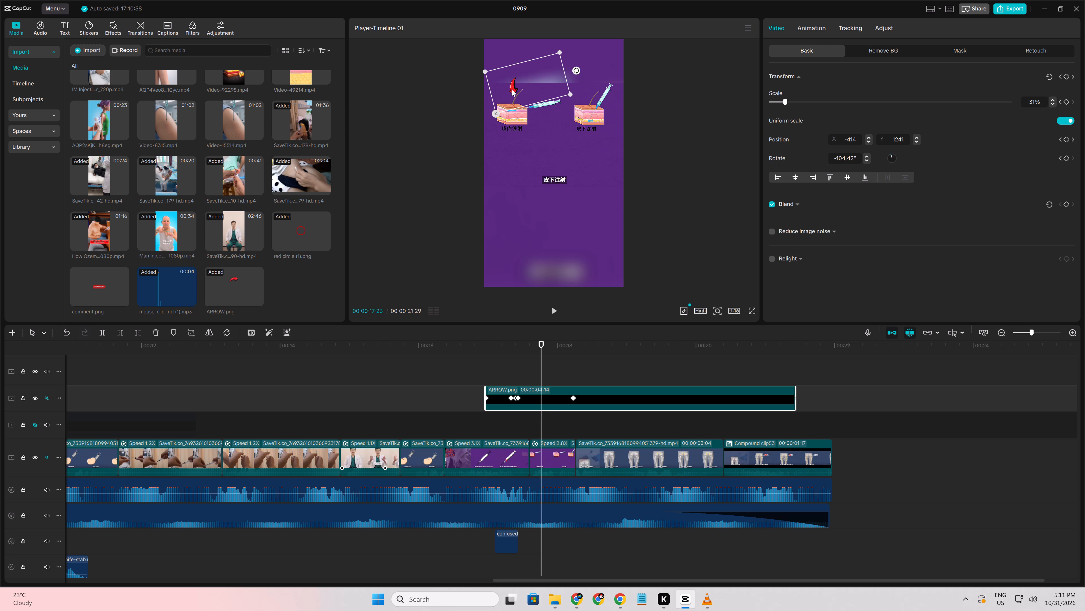
drag(512, 89, 571, 89)
drag(534, 82, 572, 83)
drag(572, 83, 600, 83)
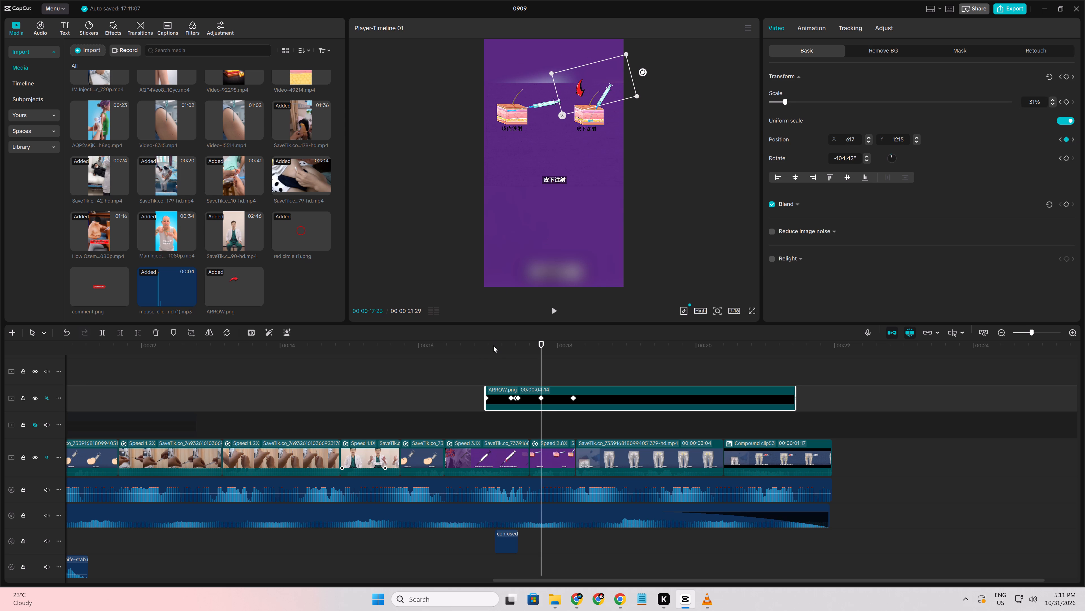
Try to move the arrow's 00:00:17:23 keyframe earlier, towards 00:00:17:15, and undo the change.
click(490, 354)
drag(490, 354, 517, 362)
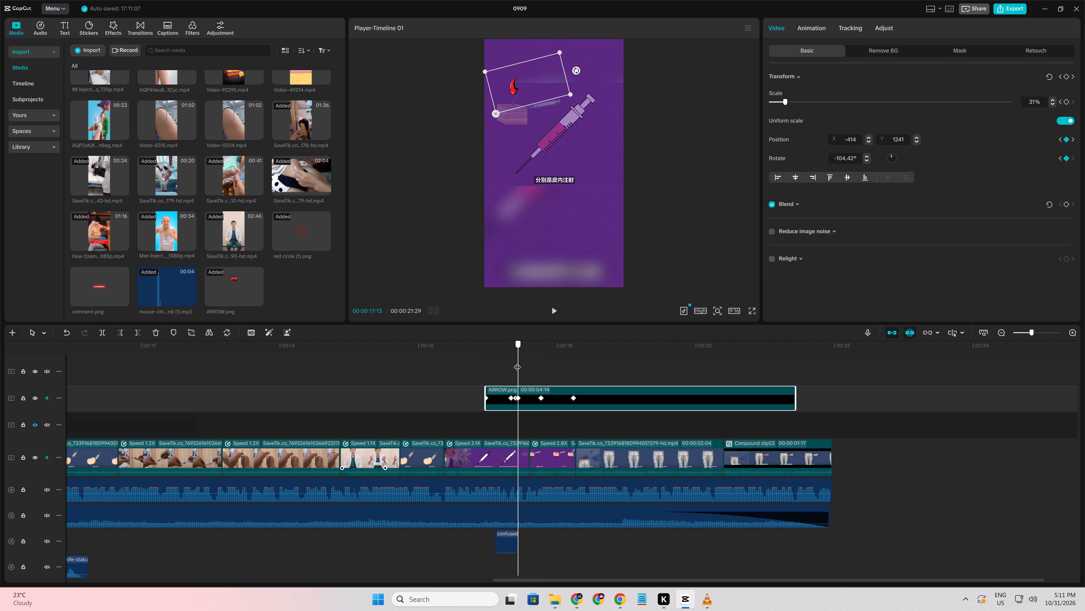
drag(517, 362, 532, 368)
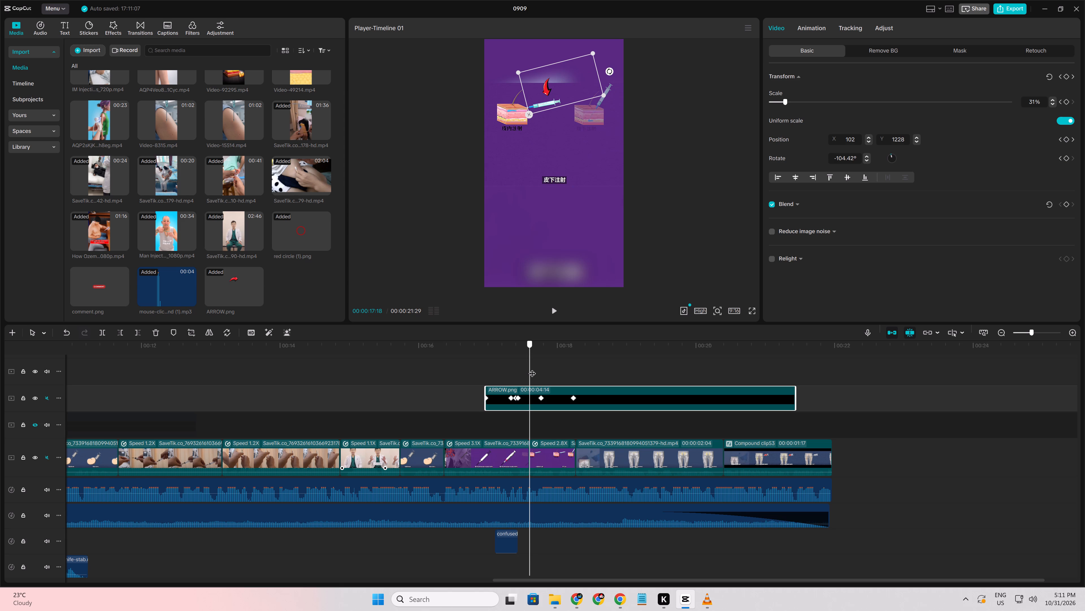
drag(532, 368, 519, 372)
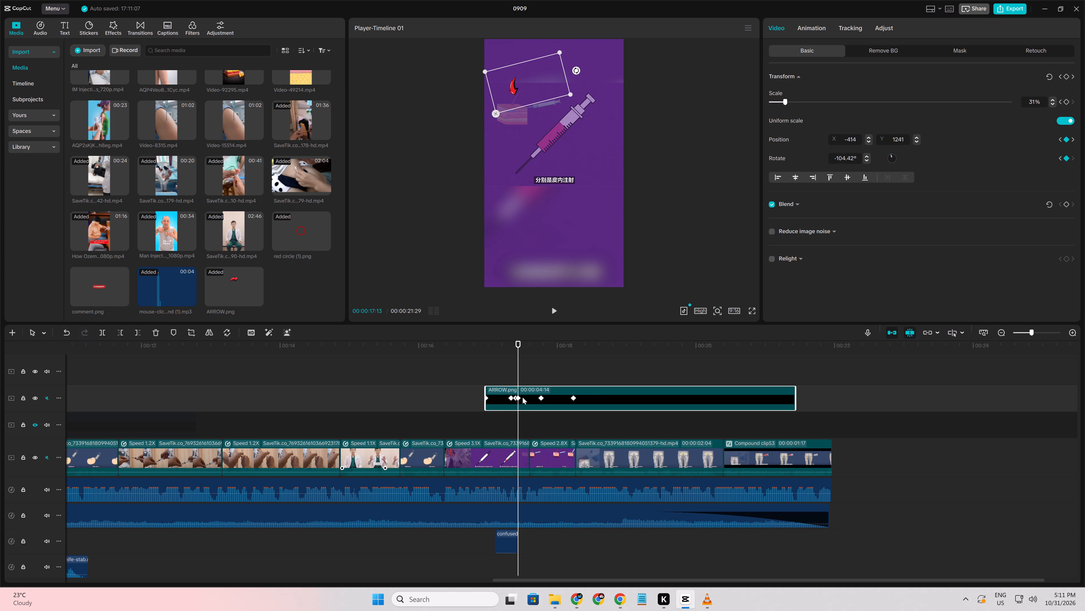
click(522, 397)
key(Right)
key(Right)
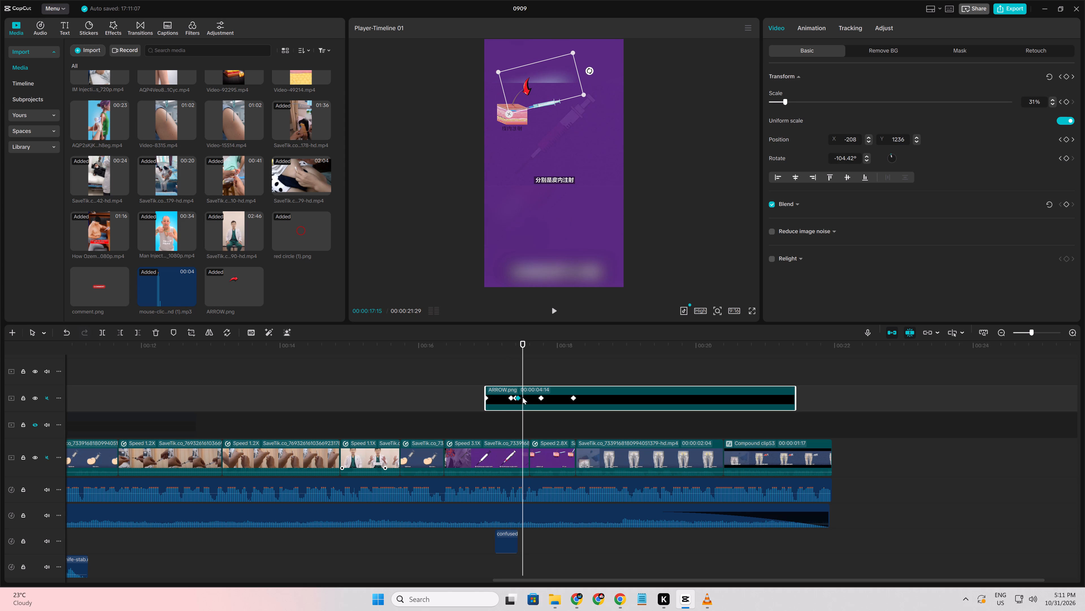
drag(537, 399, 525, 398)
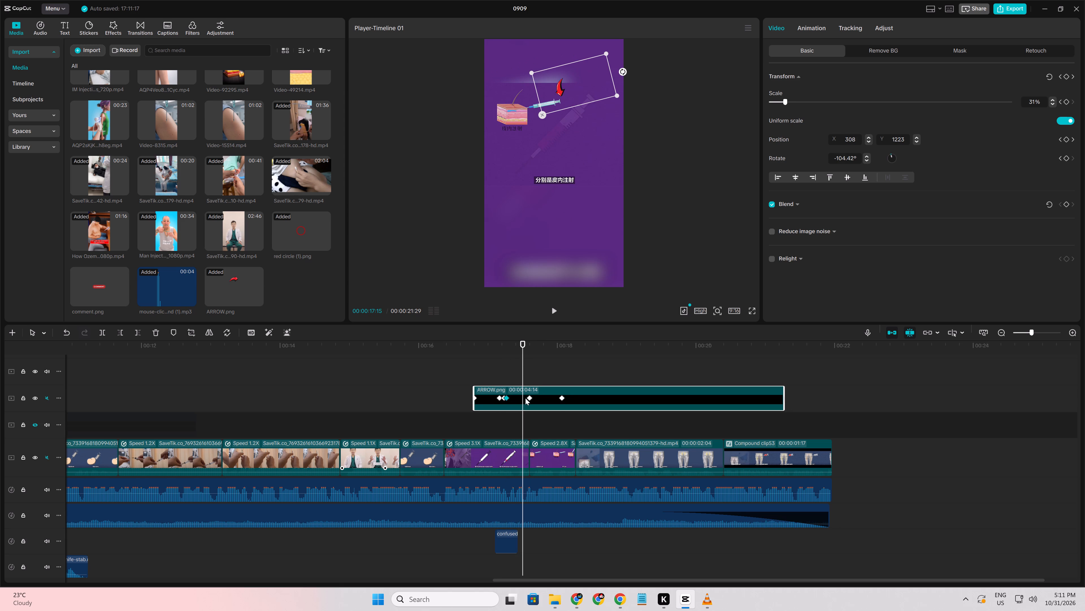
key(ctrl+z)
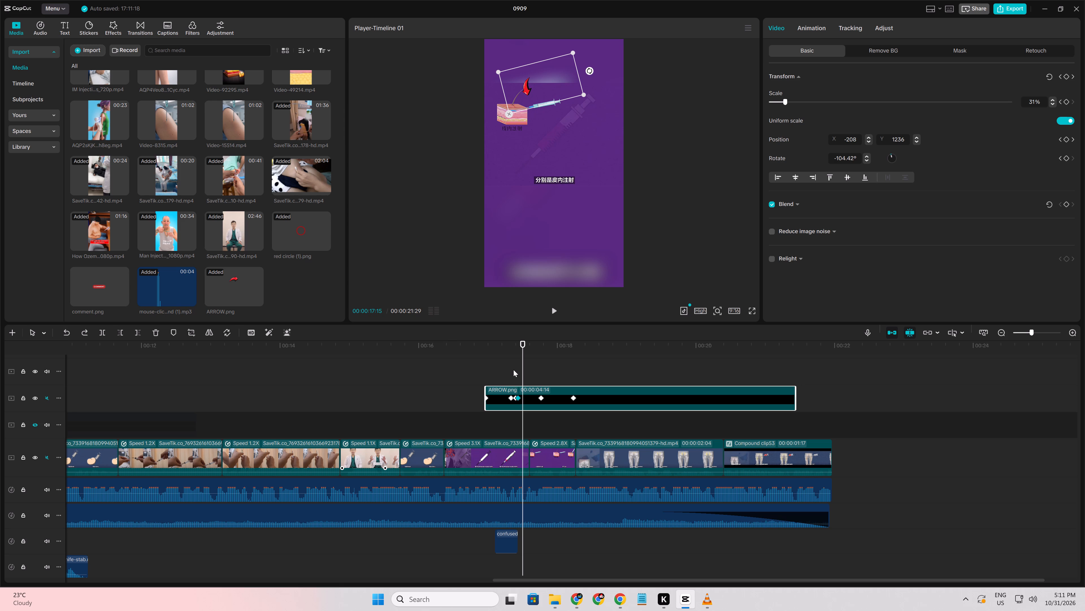
Keyframe the arrow's position just above the first skin diagram at 00:00:17:15, 00:00:17:16 and 00:00:17:17.
key(Left)
key(Left)
key(Right)
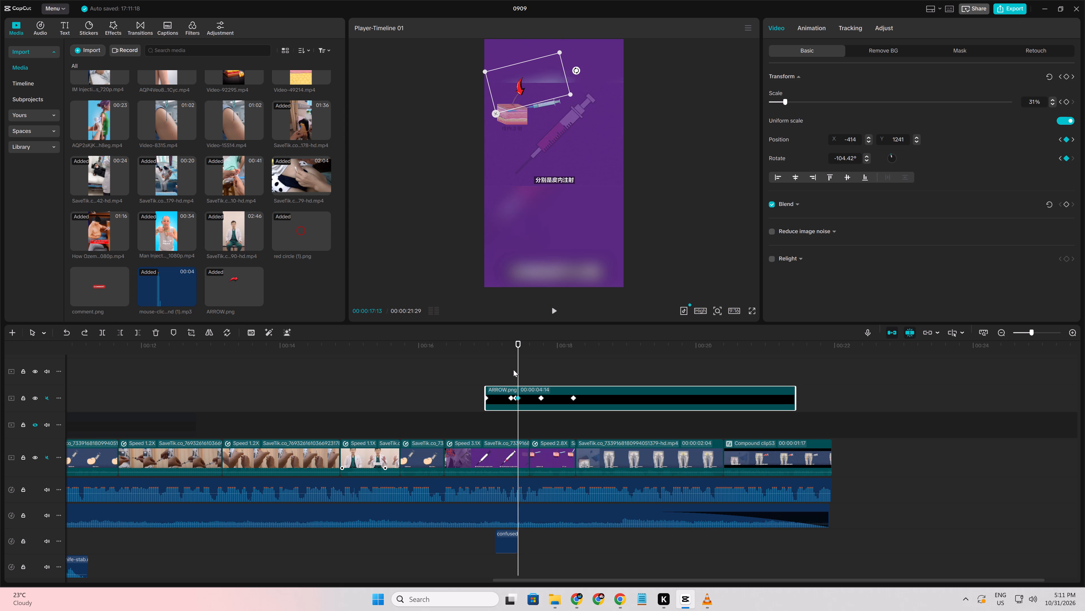
key(Right)
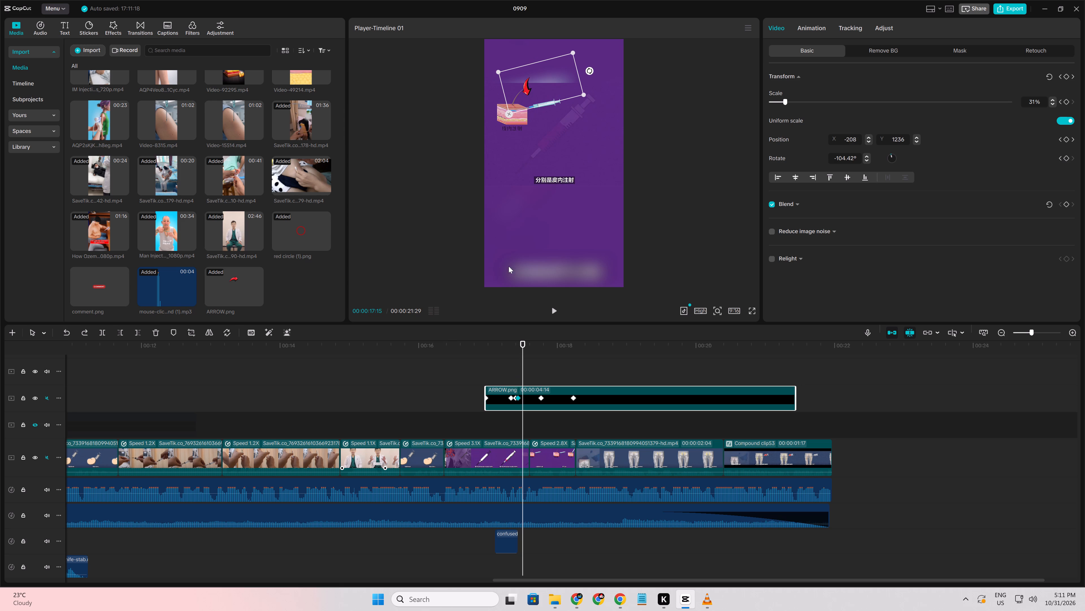
drag(525, 98, 508, 102)
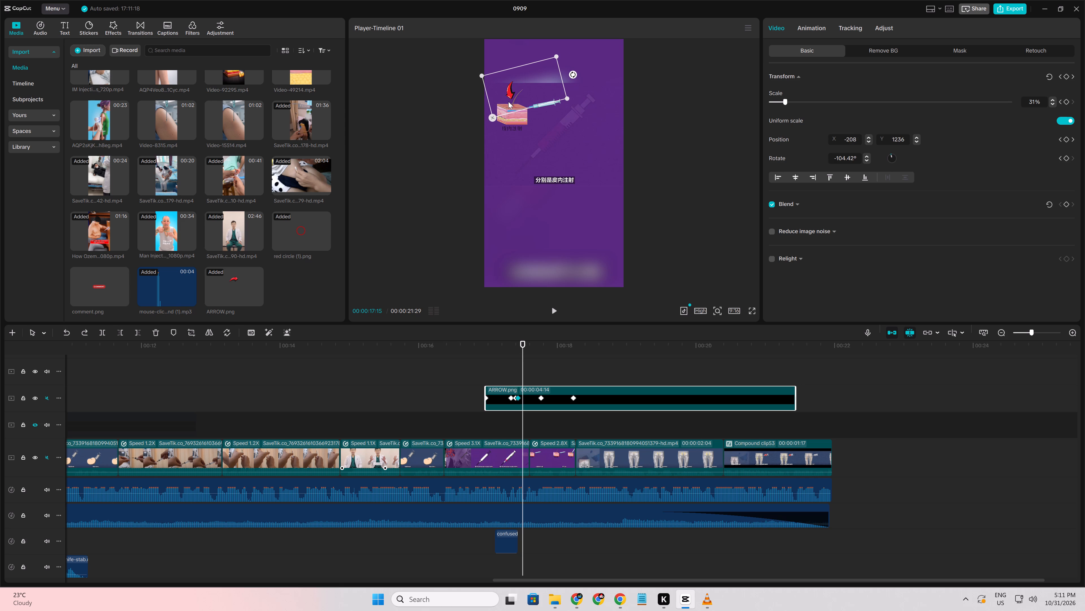
drag(508, 102, 509, 103)
key(Right)
drag(513, 104, 508, 104)
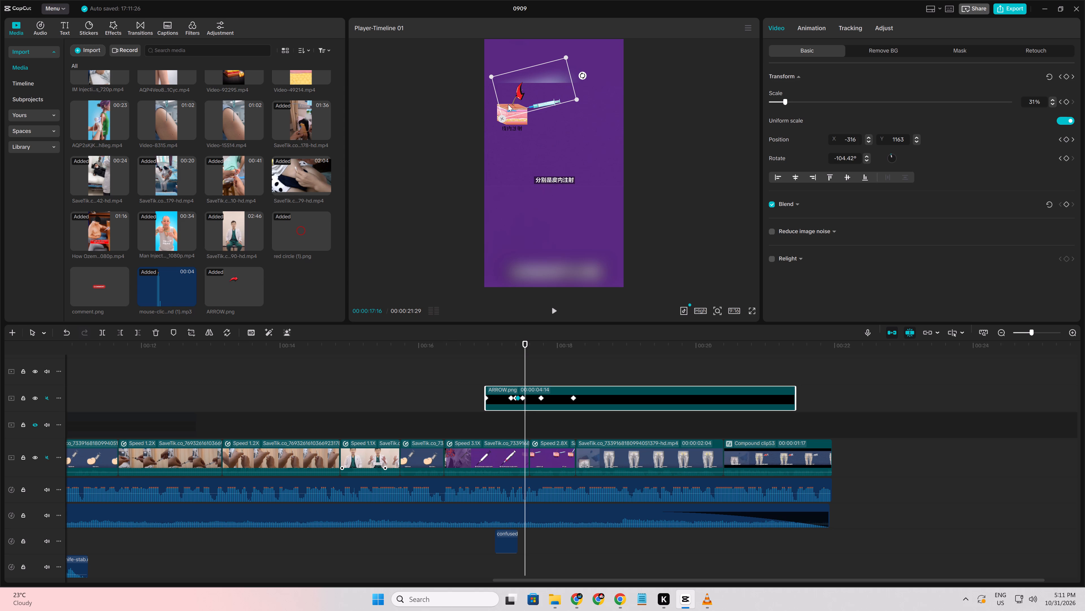
drag(508, 104, 502, 104)
key(Right)
drag(502, 104, 502, 104)
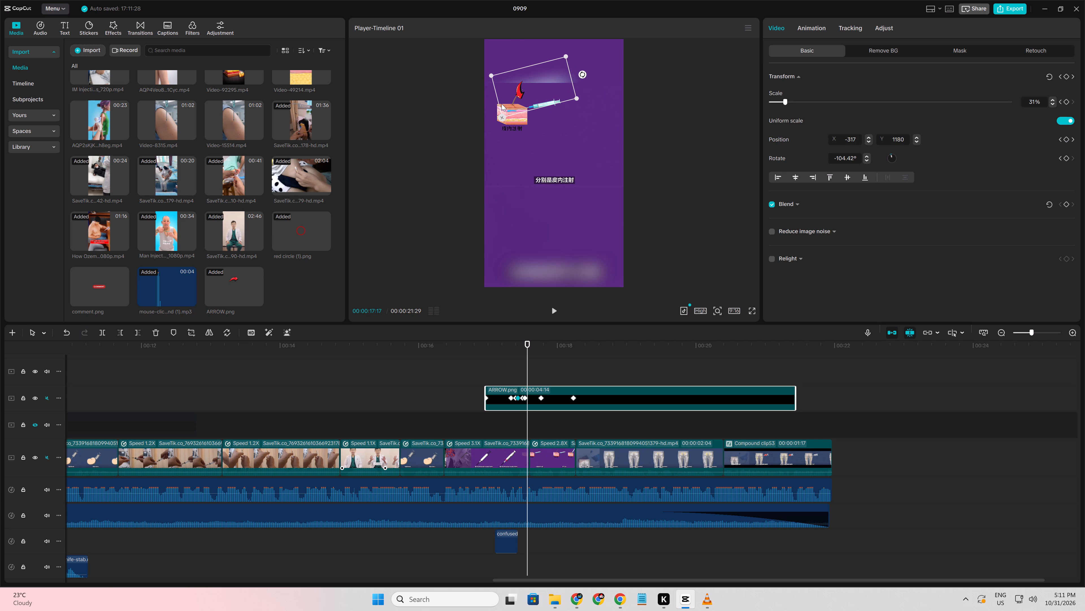
drag(502, 104, 496, 103)
Jump the arrow to the second skin diagram at 00:00:17:18, about X 705, Y 1147, and reposition it at 17:20 and 17:22.
key(Right)
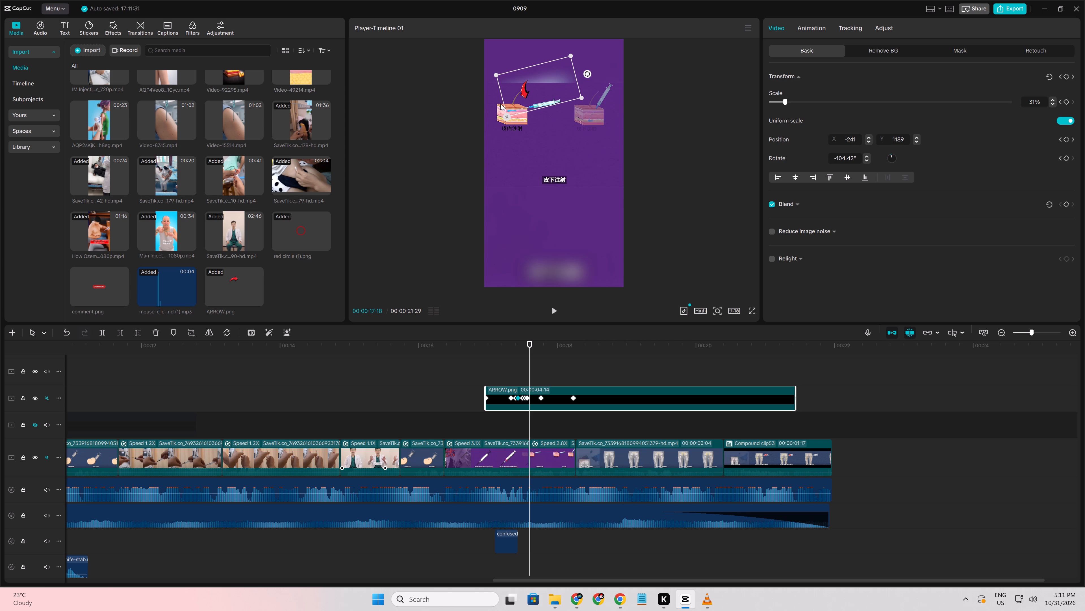
drag(513, 98, 574, 100)
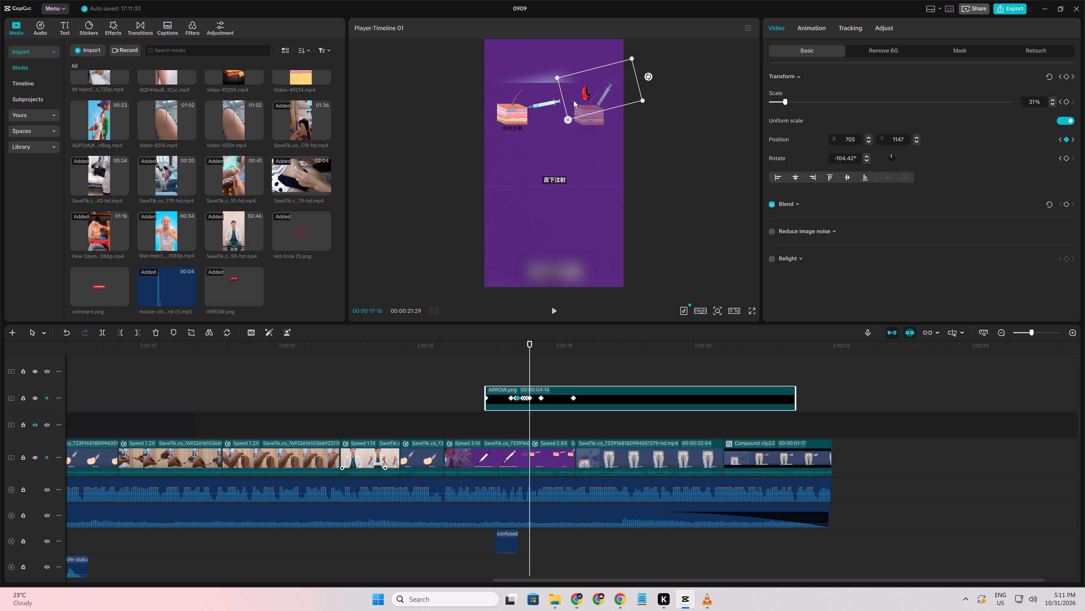
key(Right)
key(Right)
drag(574, 100, 581, 103)
key(Right)
key(Right)
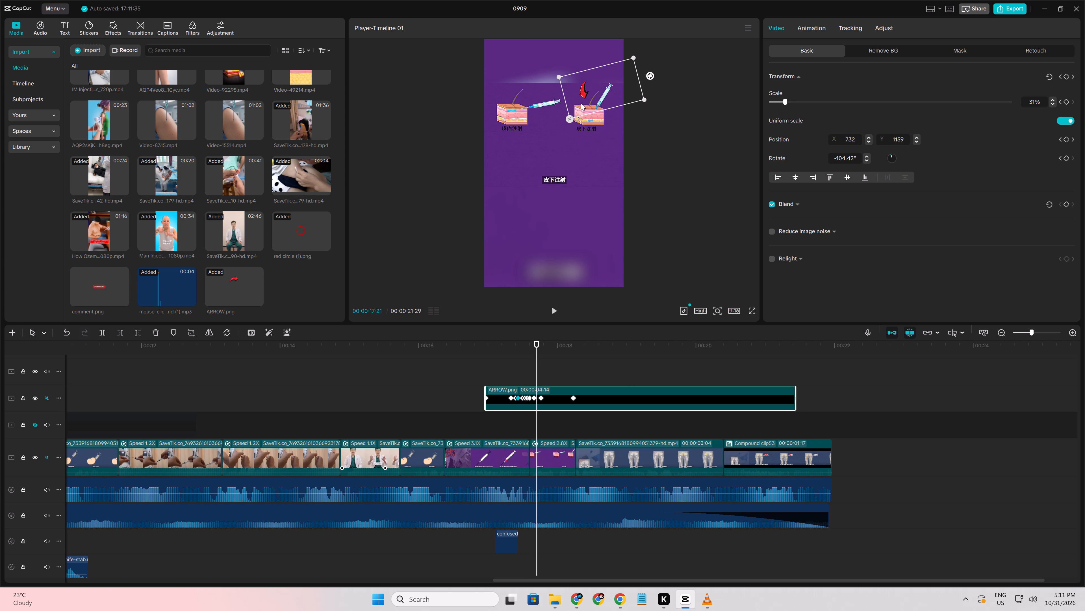
drag(580, 103, 583, 108)
key(Right)
key(Right)
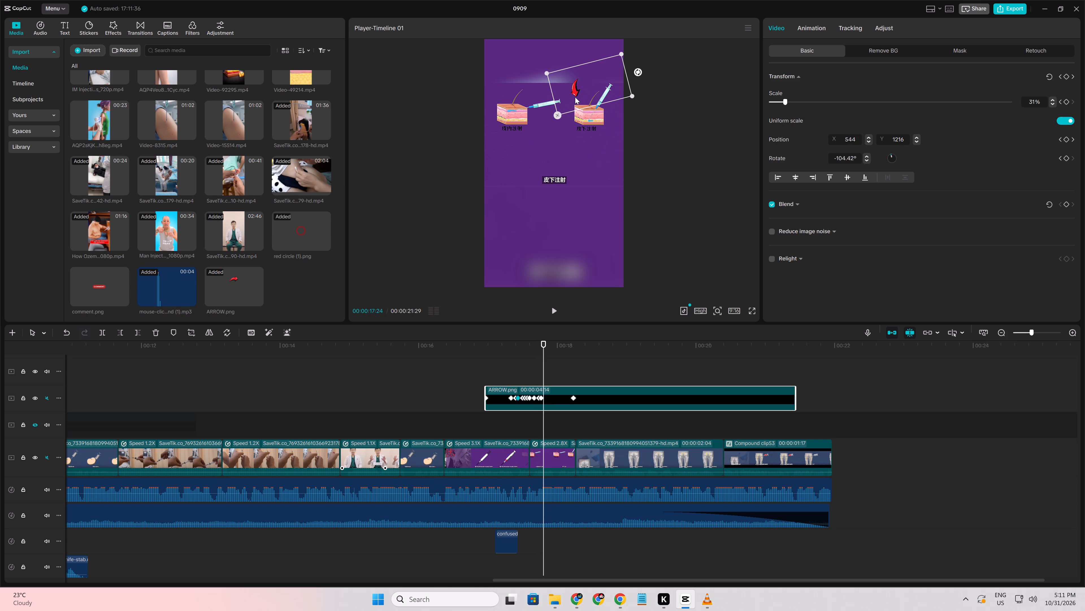
key(Left)
key(Left)
drag(575, 97, 585, 97)
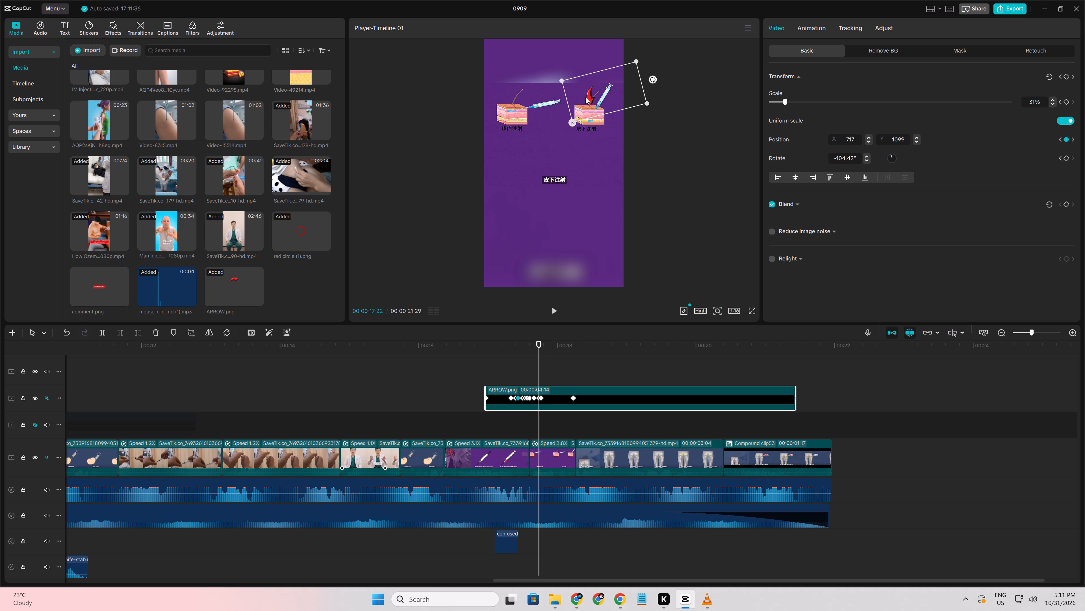
drag(585, 97, 587, 92)
Set arrow position keyframes closer to the second skin diagram's syringe at 00:00:17:23, 00:00:17:24 and 00:00:17:28.
key(Right)
drag(587, 92, 597, 98)
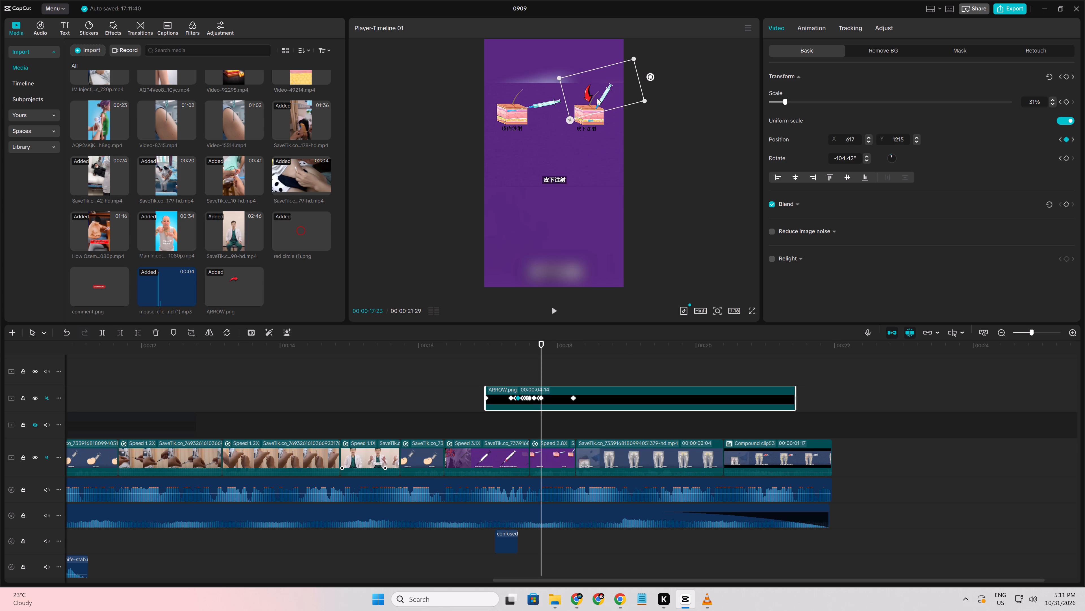
drag(597, 98, 602, 100)
key(Right)
drag(588, 97, 596, 98)
key(Right)
key(Right)
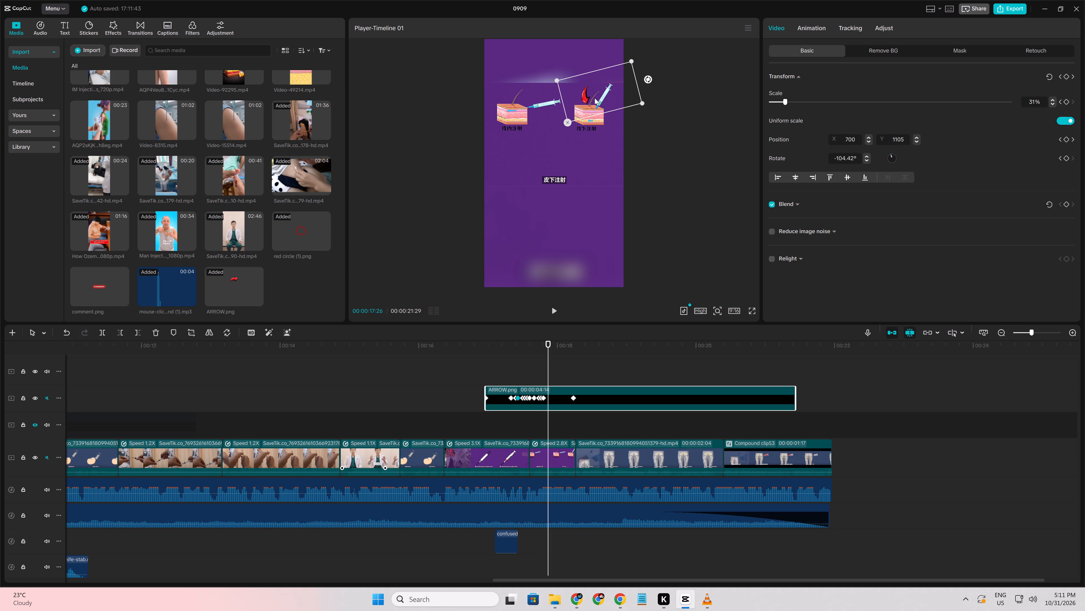
key(Right)
key(Right)
drag(587, 98, 604, 101)
Move the arrow down to the third skin diagram at 00:00:17:29 and keyframe it there through 00:00:18:03.
key(Right)
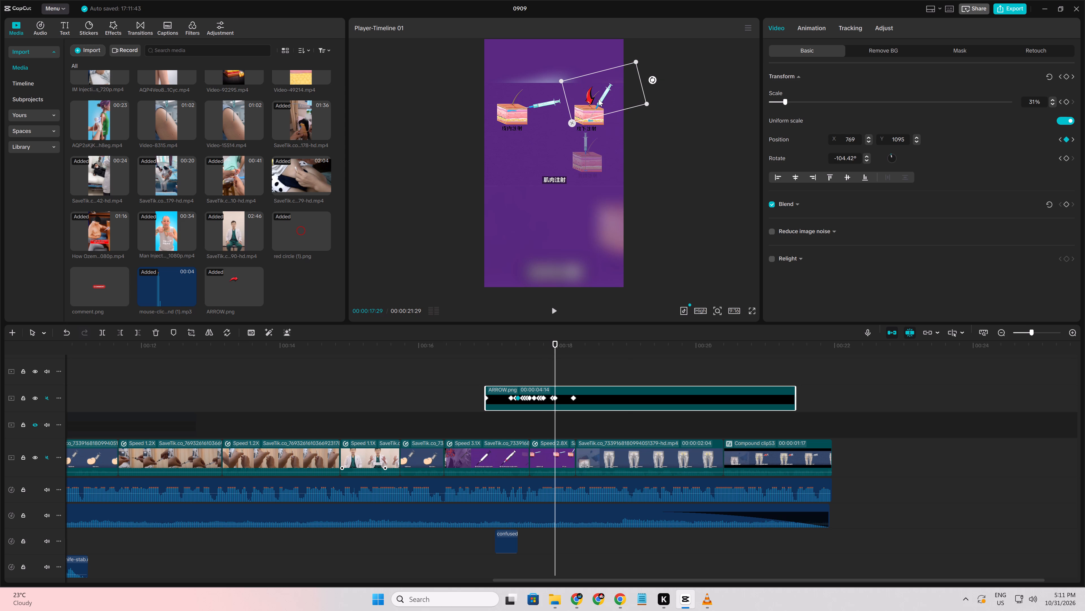
drag(597, 98, 594, 142)
key(Right)
key(Right)
drag(574, 135, 592, 154)
key(Right)
drag(575, 144, 588, 151)
key(Right)
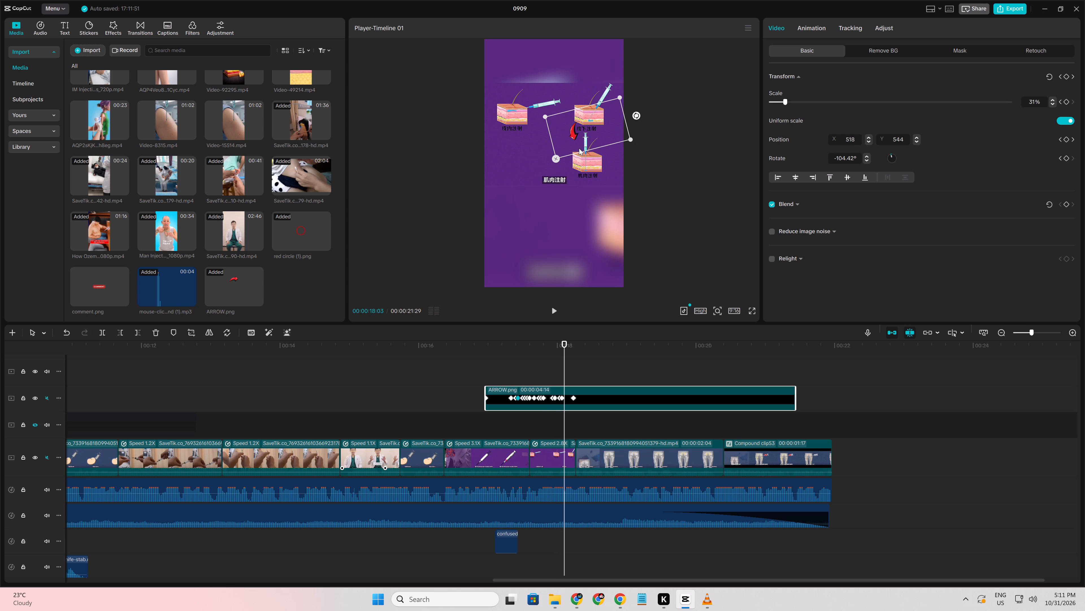
drag(573, 144, 587, 157)
Keyframe the arrow over the third skin diagram on each frame from 00:00:18:04 to 00:00:18:07, ending near X 755, Y 410.
key(Right)
drag(567, 148, 582, 163)
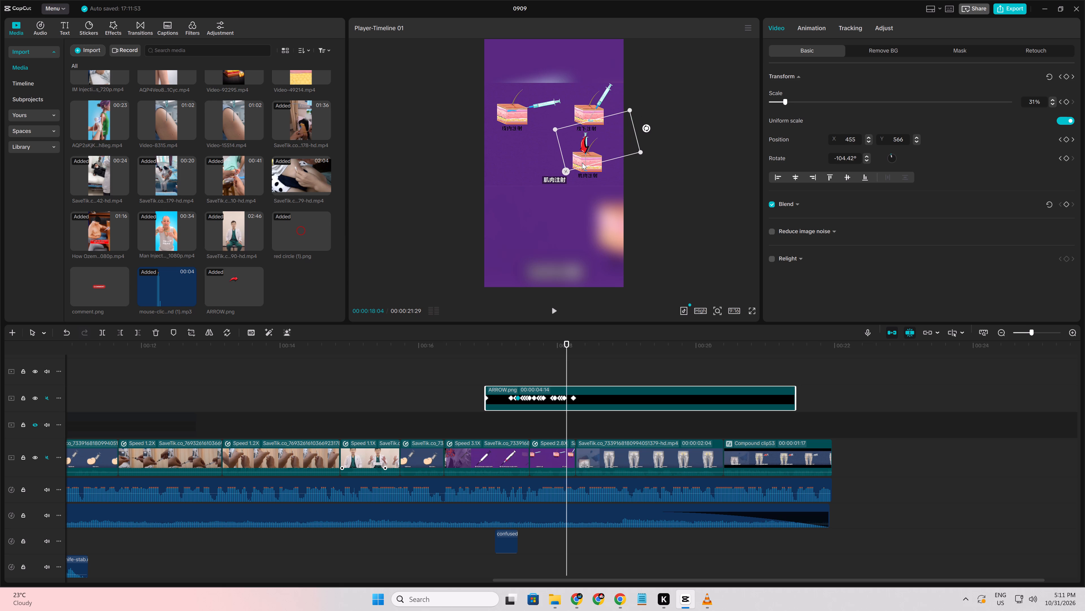
drag(582, 163, 588, 158)
key(Right)
drag(566, 136, 588, 152)
key(Right)
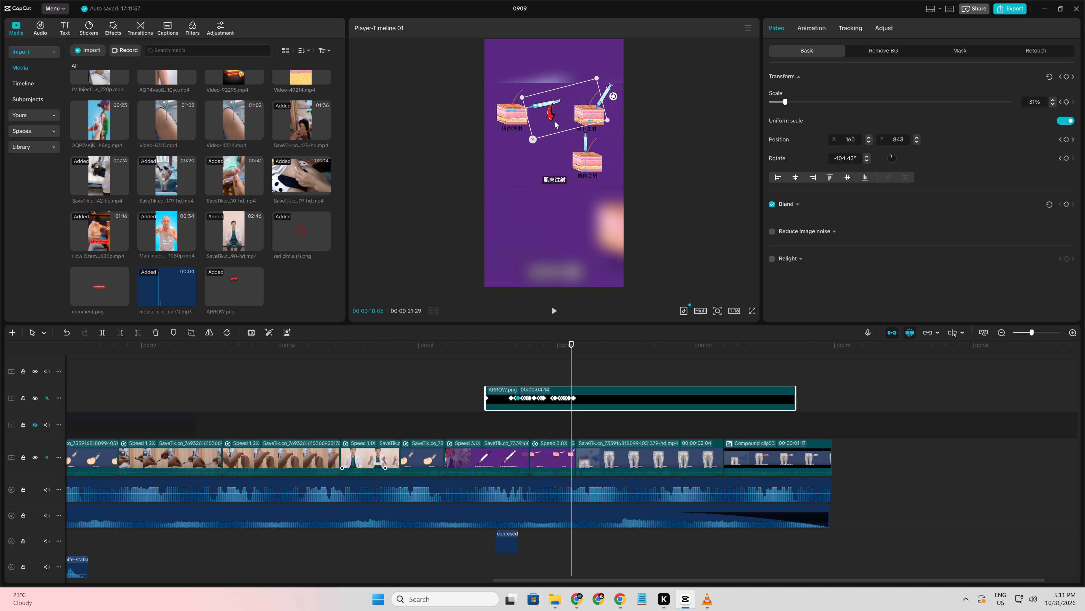
drag(555, 121, 593, 155)
key(Right)
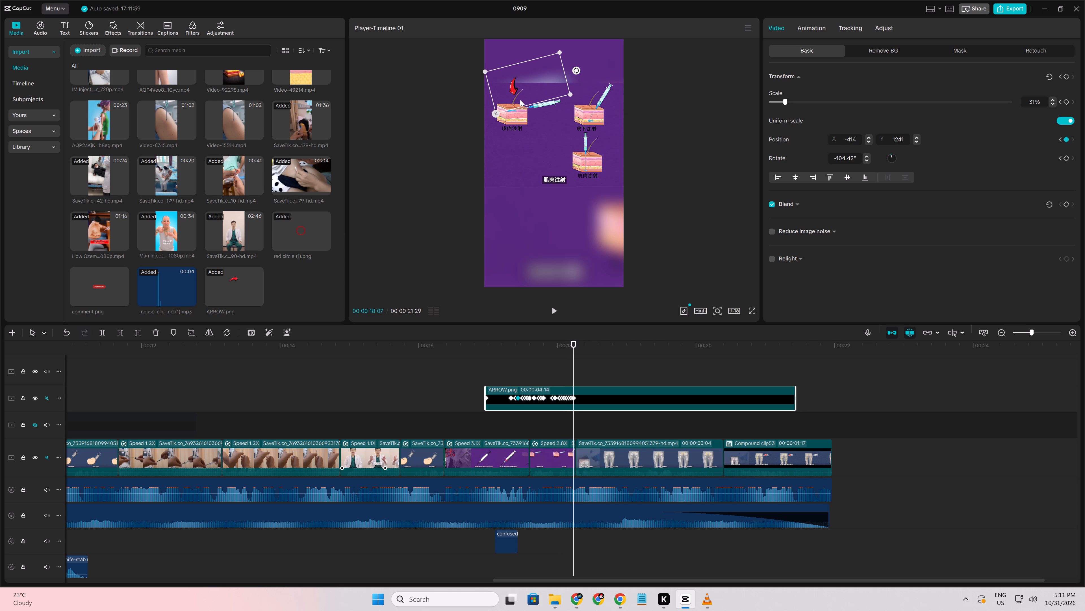
drag(510, 92, 585, 145)
Trim off the rest of the arrow clip after 00:00:18:08, where the purple footage ends.
key(Right)
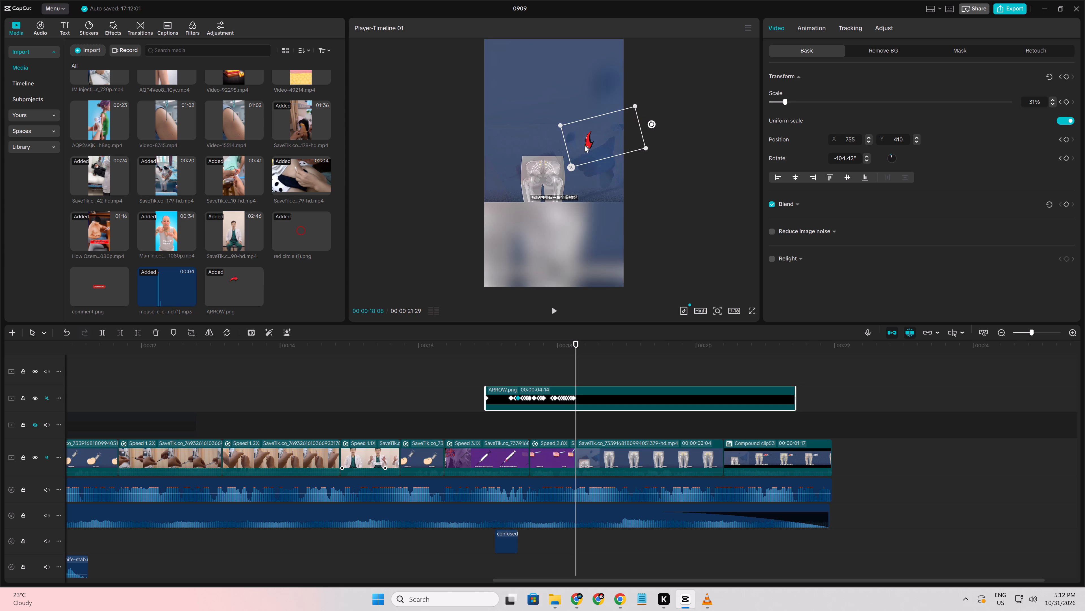
key(Left)
key(Right)
key(w)
key(a)
Play back the purple section to check the arrow's movement across the syringe and skin diagrams.
click(472, 404)
key(space)
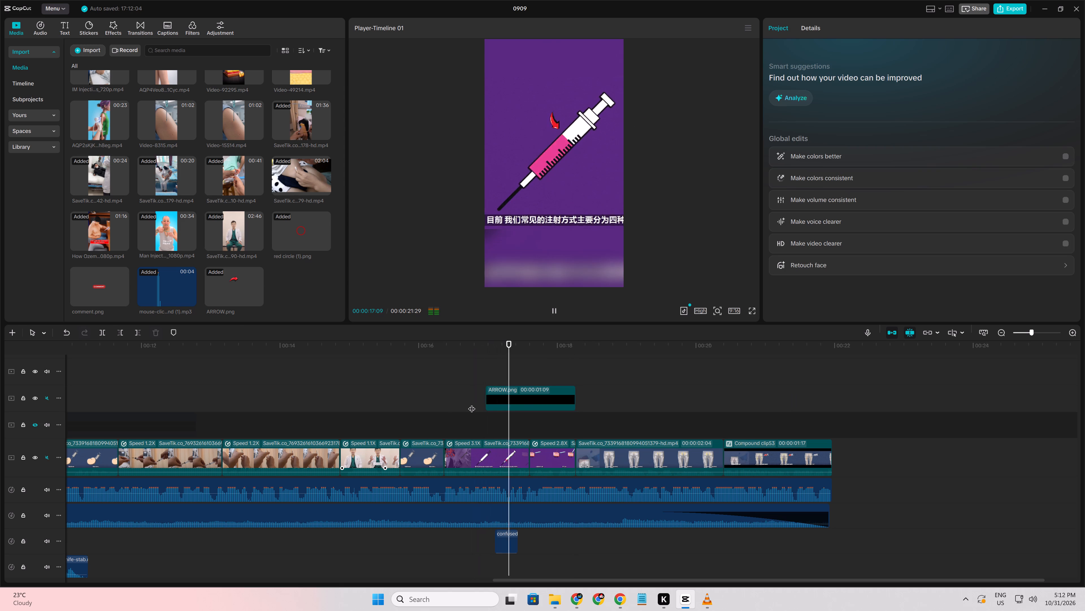
key(space)
click(472, 404)
key(space)
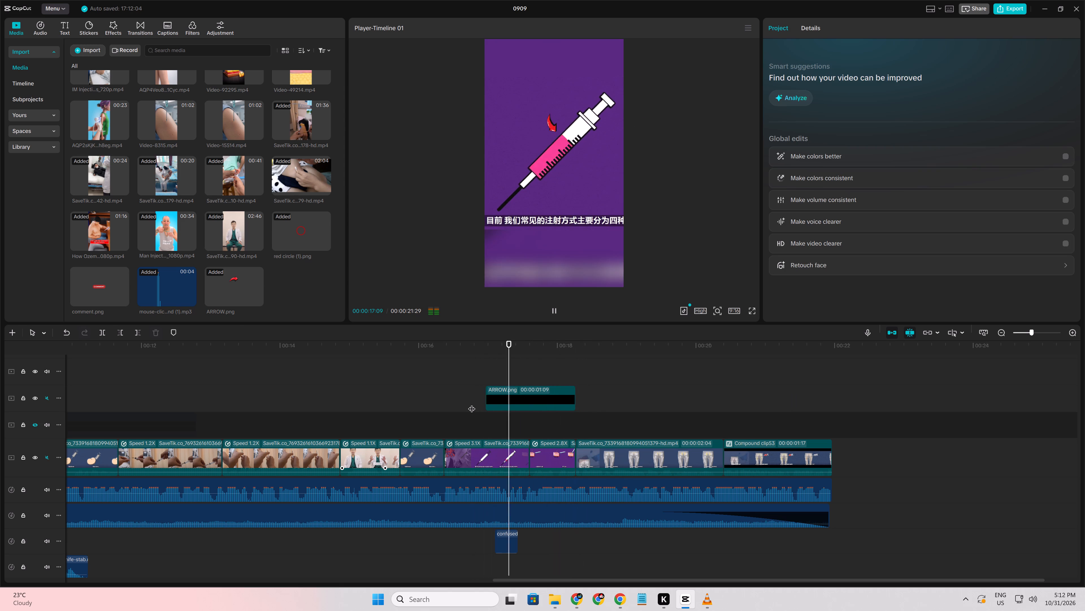
key(space)
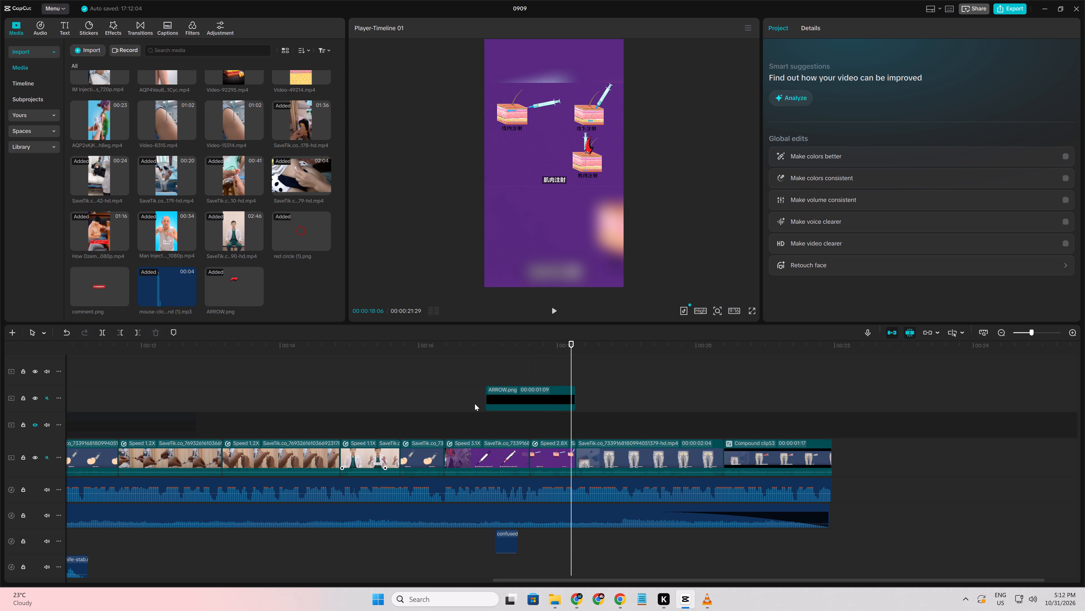
key(space)
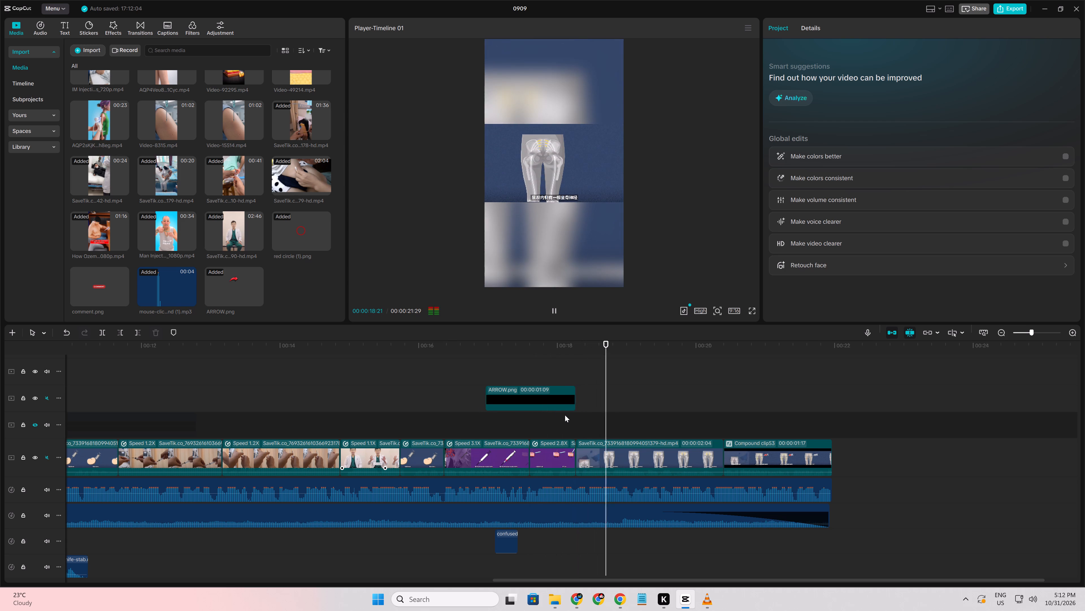
key(space)
Keyframe the leg X-ray clip's transform at 00:00:18:08, then scale it to 144% at 00:00:18:18 and shift it slightly sideways.
double_click(572, 422)
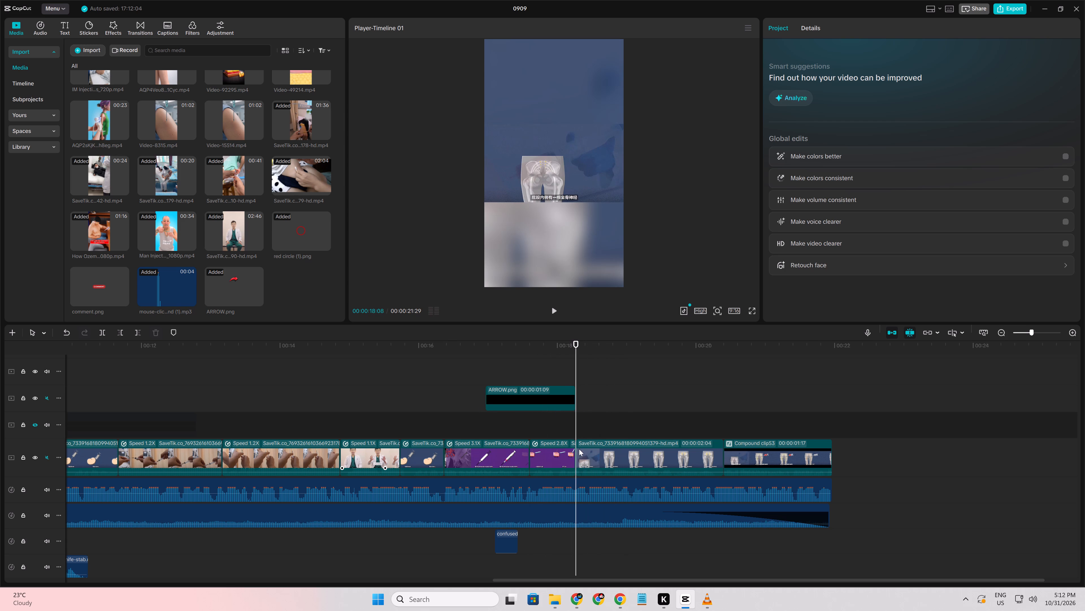
click(582, 456)
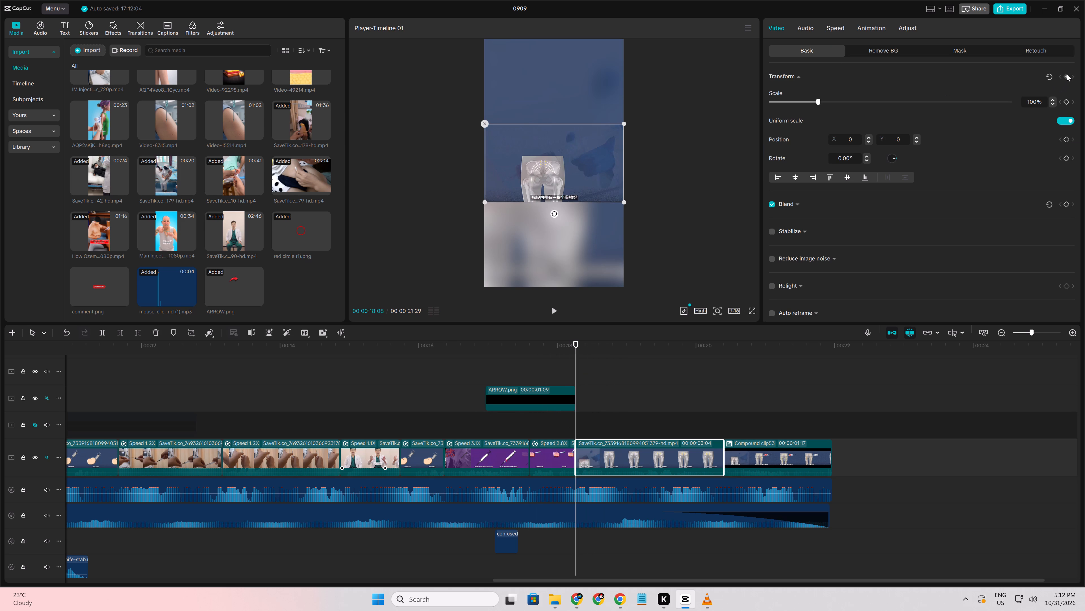
click(1067, 74)
key(Right)
key(Right)
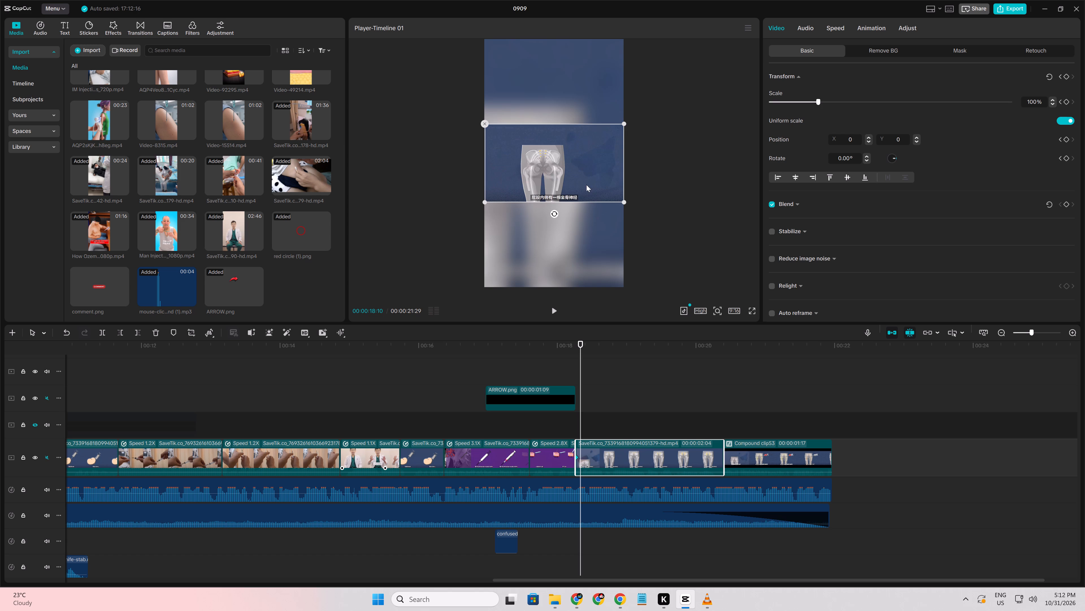
key(Right)
key(Right)
key(Right)
key(Right)
key(Right)
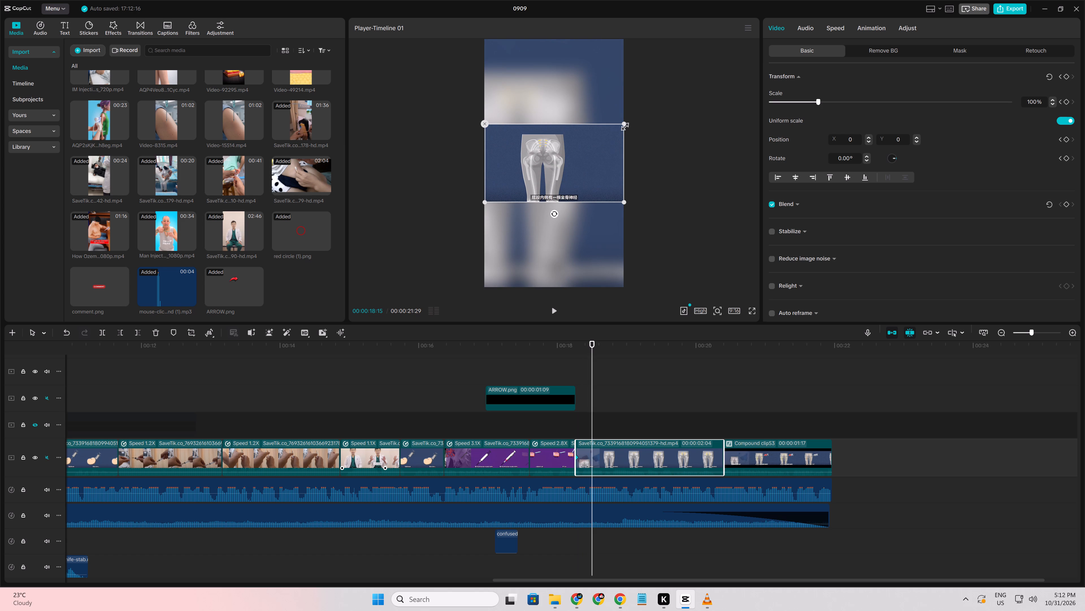
key(Right)
key(Right)
key(Right)
drag(623, 124, 692, 133)
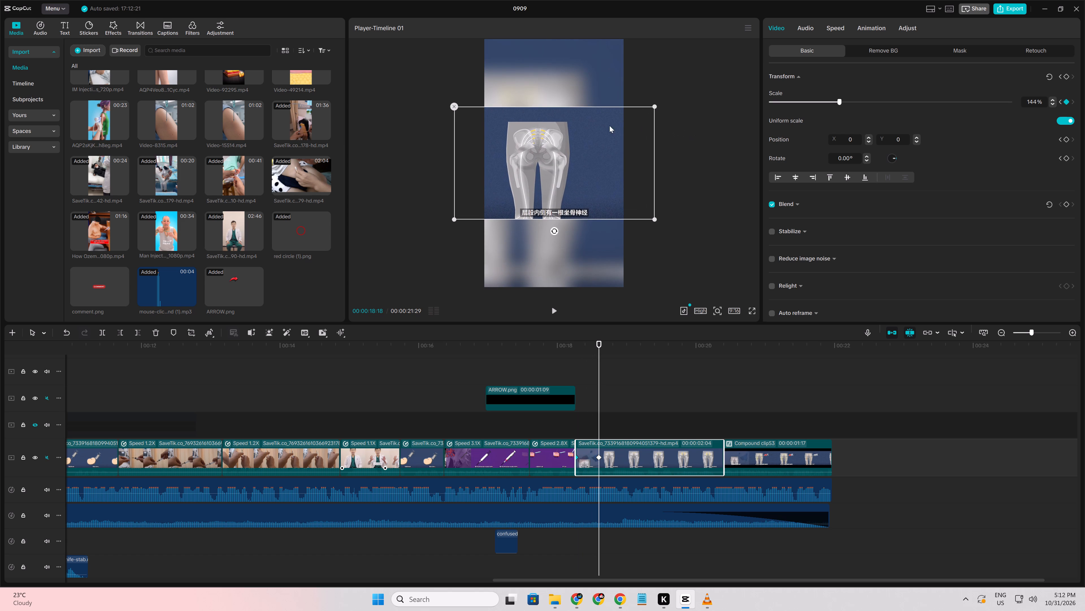
drag(604, 126, 614, 128)
Review the leg X-ray clip's zoom and the following compound clip by playing and scrubbing through them.
click(568, 423)
drag(568, 423, 624, 433)
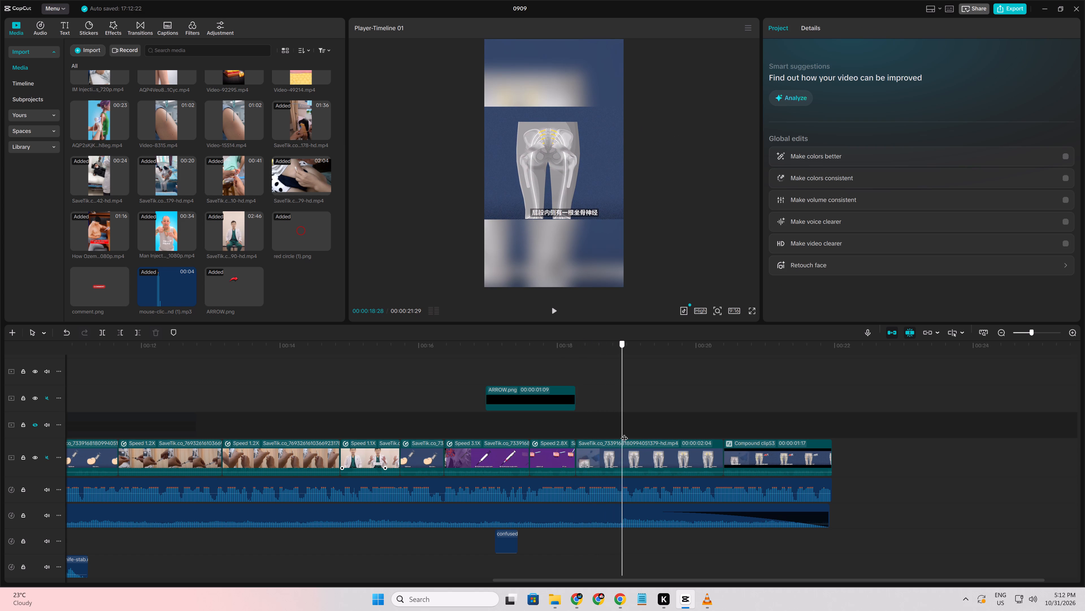
drag(624, 433, 670, 443)
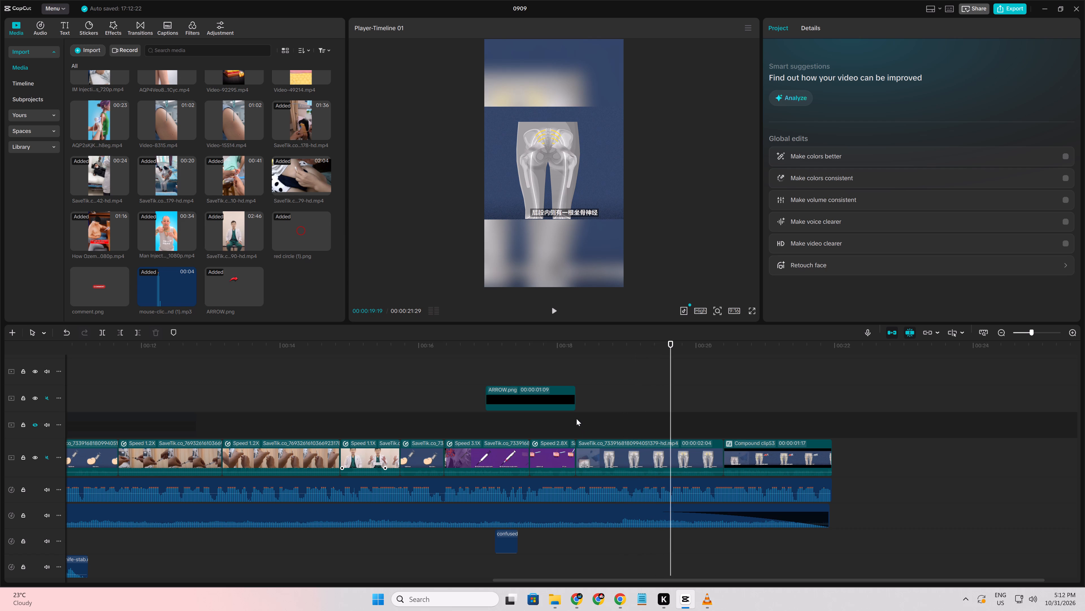
click(573, 418)
key(space)
key(space)
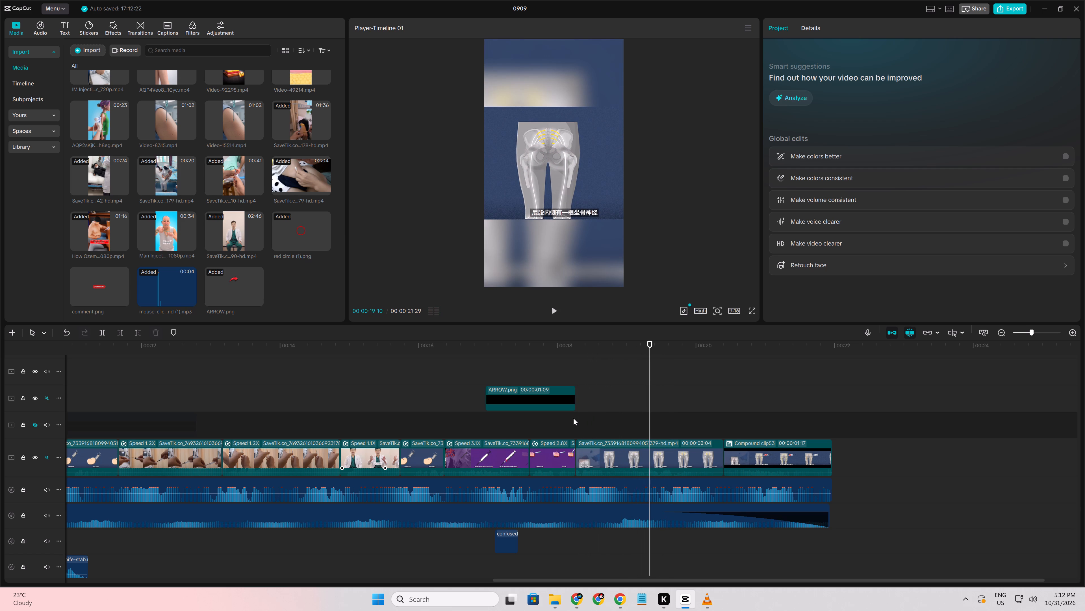
key(space)
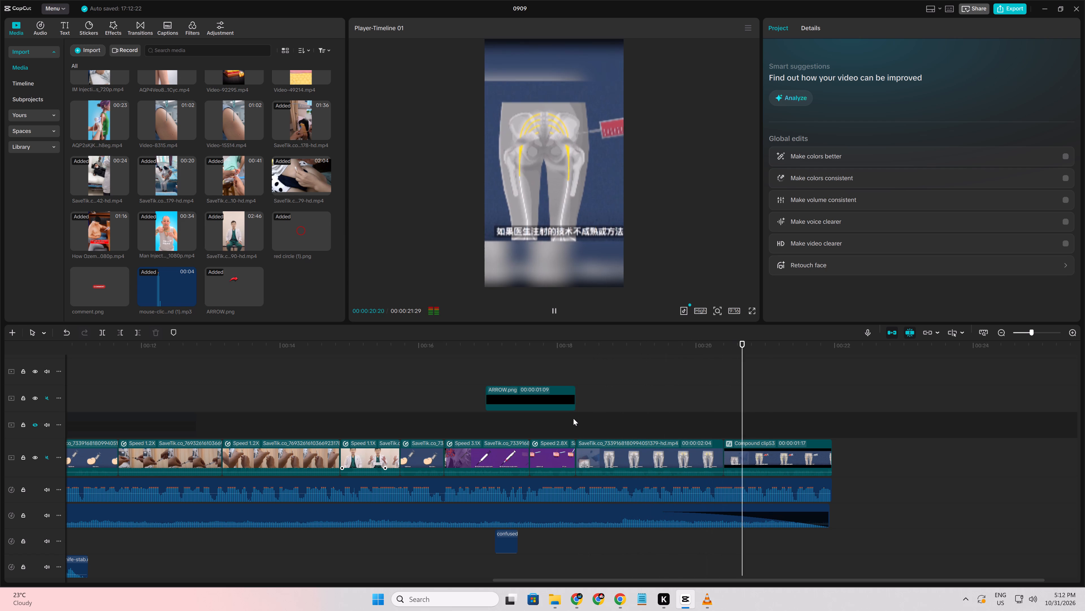
key(space)
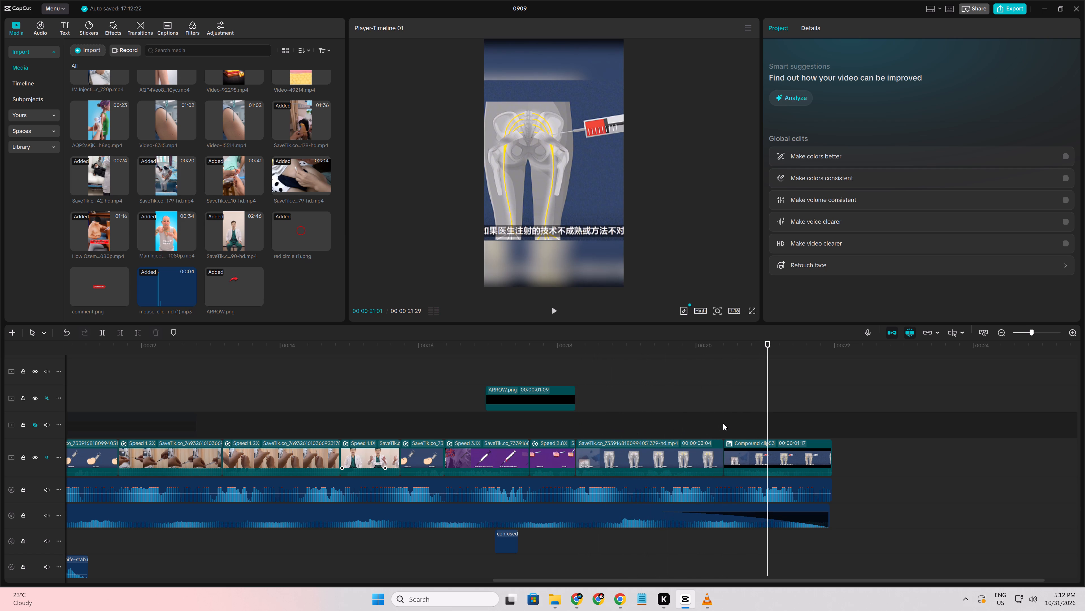
click(723, 423)
drag(723, 423, 744, 427)
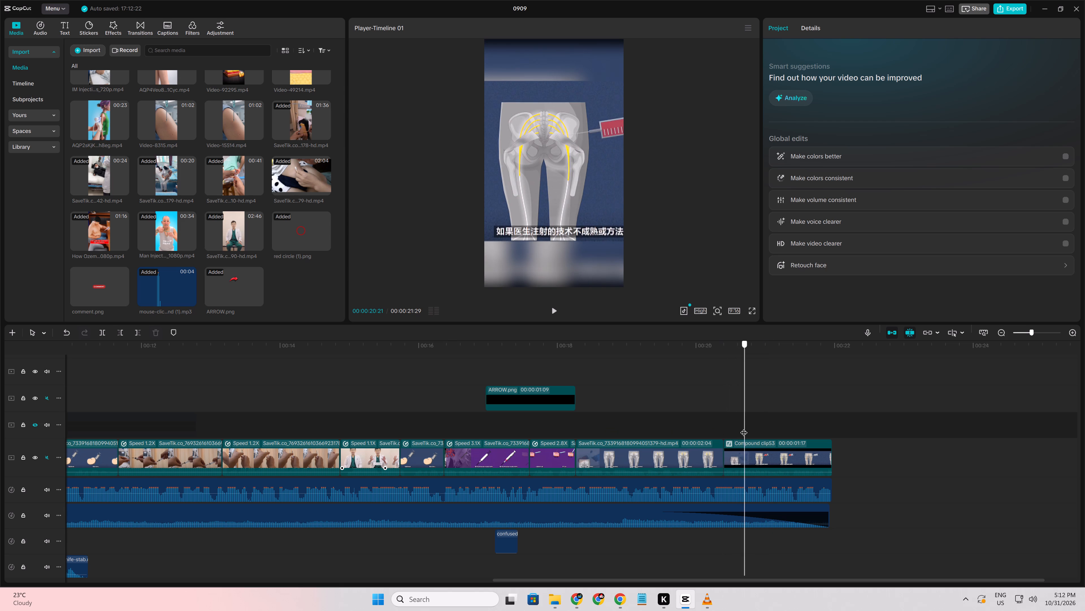
drag(744, 427, 785, 440)
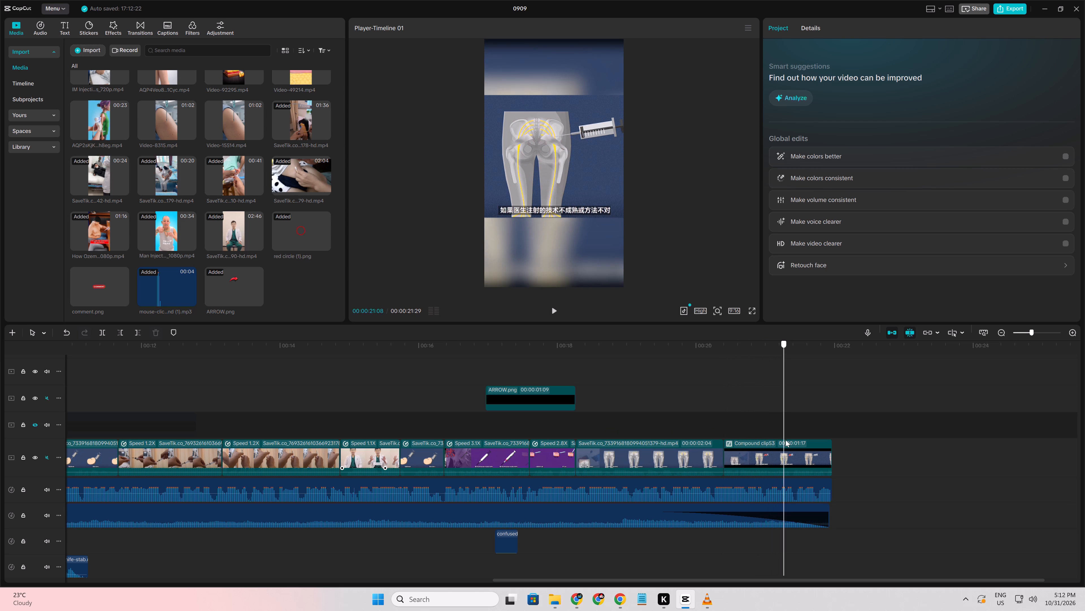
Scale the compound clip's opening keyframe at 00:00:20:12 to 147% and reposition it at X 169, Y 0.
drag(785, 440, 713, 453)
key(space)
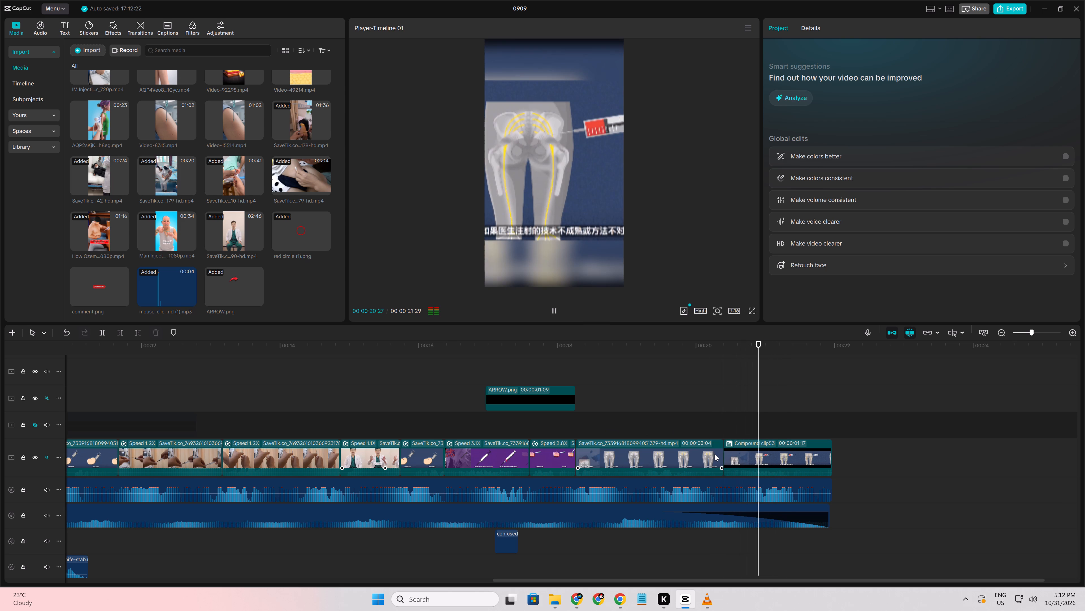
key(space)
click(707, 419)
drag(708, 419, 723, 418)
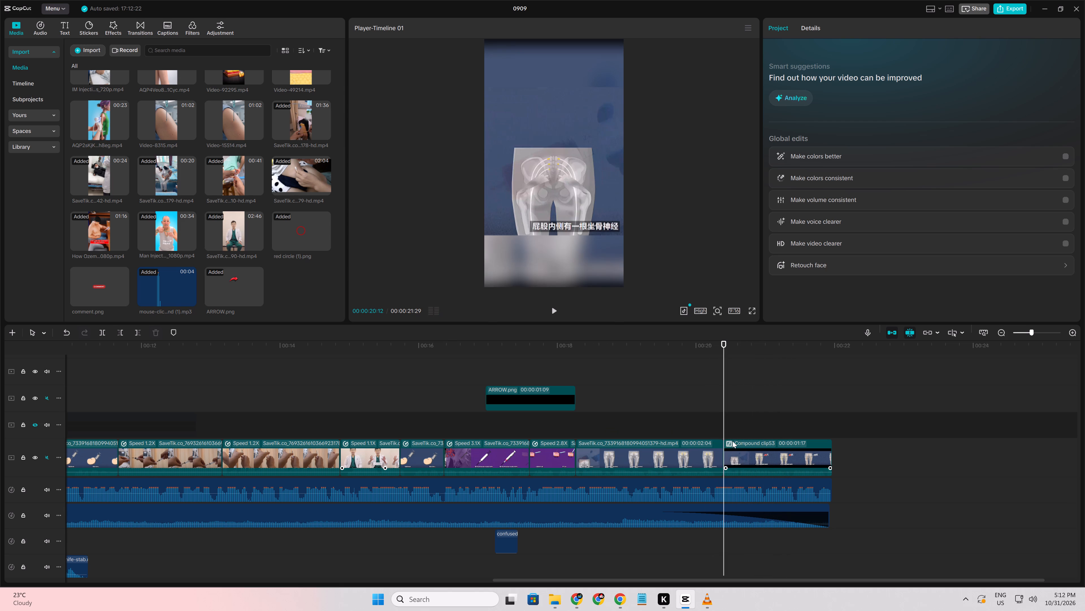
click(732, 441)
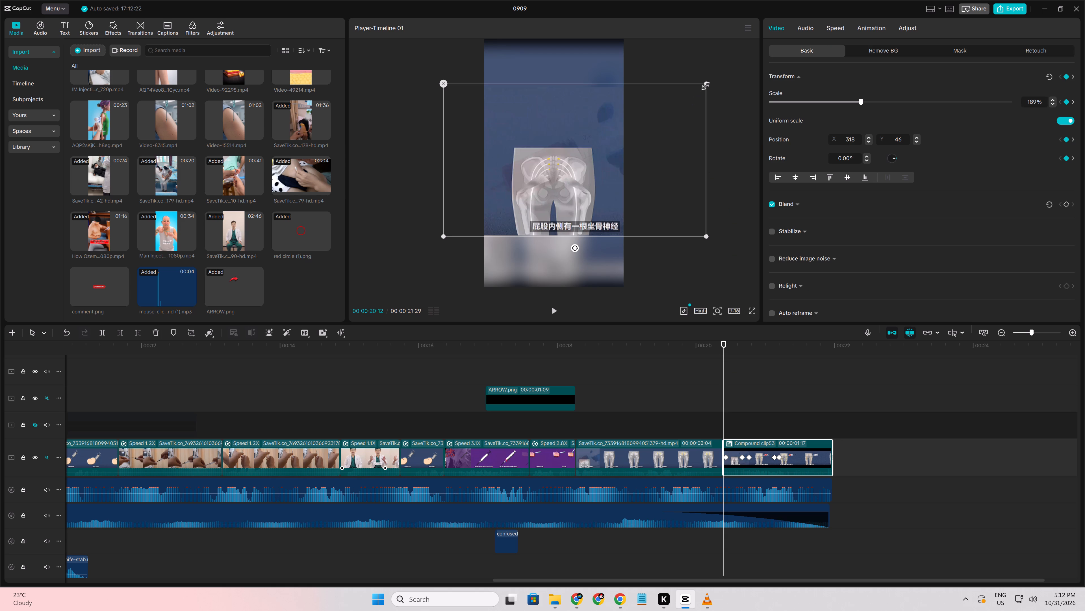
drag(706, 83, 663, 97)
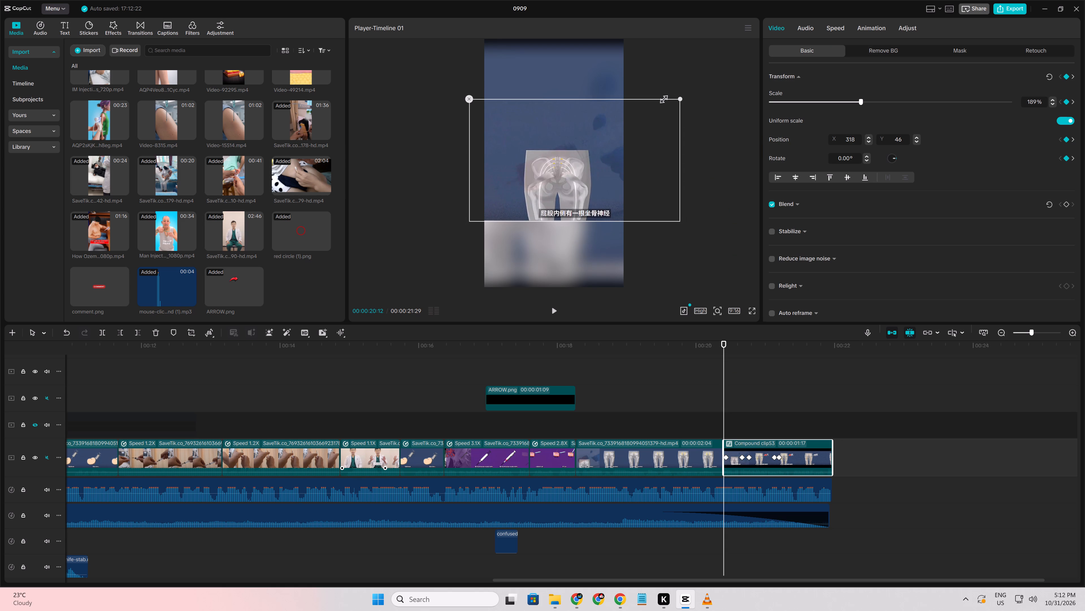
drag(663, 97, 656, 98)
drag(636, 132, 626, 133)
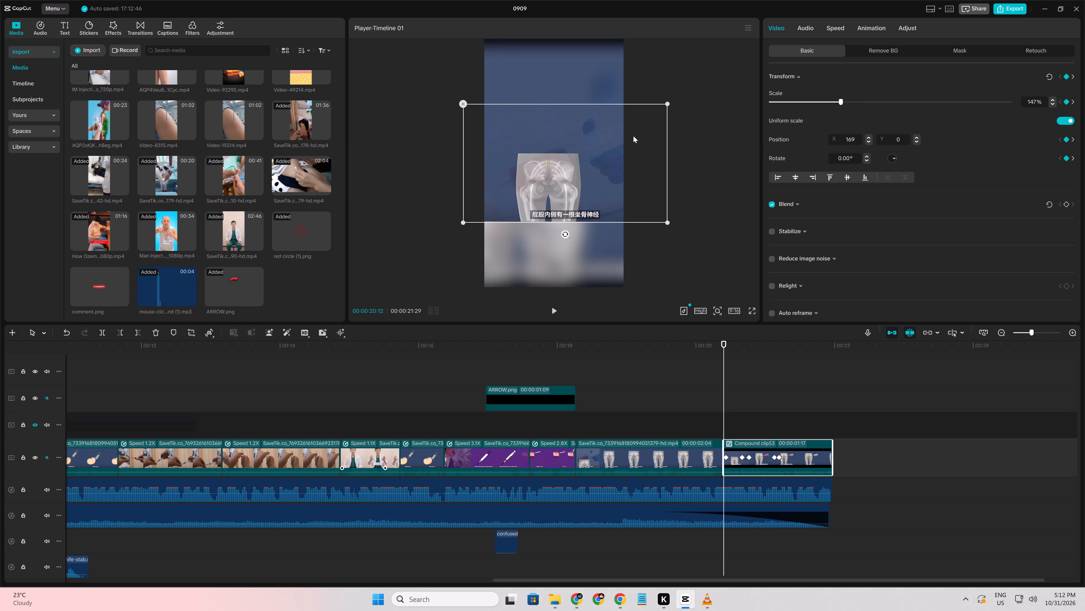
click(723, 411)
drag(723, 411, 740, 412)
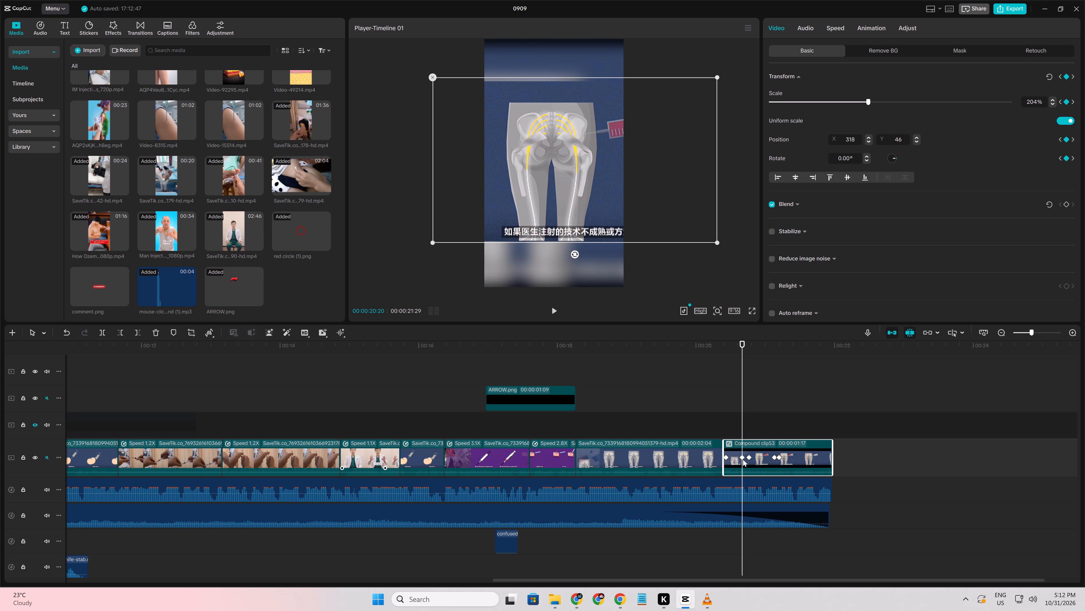
Clear the compound clip's old keyframes by trimming its start up to 00:00:21:11, then extending it back to the full 00:00:01:17 length.
click(791, 424)
click(792, 442)
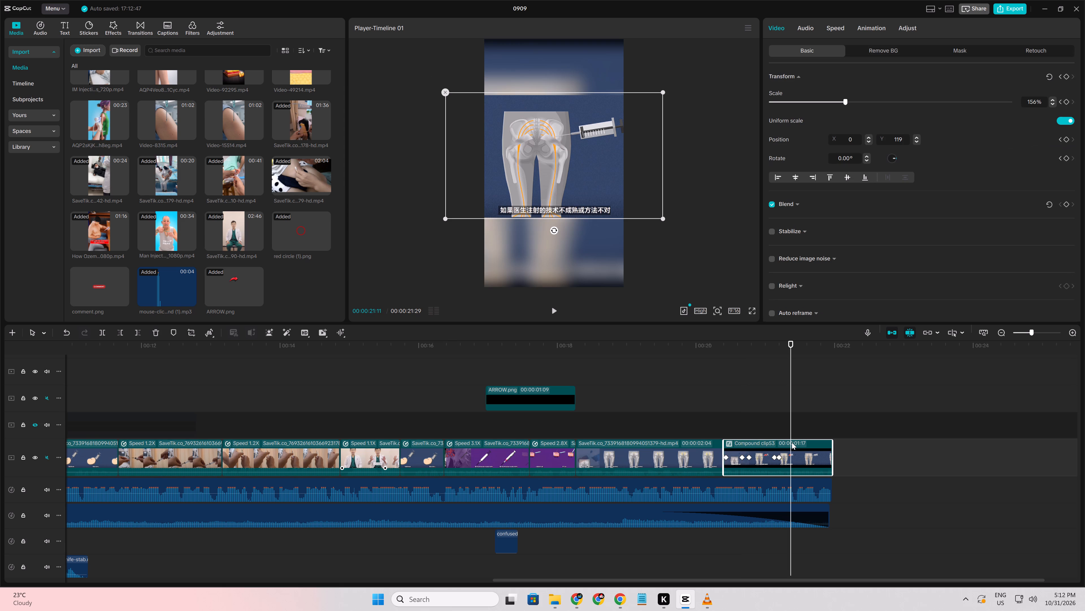
key(q)
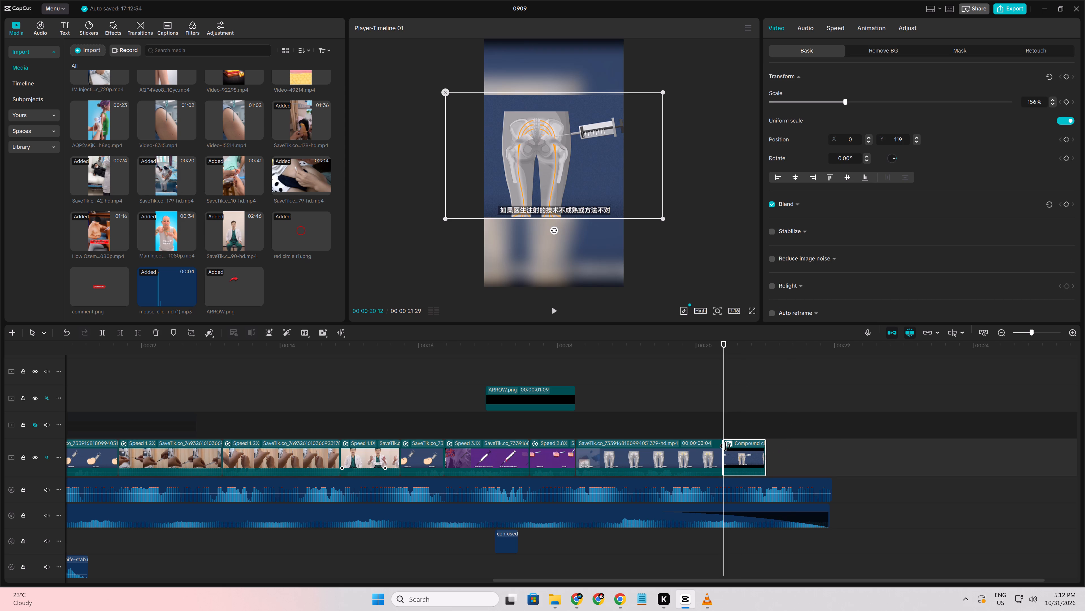
drag(725, 446, 660, 450)
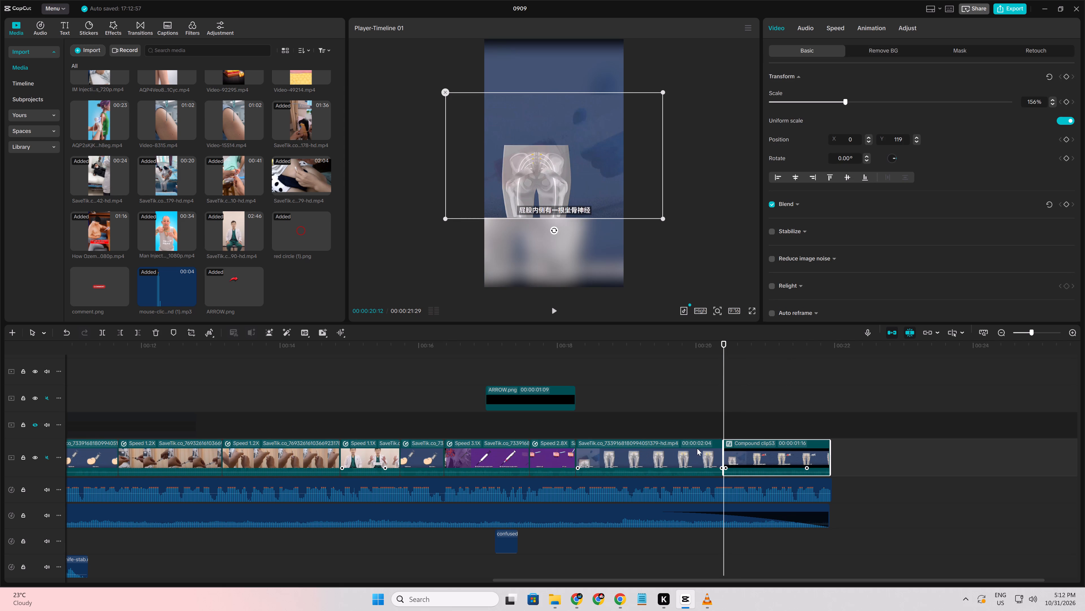
drag(724, 451, 720, 451)
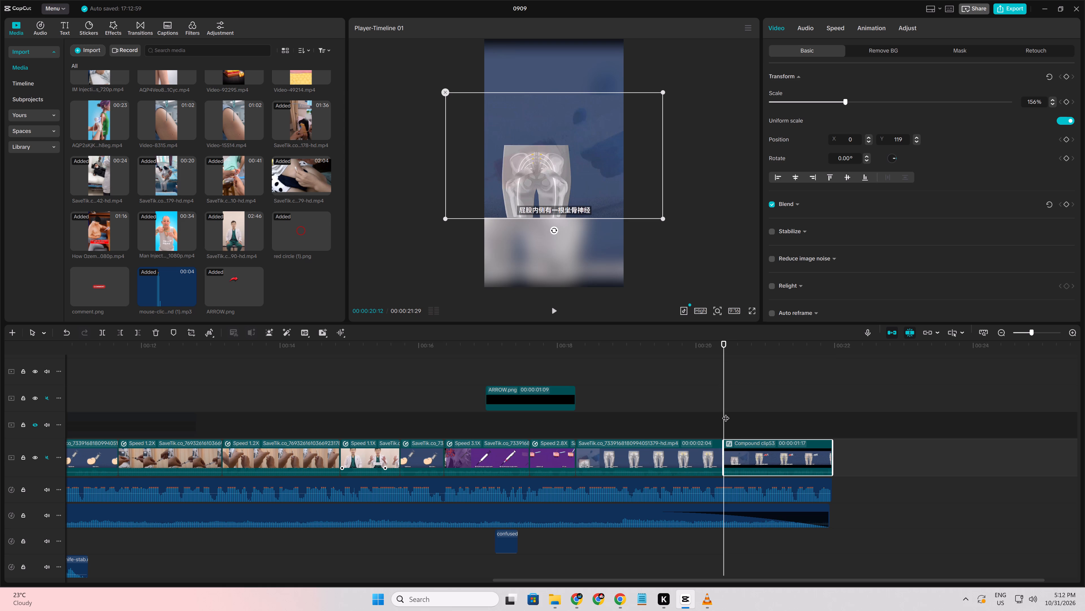
Keyframe the compound clip's transform at 00:00:20:12, then move the clip to X 199, Y 130 at 00:00:20:15.
click(711, 408)
drag(711, 408, 721, 408)
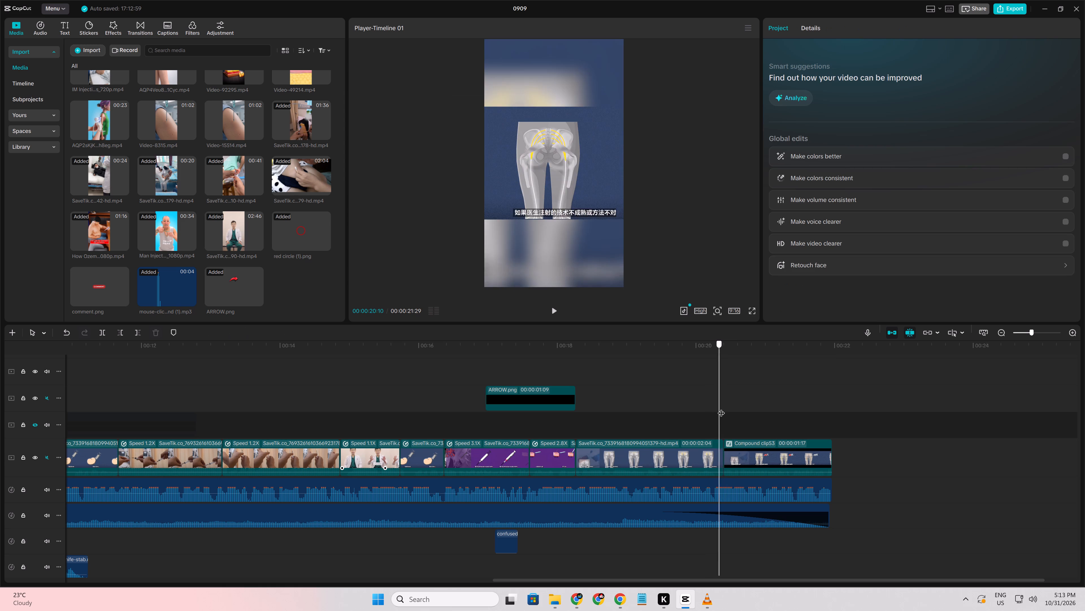
drag(721, 408, 724, 408)
click(741, 446)
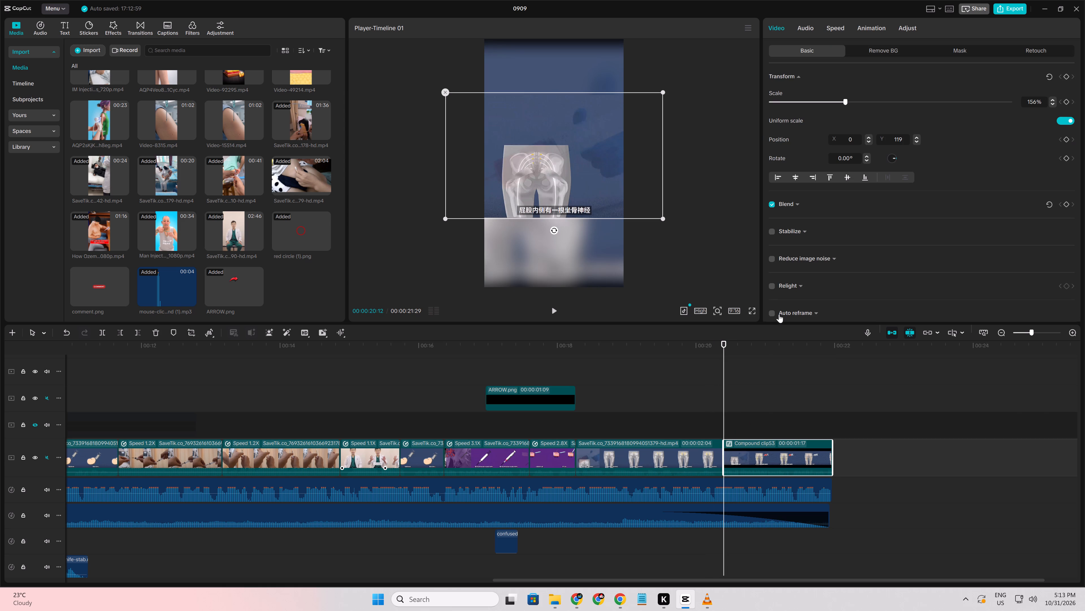
click(1068, 77)
key(Right)
key(Right)
key(Right)
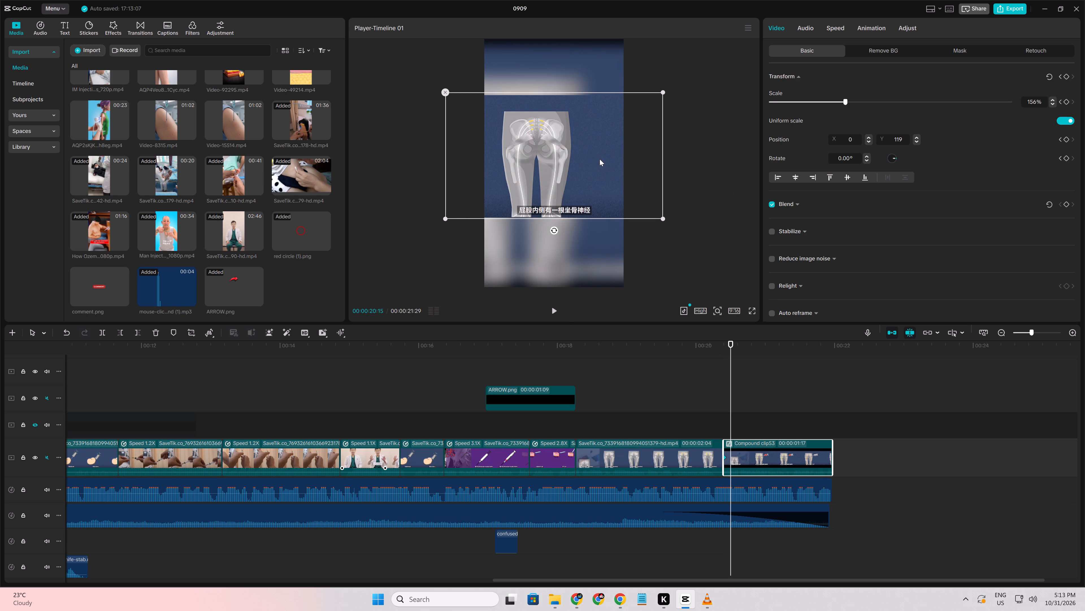
drag(600, 159, 613, 158)
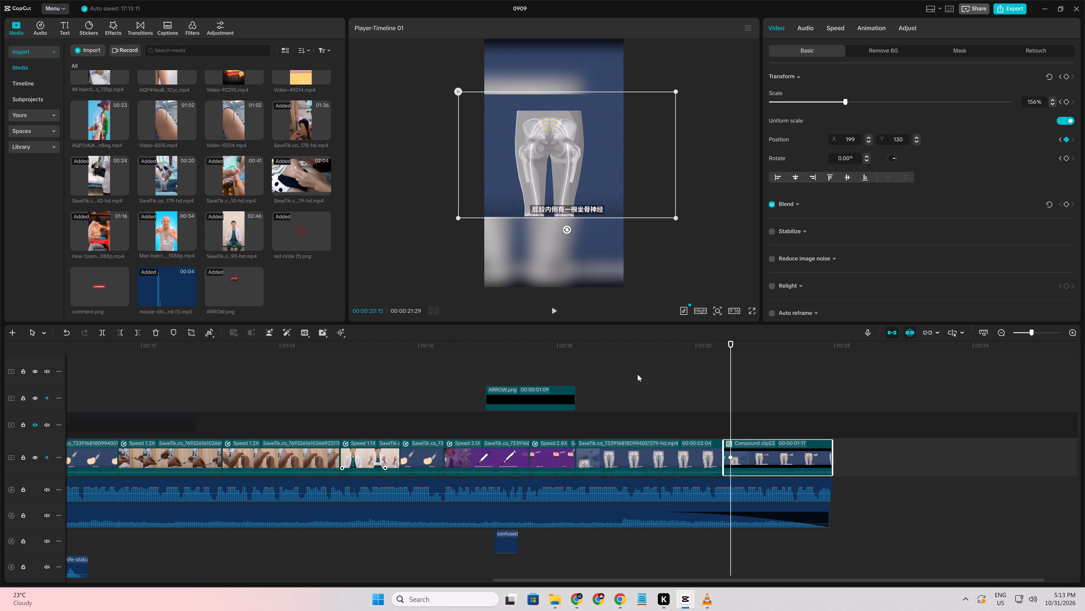
Scrub and play from the end of the leg X-ray clip into the compound clip to check the shift.
click(715, 410)
drag(715, 410, 730, 408)
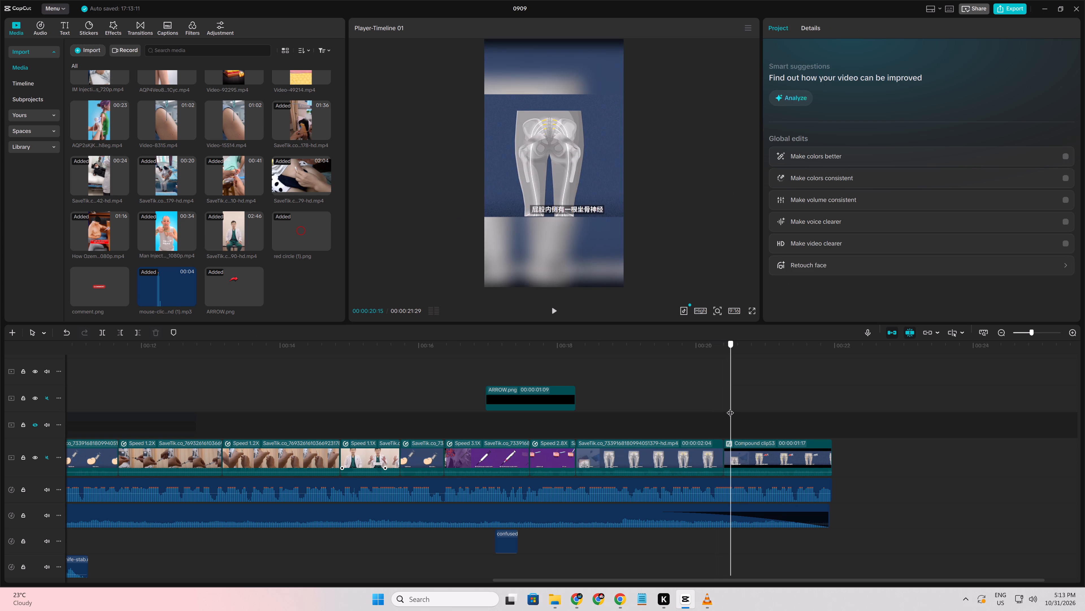
drag(730, 408, 734, 408)
click(704, 405)
click(700, 401)
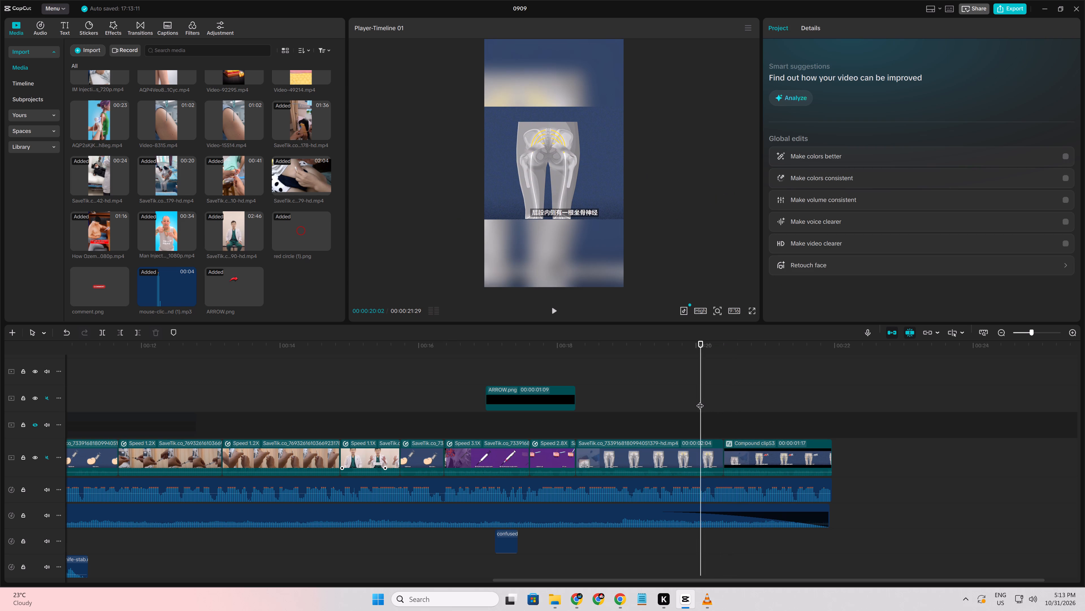
key(space)
key(space)
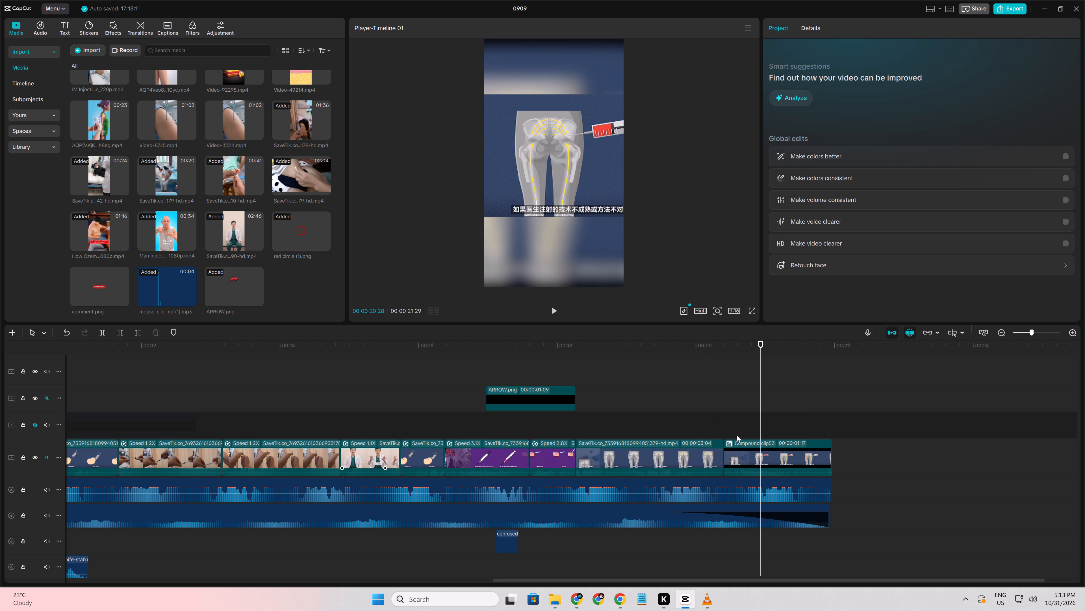
Keyframe the compound clip's transform at 00:00:20:28, then move it to X 0, Y 134 at 00:00:21:05 and play it back.
click(750, 442)
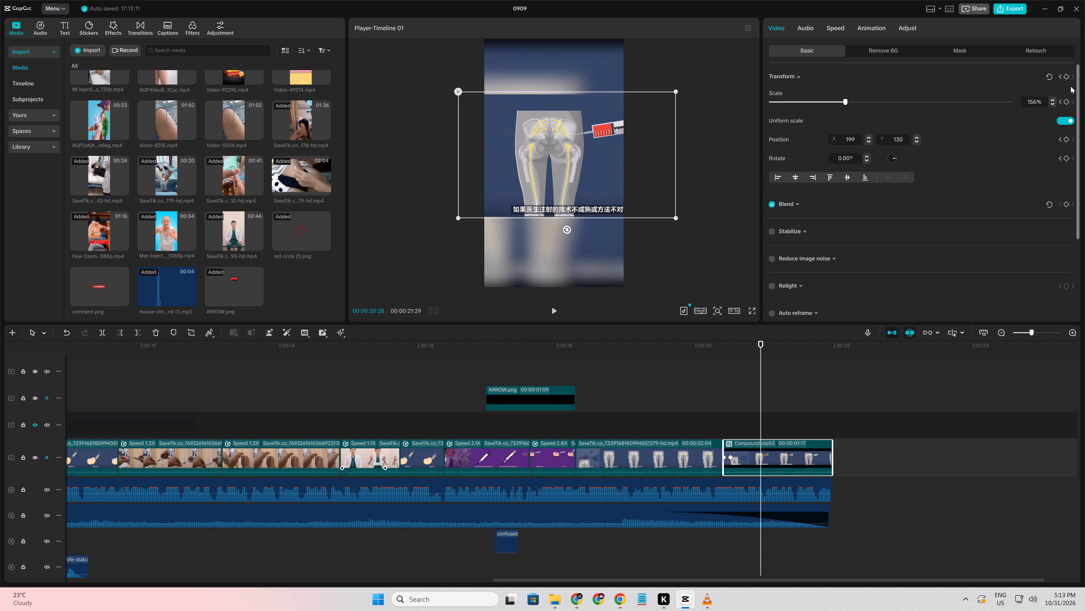
click(1069, 79)
drag(757, 390, 760, 390)
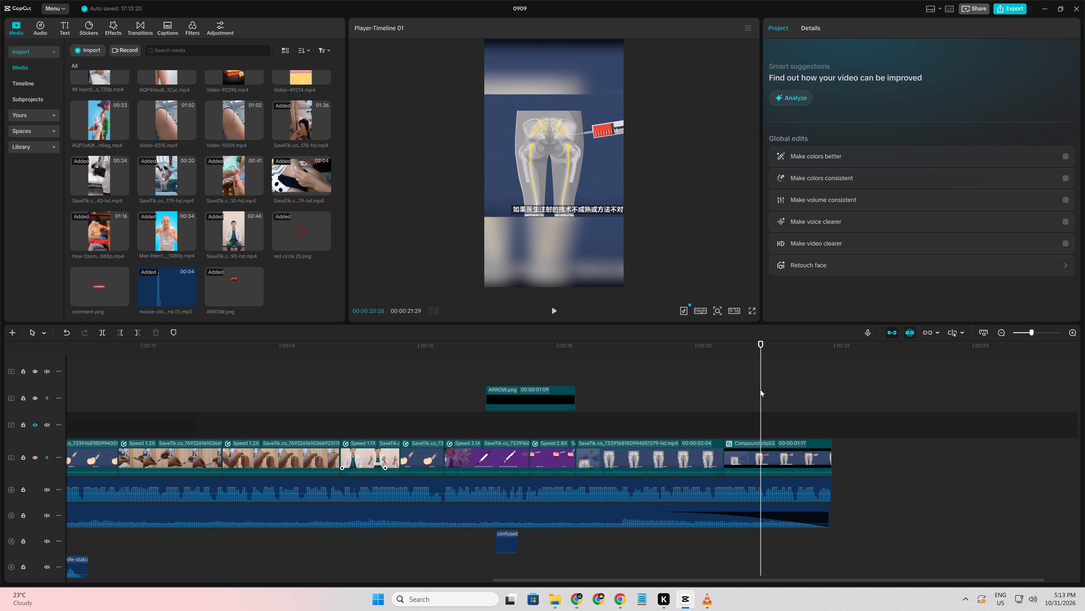
drag(760, 390, 768, 388)
click(768, 388)
drag(768, 388, 777, 388)
click(788, 445)
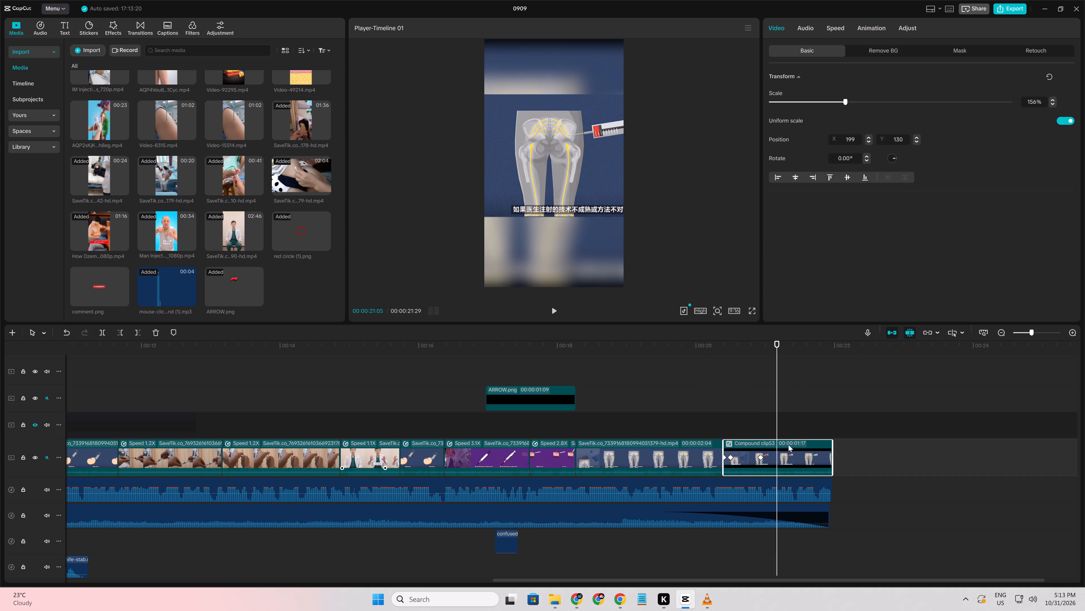
drag(608, 181, 594, 180)
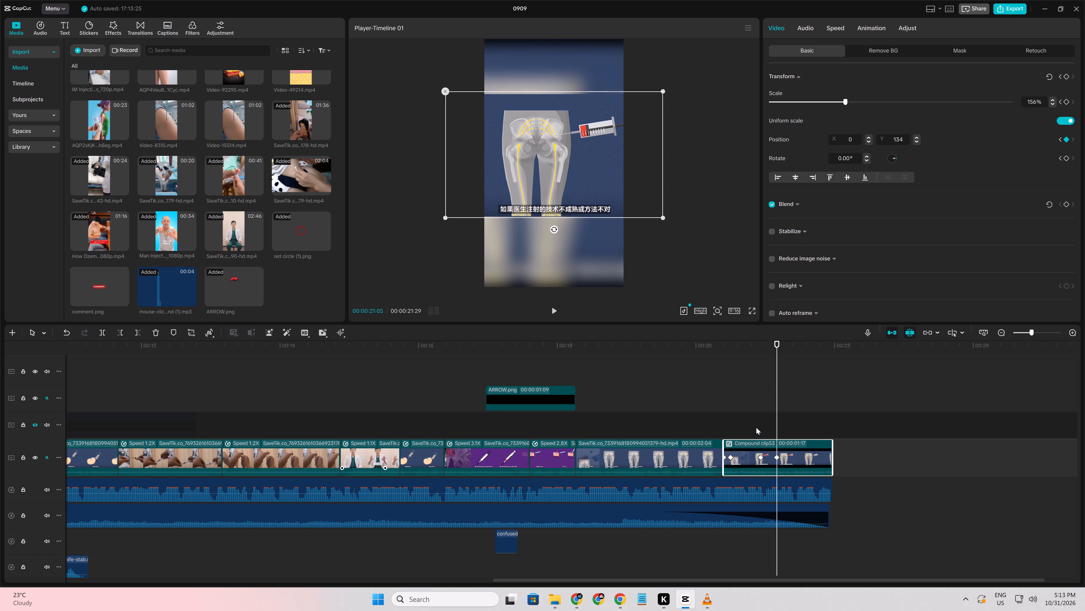
click(748, 414)
key(space)
key(space)
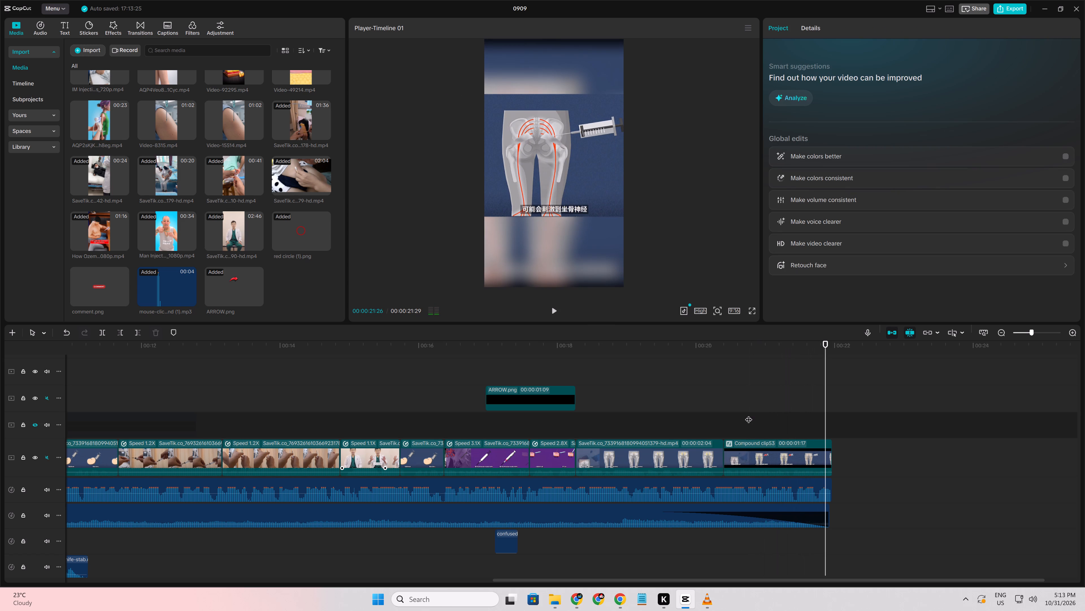
double_click(658, 397)
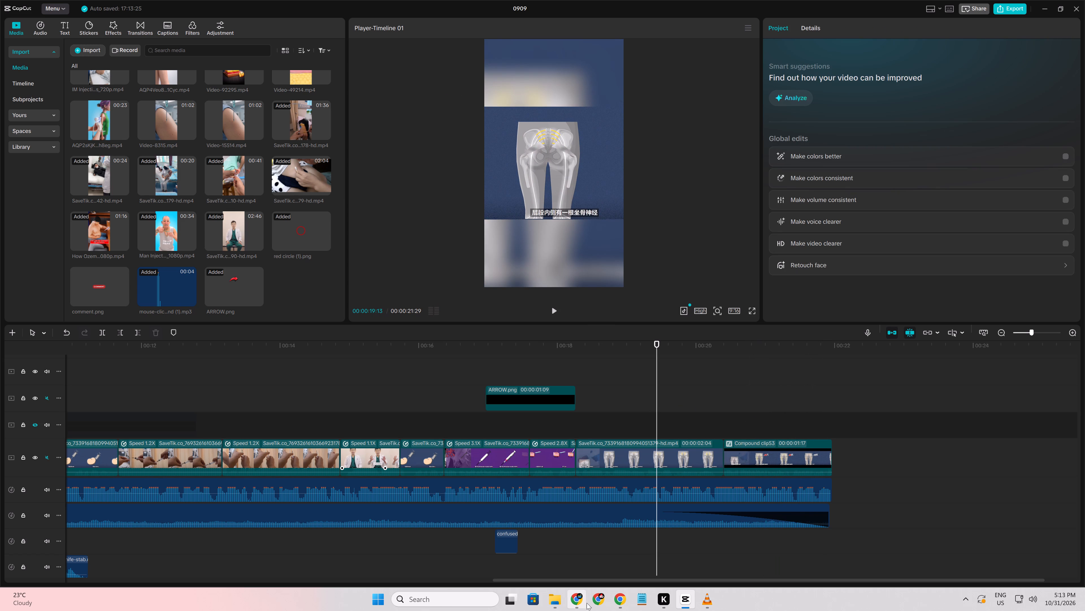
Switch to the Chrome window showing Vmake Labs and open the bookmarked Douyin search page in a new tab.
click(614, 607)
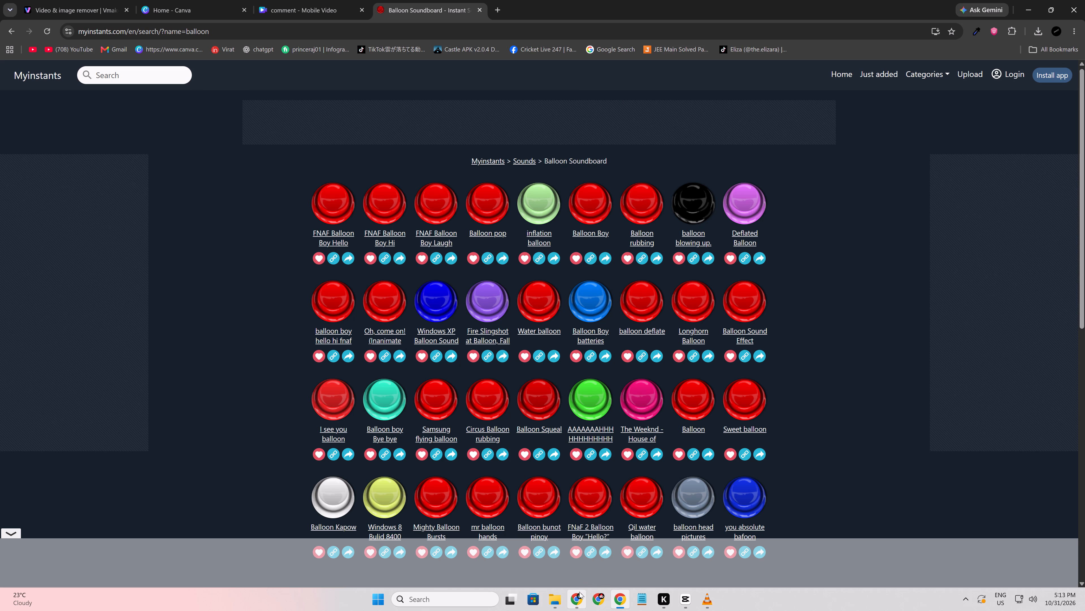
click(579, 593)
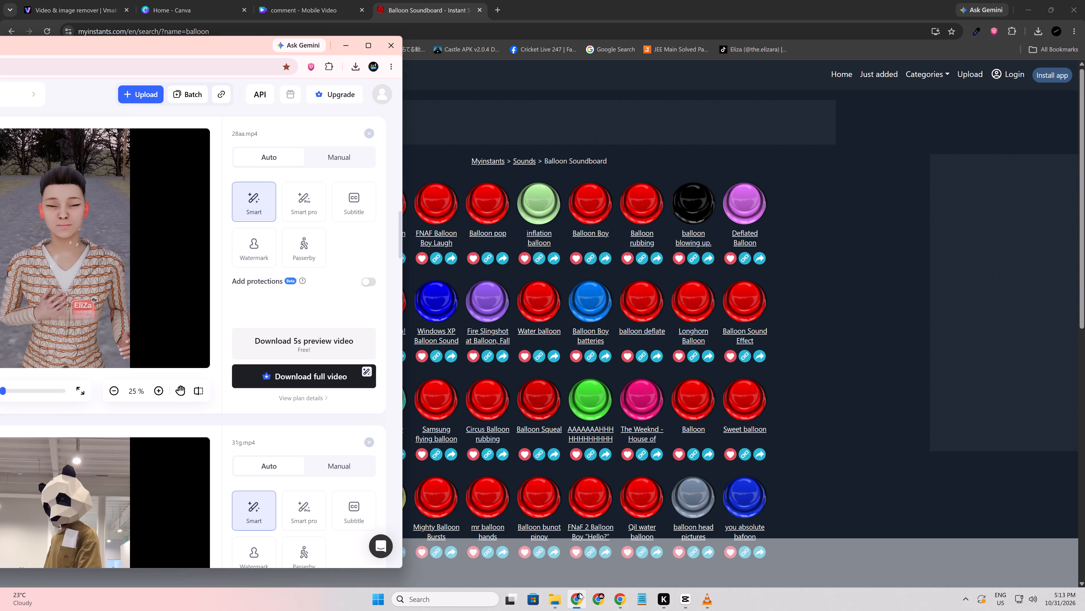
drag(211, 46, 614, 77)
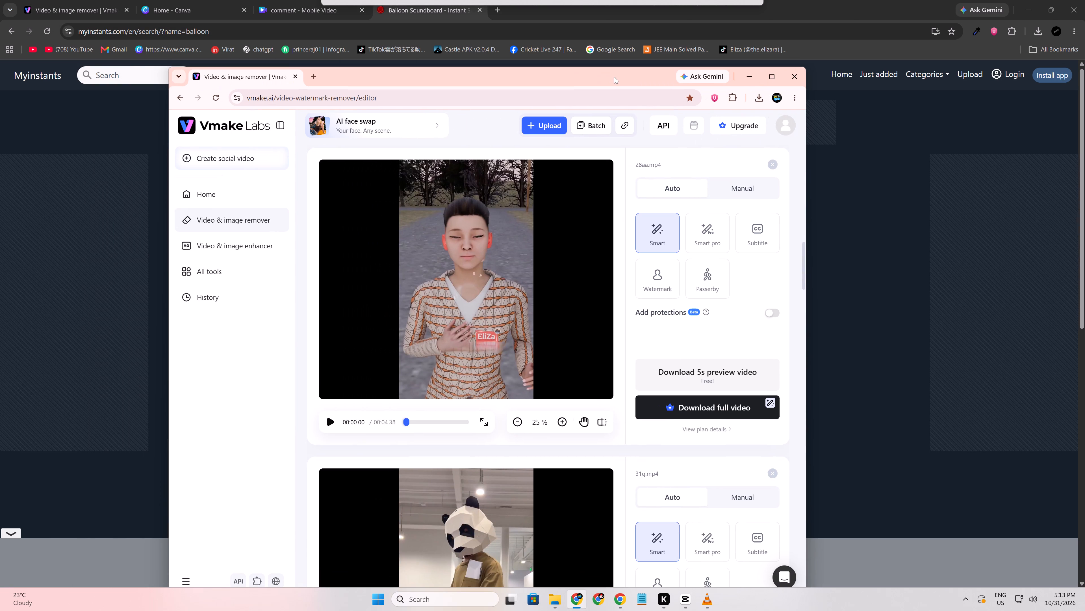
drag(614, 77, 616, 75)
click(323, 74)
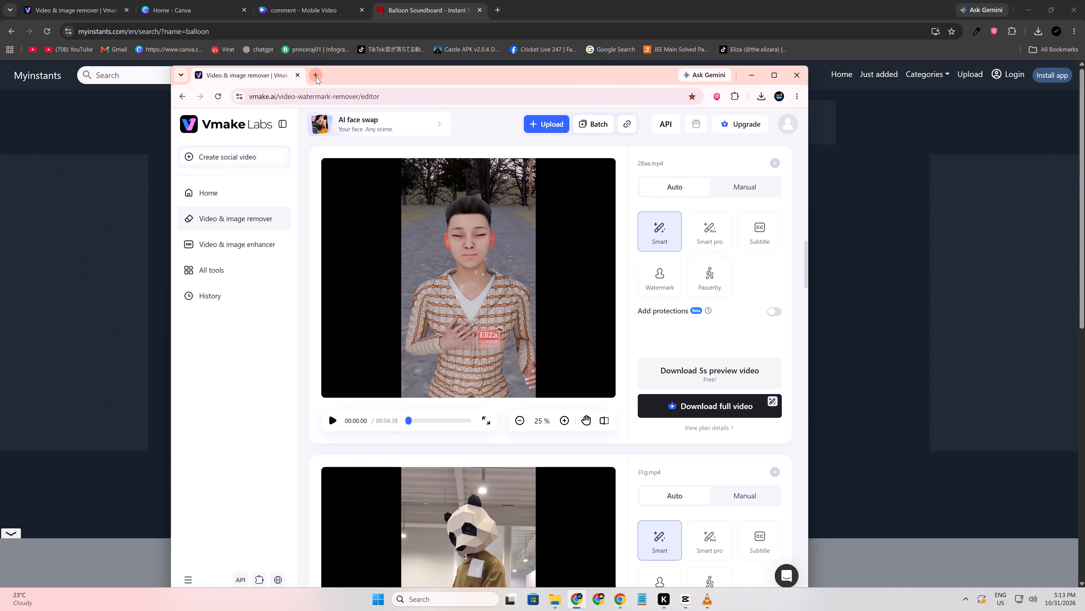
click(316, 77)
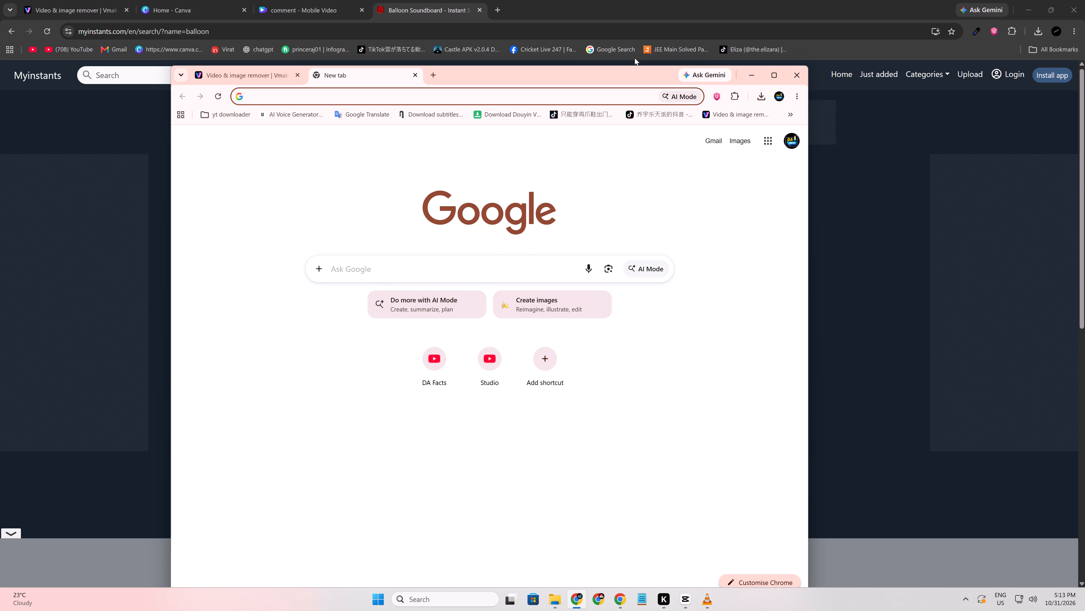
click(579, 114)
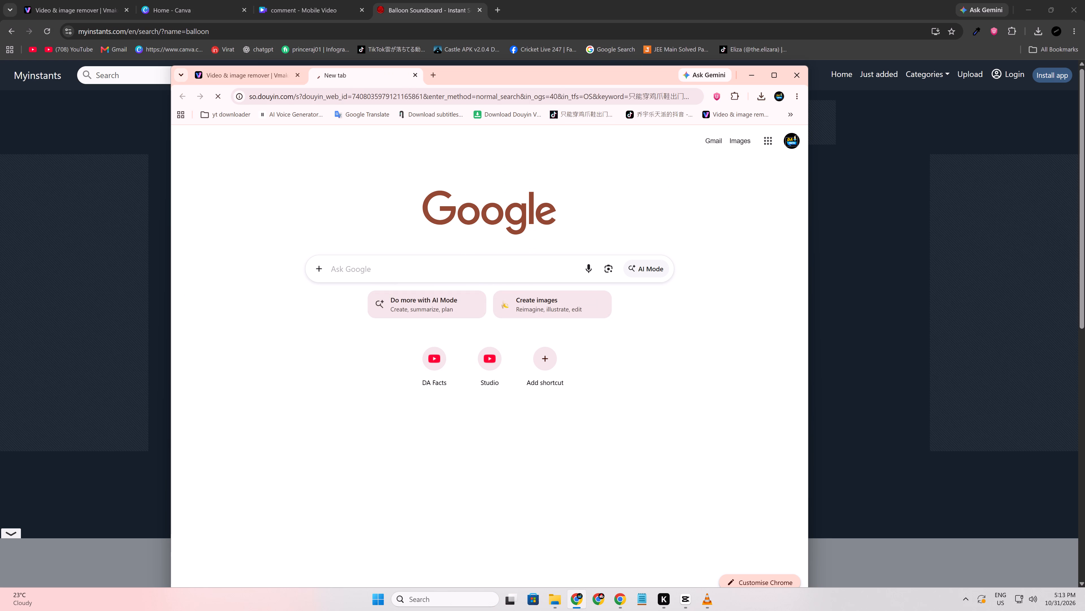
Open the bookmarked Google Translate in a new tab and set it to translate from English to Chinese (Simplified).
click(430, 76)
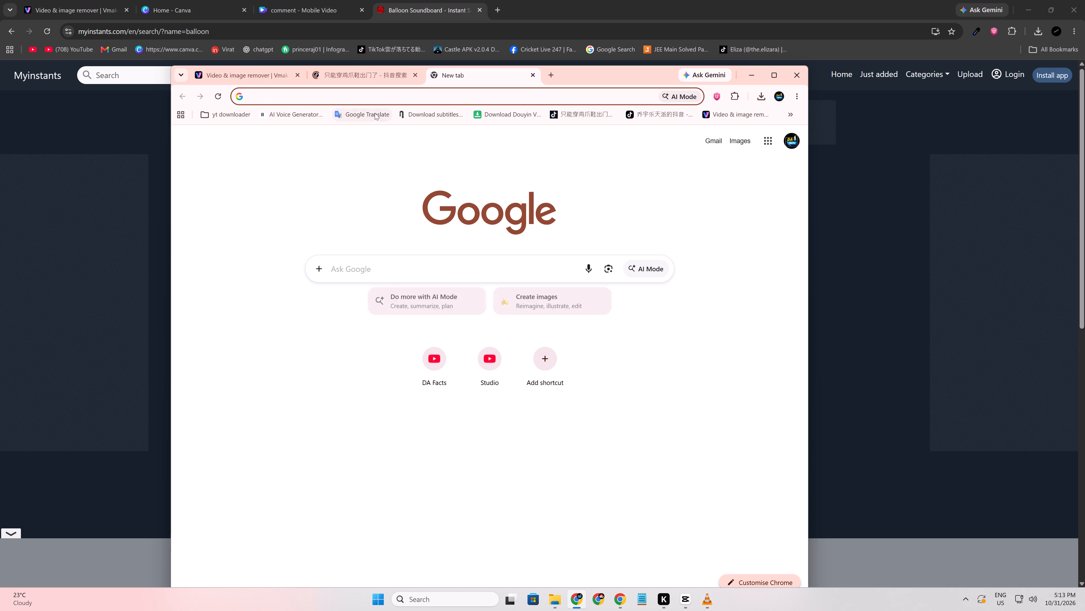
click(375, 113)
click(367, 218)
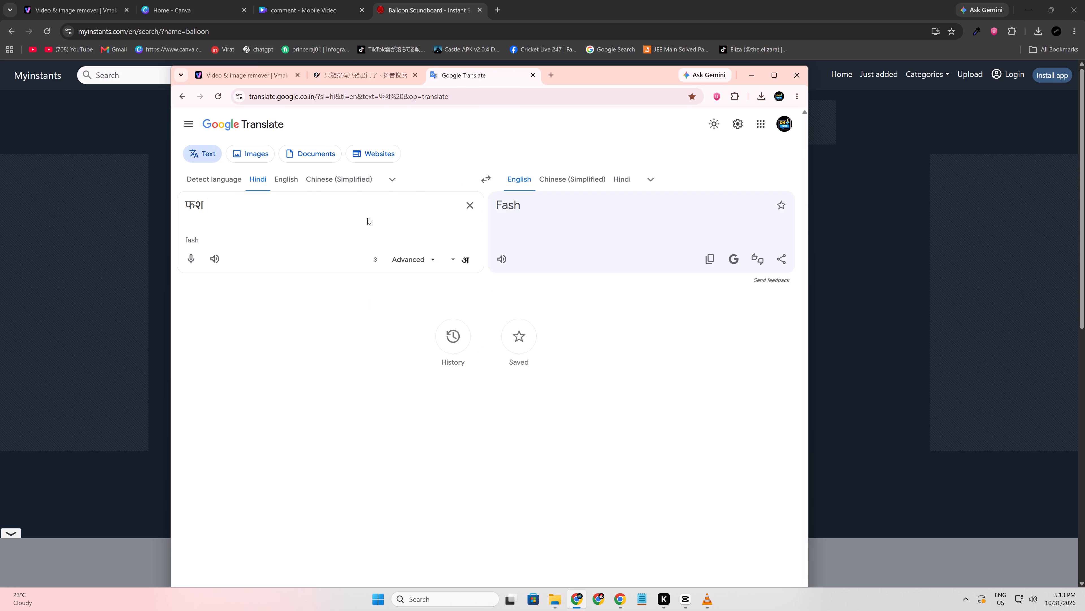
triple_click(367, 218)
click(367, 218)
click(287, 188)
click(582, 184)
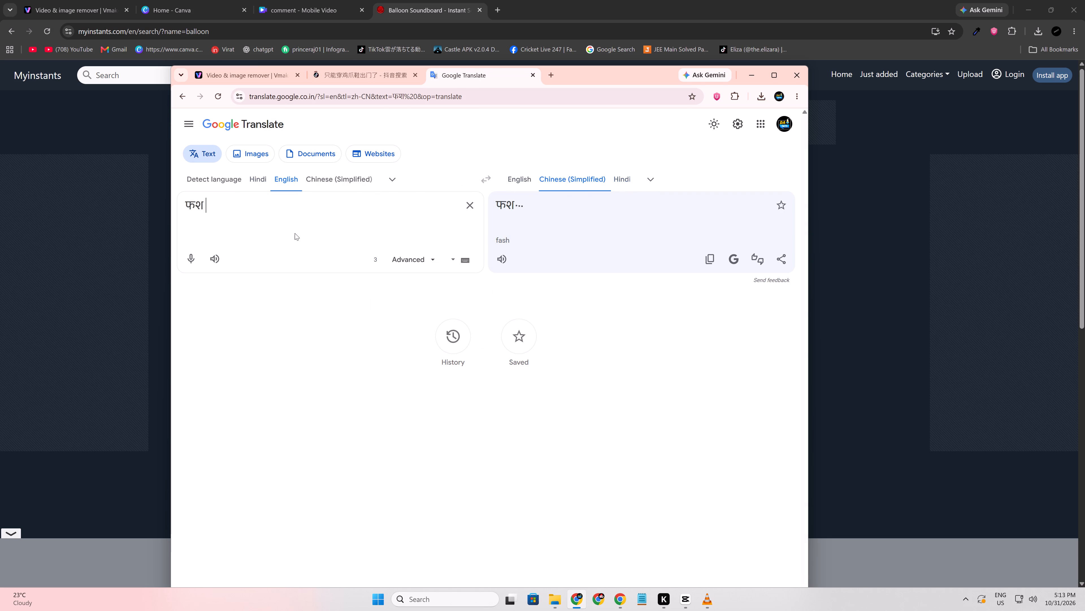
Replace the source text with "hit fat exercise" and copy its Chinese translation.
click(472, 207)
click(405, 206)
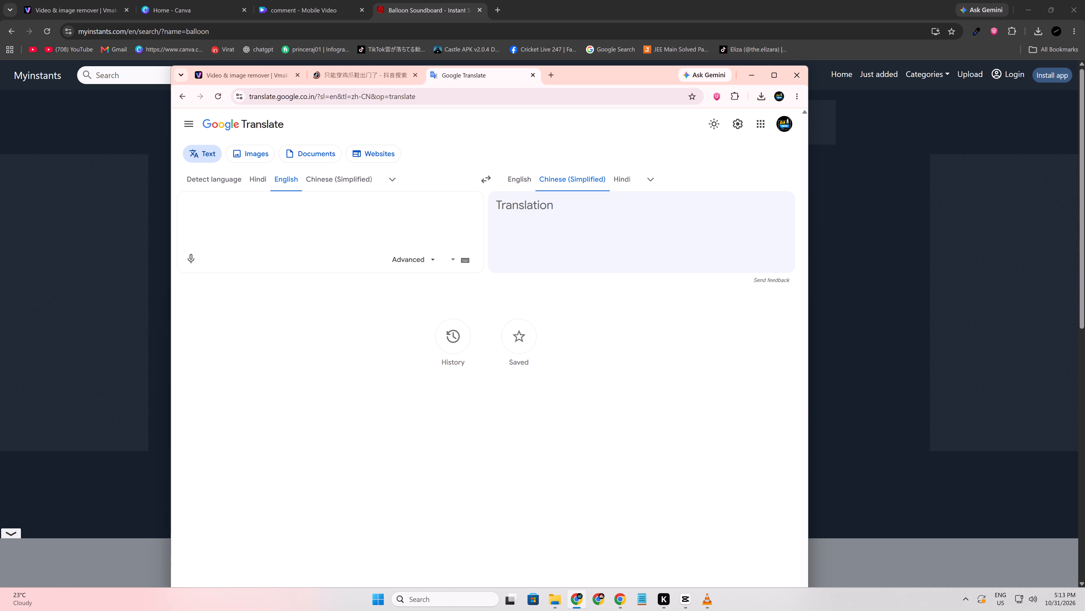
text(hit fat)
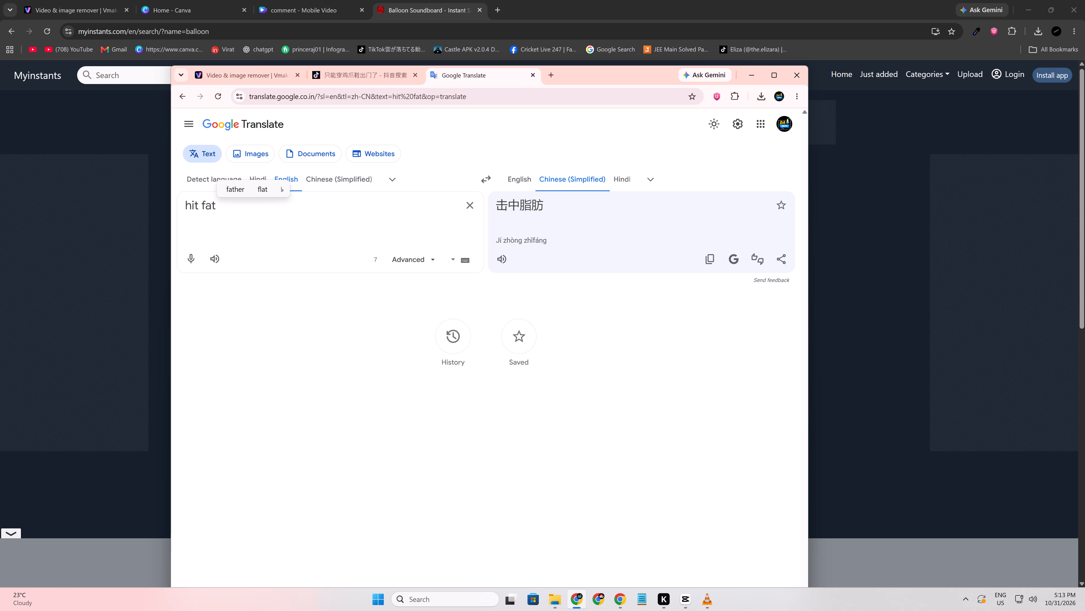
key(space)
text(exercise)
key(Return)
key(BackSpace)
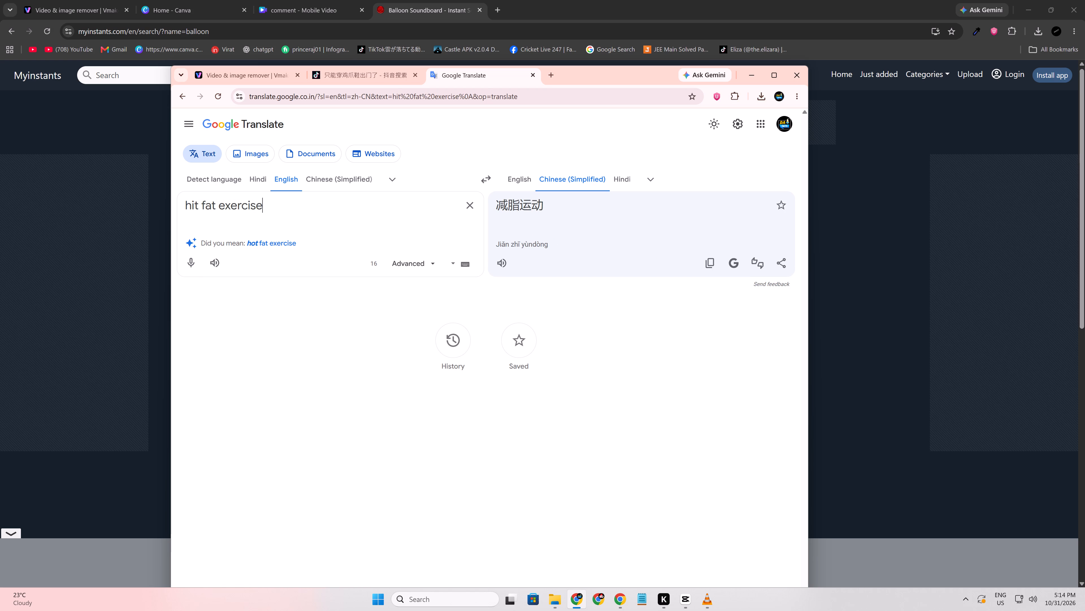
click(713, 254)
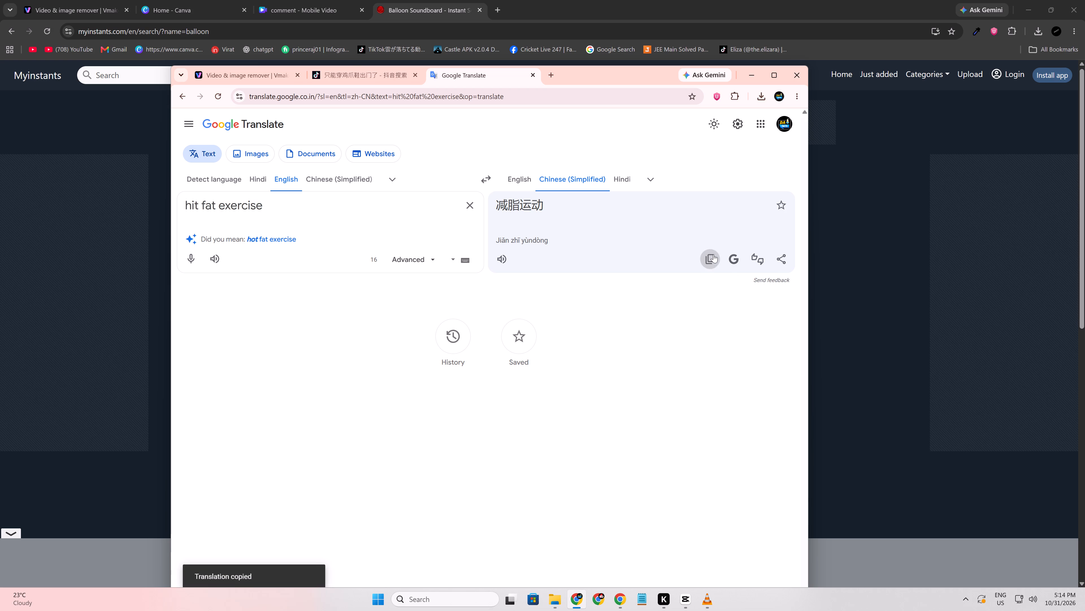
Return to the Douyin search page and search for the copied phrase 减脂运动.
click(351, 65)
click(353, 68)
click(358, 77)
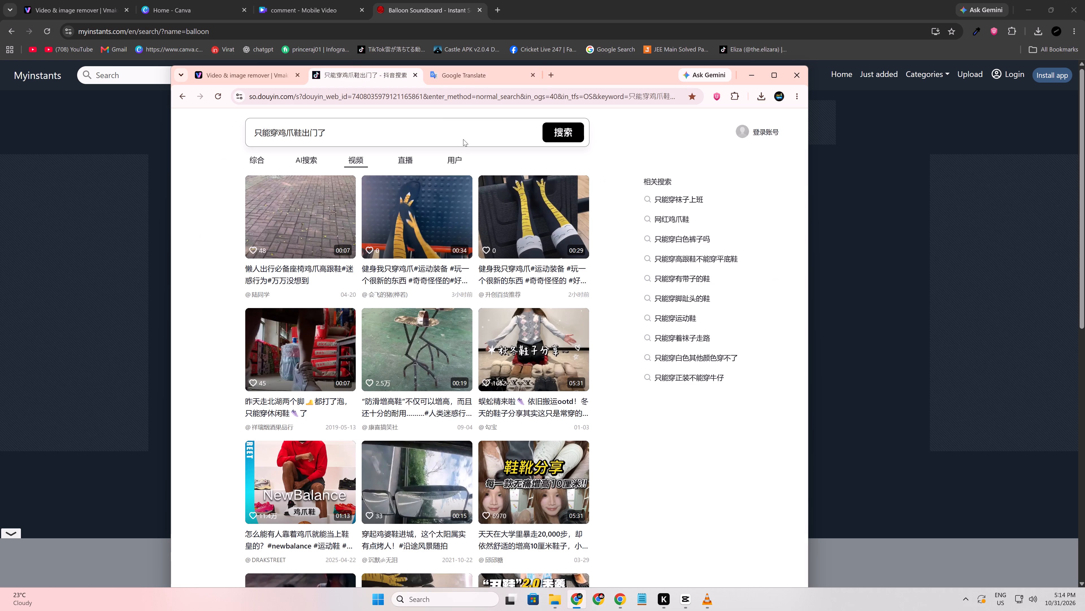
triple_click(461, 132)
key(ctrl+v)
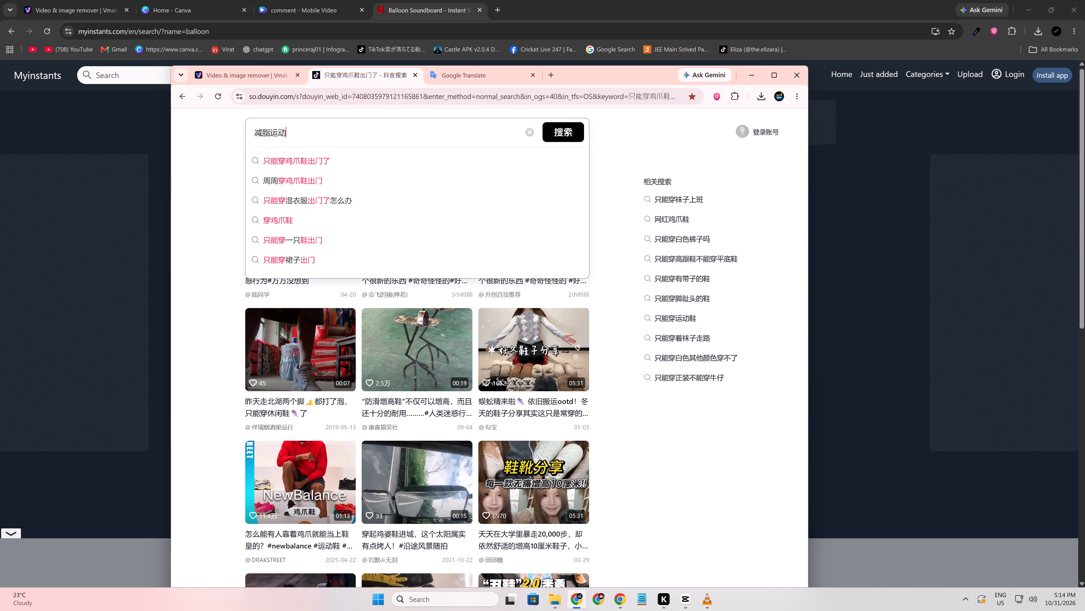
click(577, 137)
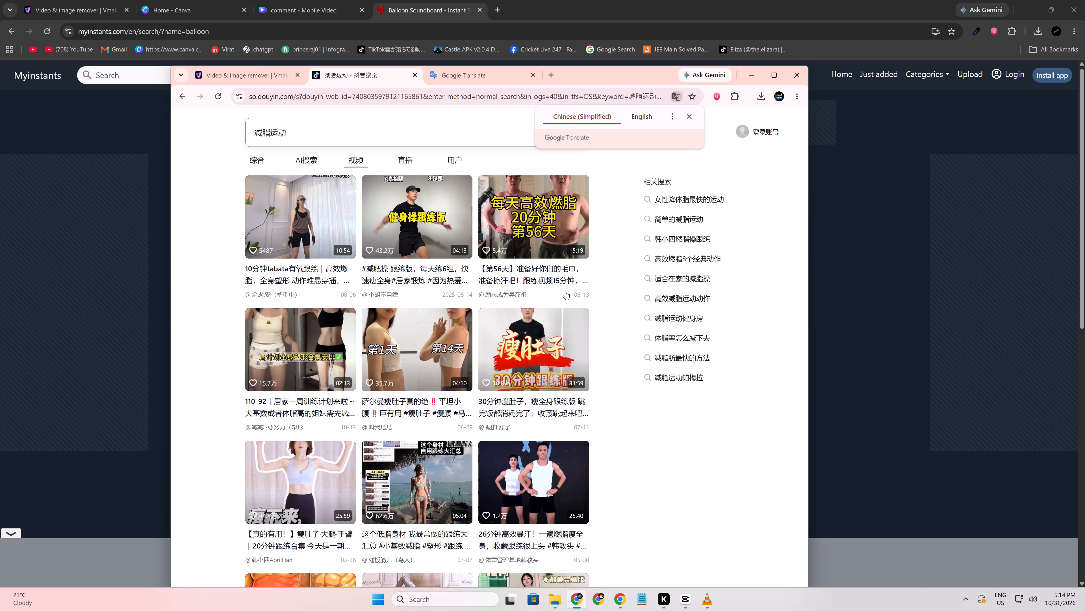
Browse the Douyin results for fat-burning exercise footage and open the video of the woman in a red top exercising beside a plant.
scroll(504, 282, down, 4)
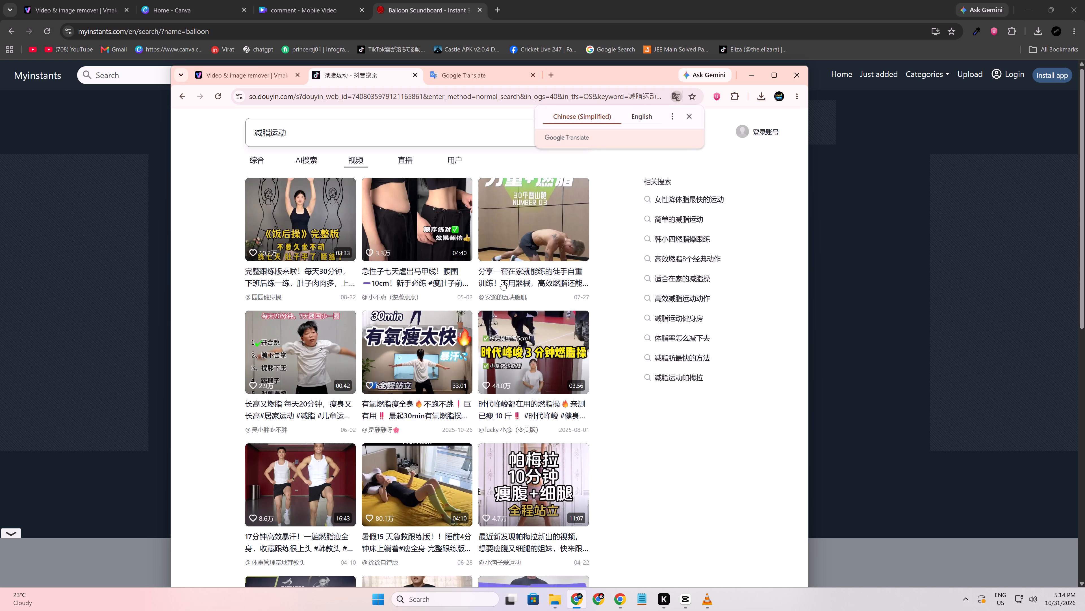
scroll(502, 282, down, 1)
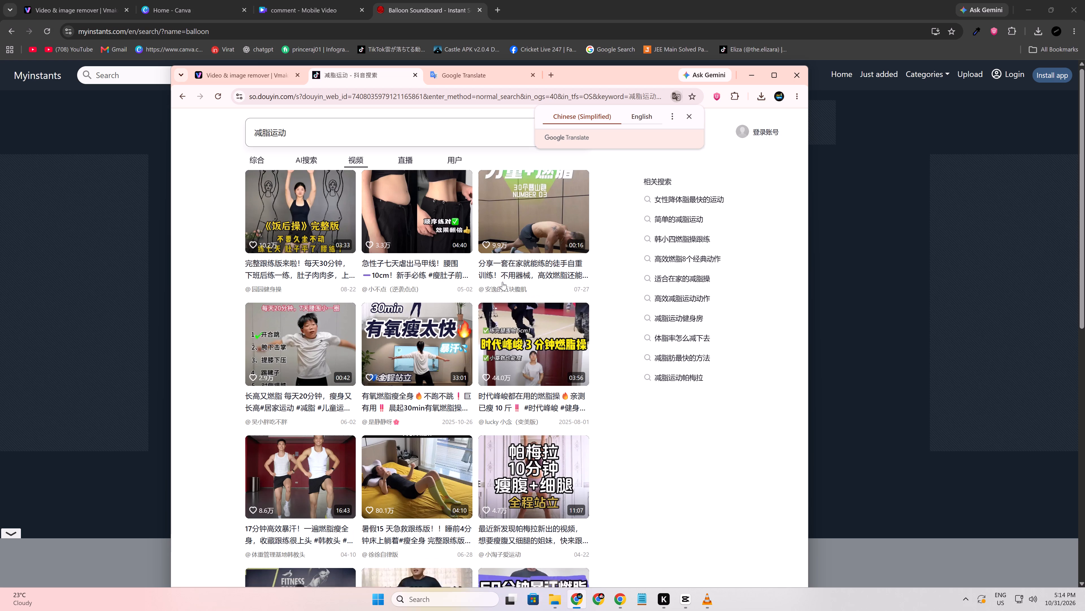
scroll(502, 282, down, 2)
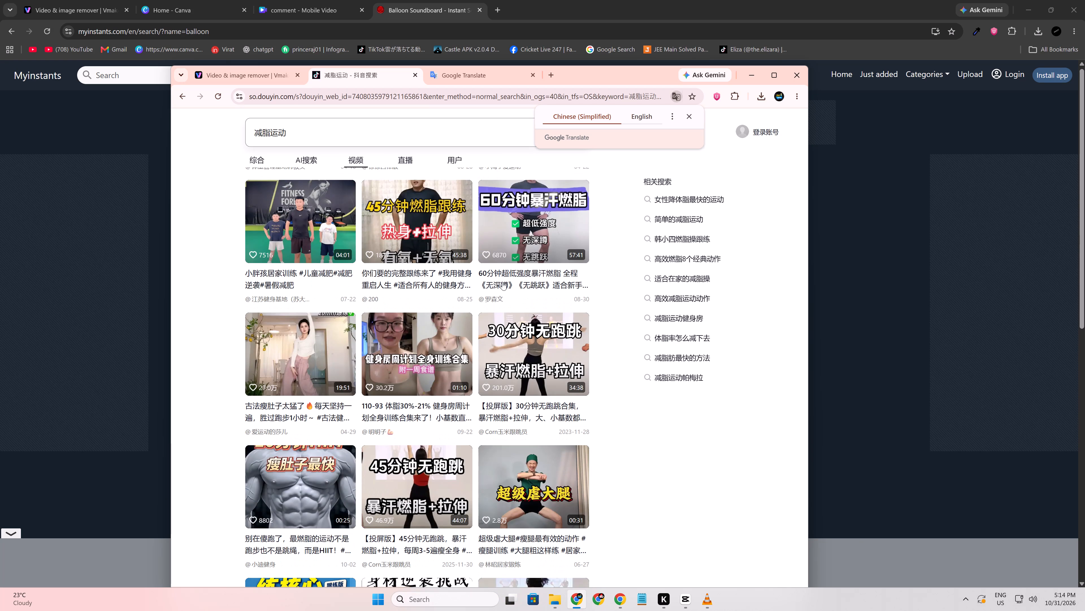
scroll(502, 282, down, 2)
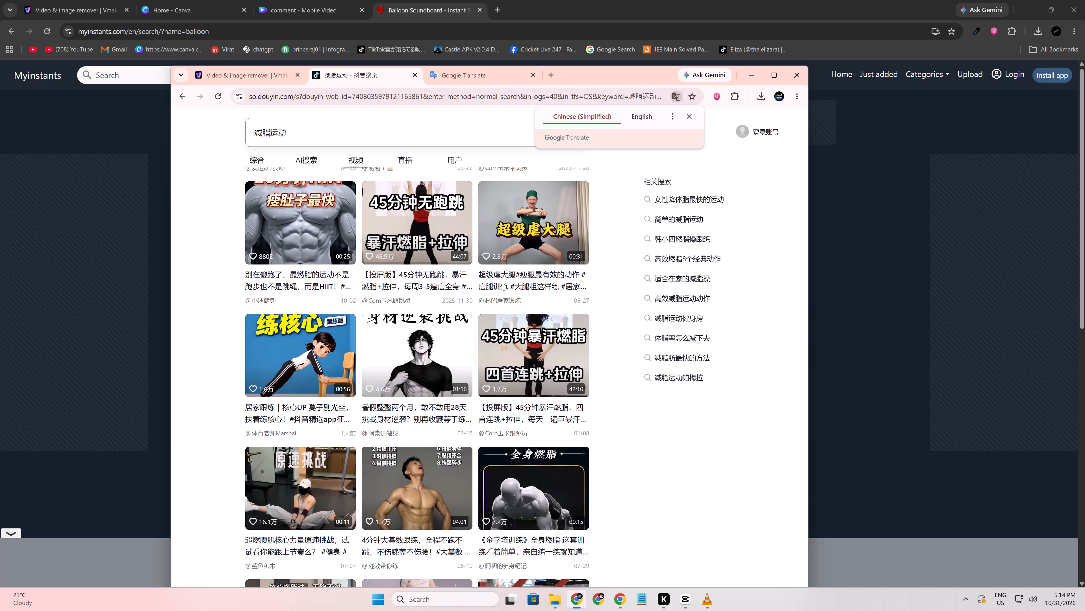
scroll(502, 282, down, 3)
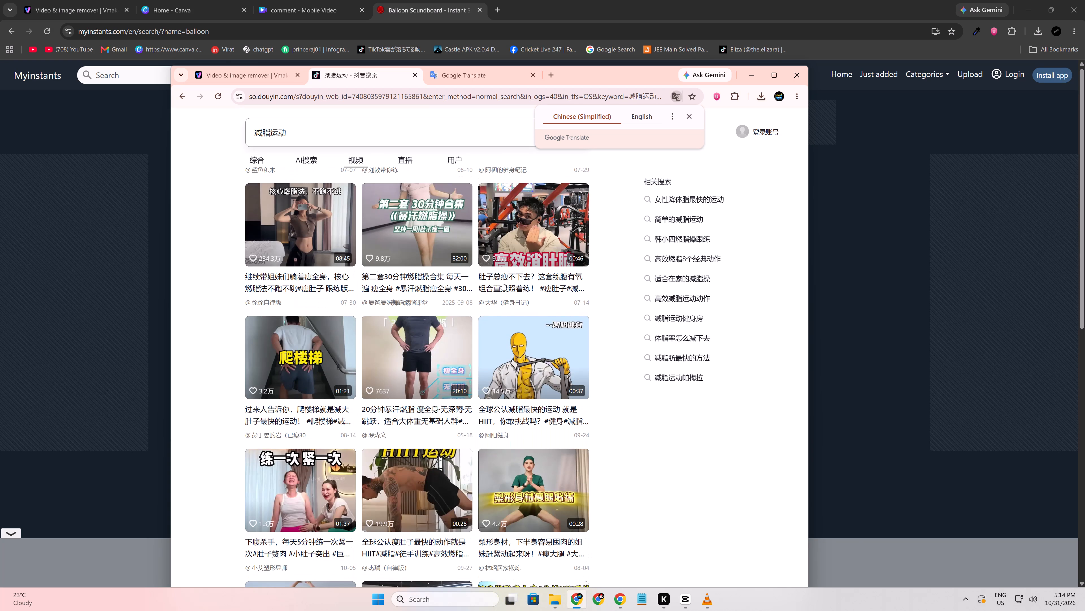
scroll(502, 282, down, 1)
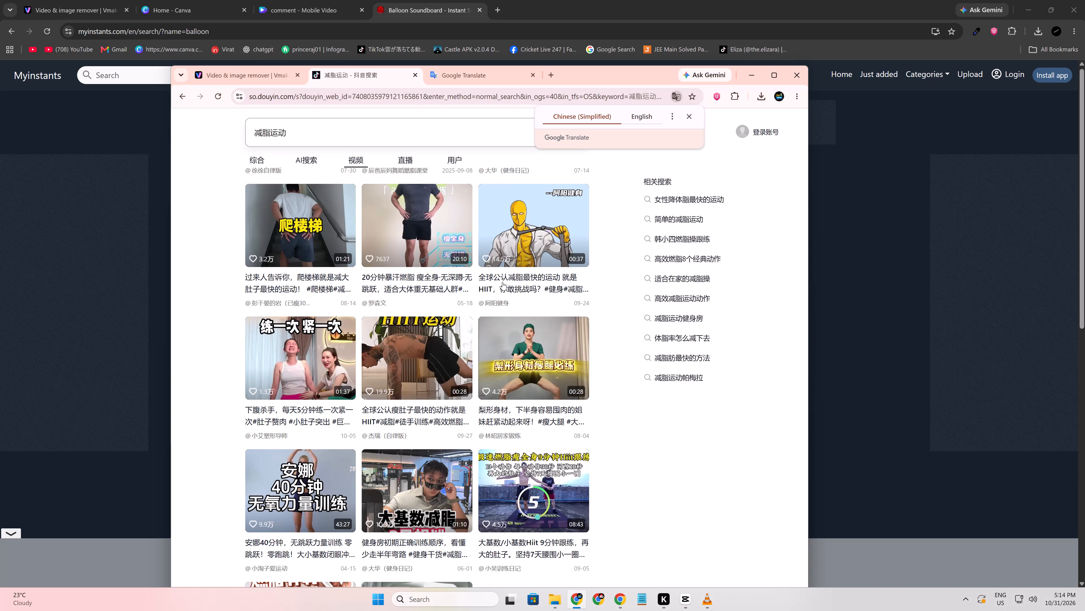
scroll(502, 282, down, 2)
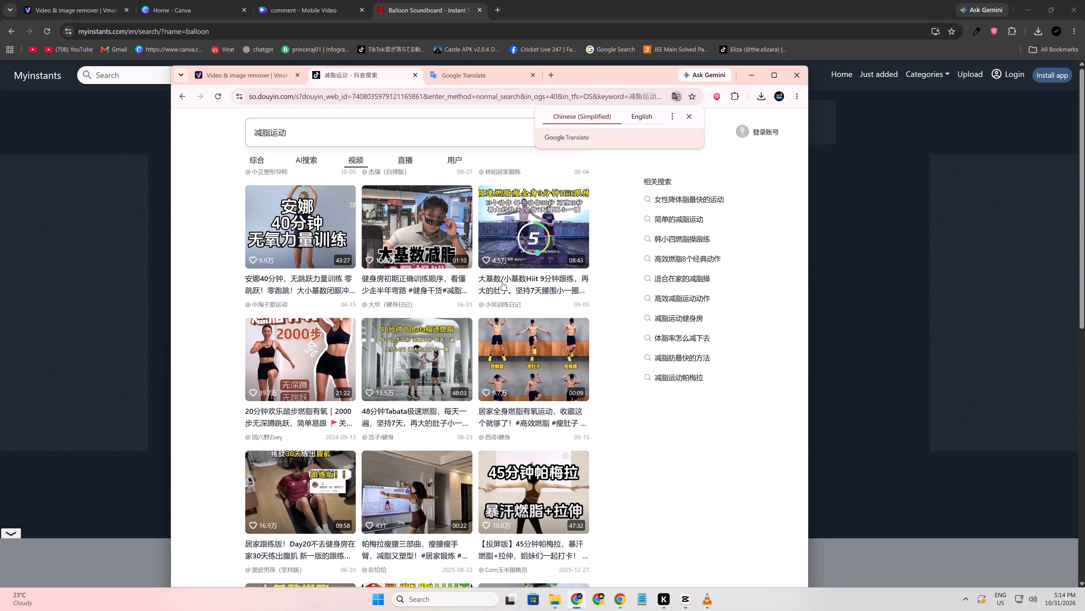
scroll(502, 282, down, 2)
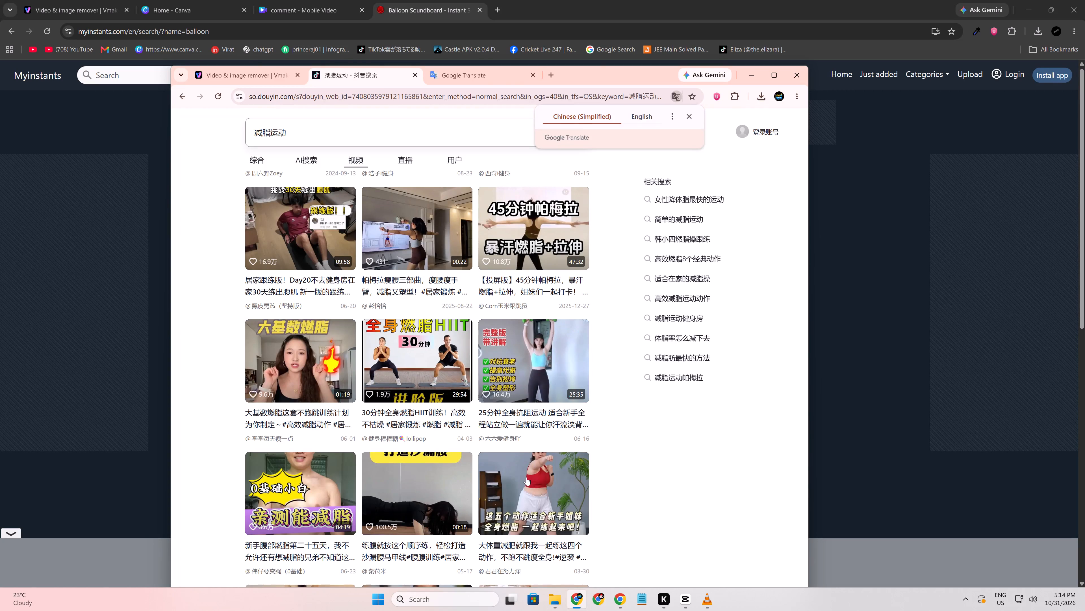
click(525, 489)
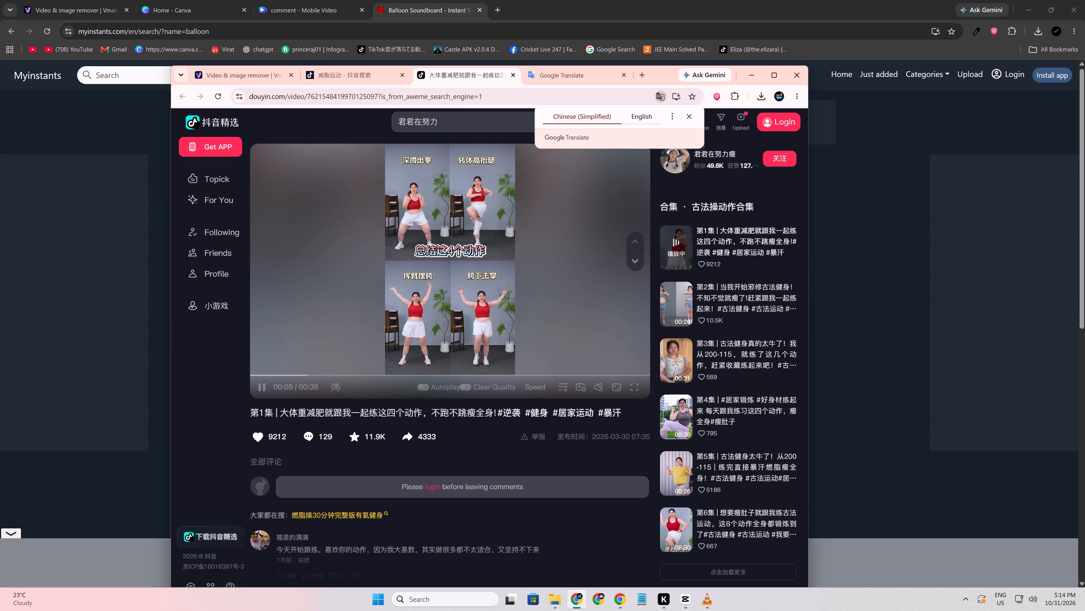
Skim through the exercise demonstrations in the opened video up to about 00:33.
click(453, 374)
click(480, 377)
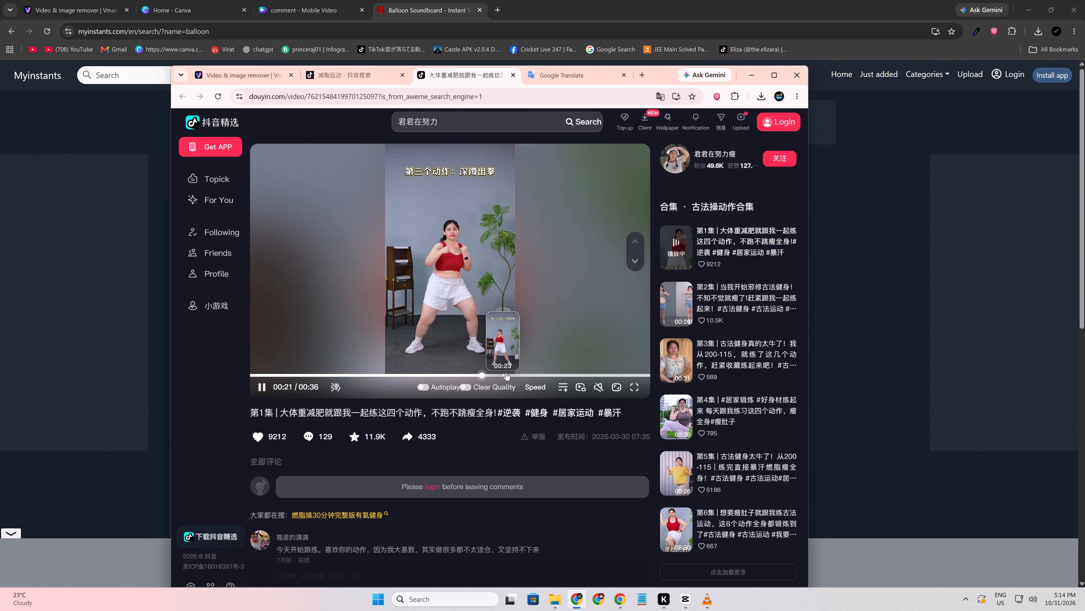
click(509, 378)
click(547, 374)
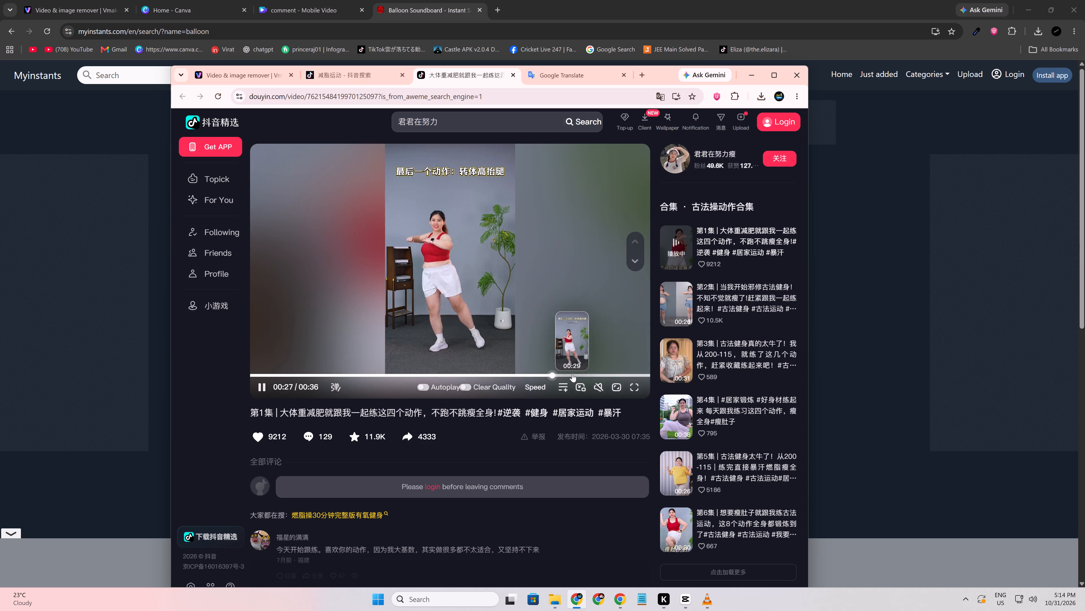
click(572, 374)
click(587, 372)
click(613, 372)
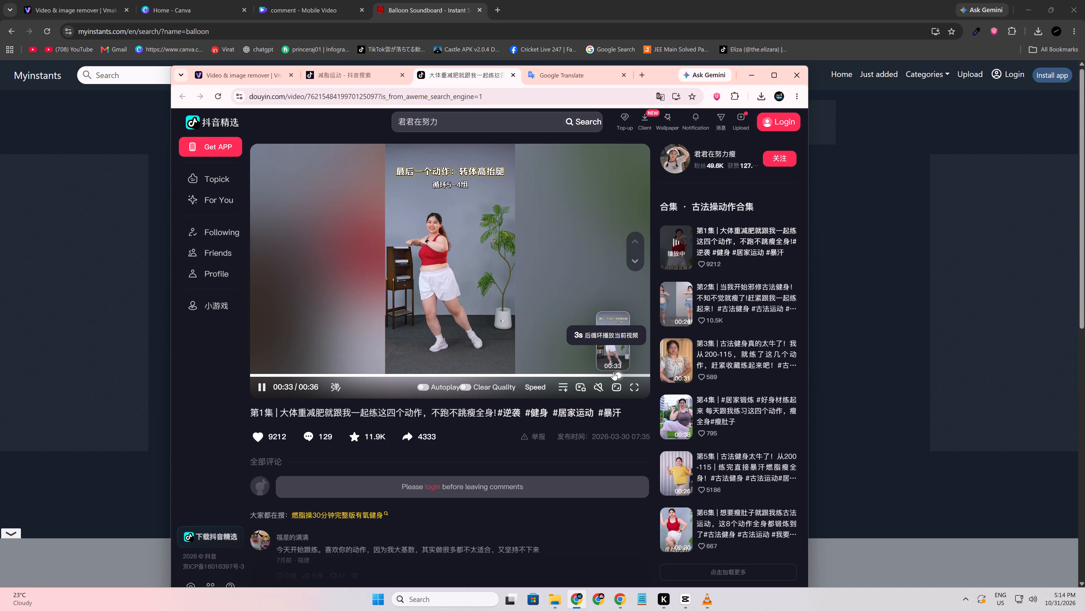
Open episode 4 (第4集) of the collection, then open the 00:32 three-move workout (三个动作) from its recommended videos.
click(679, 420)
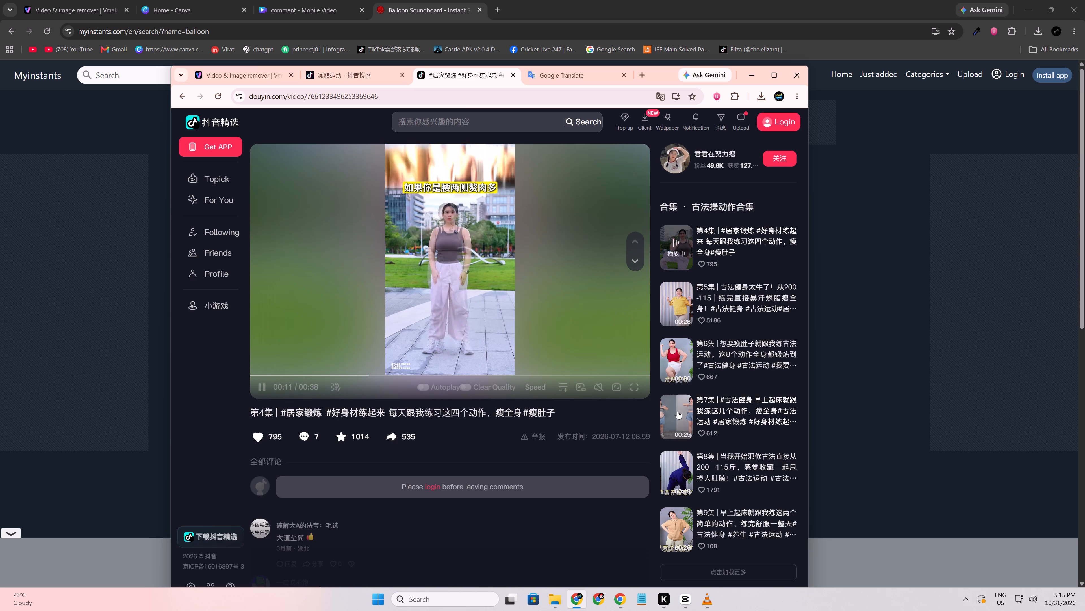
scroll(678, 411, down, 1)
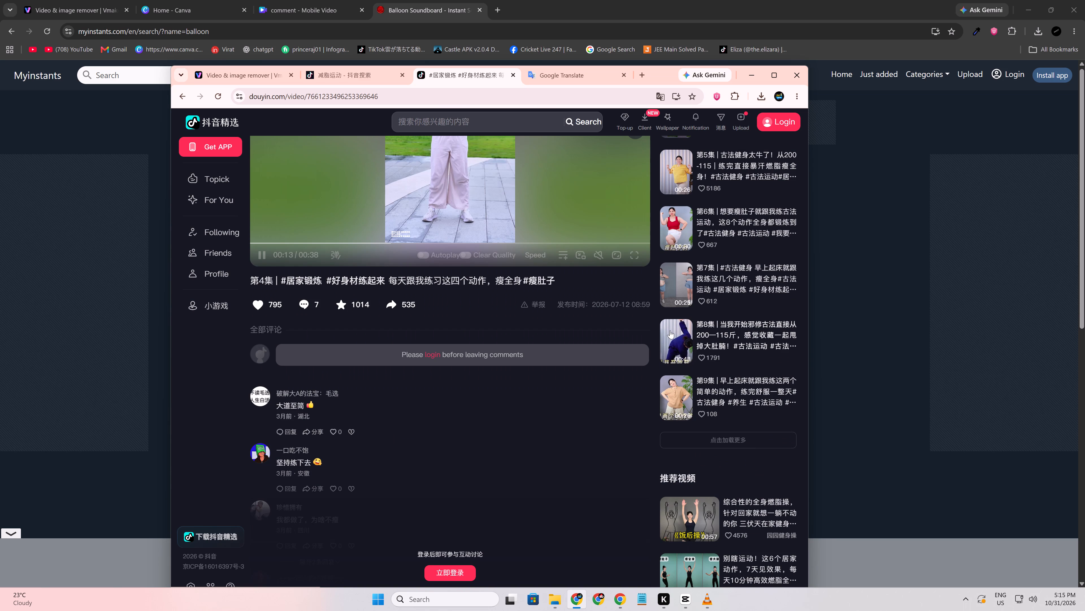
scroll(670, 330, down, 2)
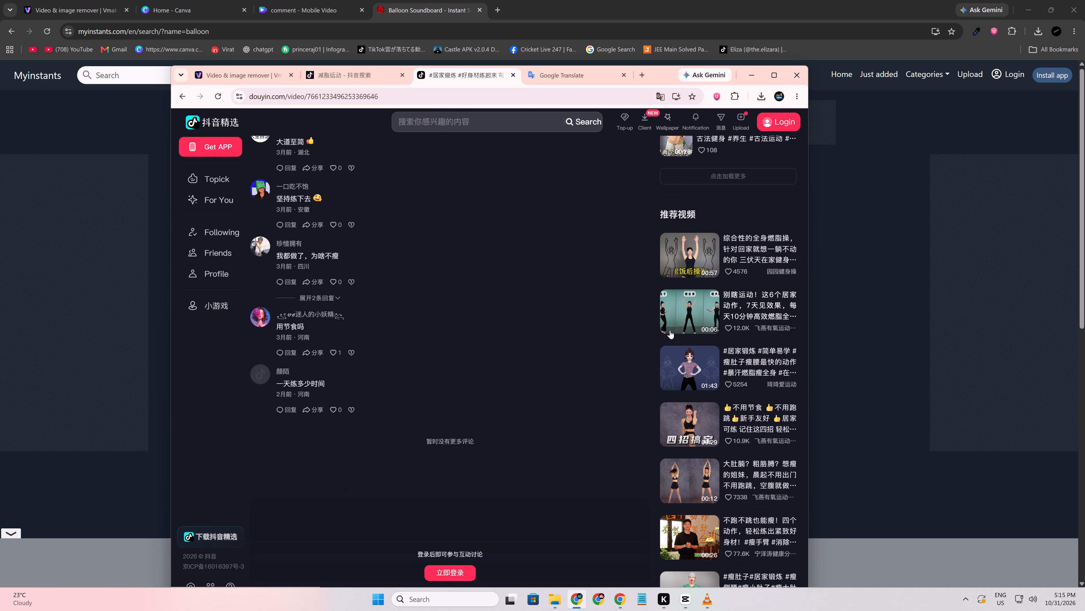
scroll(670, 339, down, 2)
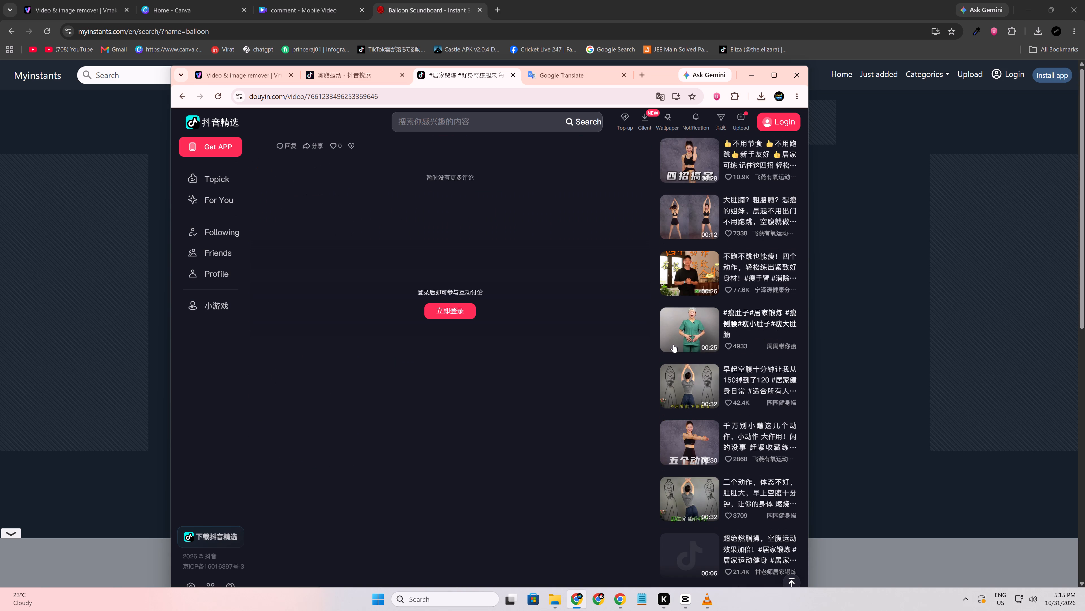
click(699, 494)
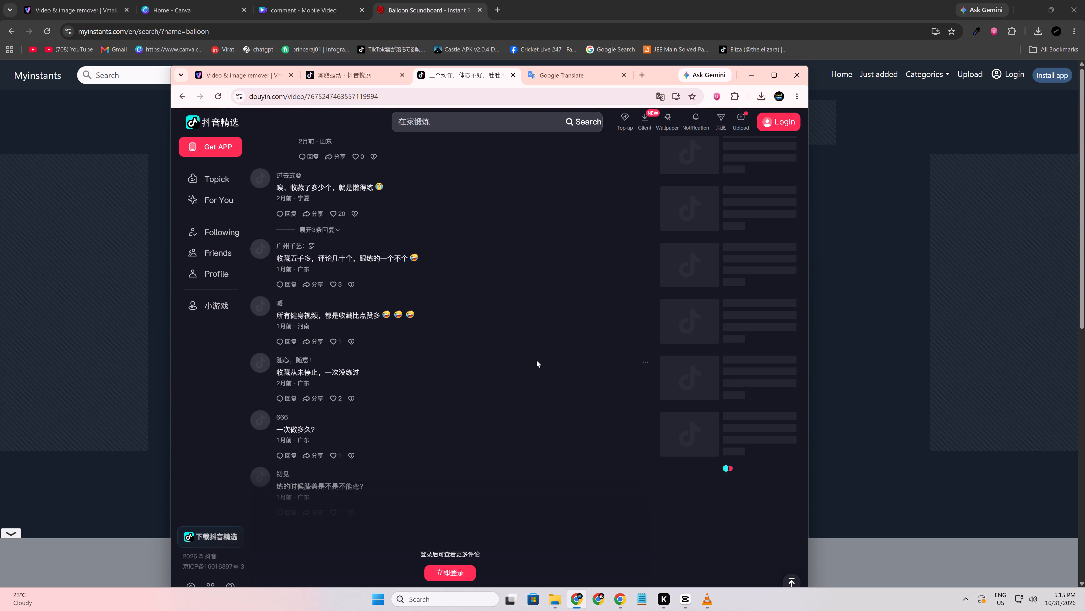
Watch the beginning of the three-move workout video and pause it at about 00:08.
scroll(537, 360, up, 8)
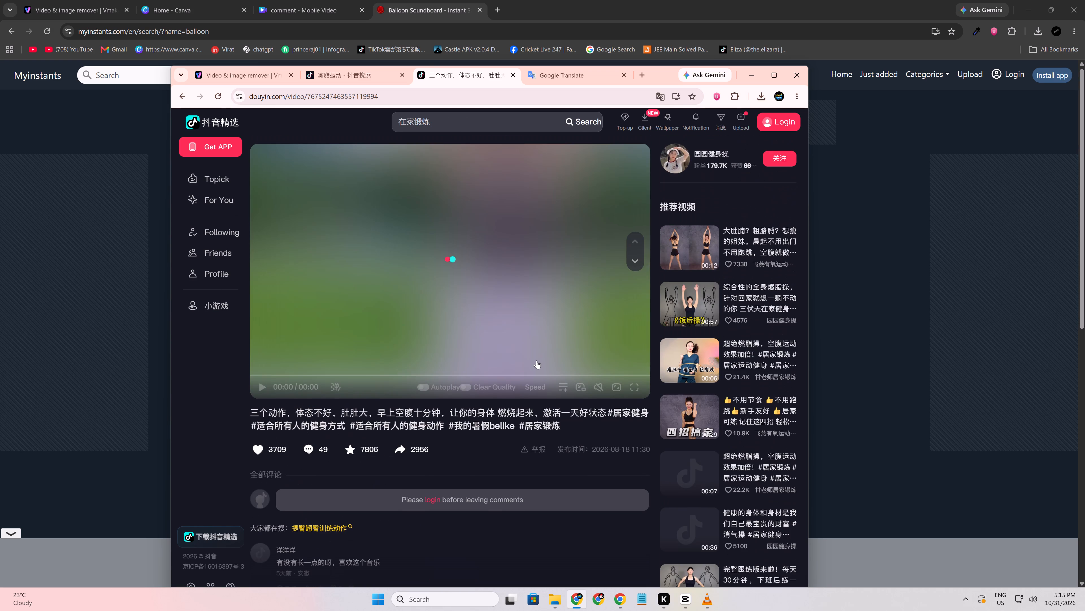
scroll(537, 360, up, 2)
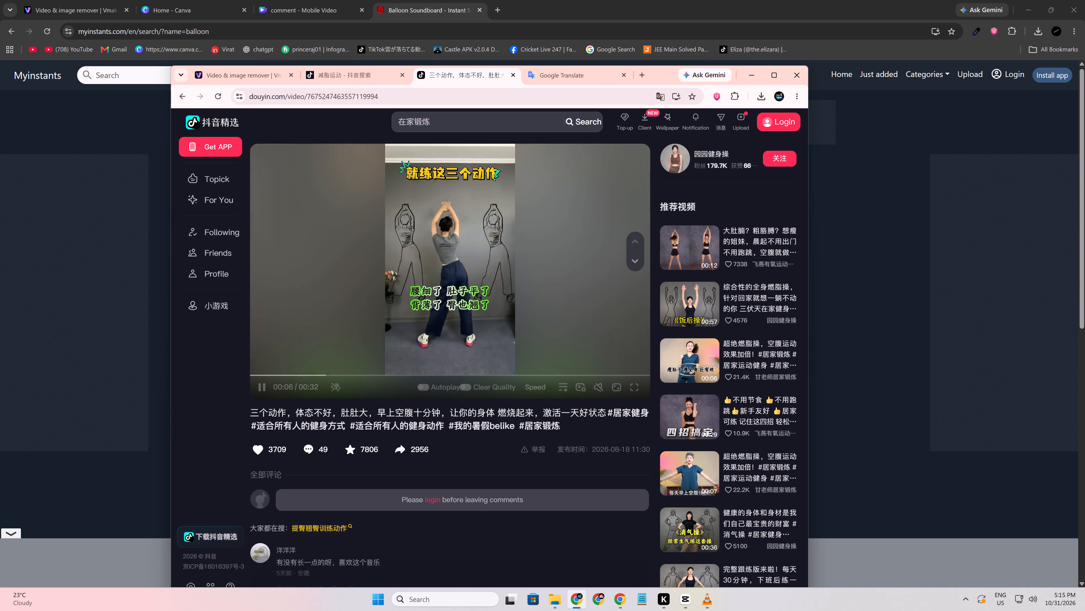
click(557, 263)
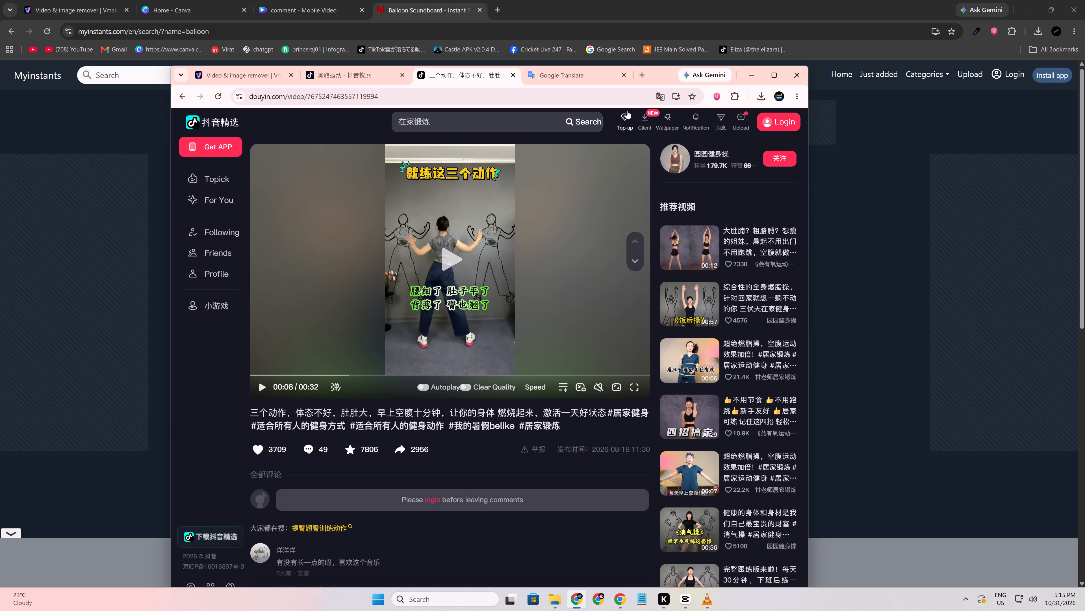
Open the Urban VPN extension and reset it.
click(716, 104)
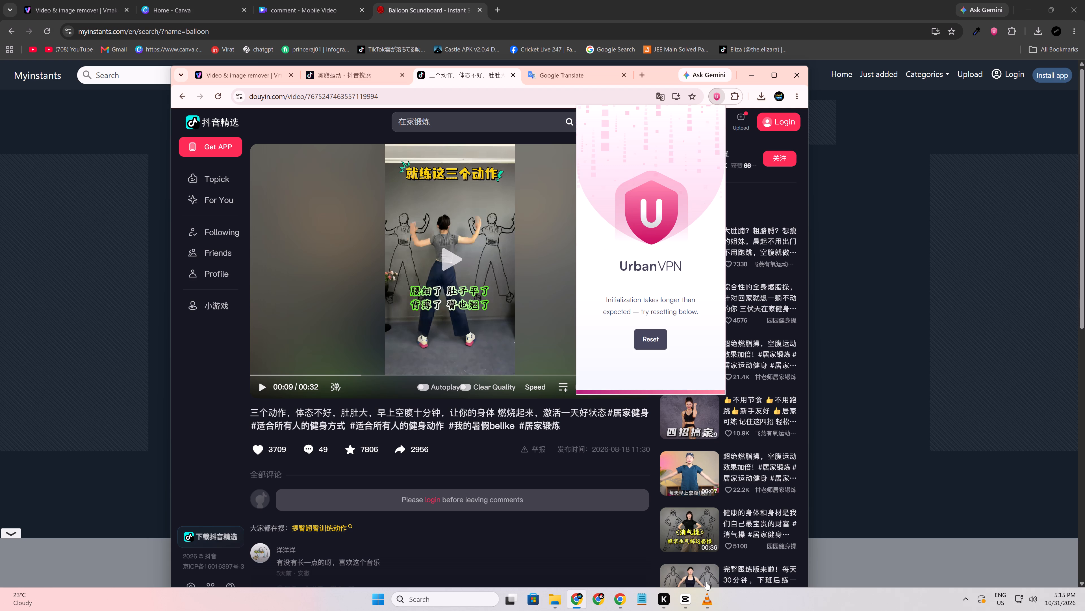
click(657, 344)
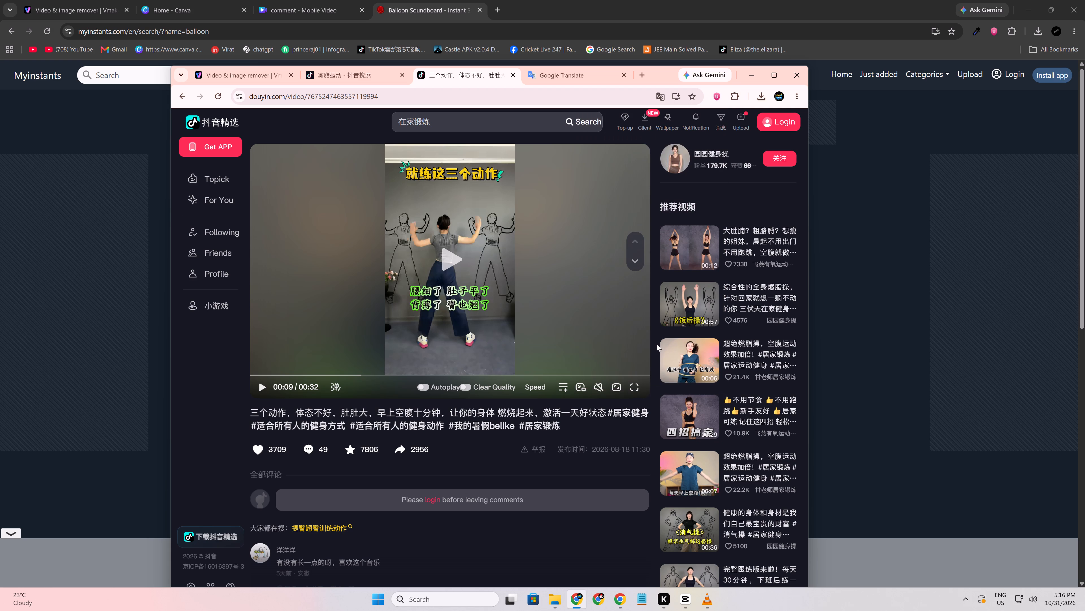
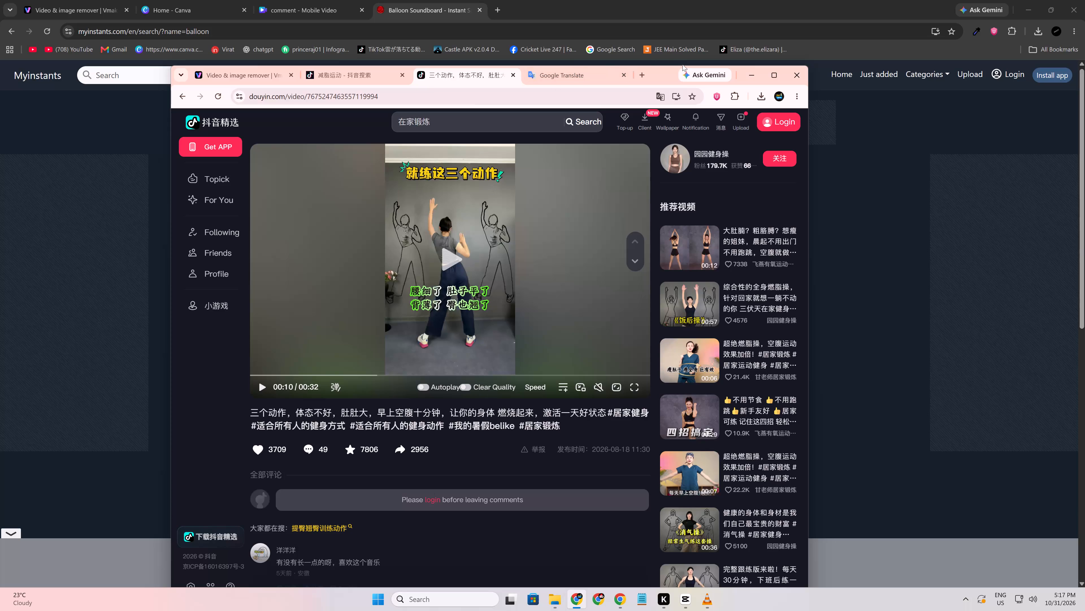
Connect the Urban VPN extension to the United Kingdom (UK) server.
click(718, 105)
click(717, 101)
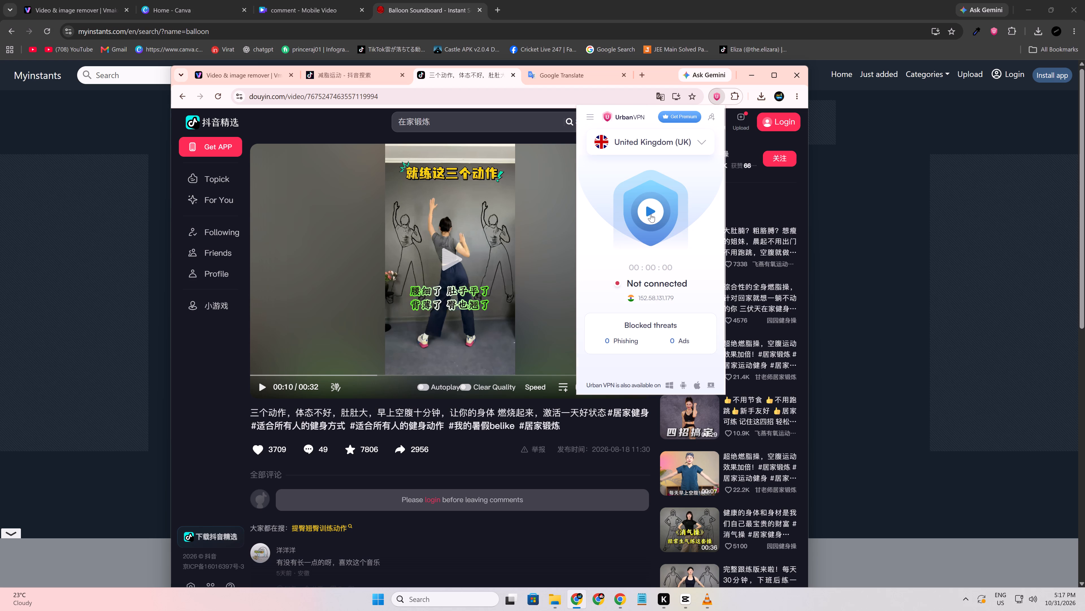
click(651, 214)
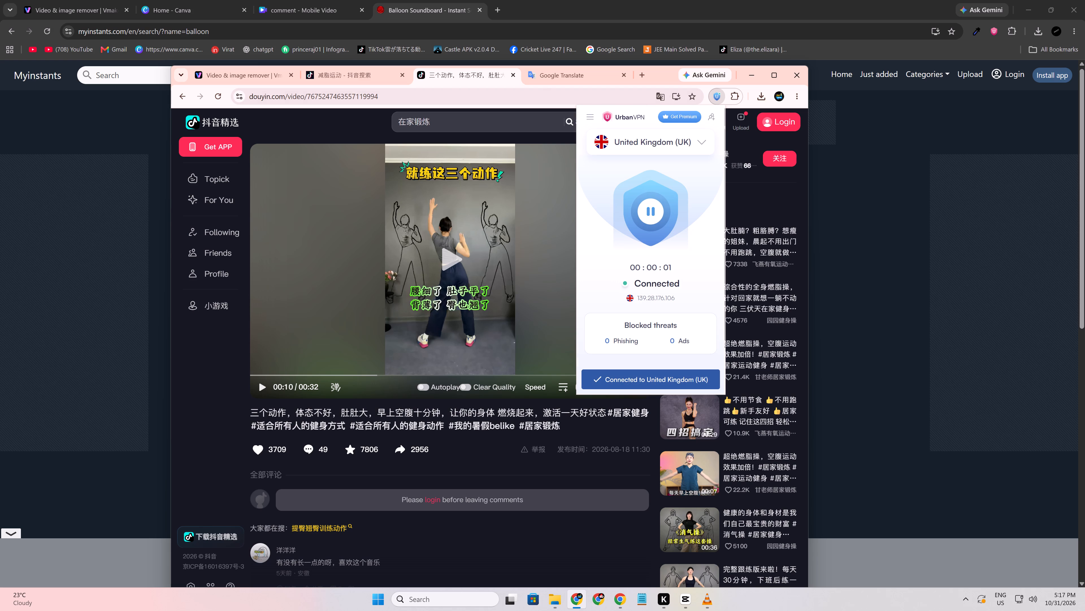
click(569, 78)
Open the TikTok site in a maximized window through a Google search for "tiktok" and pause the feed video.
click(640, 79)
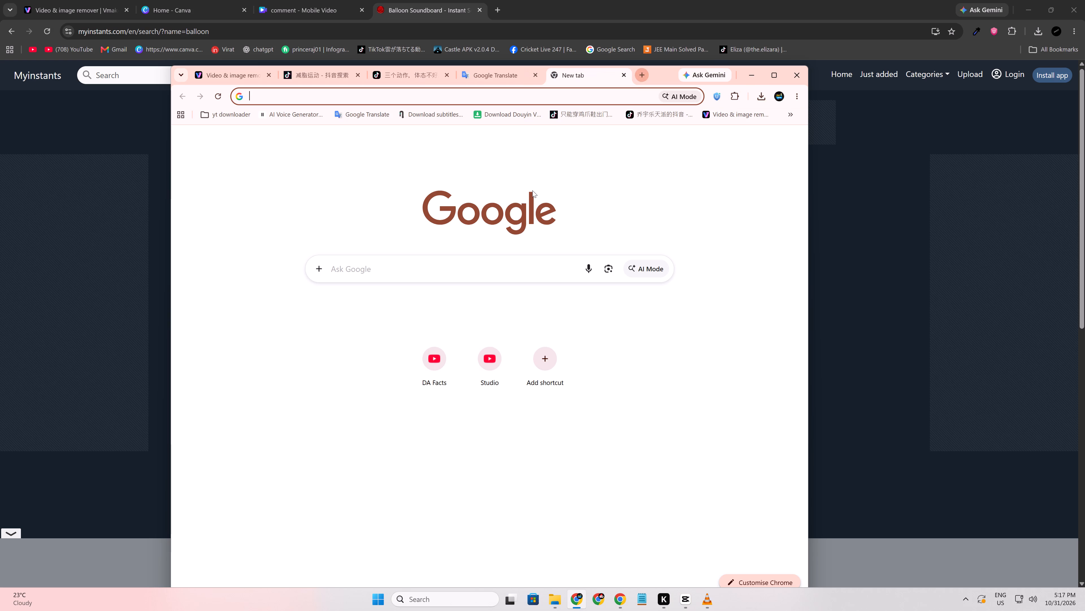
click(455, 255)
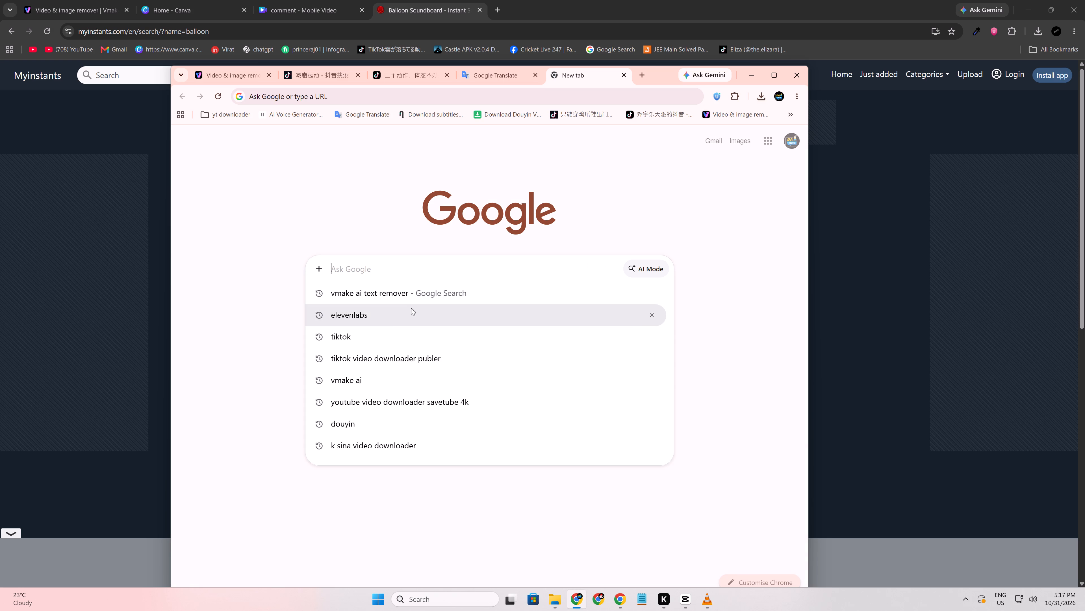
click(384, 339)
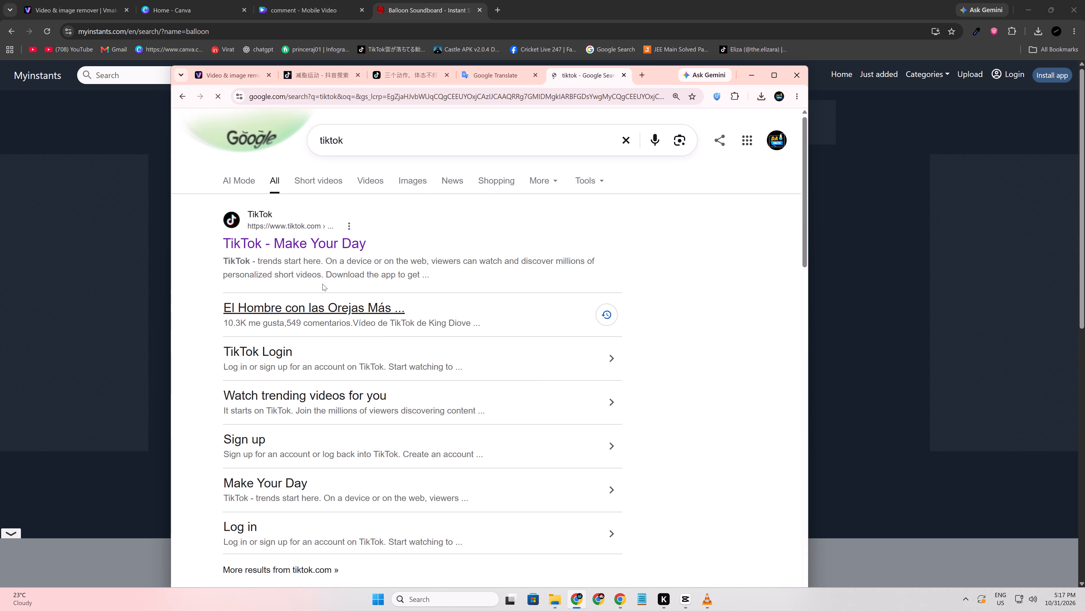
click(283, 243)
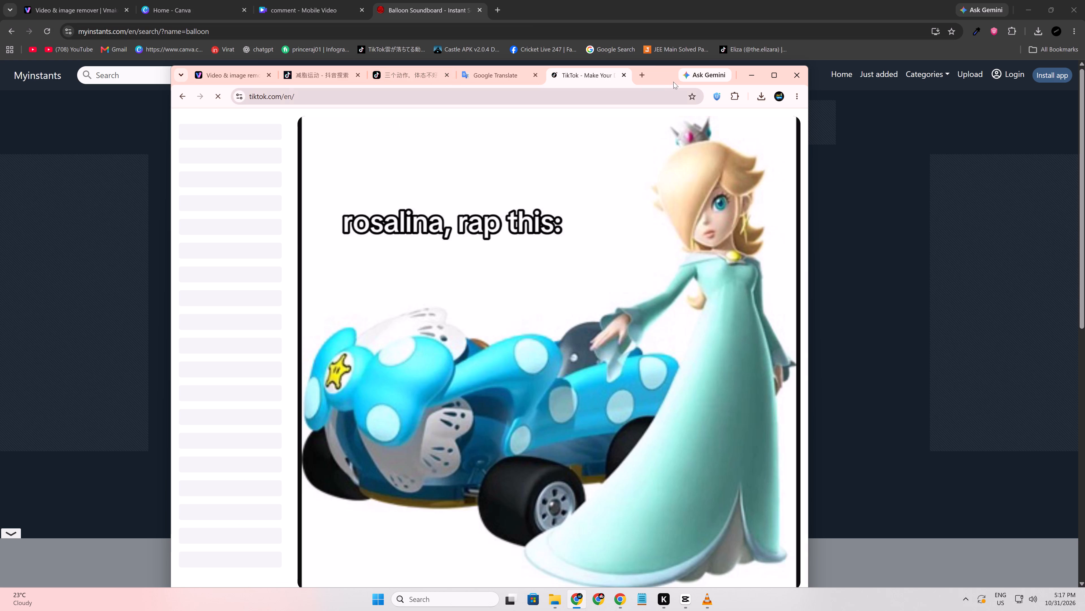
double_click(663, 77)
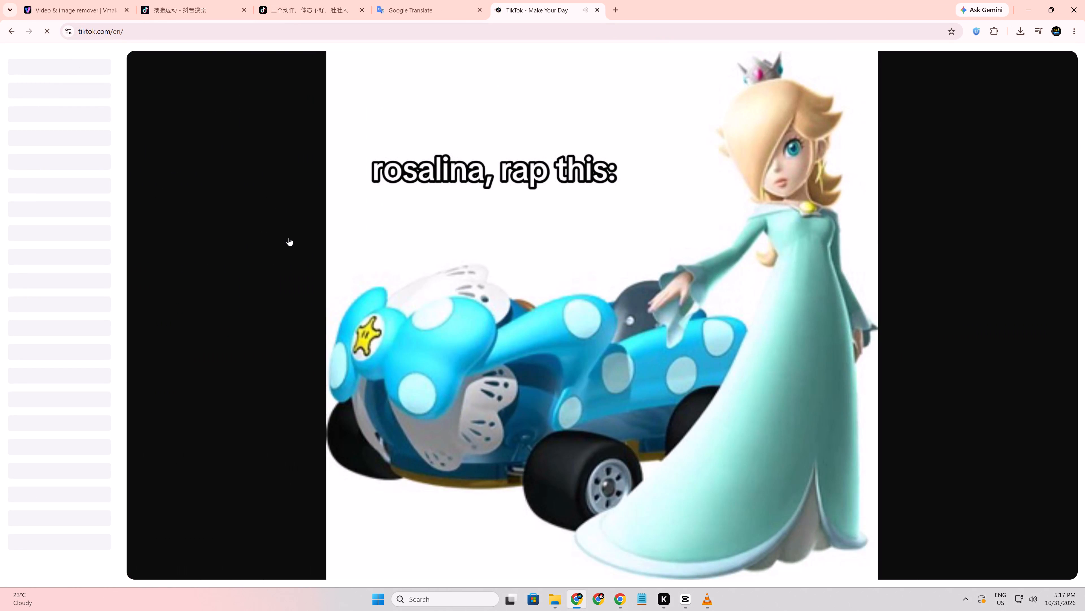
scroll(289, 238, down, 2)
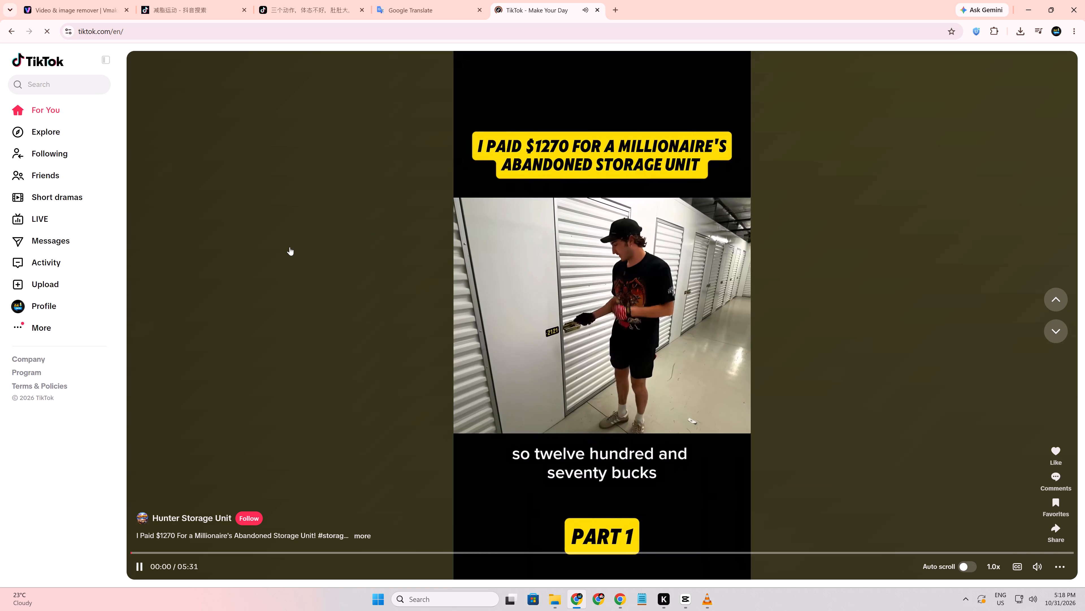
click(469, 296)
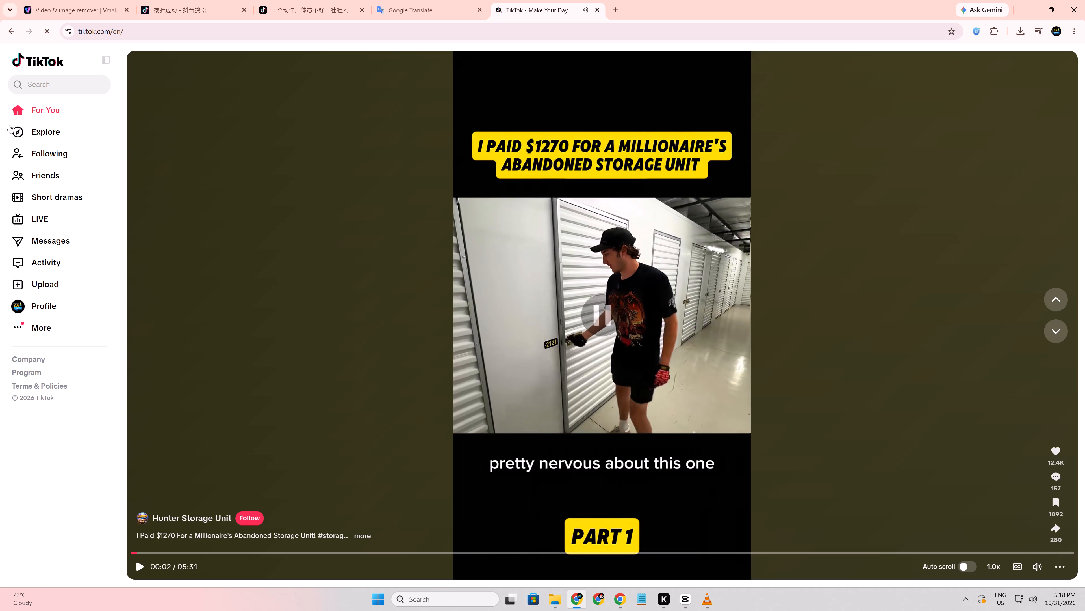
Search TikTok for "hip fat".
click(51, 90)
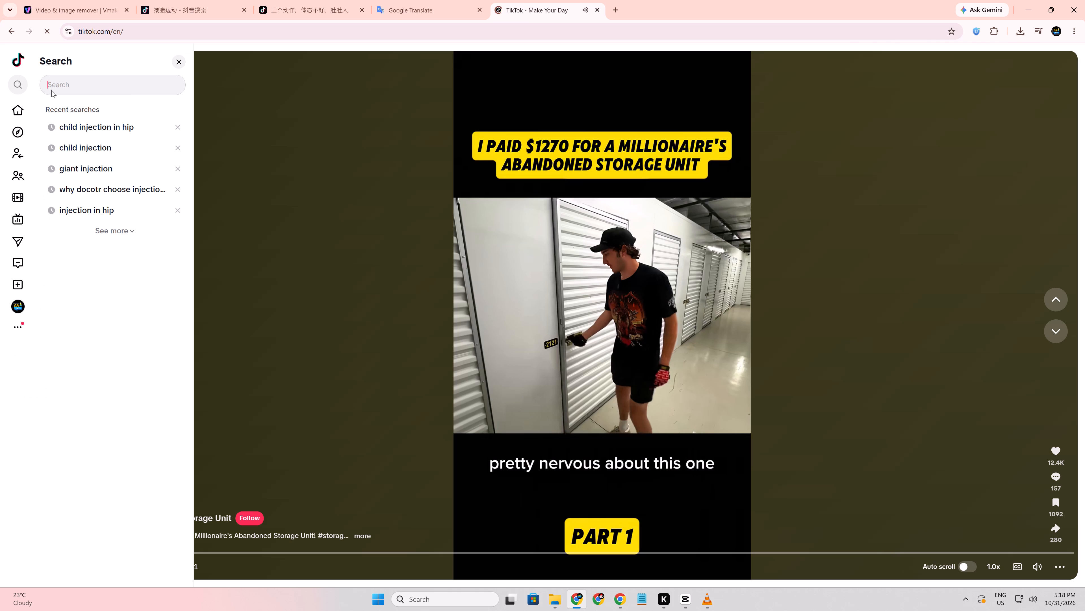
text(hi fat)
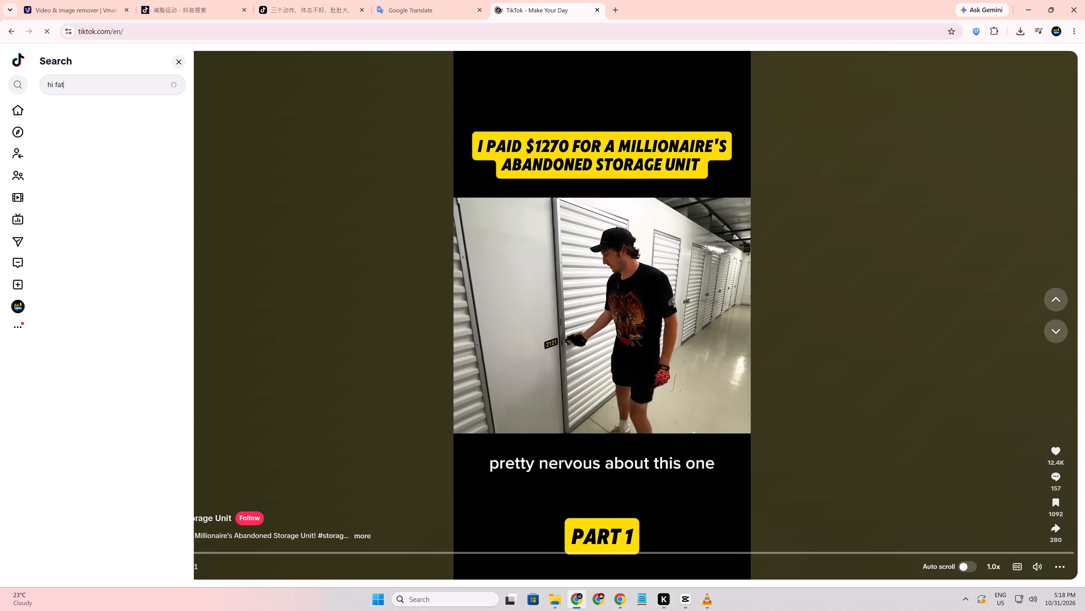
key(BackSpace)
key(BackSpace)
key(BackSpace)
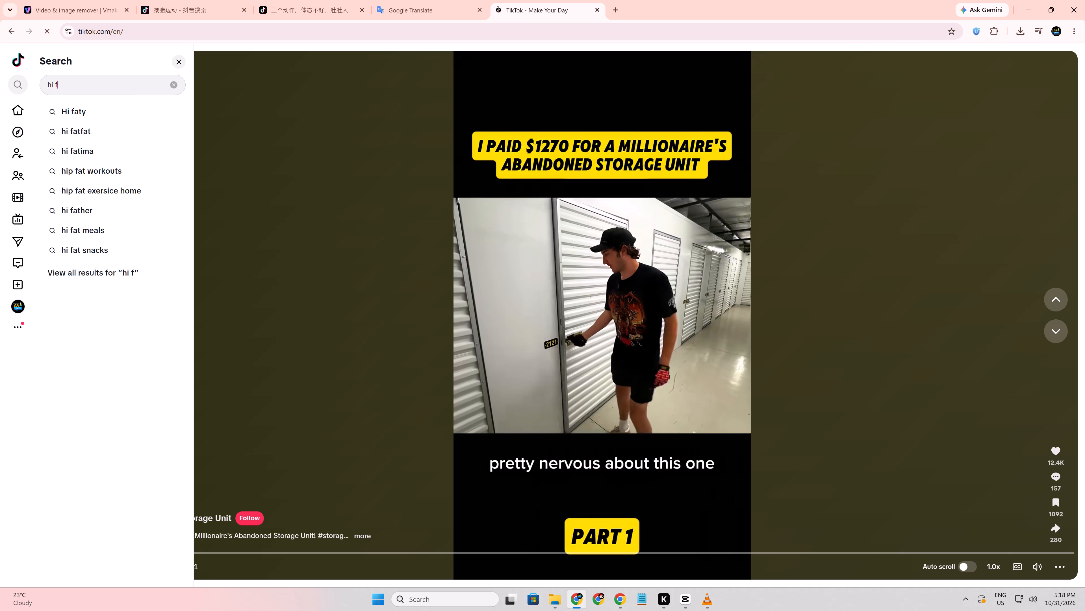
key(BackSpace)
text(p fat)
key(Return)
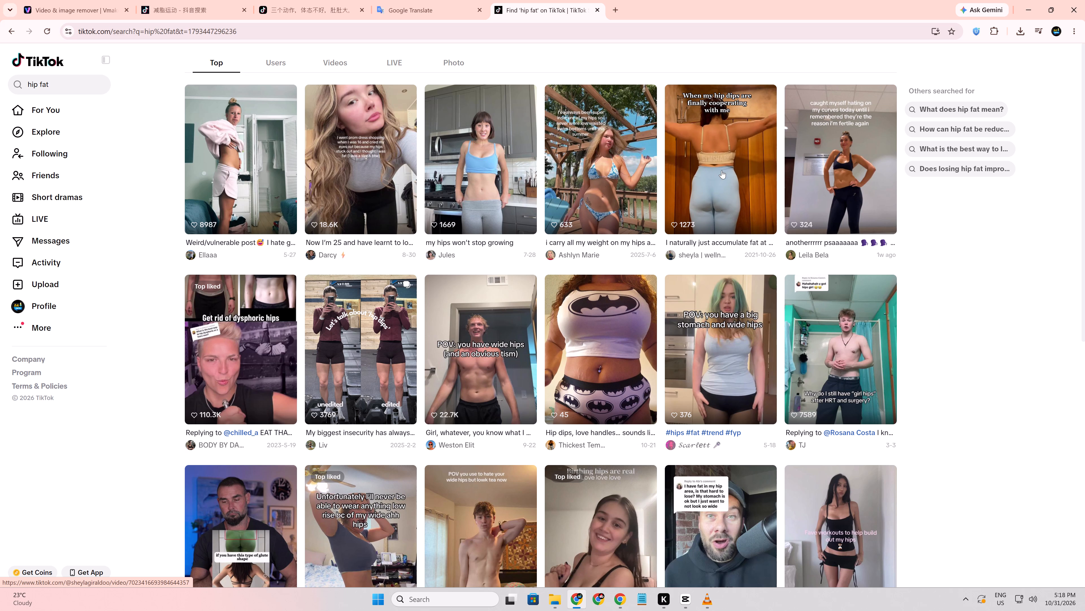
Find the She Moves video about sitting all day and struggling to feel the glutes, and copy its link.
scroll(722, 170, down, 2)
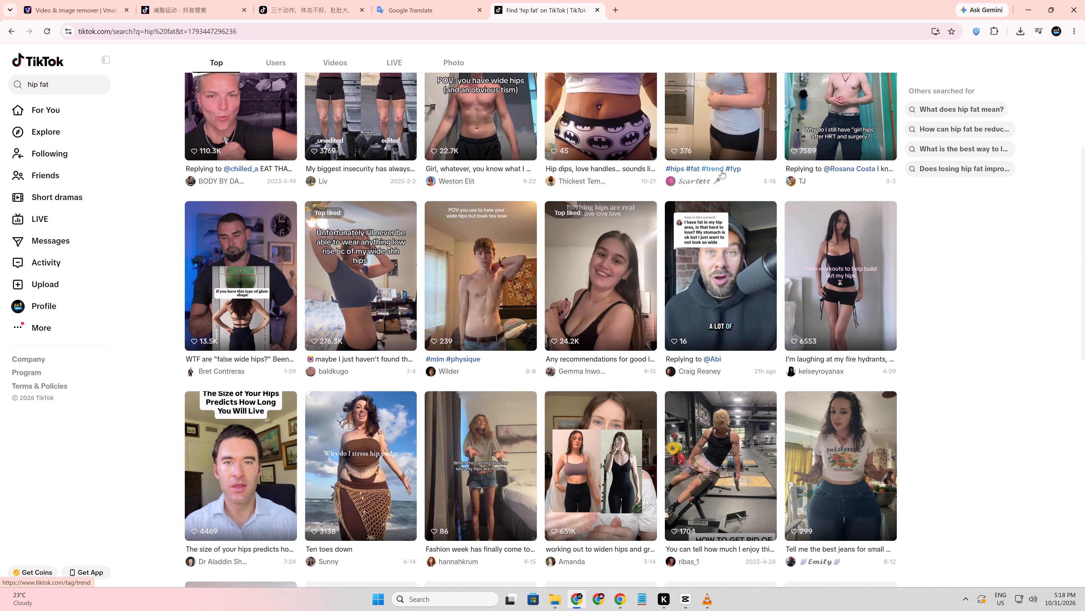
scroll(722, 170, down, 1)
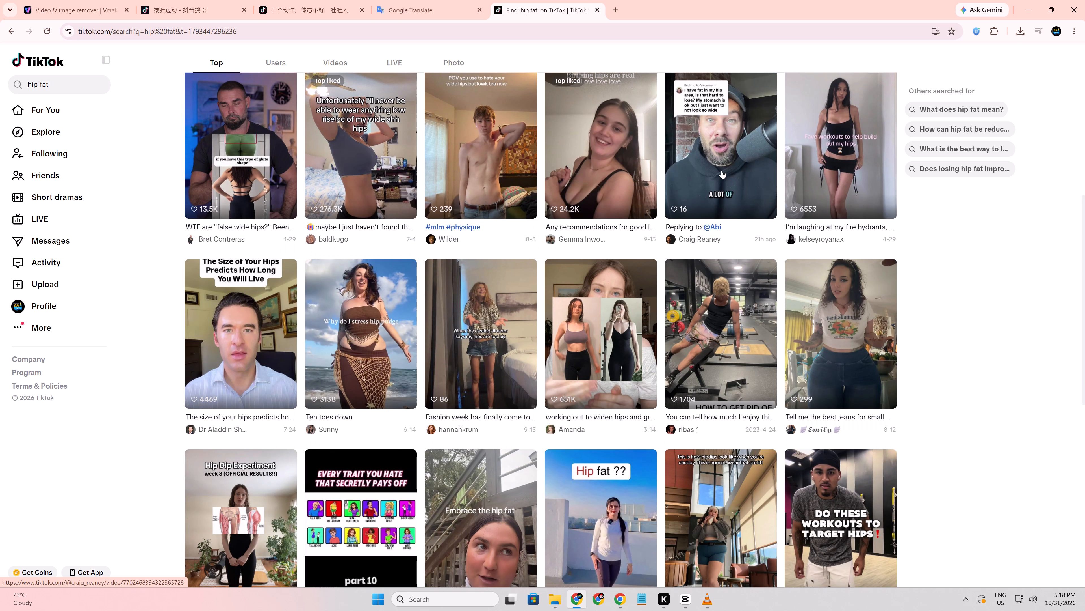
scroll(722, 170, down, 3)
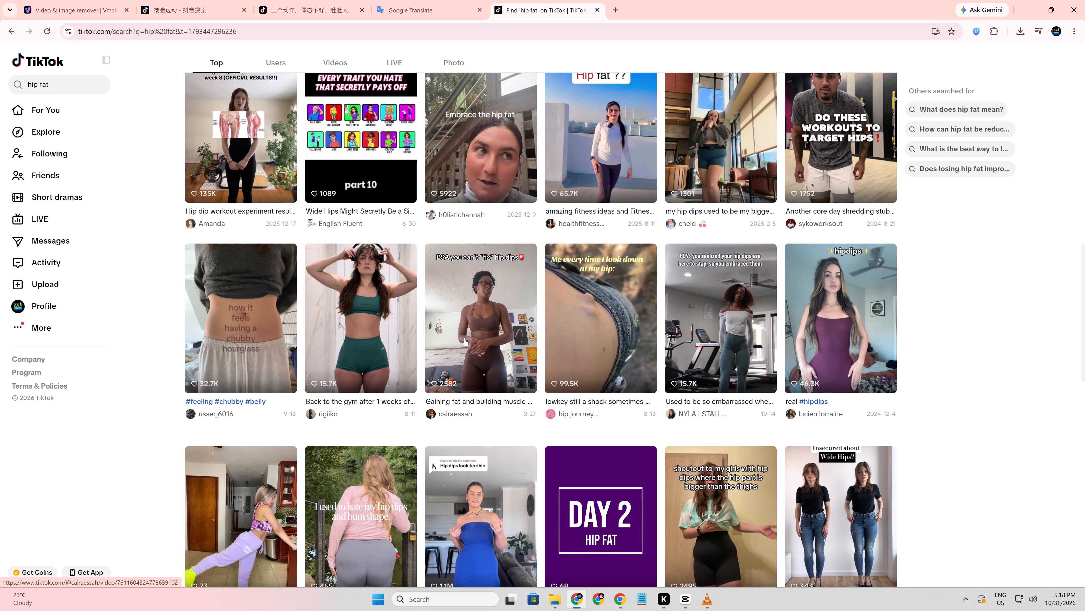
scroll(465, 335, down, 2)
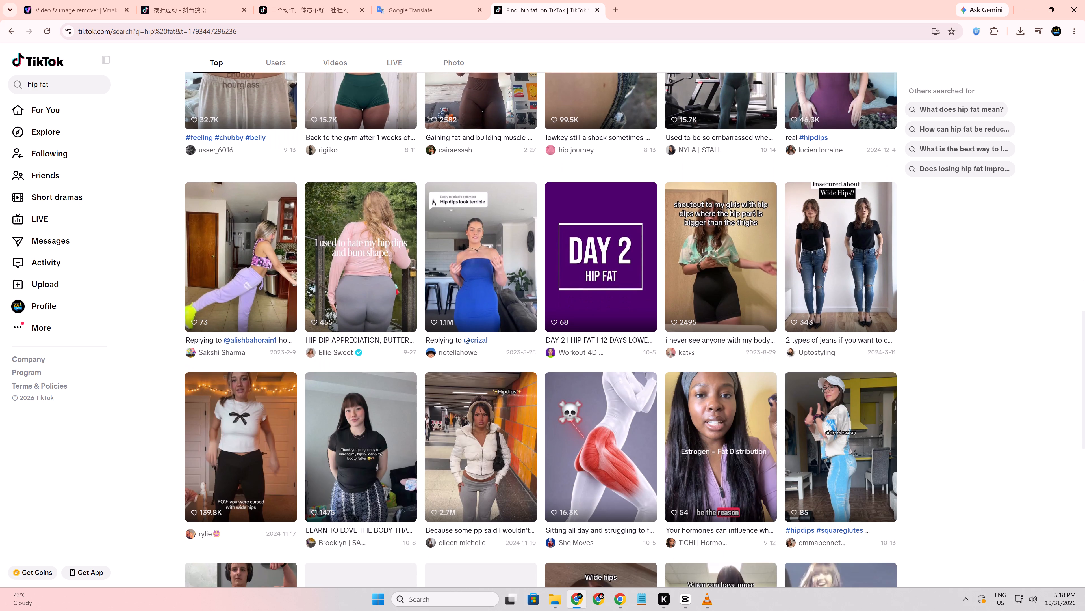
scroll(465, 335, down, 1)
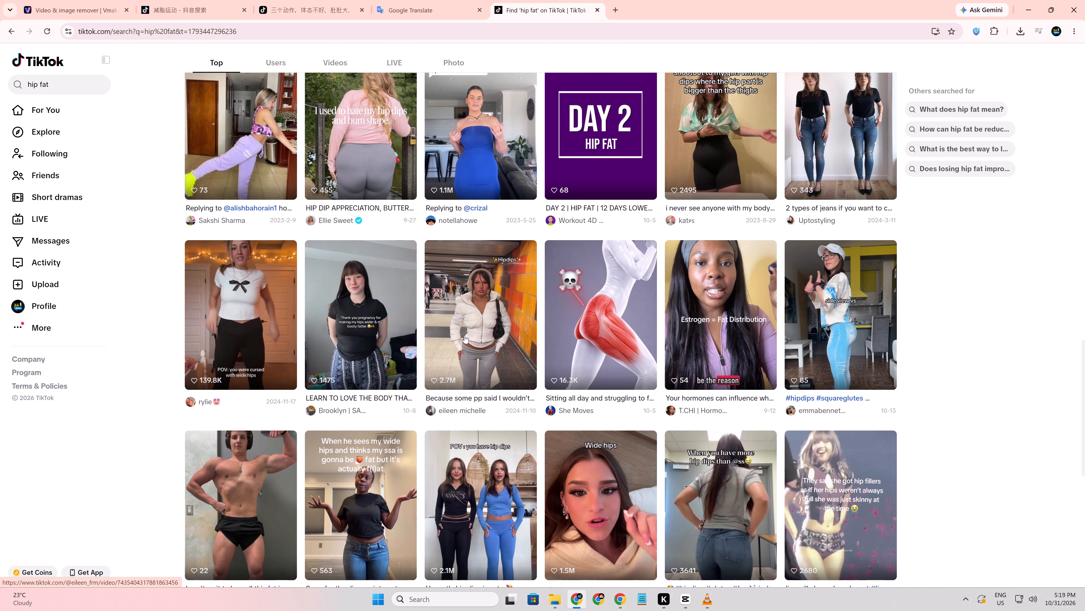
click(600, 327)
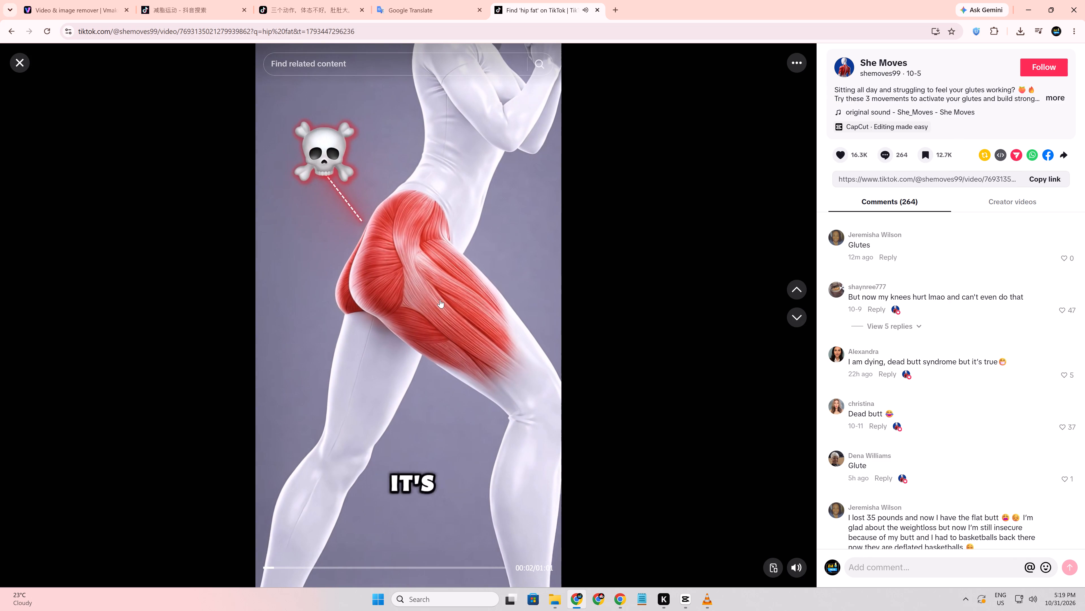
right_click(428, 278)
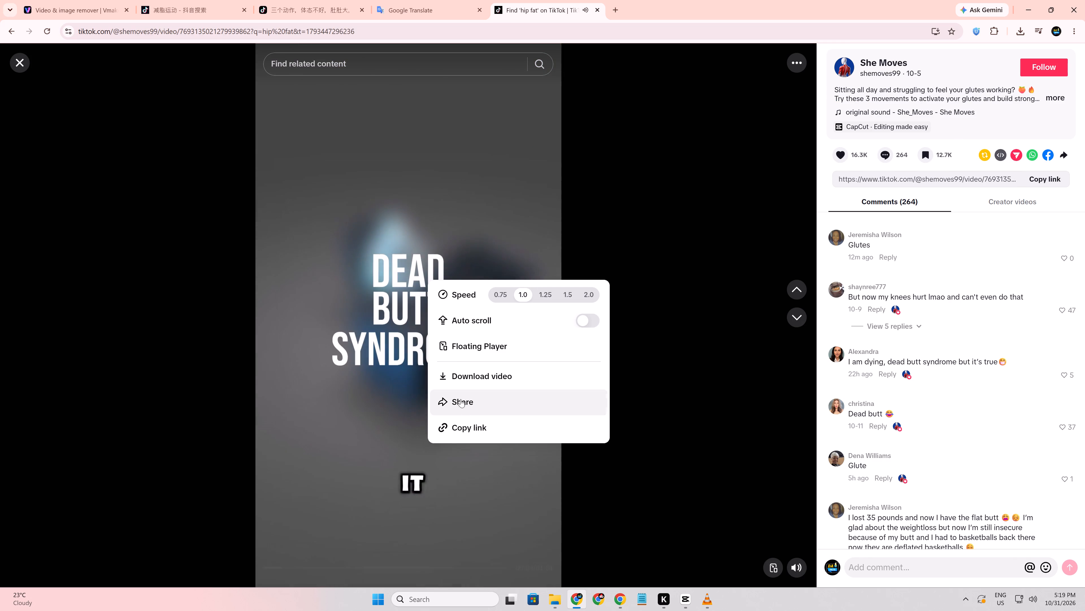
click(464, 427)
click(427, 338)
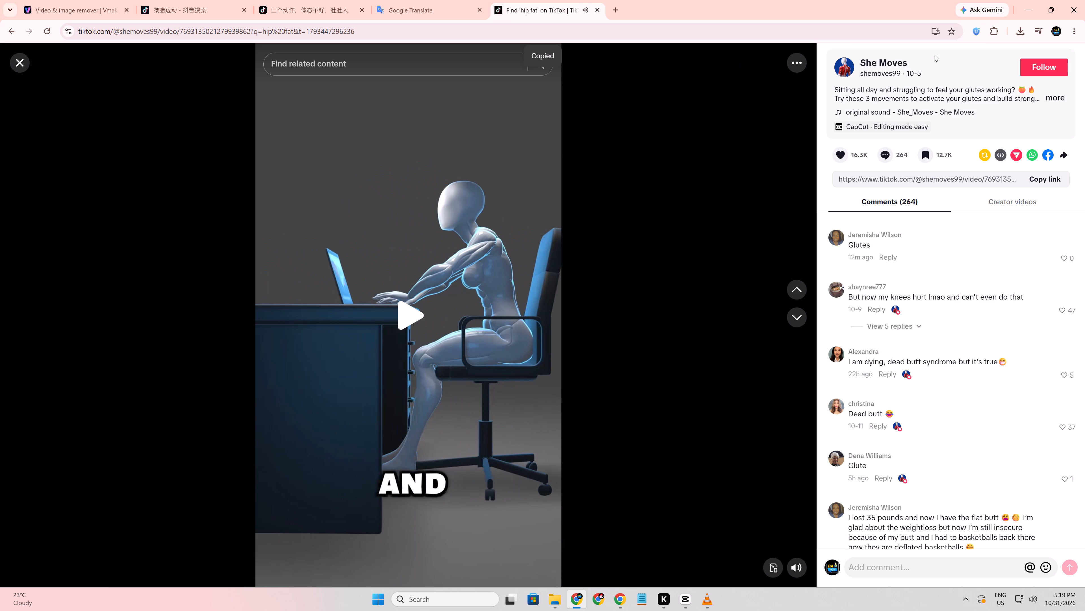
Examine the videos on the She Moves profile and play its newest one about shaping glutes at home.
click(906, 63)
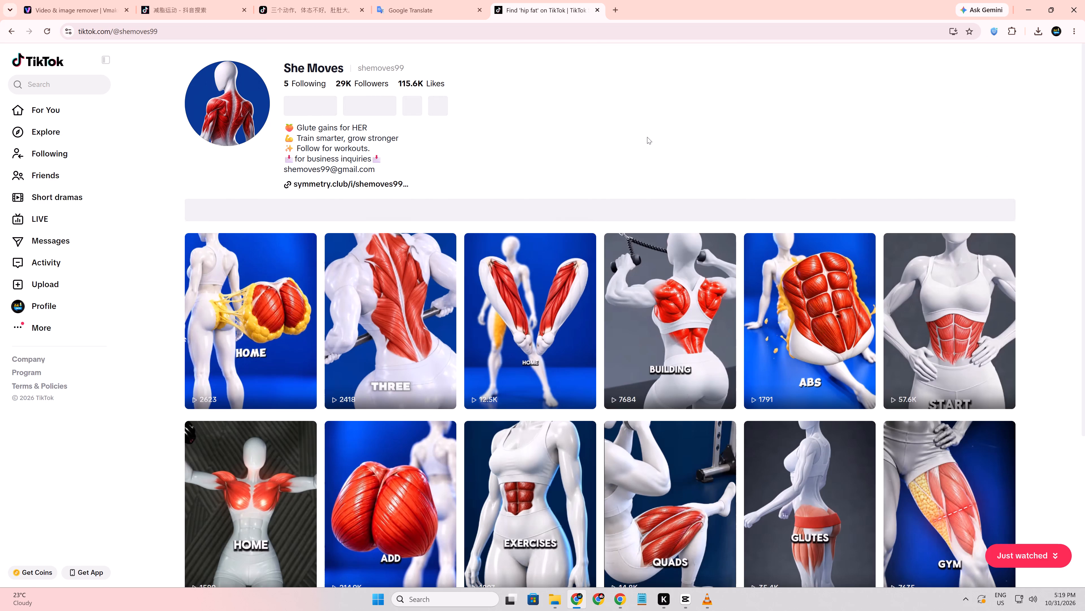
scroll(647, 137, down, 4)
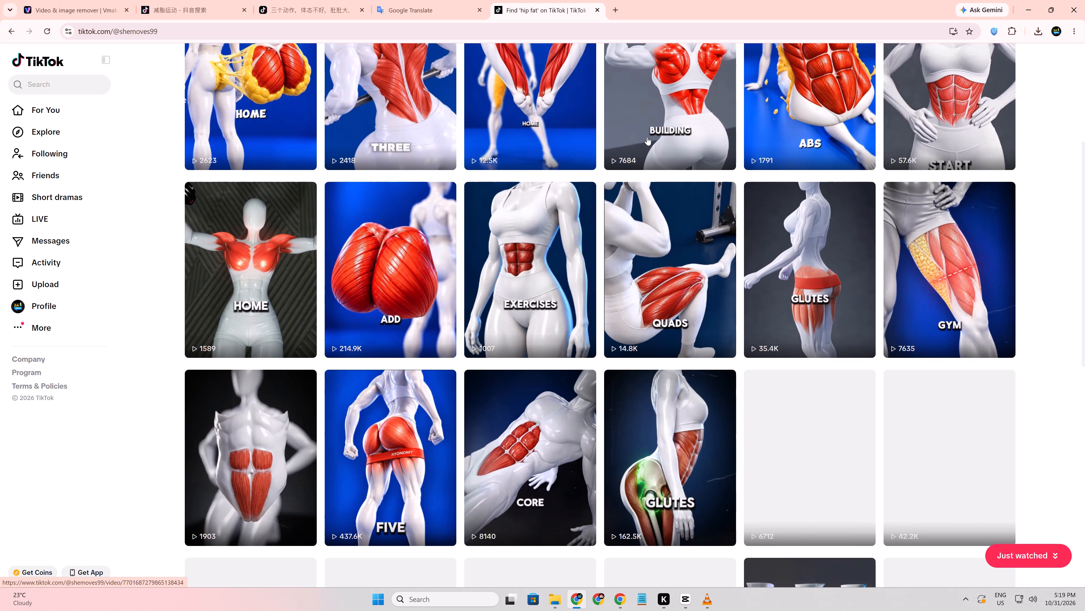
scroll(647, 137, down, 2)
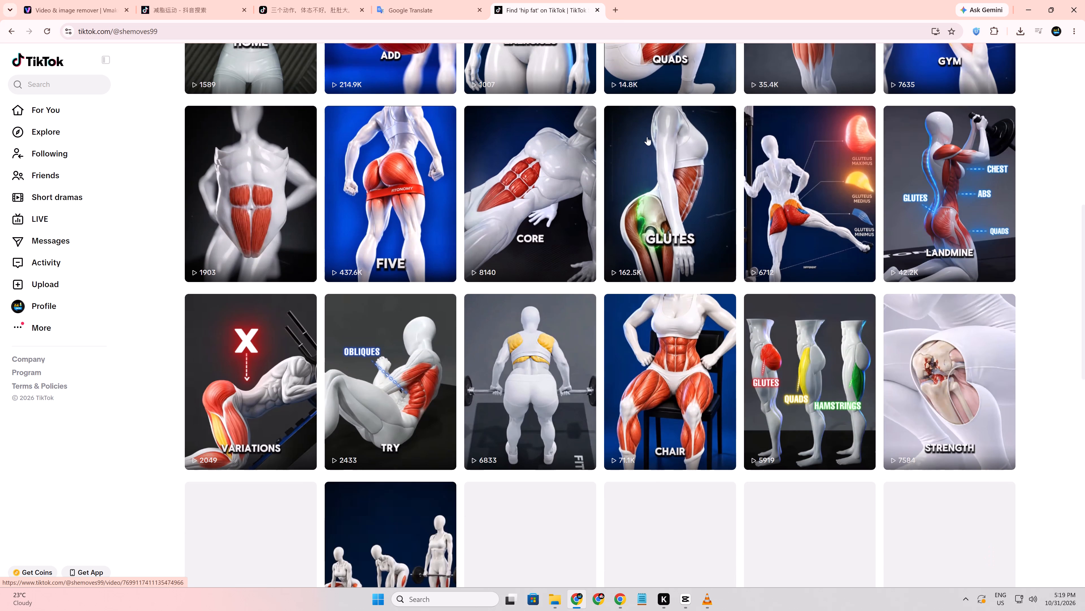
scroll(647, 137, up, 6)
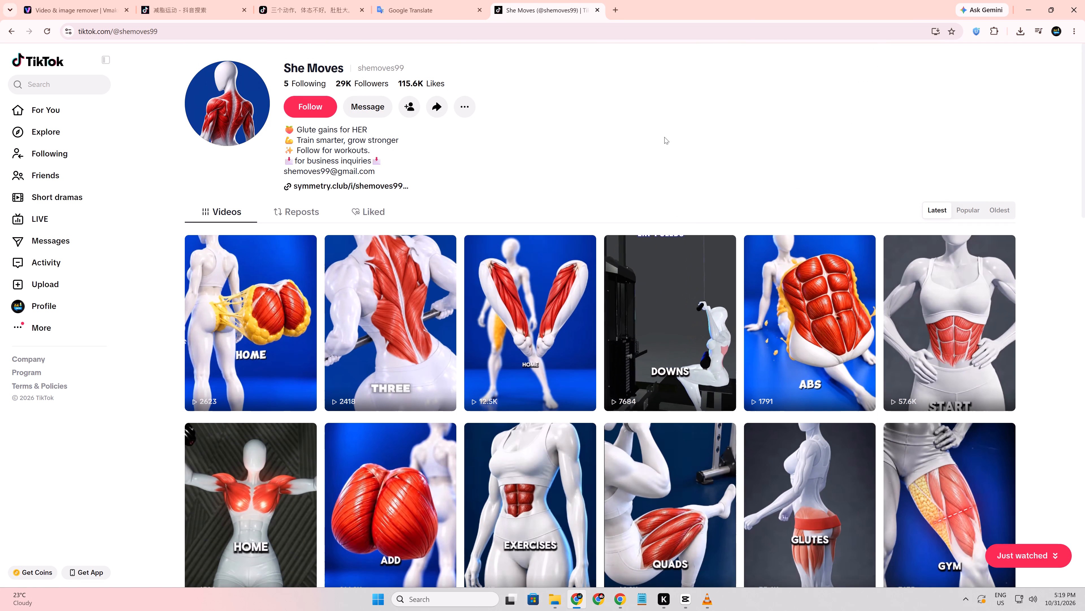
click(259, 317)
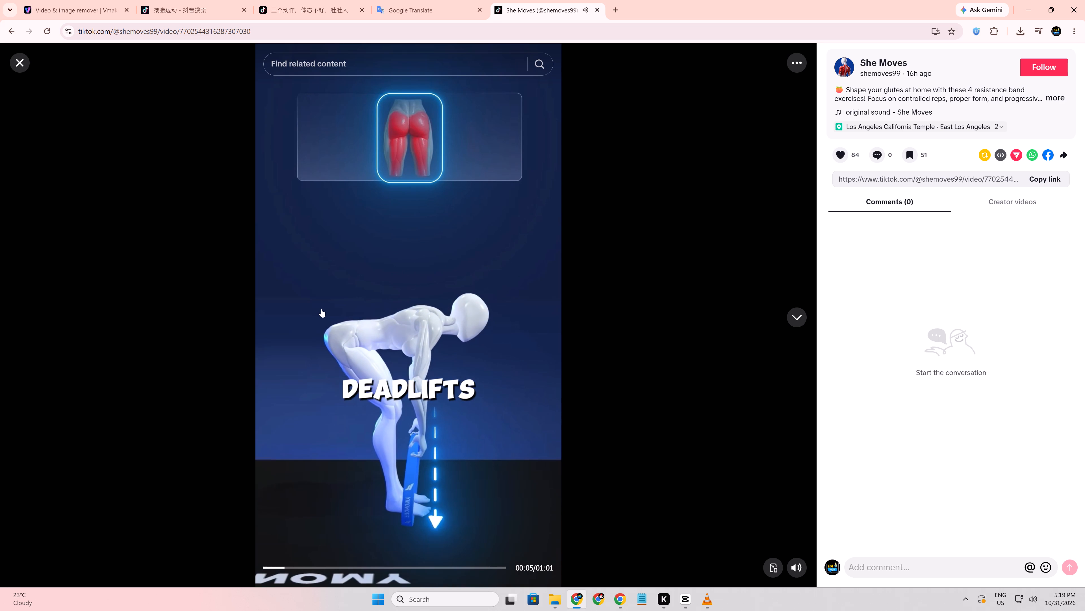
click(321, 309)
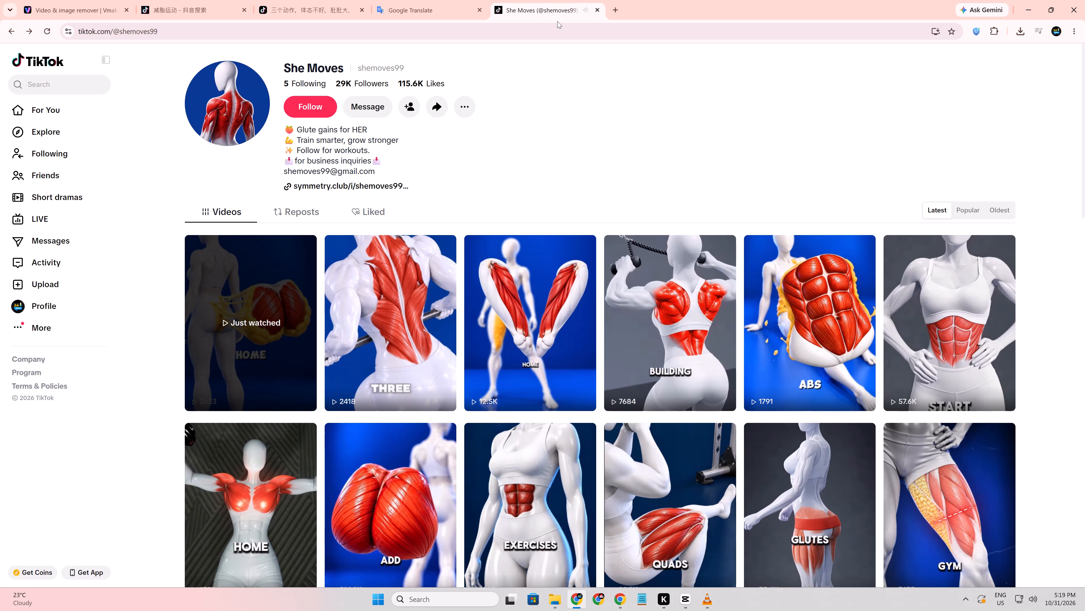
Open Publer's TikTok video downloader in a new tab through a Google search for "tiktok video downloader publer".
click(618, 12)
click(563, 197)
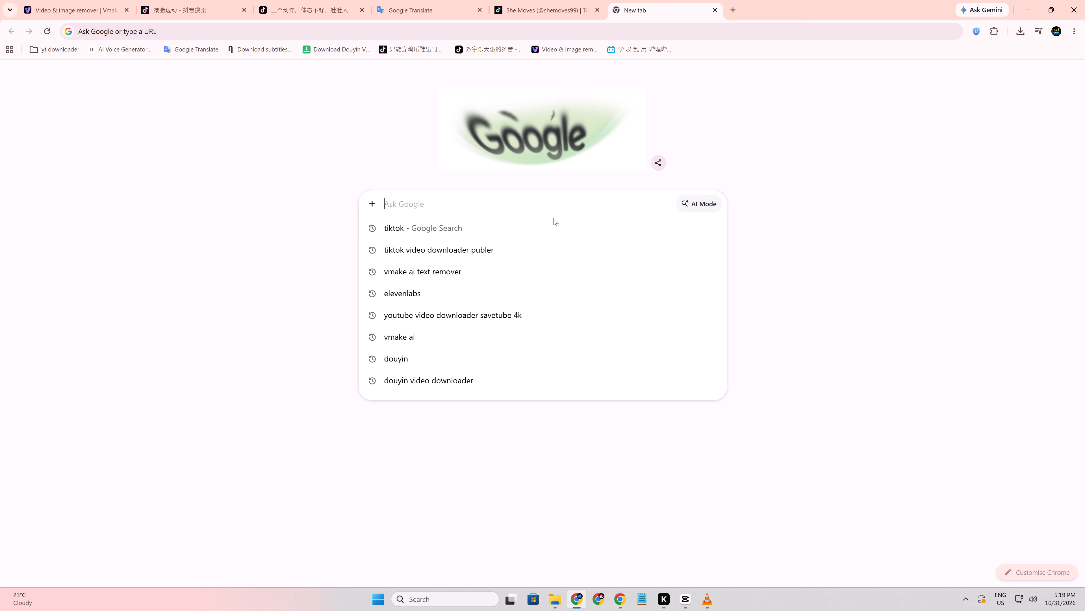
click(546, 244)
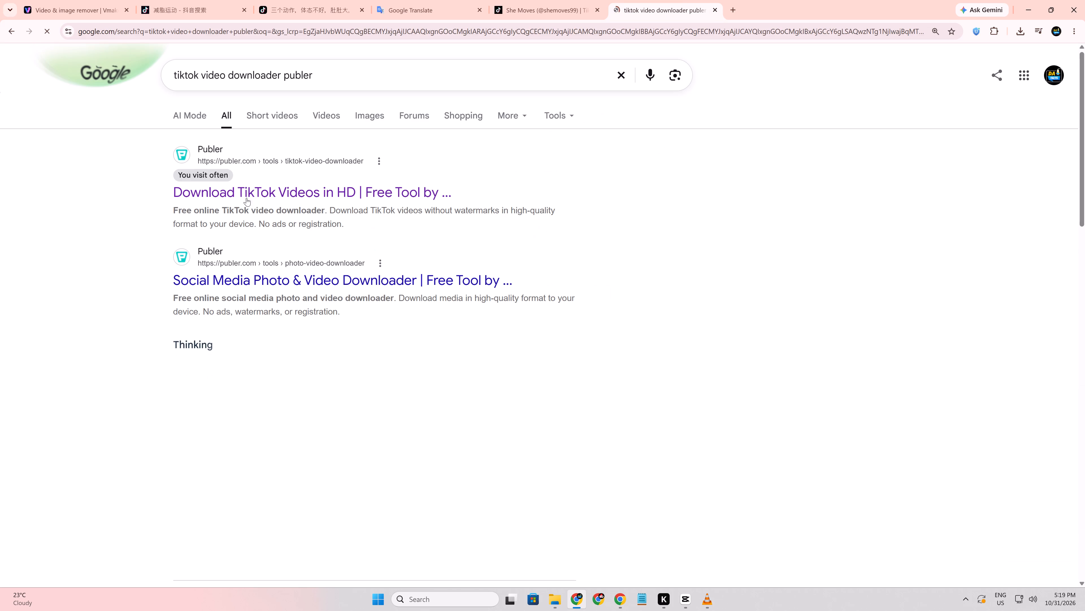
click(251, 187)
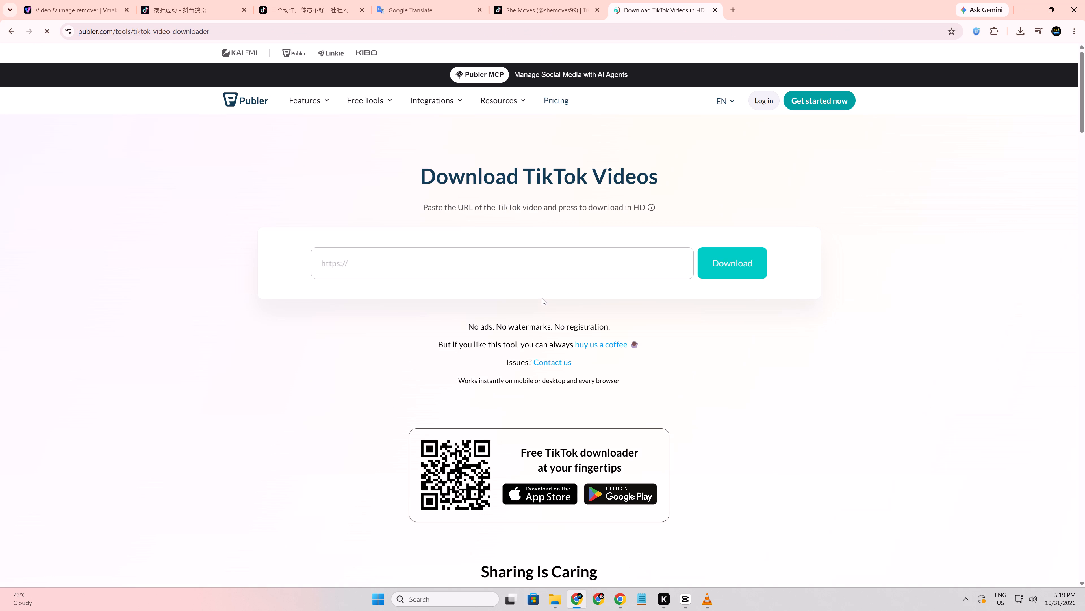
Fetch the video from the copied TikTok link, completing the human verification, save it to the device and check its download progress.
click(524, 286)
click(505, 266)
key(ctrl+v)
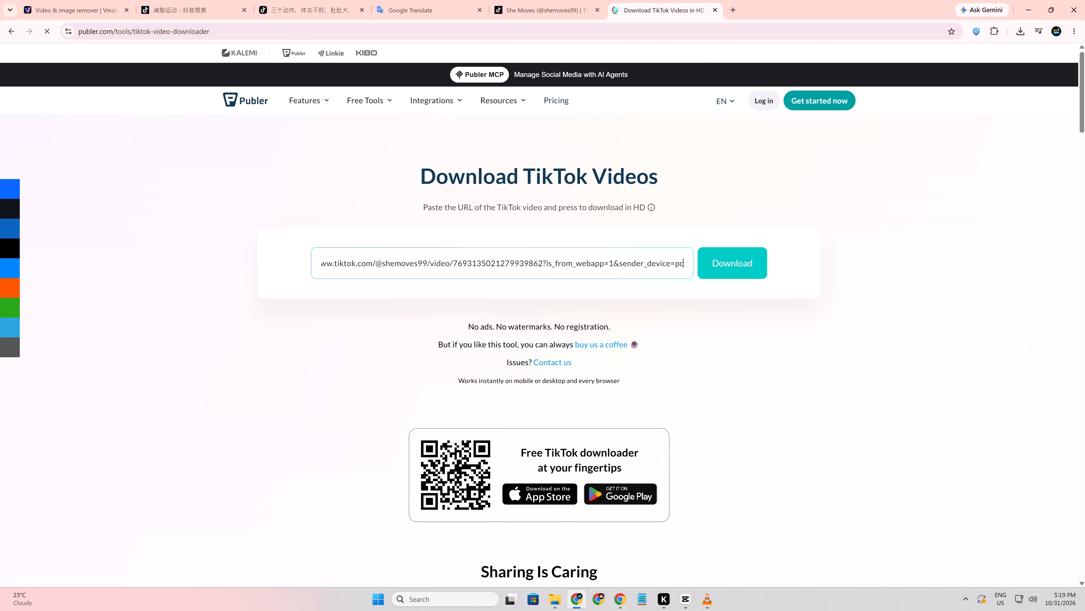
click(744, 269)
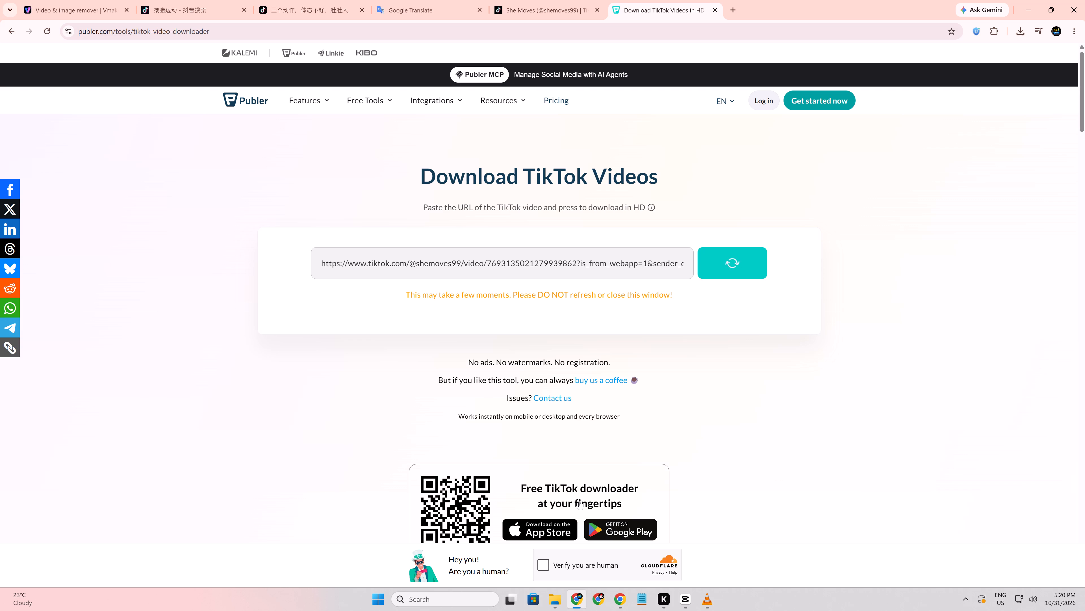
click(581, 558)
click(581, 564)
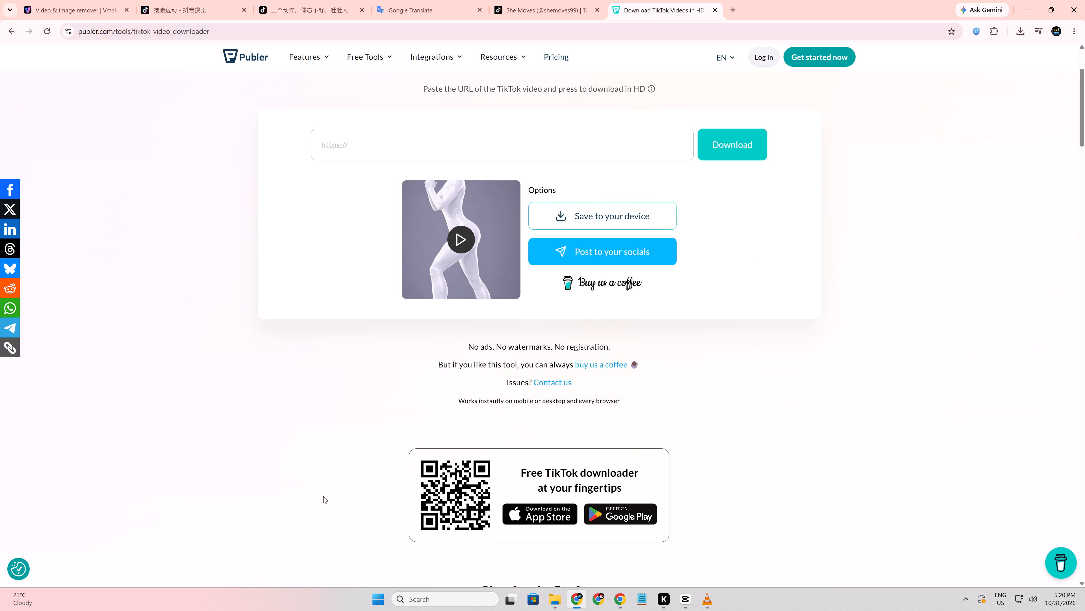
click(600, 227)
click(1021, 31)
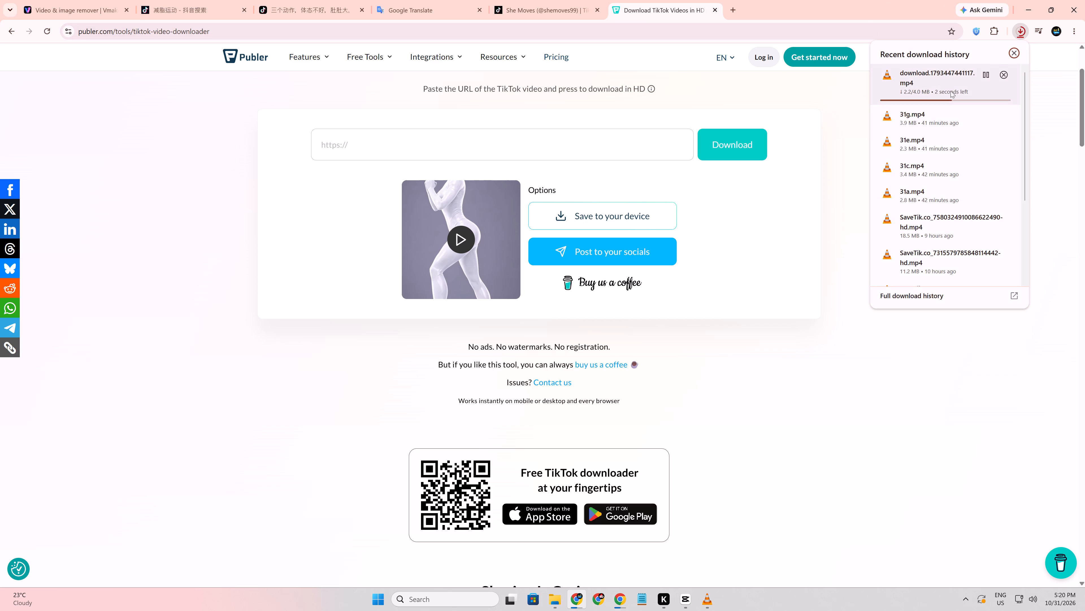
Import the downloaded TikTok video into CapCut's 0909 project and place it on a new top track right around the ARROW.png clip's end.
drag(939, 82, 301, 301)
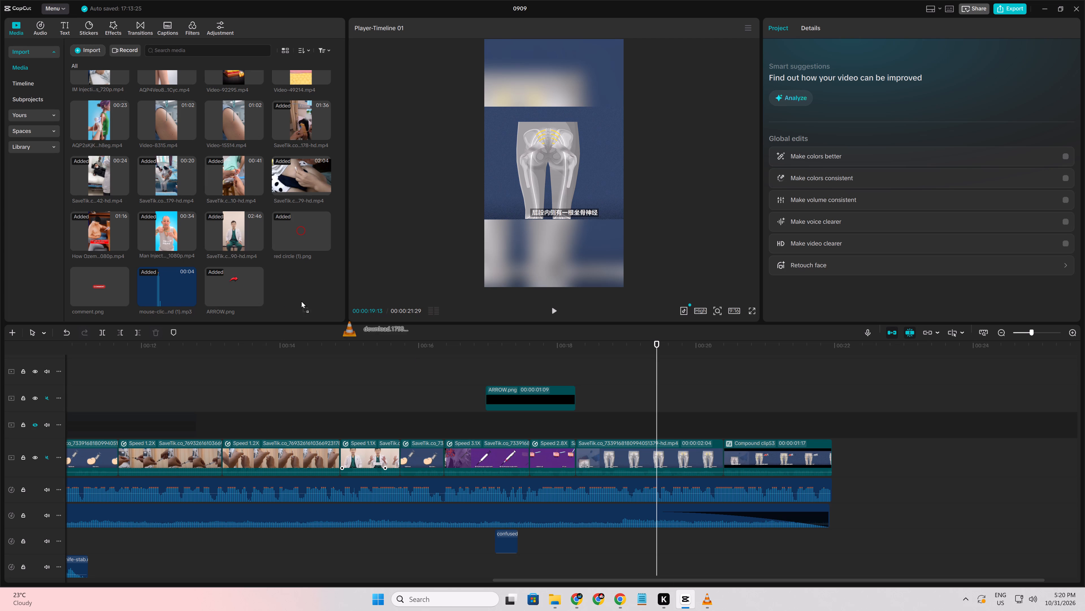
drag(301, 301, 241, 281)
drag(287, 291, 677, 436)
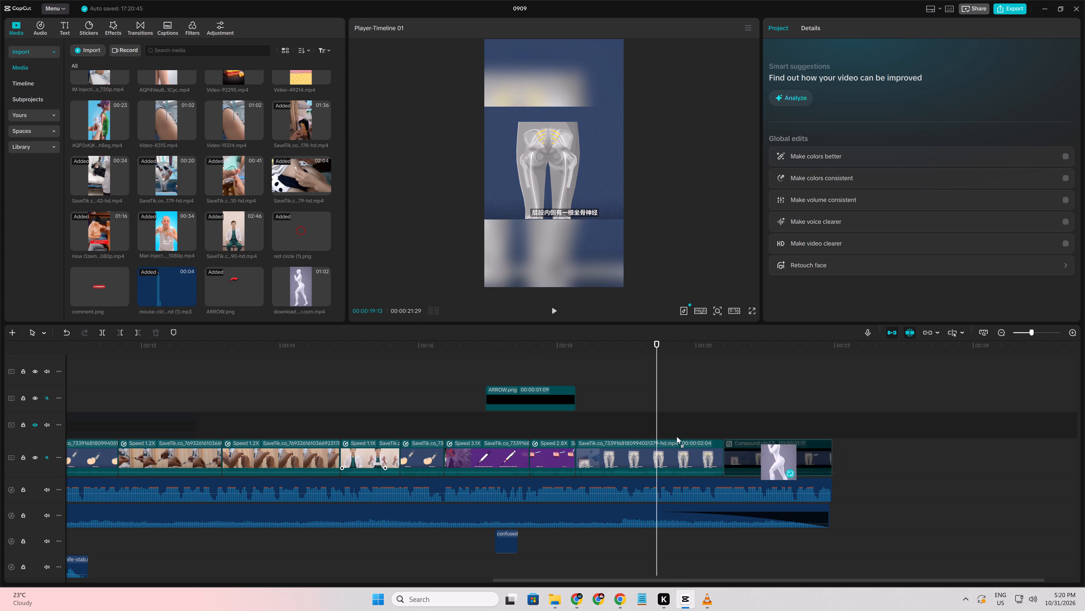
drag(677, 436, 575, 429)
click(588, 373)
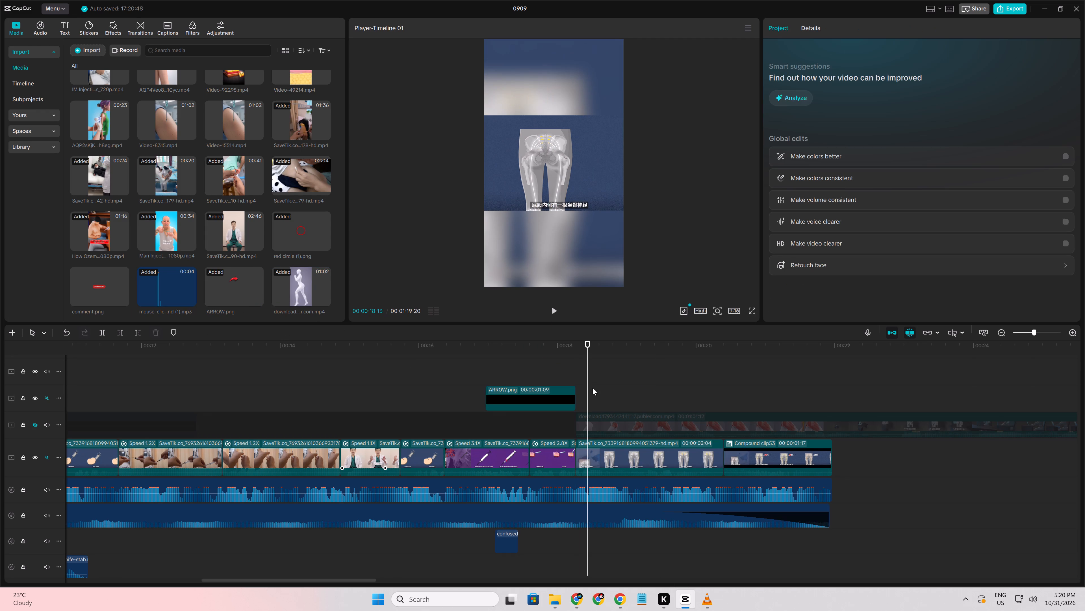
drag(592, 430, 587, 397)
Find where the glute muscle scene ends in the downloaded clip and trim off everything after 00:00:21:06.
click(571, 350)
click(555, 361)
drag(555, 361, 587, 367)
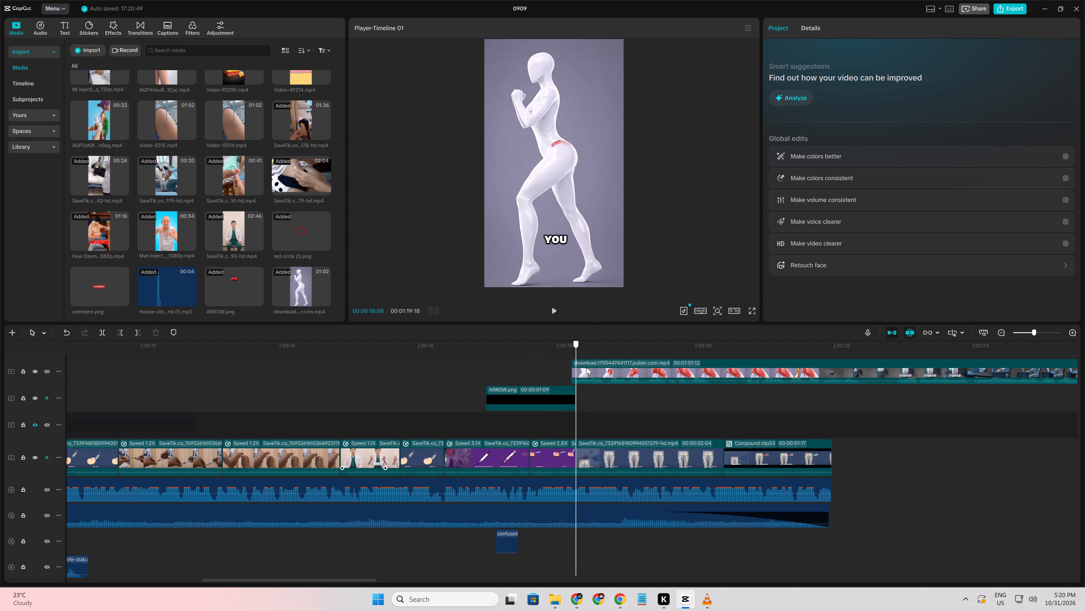
drag(587, 367, 751, 399)
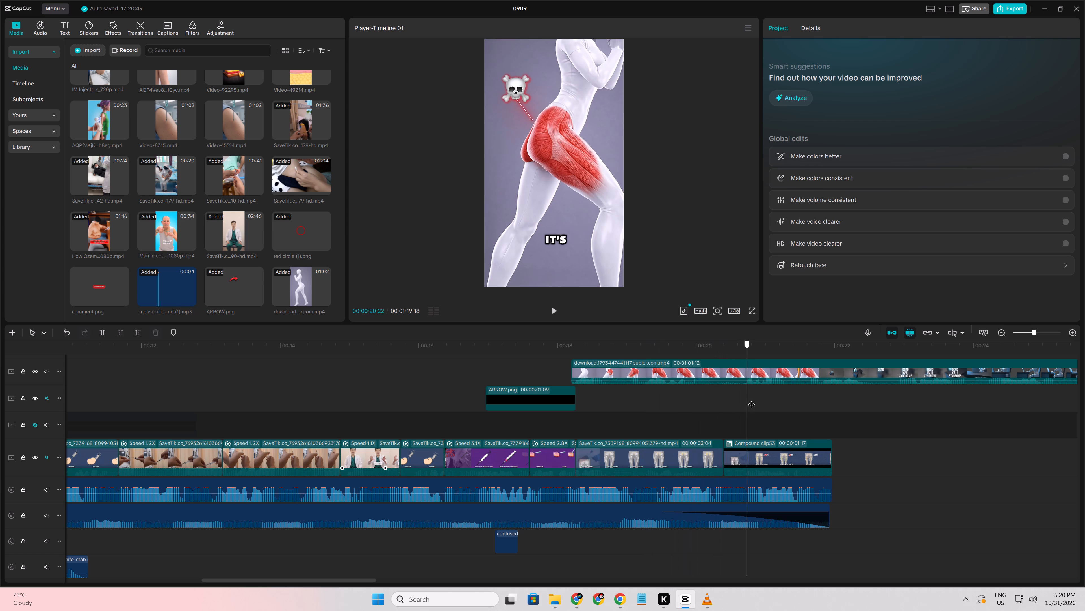
drag(751, 399, 591, 406)
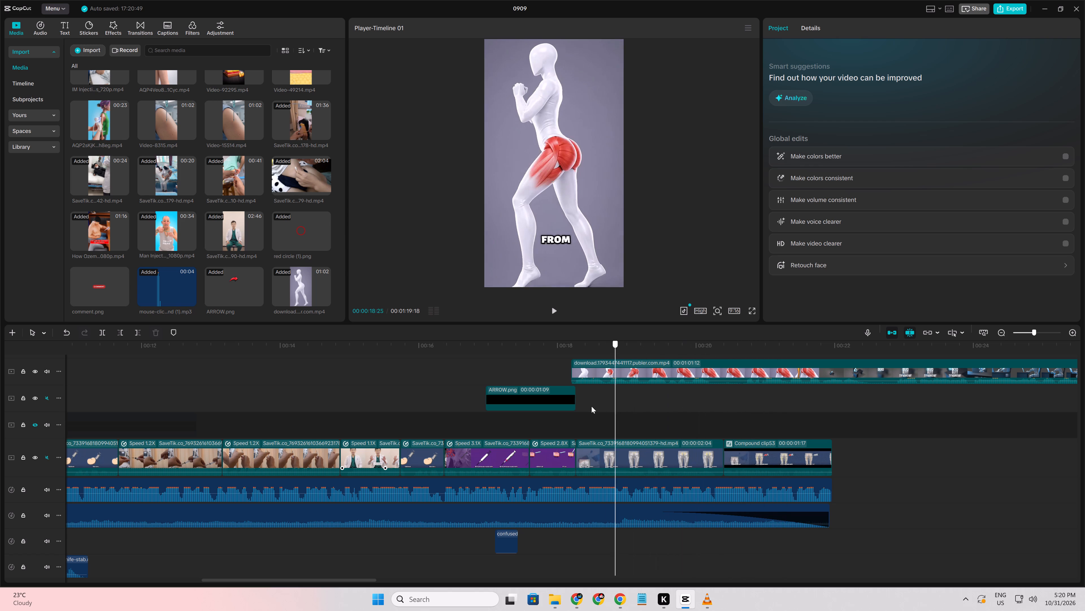
drag(591, 406, 898, 410)
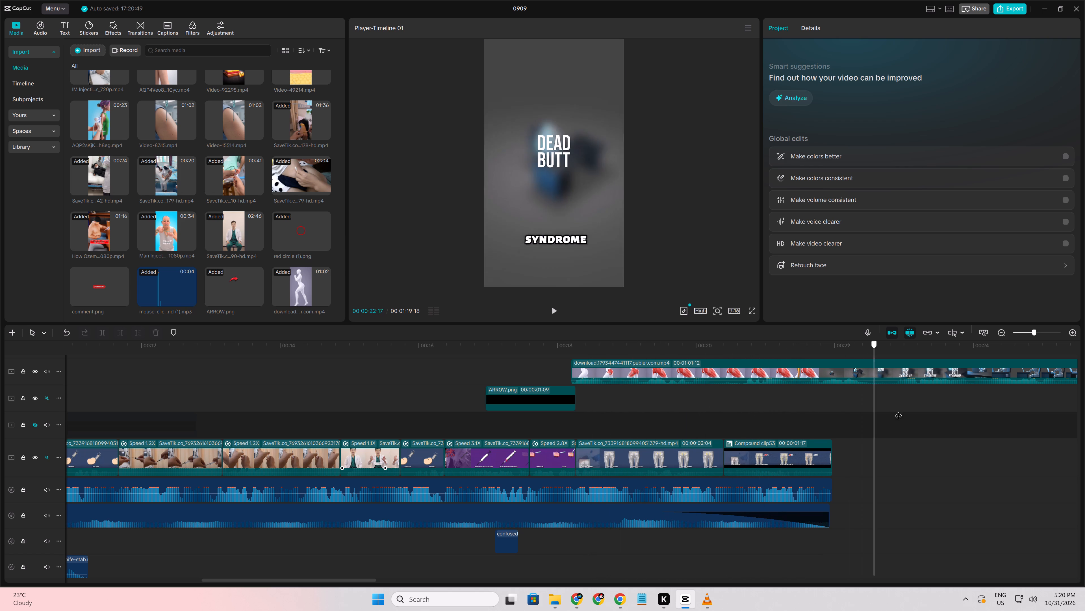
drag(898, 410, 1084, 410)
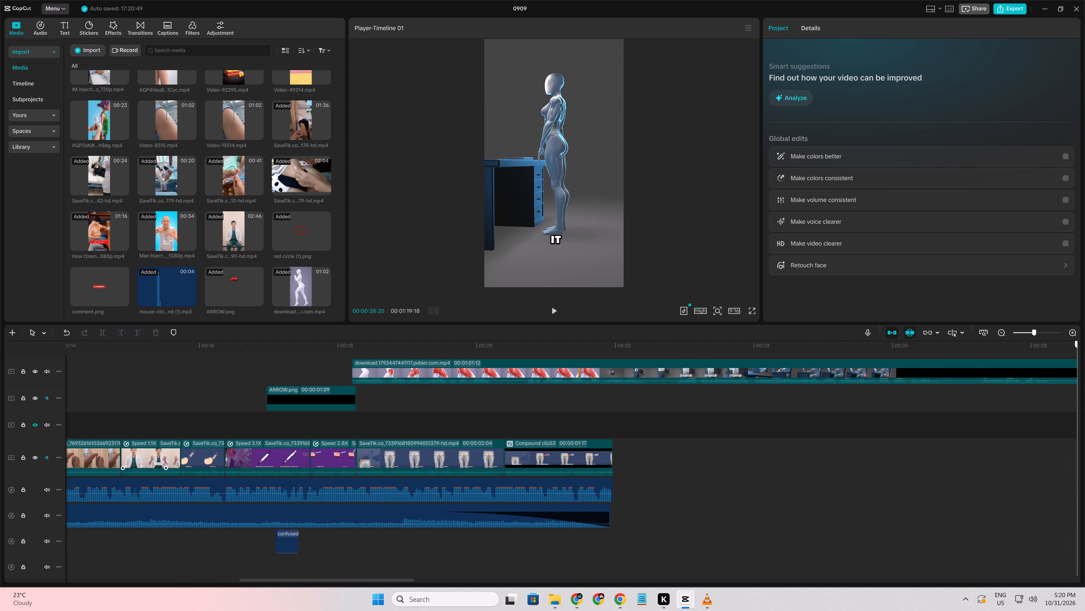
drag(1084, 410, 0, 417)
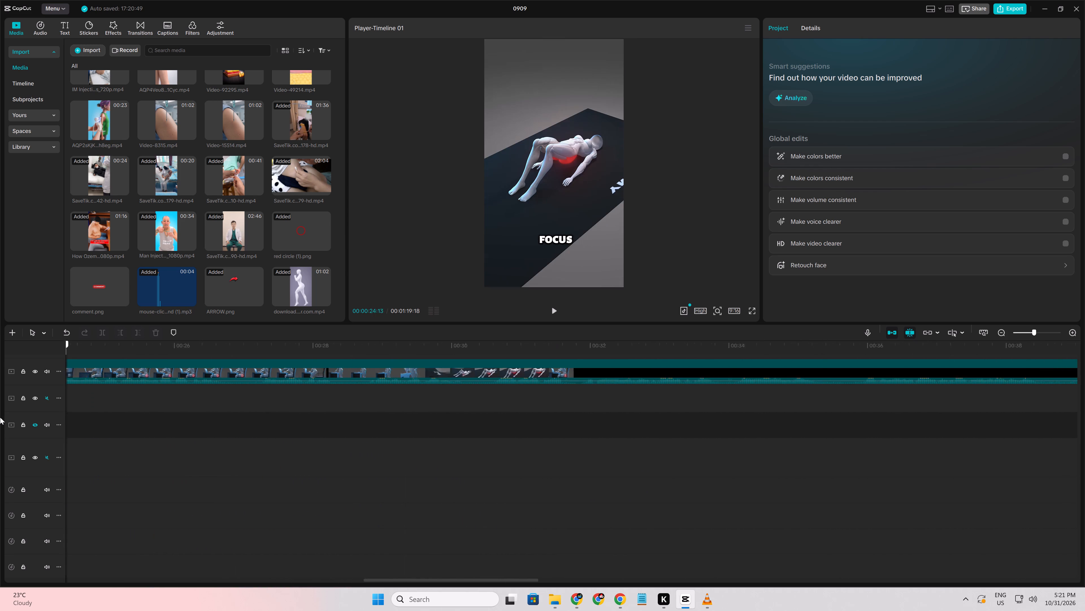
drag(0, 417, 604, 414)
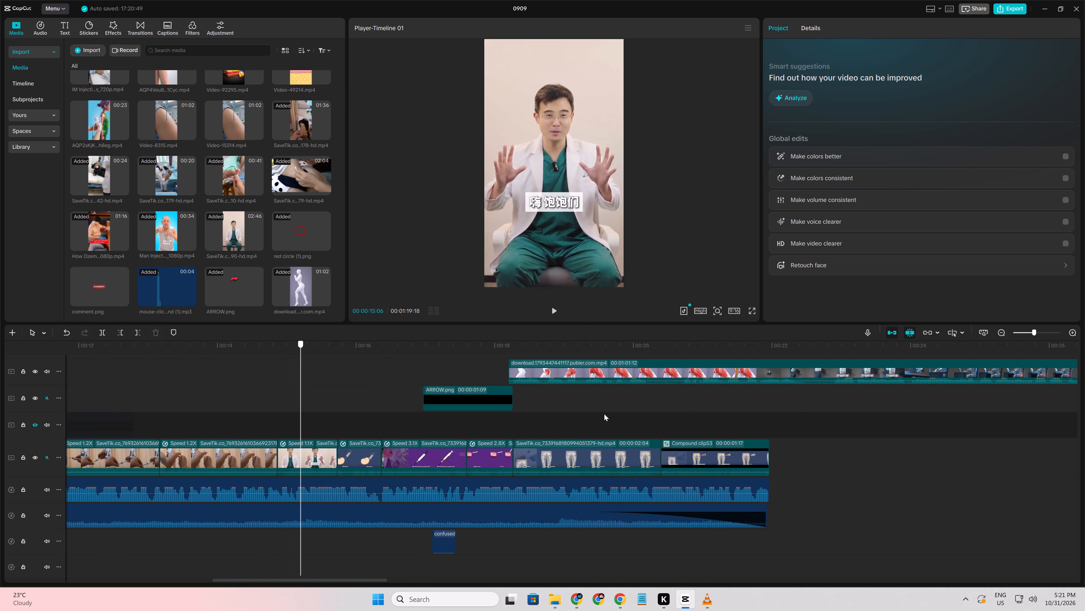
drag(604, 414, 724, 421)
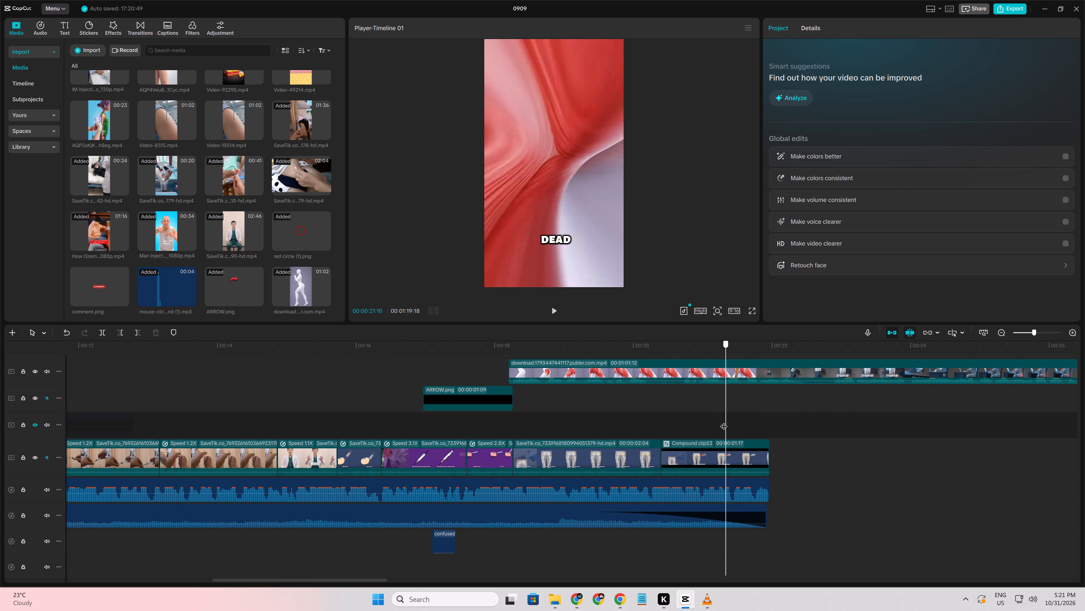
drag(724, 421, 717, 418)
click(714, 372)
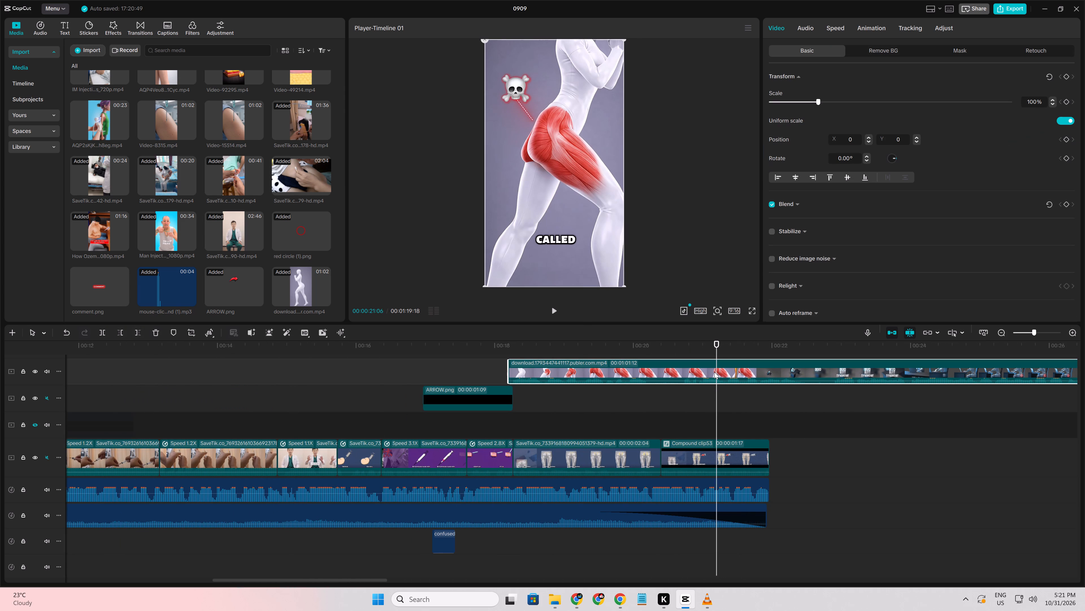
key(w)
Trim the start of the downloaded glute clip to 00:00:18:13, where the red muscle is already showing.
click(716, 393)
drag(716, 393, 633, 405)
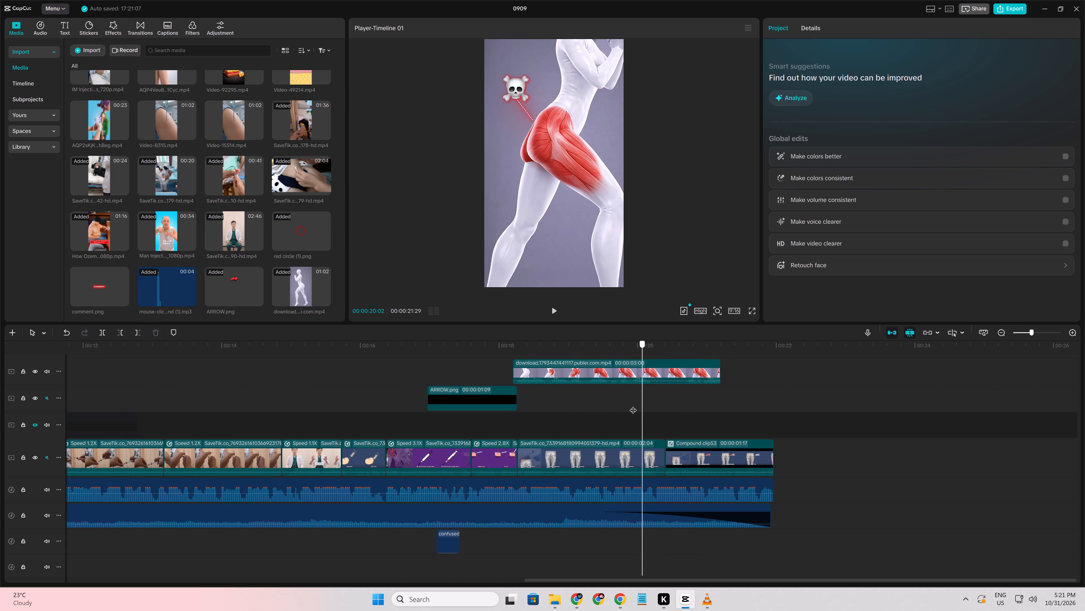
drag(633, 405, 550, 407)
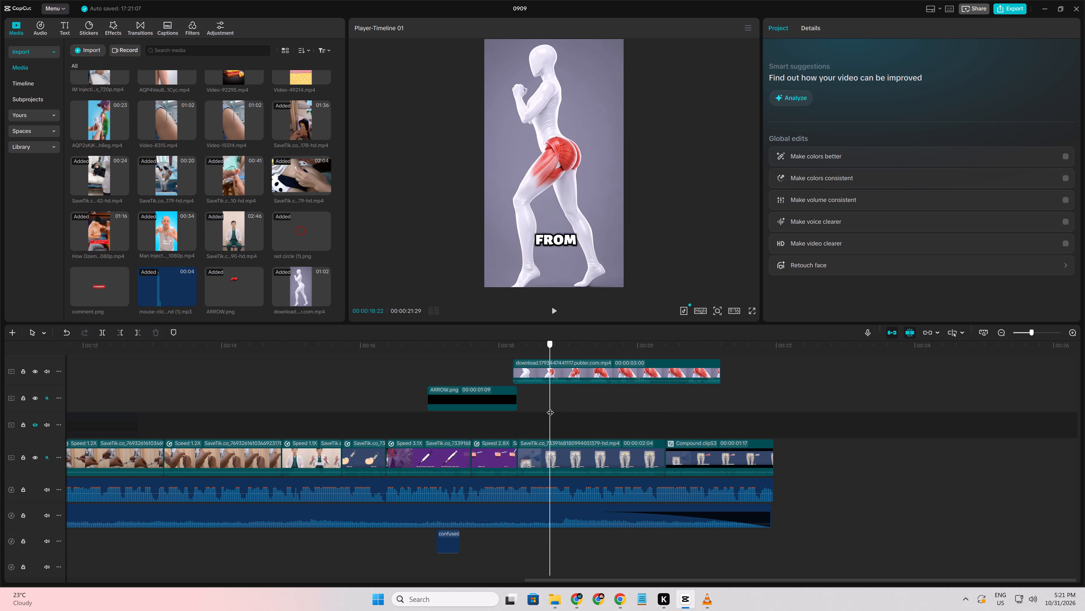
drag(550, 407, 529, 412)
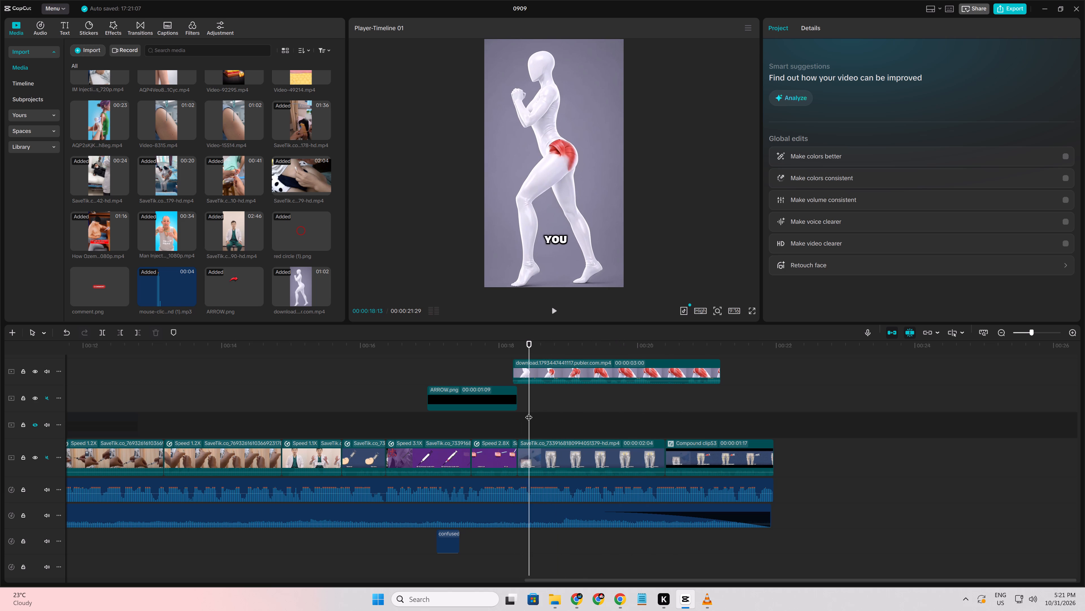
click(525, 372)
key(q)
Set the trimmed glute clip's playback speed to 1.3x.
scroll(563, 409, up, 3)
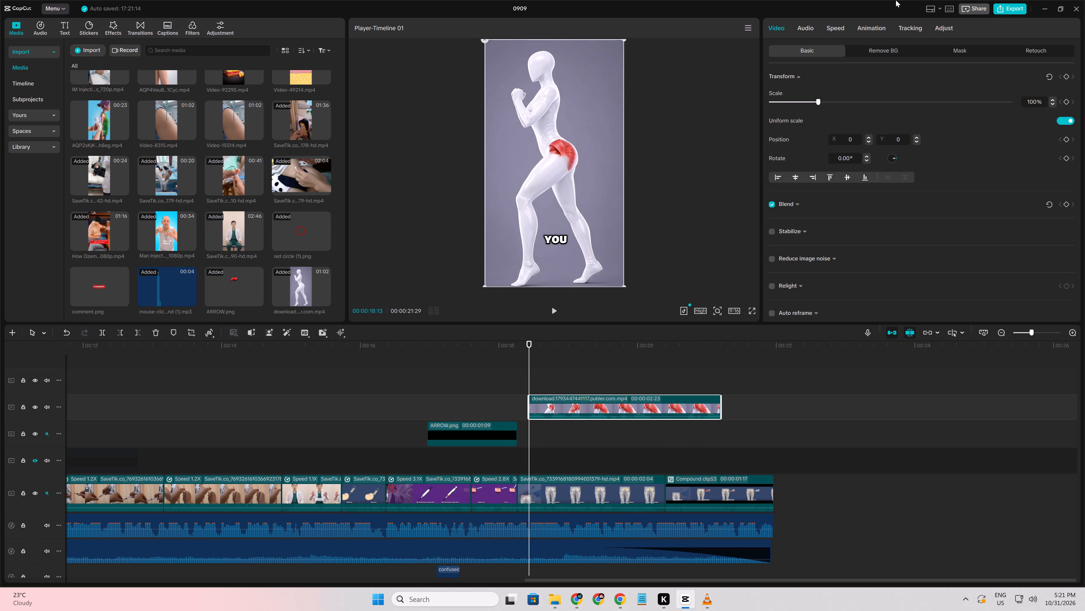
click(853, 21)
click(843, 28)
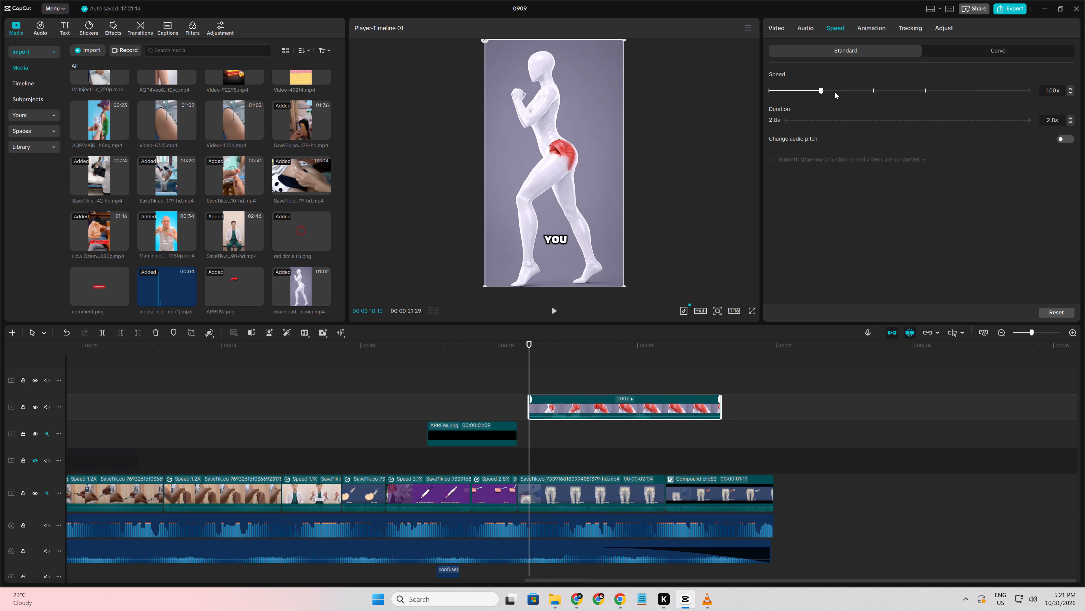
click(835, 92)
Move the glute clip earlier on its track so it ends at 00:00:20:12, where Compound clip53 begins.
click(641, 446)
drag(641, 446, 663, 451)
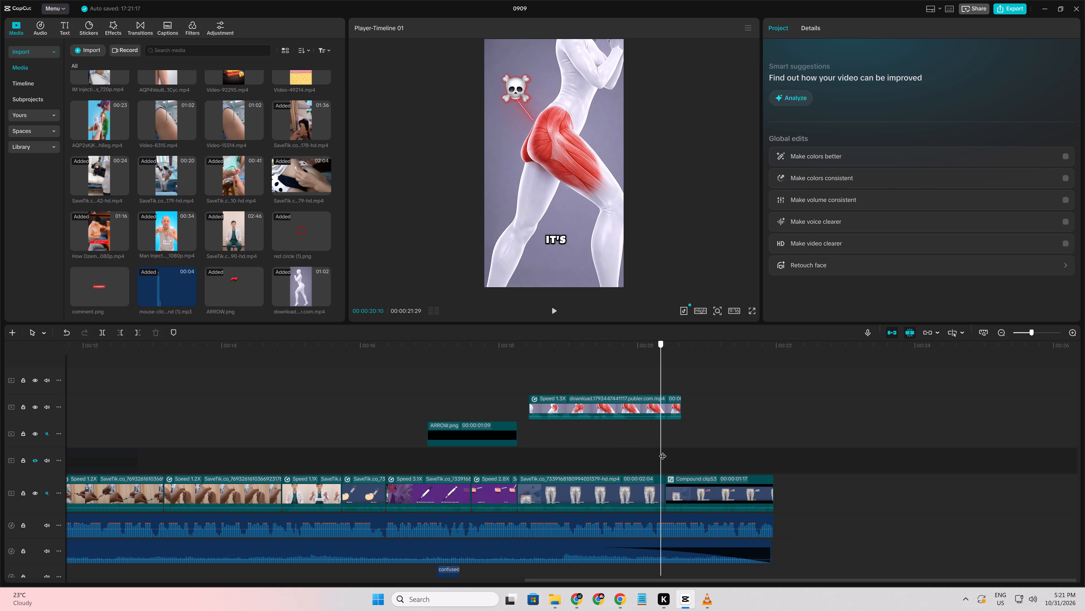
drag(663, 451, 663, 451)
drag(646, 409, 630, 409)
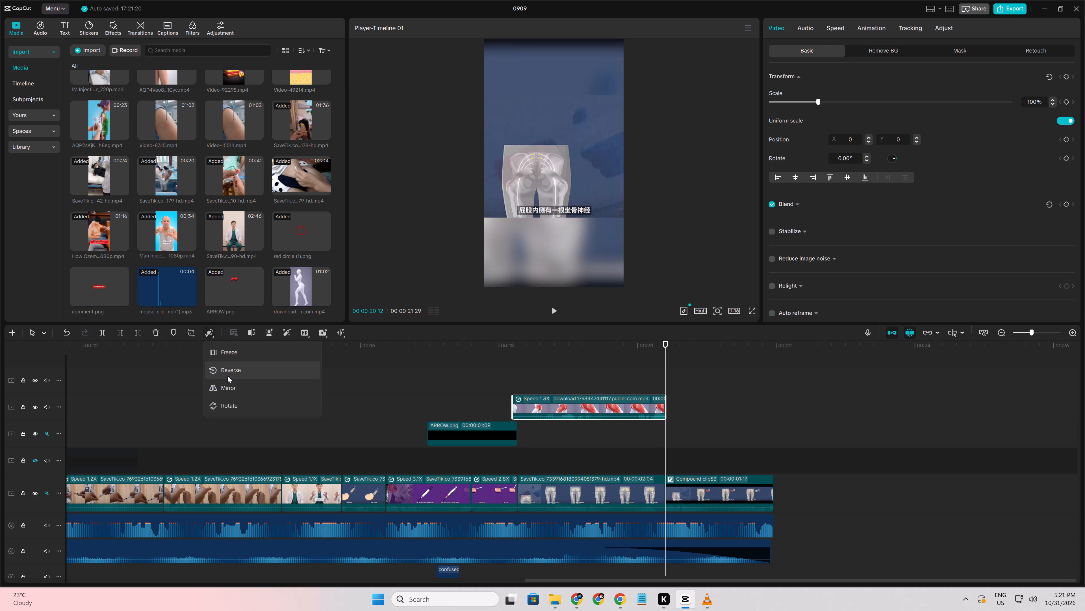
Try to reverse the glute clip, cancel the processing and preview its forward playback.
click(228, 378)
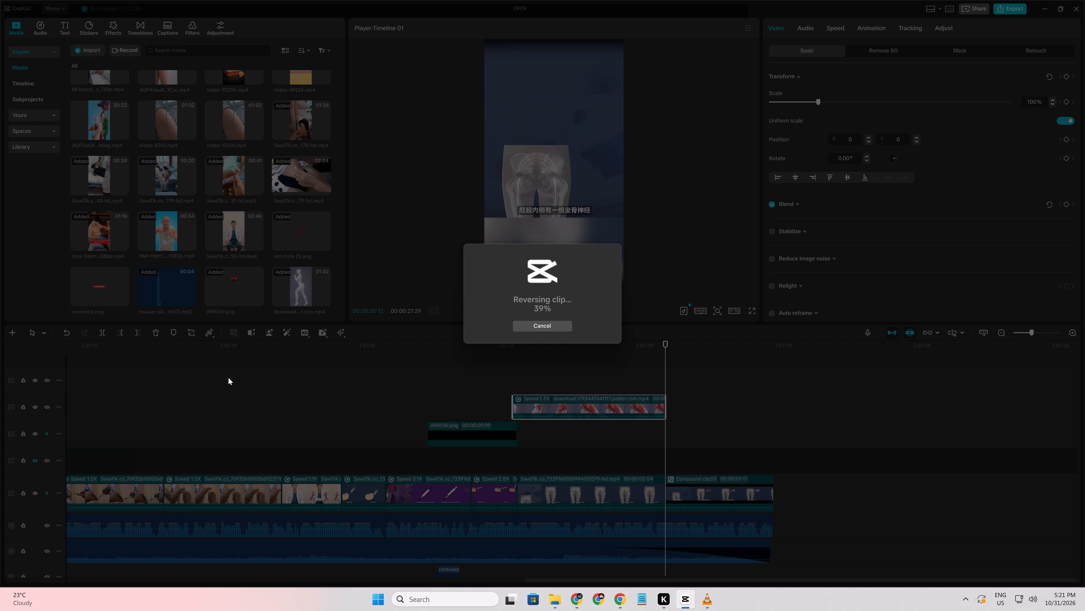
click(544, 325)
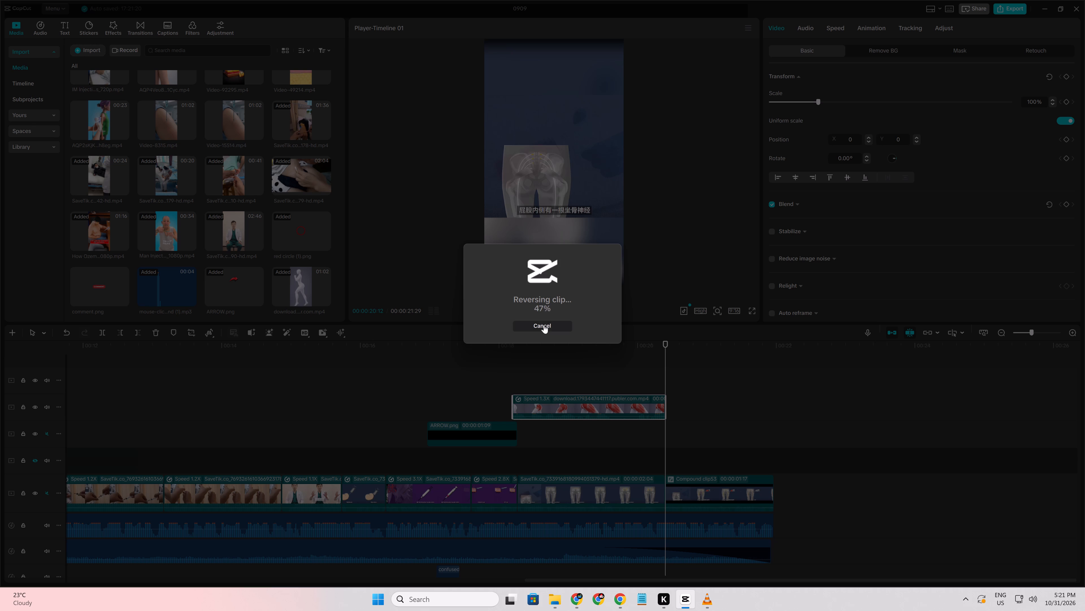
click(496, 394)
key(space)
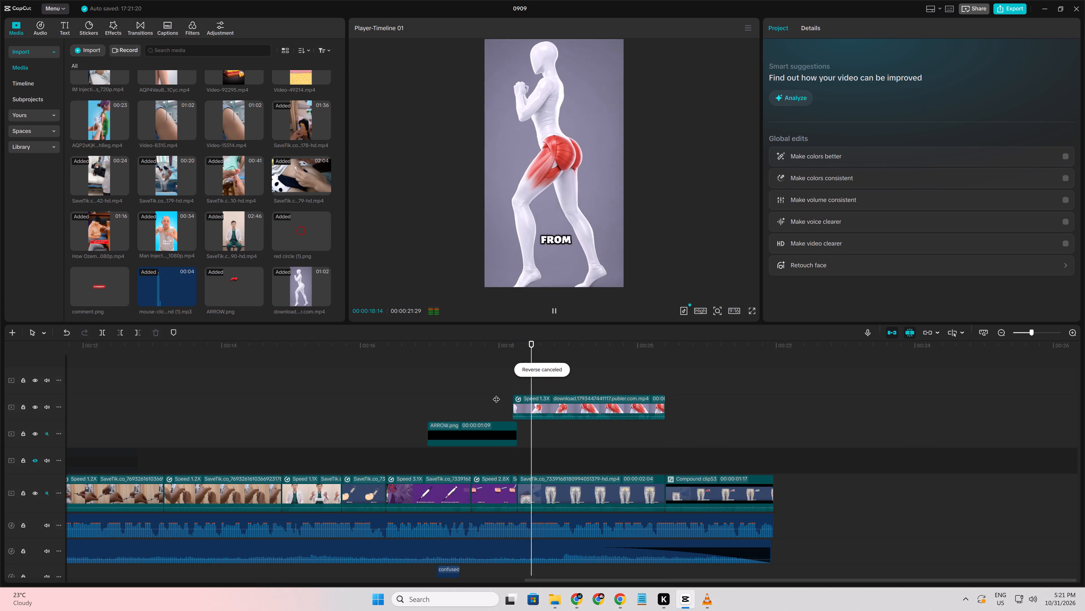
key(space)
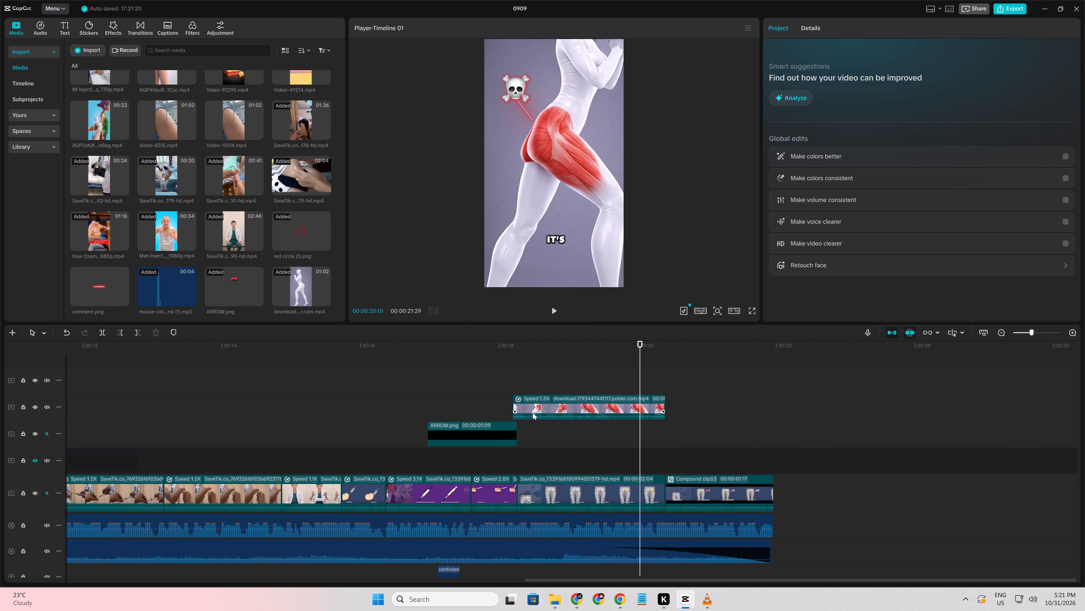
Reverse the glute clip on the top track and let the processing finish.
click(533, 413)
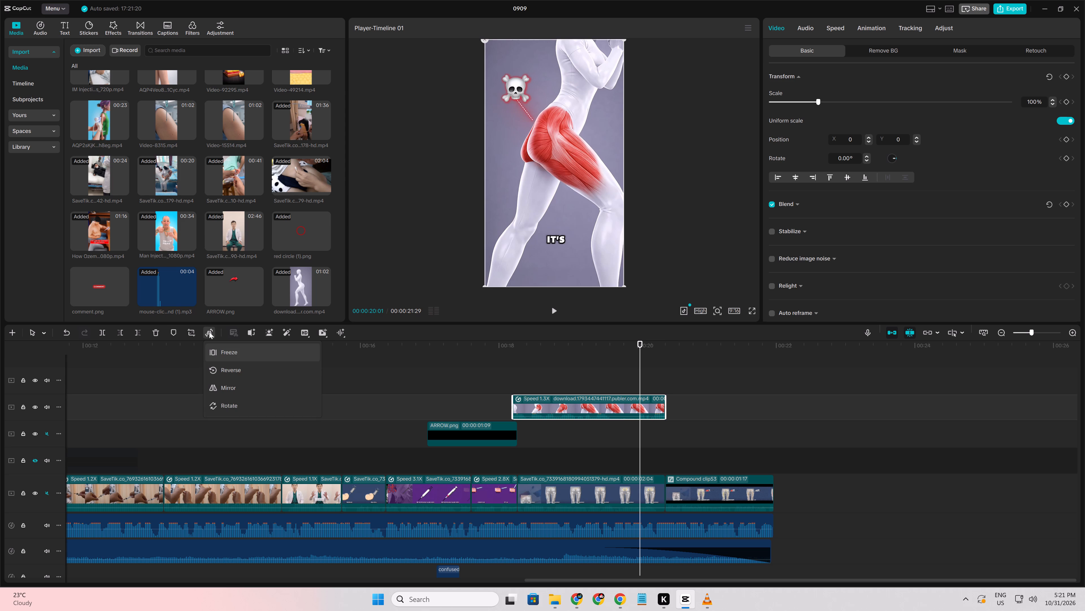
click(230, 368)
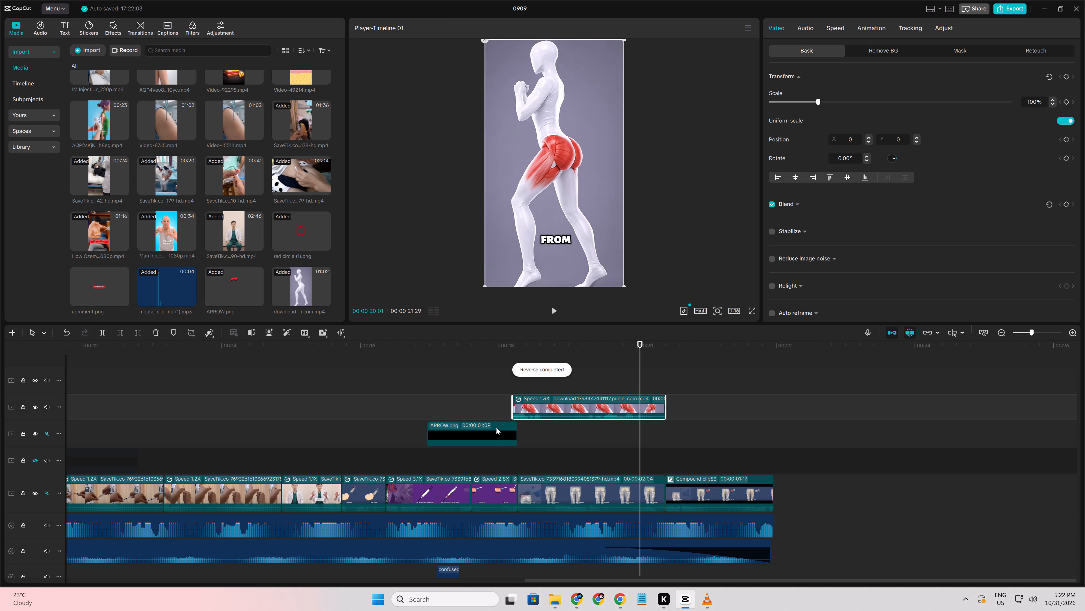
Trim the reversed glute clip's start to 00:00:18:06, flush with the end of the ARROW.png clip.
click(495, 414)
drag(495, 414, 517, 422)
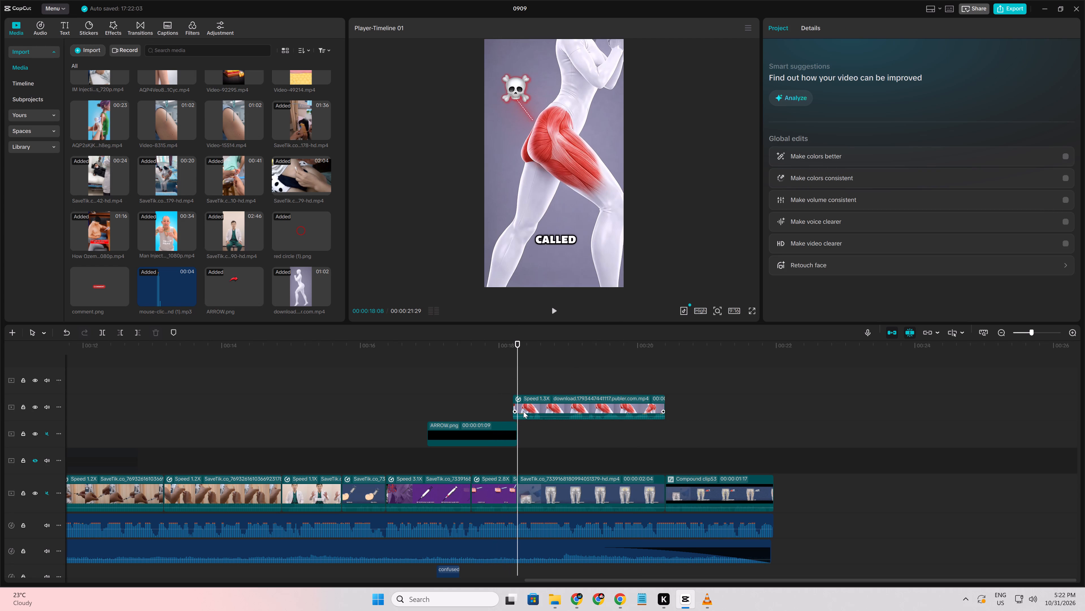
click(523, 411)
key(q)
Mute the reversed glute clip by lowering its audio volume to -∞ dB.
click(578, 439)
drag(578, 439, 639, 459)
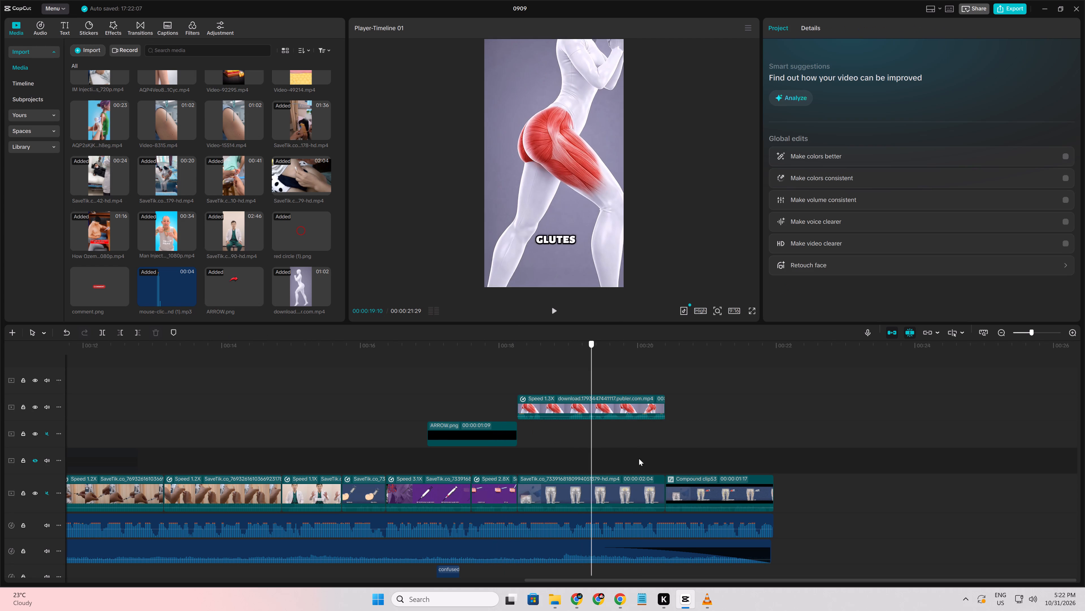
drag(639, 459, 663, 469)
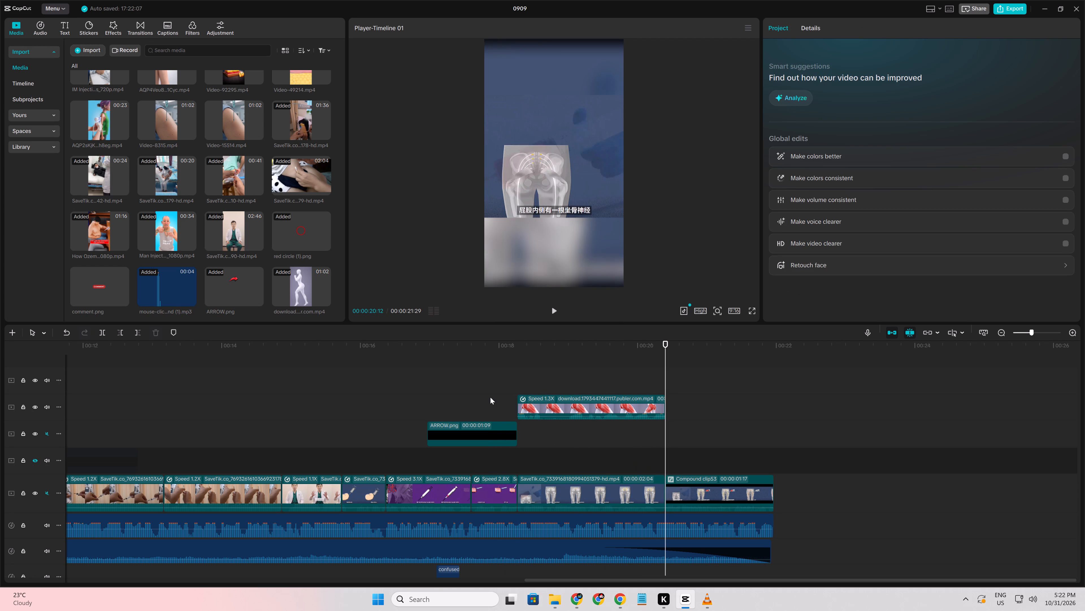
click(490, 397)
drag(543, 416, 549, 460)
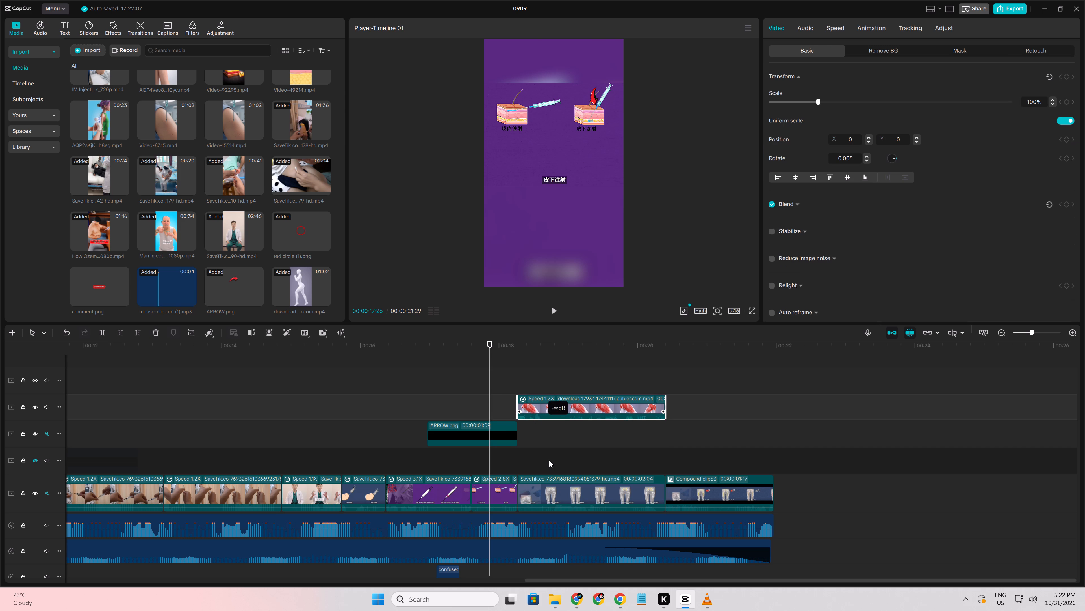
drag(549, 460, 549, 461)
Play and scrub through the reversed glute clip to examine how it fits the section starting at about 18 seconds.
key(space)
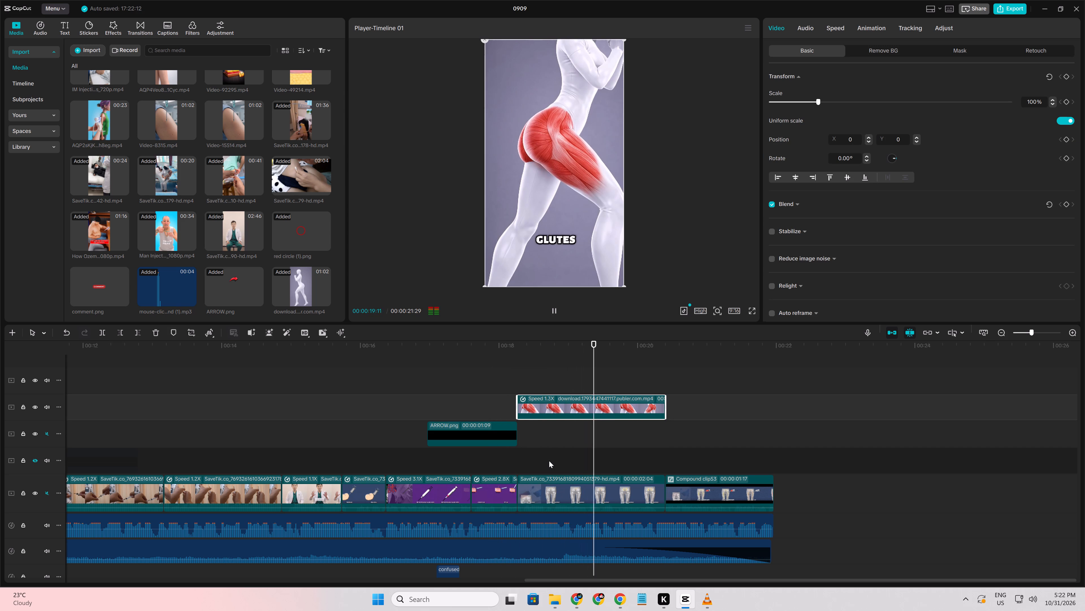
key(space)
key(space)
key(space)
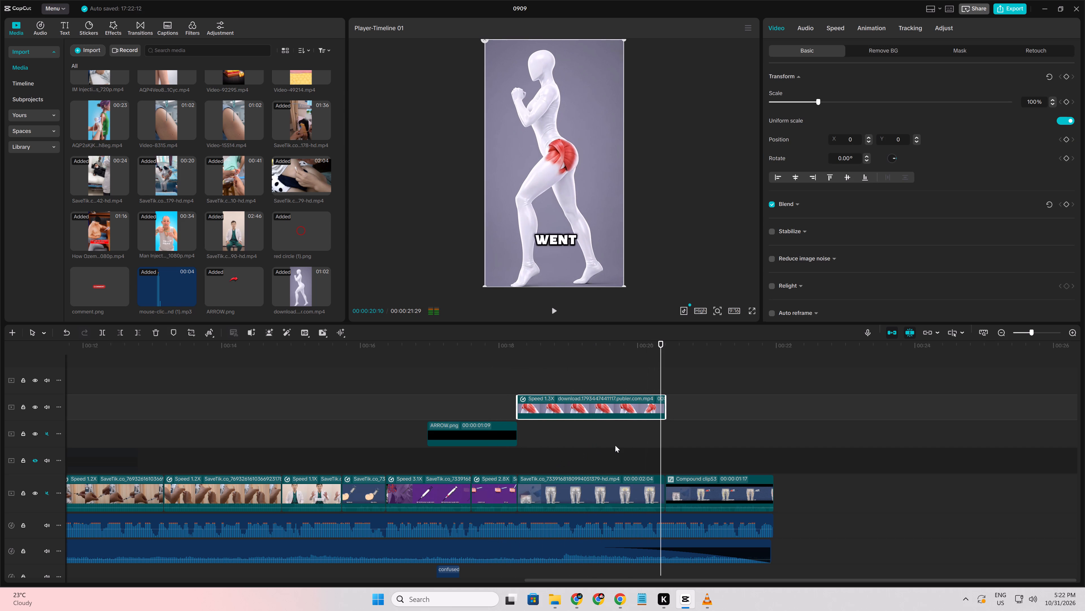
click(661, 435)
drag(661, 435, 554, 435)
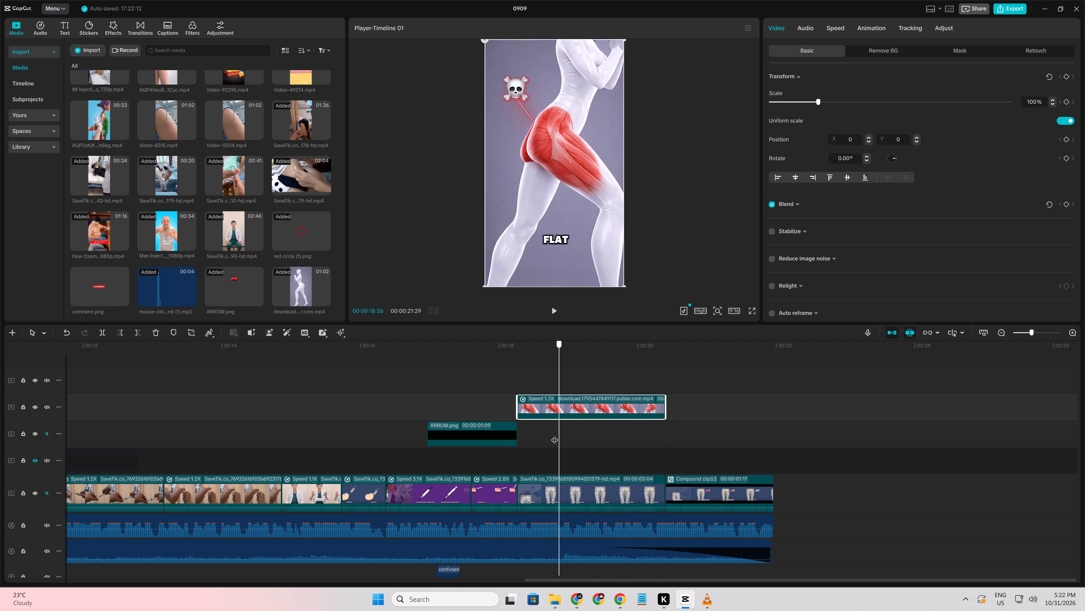
drag(554, 435, 636, 452)
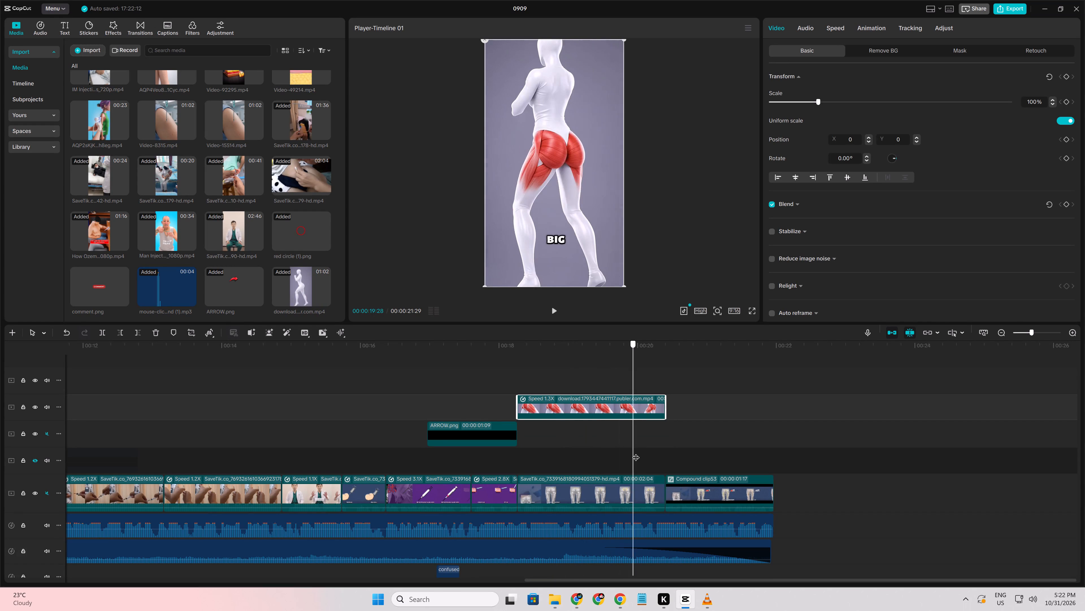
drag(636, 452, 637, 453)
click(483, 410)
key(space)
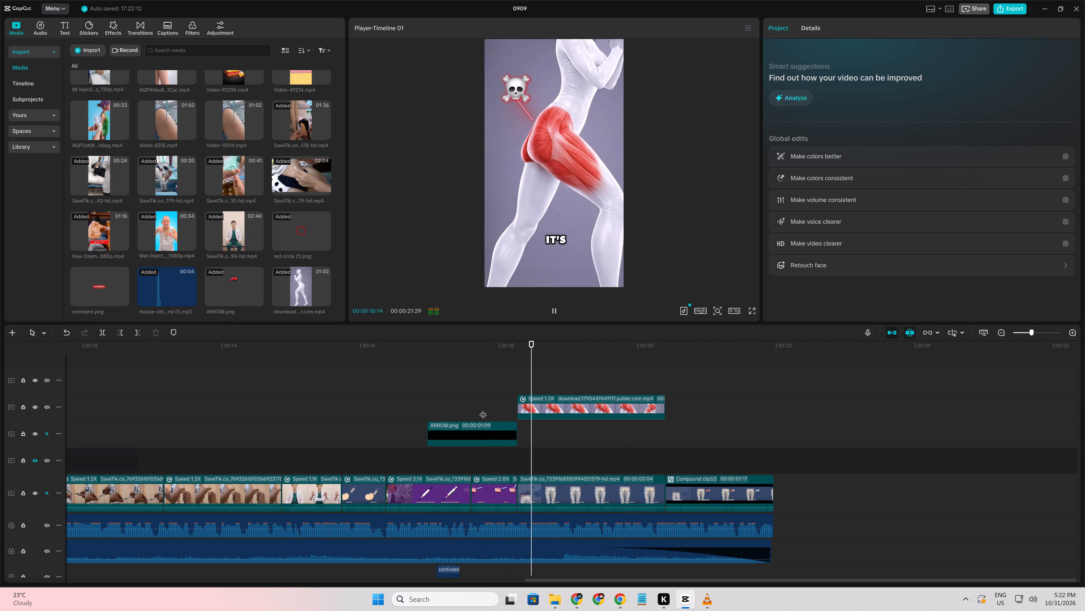
key(space)
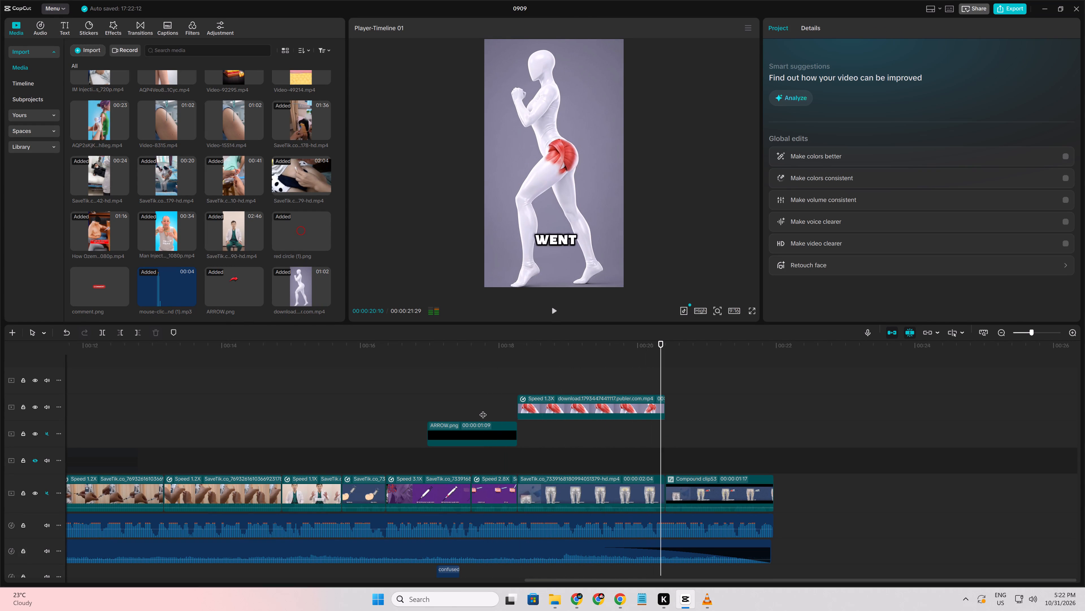
Play and scrub from the reversed glute clip's end through the compound clip to examine the rest of the timeline.
click(500, 406)
drag(500, 406, 516, 409)
click(598, 453)
drag(600, 453, 661, 466)
key(space)
key(space)
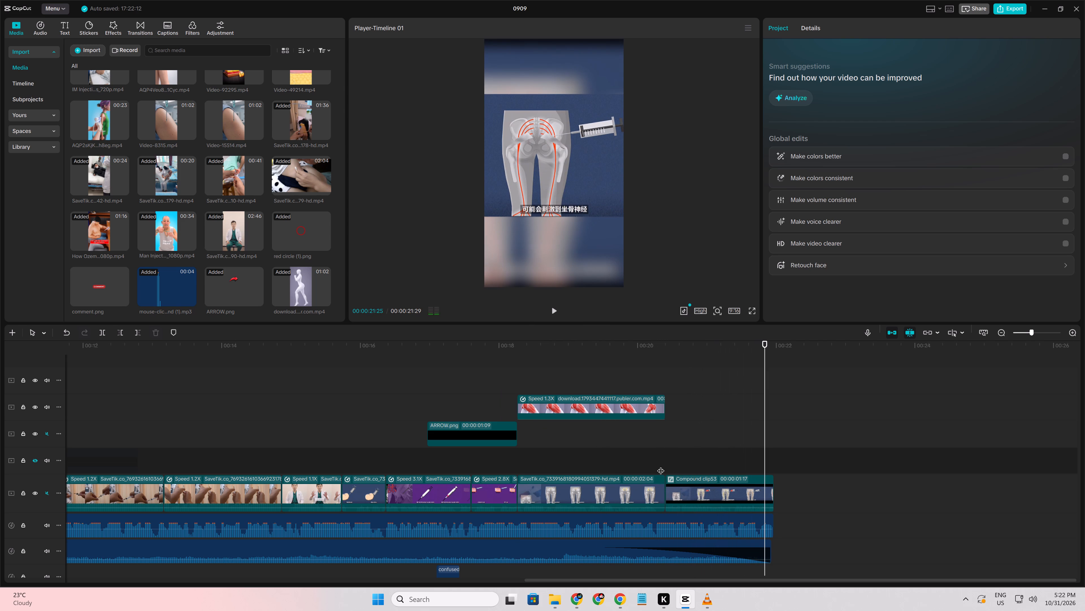
click(659, 455)
drag(659, 455, 662, 456)
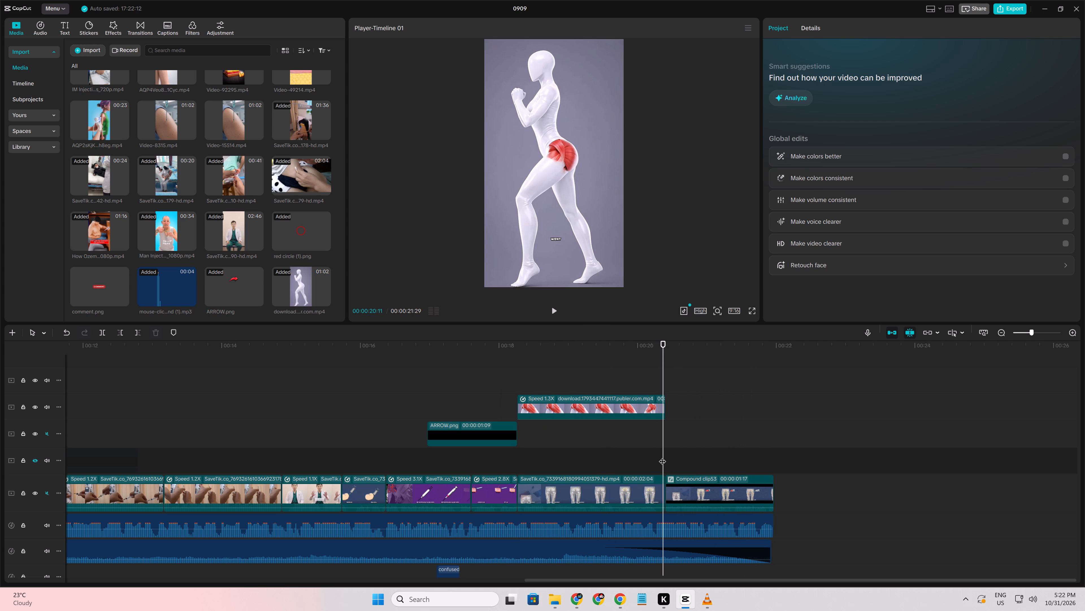
Switch to Chrome and open five candidate glute, hip and belly videos from the She Moves TikTok profile in separate tabs.
click(622, 597)
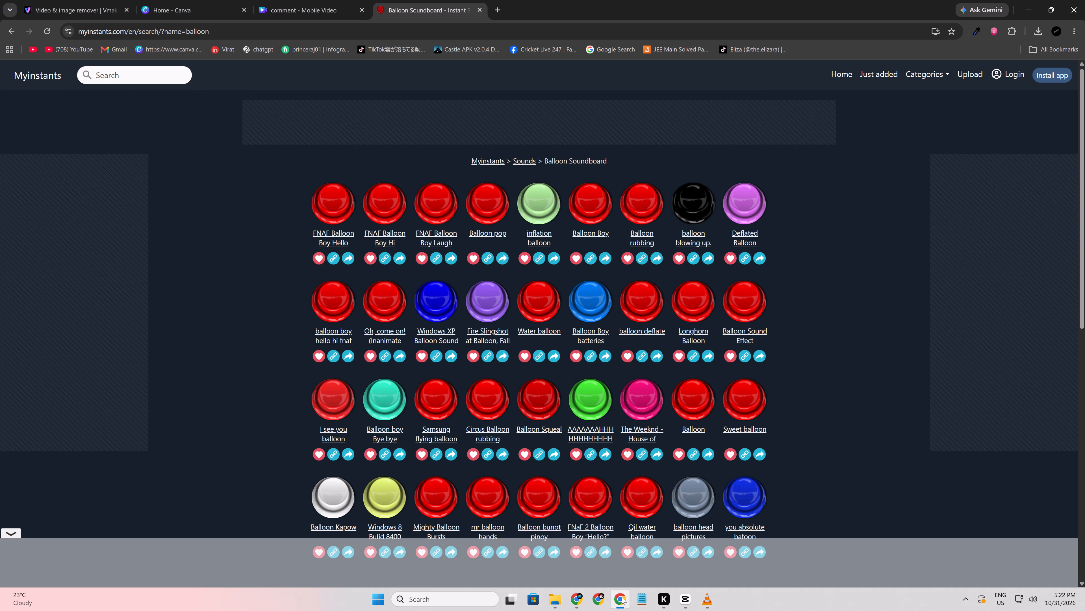
click(576, 603)
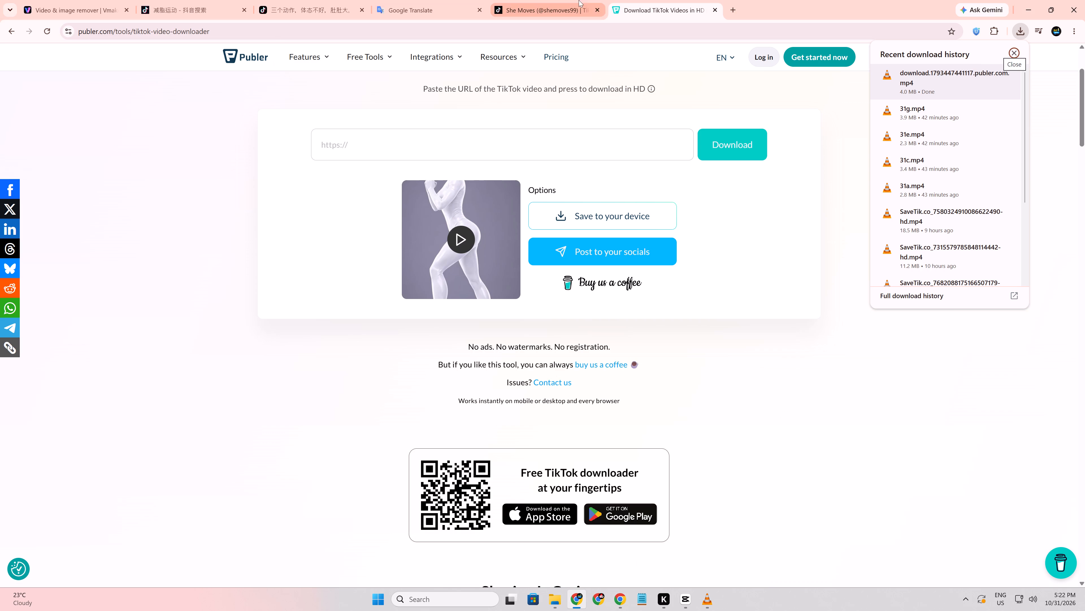
click(536, 0)
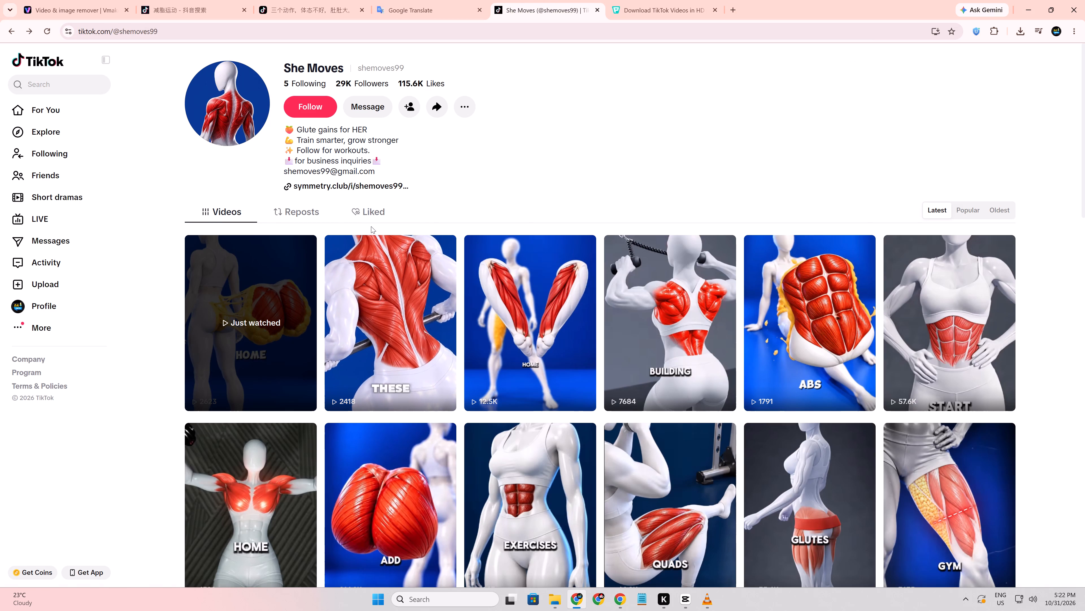
middle_click(245, 336)
scroll(245, 336, down, 2)
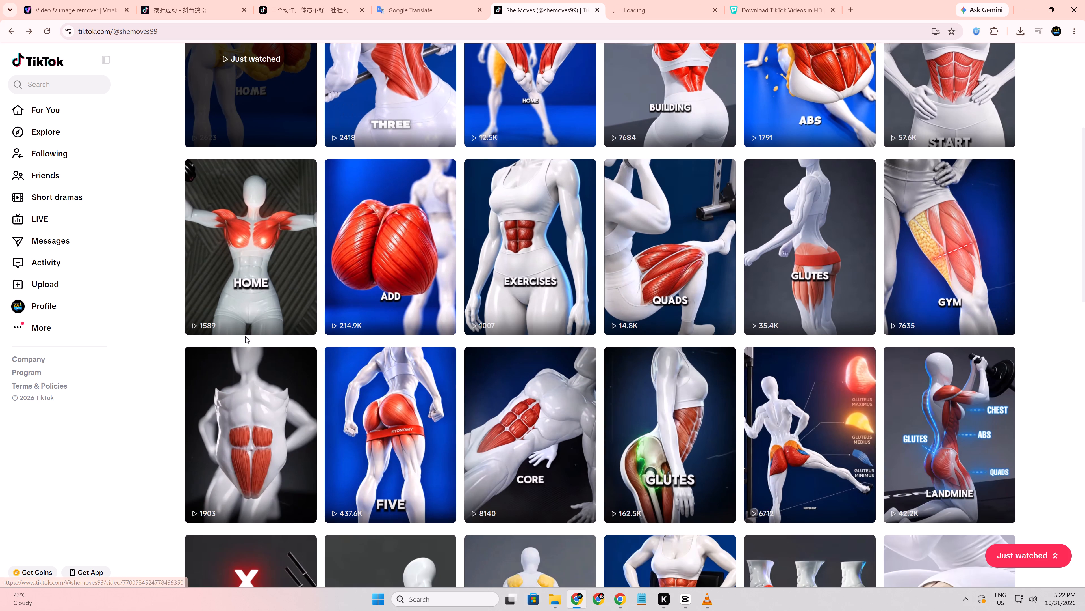
middle_click(384, 269)
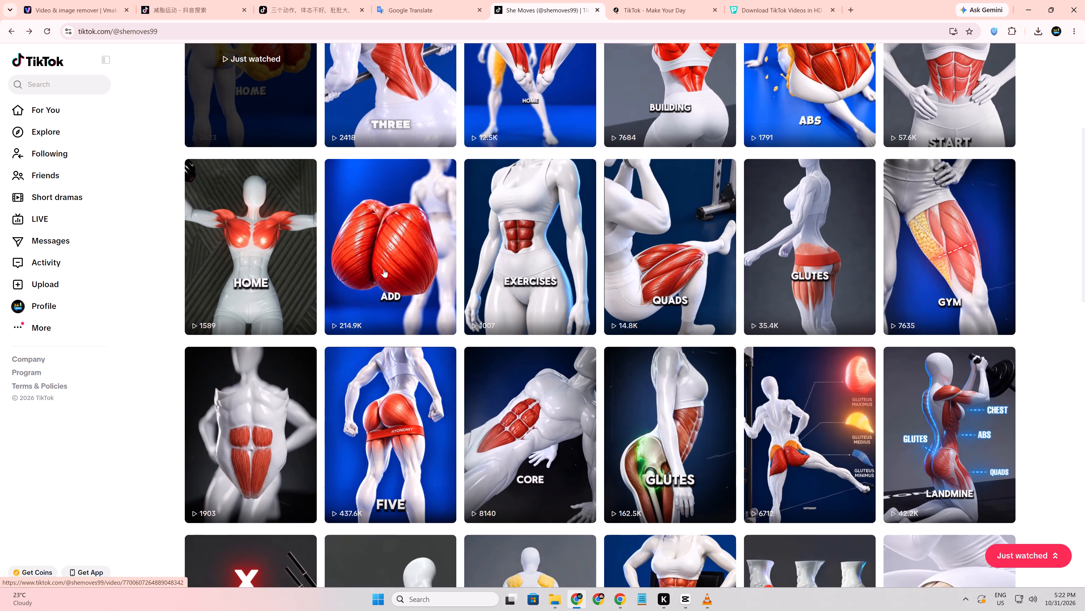
scroll(384, 269, down, 1)
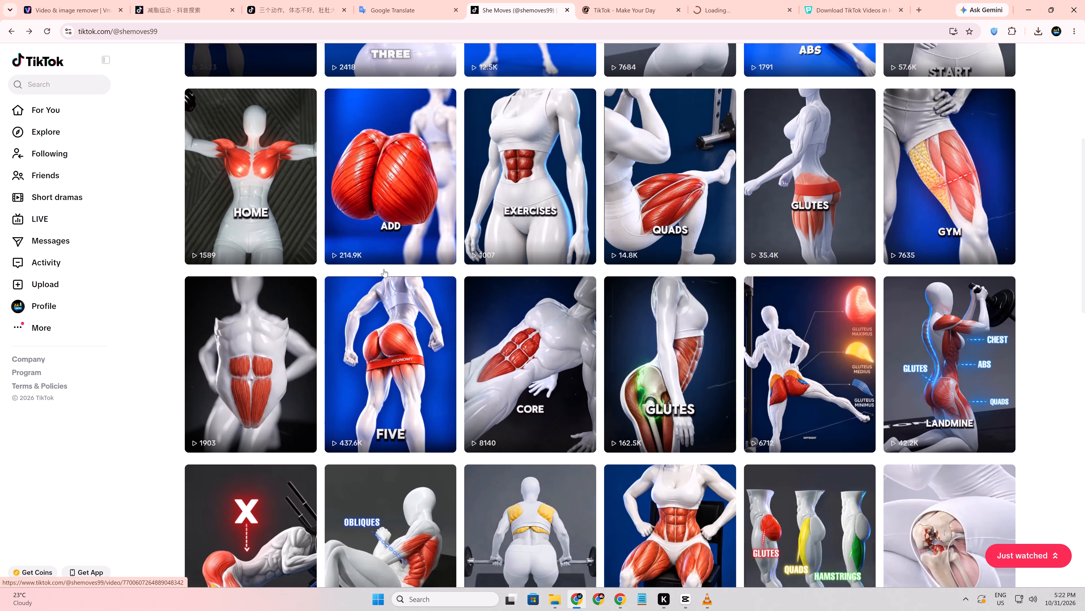
scroll(384, 269, down, 1)
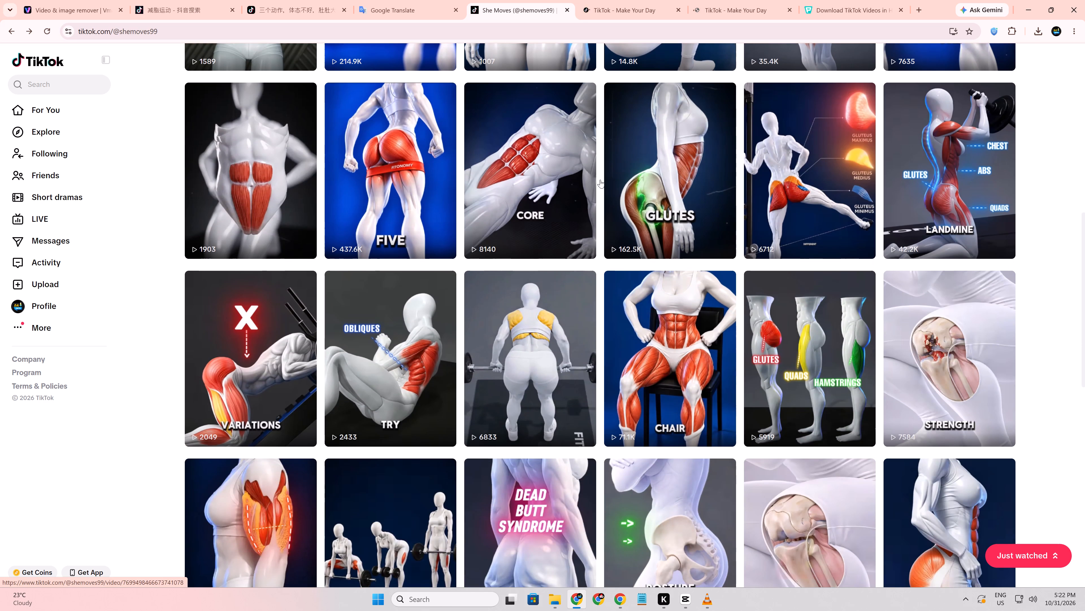
middle_click(654, 168)
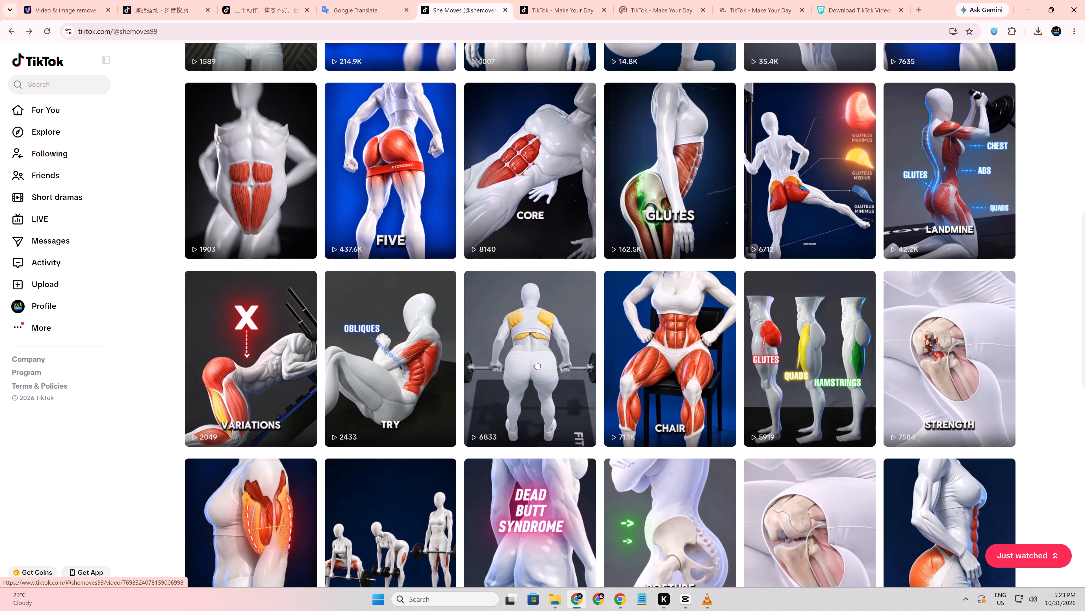
scroll(536, 361, down, 2)
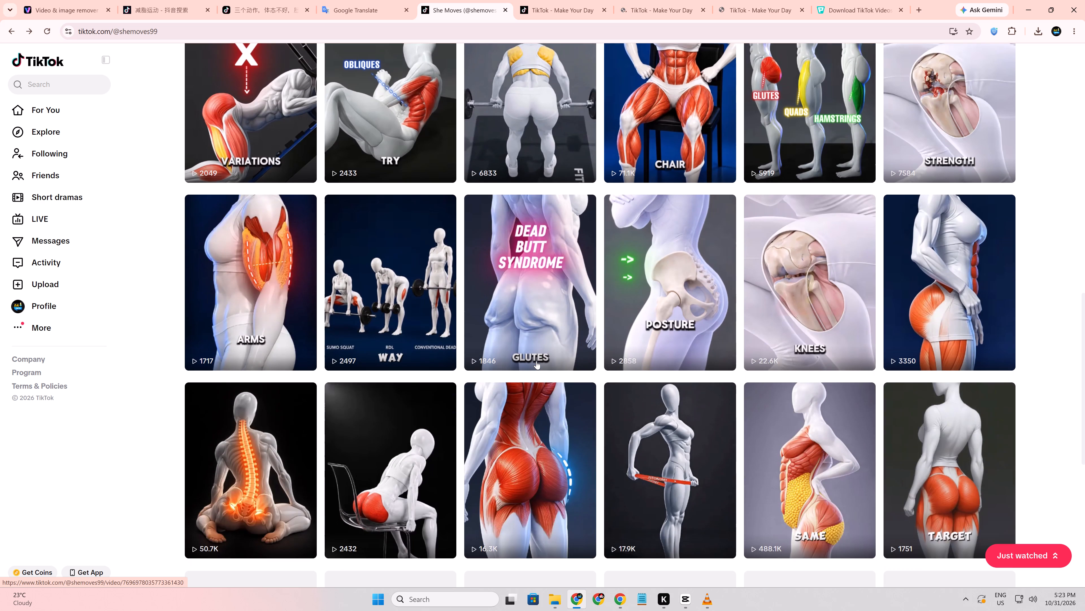
scroll(536, 361, down, 1)
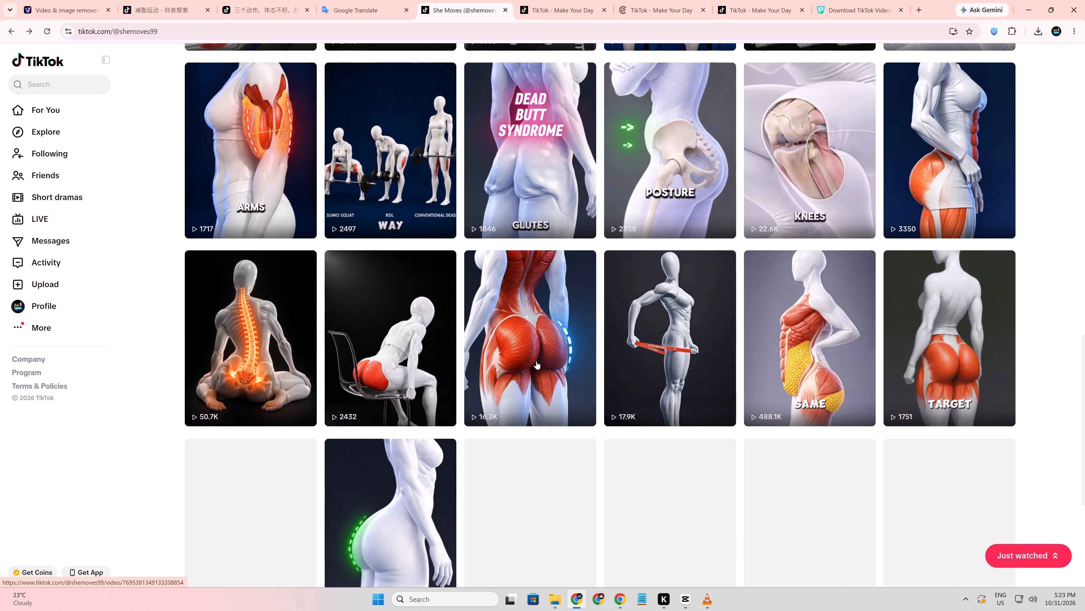
scroll(536, 361, down, 1)
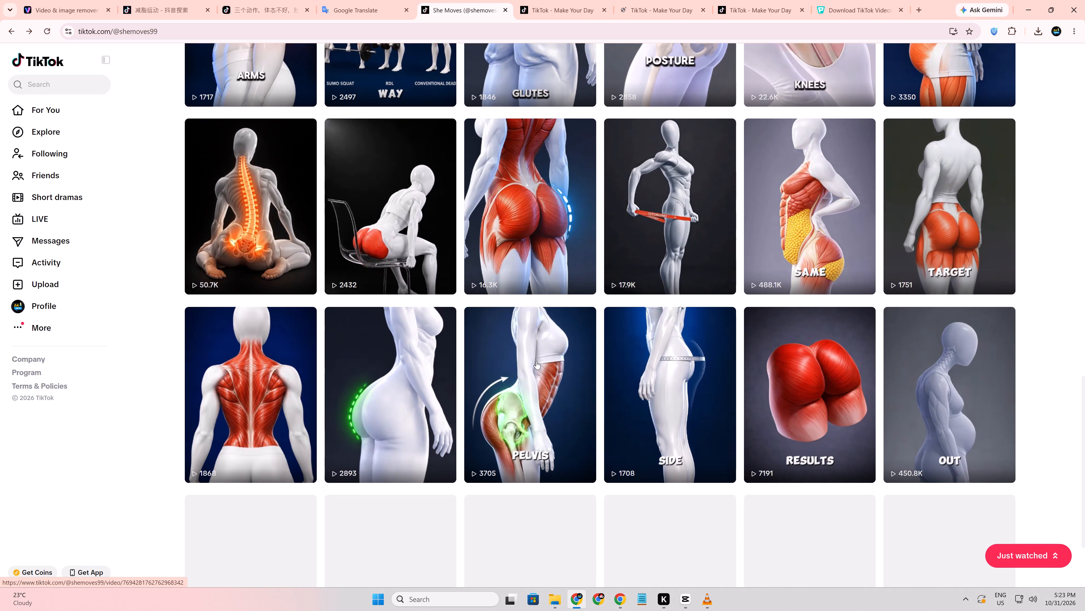
scroll(536, 361, down, 1)
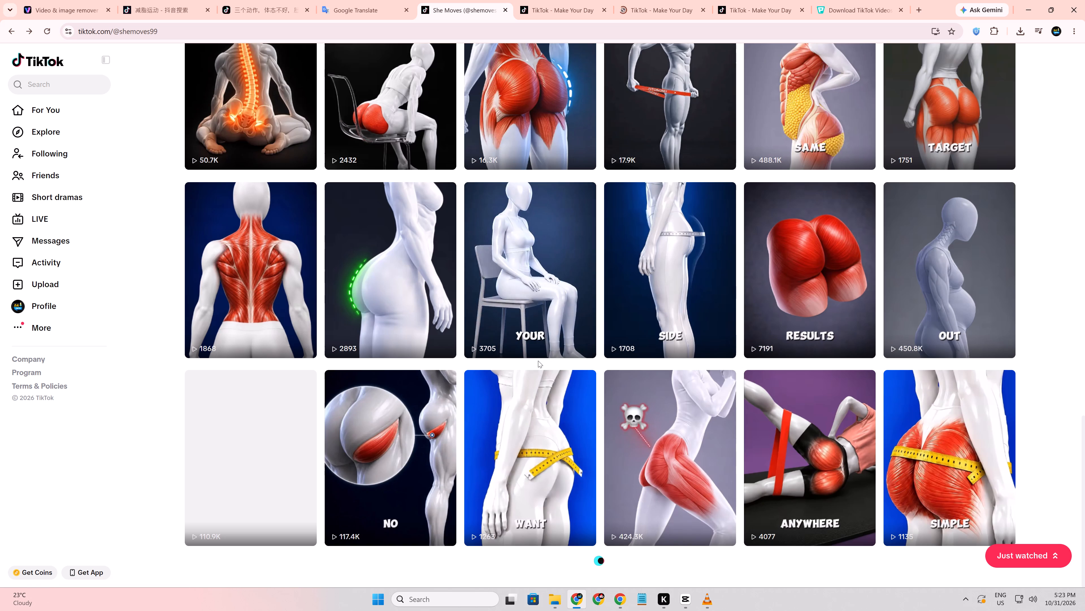
middle_click(965, 266)
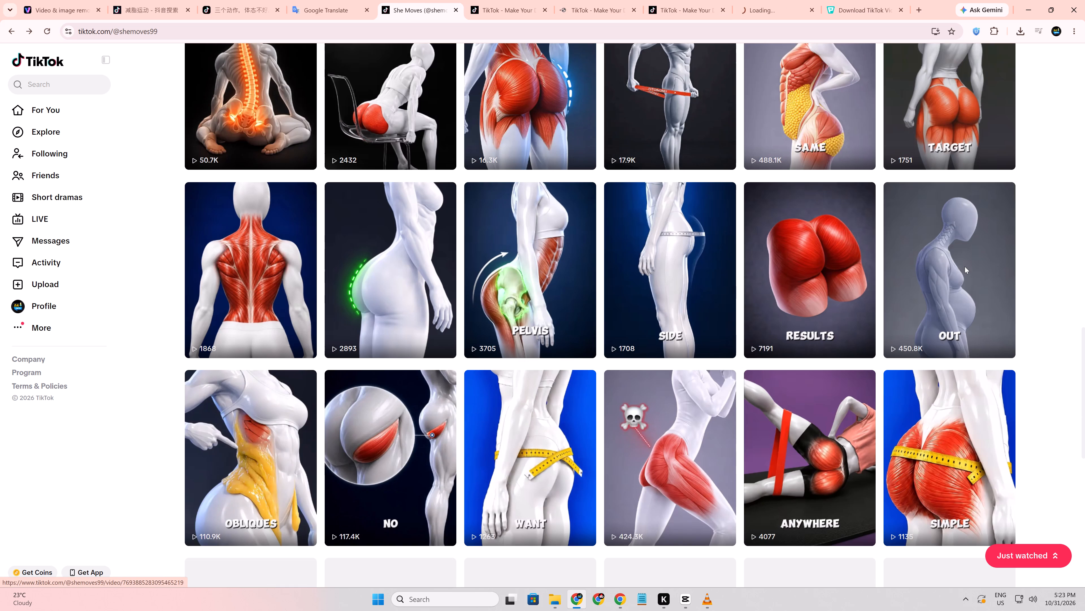
middle_click(410, 285)
Preview the opened glute-shaping, hip-tilt and belly videos, replaying their openings, to examine which footage suits the edit.
click(463, 0)
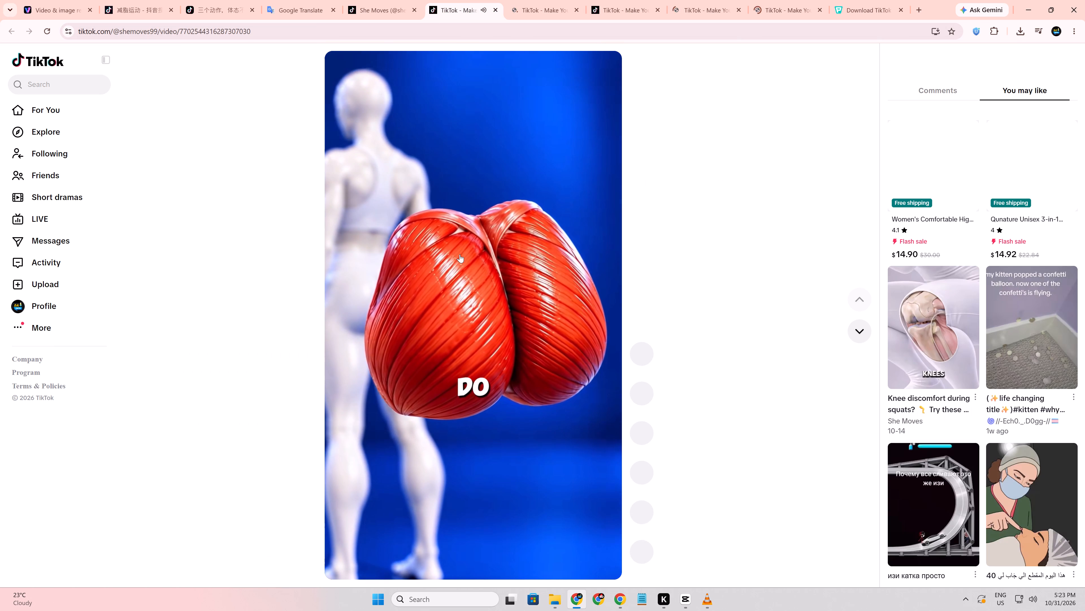
click(460, 254)
click(537, 0)
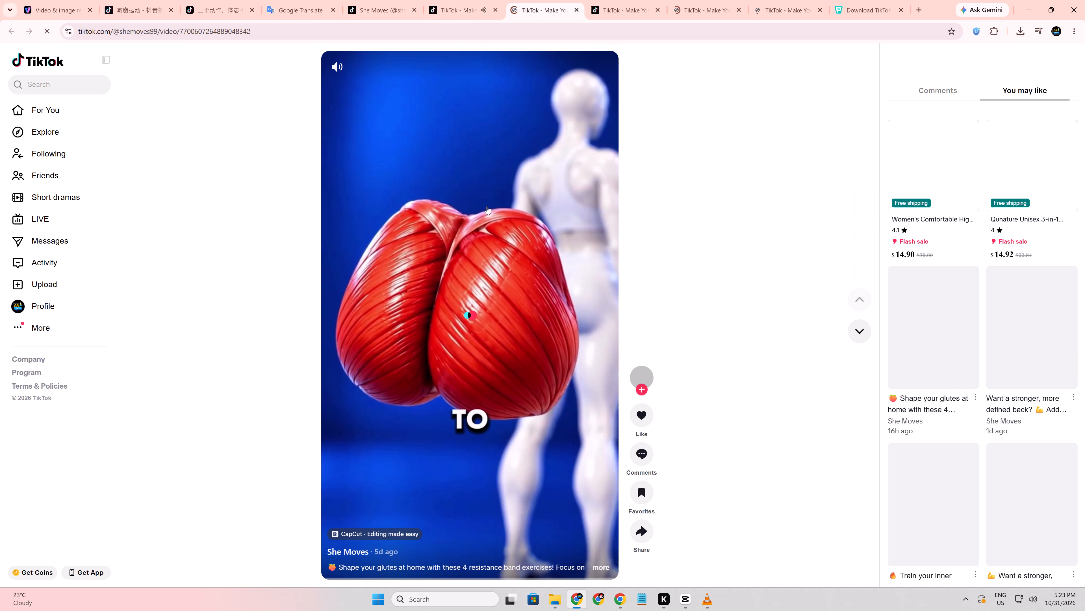
click(618, 8)
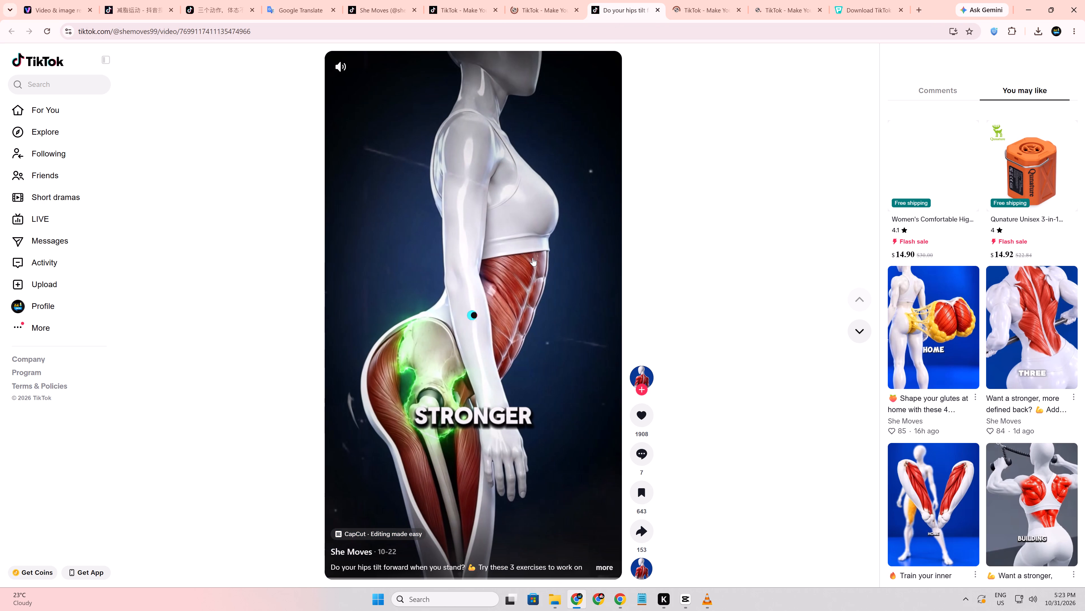
click(690, 12)
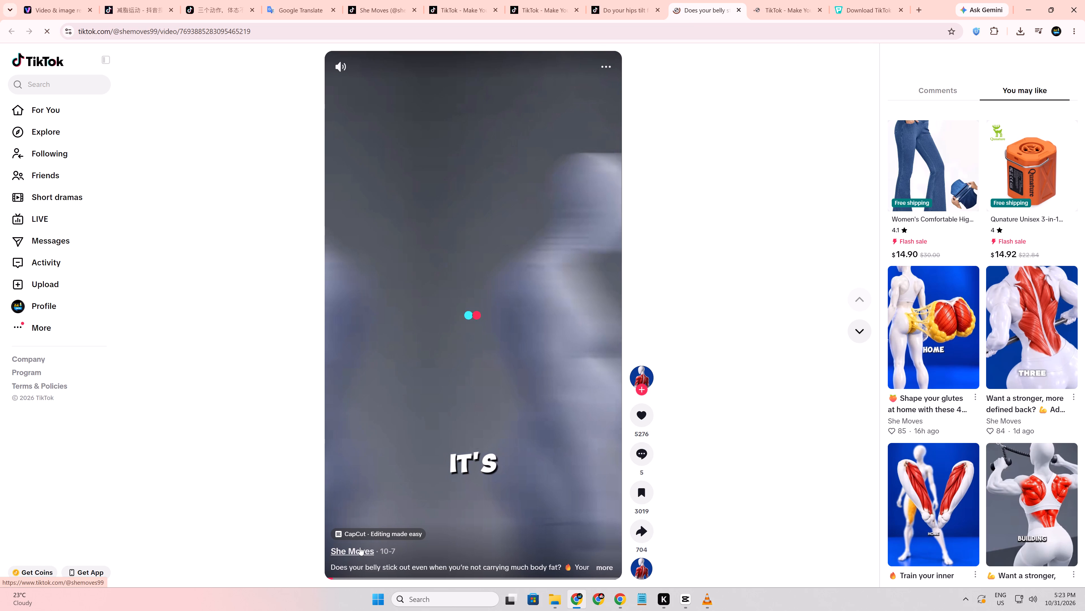
scroll(481, 309, up, 2)
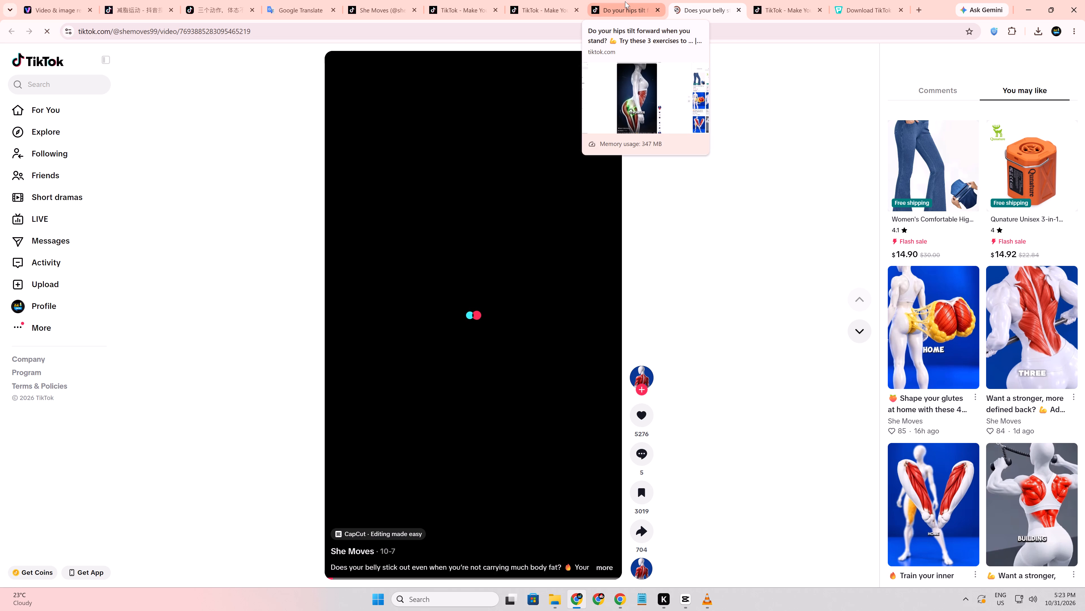
click(625, 1)
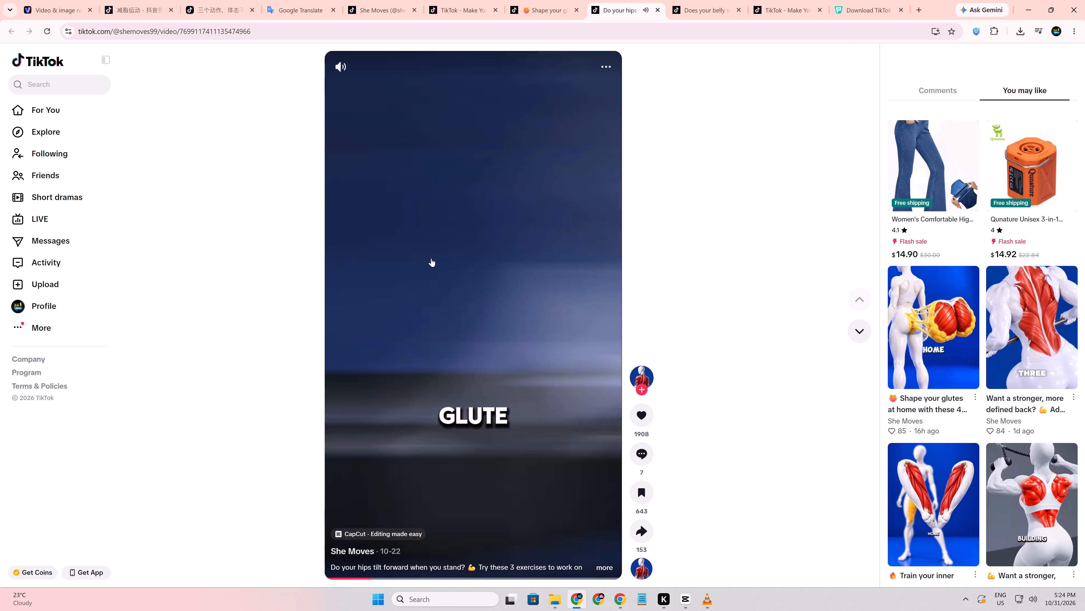
click(431, 258)
click(535, 11)
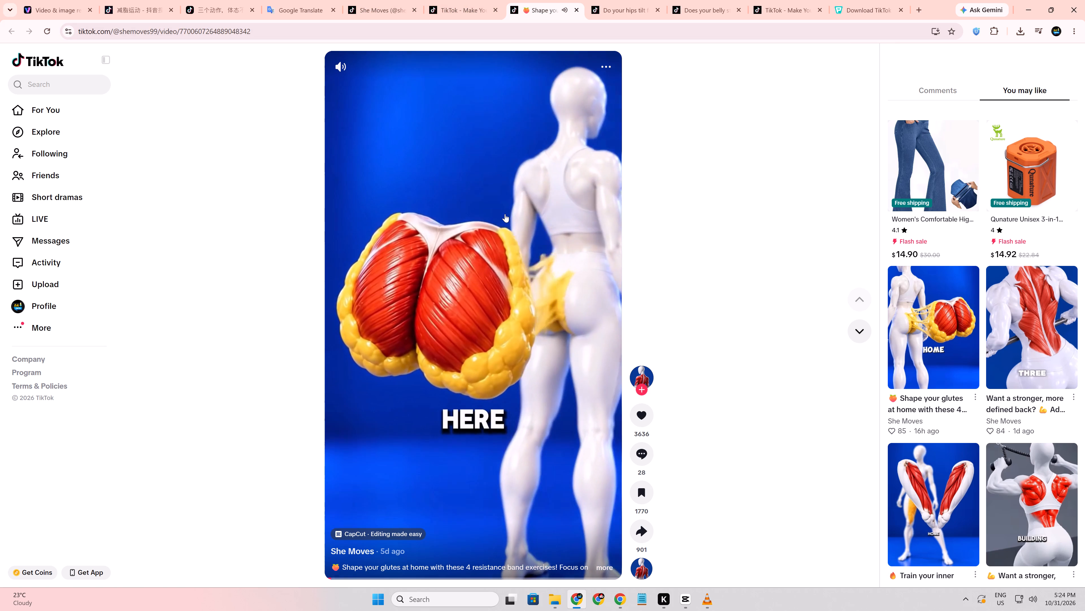
click(505, 214)
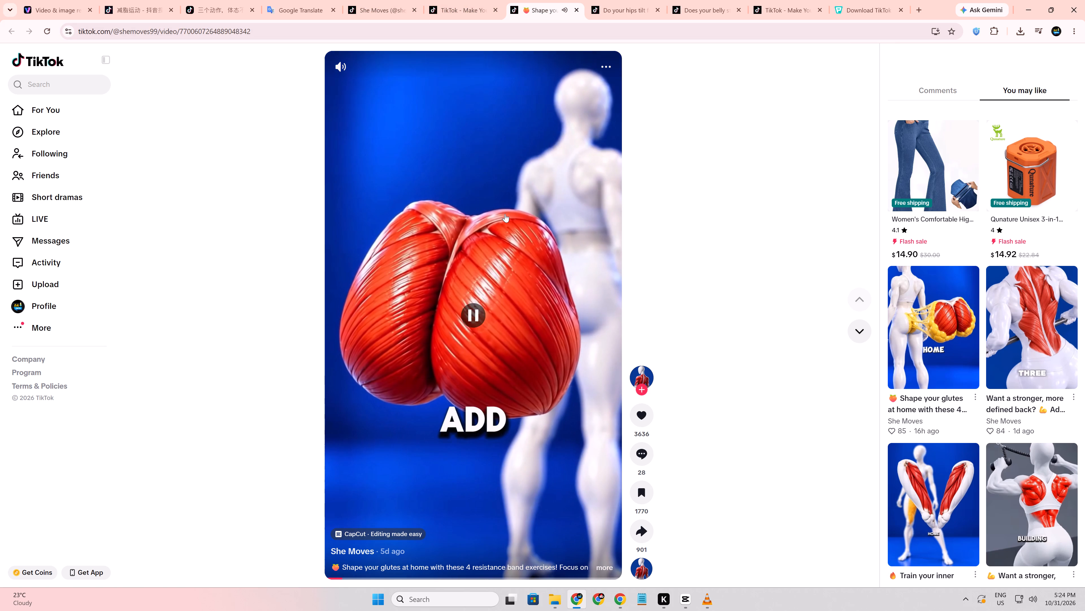
click(459, 1)
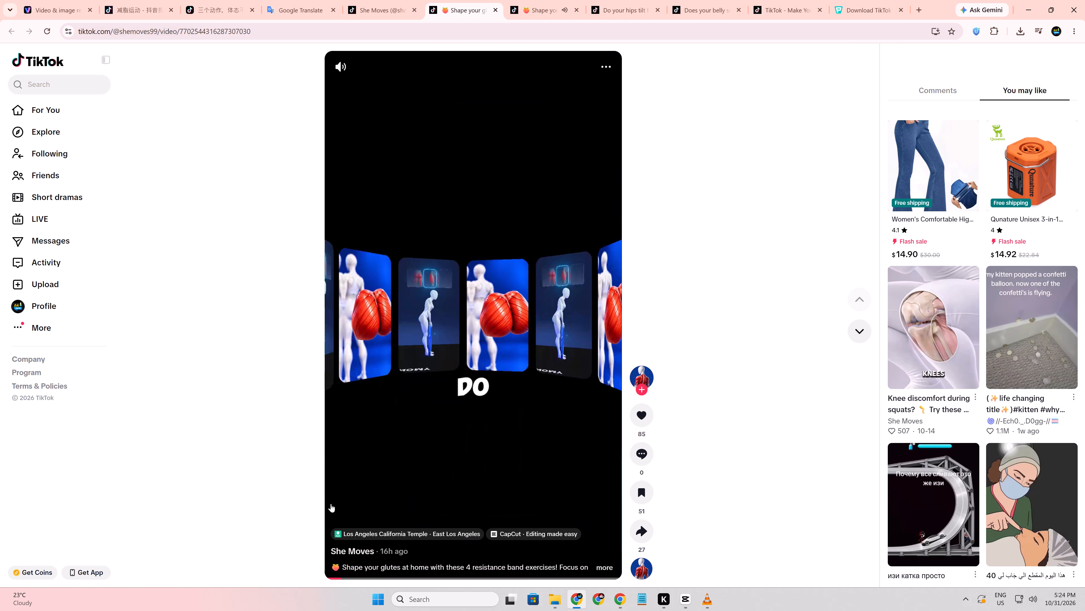
drag(341, 581, 335, 581)
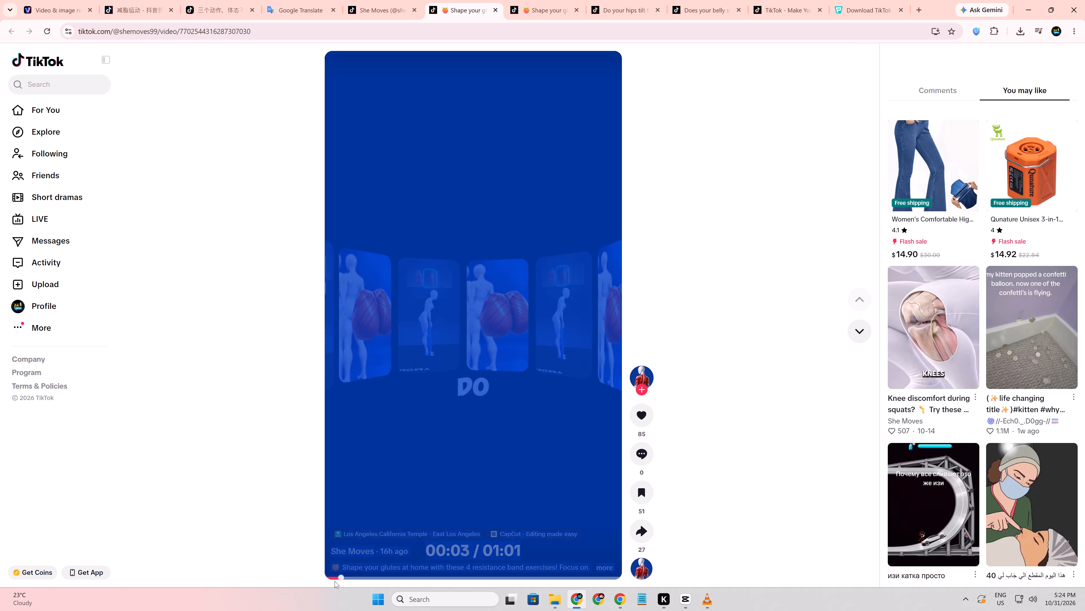
drag(335, 581, 320, 581)
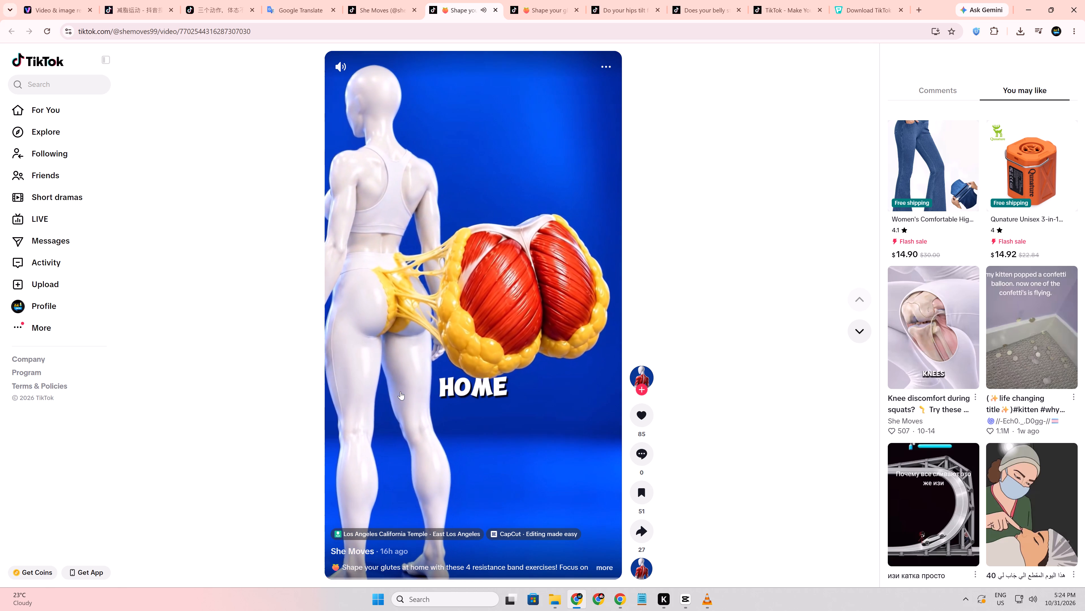
click(400, 391)
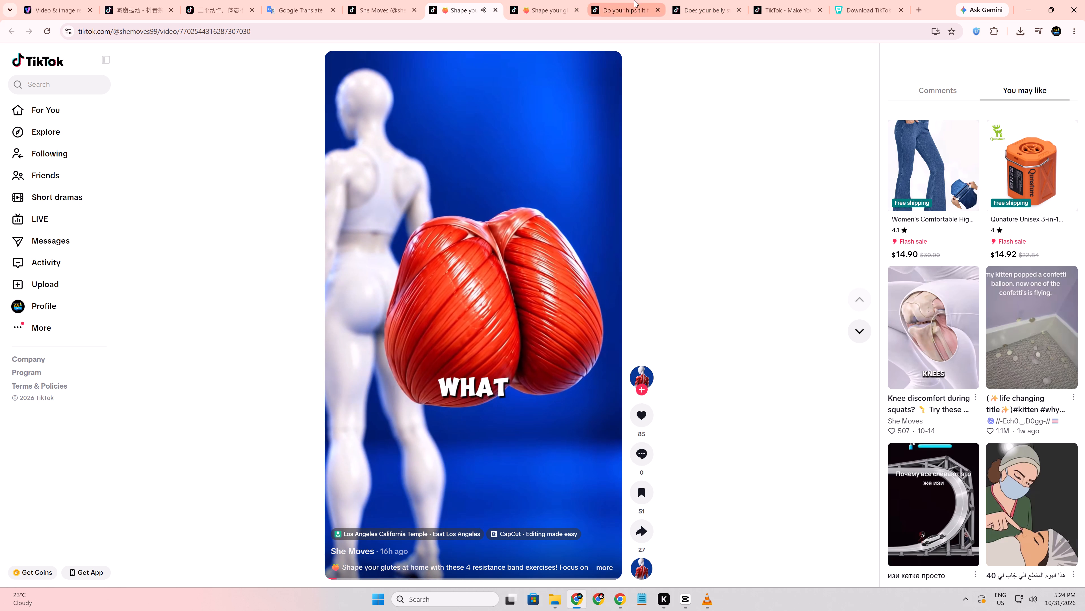
click(634, 0)
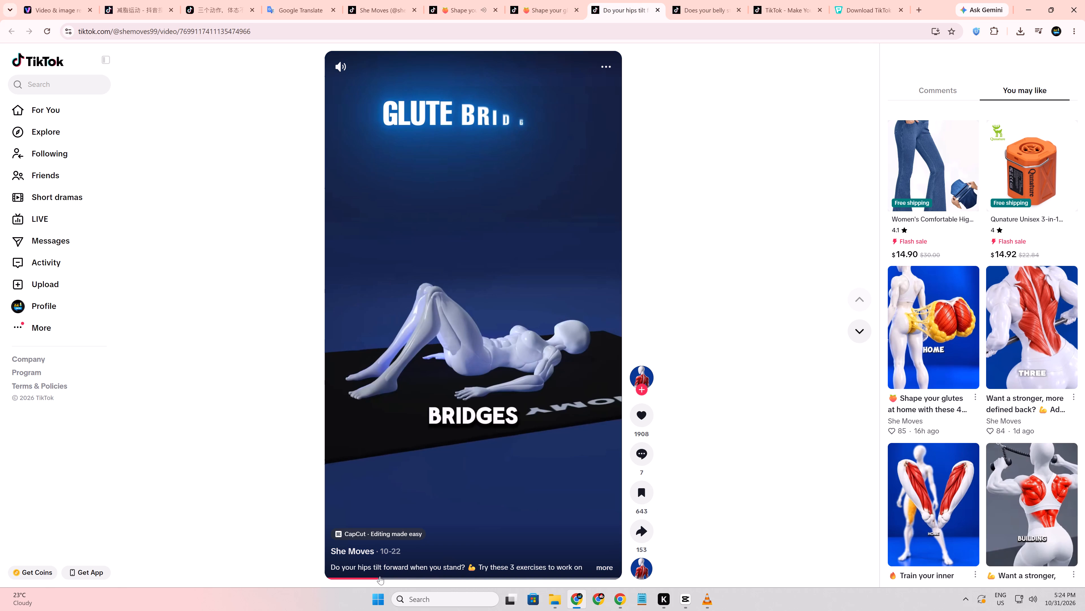
drag(377, 577, 318, 580)
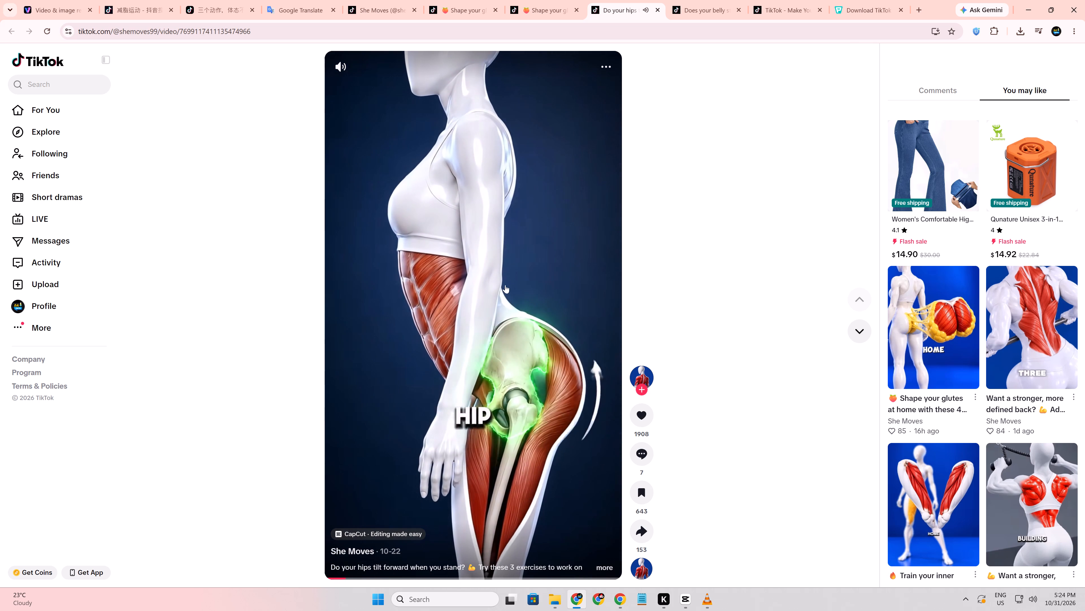
Copy the link of the "Do your hips tilt forward when you stand?" video and fetch it with Publer's TikTok downloader.
click(488, 220)
right_click(488, 220)
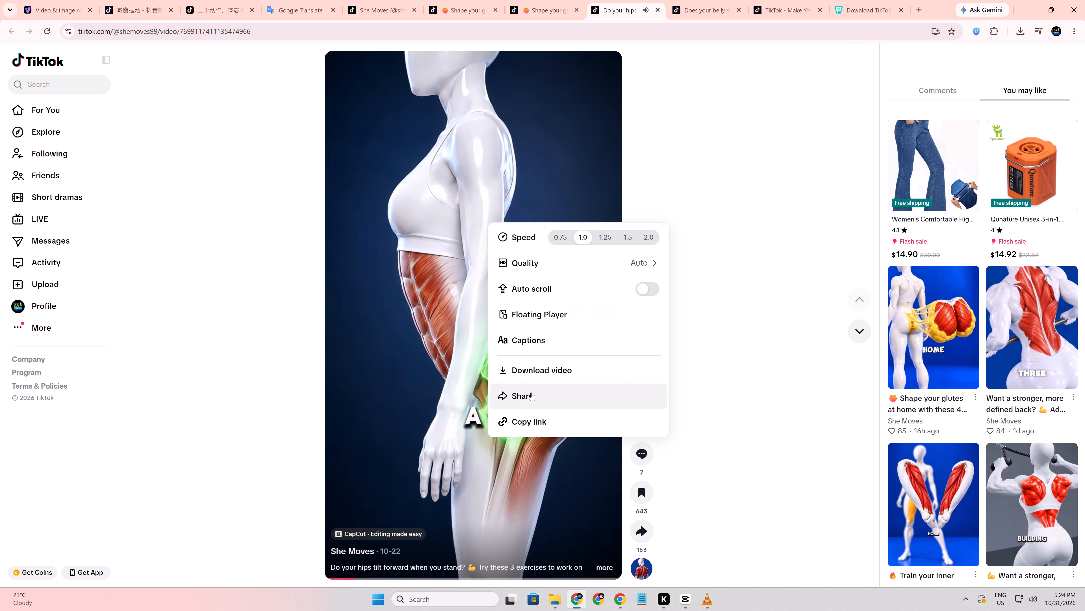
click(524, 420)
click(846, 3)
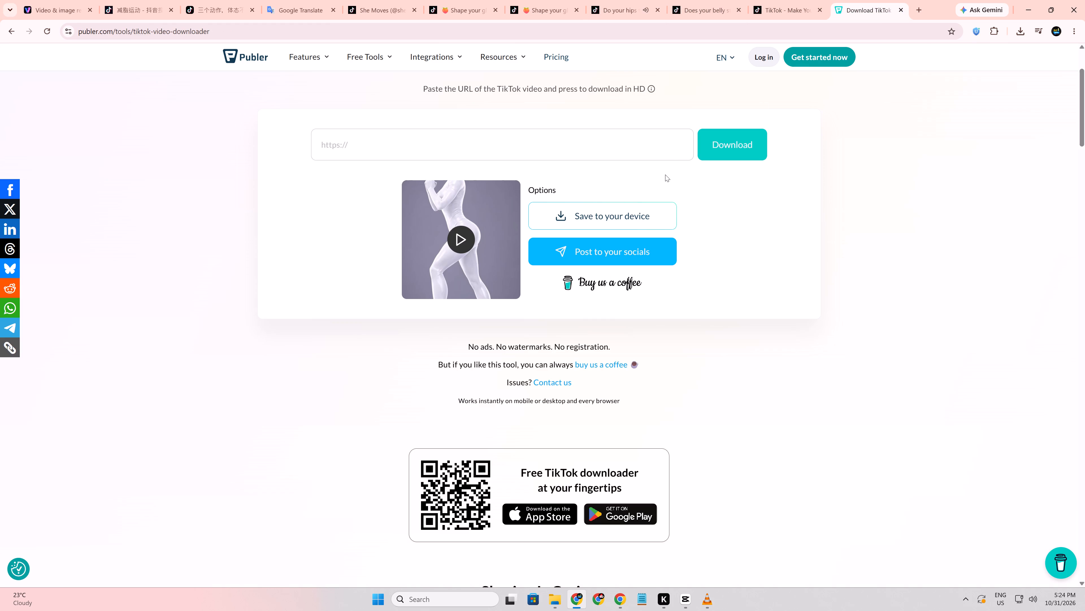
click(656, 144)
key(ctrl+v)
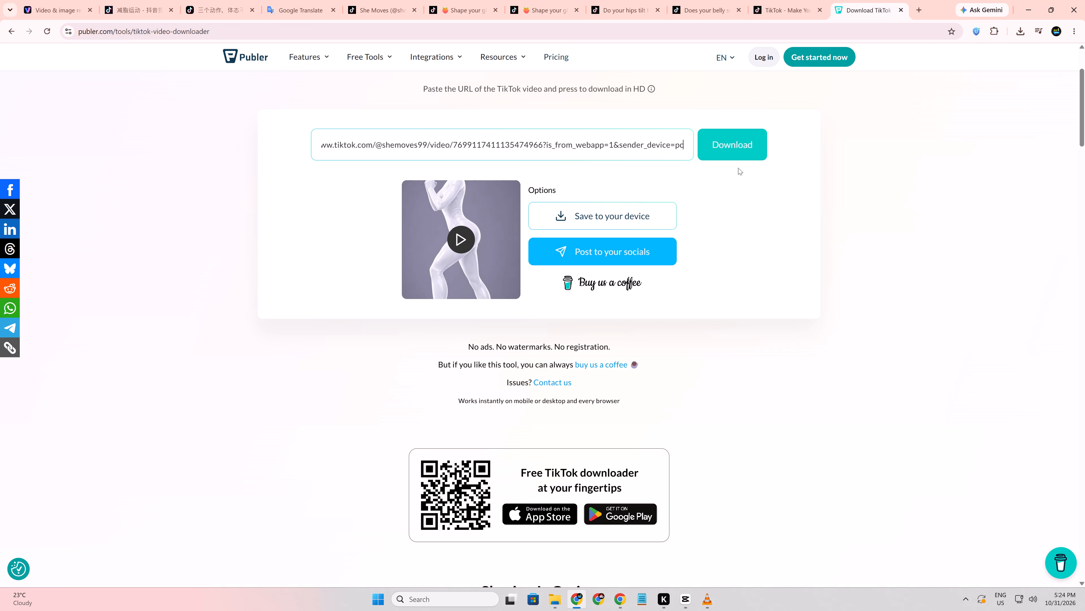
click(737, 156)
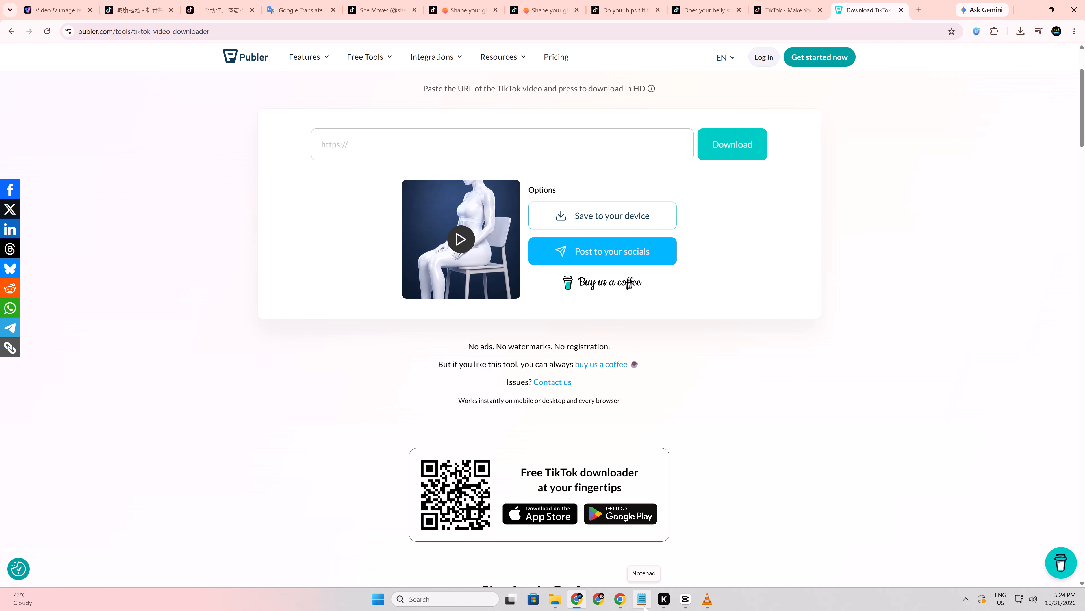
Save the fetched hip-tilt video to the device and import the downloaded file into the 0909 project's media in CapCut.
click(661, 219)
click(1017, 38)
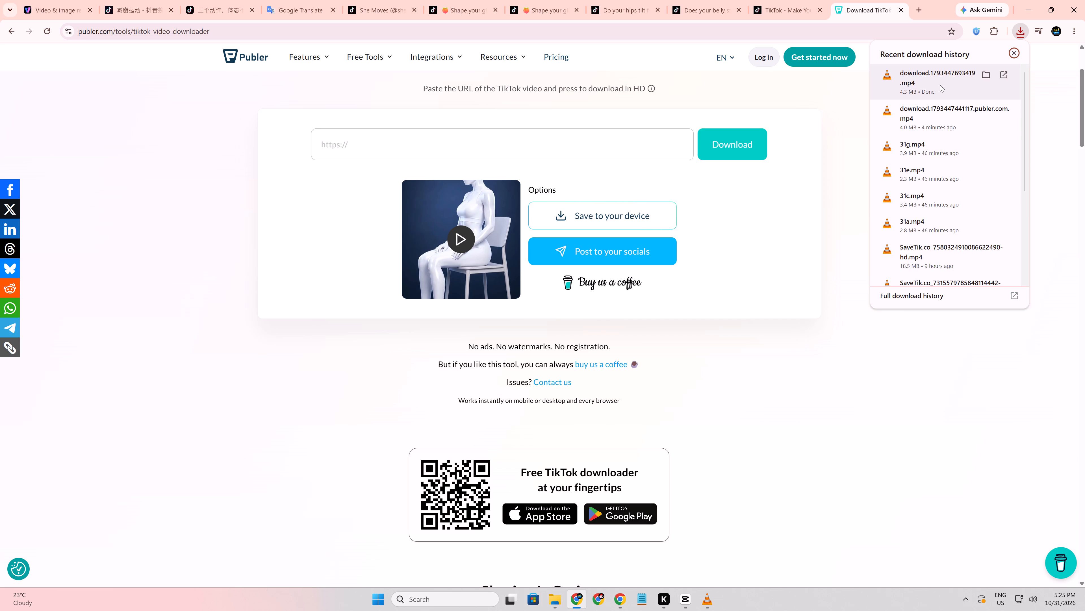
drag(936, 83, 684, 603)
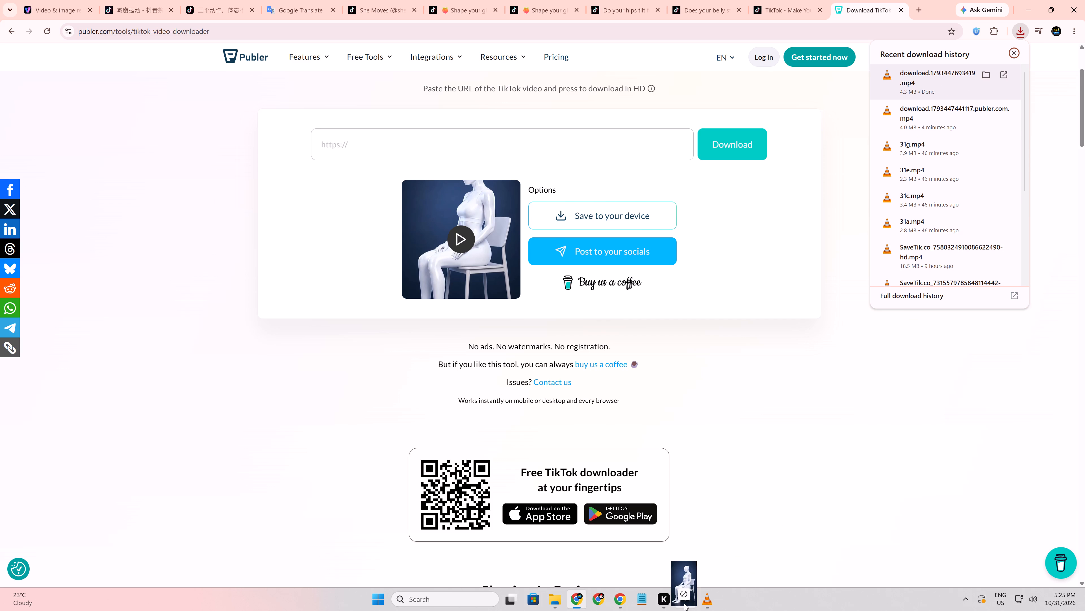
drag(684, 603, 253, 268)
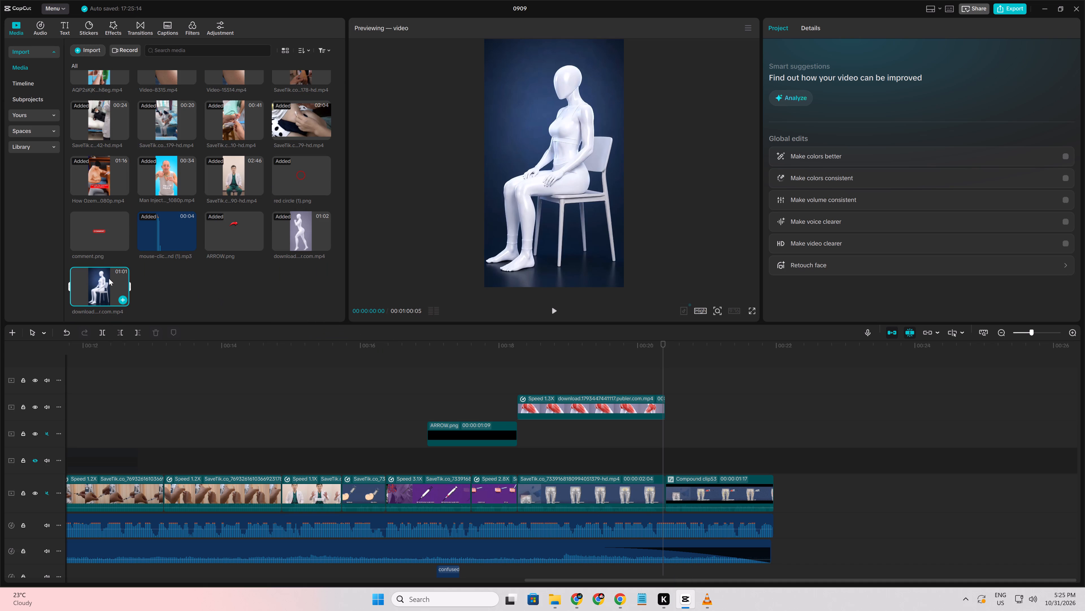
Insert the imported hip-tilt video on the main track between the 00:00:02:04 SaveTik clip and Compound clip53.
drag(104, 279, 718, 485)
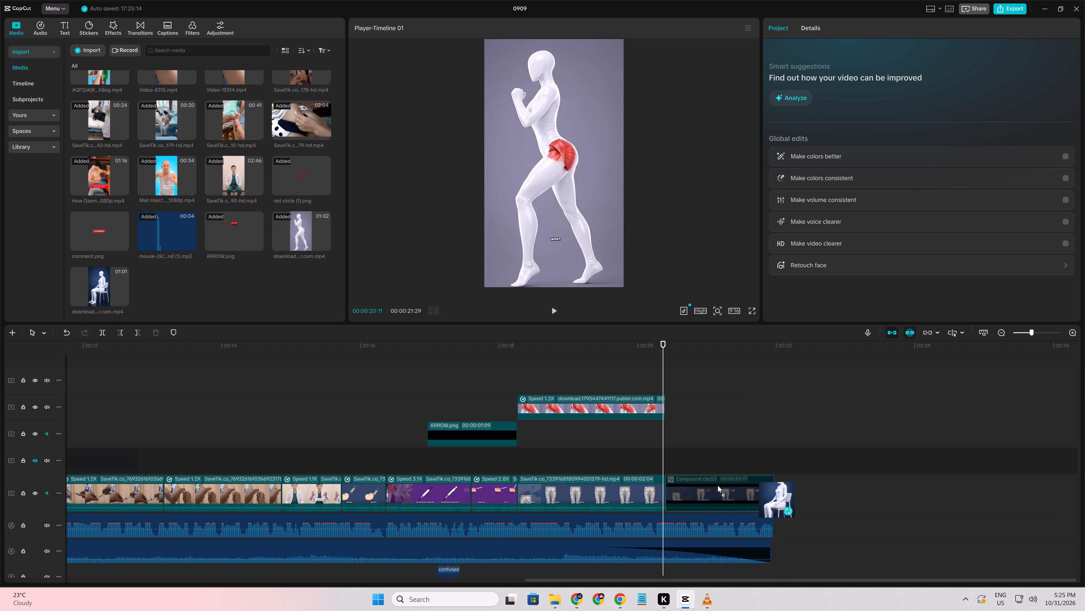
drag(718, 485, 661, 487)
Trim off the hip-tilt clip's opening up to 00:00:22:27, removing the seated figure.
click(650, 449)
drag(650, 449, 691, 448)
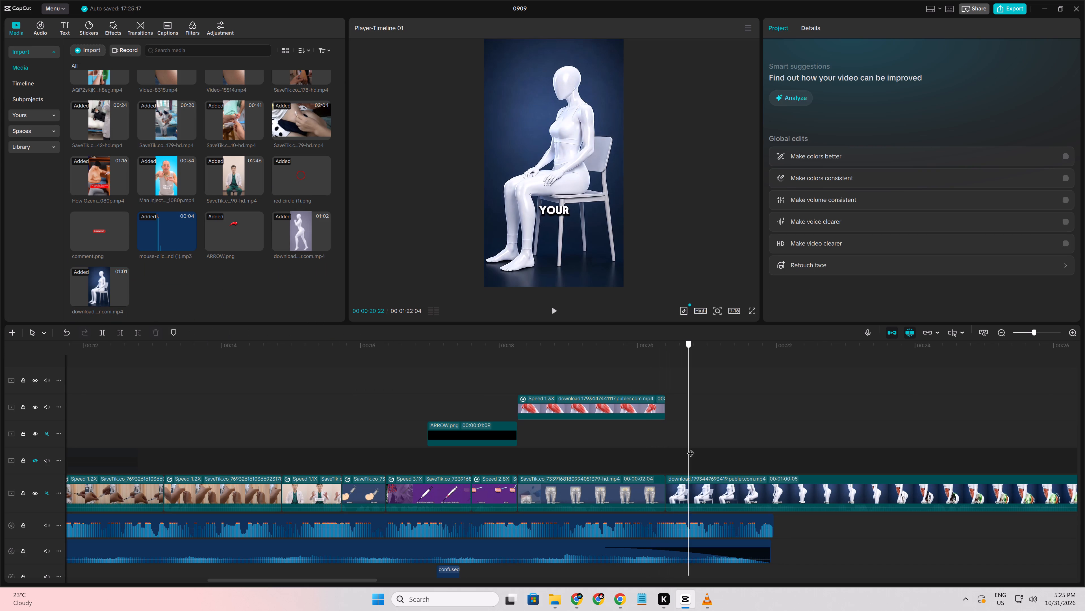
drag(691, 448, 786, 472)
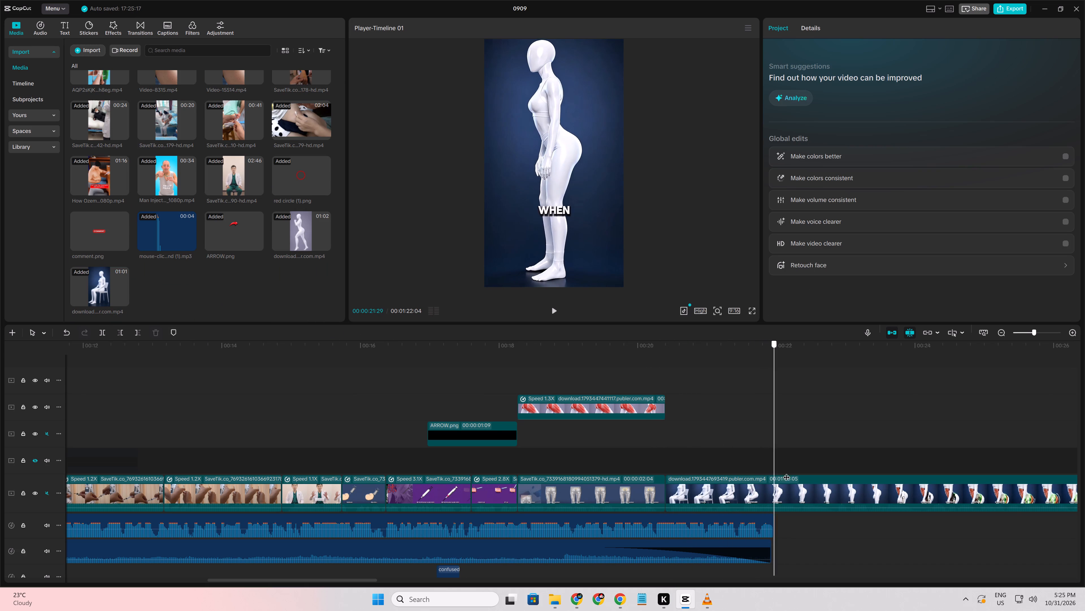
drag(786, 472, 839, 493)
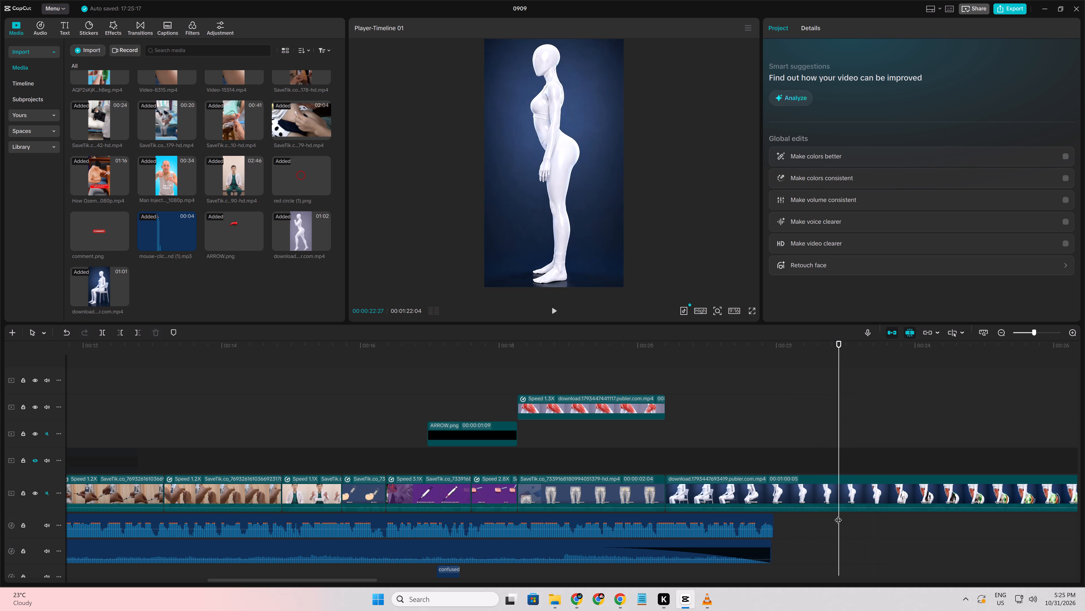
click(839, 486)
key(q)
Trim the hip-tilt clip's end at 00:00:23:24, keeping the footage through the pelvis and arrow animation.
click(696, 447)
drag(696, 447, 697, 447)
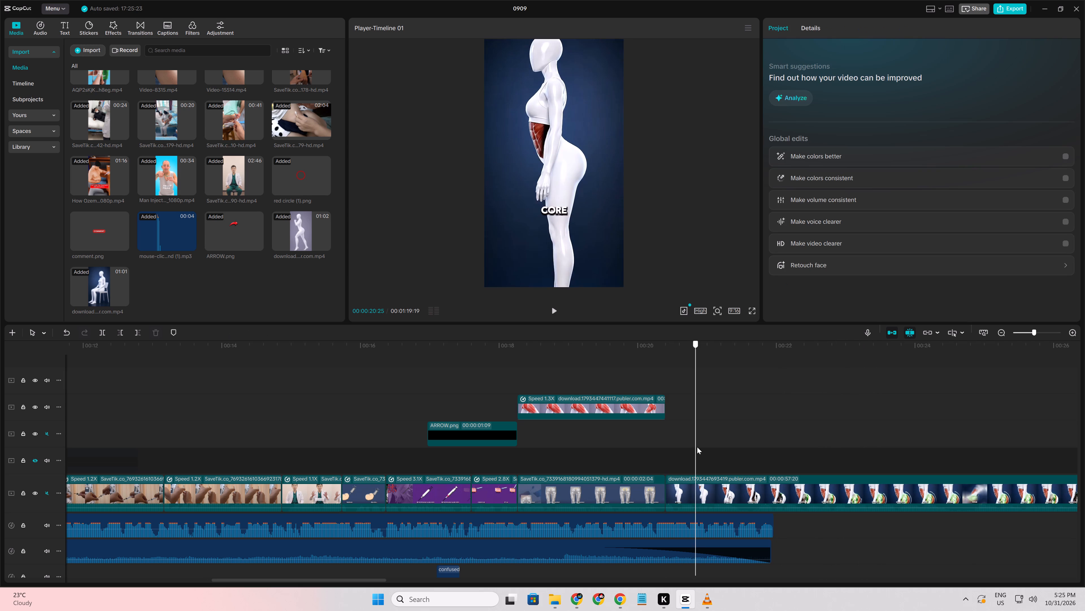
drag(697, 447, 943, 512)
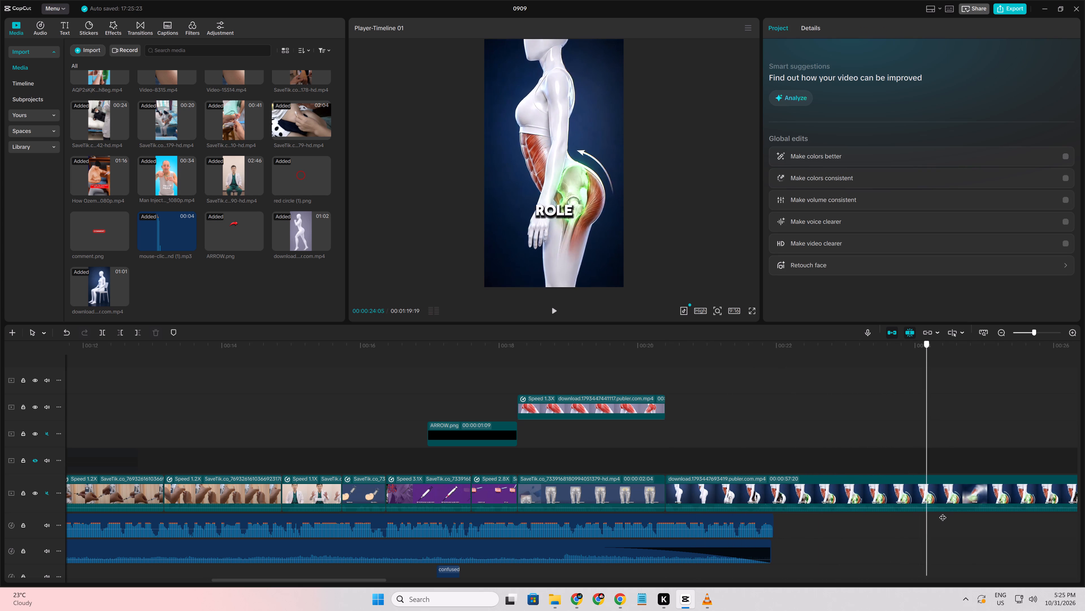
drag(943, 512, 901, 504)
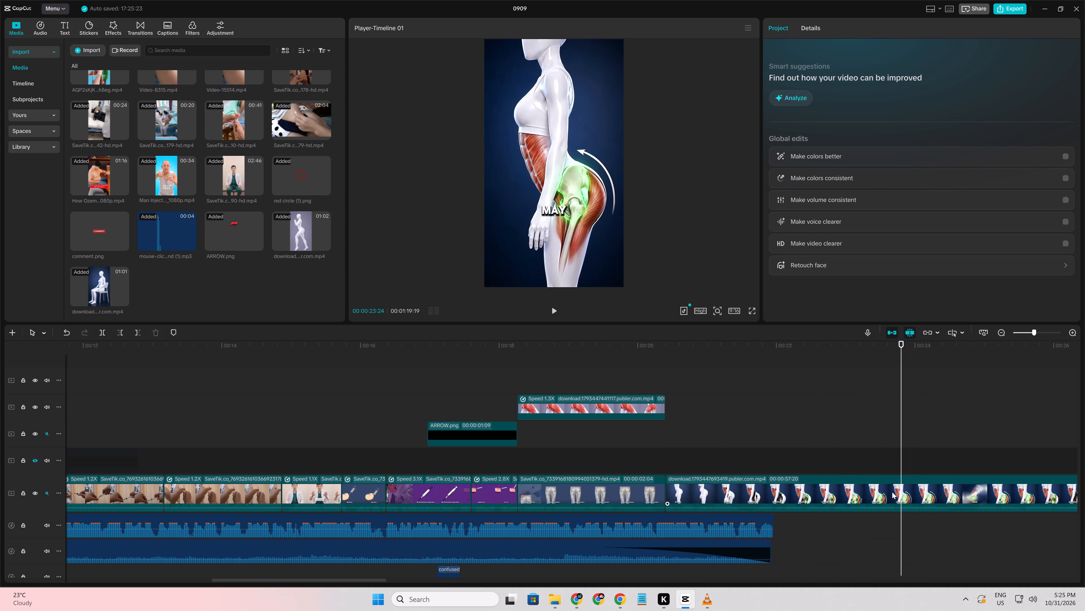
click(892, 492)
key(w)
Trim the hip-tilt clip's start further, up to 00:00:21:10, so it opens on the exposed core muscles.
click(901, 442)
drag(901, 442, 894, 441)
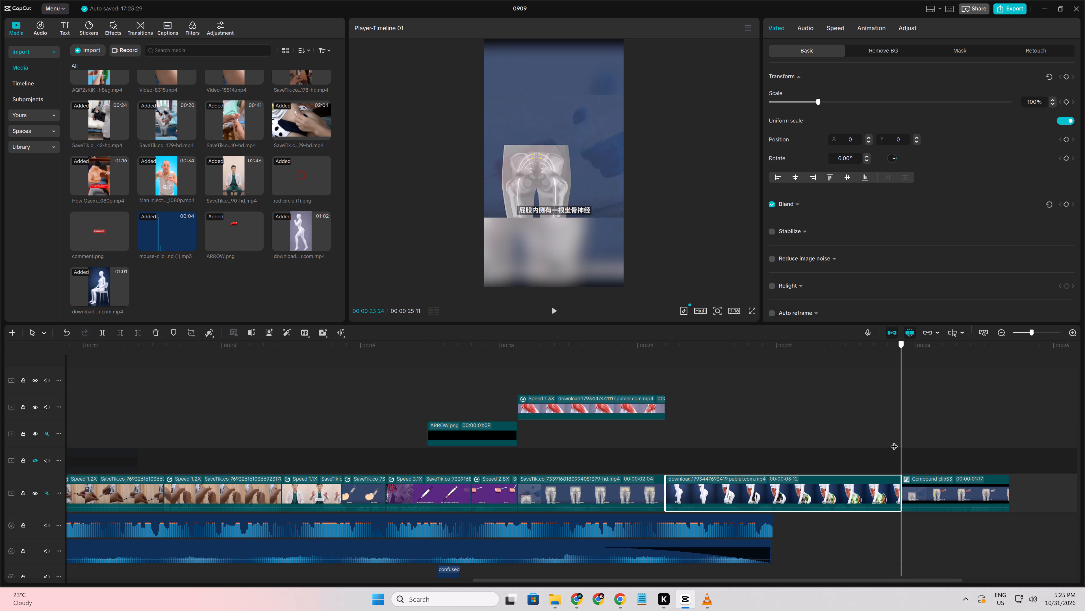
drag(894, 441, 707, 451)
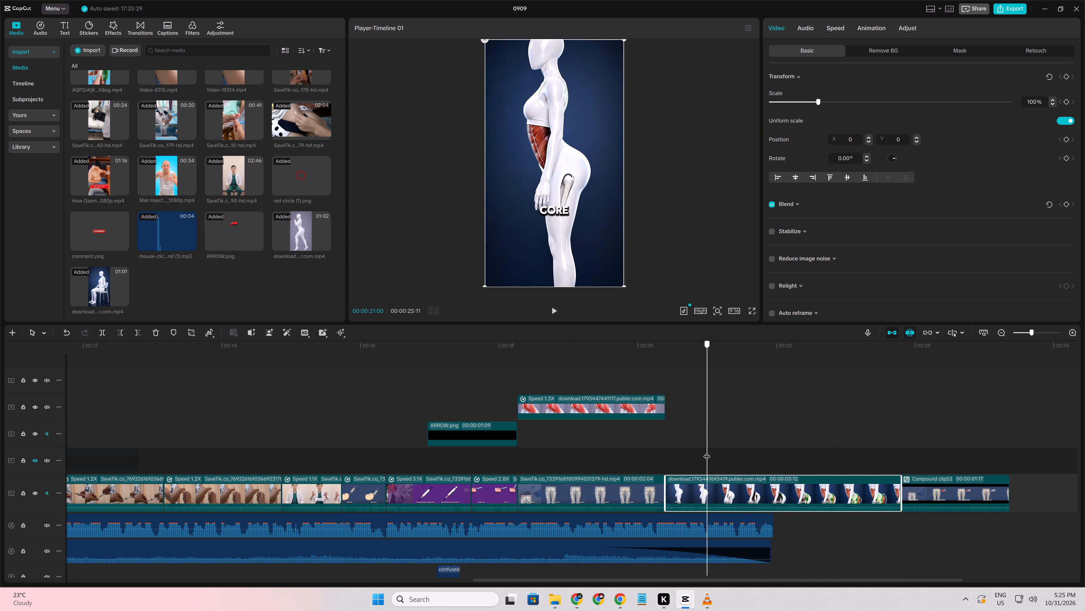
drag(707, 451, 731, 458)
click(726, 489)
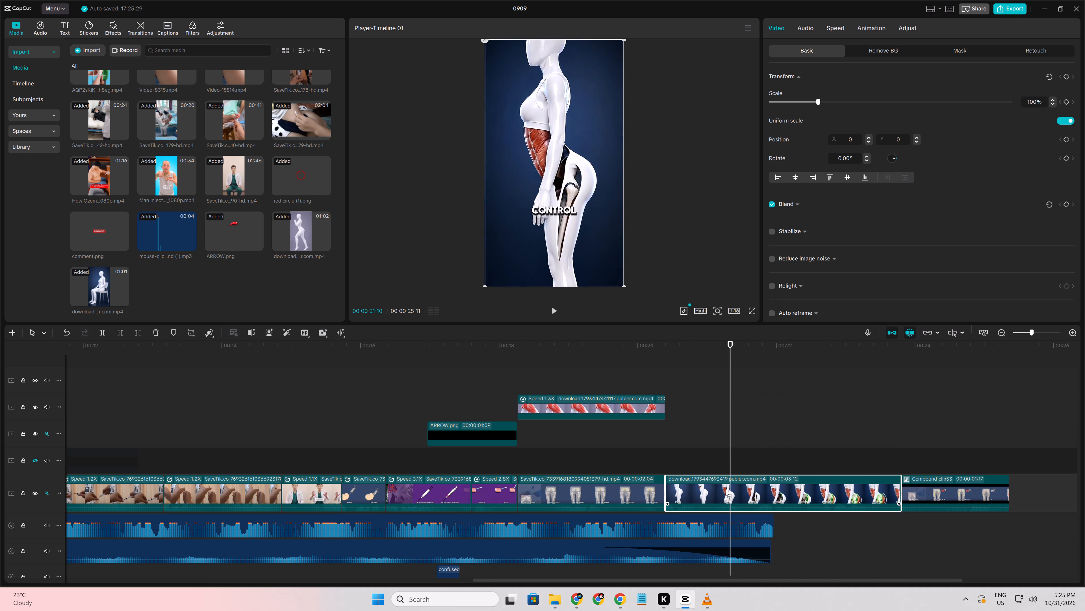
key(q)
Delete Compound clip53 from the end of the main track.
click(898, 498)
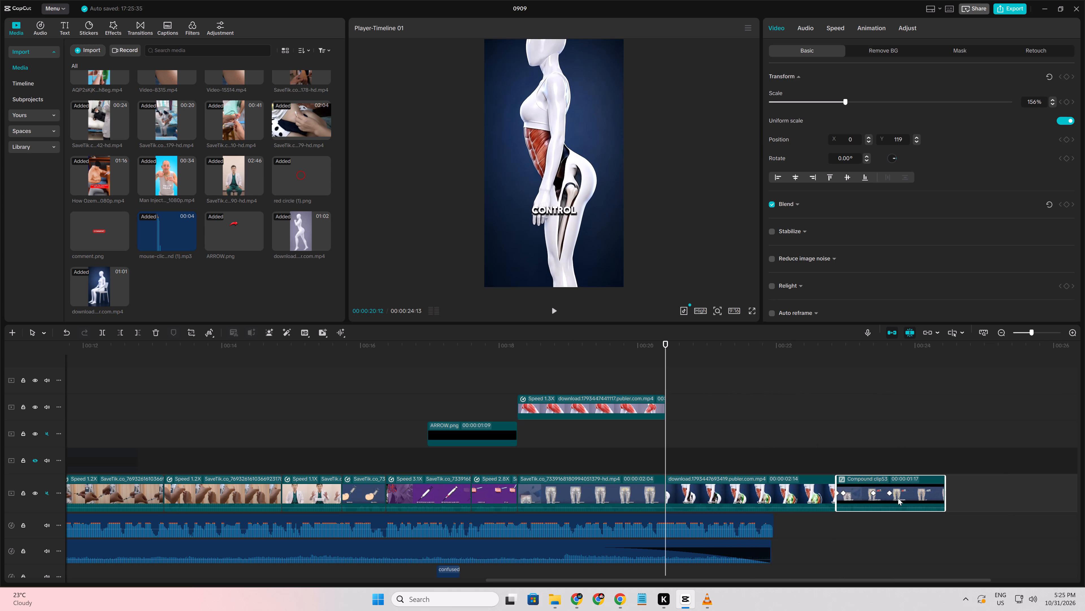
key(Delete)
Set the hip-tilt clip's playback speed to 1.50x.
click(801, 500)
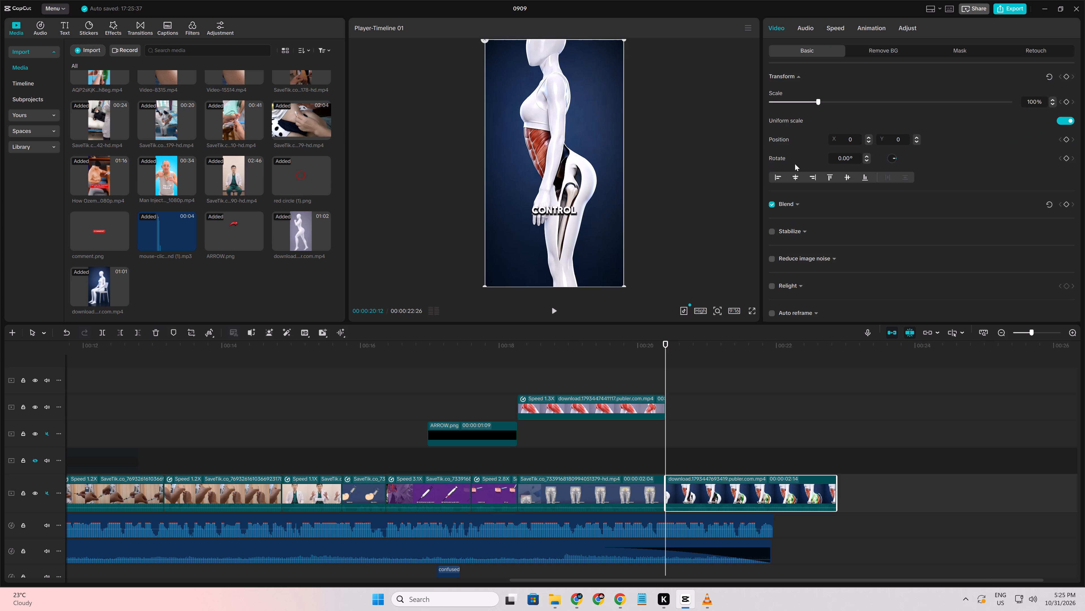
click(838, 25)
click(844, 95)
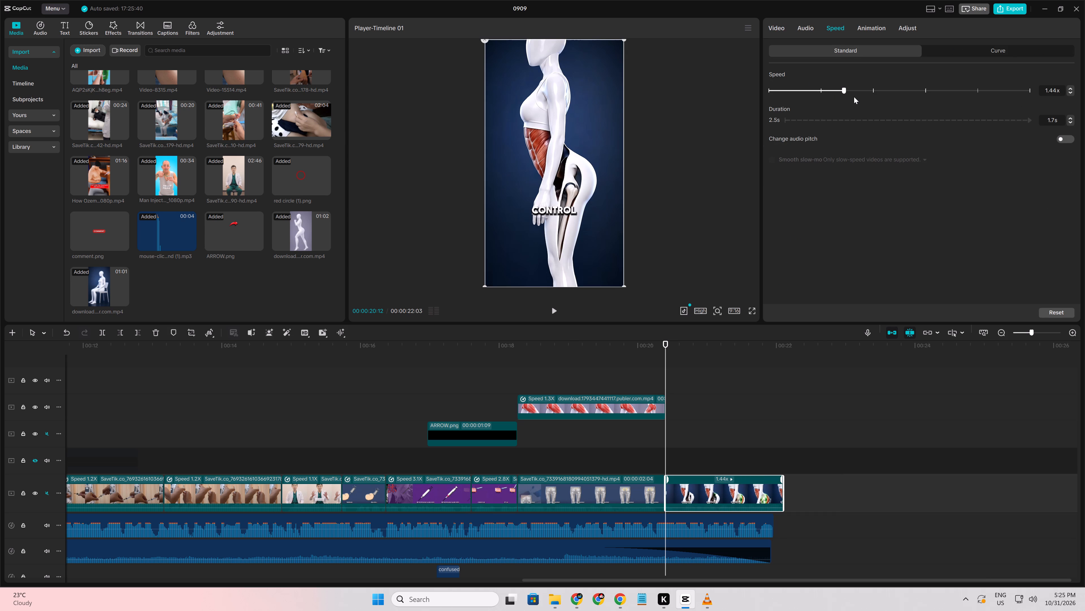
click(854, 97)
click(847, 94)
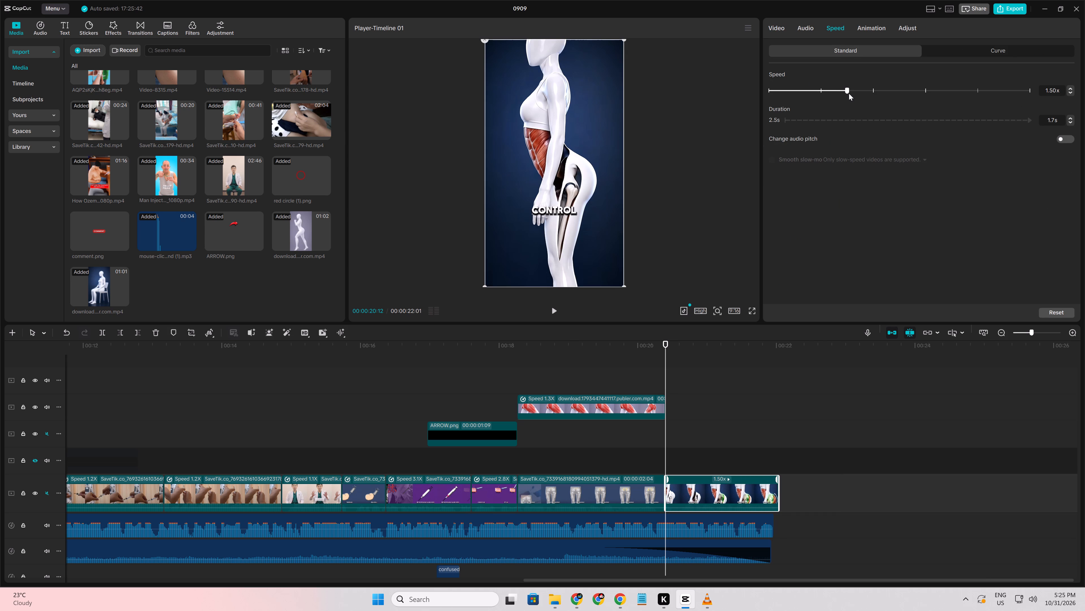
Trim the hip-tilt clip's end to 00:00:21:29 to match the end of the audio.
click(730, 407)
drag(730, 407, 768, 415)
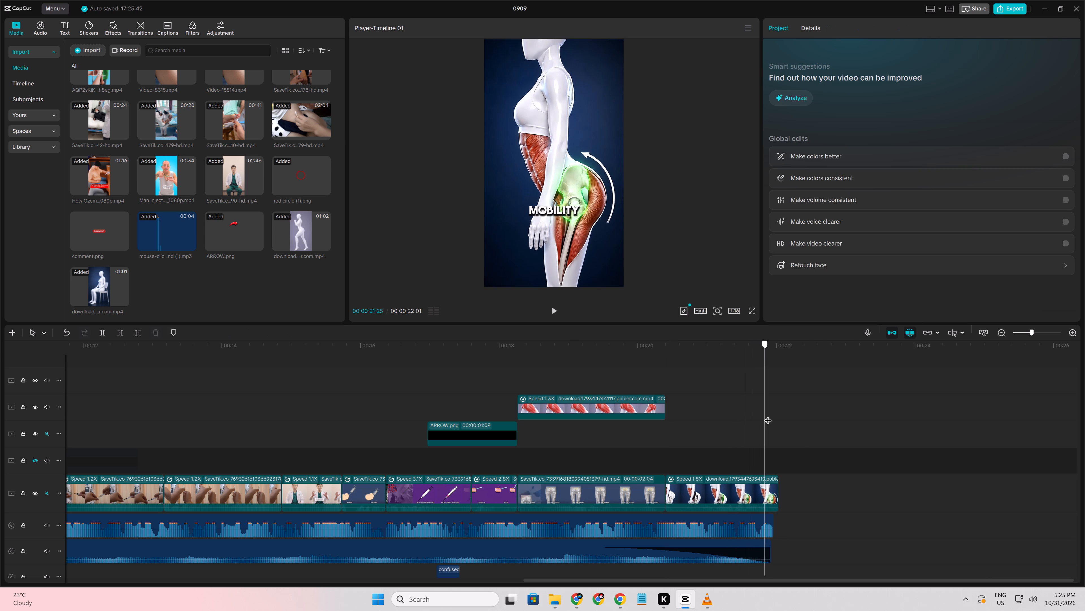
drag(768, 415, 771, 416)
click(766, 494)
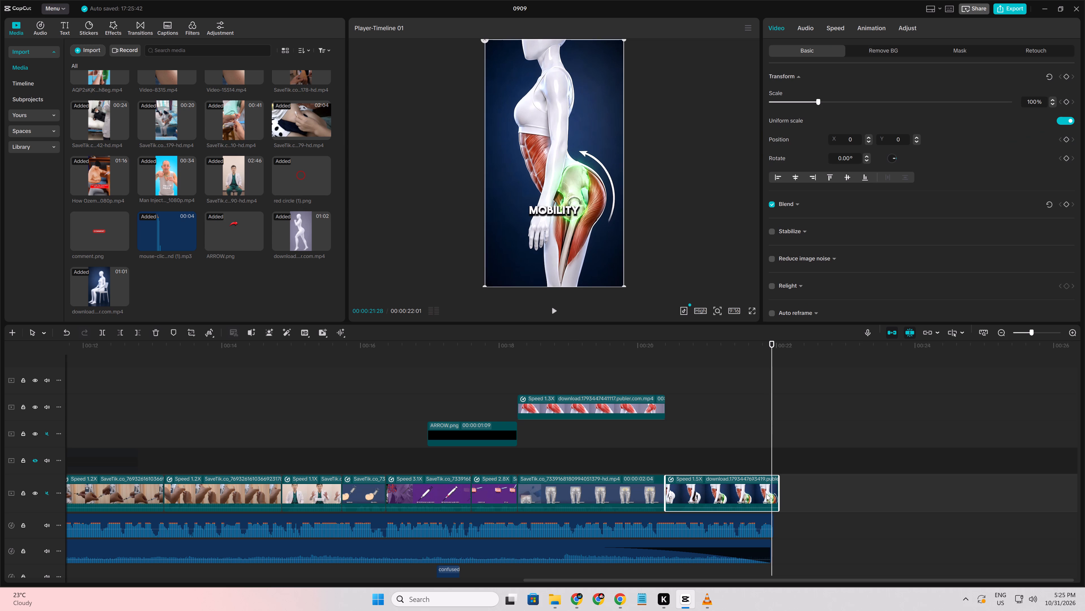
ctrl+scroll(766, 494, up, 6)
key(Right)
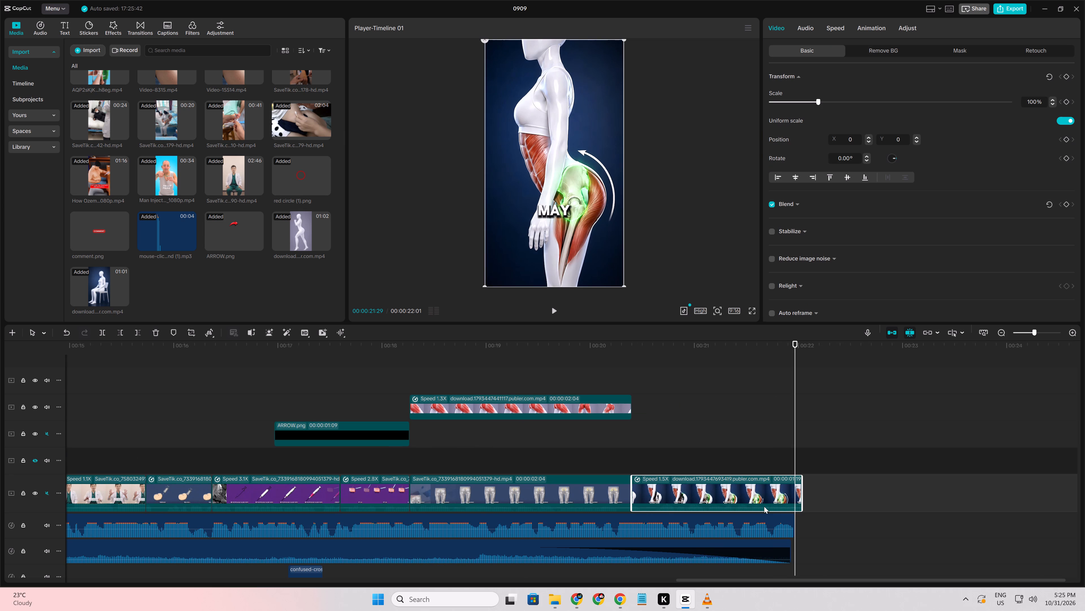
key(w)
Play the timeline from the glute clip through the hip-tilt clip to check the transition and ending.
click(566, 436)
key(space)
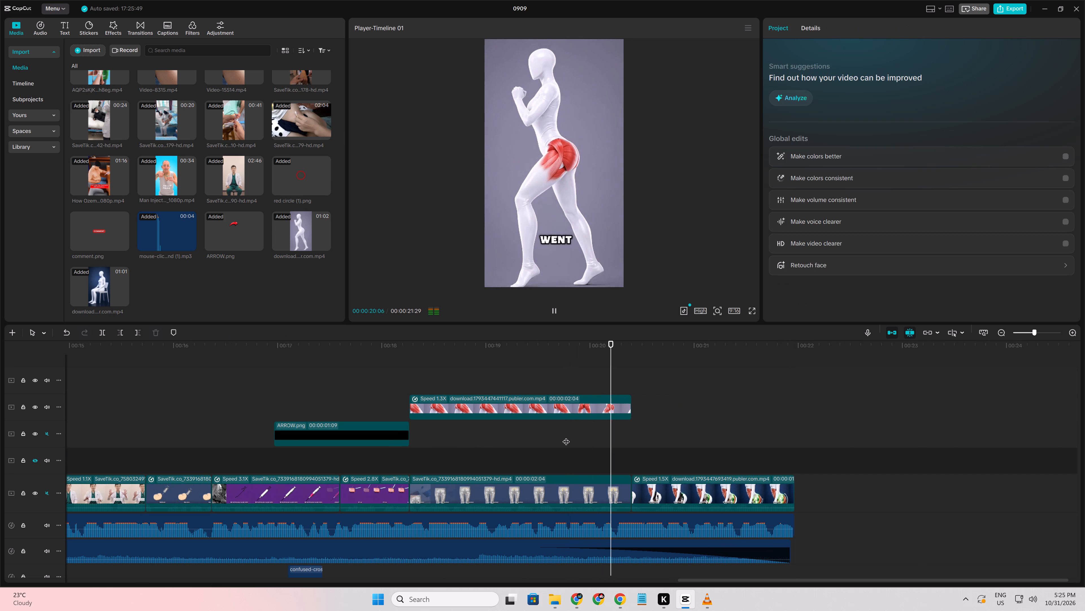
key(space)
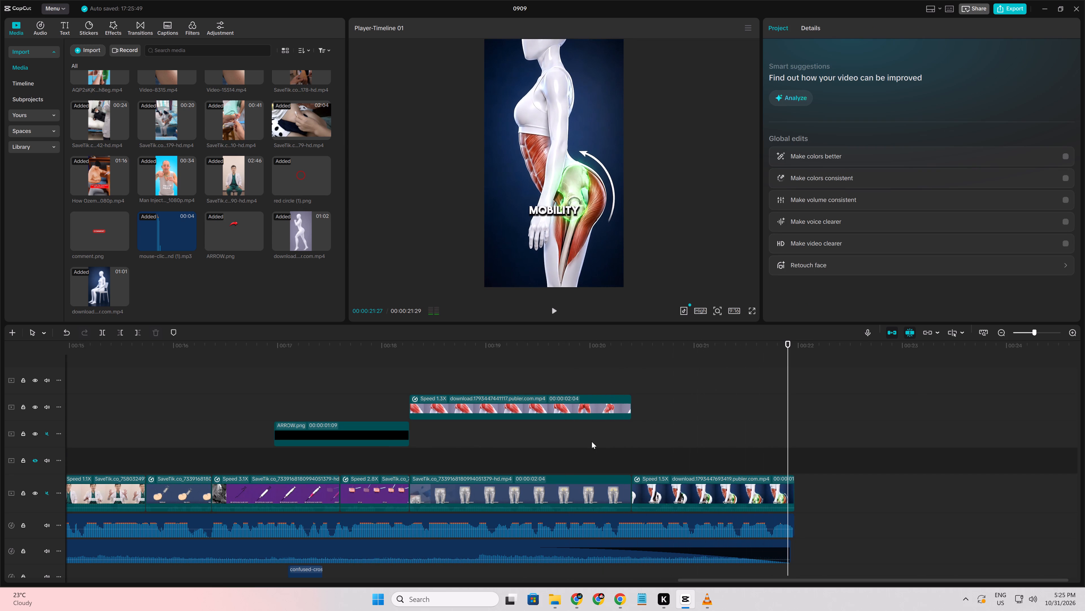
click(659, 498)
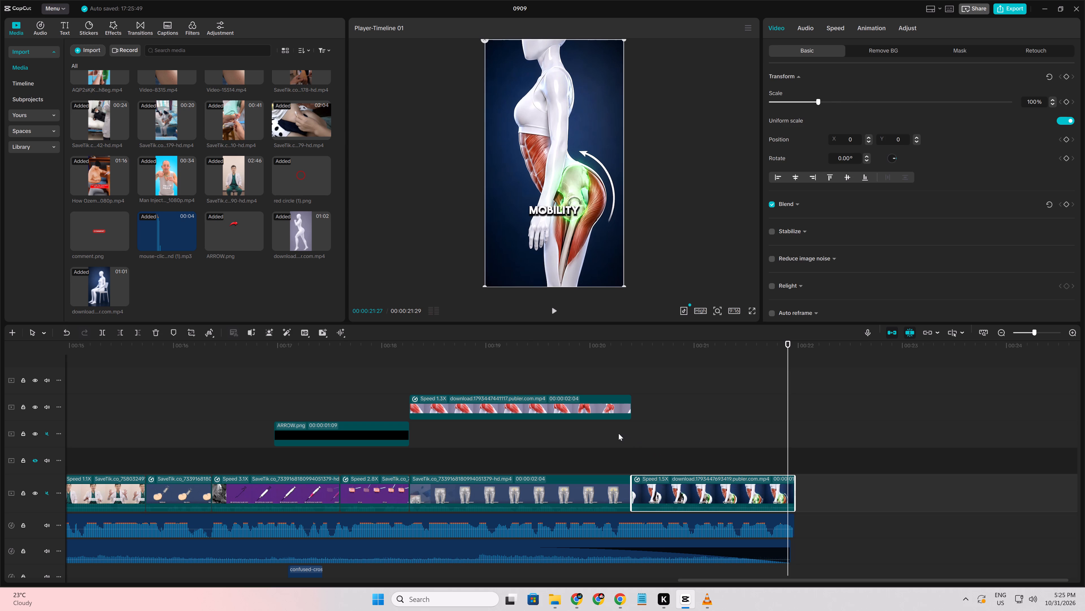
click(619, 433)
key(space)
key(space)
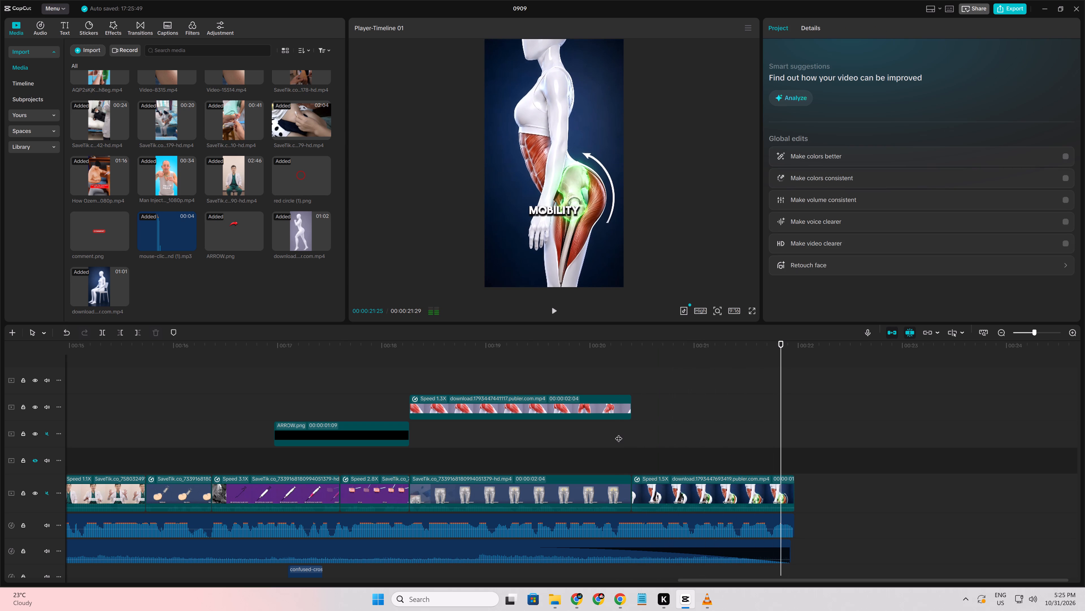
Move the 1.3x glute clip down onto the main track at 00:00:18:08 and delete the SaveTik leg clip it replaces.
click(409, 446)
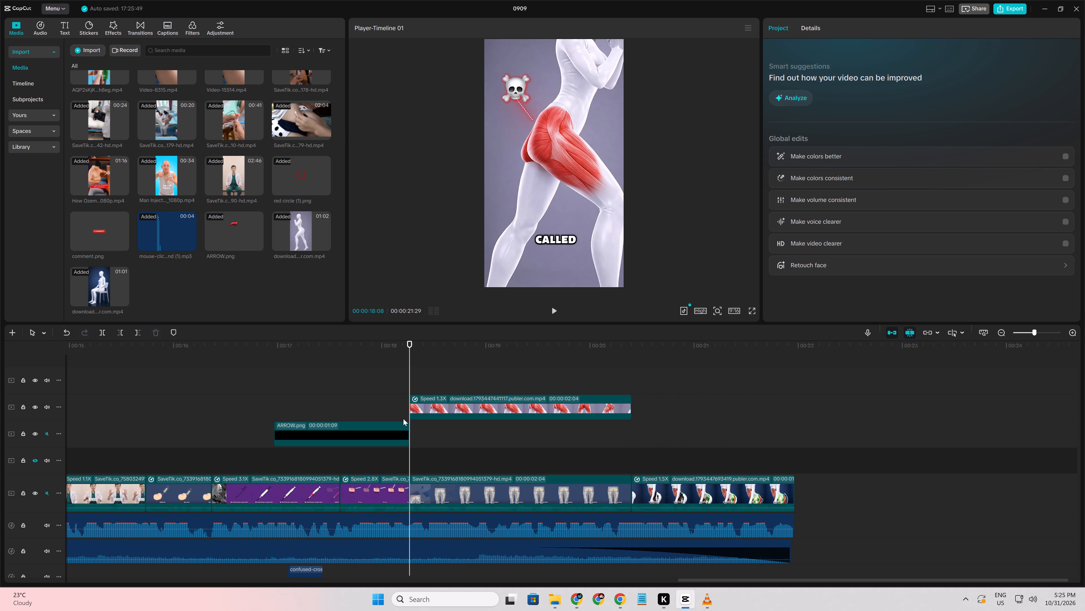
drag(438, 401, 438, 501)
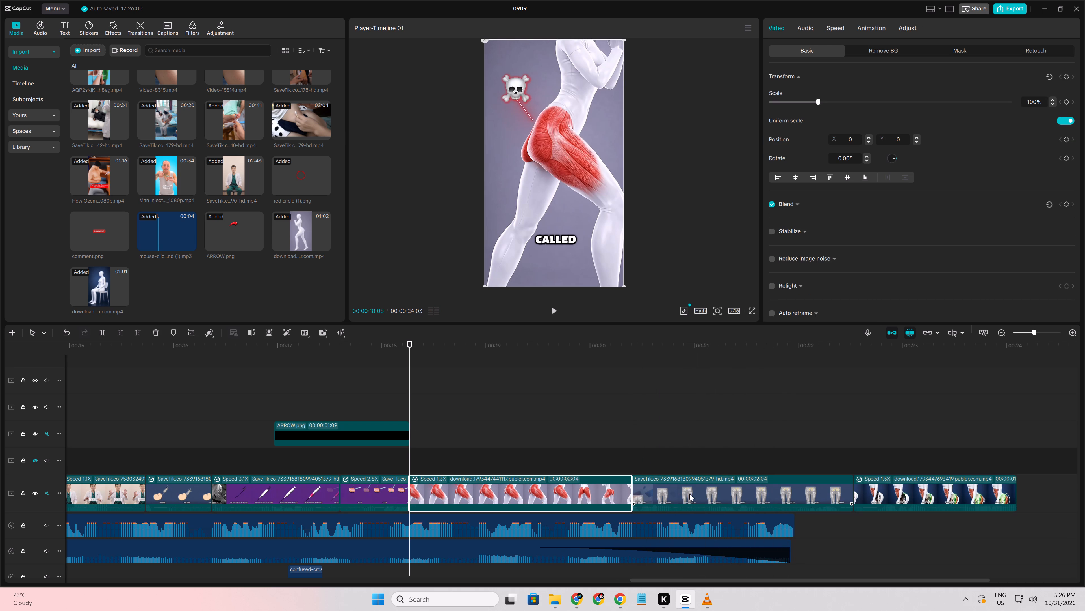
click(691, 494)
key(Delete)
Animate a zoom-in on the glute clip, with a transform keyframe at 00:00:18:08 and an enlarged frame at 00:00:20:10.
click(519, 490)
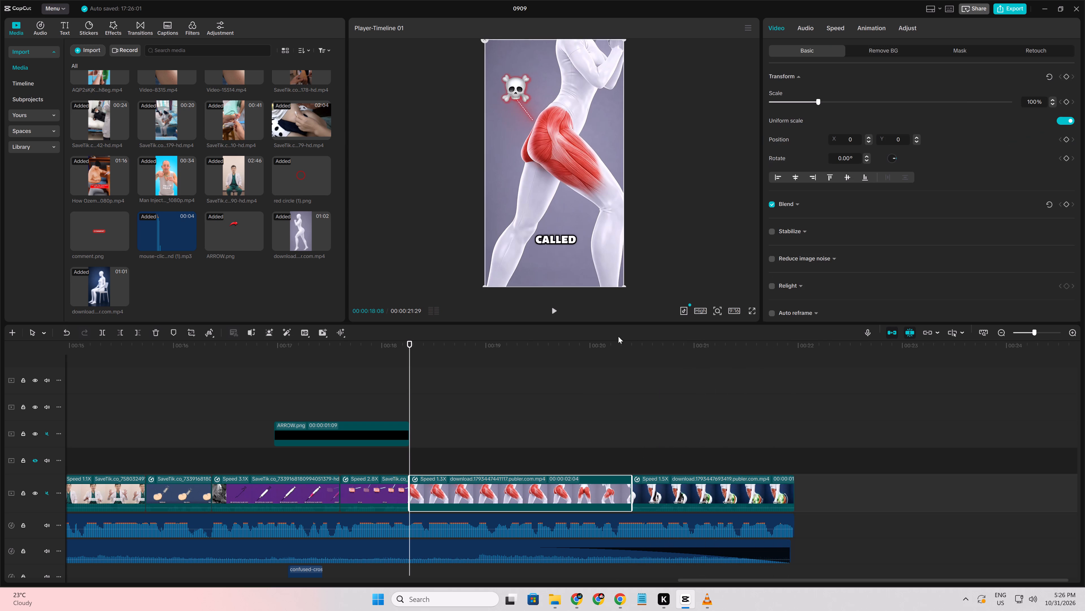
click(1069, 79)
click(582, 443)
drag(582, 443, 625, 458)
click(619, 490)
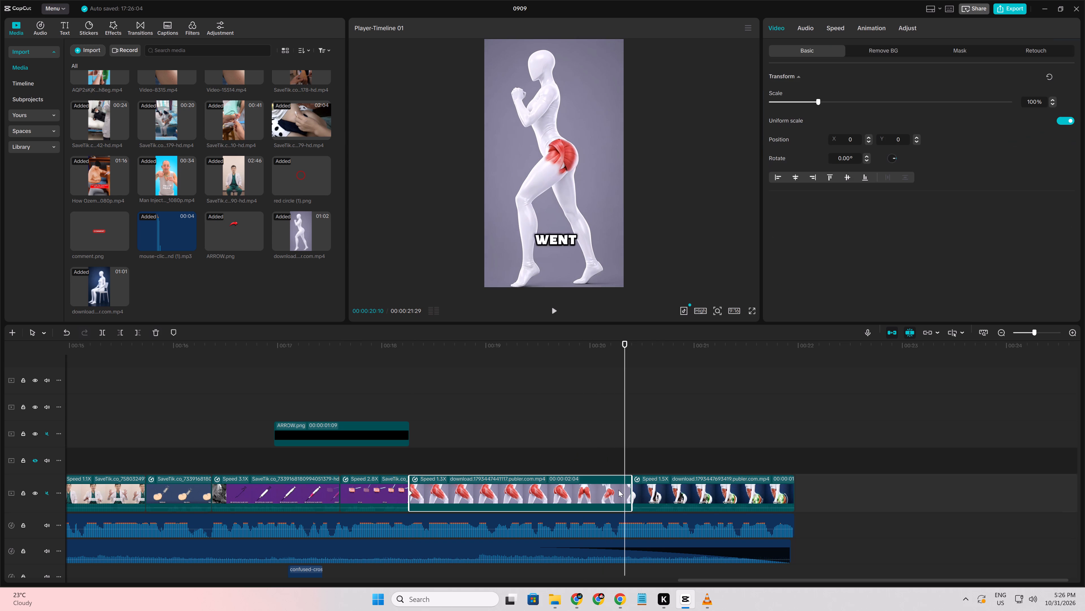
drag(623, 285, 662, 316)
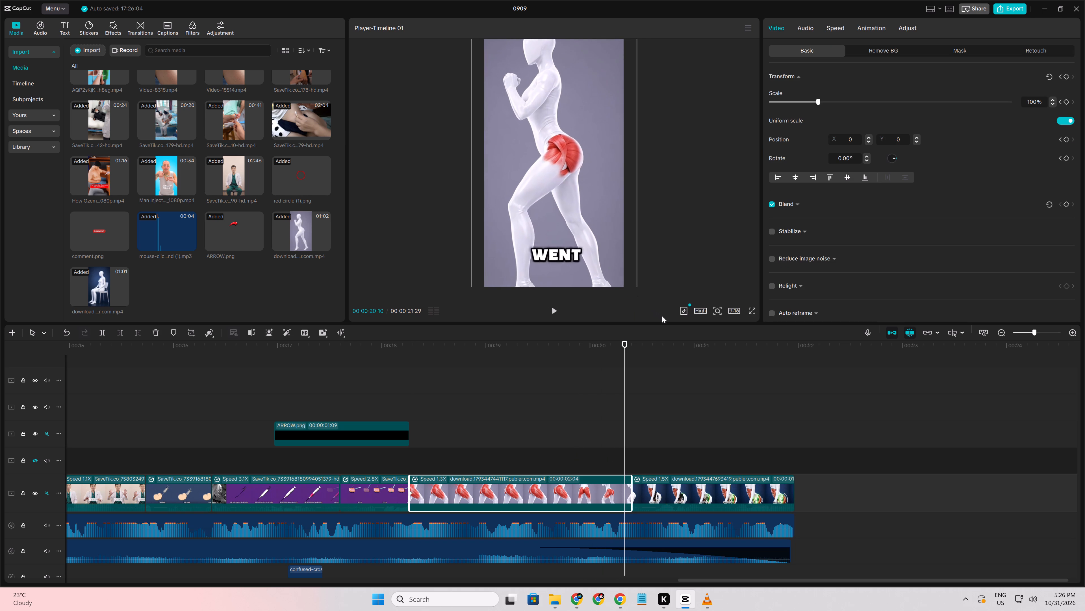
drag(662, 316, 689, 352)
Animate a zoom-in on the hip-tilt clip, with a transform keyframe at 00:00:20:13 and an enlarged, repositioned frame at 00:00:21:20.
click(621, 431)
drag(621, 430, 635, 432)
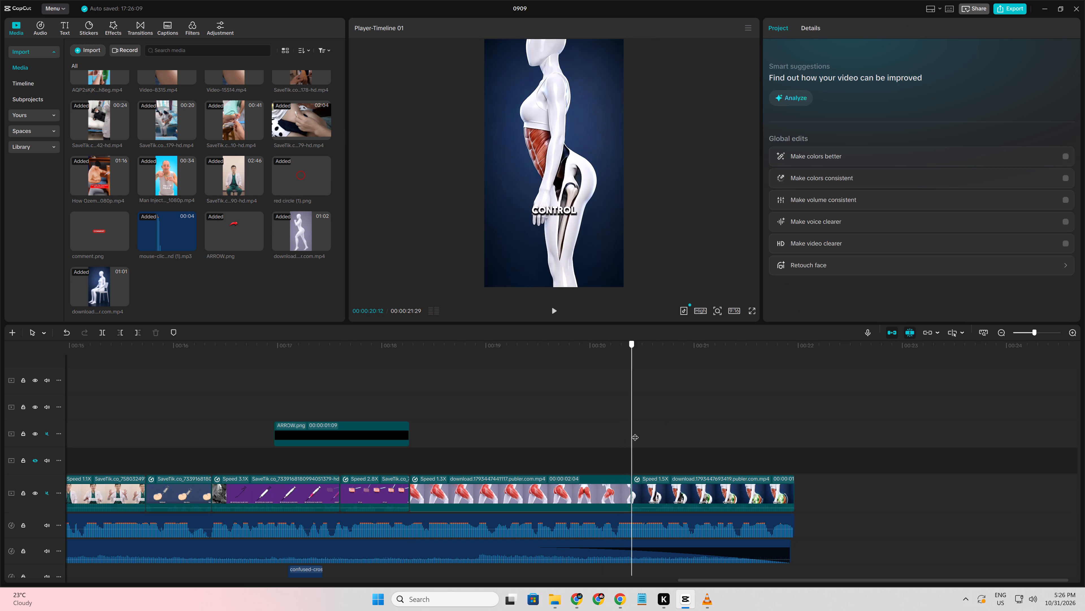
drag(635, 432, 635, 432)
click(649, 488)
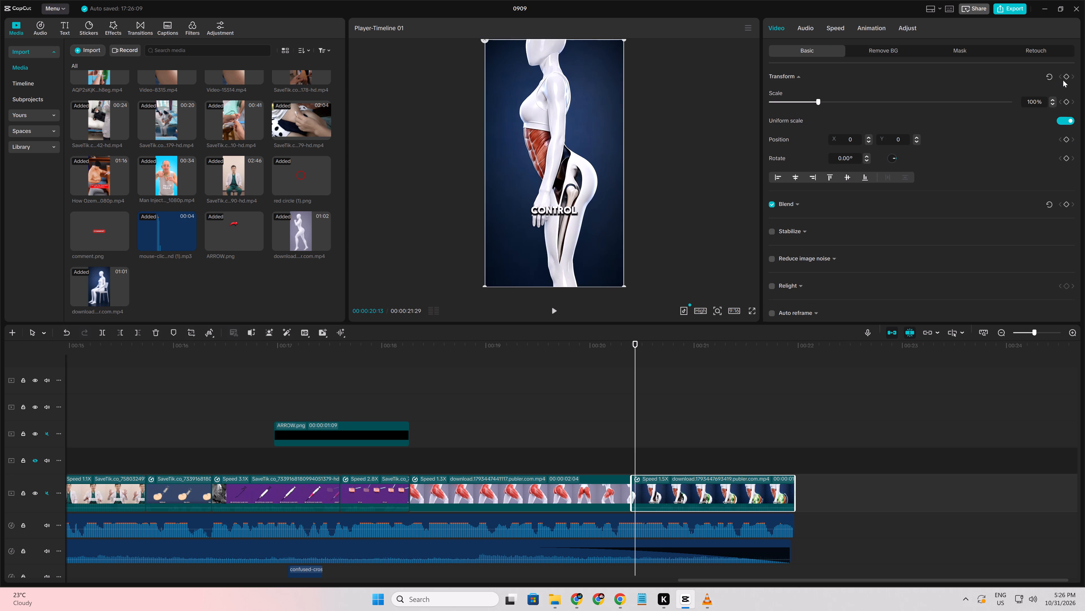
click(1064, 80)
click(1066, 79)
click(707, 402)
drag(707, 402, 749, 412)
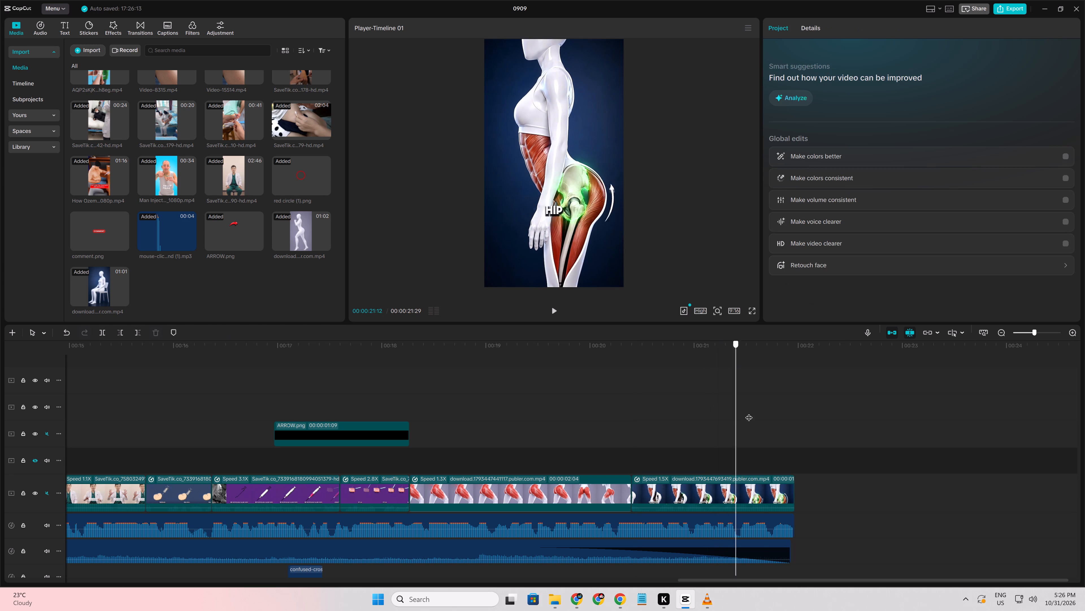
drag(749, 412, 763, 418)
click(747, 497)
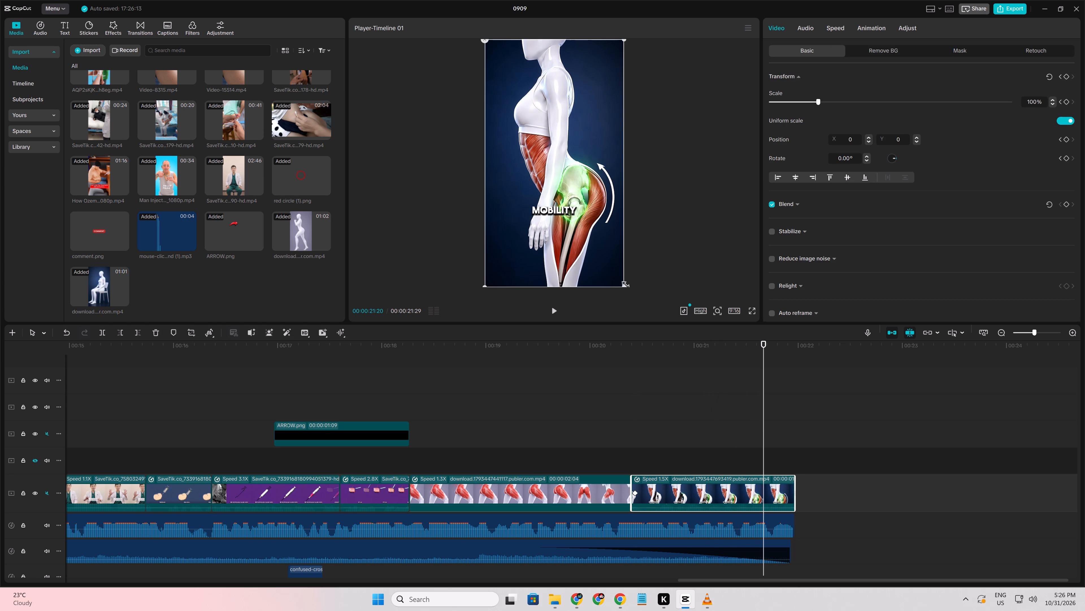
drag(623, 283, 655, 308)
drag(609, 251, 597, 235)
Play the end of the timeline to check the zoom on the hip-tilt clip.
click(614, 436)
key(space)
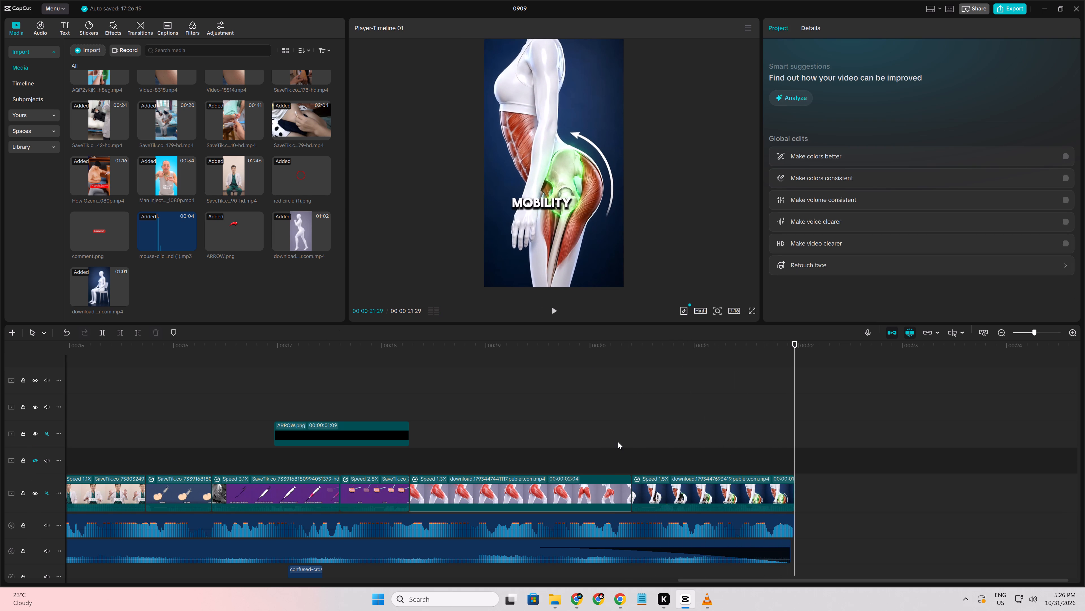
Go to the start of the timeline and play the opening injection clips several times to review their picture and sound.
scroll(618, 442, down, 4)
drag(691, 579, 691, 580)
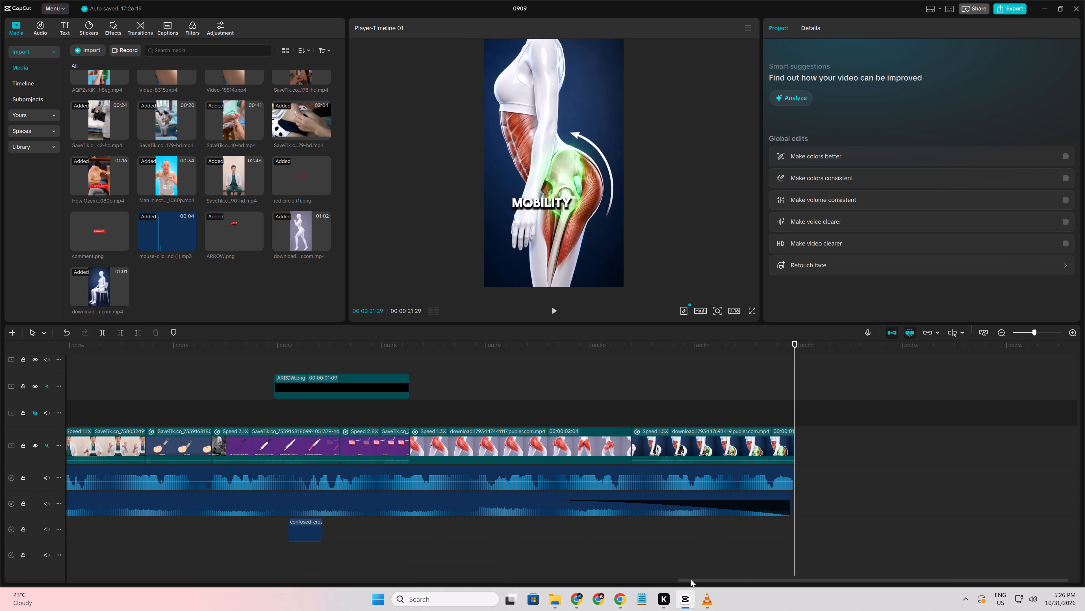
drag(691, 580, 0, 584)
click(122, 569)
drag(122, 569, 0, 575)
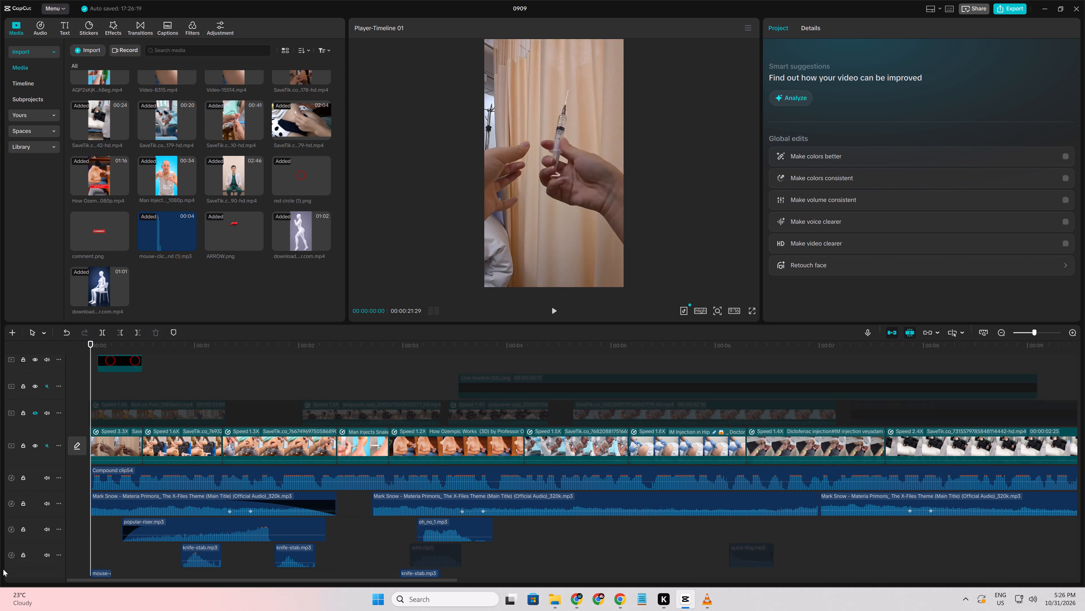
key(space)
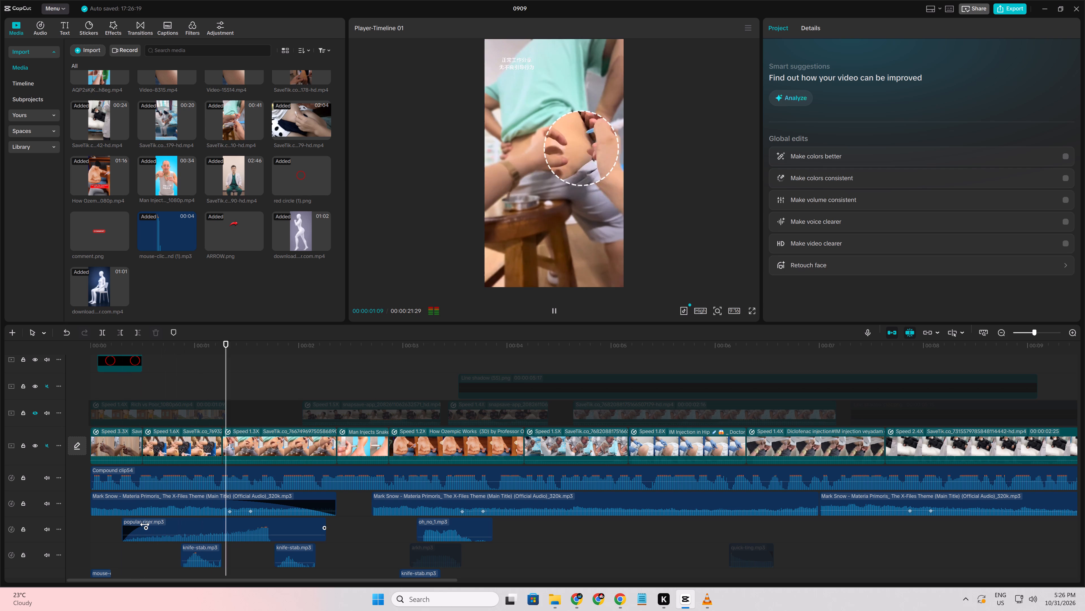
key(space)
click(120, 544)
drag(120, 544, 16, 550)
key(space)
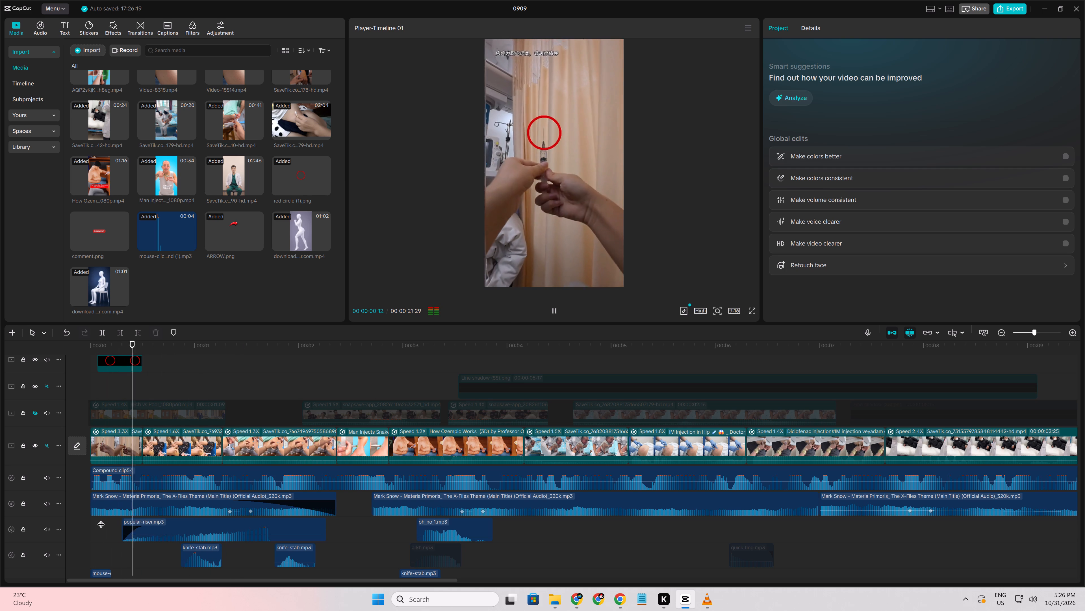
key(space)
click(131, 556)
drag(131, 556, 7, 555)
key(space)
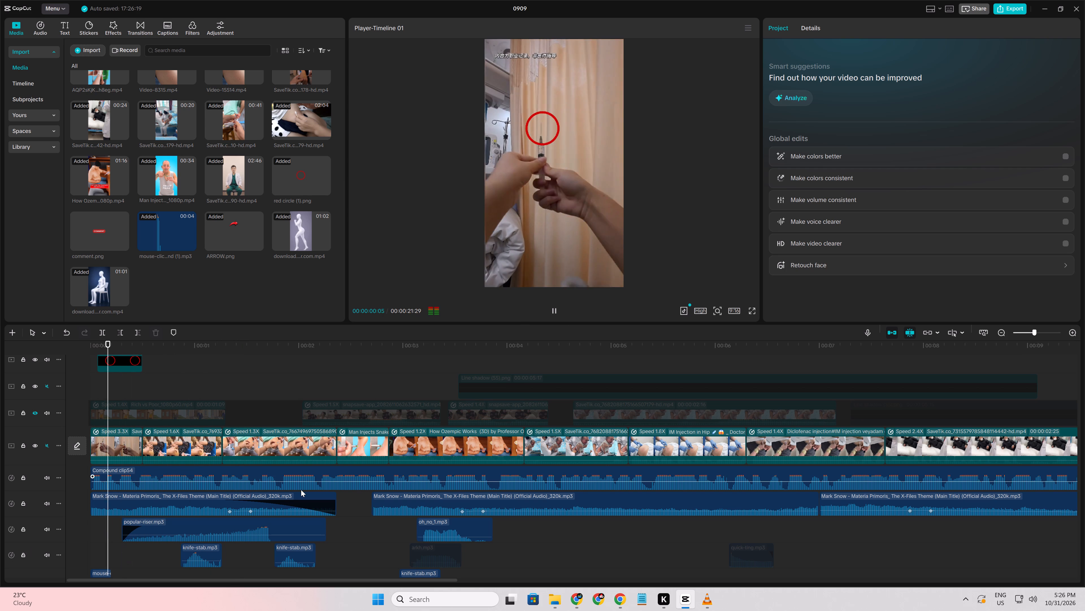
key(space)
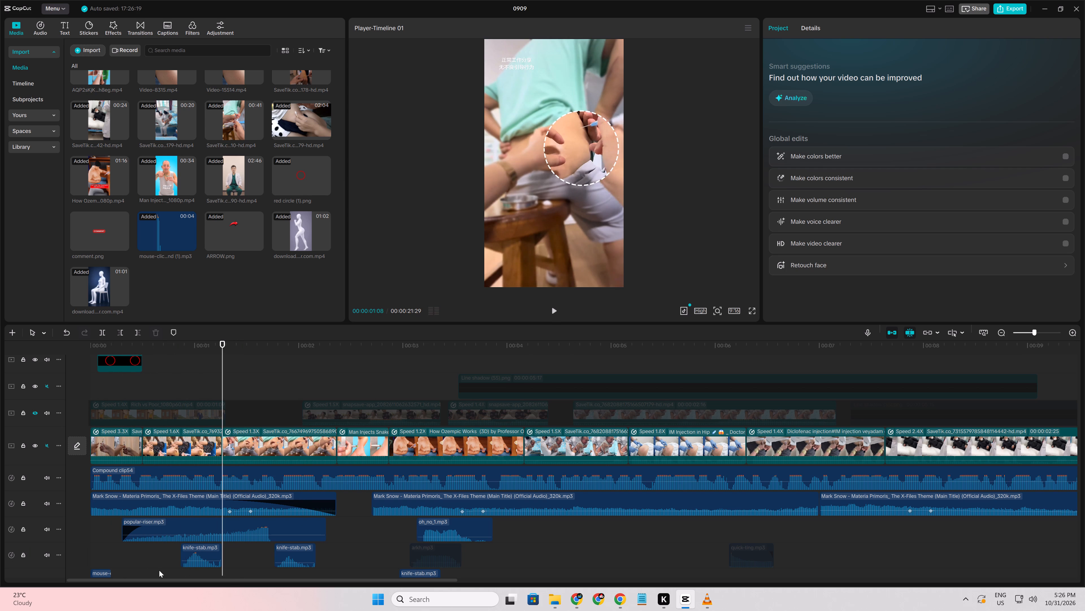
click(157, 569)
key(space)
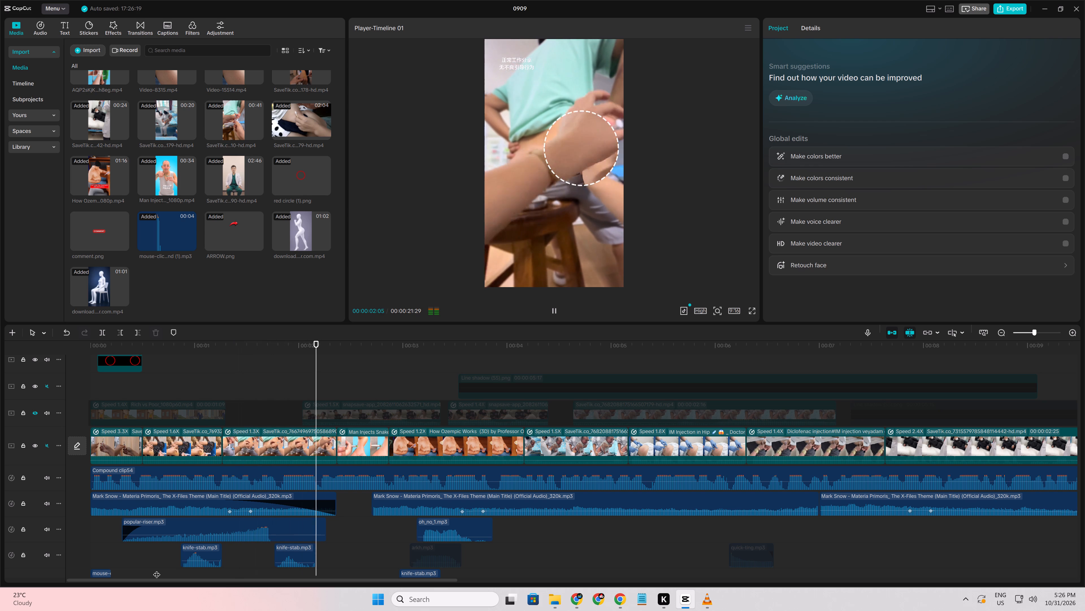
Replay the section from about 2 to 5 seconds to check its clip changes and sound effects.
click(275, 380)
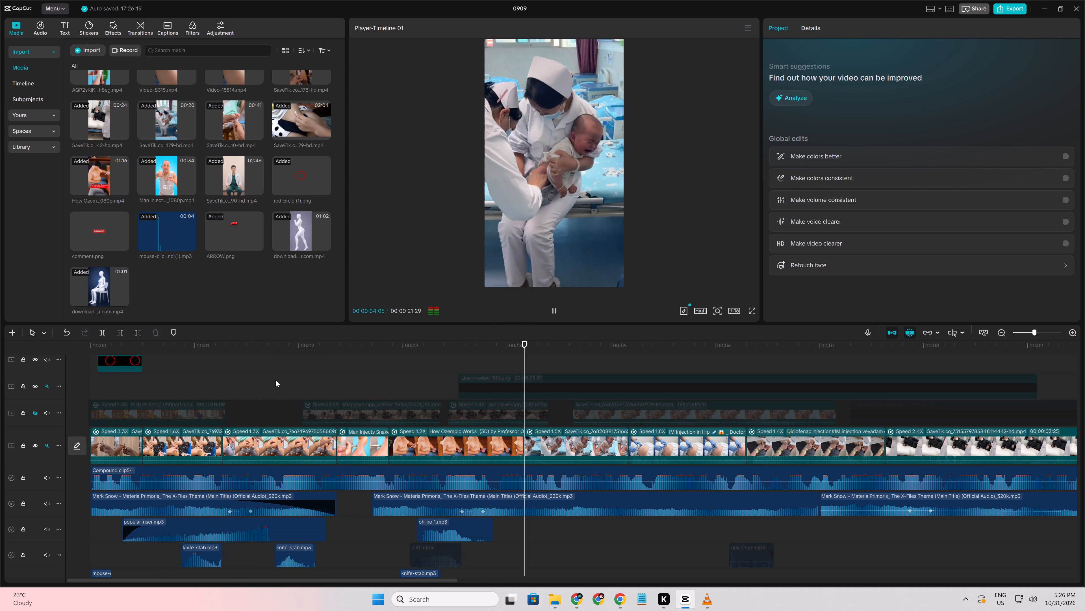
key(space)
key(space)
click(283, 370)
key(space)
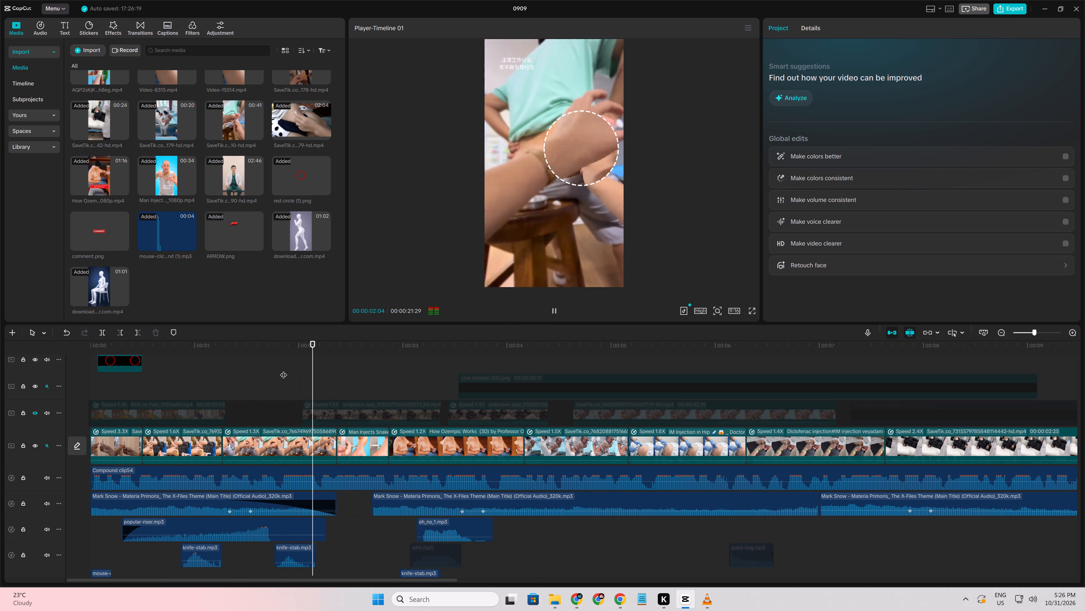
key(space)
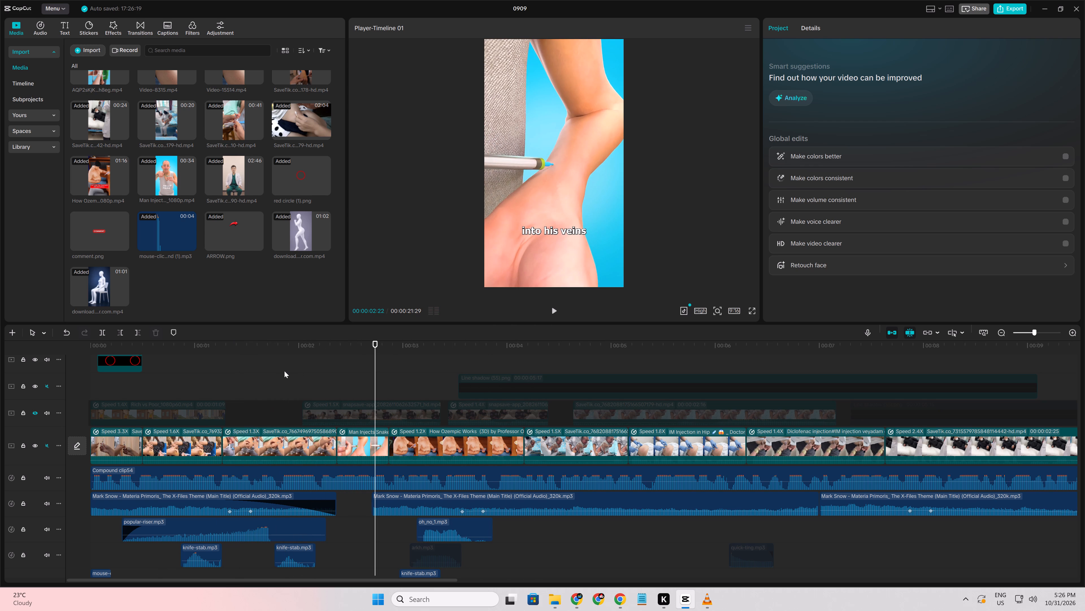
key(space)
key(space)
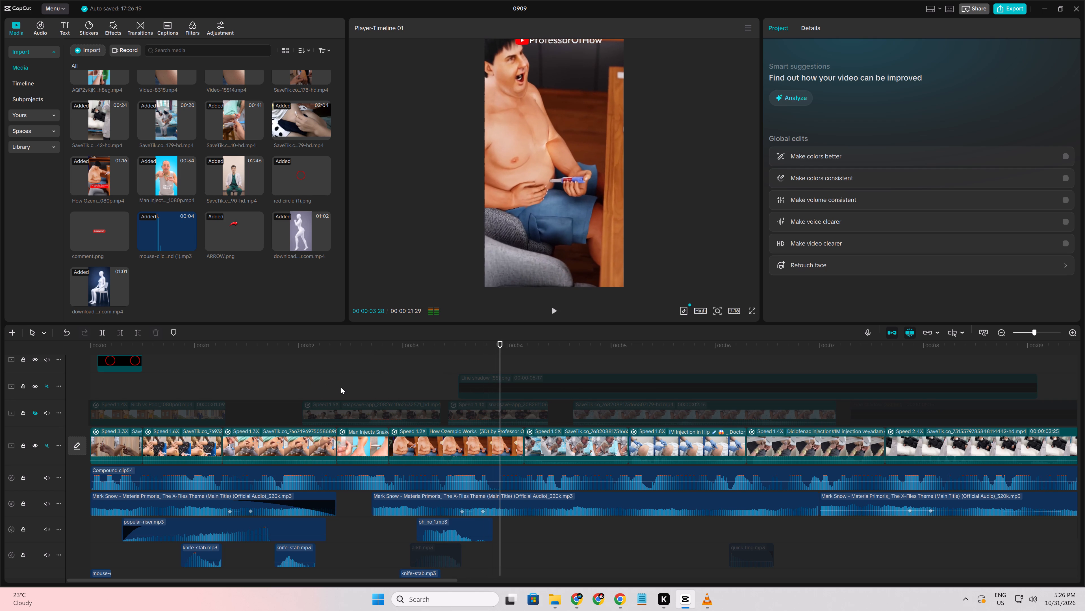
key(space)
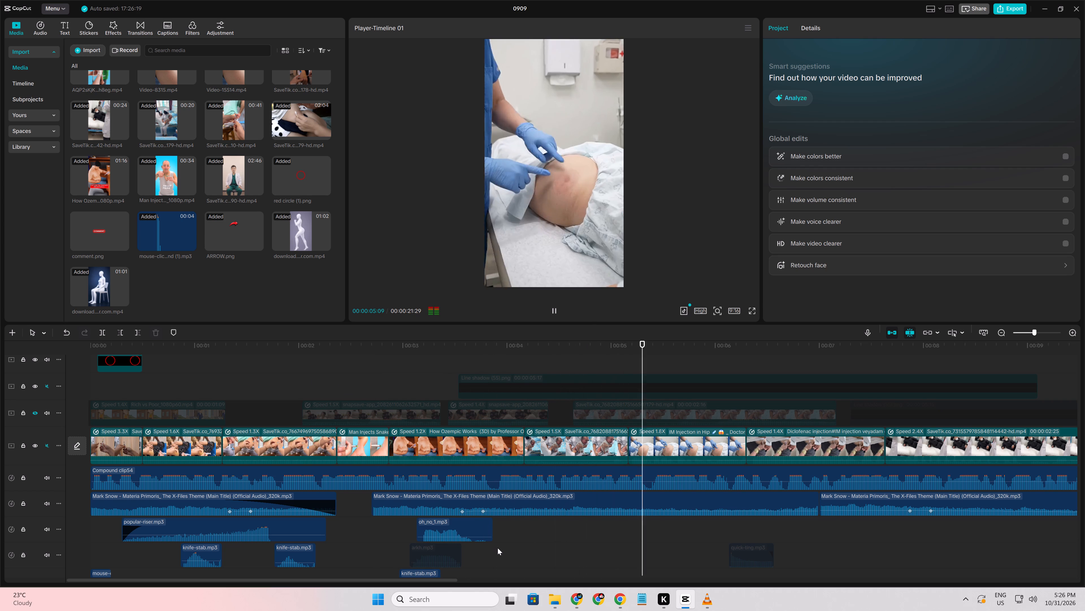
click(498, 549)
key(space)
key(space)
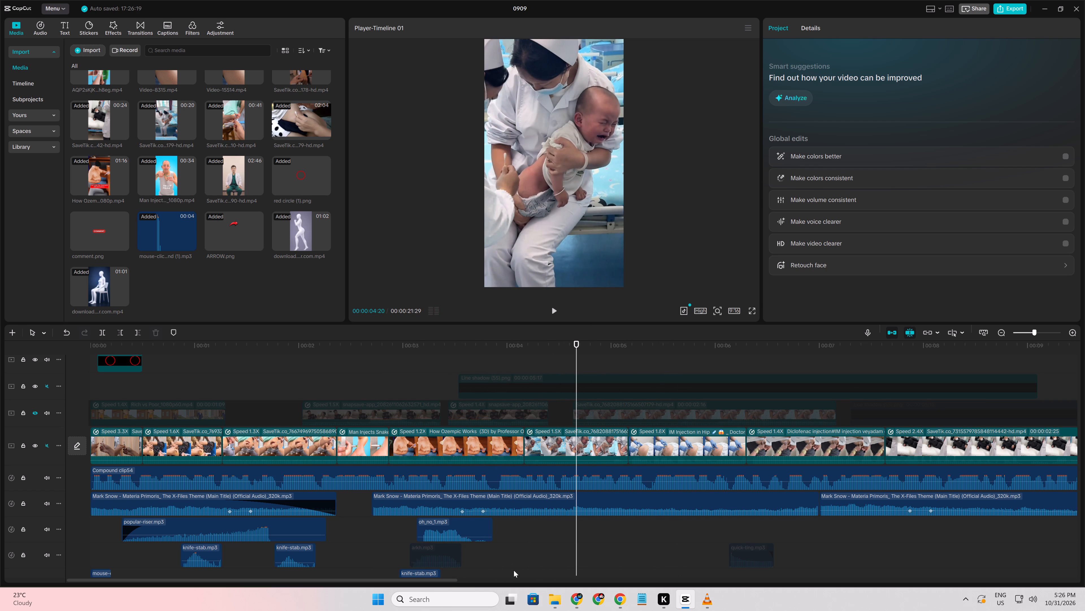
Play the rest of the timeline from about 00:00:04:20 to the end at 00:00:21:29, following the playhead.
key(space)
drag(452, 580, 572, 578)
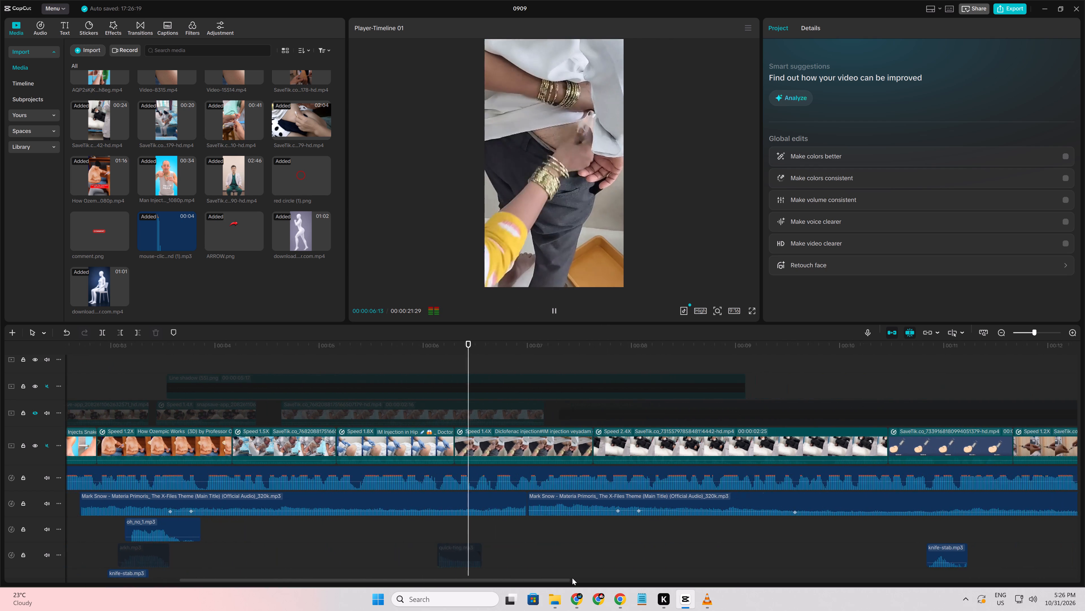
drag(572, 578, 652, 573)
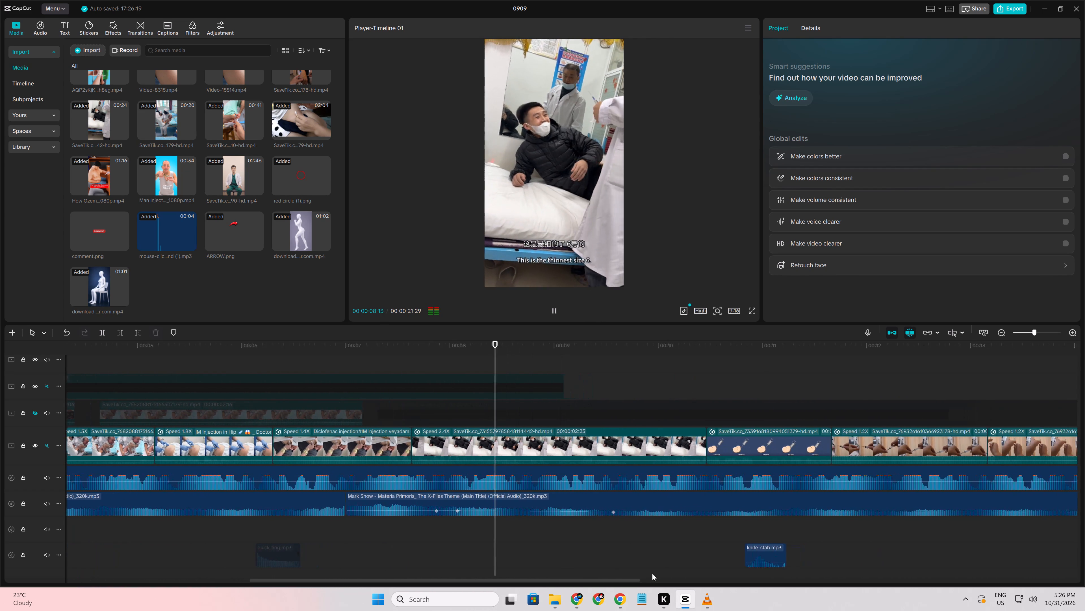
drag(652, 573, 988, 610)
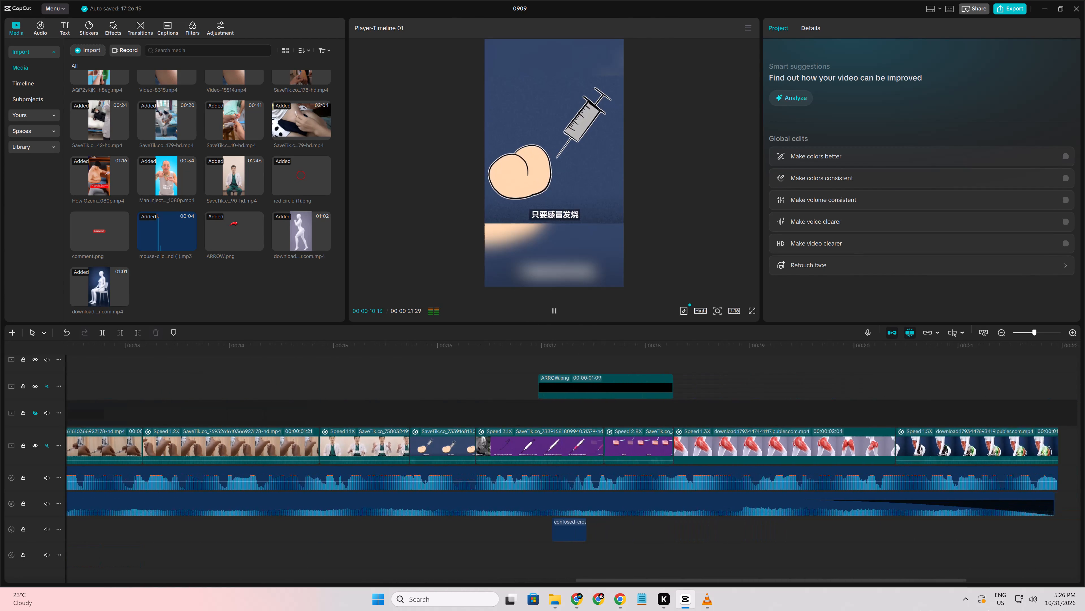
drag(988, 610, 851, 581)
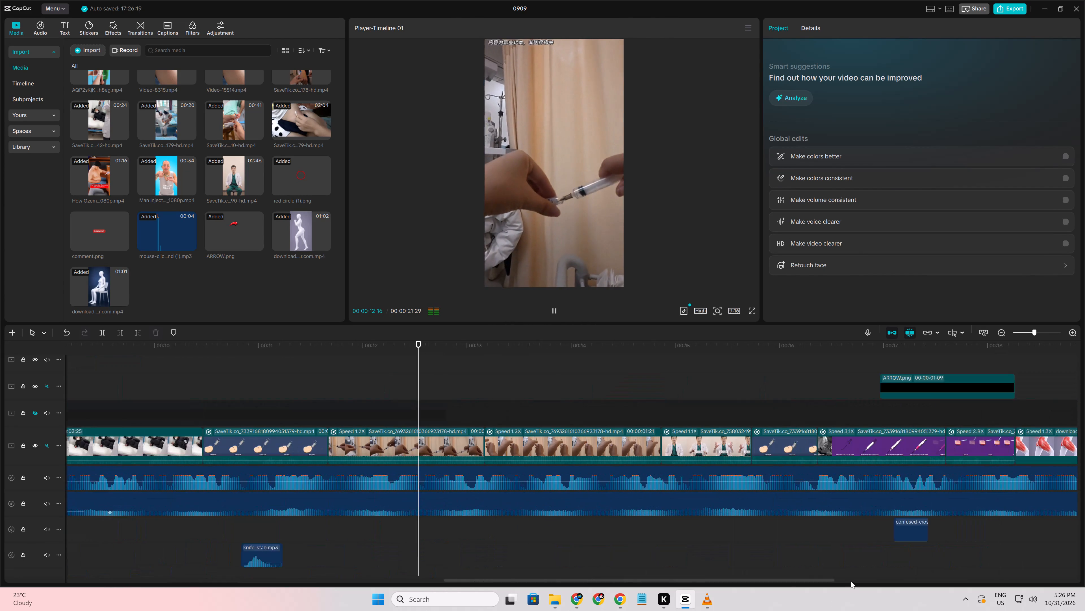
drag(851, 581, 867, 581)
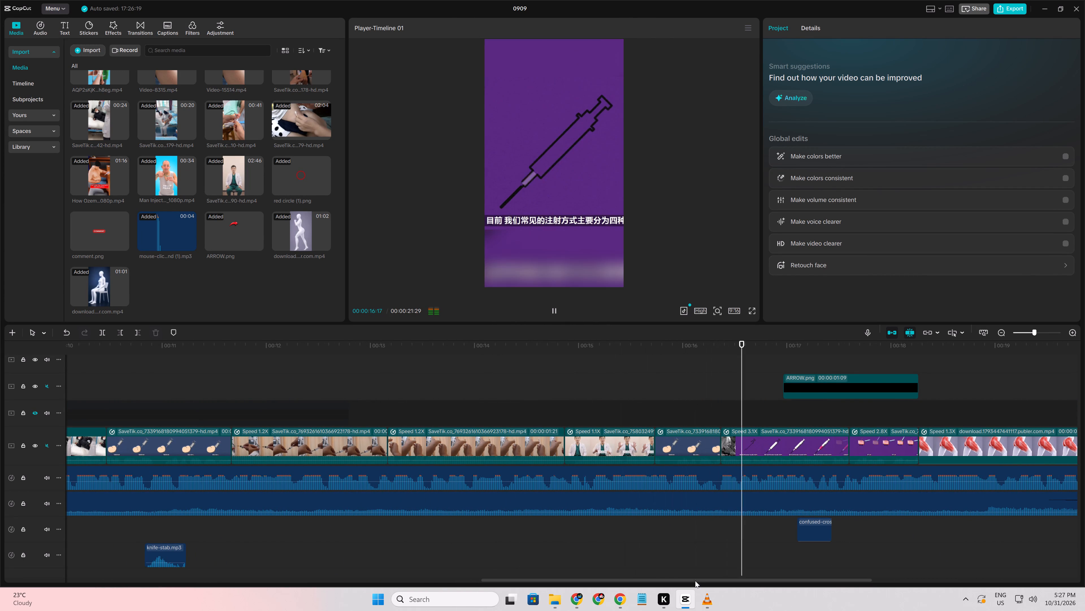
drag(695, 579, 836, 588)
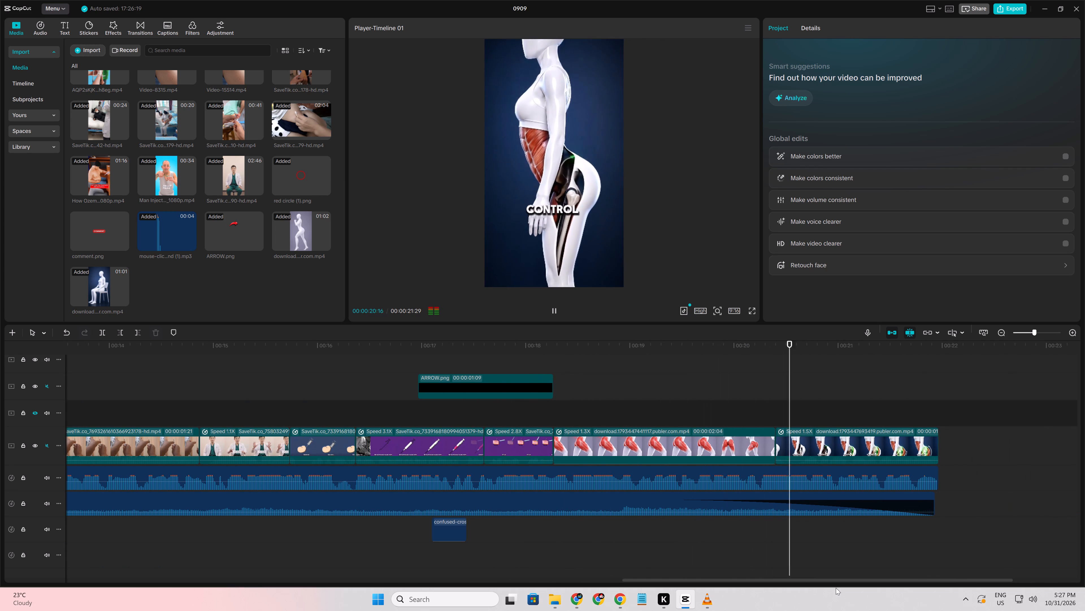
drag(836, 588, 873, 588)
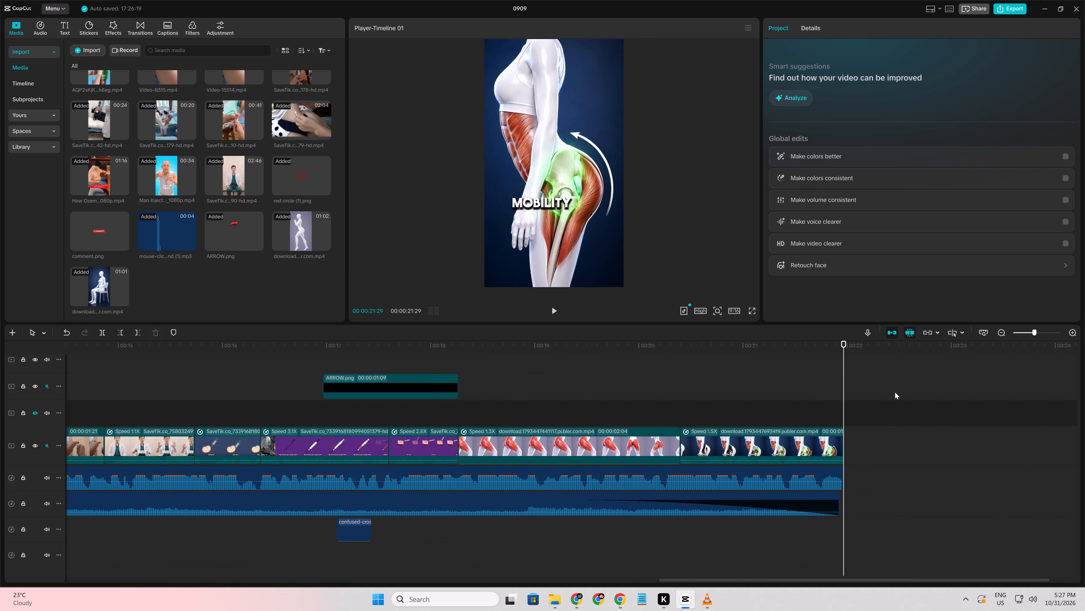
Export the finished video under the name hips at 2K resolution, and close the export window without sharing.
click(1008, 11)
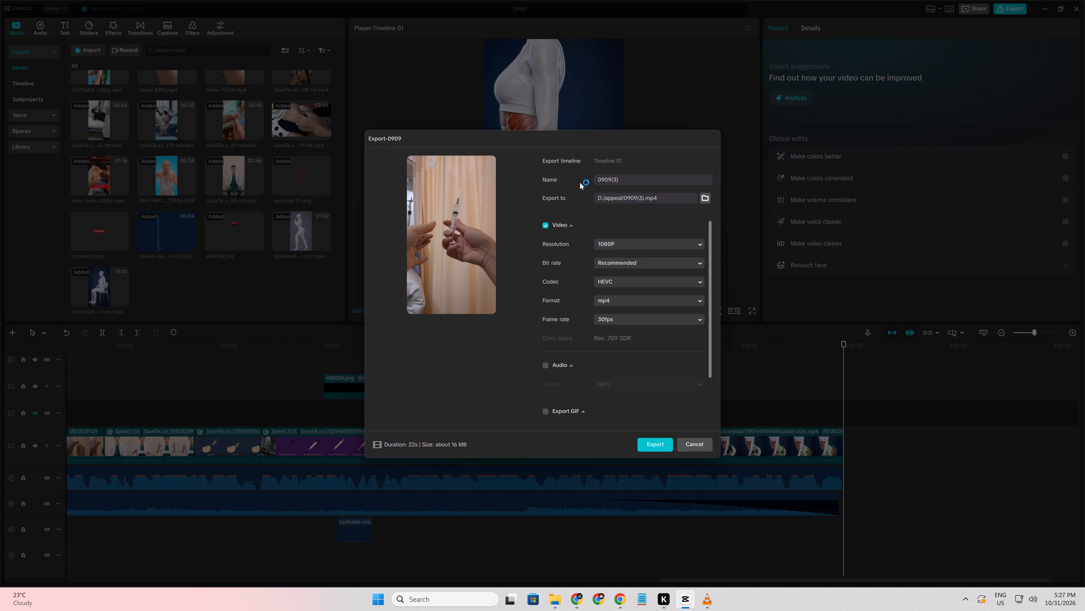
double_click(620, 183)
double_click(620, 183)
triple_click(610, 178)
text(hips)
click(625, 249)
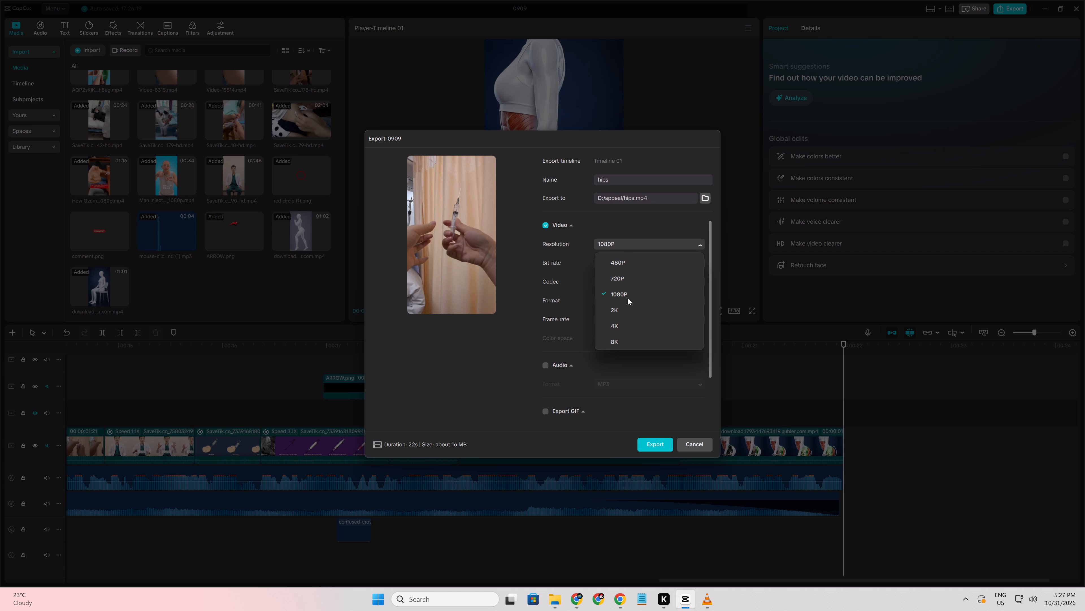
click(620, 306)
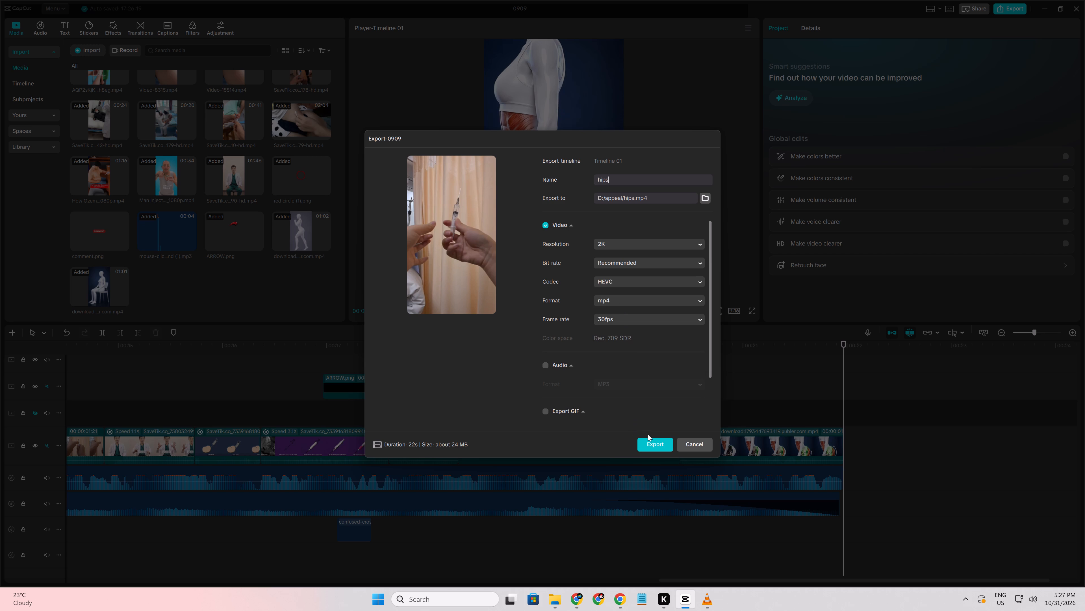
click(651, 447)
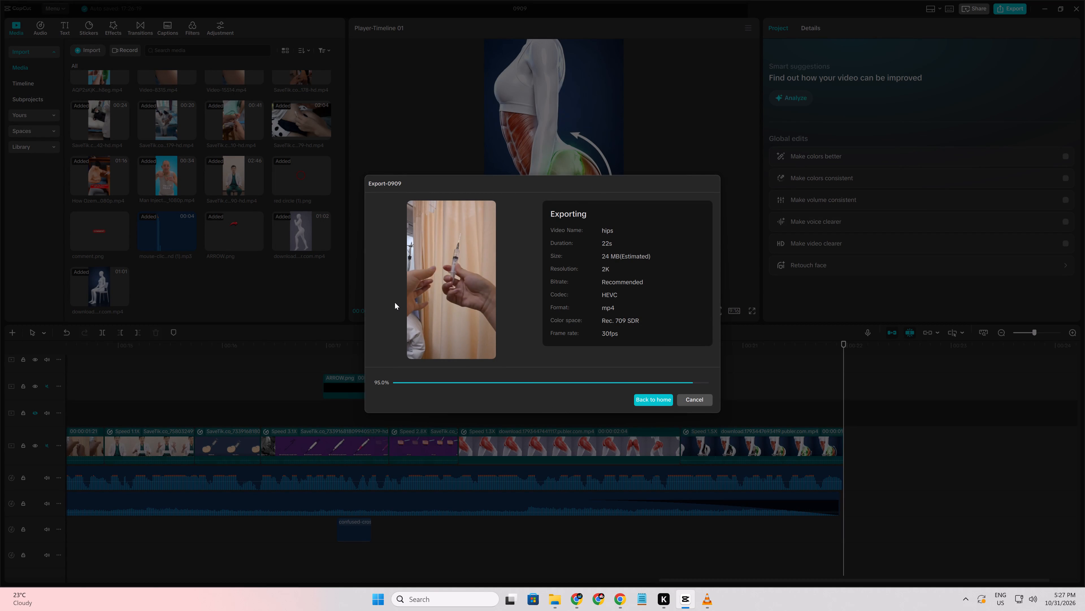
click(413, 291)
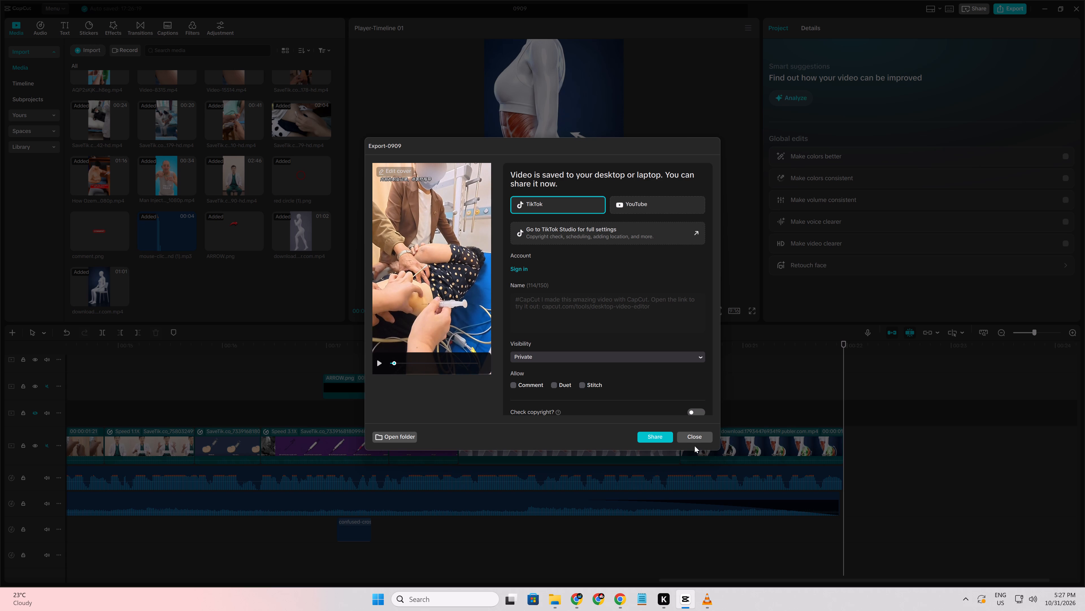
click(691, 435)
Leave the 0909 project and go back to the home page.
click(52, 5)
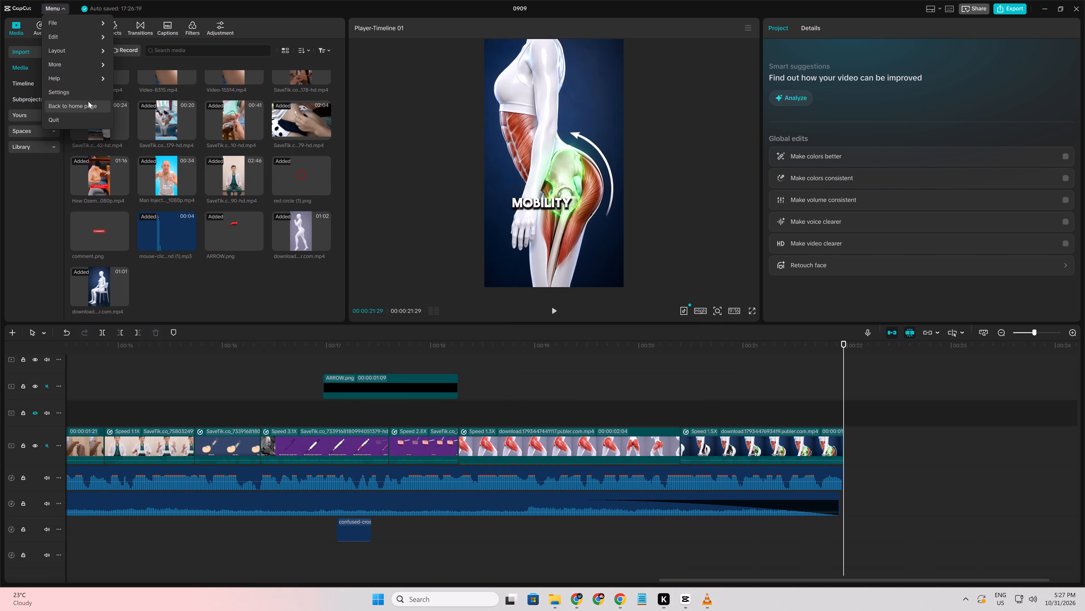
click(82, 111)
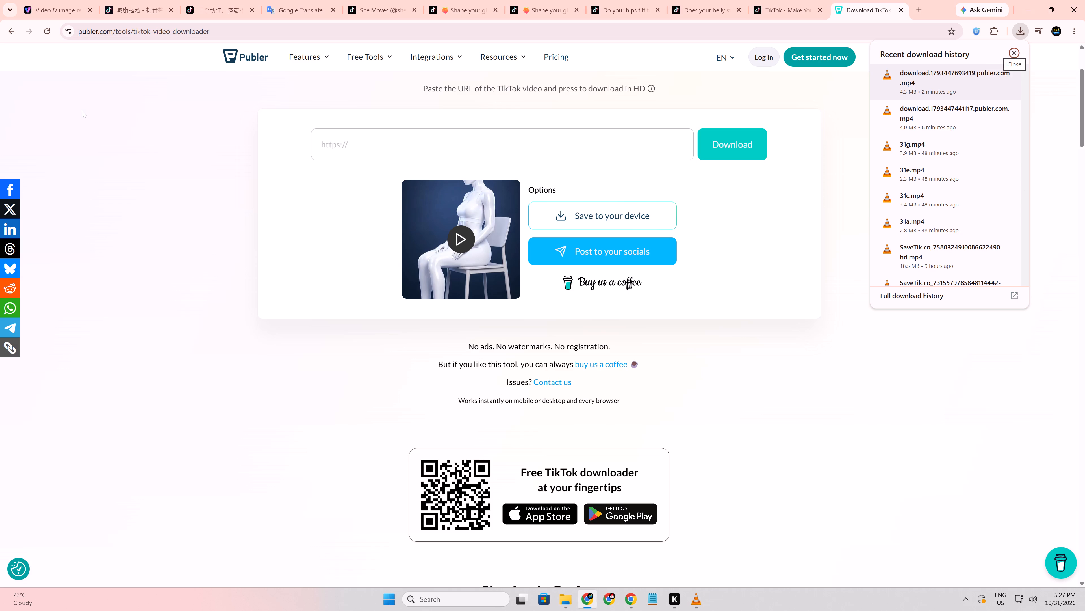
Open the cutter project and delete the mittar2.mp4 clip from its timeline.
scroll(439, 315, down, 1)
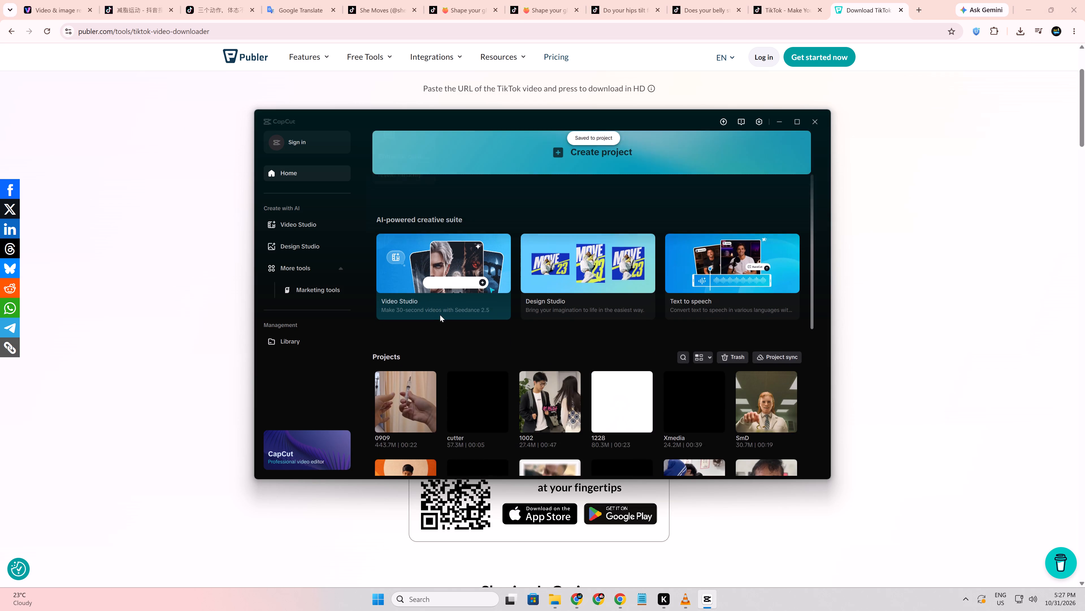
scroll(441, 314, down, 1)
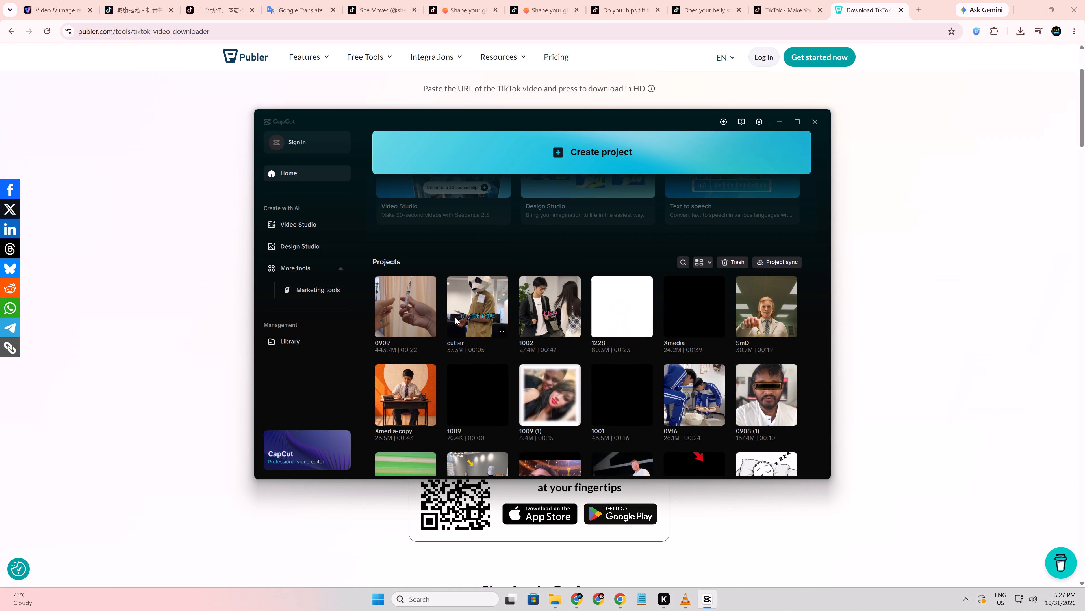
click(459, 312)
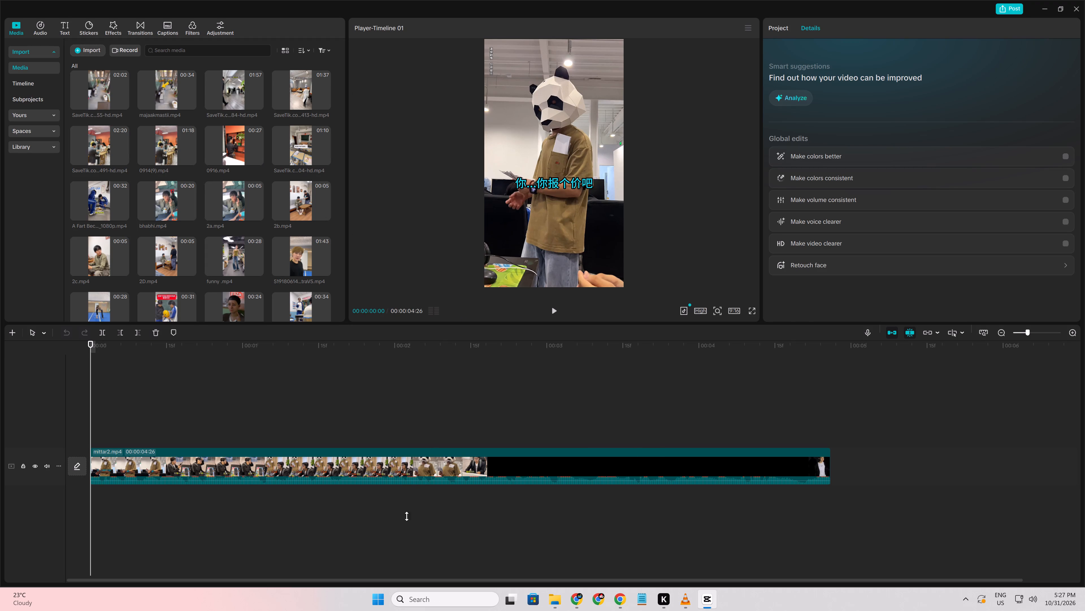
click(396, 476)
key(Delete)
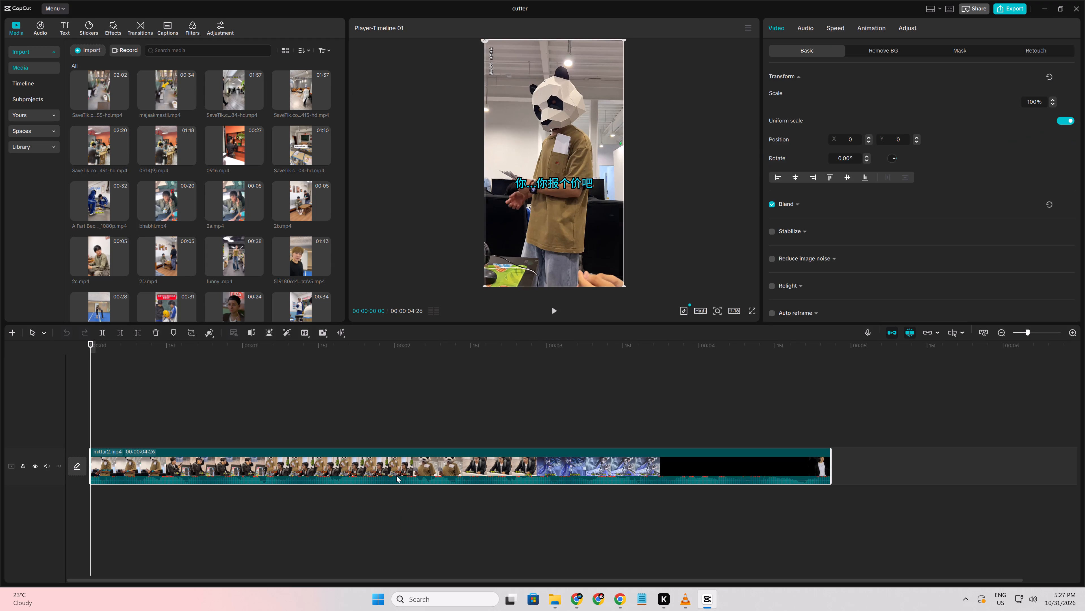
Find the hips video in the appeal folder, import it into the project media and place it at the timeline start.
click(547, 598)
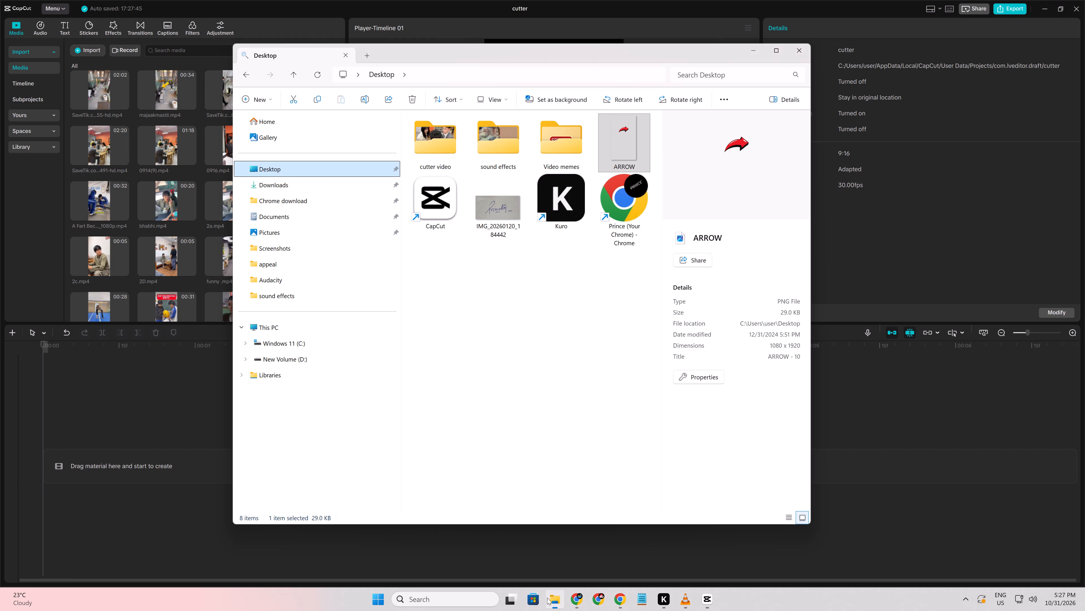
click(301, 169)
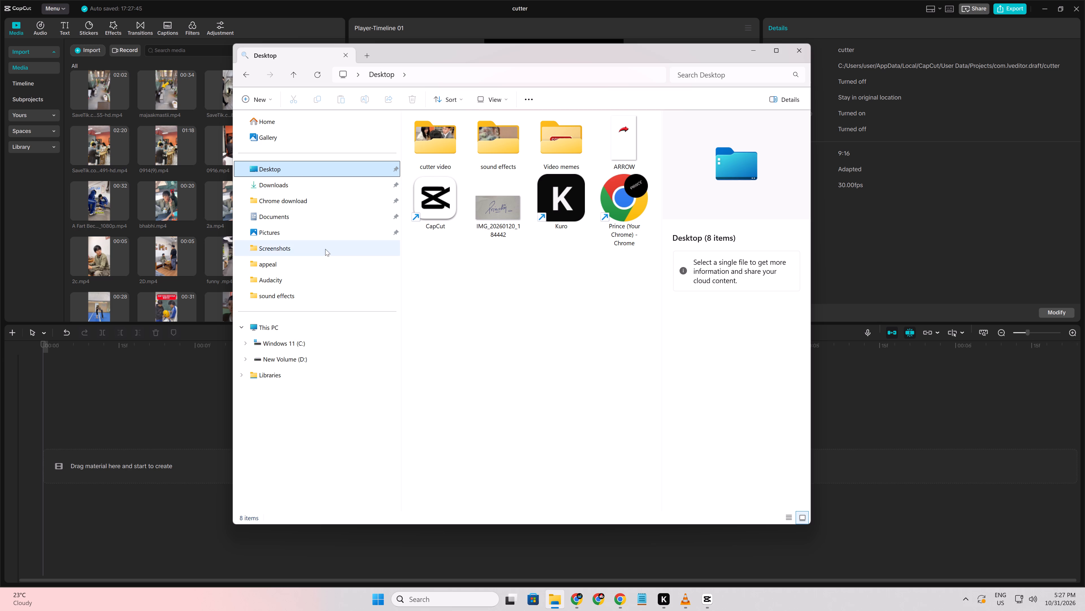
click(326, 266)
click(688, 76)
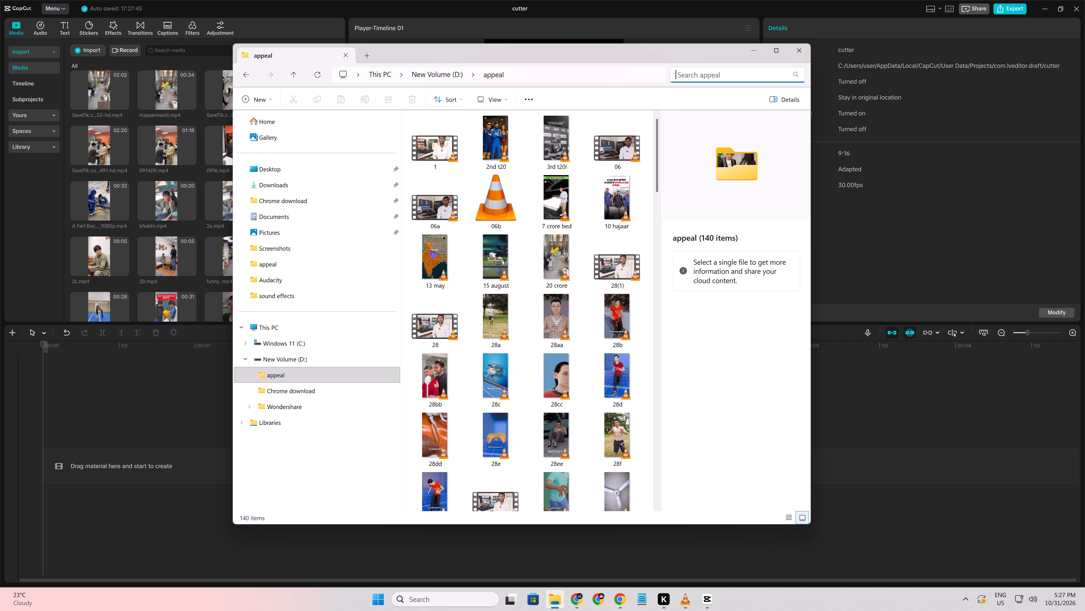
text(hi)
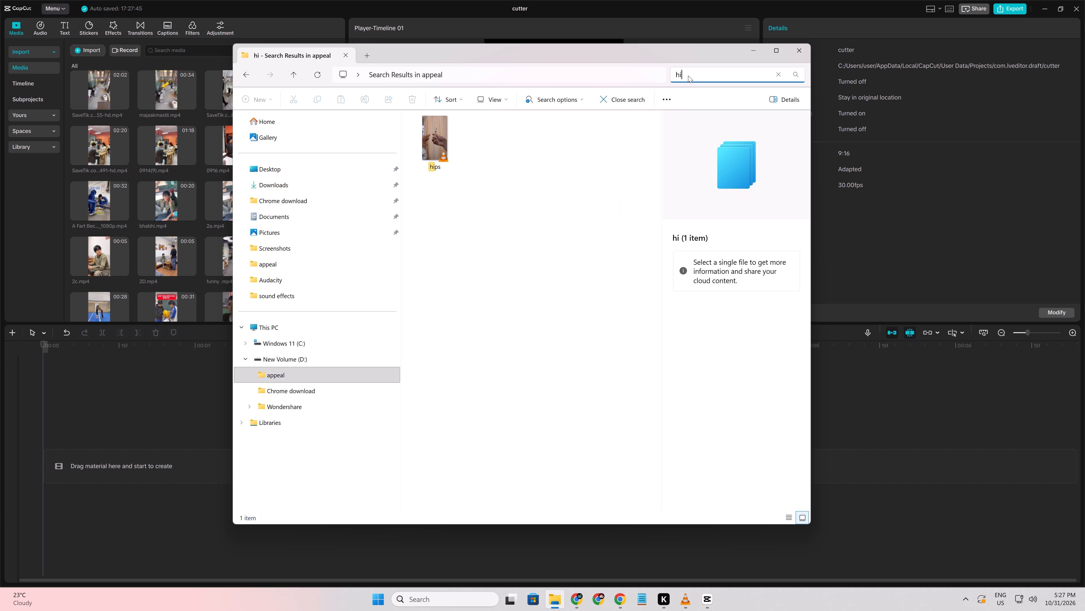
drag(446, 138, 108, 250)
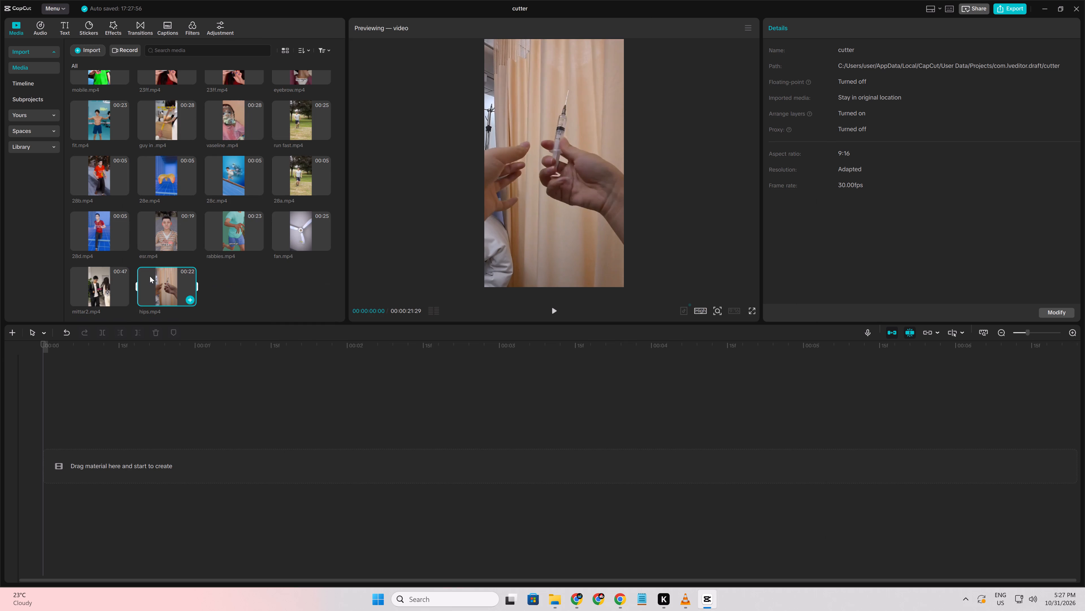
drag(157, 280, 96, 433)
Split the hips clip at 00:00:04:20, where the crying baby shot begins, and cut the remainder out for reuse.
ctrl+scroll(161, 503, up, 4)
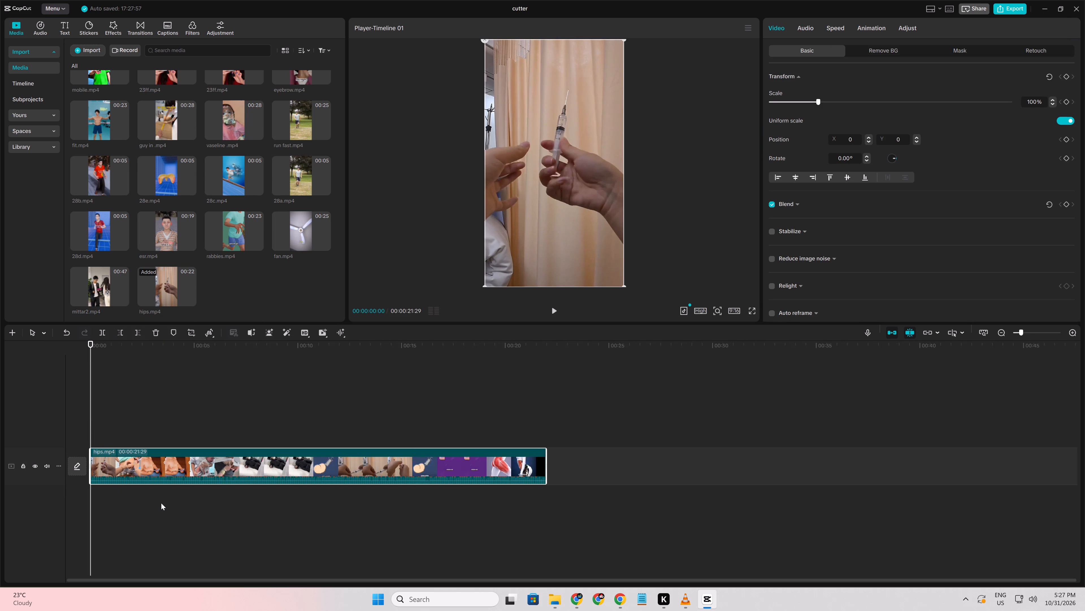
ctrl+scroll(161, 503, up, 13)
click(168, 503)
drag(168, 503, 333, 509)
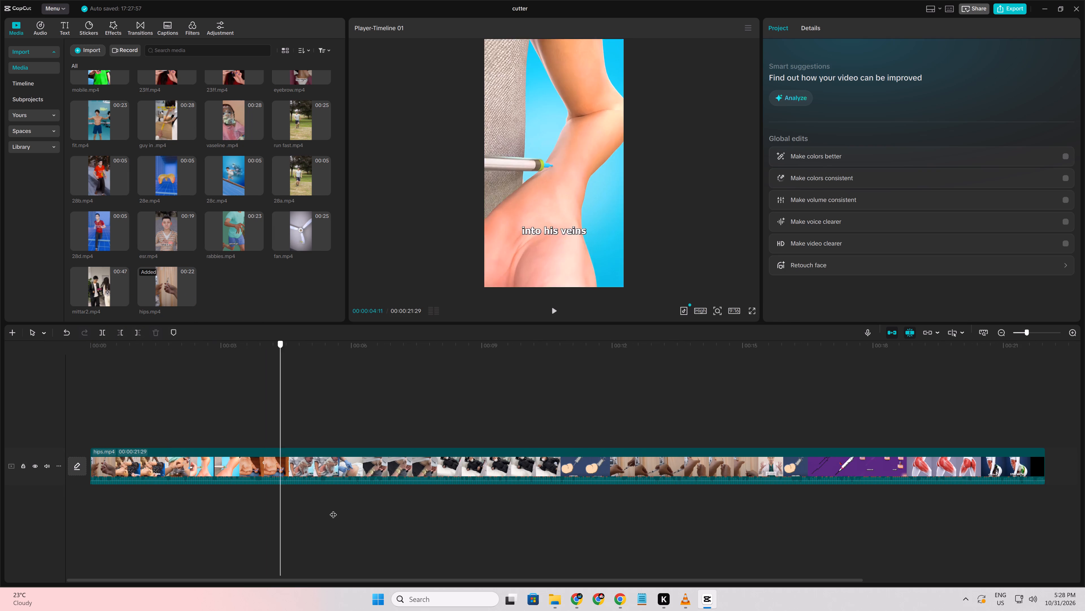
drag(333, 509, 302, 504)
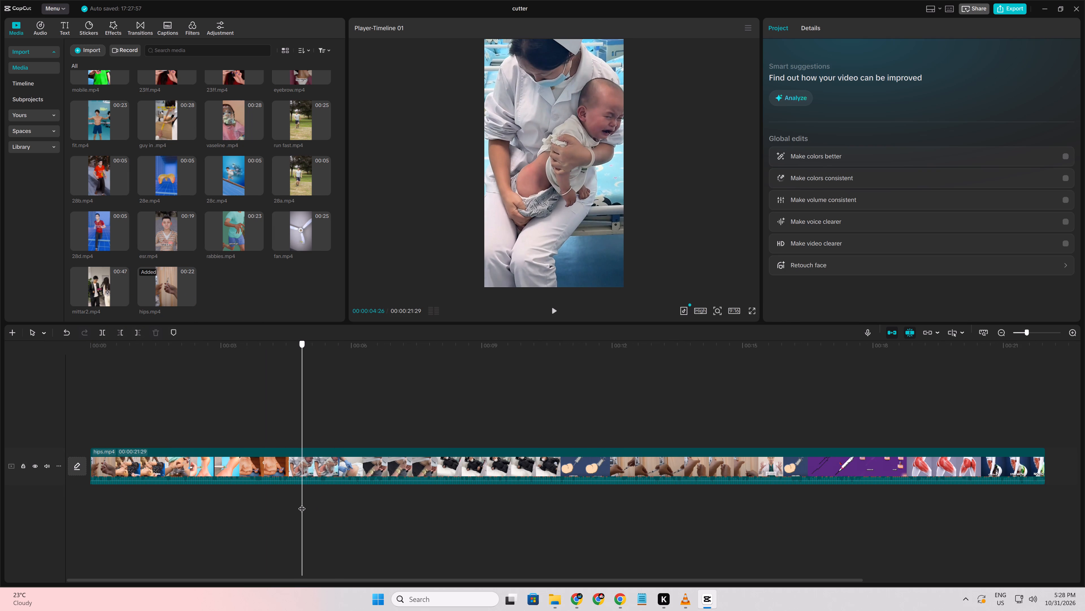
drag(302, 504, 292, 502)
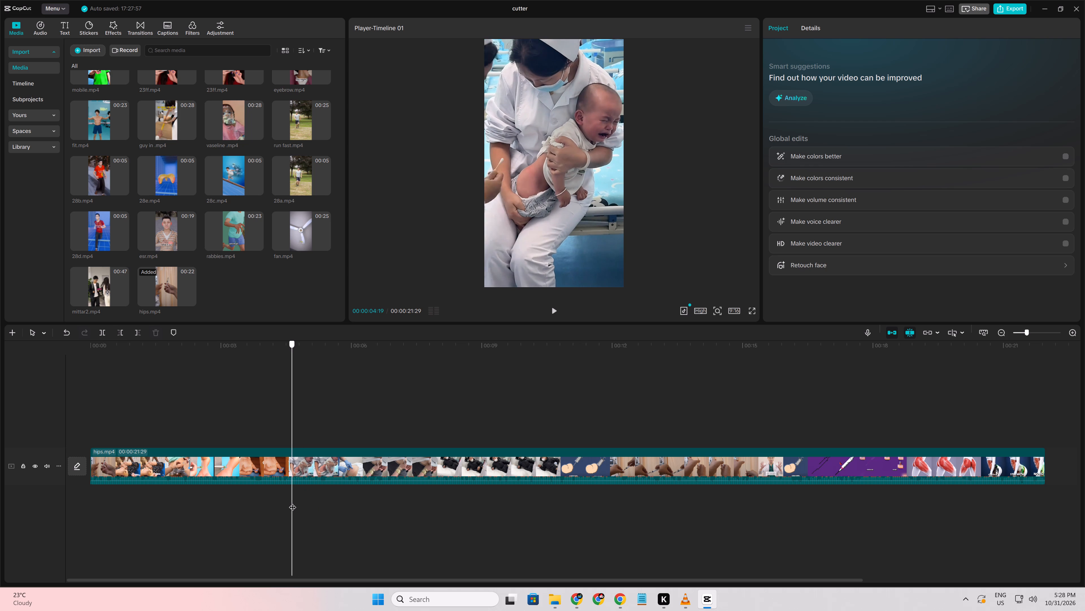
drag(292, 502, 294, 503)
click(287, 470)
key(ctrl+b)
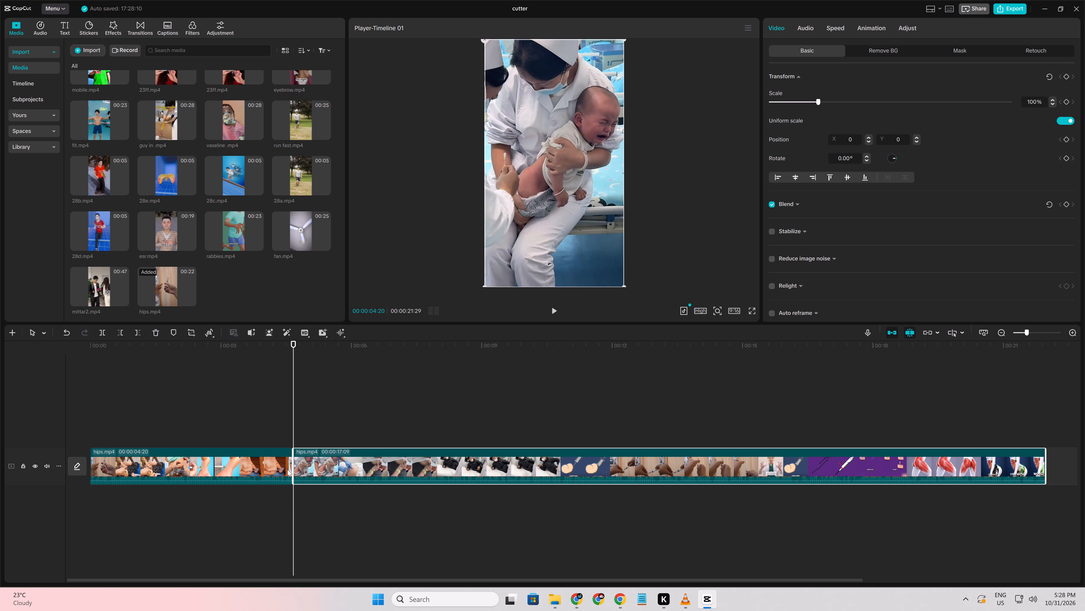
ctrl+scroll(290, 470, up, 5)
key(ctrl+x)
click(285, 472)
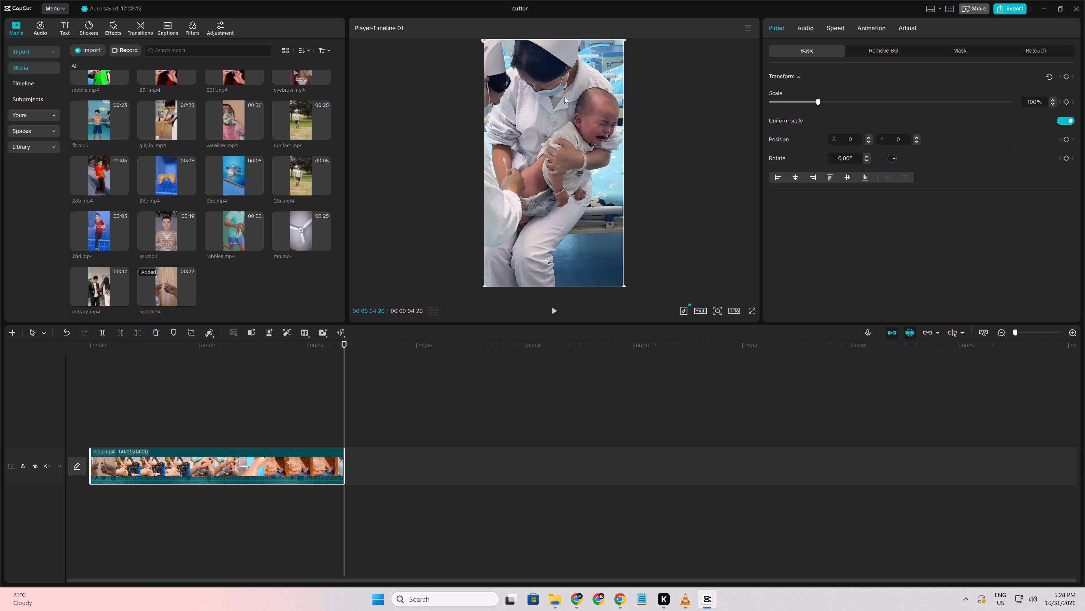
Export the first part under the name 31aa at 1080P and close the export window without sharing.
click(1010, 10)
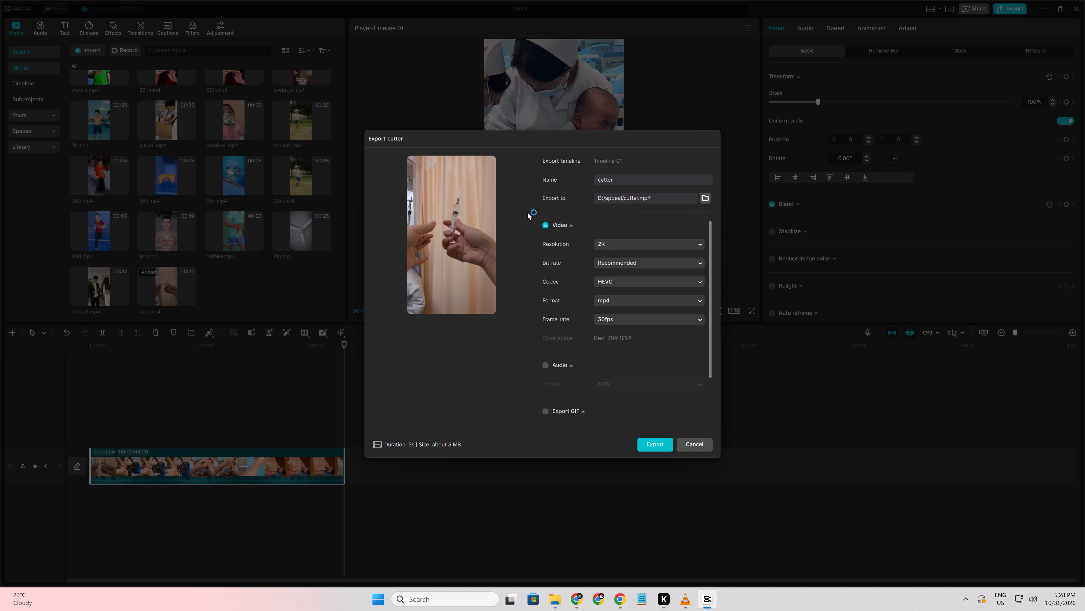
triple_click(650, 183)
text(31)
key(a)
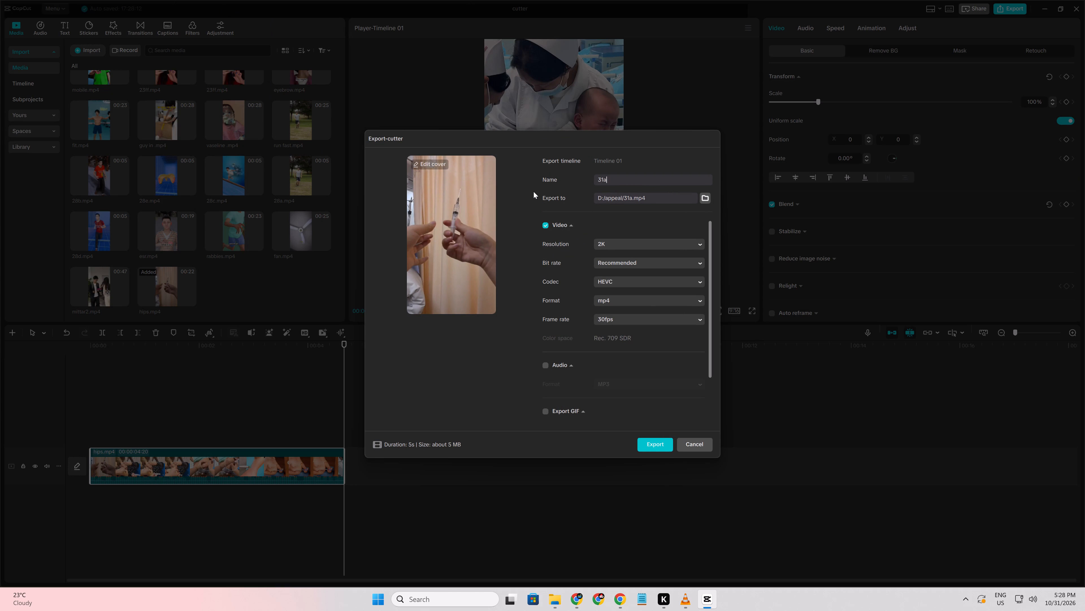
key(a)
click(604, 246)
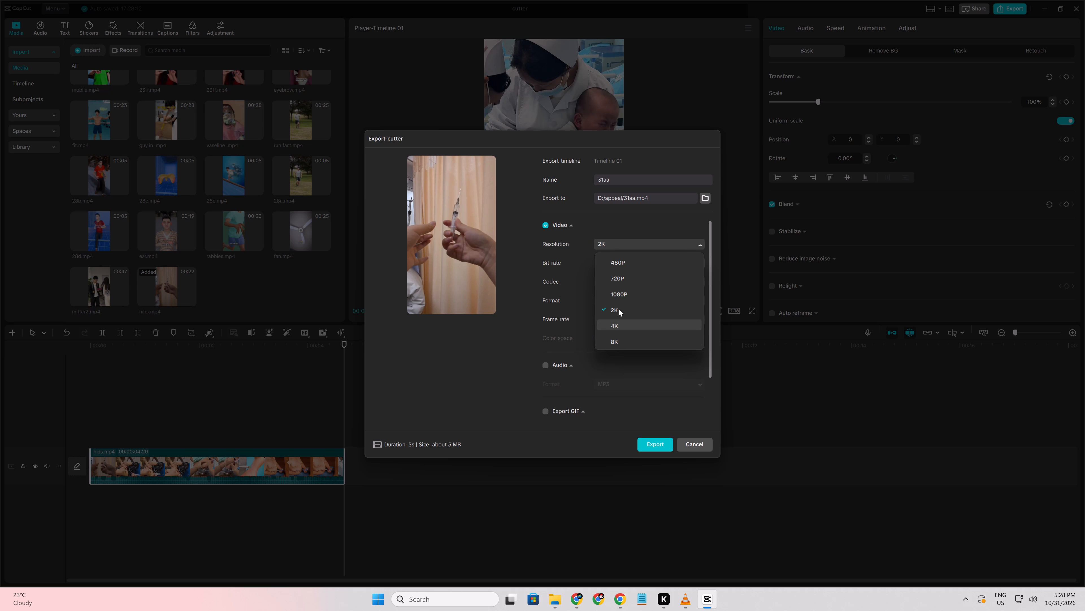
click(619, 300)
click(649, 443)
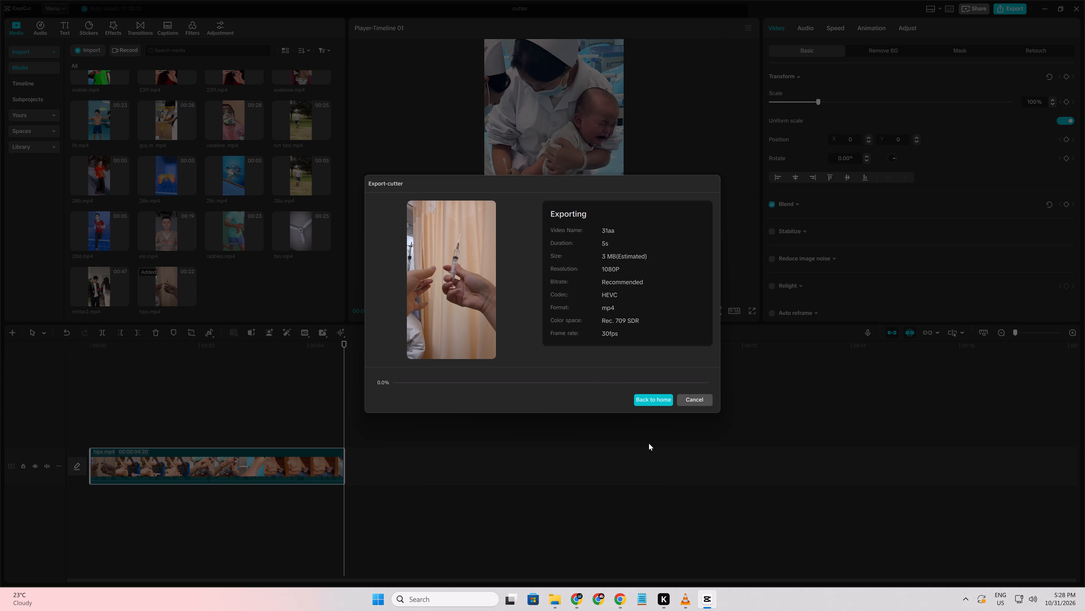
click(446, 302)
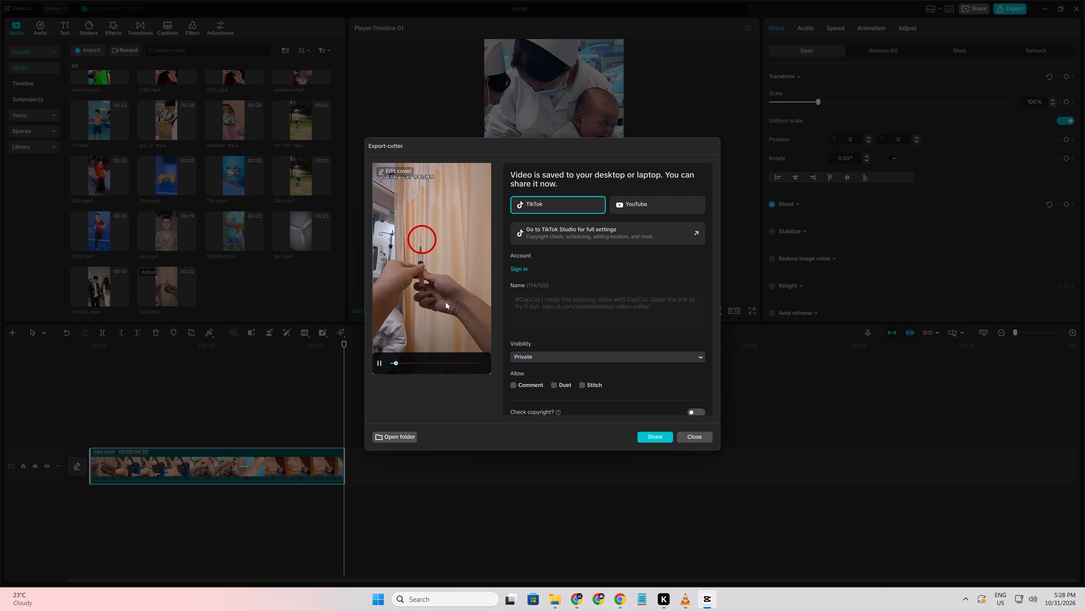
click(446, 302)
click(695, 443)
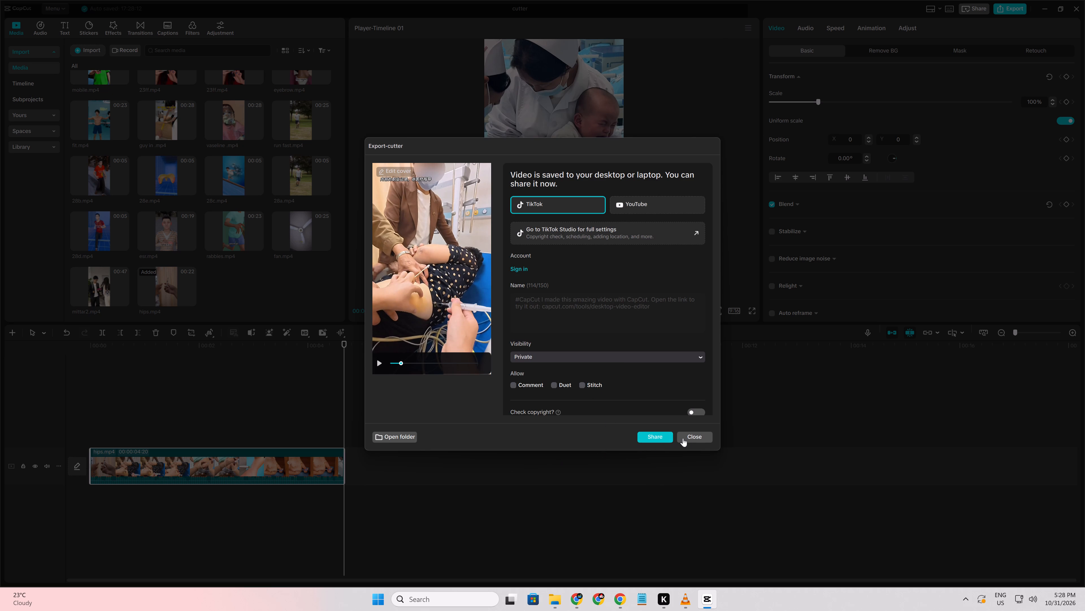
click(687, 438)
Paste the cut remainder, move it onto the main track and delete the already exported first part.
key(ctrl+v)
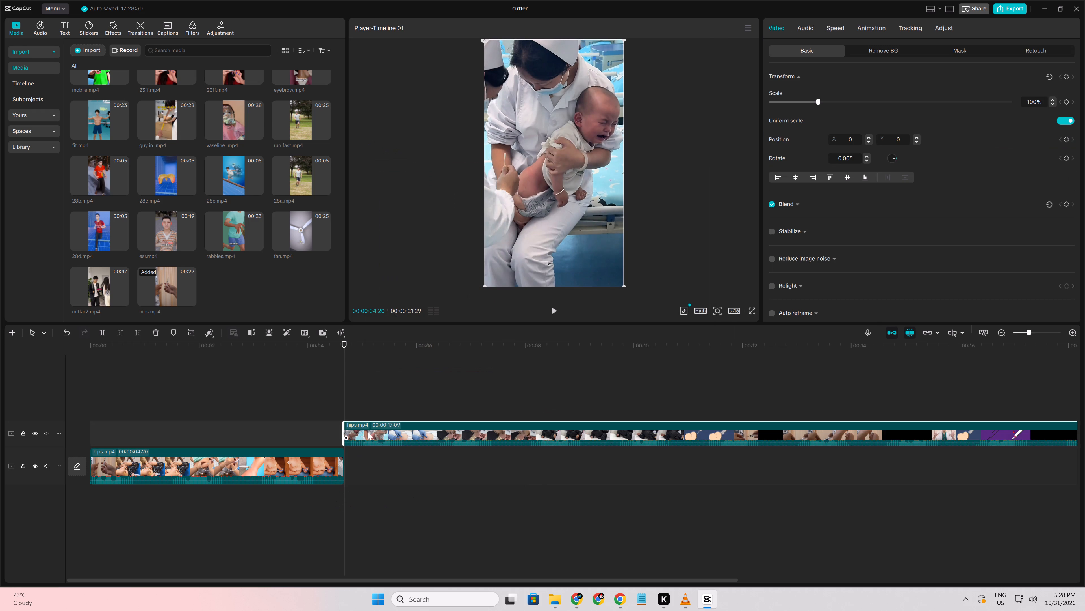
drag(368, 433, 369, 463)
click(326, 461)
key(Delete)
Split the remaining hips clip at 00:00:04:20 and cut out everything after the split.
click(326, 461)
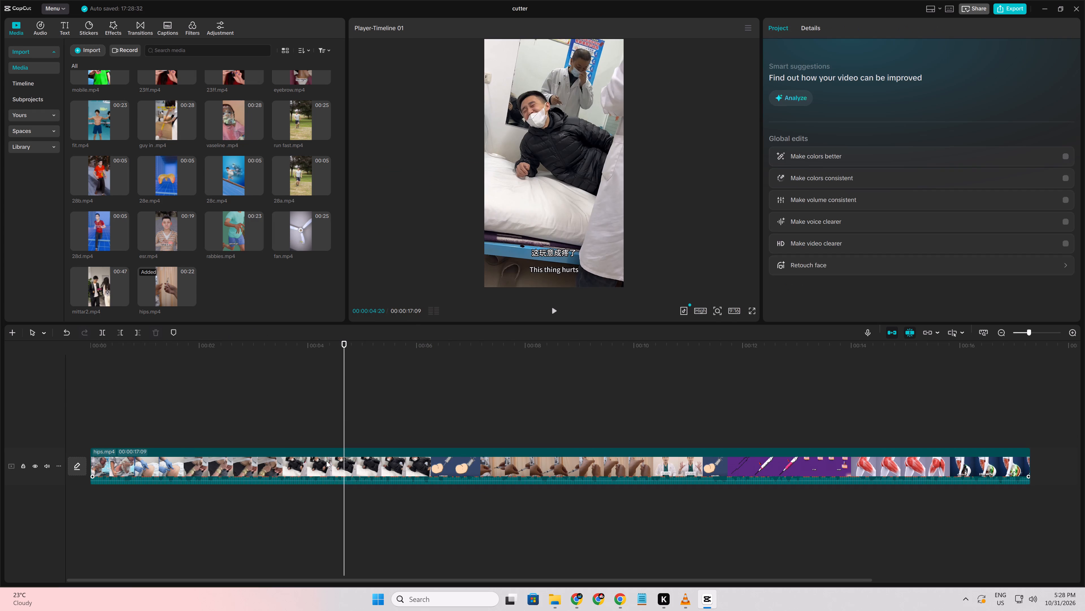
key(ctrl+b)
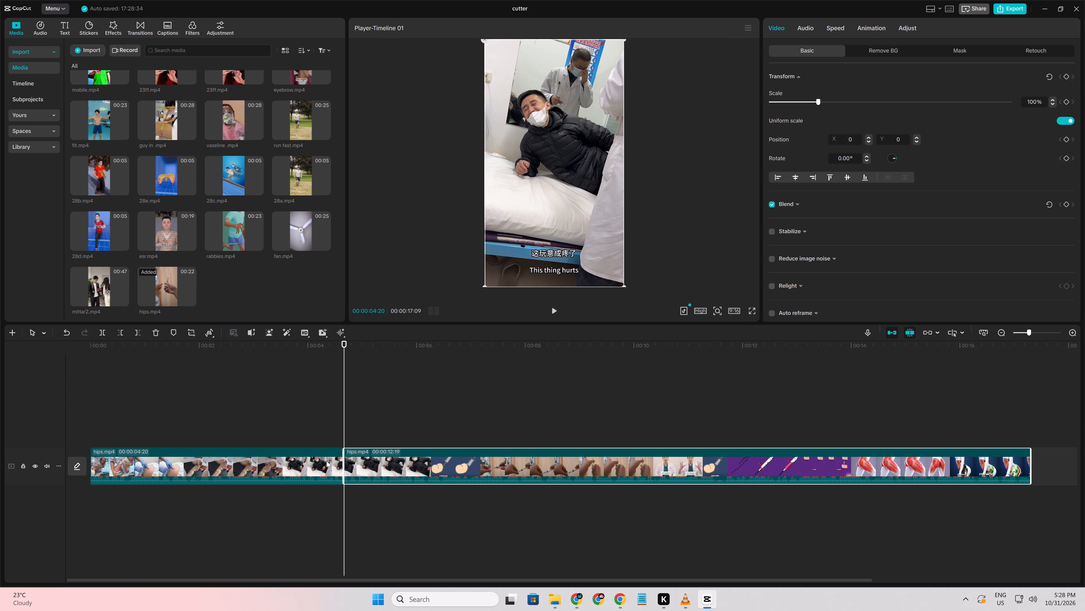
key(ctrl+x)
click(326, 461)
ctrl+scroll(259, 473, up, 2)
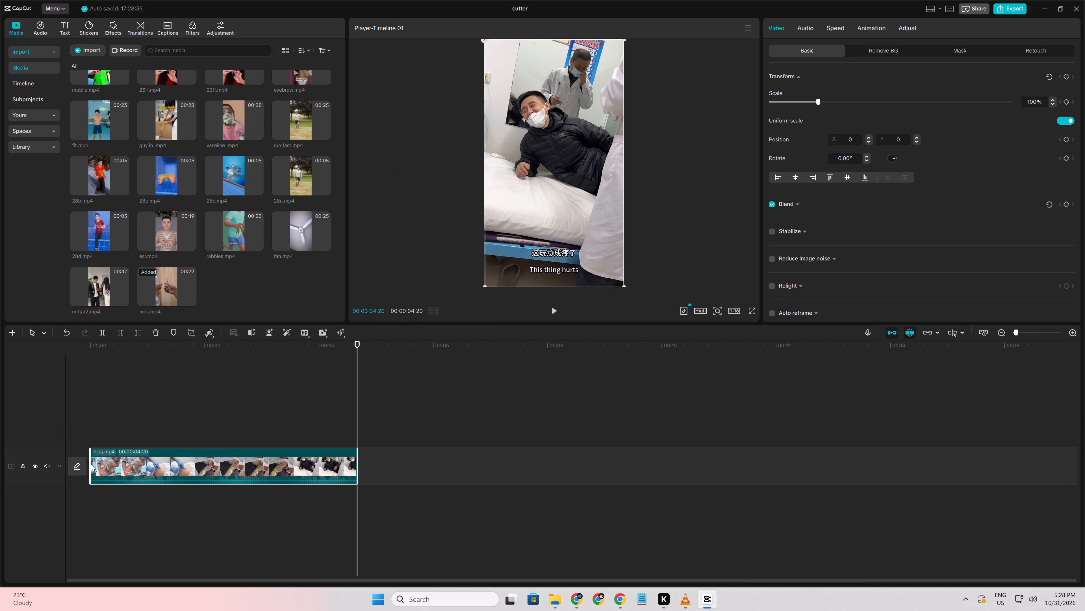
Extend the start of the clip so it lasts 00:00:04:22, dismiss cover selection and put the playhead at its end.
drag(89, 464, 86, 464)
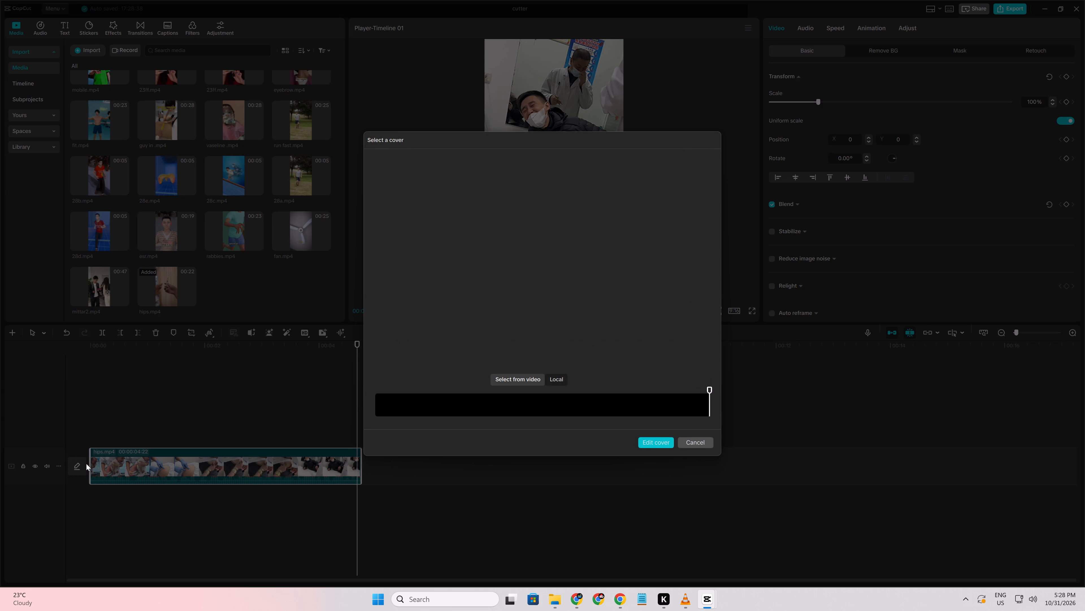
click(695, 441)
click(336, 421)
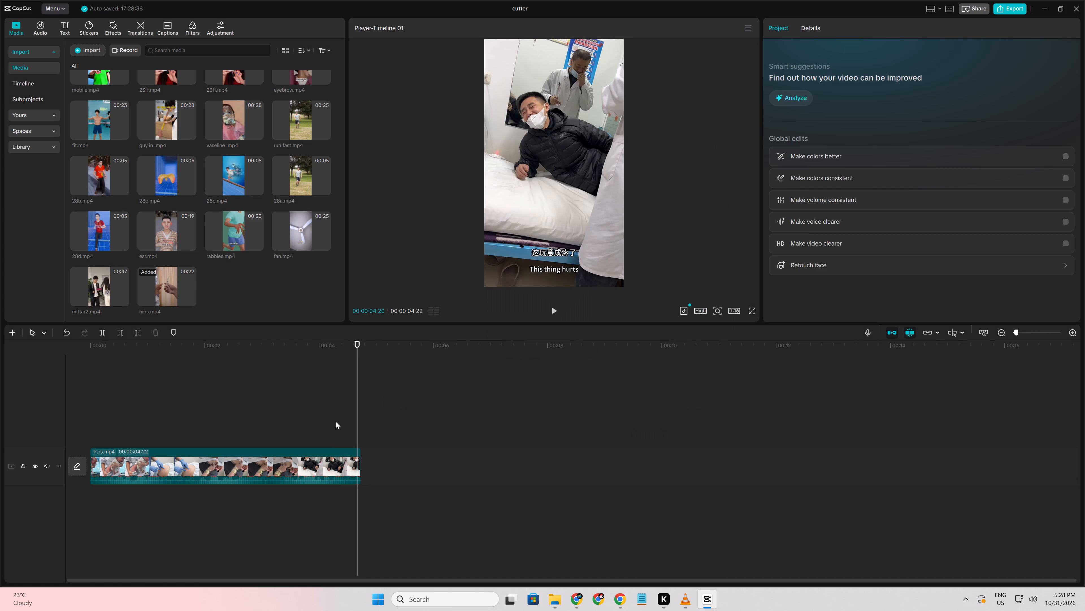
drag(336, 421, 394, 422)
Export this second part under the name 31bb at 1080P and close the export window without sharing.
click(997, 15)
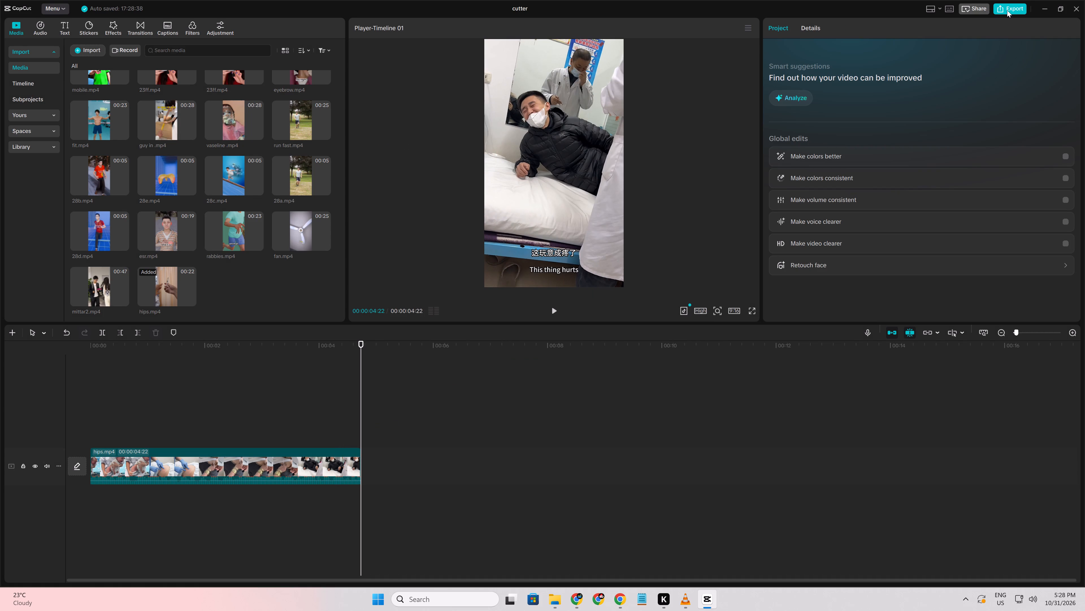
click(1007, 10)
double_click(628, 181)
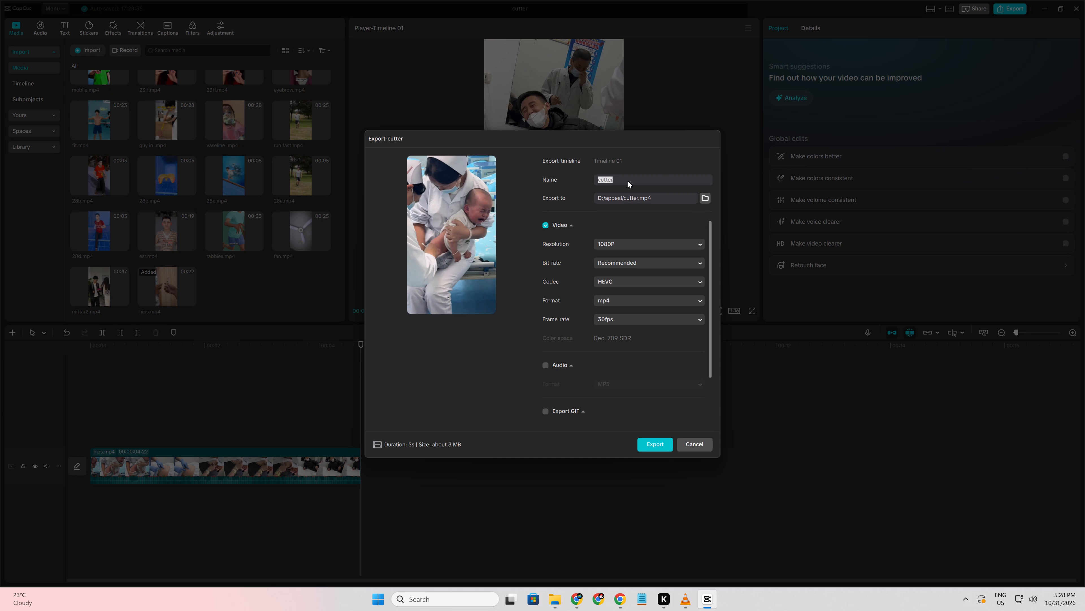
text(31)
text(bb)
click(647, 443)
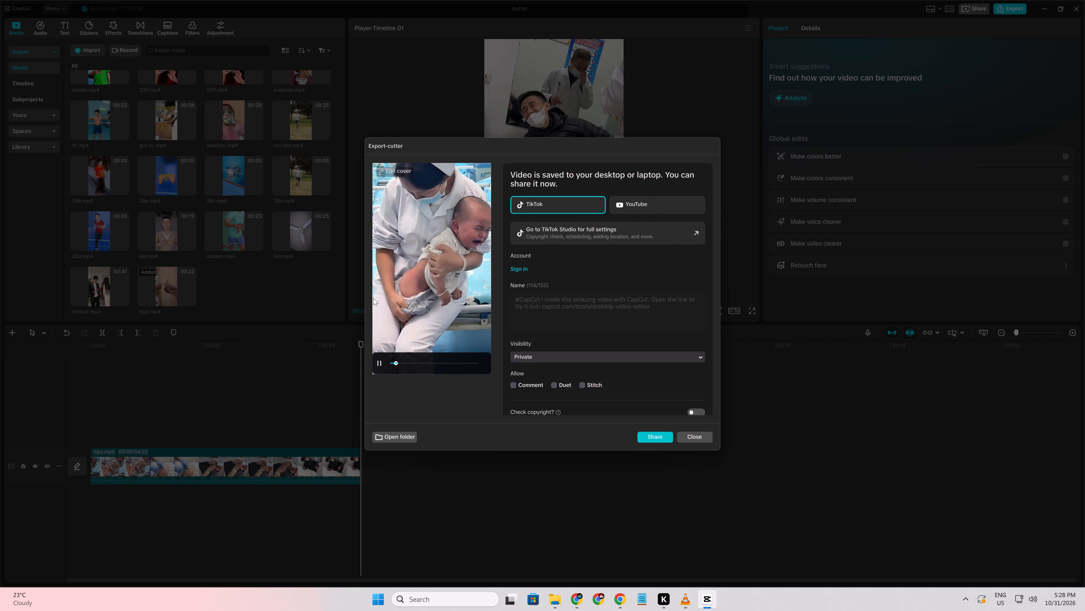
click(373, 298)
click(681, 440)
Paste the cut remainder of the hips clip, move it onto the main track and delete the already exported second part.
click(468, 485)
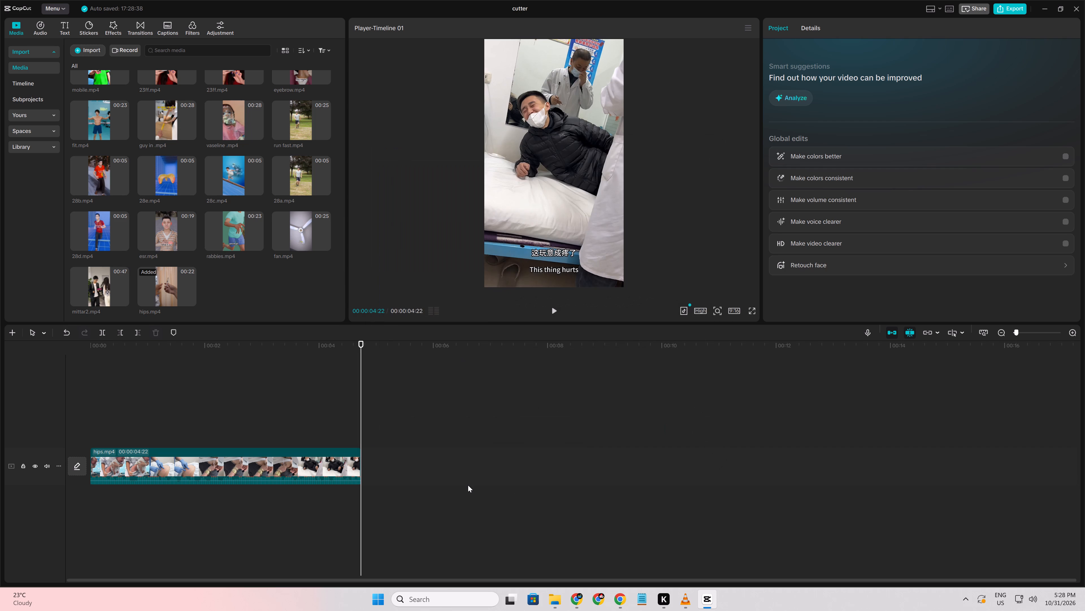
key(ctrl+v)
drag(413, 427, 413, 458)
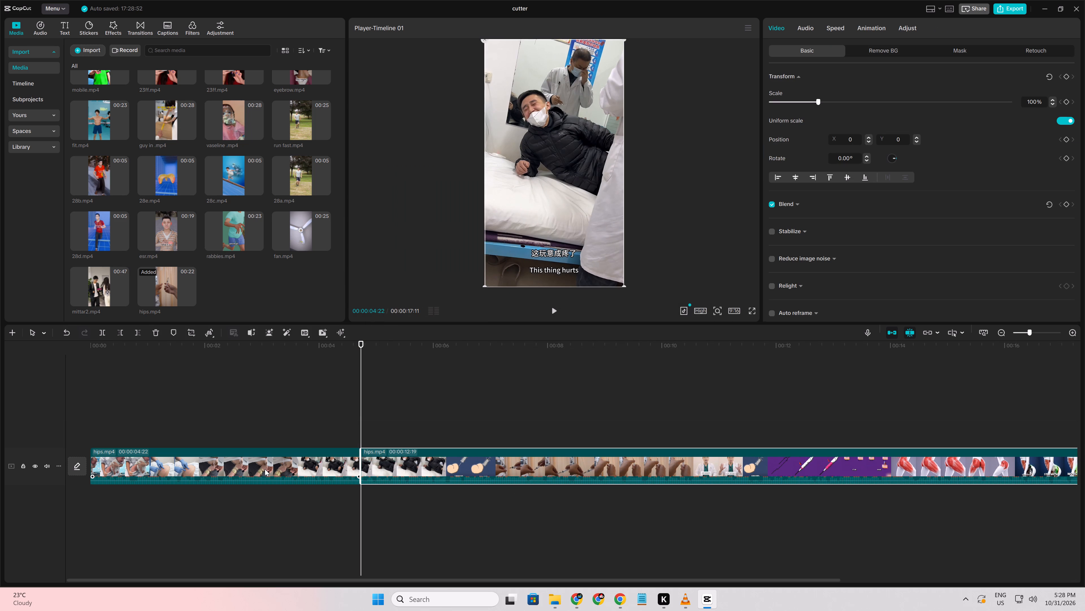
click(265, 469)
key(Delete)
Split the remaining hips clip at 00:00:04:22 and cut out everything after the split.
click(265, 469)
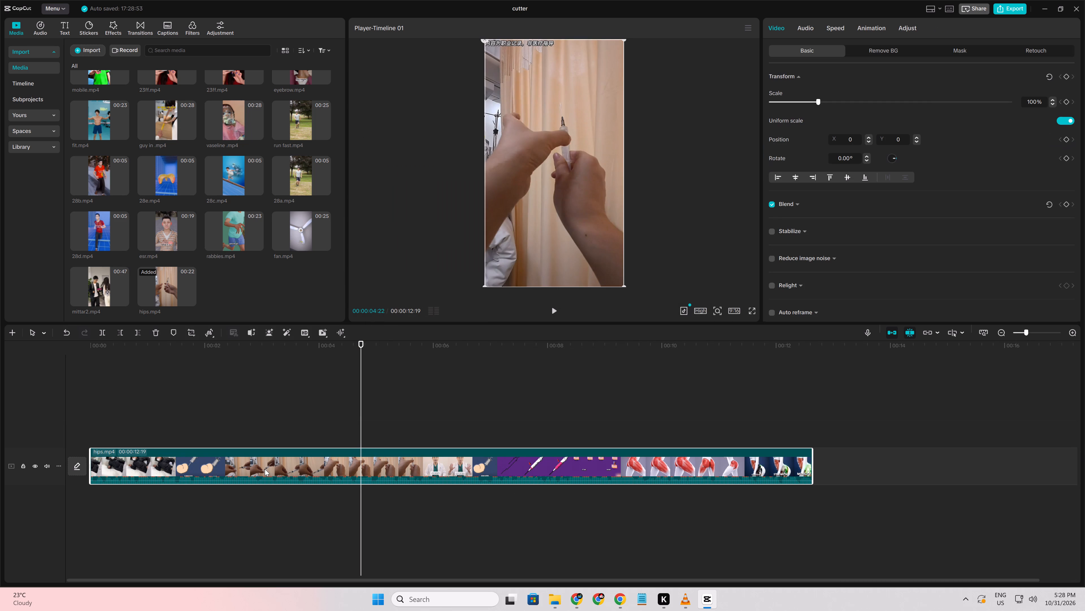
key(ctrl+b)
key(ctrl+x)
Extend the start of the clip so it lasts 00:00:04:24.
click(265, 469)
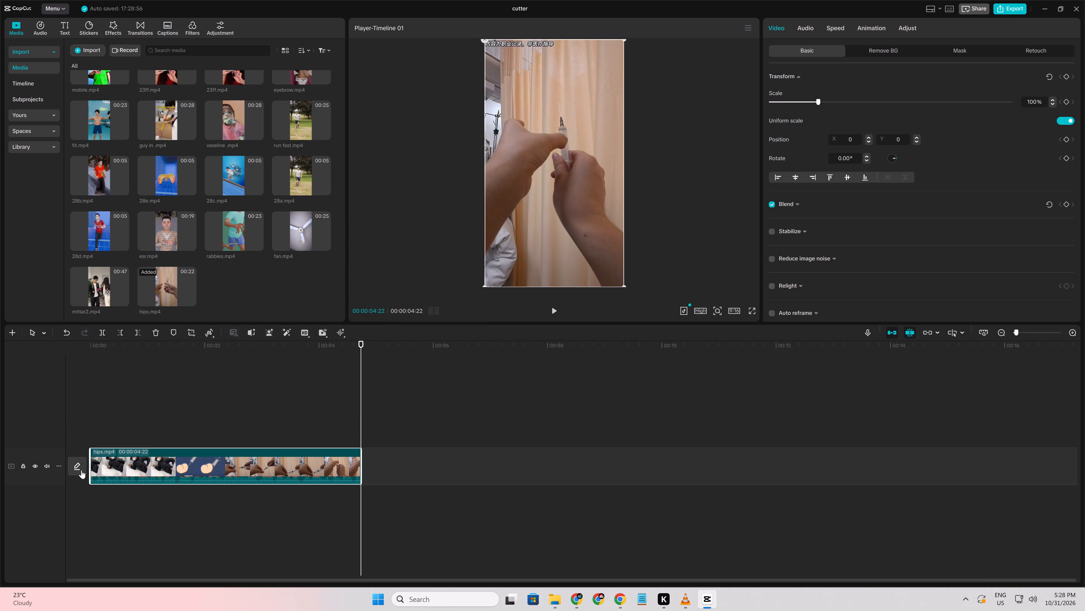
click(89, 462)
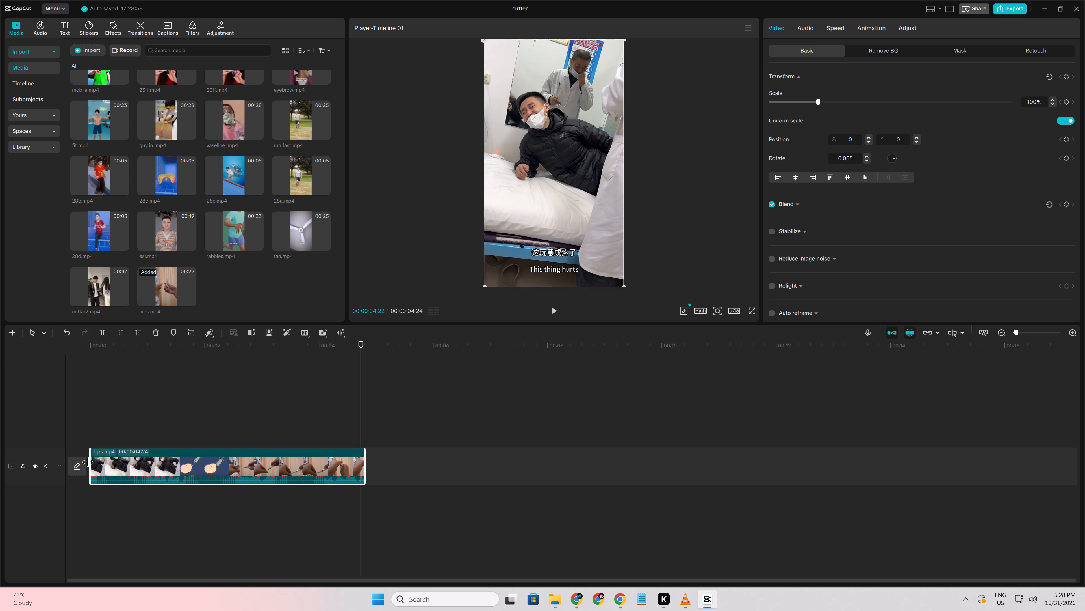
Export this third part under the name 31cc at 1080P and close the export window without sharing.
click(1004, 13)
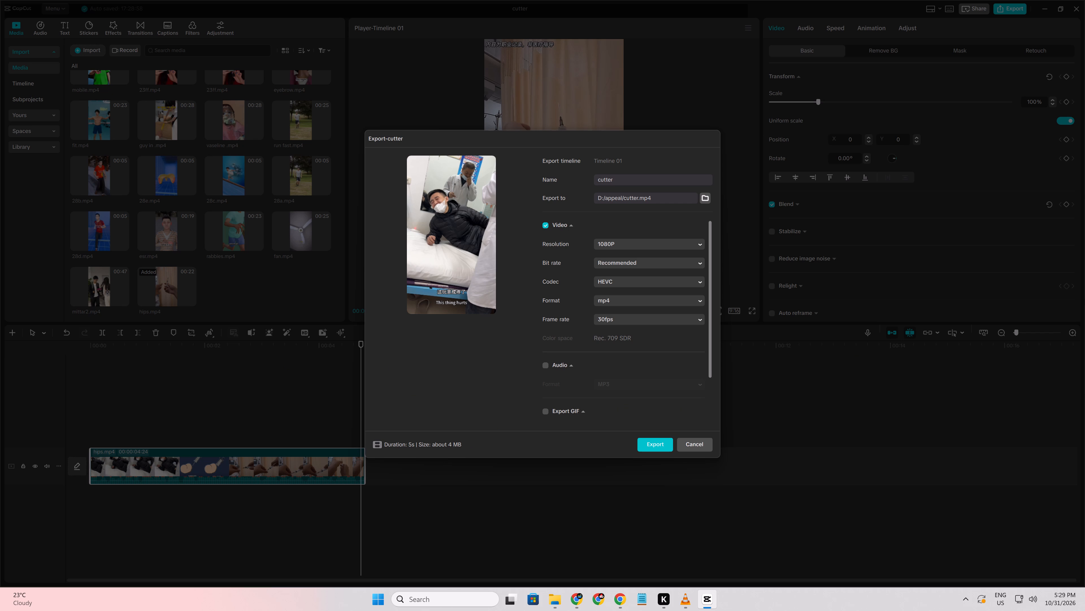
double_click(607, 180)
text(31)
text(cc)
click(656, 450)
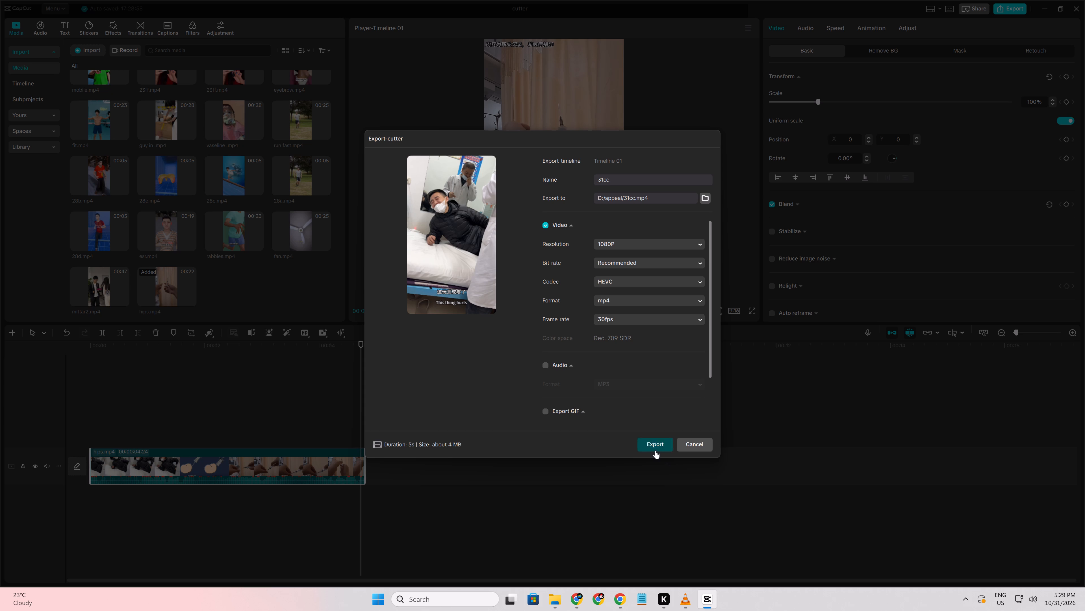
click(379, 186)
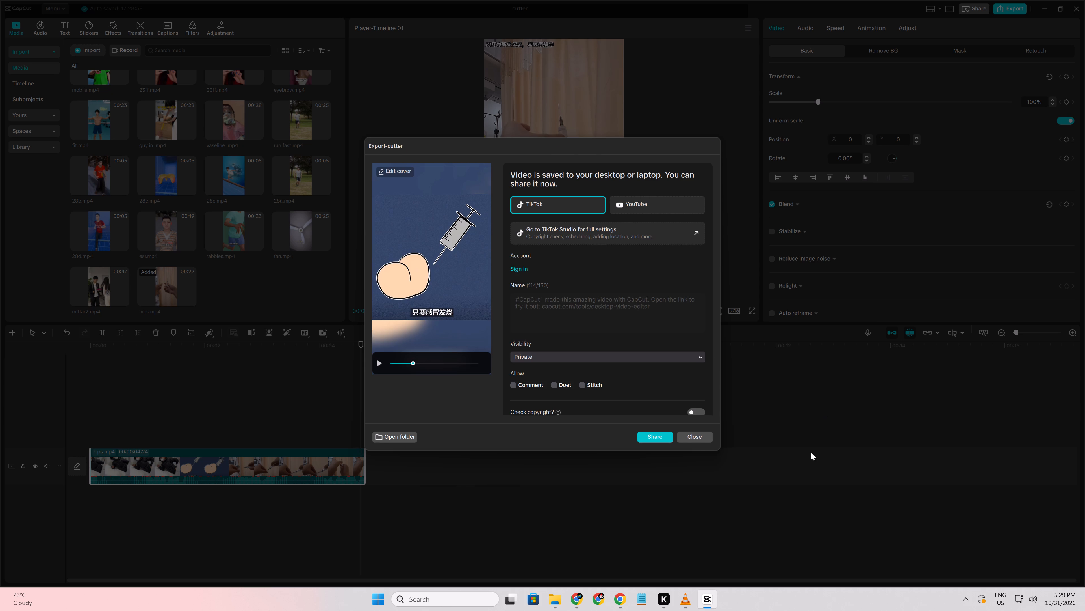
click(699, 441)
Paste the cut remainder at the clip's end, move it onto the main track and delete the already exported third part.
click(287, 492)
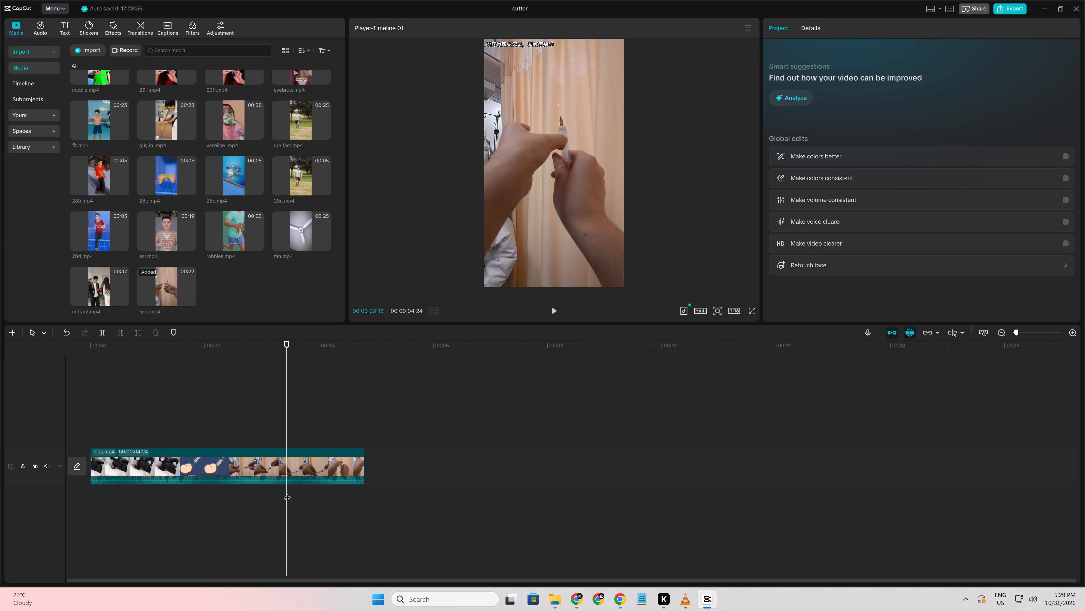
drag(287, 492, 393, 531)
key(ctrl+v)
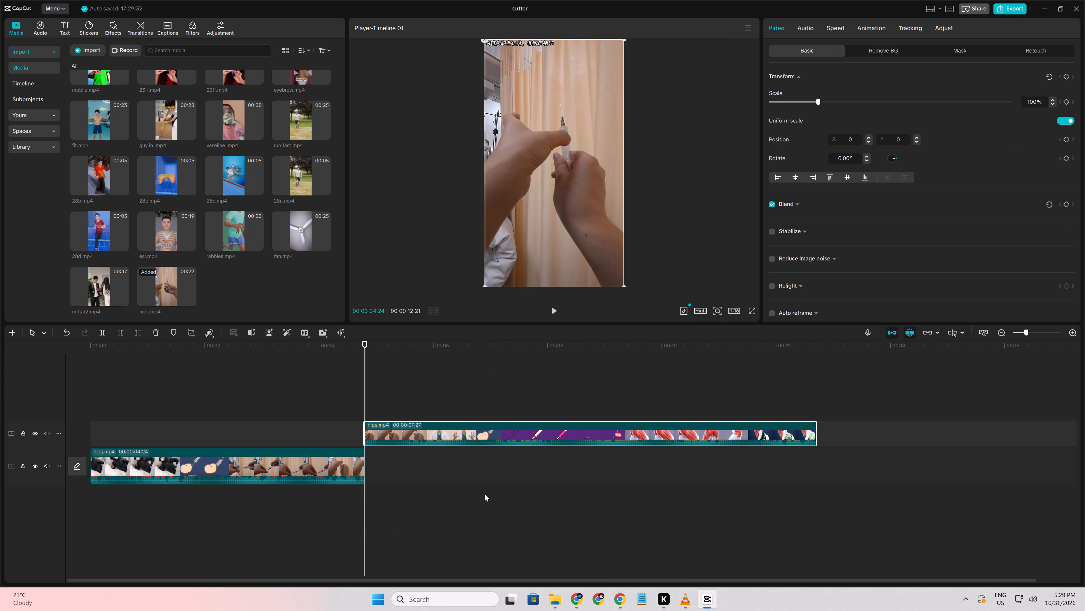
drag(452, 436, 458, 470)
click(303, 479)
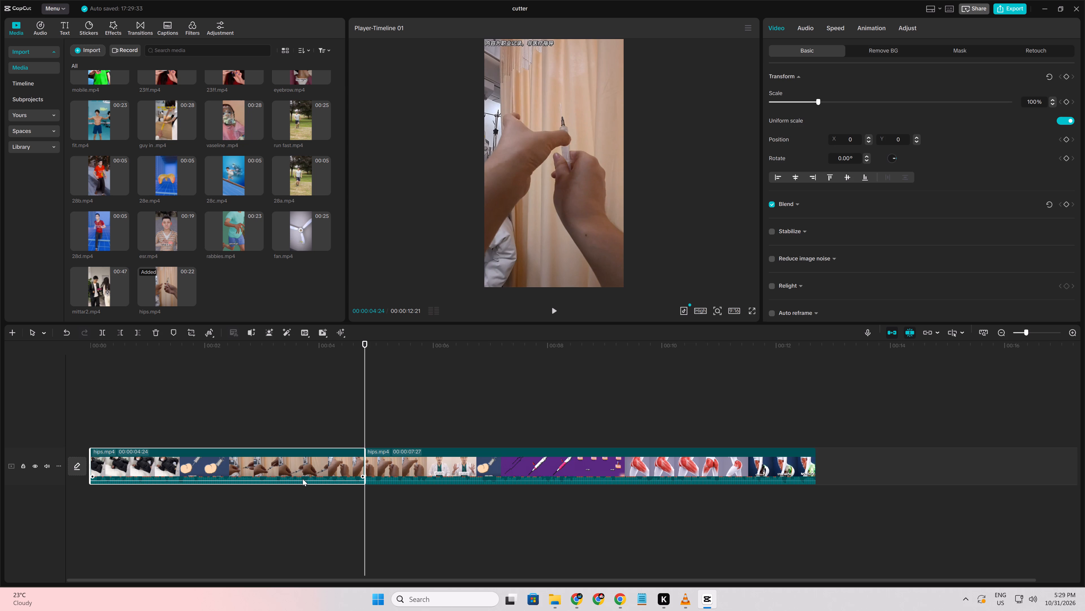
key(Delete)
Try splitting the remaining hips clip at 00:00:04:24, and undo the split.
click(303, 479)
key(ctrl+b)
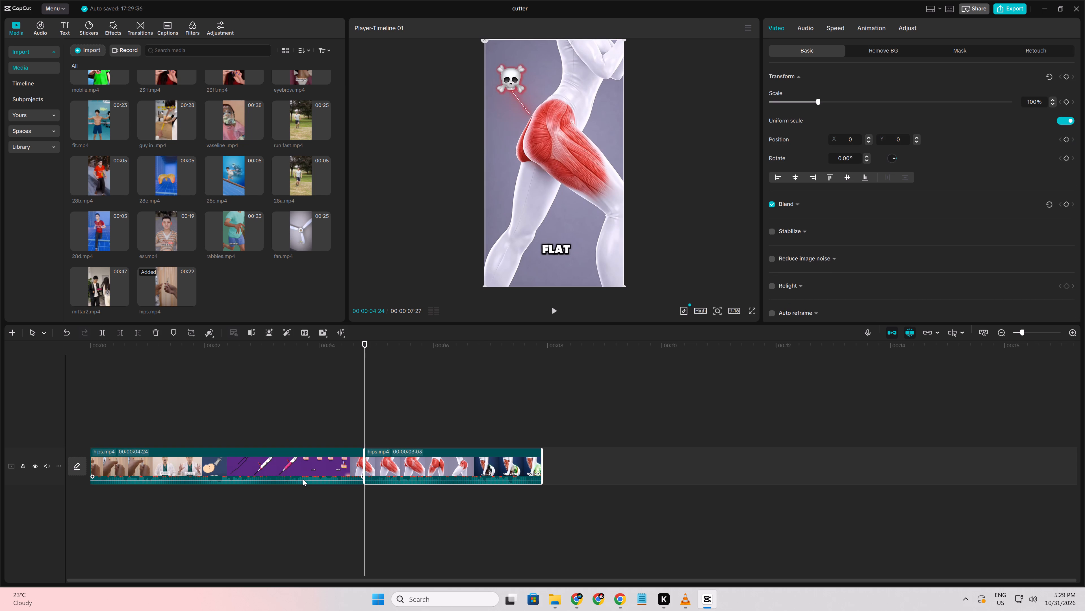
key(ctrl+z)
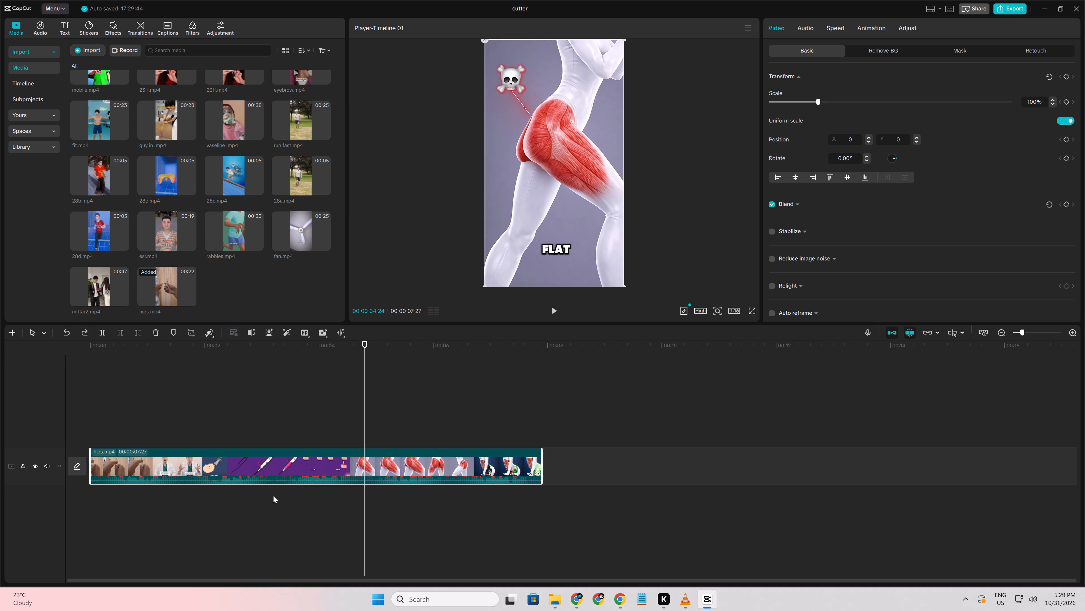
Split the remaining hips clip at 00:00:03:19 and cut out everything after the split.
click(273, 496)
click(284, 477)
click(288, 509)
drag(288, 509, 298, 510)
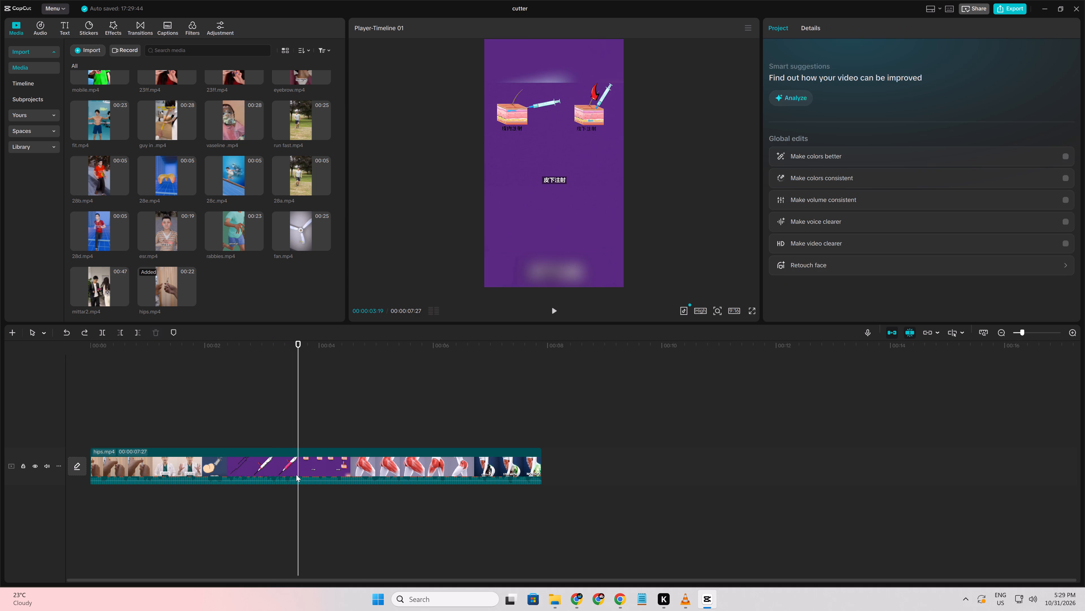
click(296, 475)
key(ctrl+b)
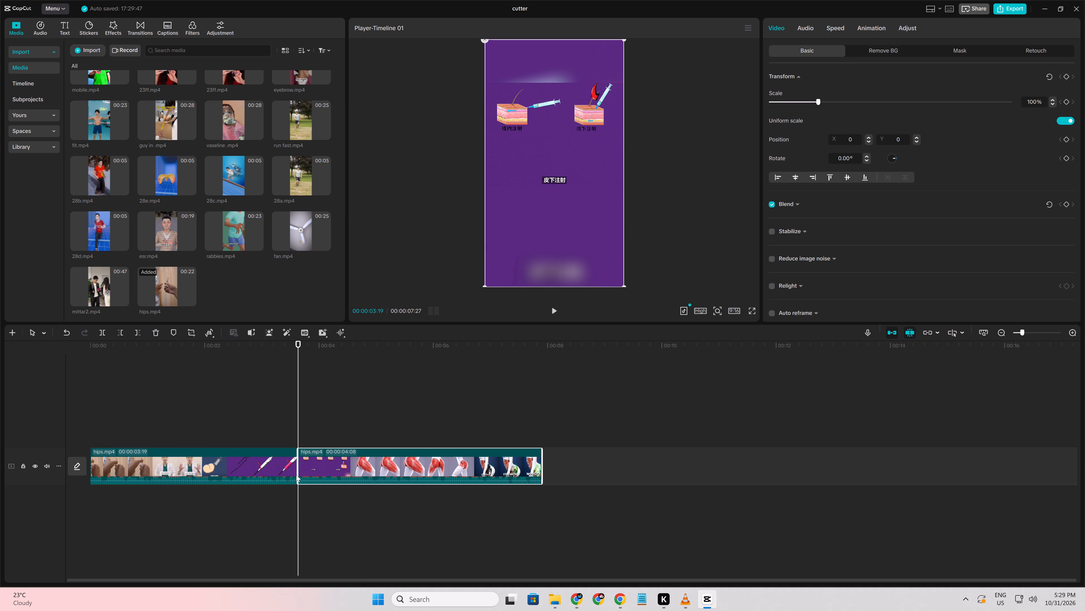
key(ctrl+x)
Extend the start of the clip so it lasts 00:00:03:21.
click(281, 480)
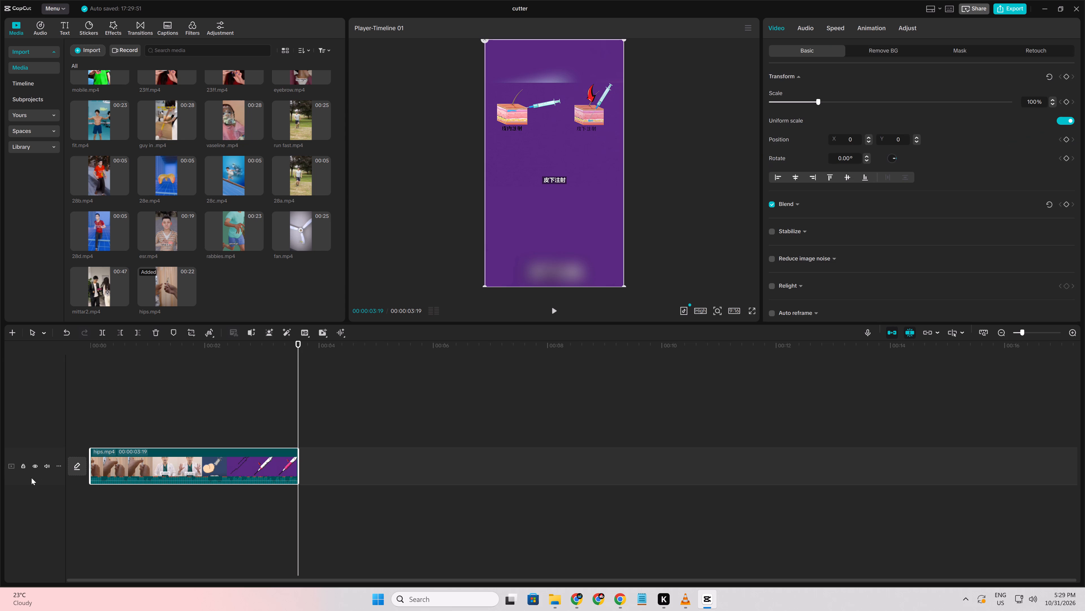
click(90, 460)
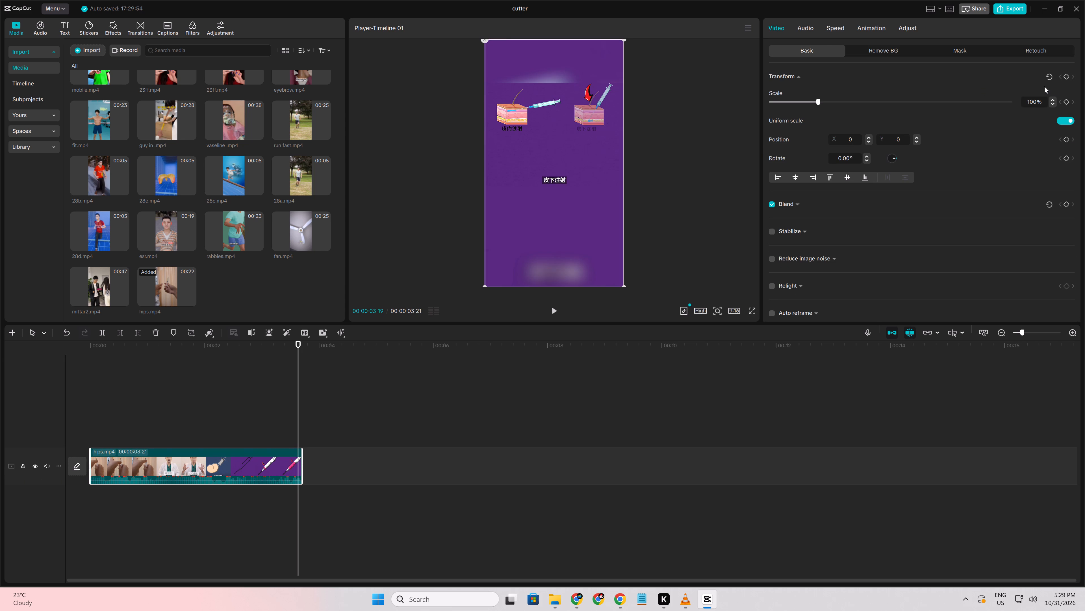
Export this fourth part under the name 31dd at 1080P and close the export window without sharing.
click(1004, 8)
click(623, 187)
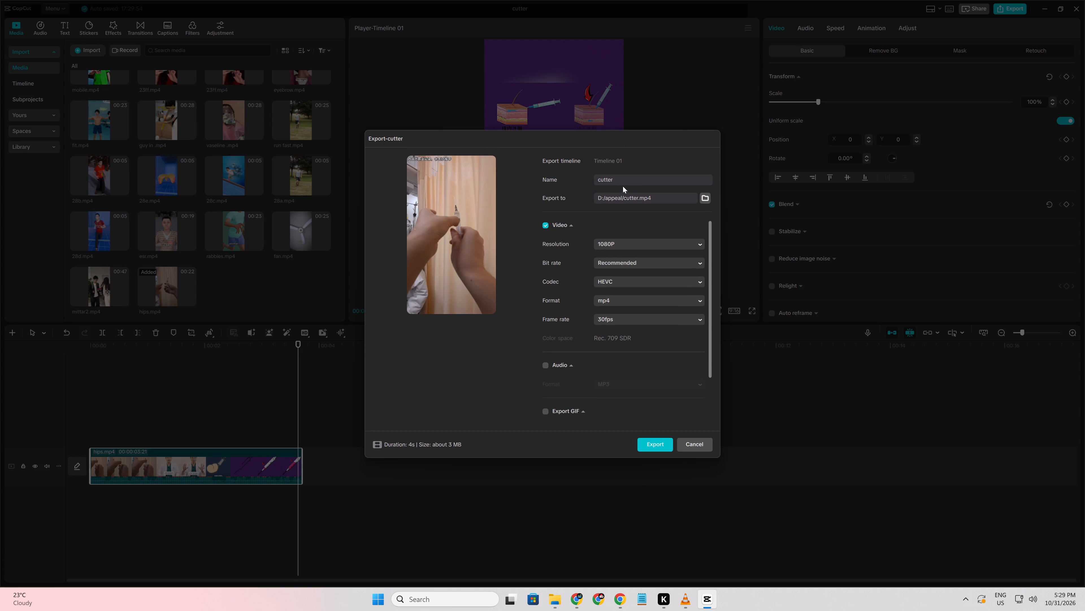
double_click(617, 178)
text(31)
key(d)
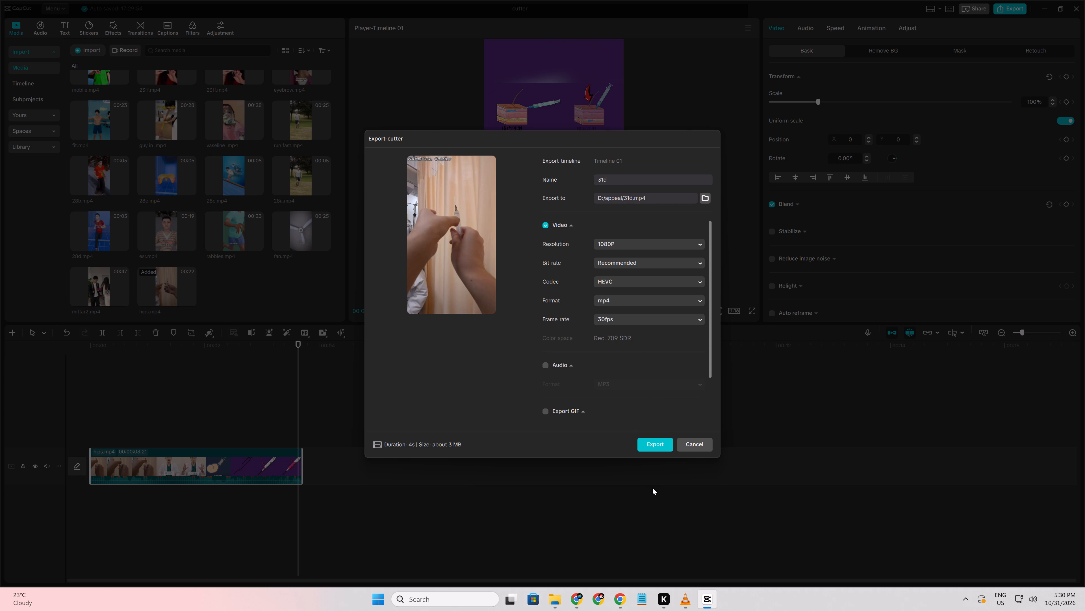
click(641, 446)
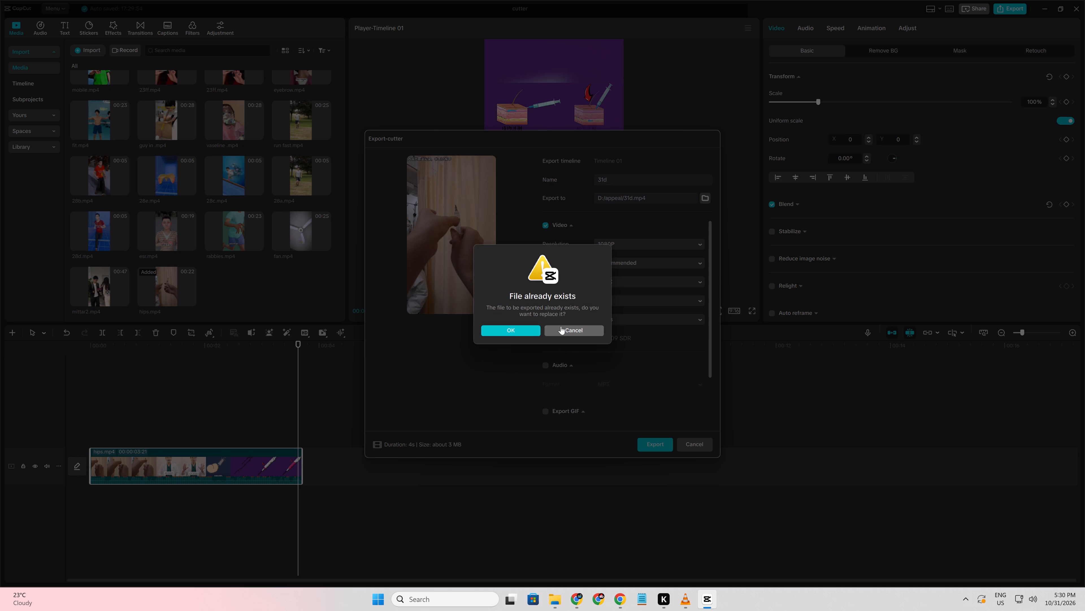
click(561, 326)
click(617, 181)
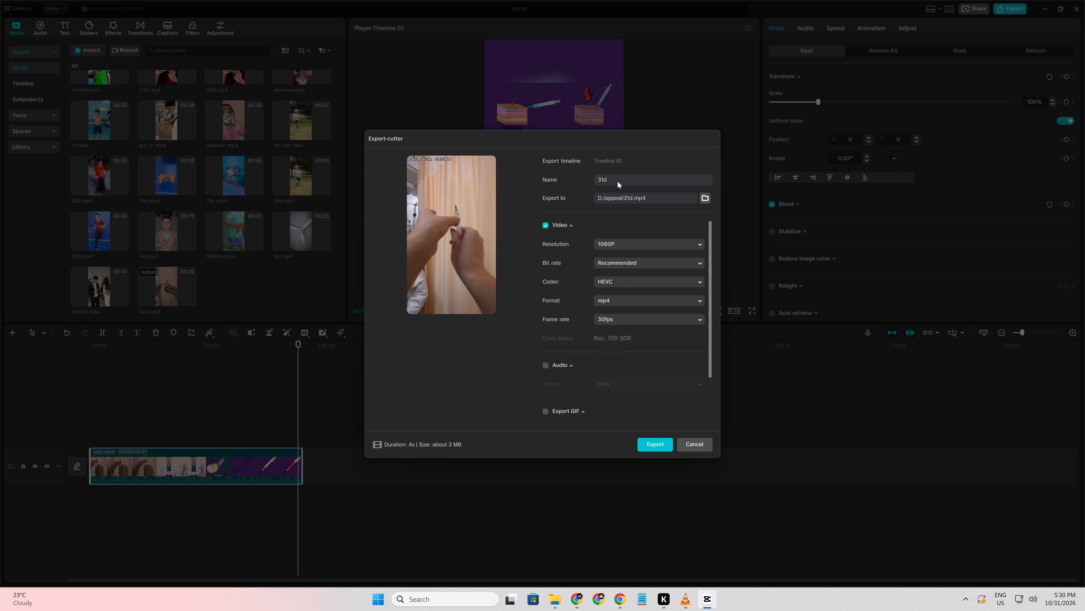
key(d)
click(651, 444)
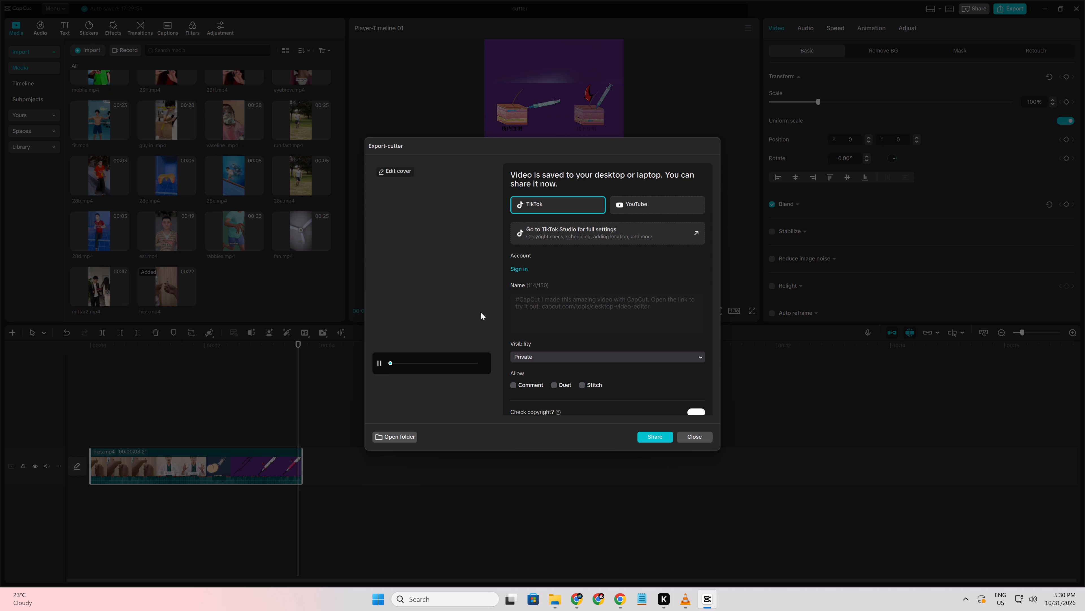
click(458, 305)
click(687, 438)
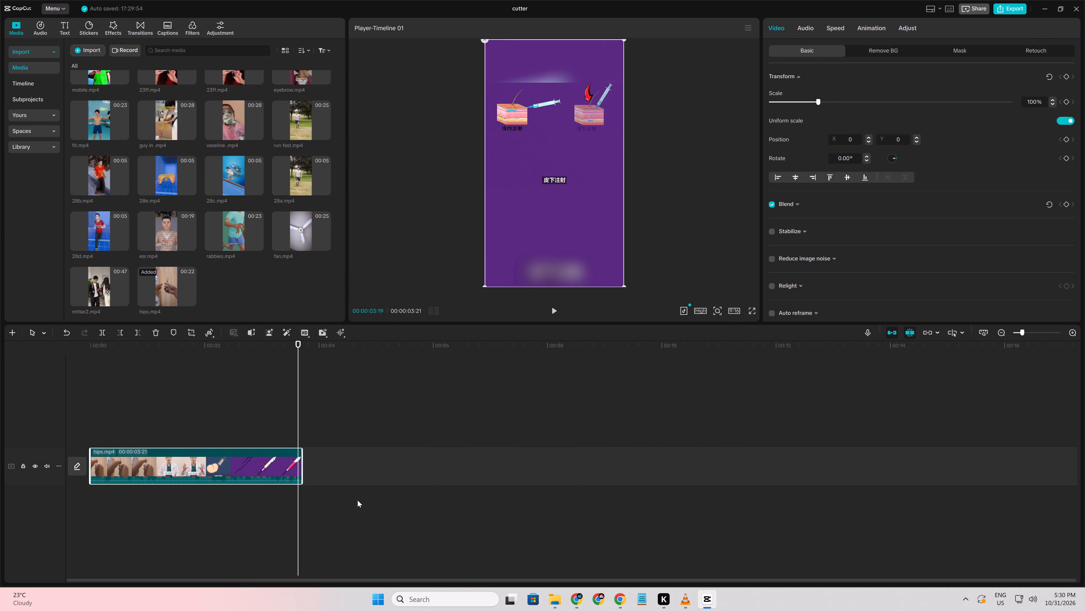
Paste the cut remainder at the clip's end, move it onto the main track and delete the already exported fourth part.
click(355, 501)
drag(355, 501, 365, 503)
key(ctrl+v)
drag(340, 436, 344, 462)
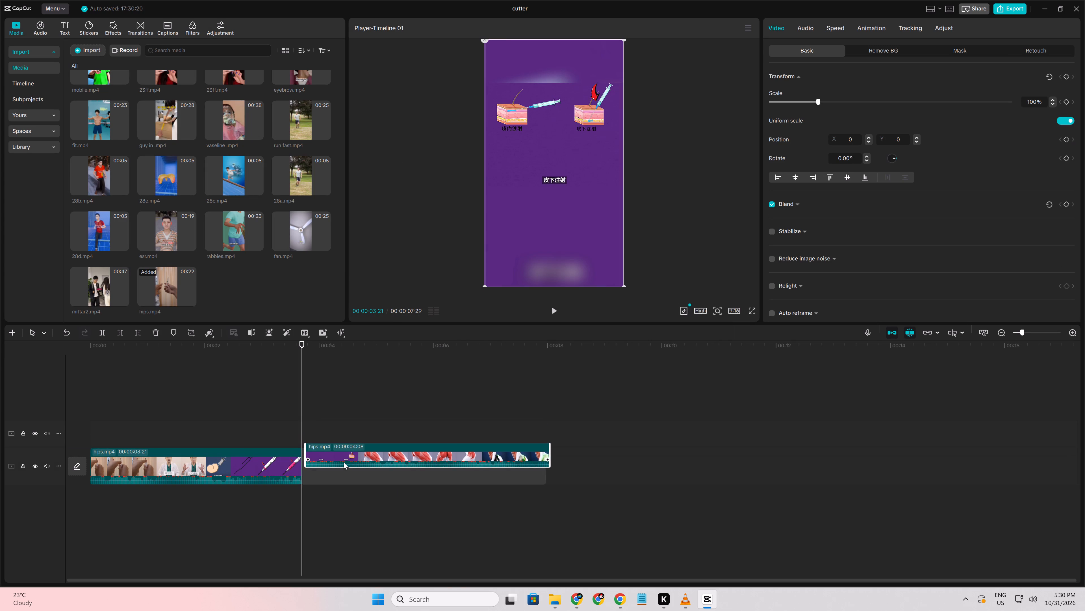
drag(344, 462, 344, 462)
click(261, 463)
key(Delete)
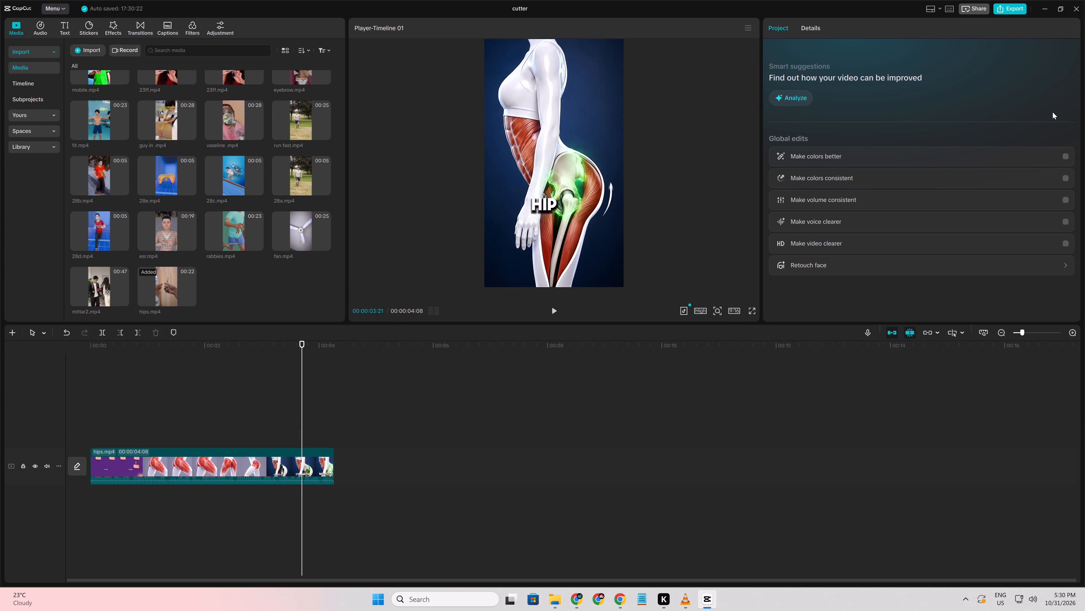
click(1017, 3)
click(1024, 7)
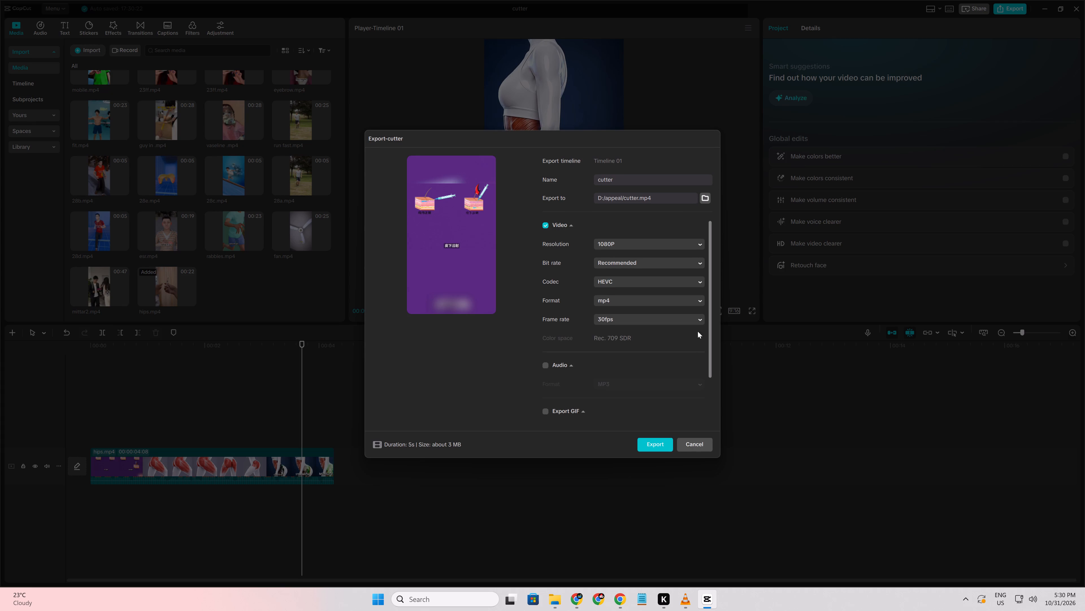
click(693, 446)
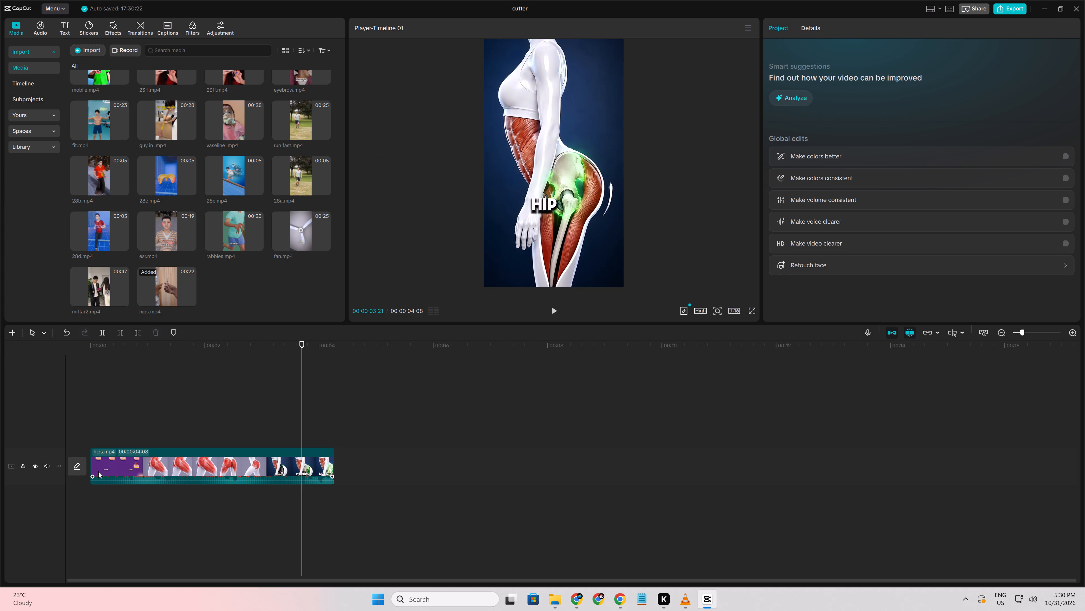
Extend the start of the final hips clip so it lasts 00:00:04:10.
click(98, 471)
drag(92, 468, 89, 468)
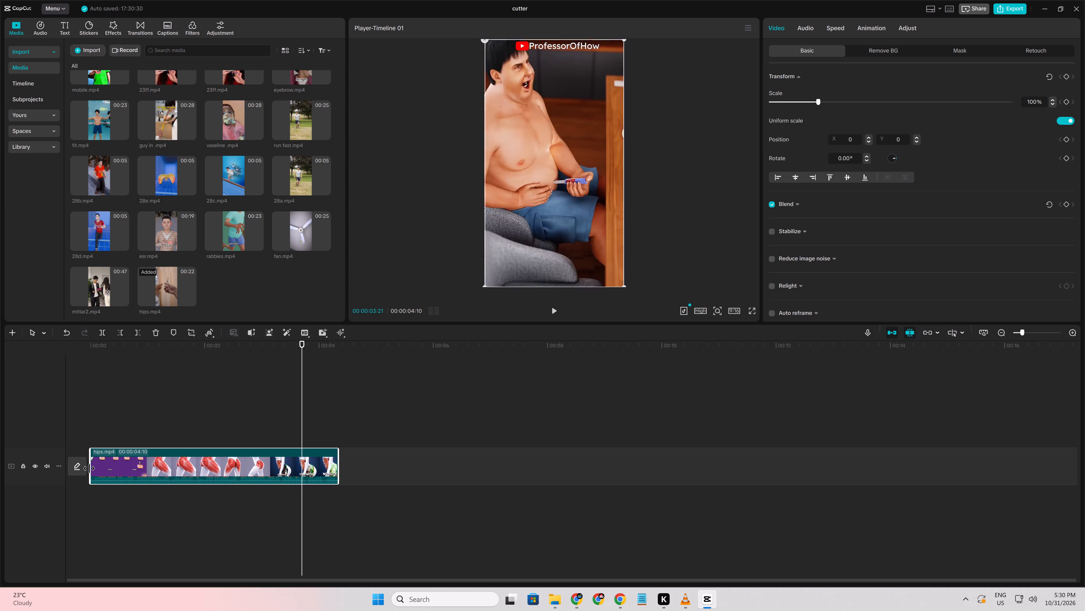
Export the final hips part under the name 31ee at 1080P and close the export window without sharing.
click(1017, 9)
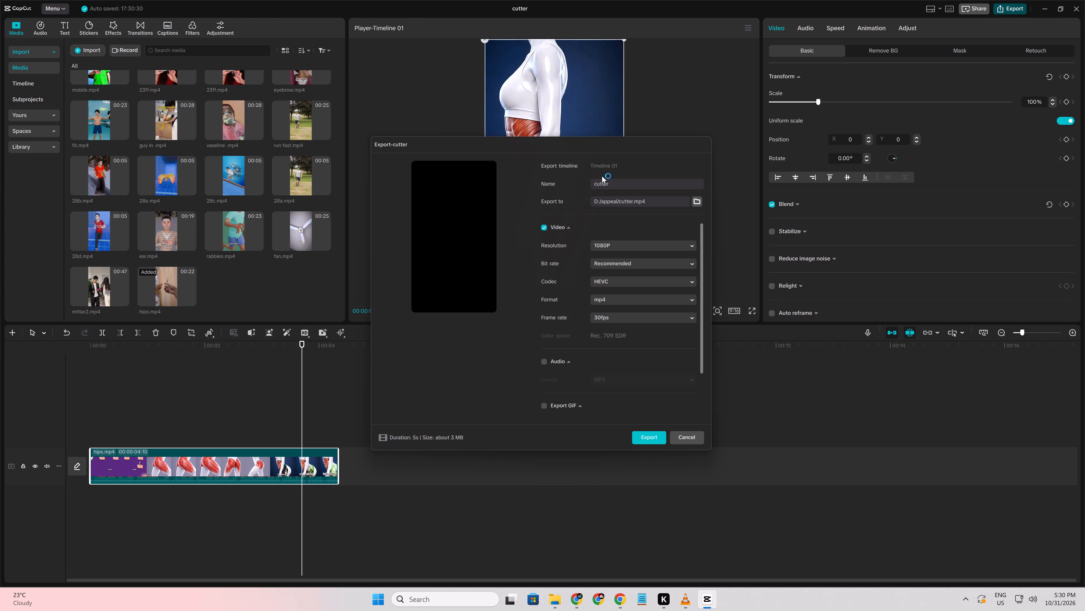
double_click(619, 179)
text(31)
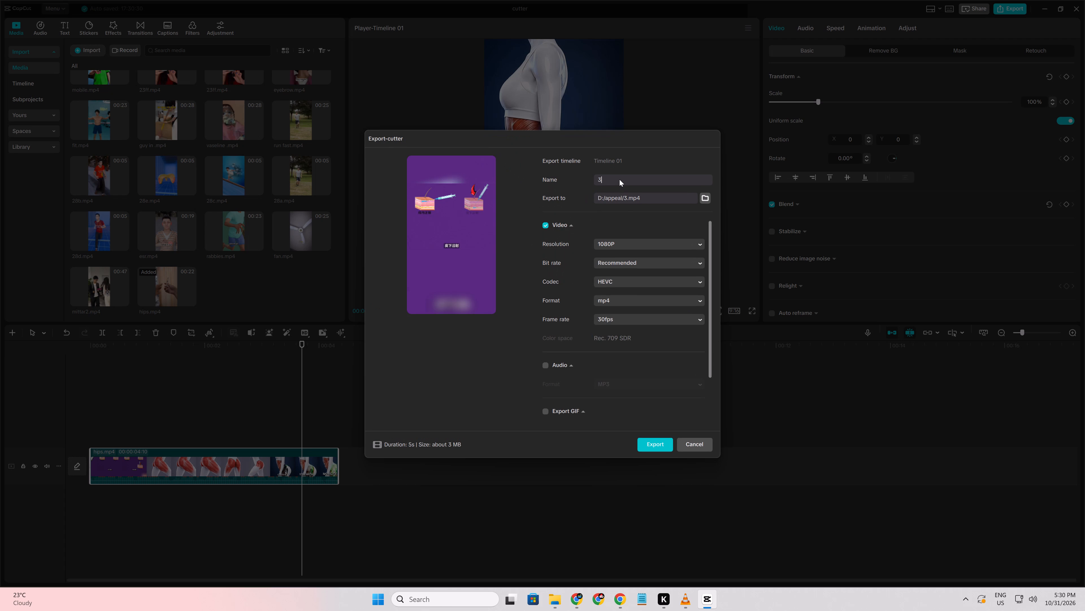
key(e)
key(e)
click(651, 444)
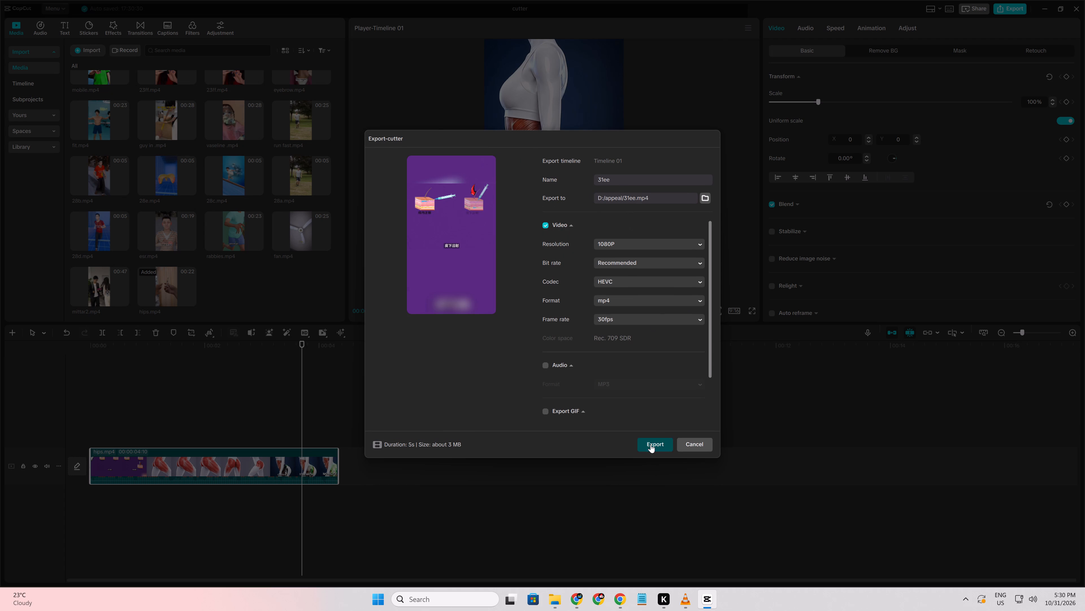
click(429, 307)
click(698, 439)
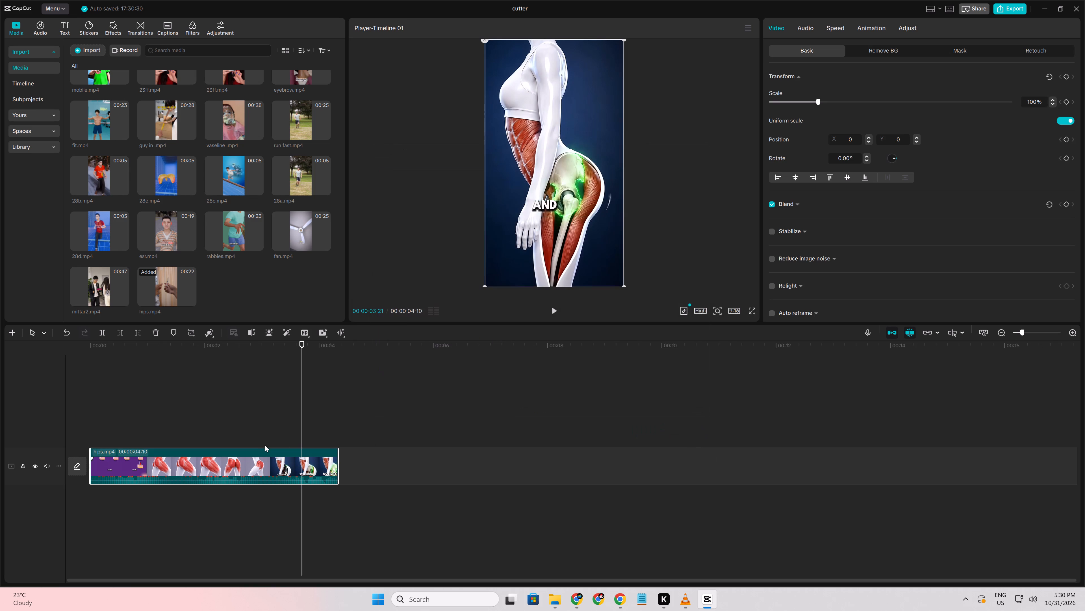
Leave the cutter project for the home screen and open the project named 1002.
click(280, 423)
drag(280, 423, 384, 447)
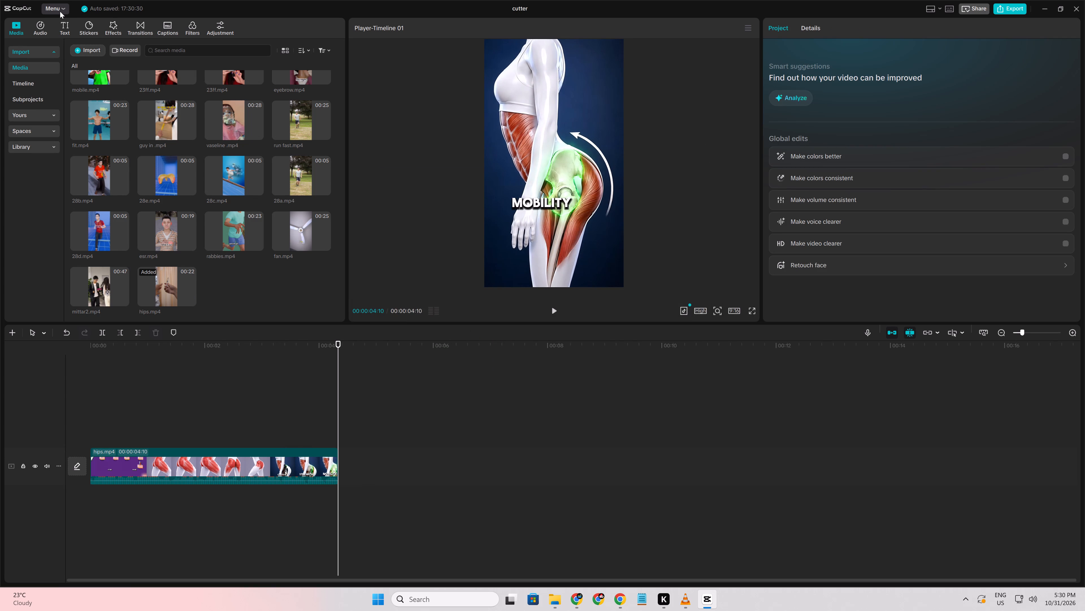
click(56, 11)
click(72, 107)
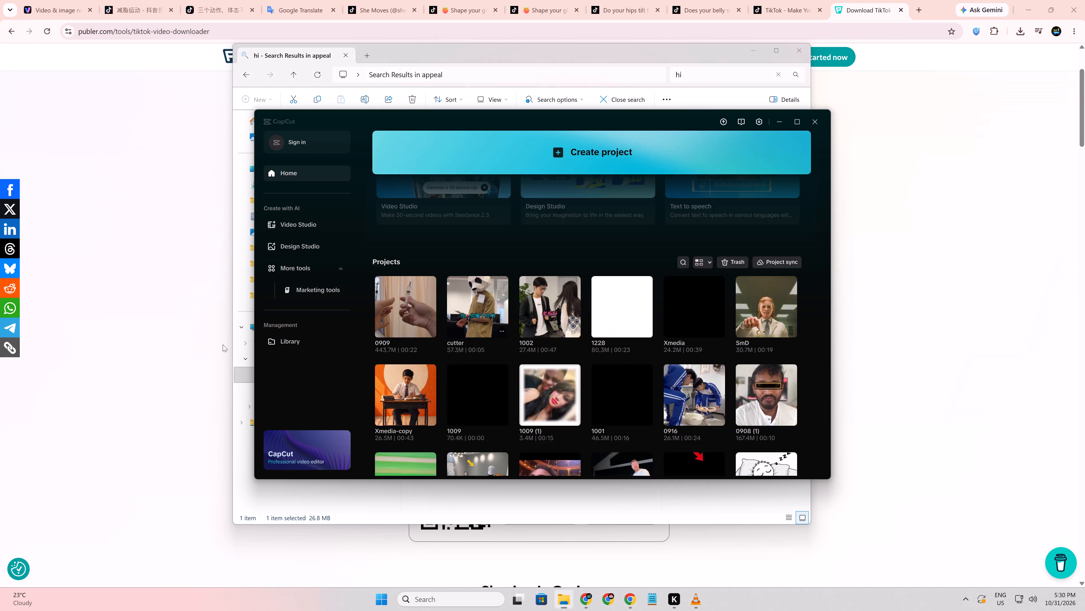
scroll(505, 377, down, 3)
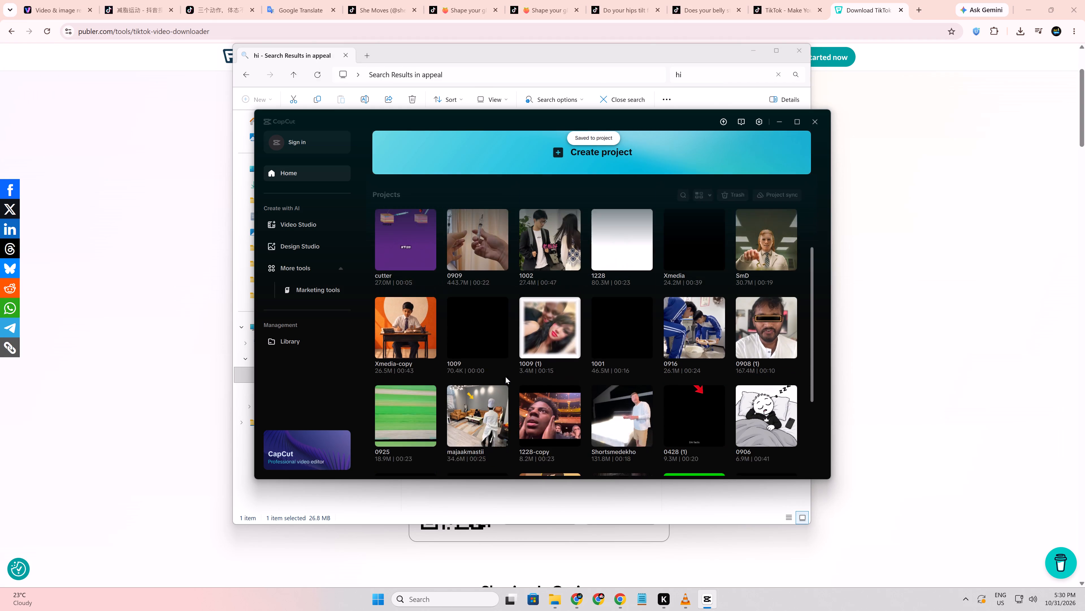
scroll(550, 321, up, 1)
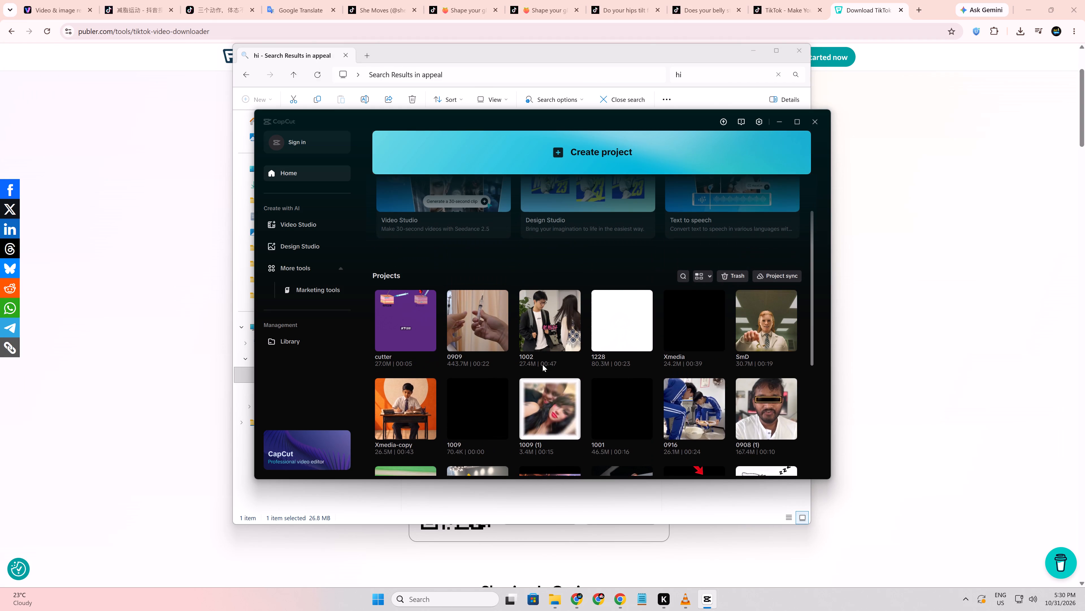
click(537, 316)
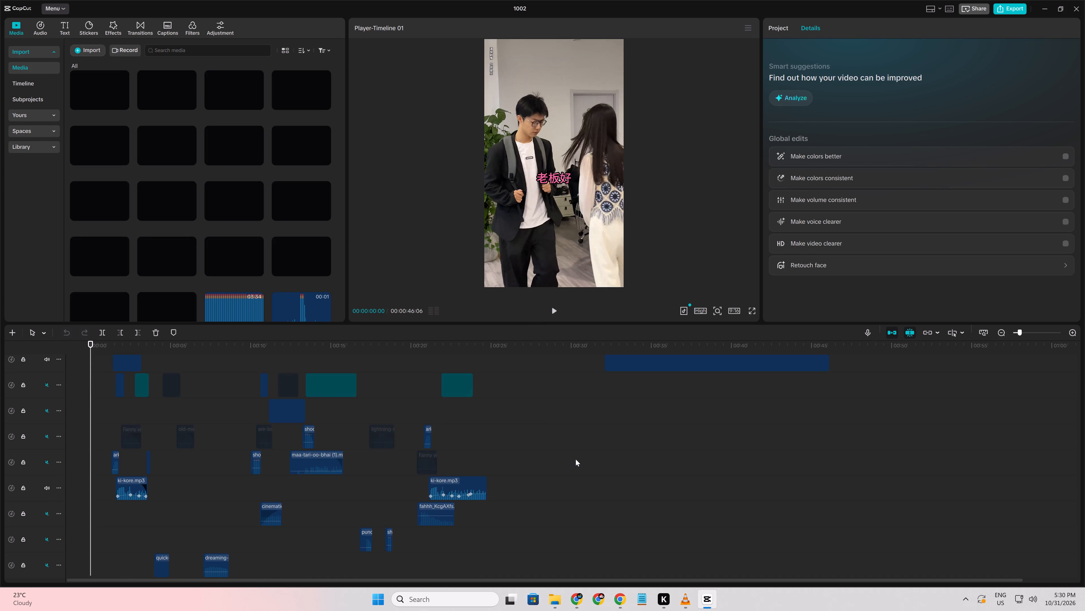
scroll(613, 500, up, 15)
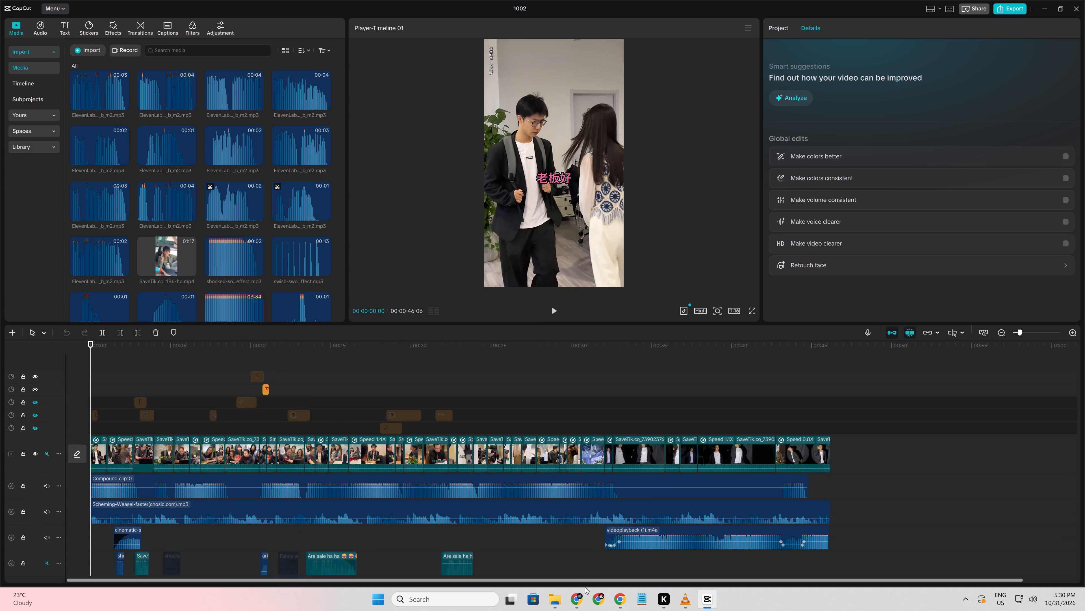
Switch to the two Chrome windows, show the Vmake video remover in each, and arrange them side by side.
click(575, 605)
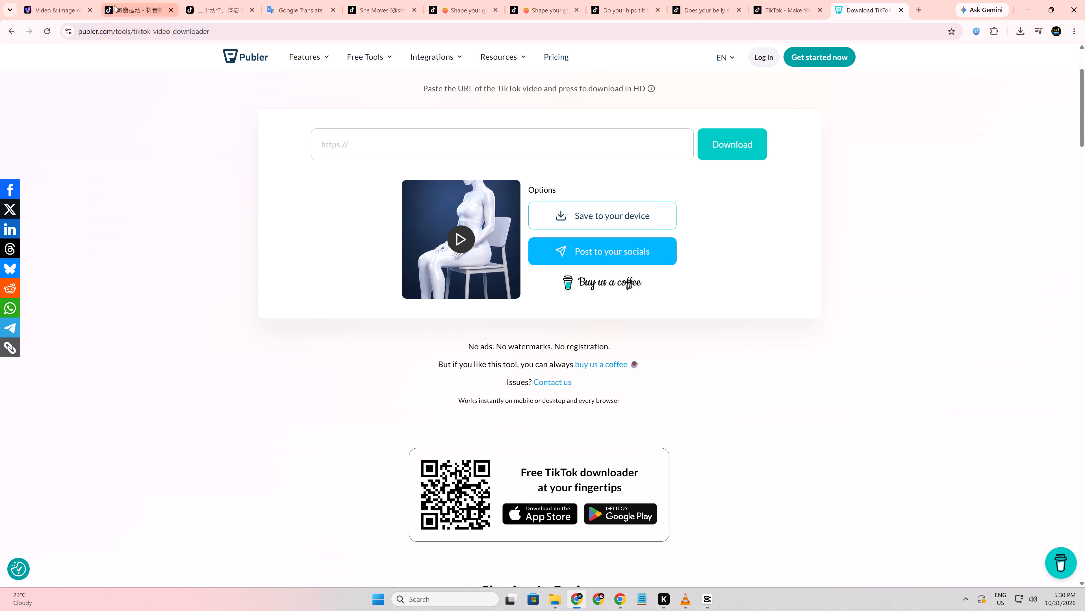
click(65, 0)
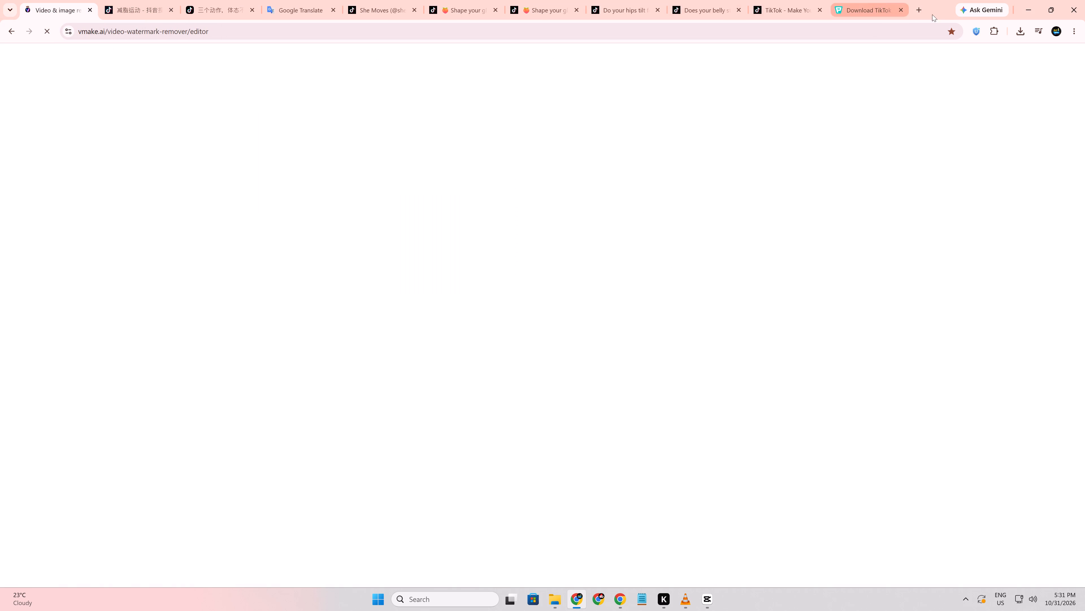
drag(944, 14, 310, 58)
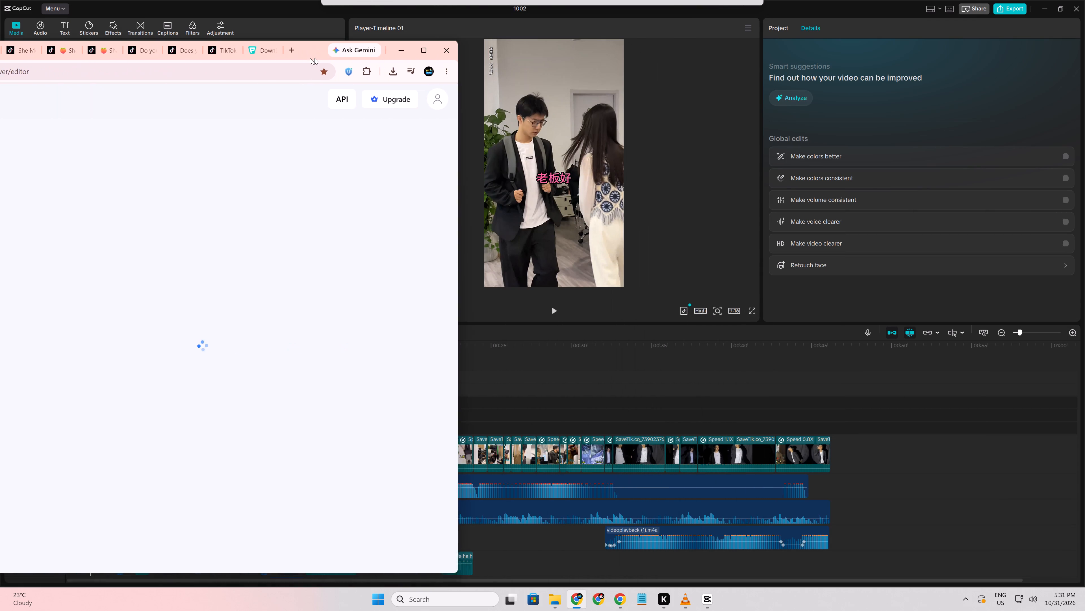
drag(310, 58, 325, 52)
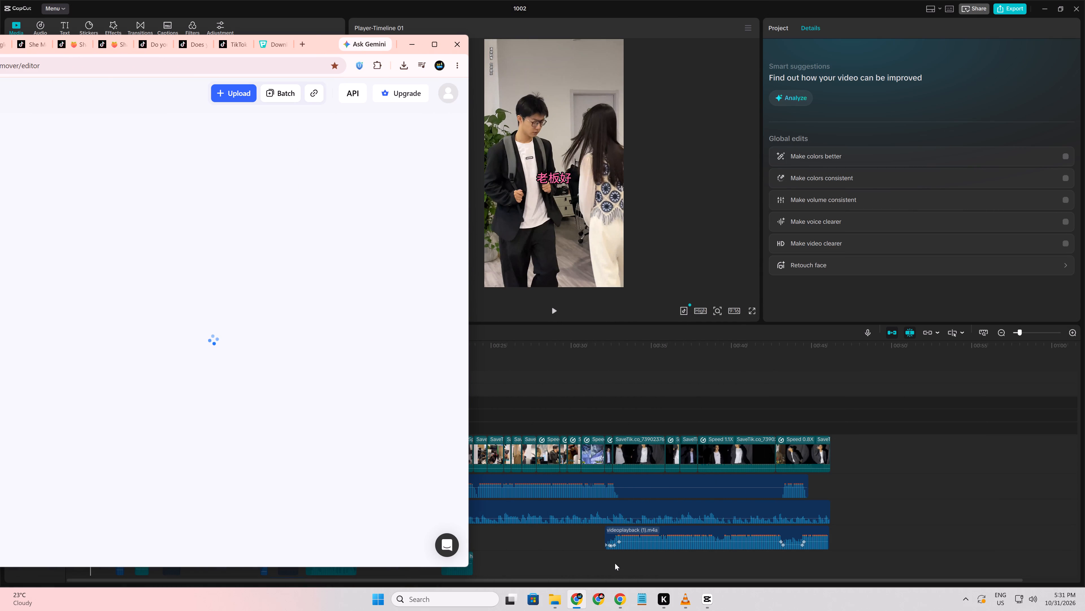
click(617, 596)
click(18, 0)
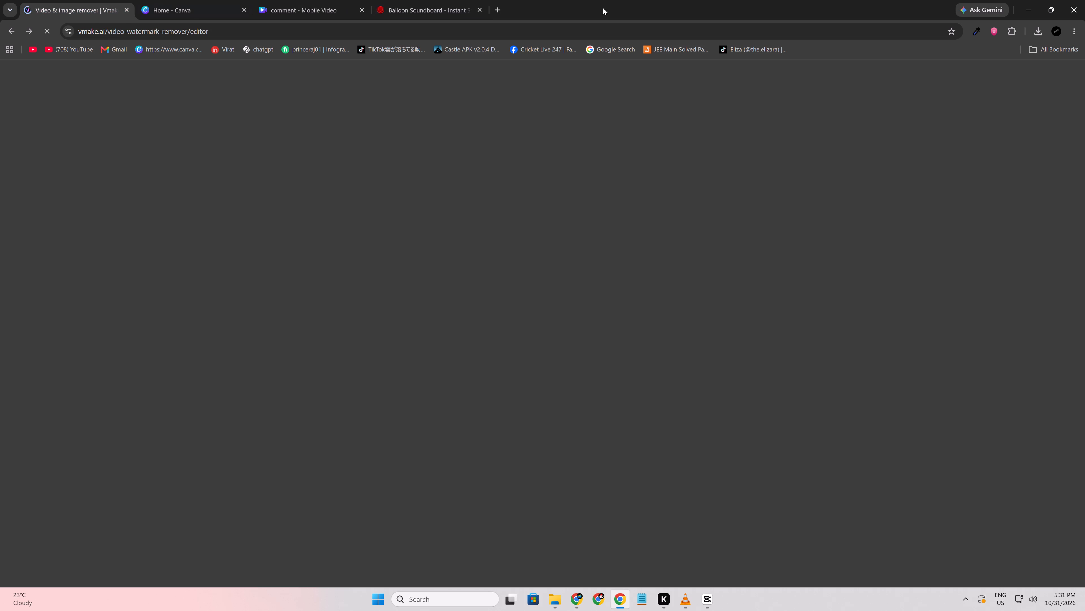
drag(622, 7, 938, 44)
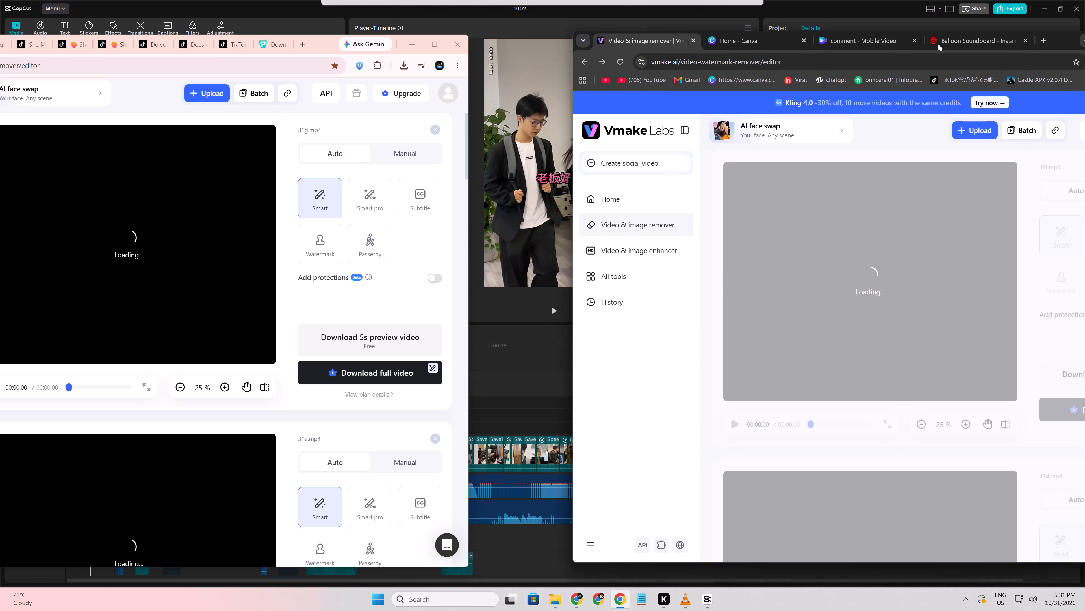
drag(938, 44, 932, 43)
Search the appeal folder for 31, then upload 31aa to Vmake in the light Chrome window and 31bb in the dark one.
click(563, 600)
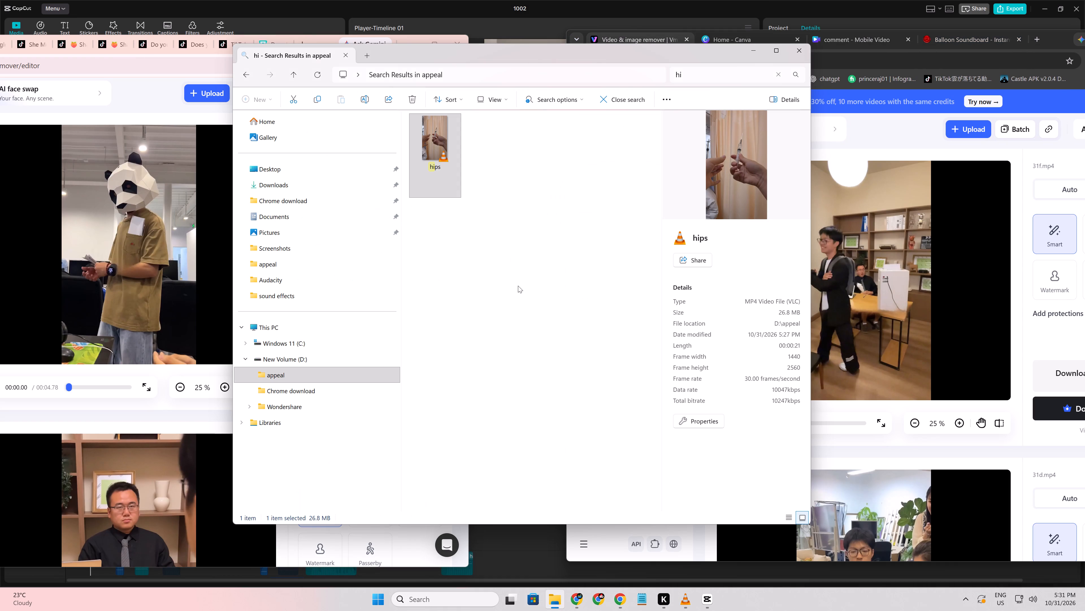
click(355, 371)
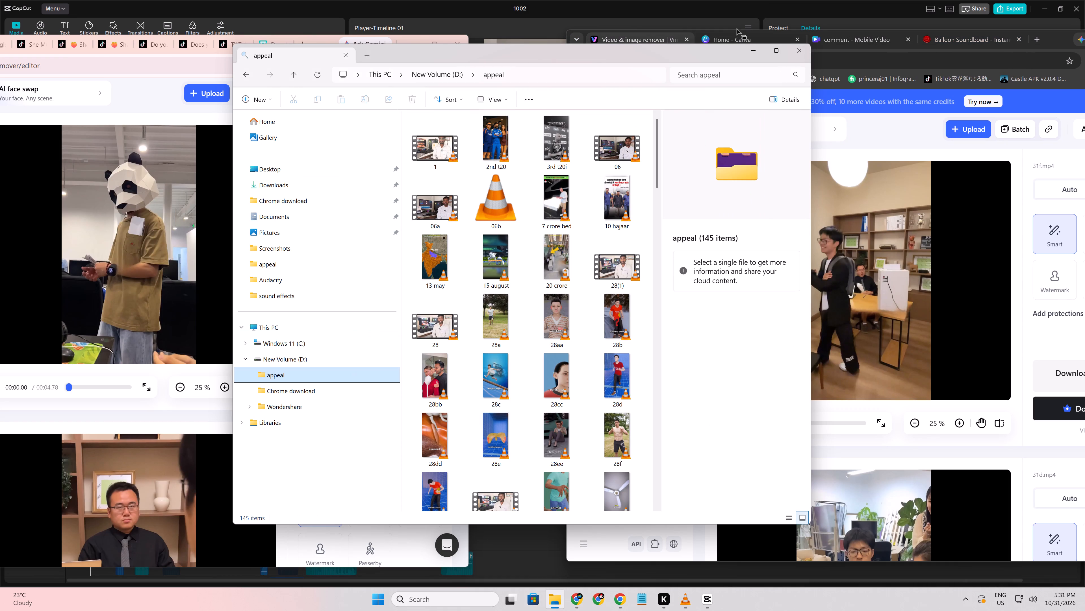
click(718, 72)
text(31)
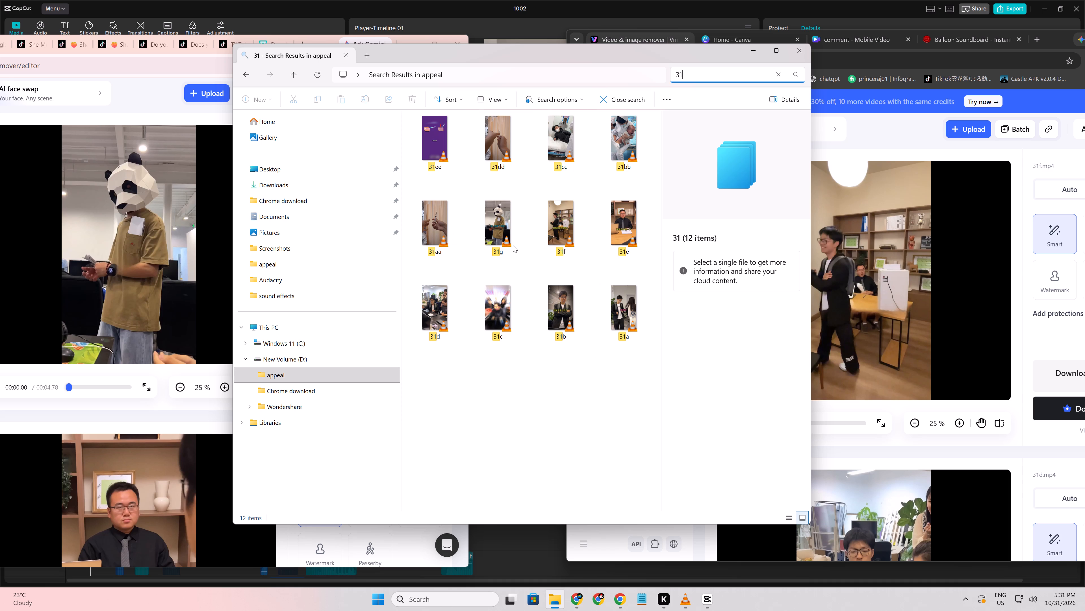
drag(440, 234, 317, 272)
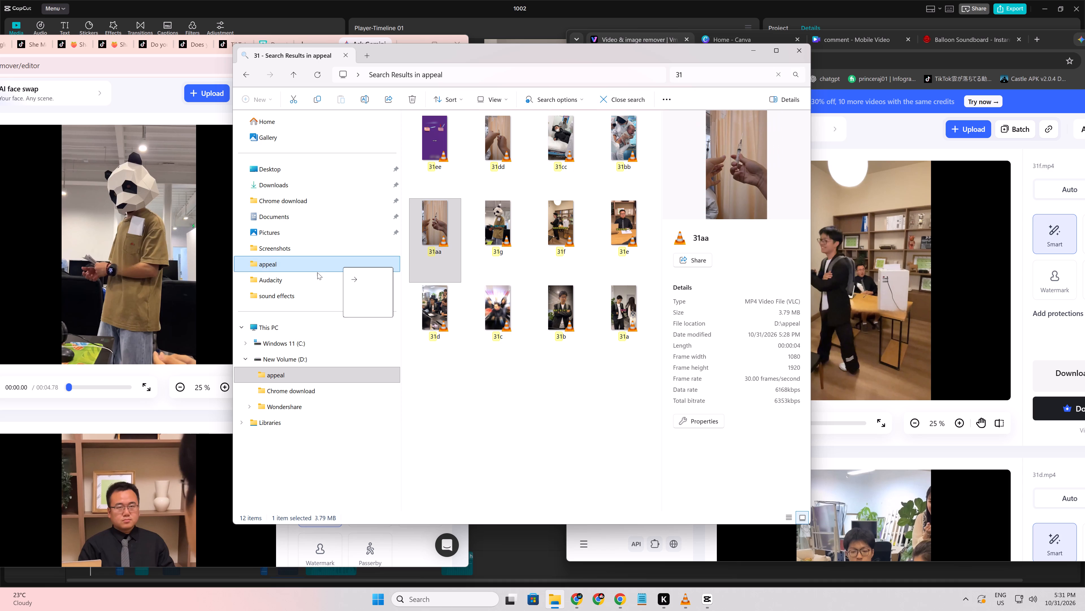
drag(317, 272, 166, 262)
drag(620, 154, 620, 153)
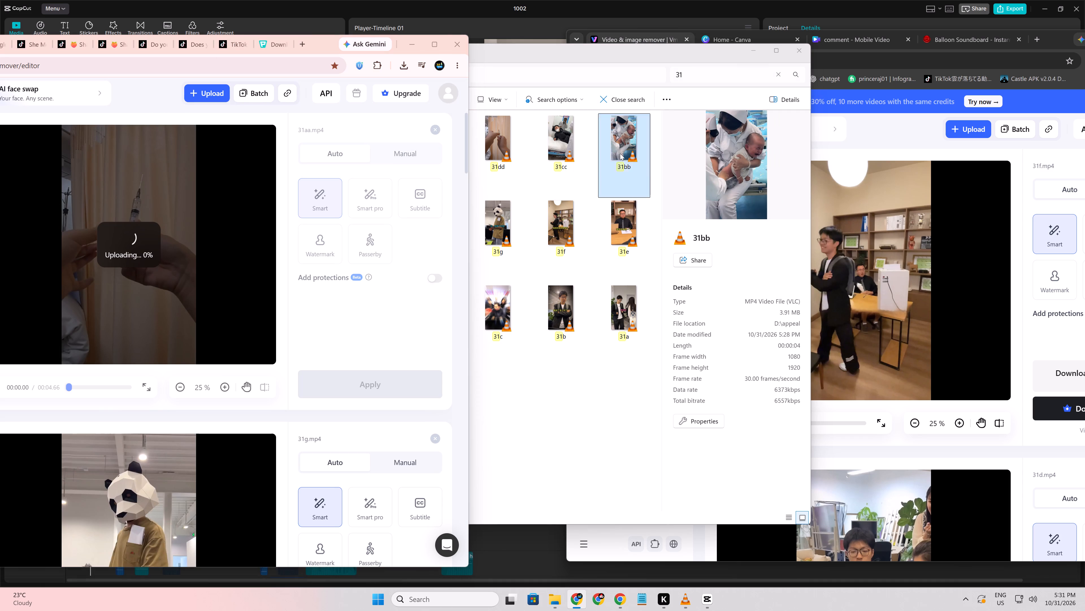
drag(620, 153, 899, 305)
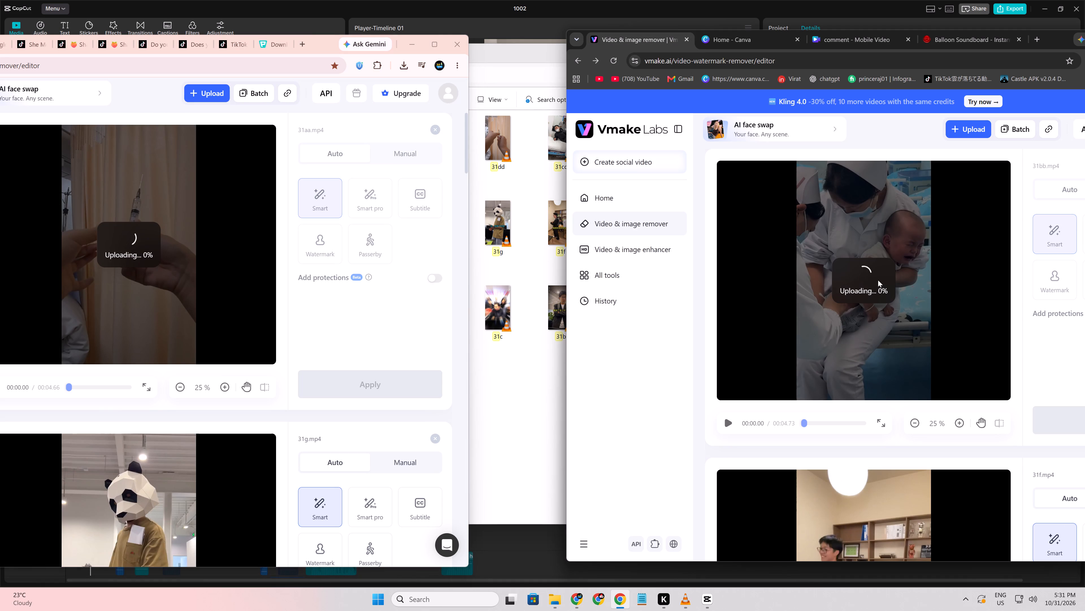
Upload 31cc and 31ee to Vmake in the light Chrome window and 31dd in the dark one.
click(531, 416)
drag(554, 148, 162, 240)
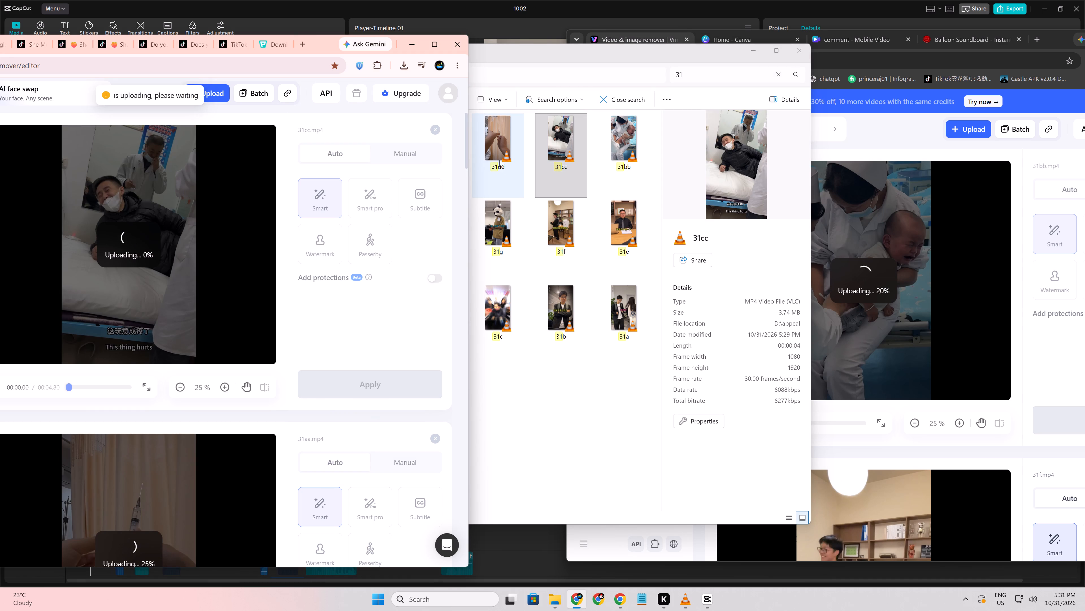
drag(499, 160, 897, 260)
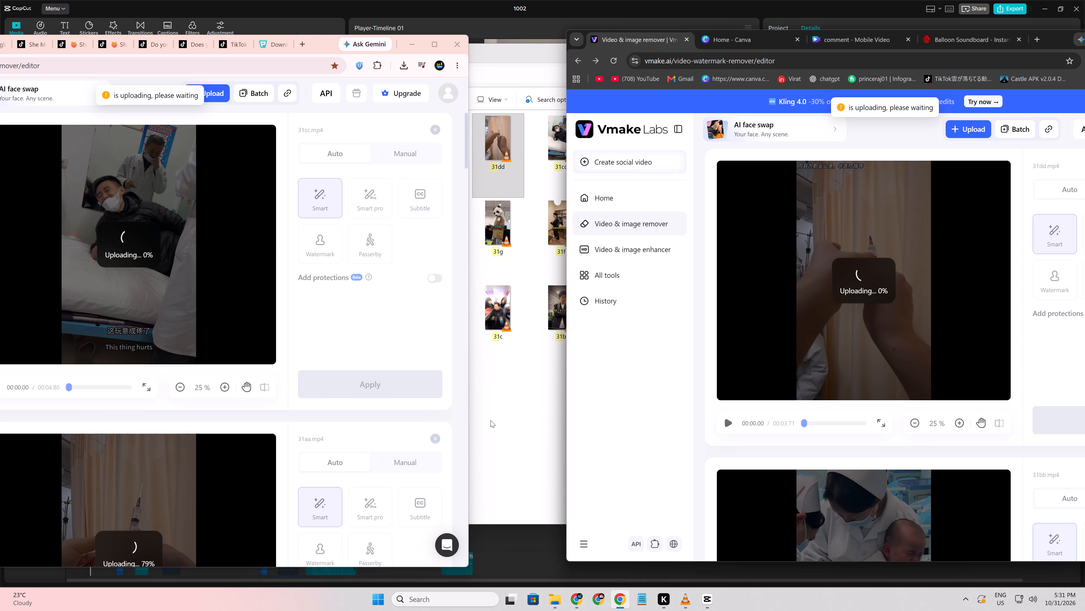
click(496, 418)
drag(435, 135, 122, 270)
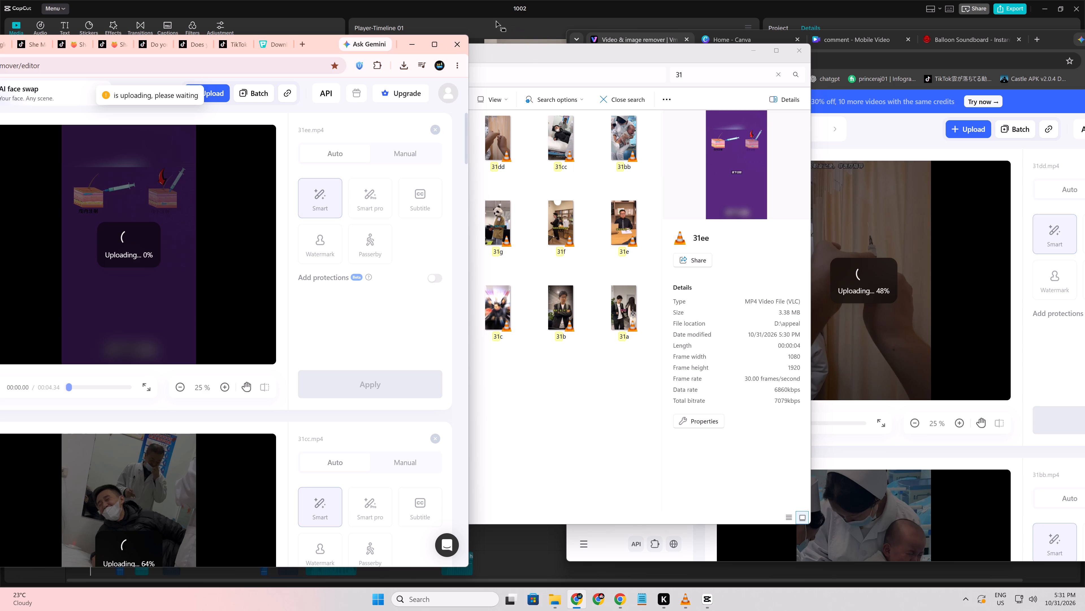
Return to CapCut's 1002 project and import 31f, 31d and 31b from the Downloads folder into its media.
click(495, 20)
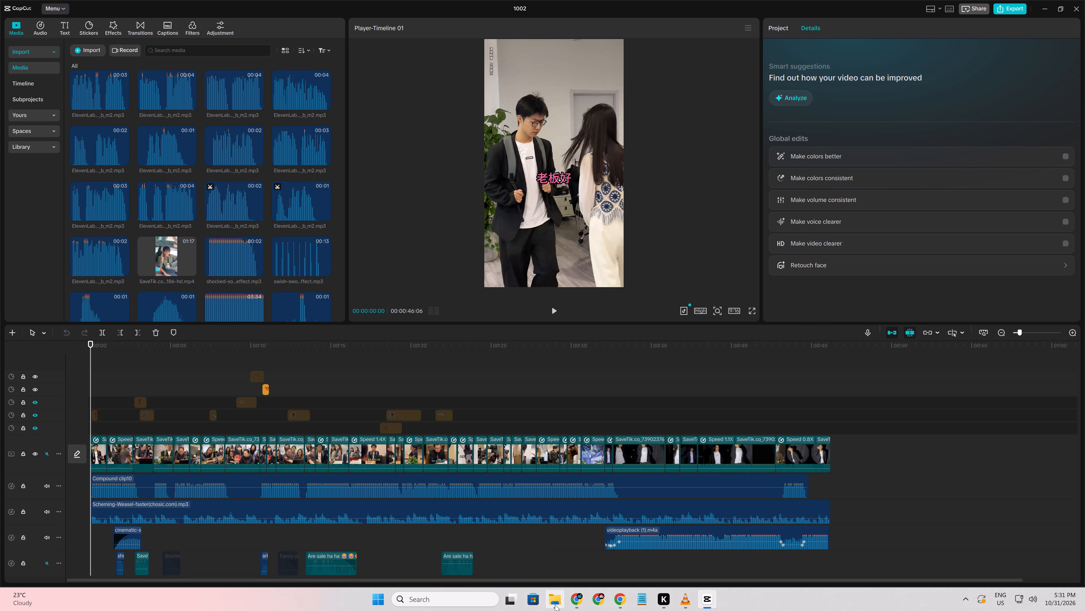
click(555, 605)
click(299, 178)
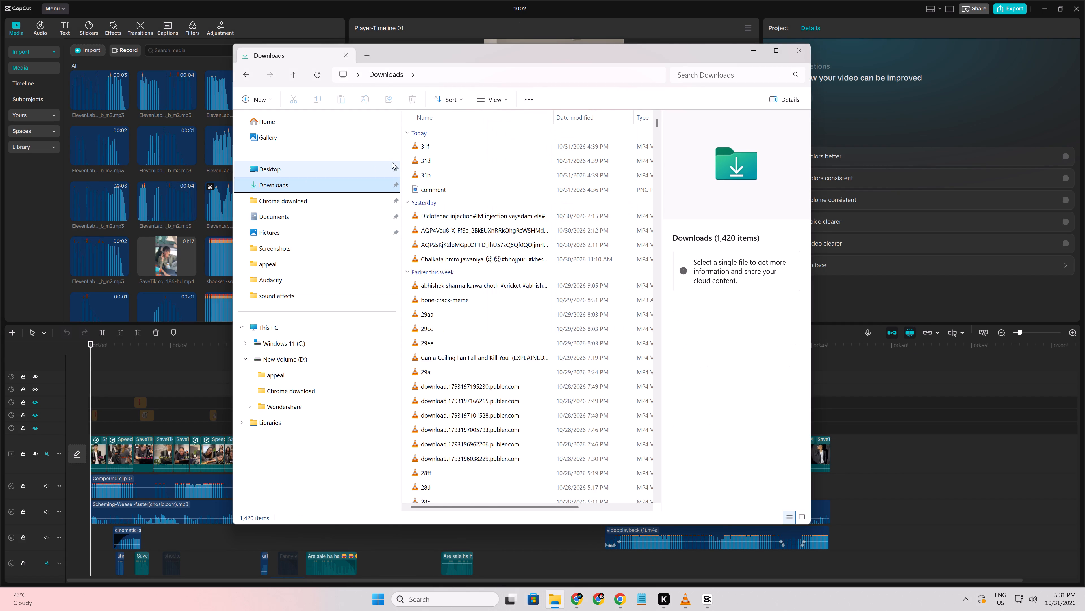
drag(409, 147, 424, 173)
drag(424, 173, 135, 231)
Import 31g, 31e, 31c and 31a from the Chrome download folder into the 1002 project's media.
click(557, 598)
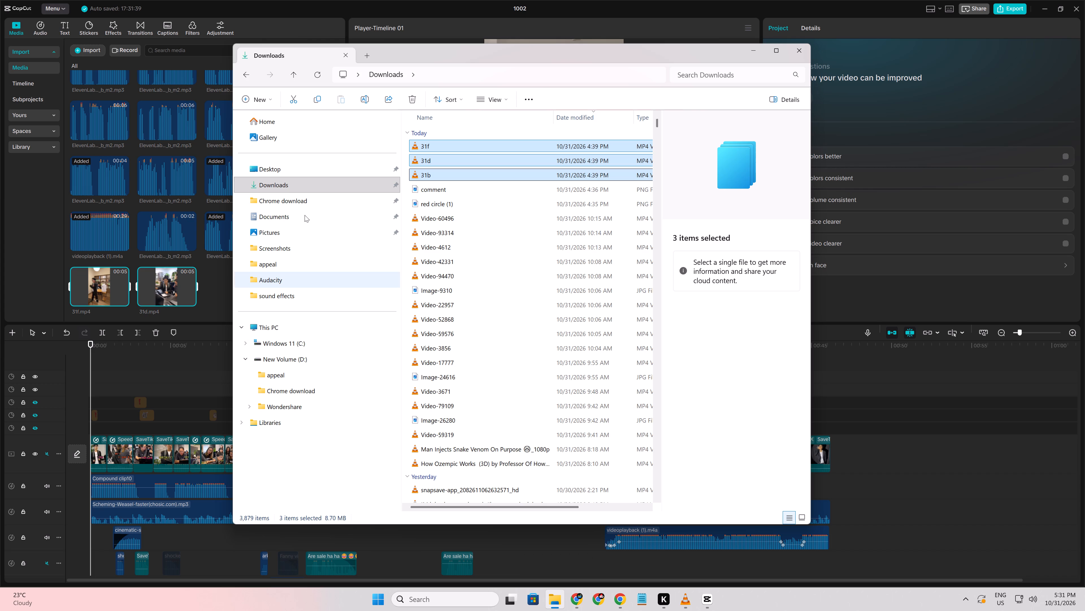
click(297, 199)
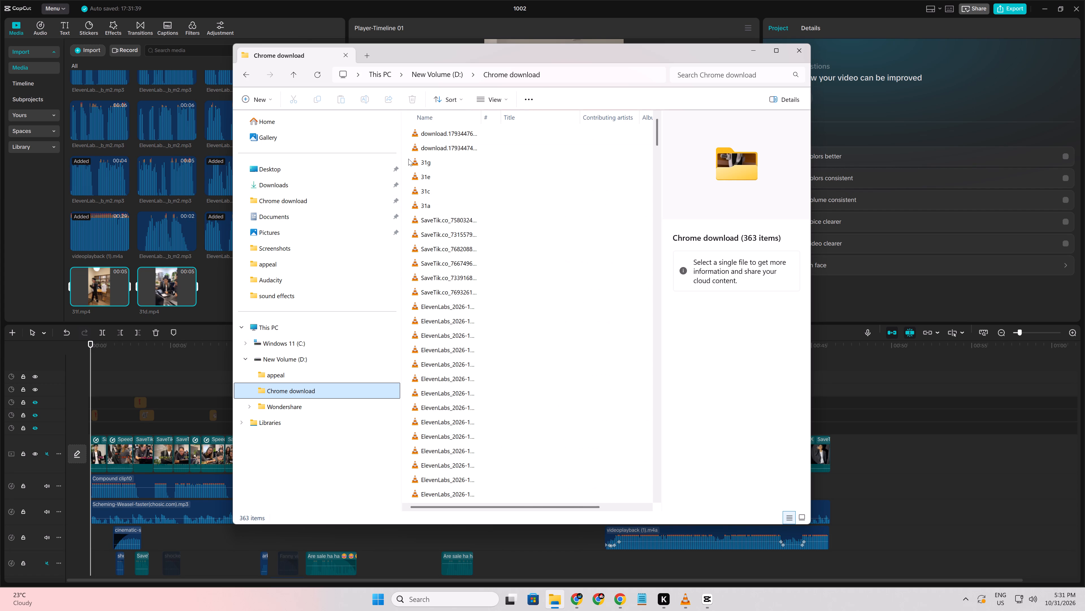
drag(410, 160, 427, 201)
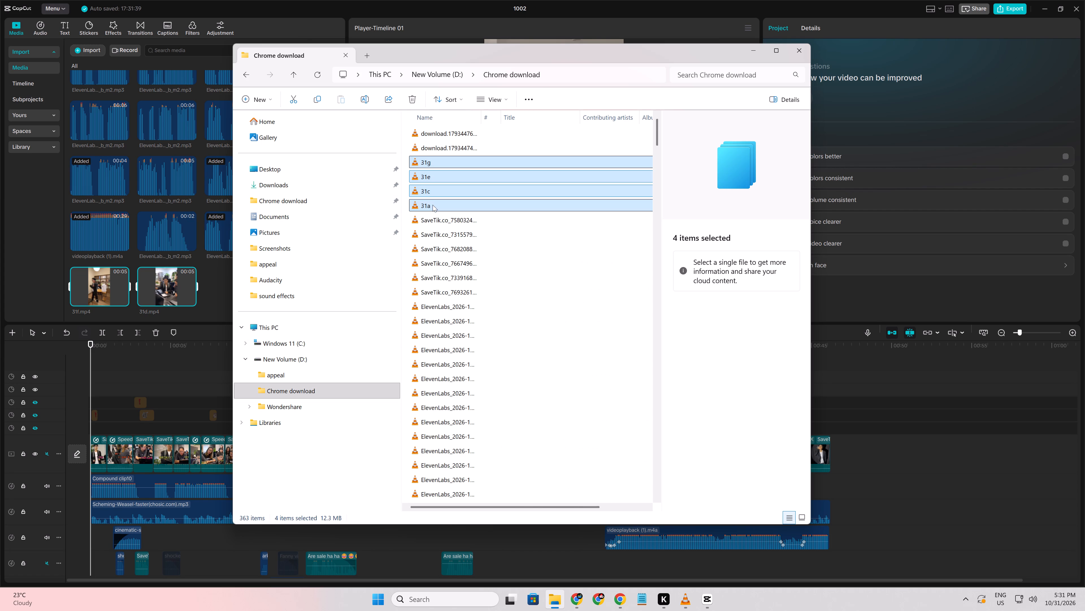
drag(434, 206, 111, 207)
Insert 31a.mp4 at the start of the main video track and 31b.mp4 directly after it.
scroll(300, 404, down, 3)
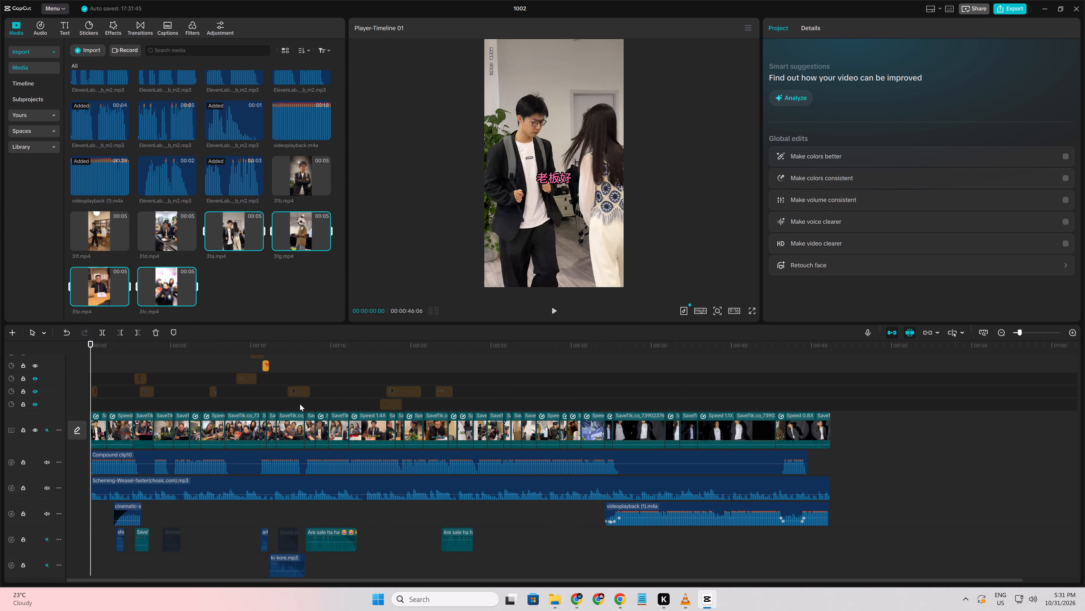
click(228, 520)
drag(228, 520, 0, 432)
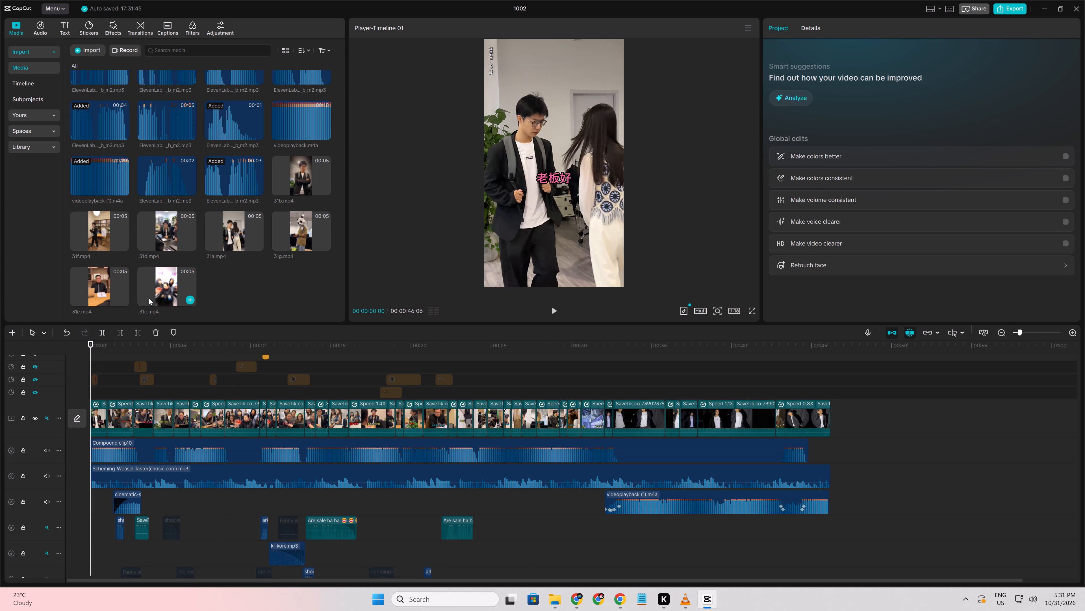
drag(230, 240, 88, 420)
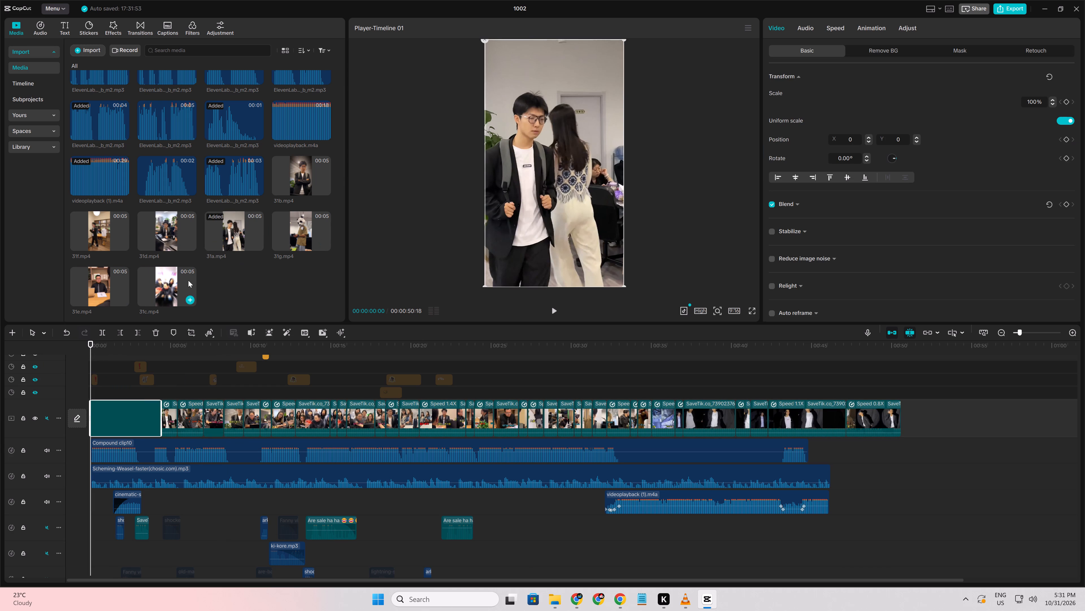
drag(287, 182, 247, 286)
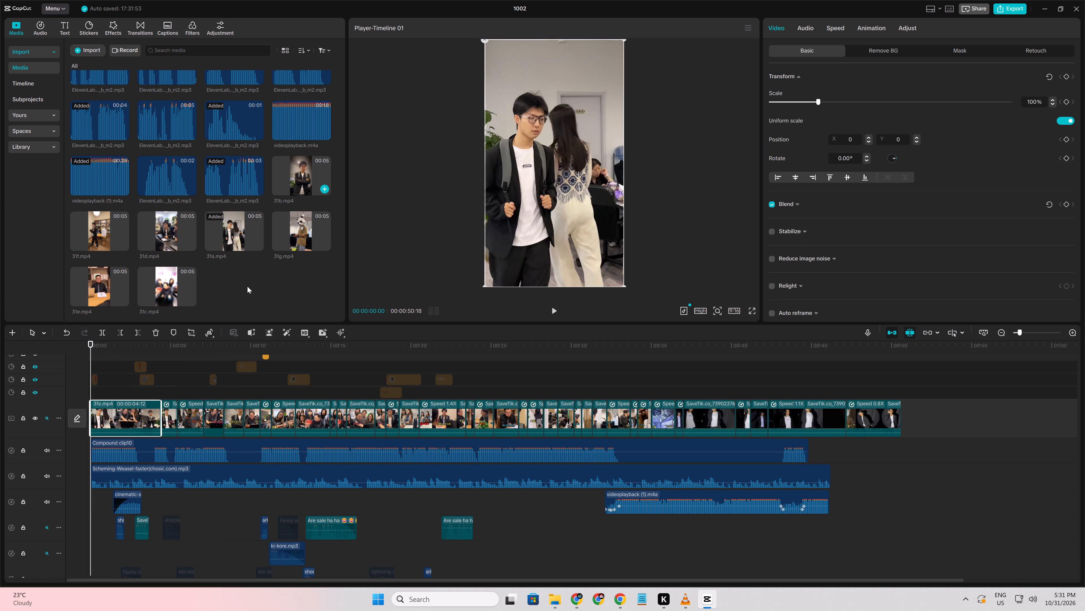
drag(247, 286, 159, 418)
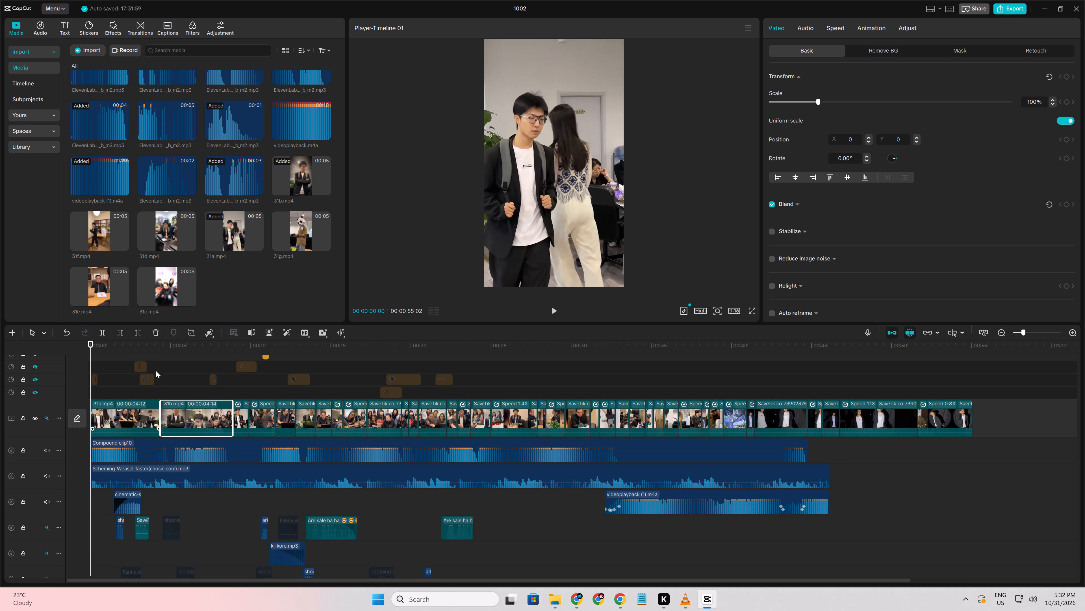
Insert 31c.mp4, 31d.mp4, 31e.mp4, 31f.mp4 and 31g.mp4 in that order after 31b.mp4 on the main video track.
drag(146, 296, 230, 425)
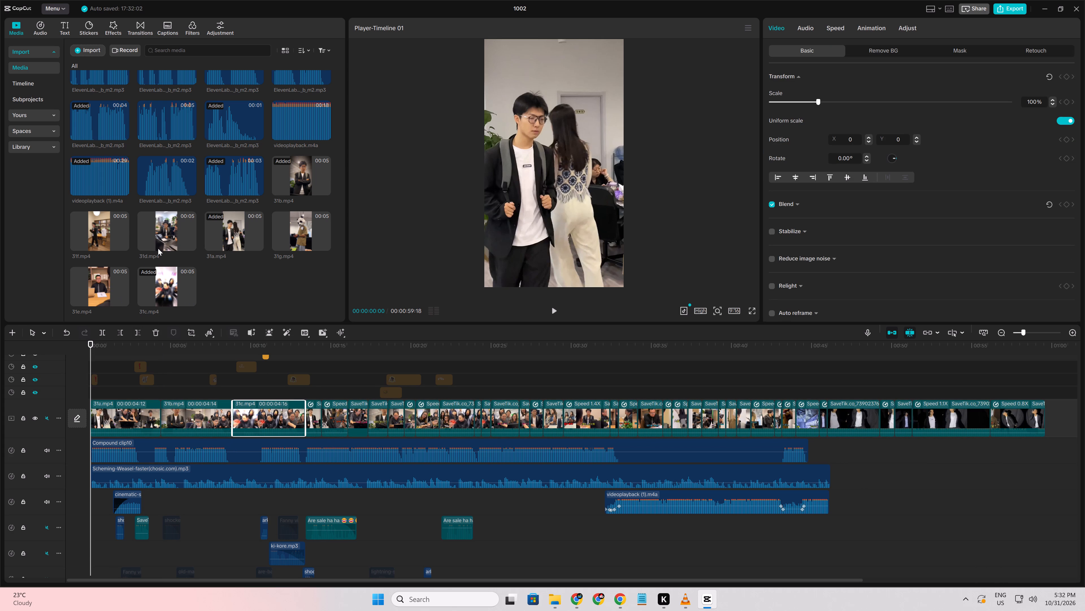
drag(159, 243, 306, 420)
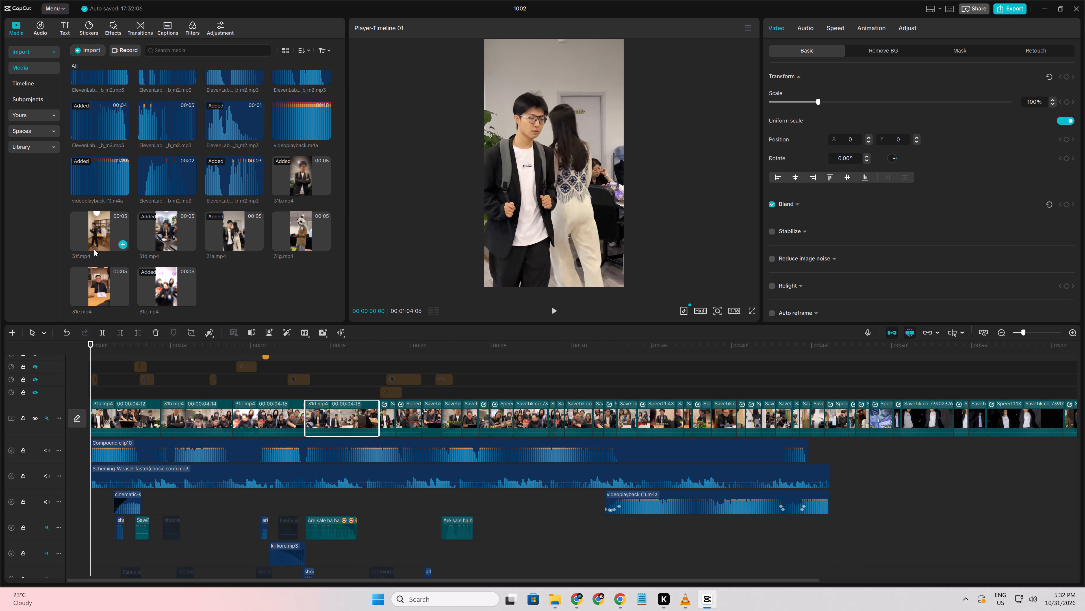
drag(79, 305, 378, 415)
drag(90, 237, 286, 277)
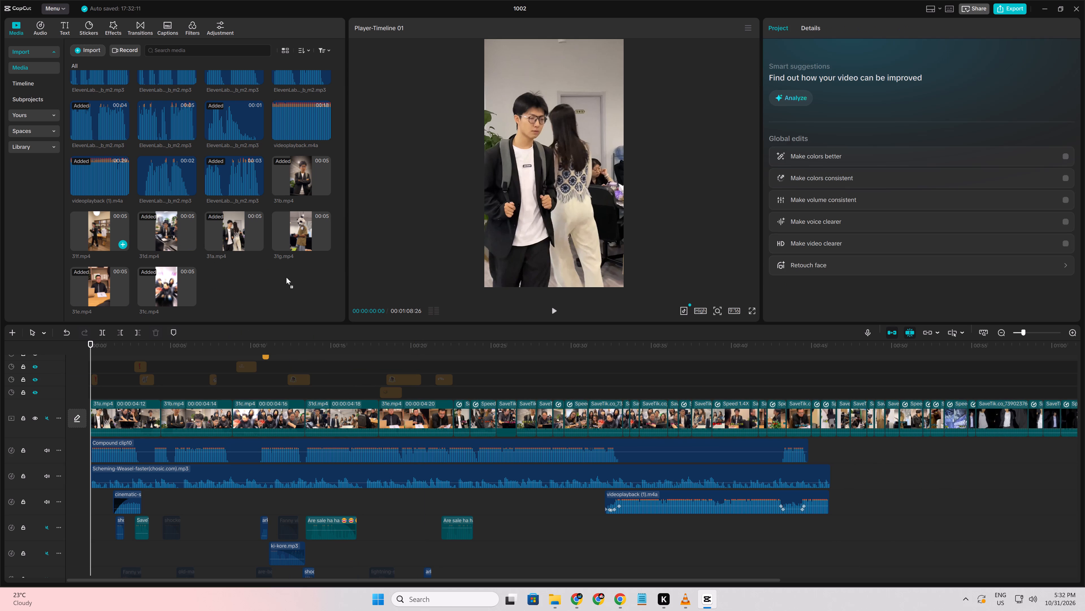
drag(286, 277, 453, 411)
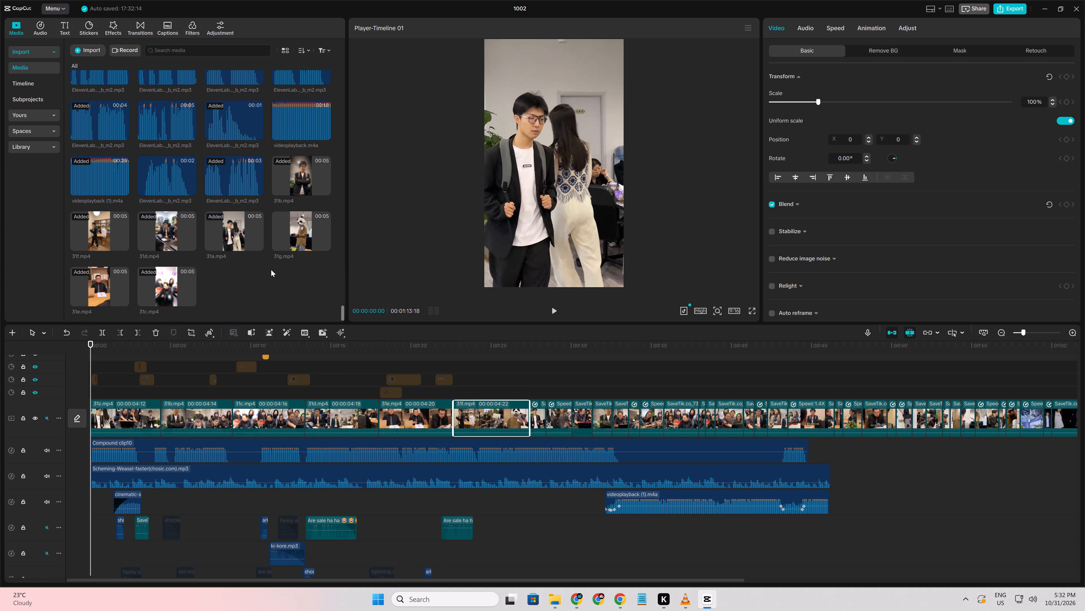
drag(290, 240, 527, 415)
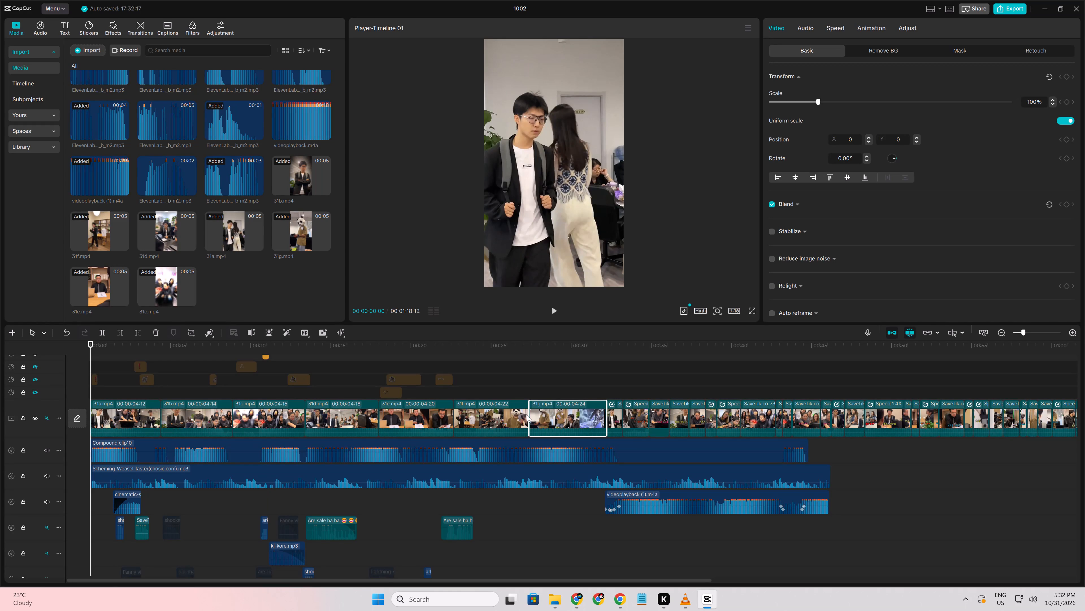
Scrub the timeline from the end of 31g.mp4 onward to compare where the new clips and the audio tracks end.
click(596, 538)
drag(596, 538, 610, 539)
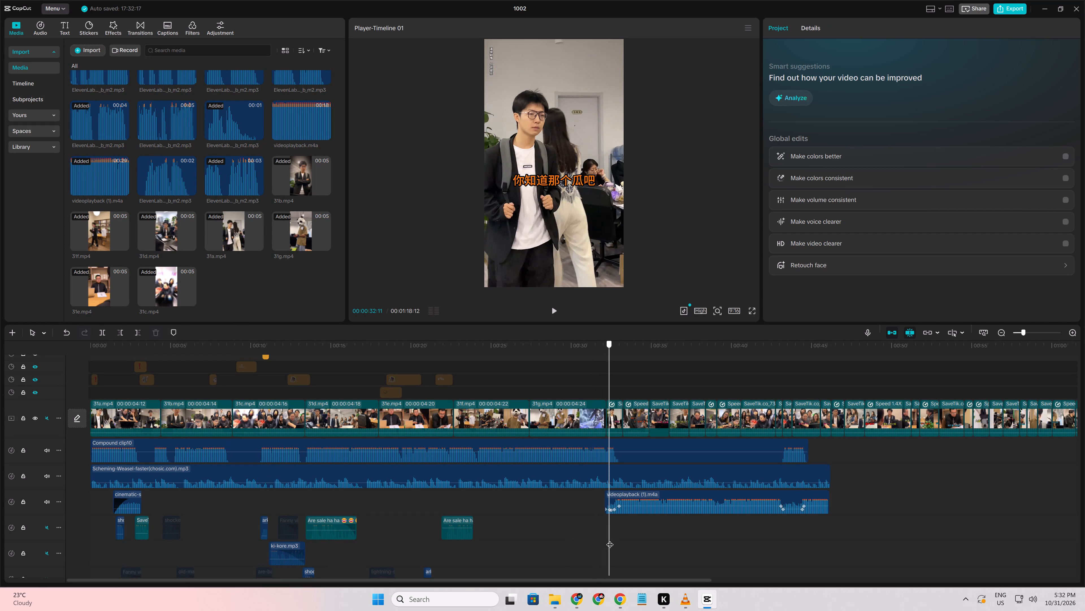
drag(610, 539, 608, 539)
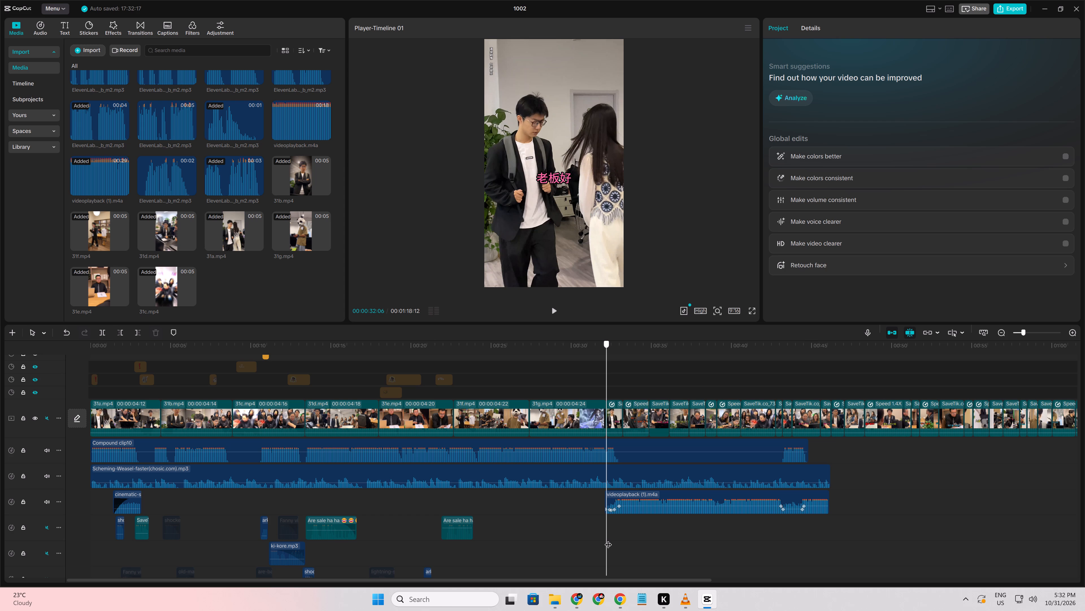
drag(608, 539, 706, 539)
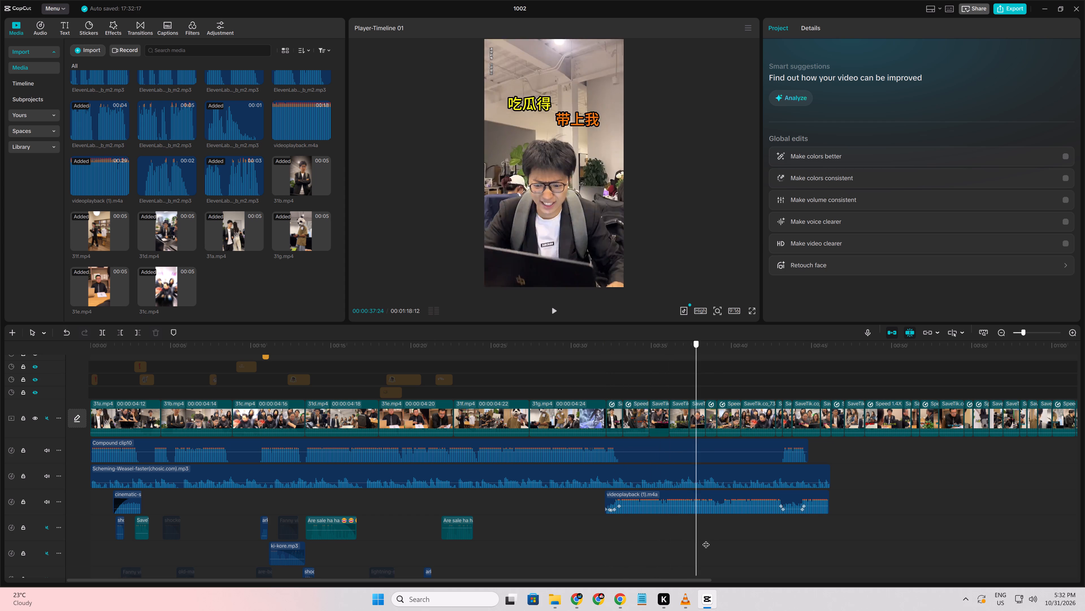
drag(706, 539, 789, 539)
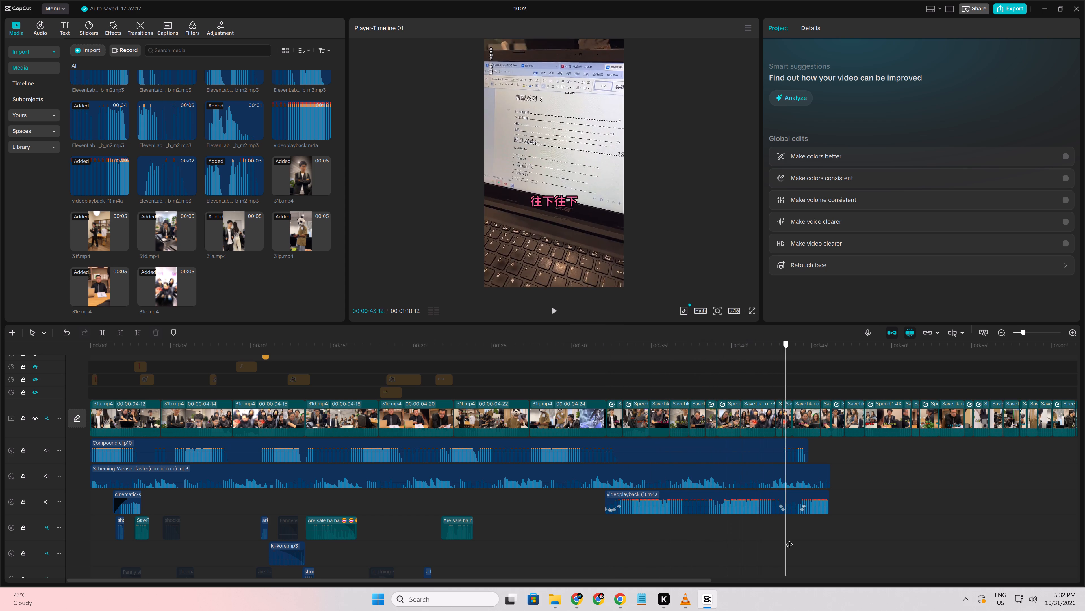
drag(789, 539, 834, 539)
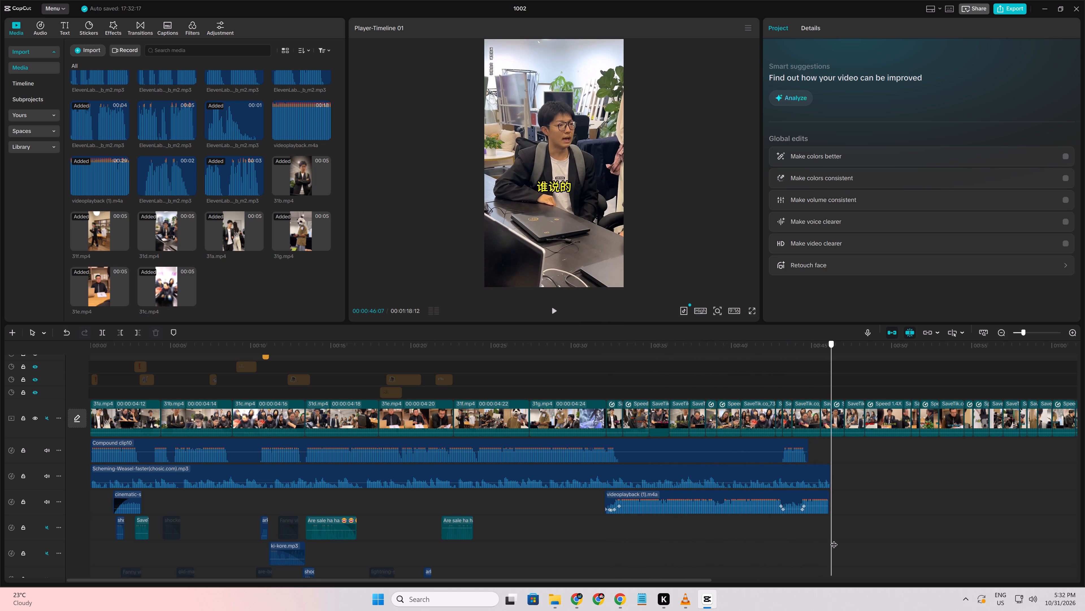
drag(834, 539, 0, 434)
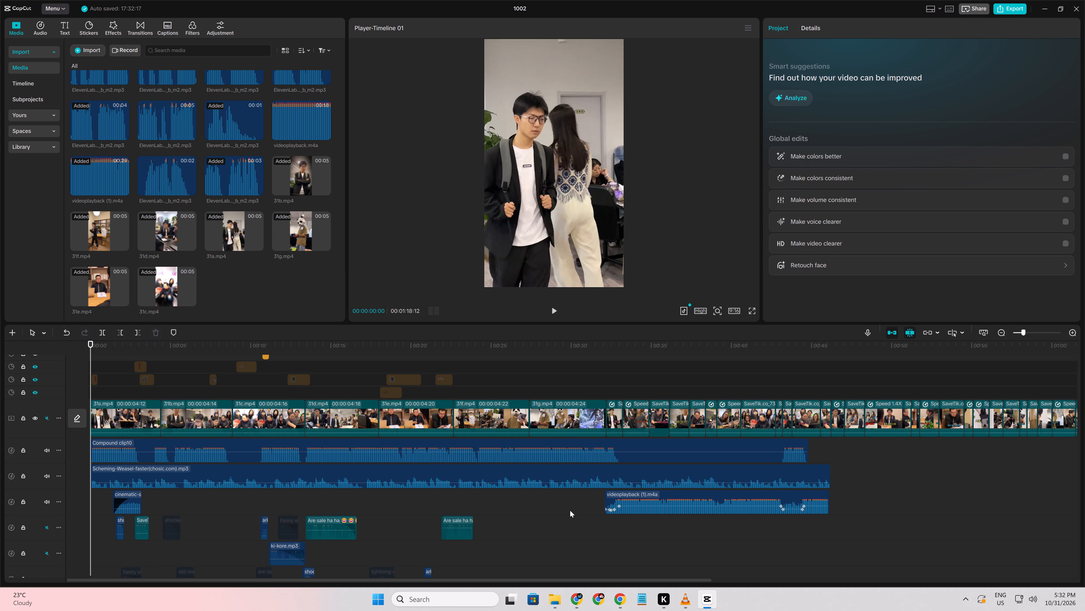
click(584, 516)
drag(584, 516, 615, 525)
Undo the compound clip on the first audio track so its voice clips are separate.
click(576, 456)
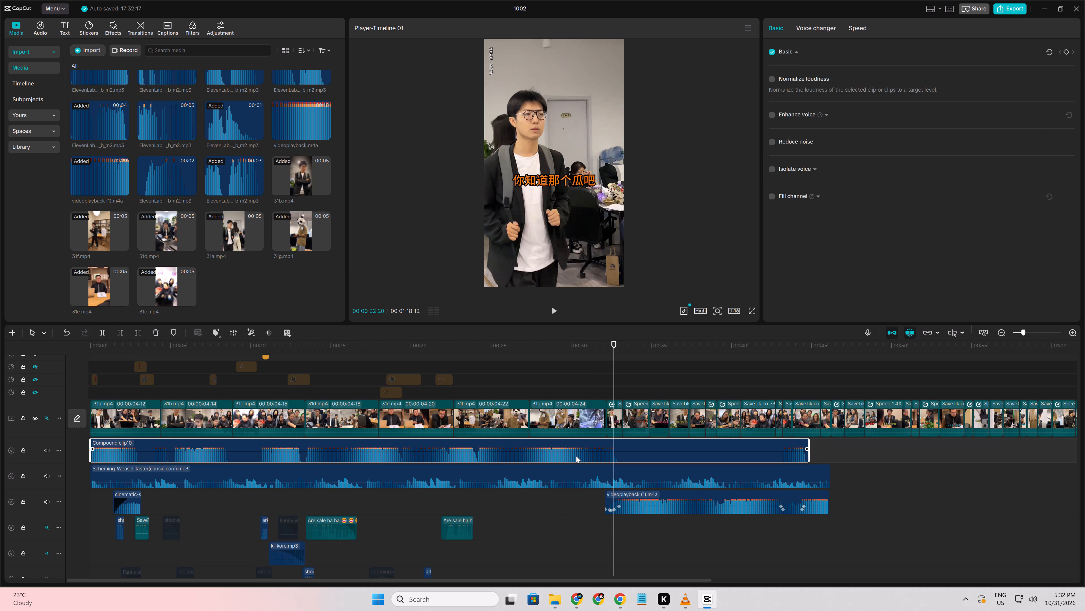
right_click(576, 456)
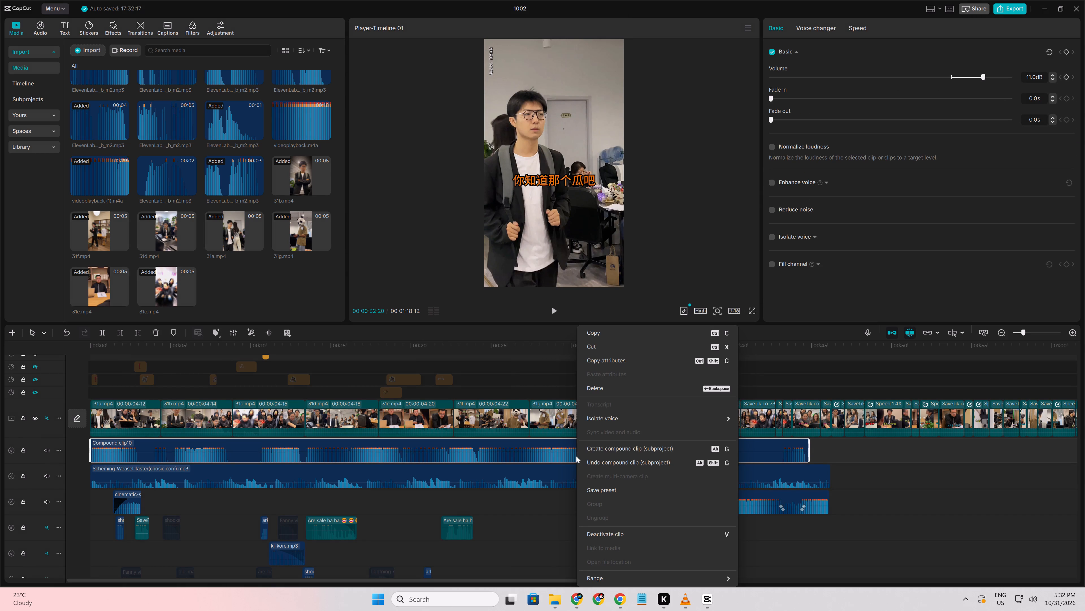
click(602, 467)
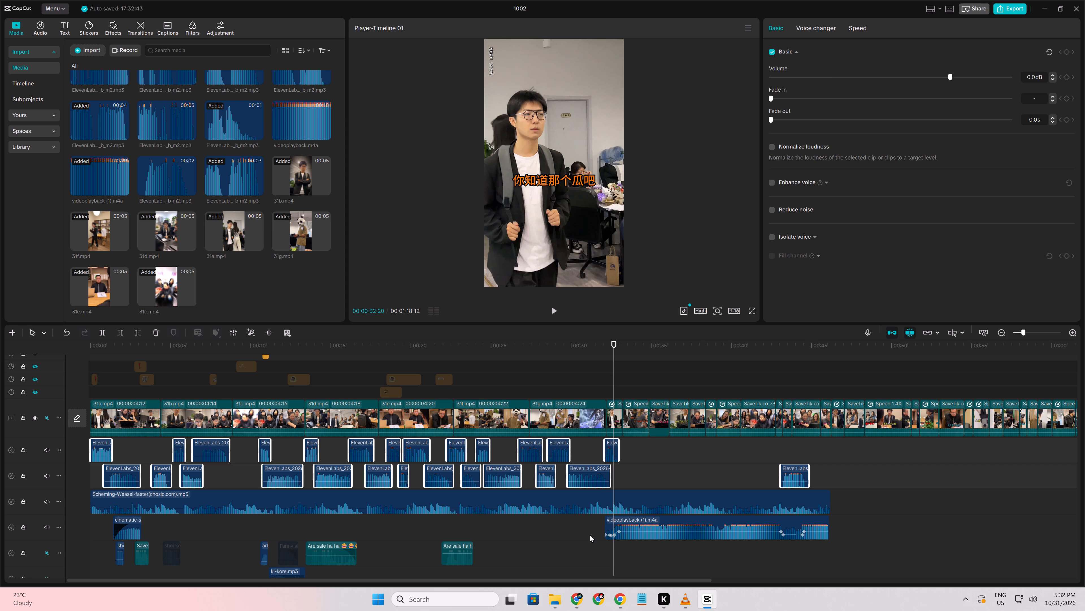
Park the playhead at 00:00:32:20 by the short voice clip's end and set 31a.mp4's speed to 0.99x.
click(590, 535)
drag(590, 535, 617, 538)
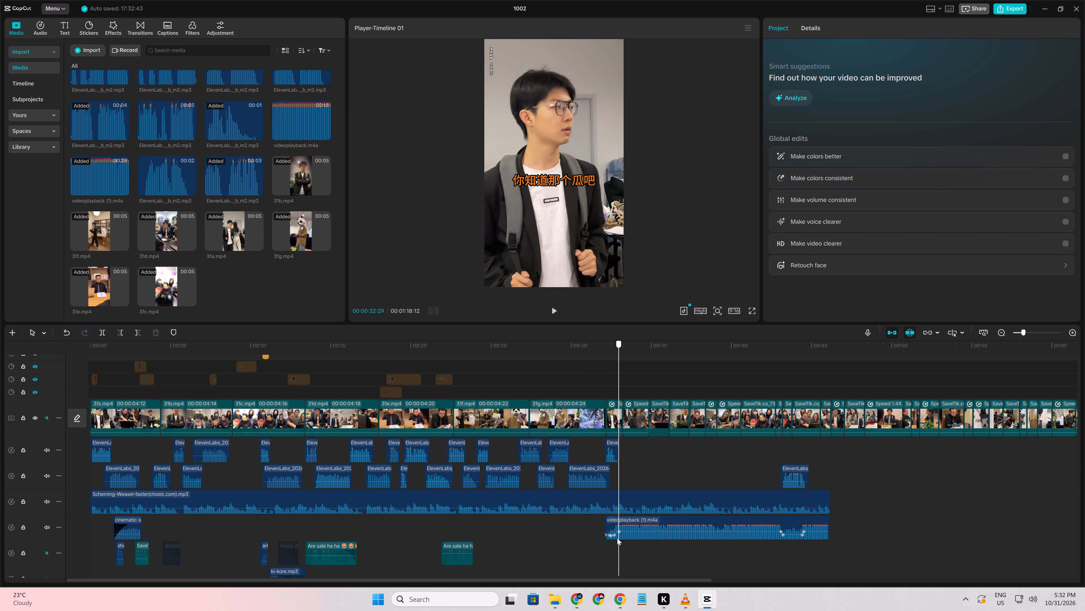
drag(617, 538, 615, 538)
click(159, 422)
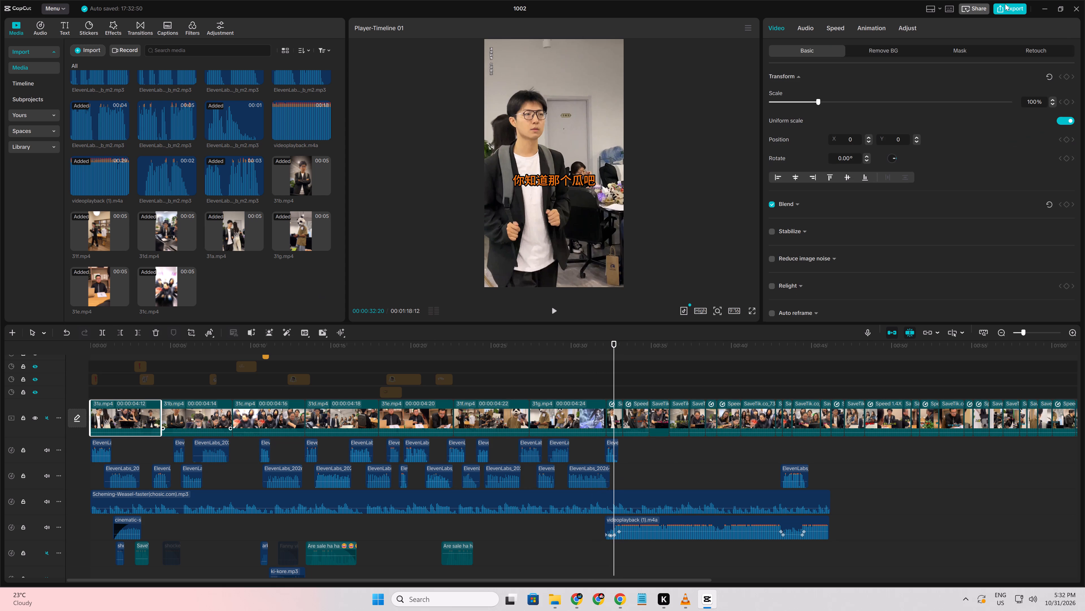
click(839, 34)
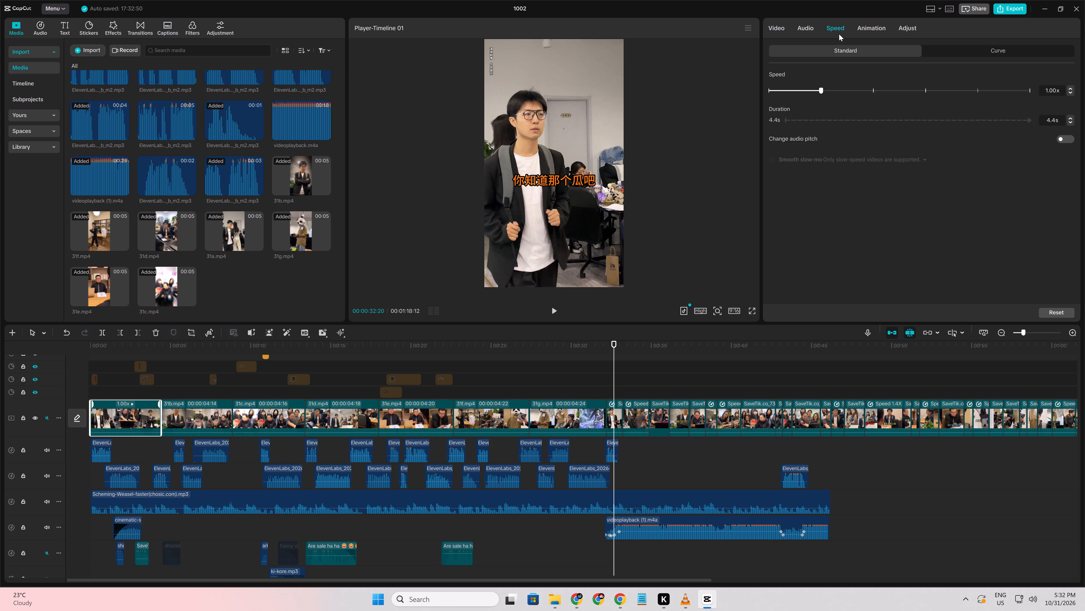
triple_click(1047, 94)
key(0)
key(period)
text(99)
key(Return)
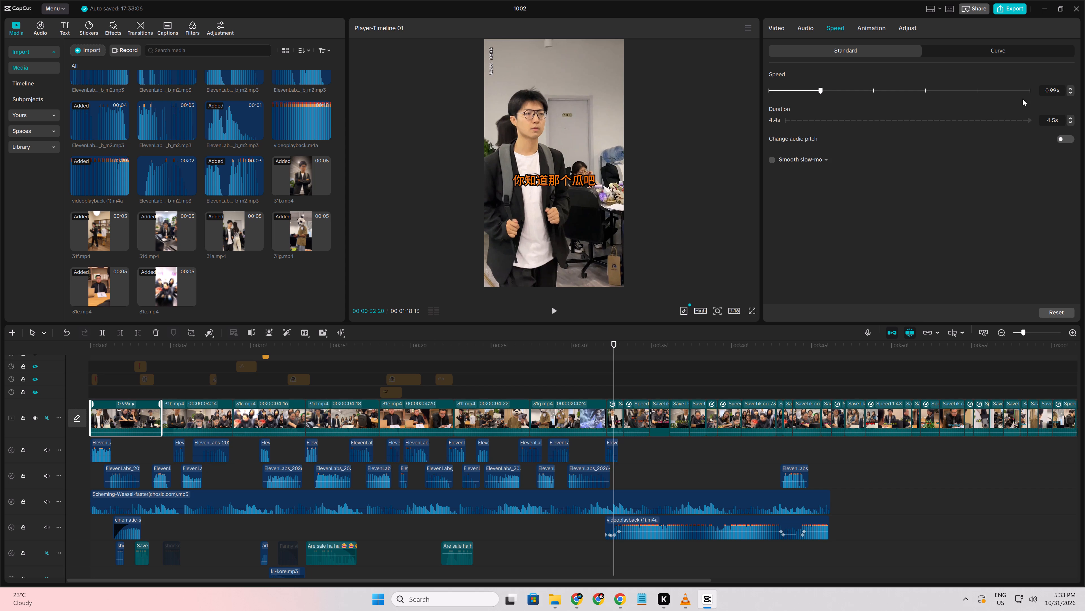
Set the speed of 31b.mp4 and 31c.mp4 on the main video track to 0.99x each.
click(216, 418)
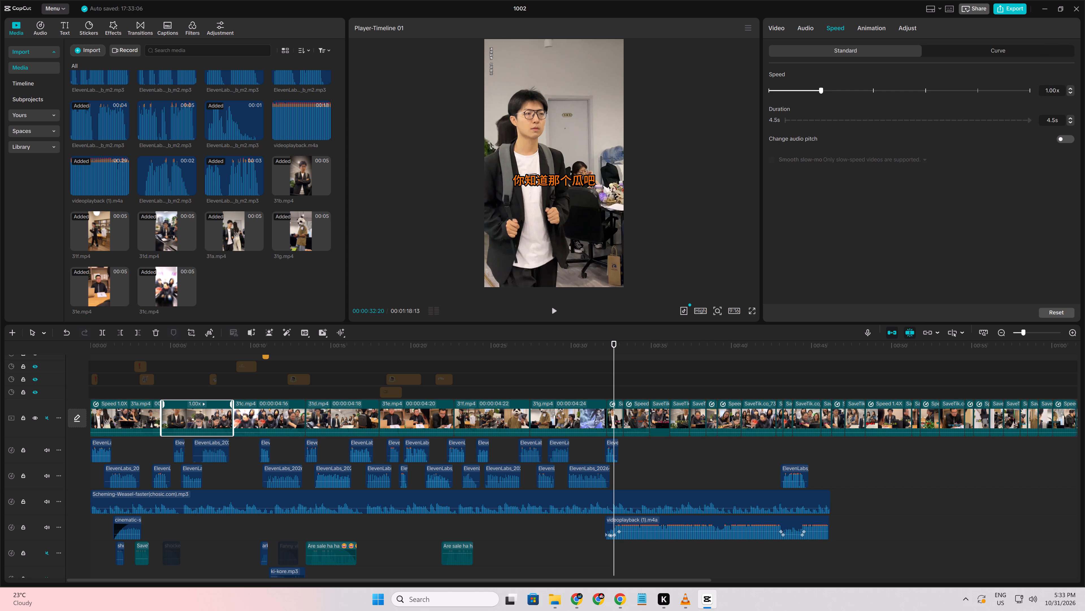
triple_click(1045, 89)
text(0.99)
key(Return)
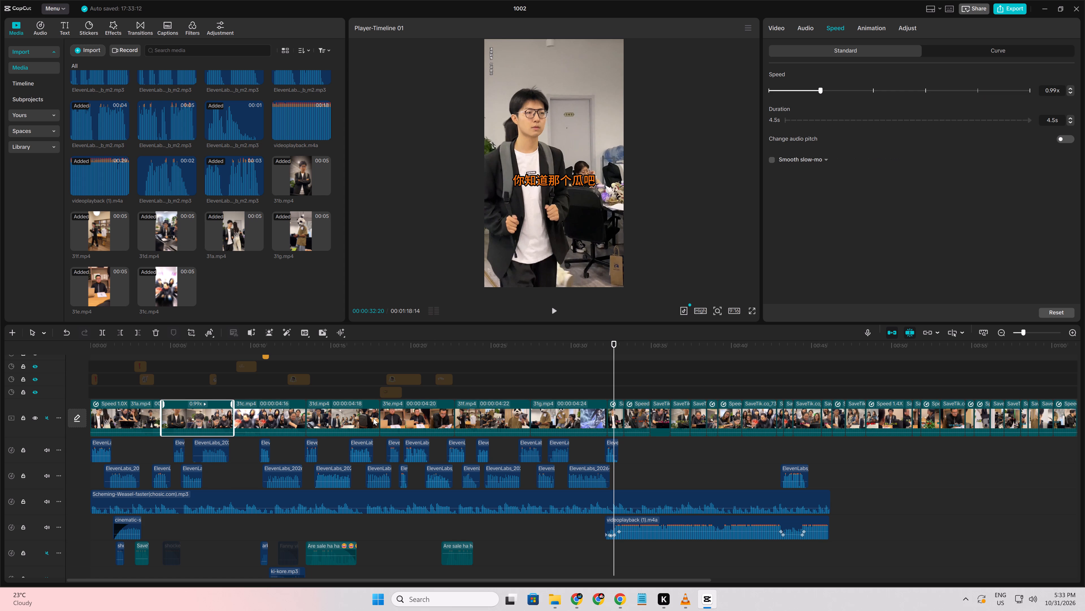
click(261, 424)
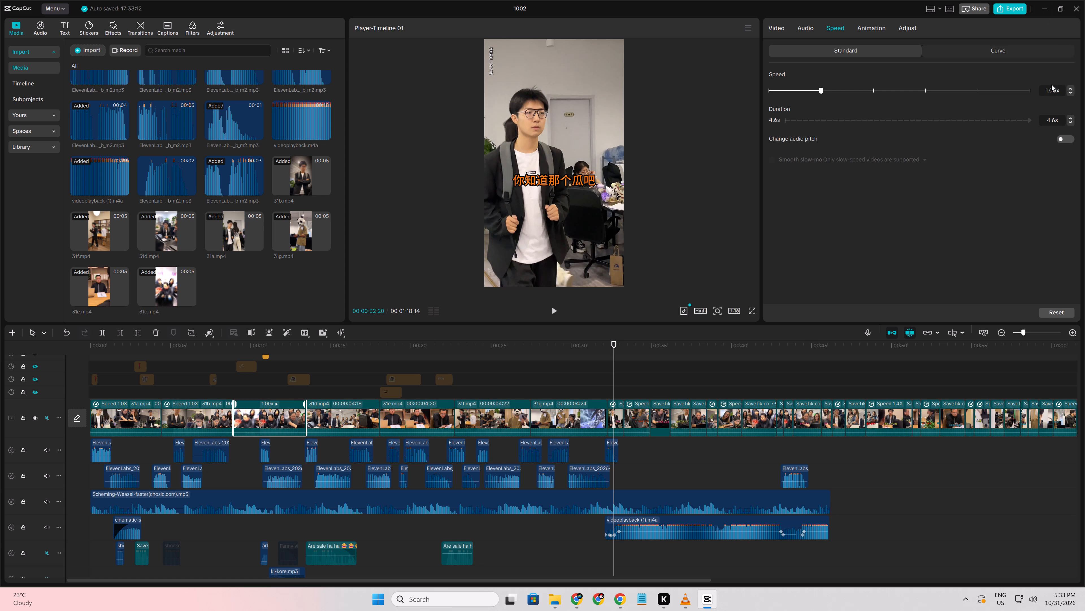
triple_click(1050, 91)
text(0.99)
key(Return)
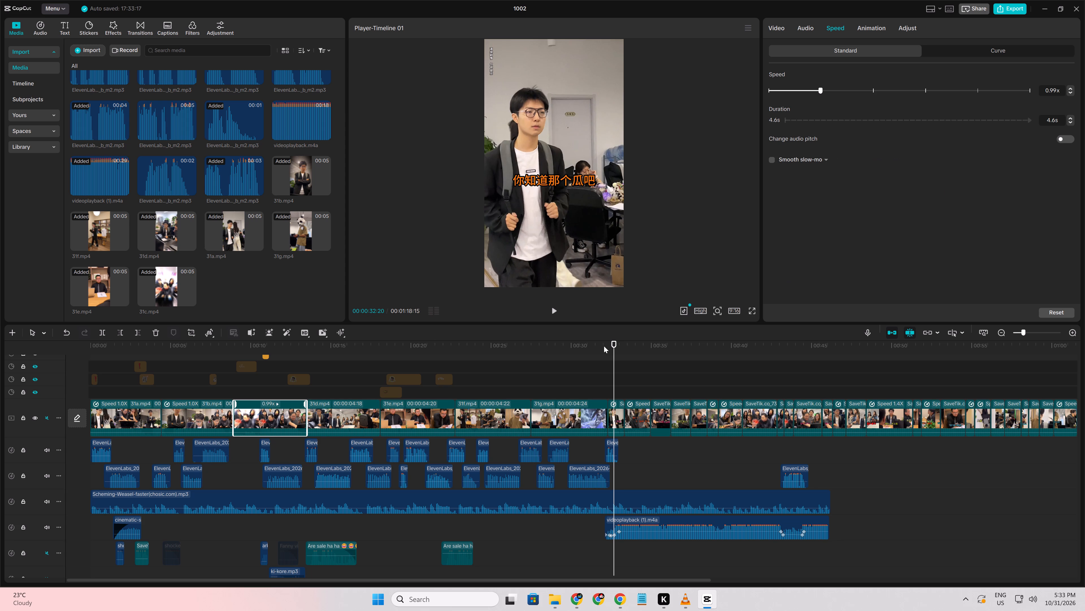
Set the speed of 31d.mp4 and 31e.mp4 on the main video track to 0.99x each.
click(354, 401)
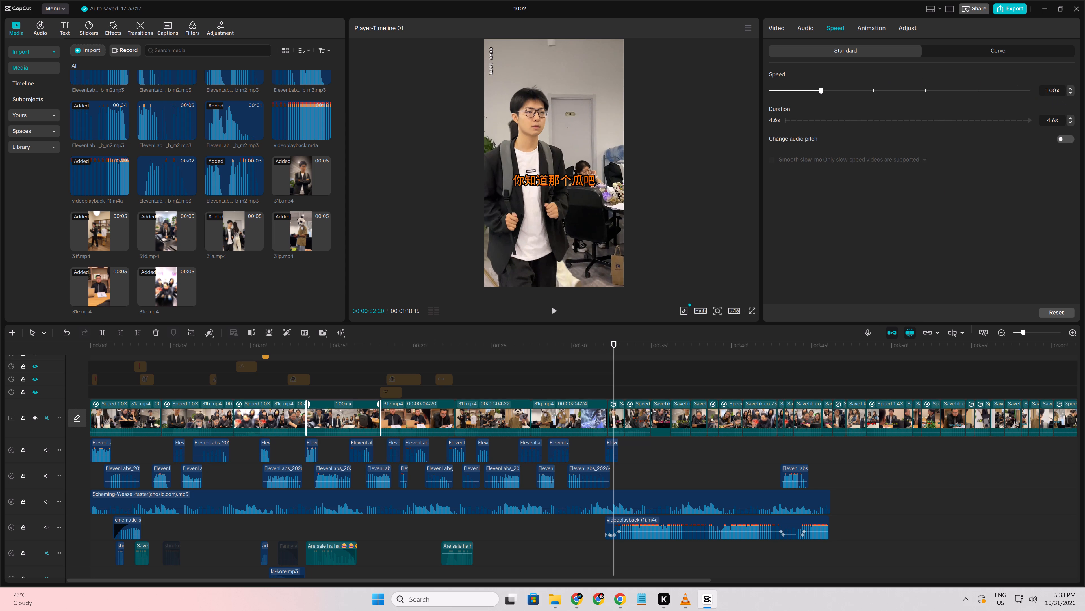
triple_click(1052, 88)
text(0.99)
key(Return)
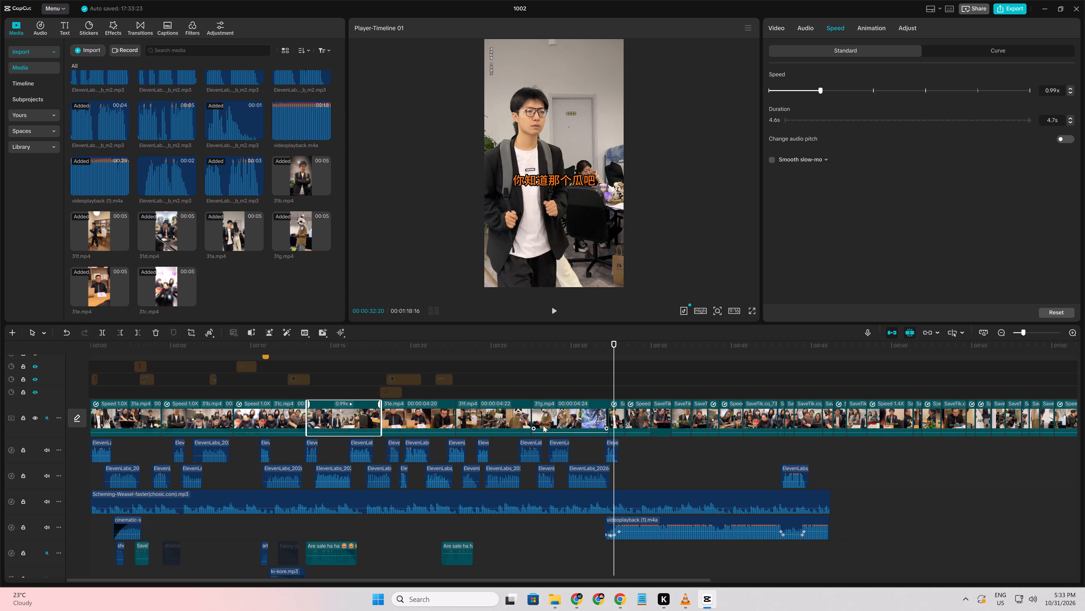
click(442, 412)
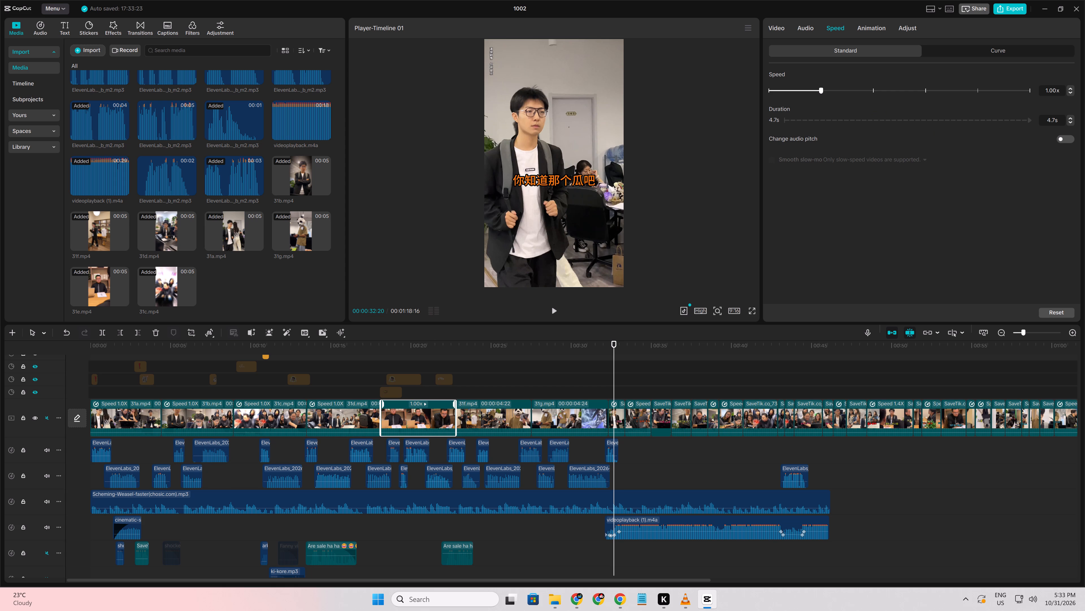
triple_click(1051, 95)
key(0)
key(period)
text(99)
key(Return)
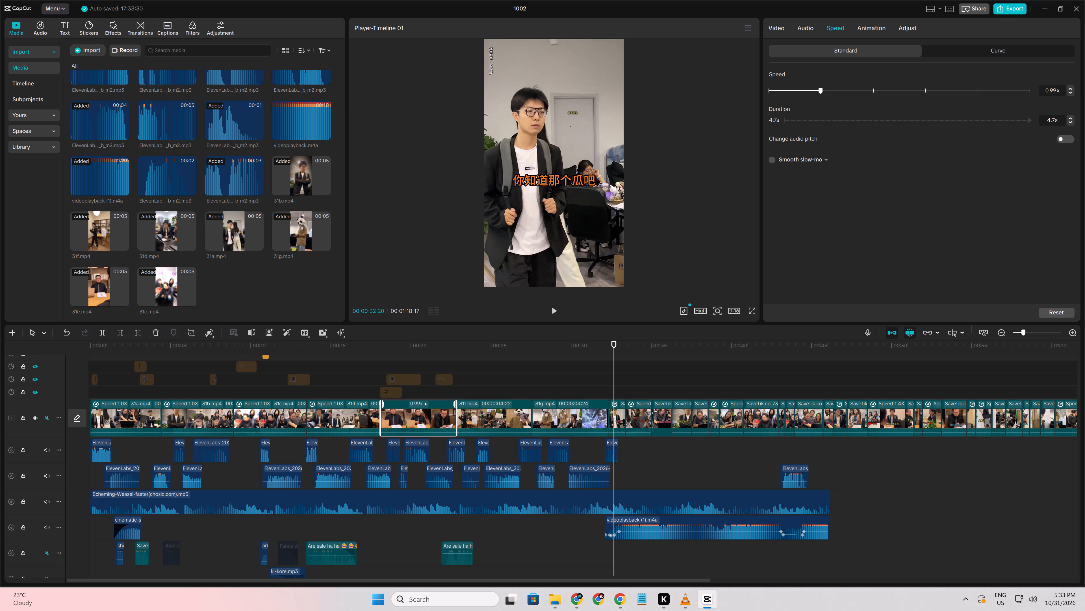
Set the speed of 31f.mp4 and 31g.mp4 on the main video track to 0.99x each.
click(465, 430)
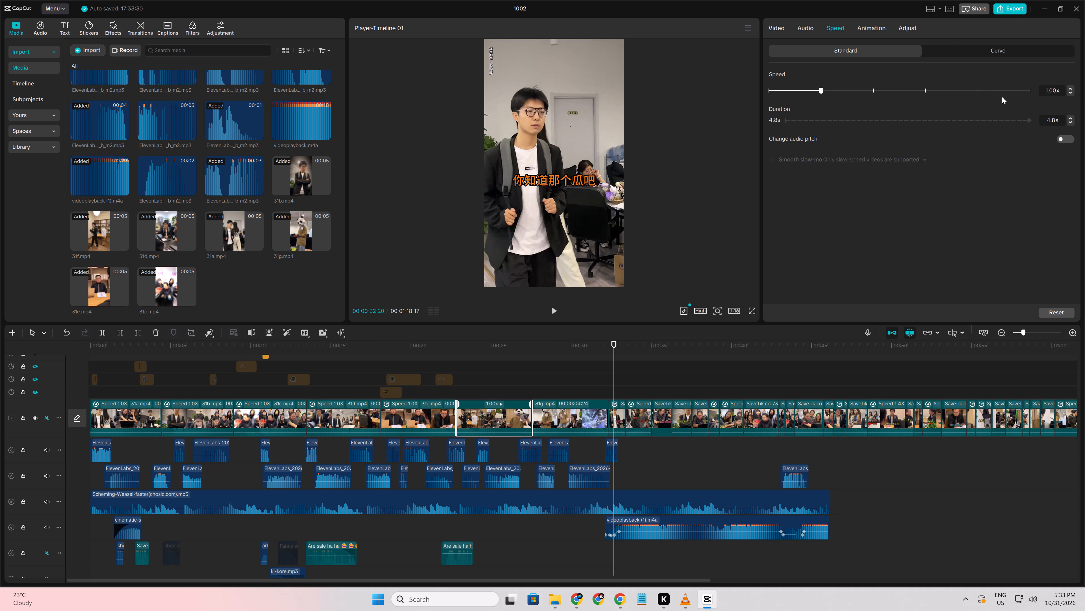
triple_click(1044, 94)
text(0.99)
key(Return)
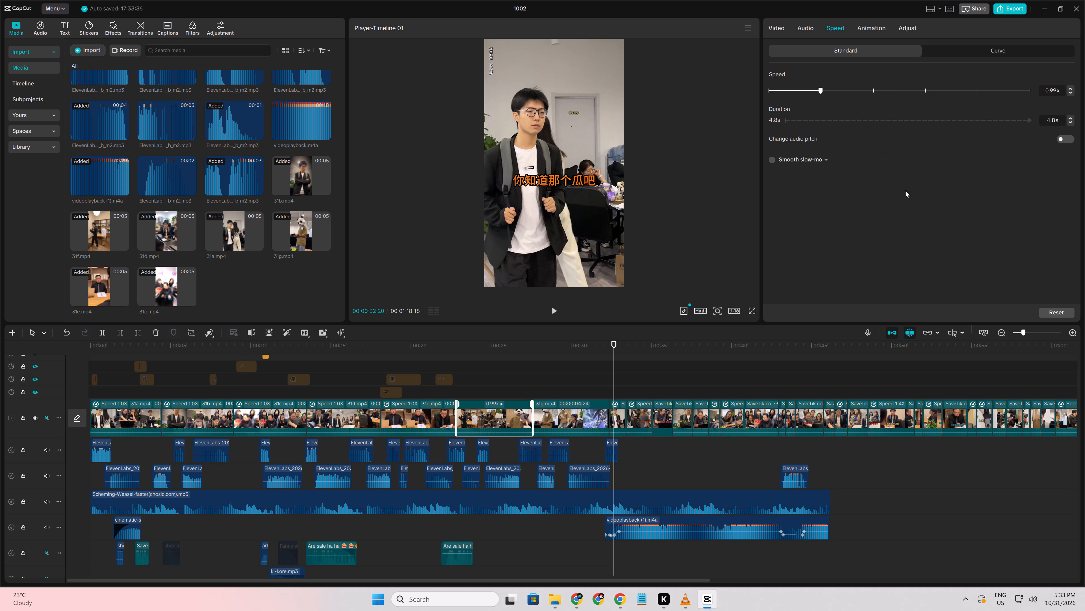
click(580, 405)
triple_click(1056, 94)
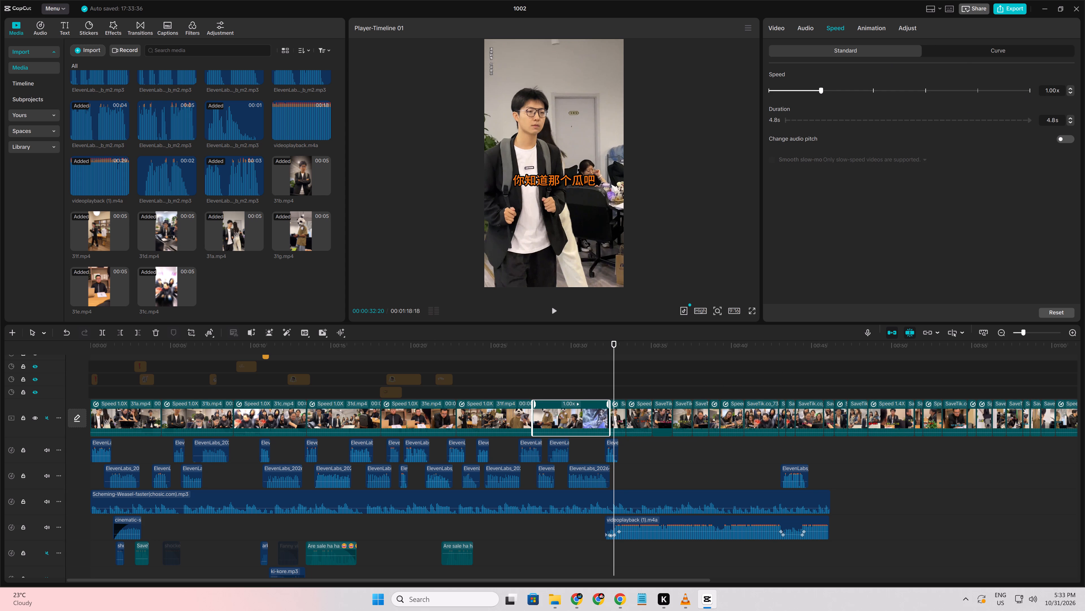
key(0)
text(.99)
key(Return)
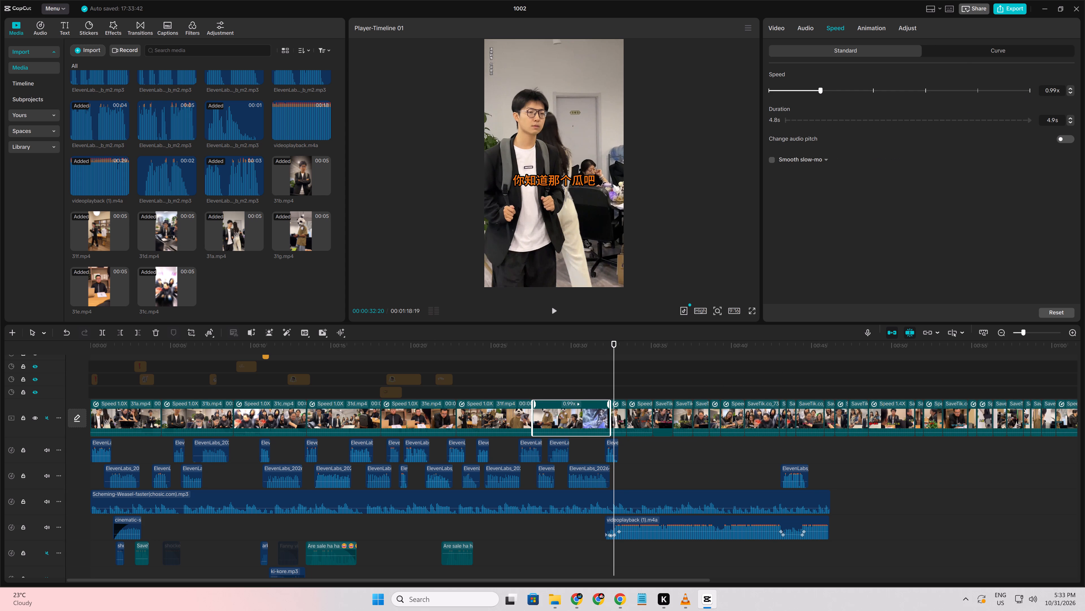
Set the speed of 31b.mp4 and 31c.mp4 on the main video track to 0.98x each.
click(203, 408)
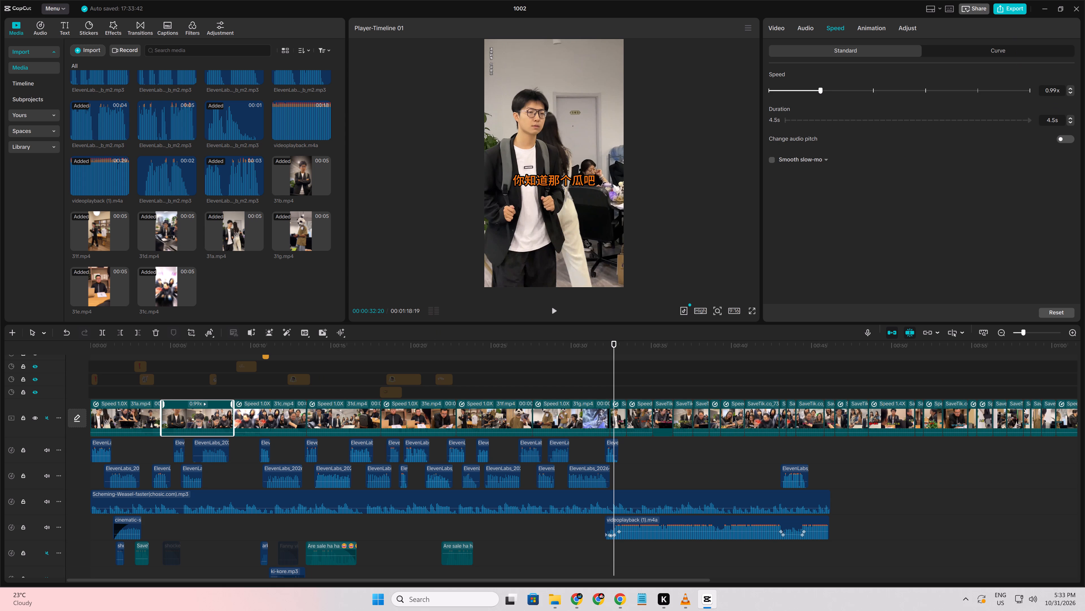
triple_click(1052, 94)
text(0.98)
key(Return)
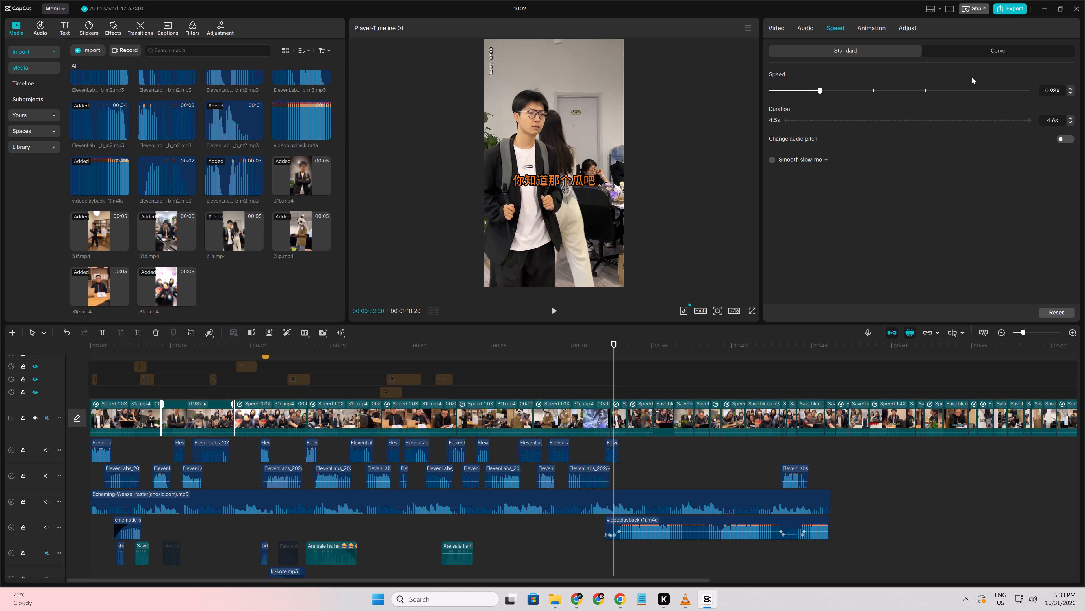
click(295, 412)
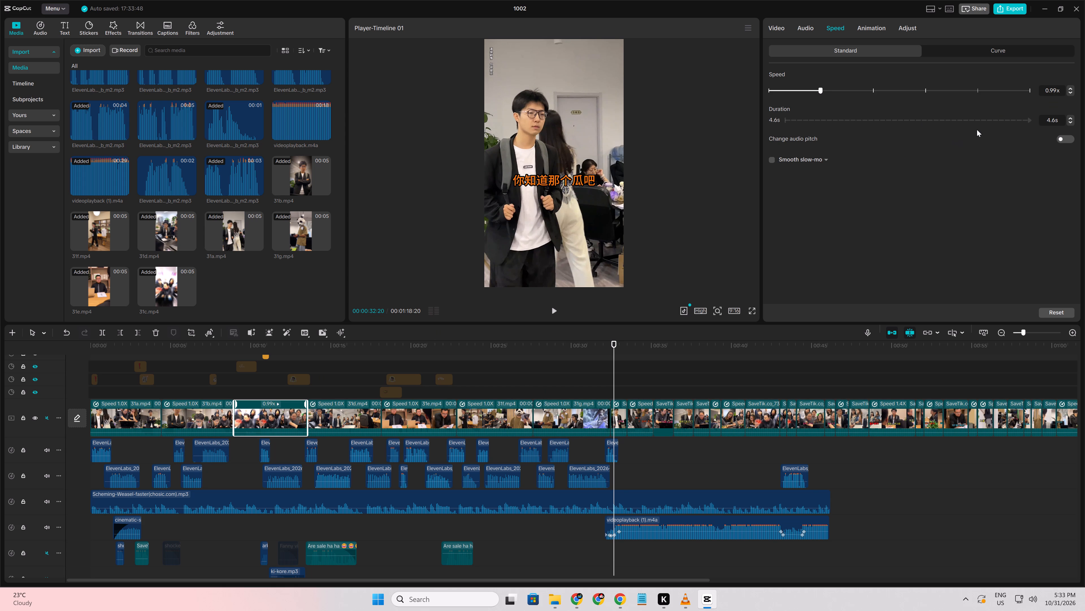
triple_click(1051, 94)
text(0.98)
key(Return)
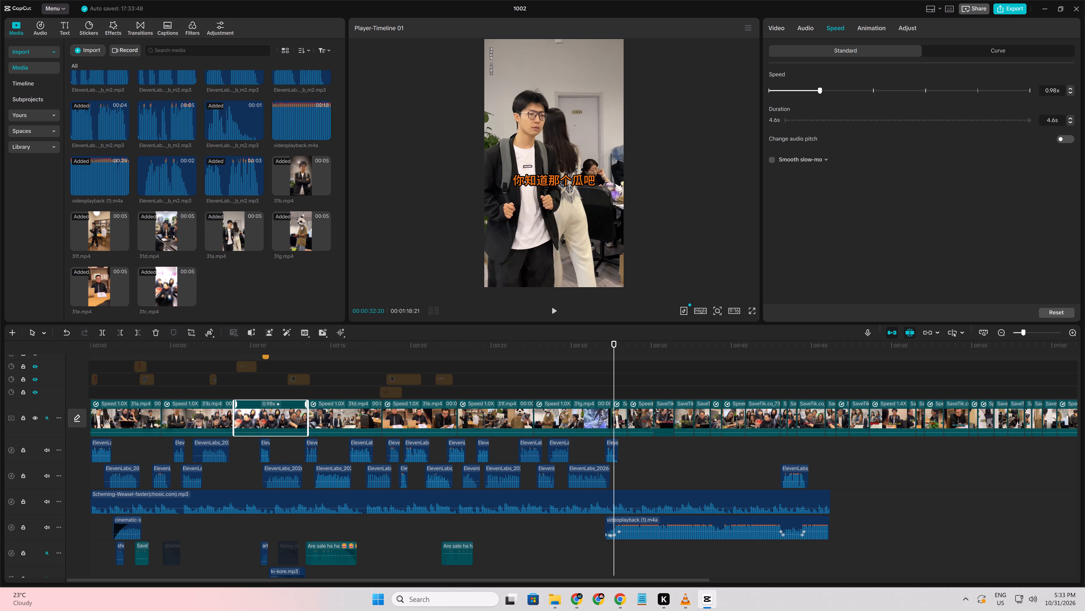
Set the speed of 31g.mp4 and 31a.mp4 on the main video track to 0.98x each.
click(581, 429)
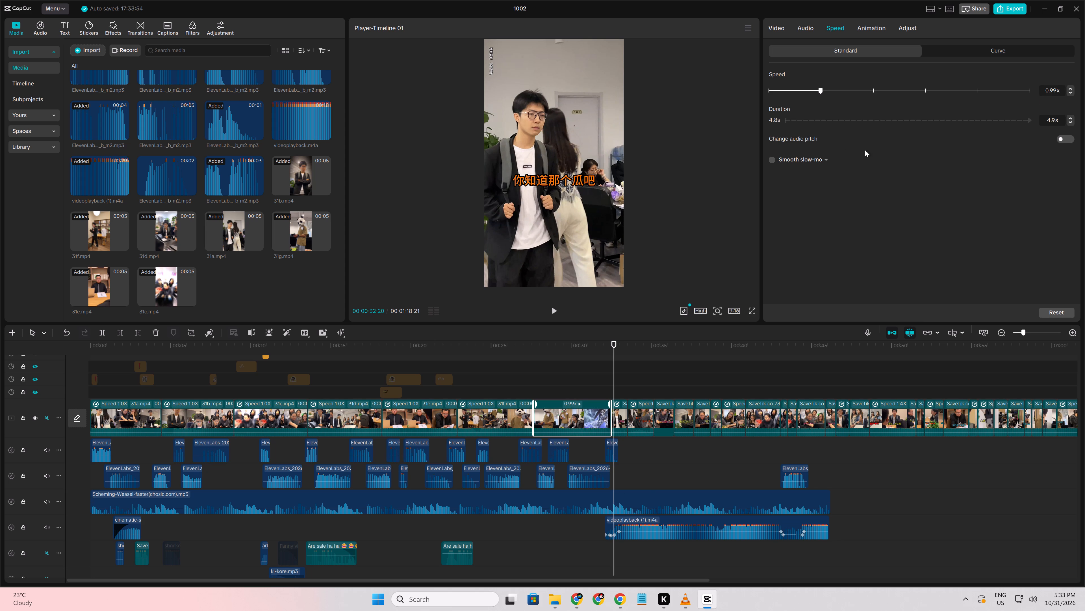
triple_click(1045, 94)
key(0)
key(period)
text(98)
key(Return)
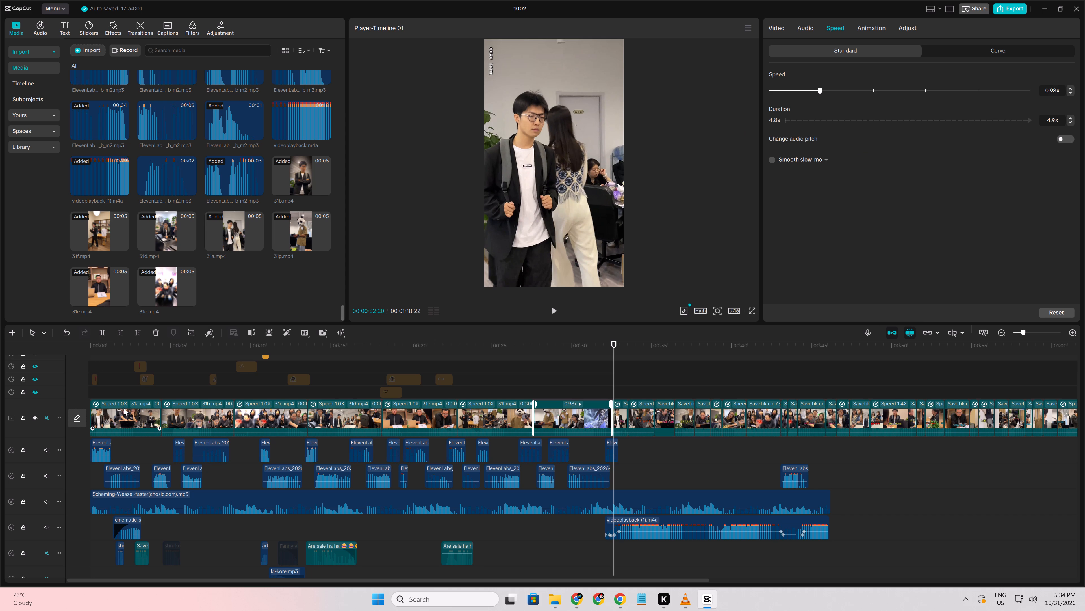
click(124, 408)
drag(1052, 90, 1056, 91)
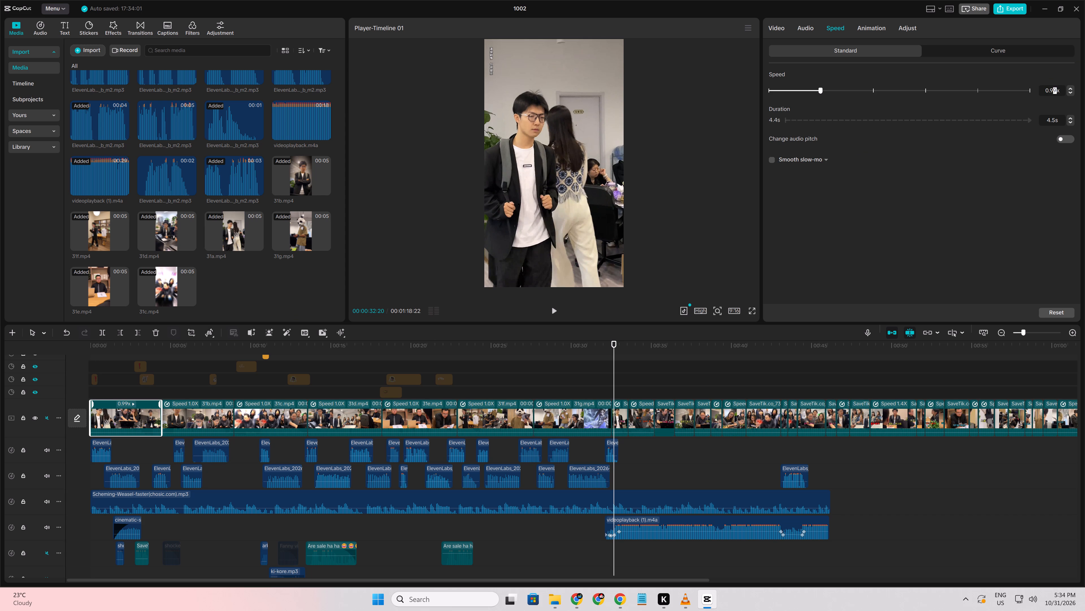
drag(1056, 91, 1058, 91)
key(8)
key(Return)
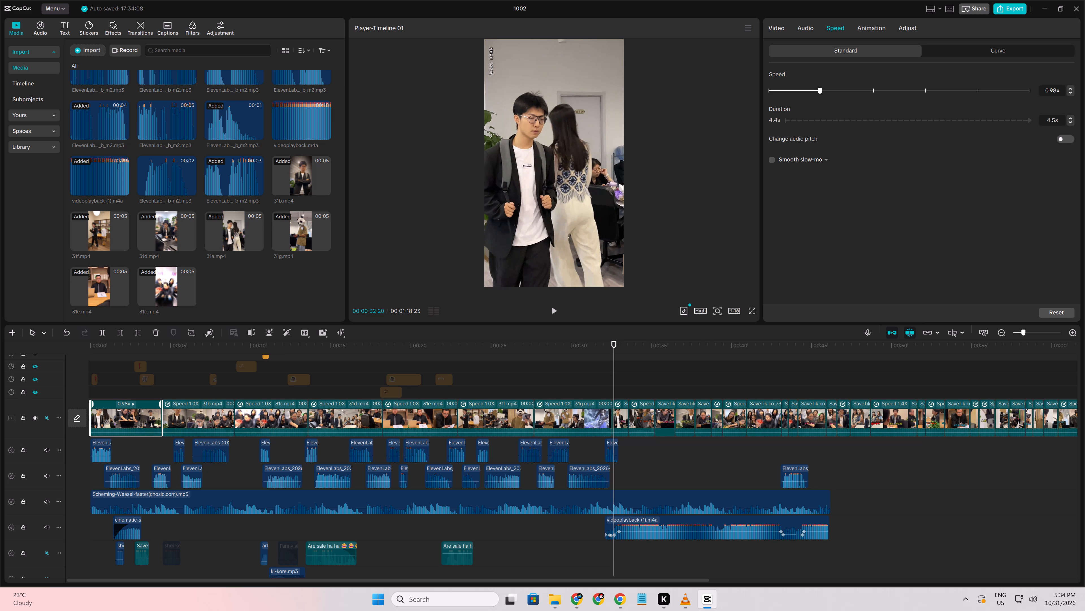
Scrub past the end of 31g.mp4 to find where the unprocessed SaveTik office clips end, parking the playhead at 00:01:04:20.
click(596, 447)
drag(596, 447, 609, 449)
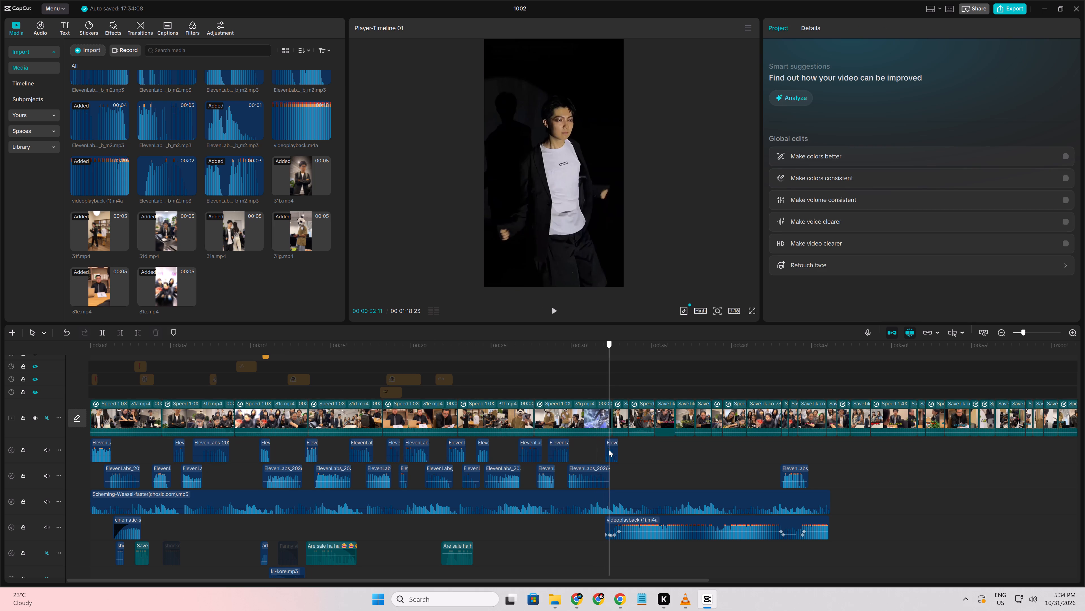
drag(609, 449, 639, 456)
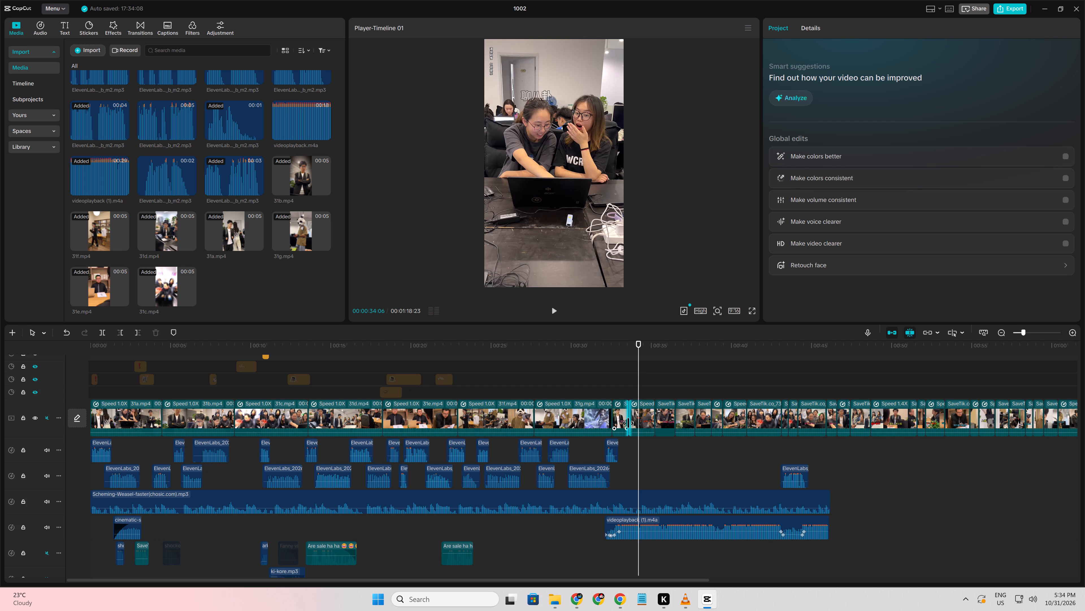
scroll(676, 476, down, 4)
drag(587, 579, 908, 590)
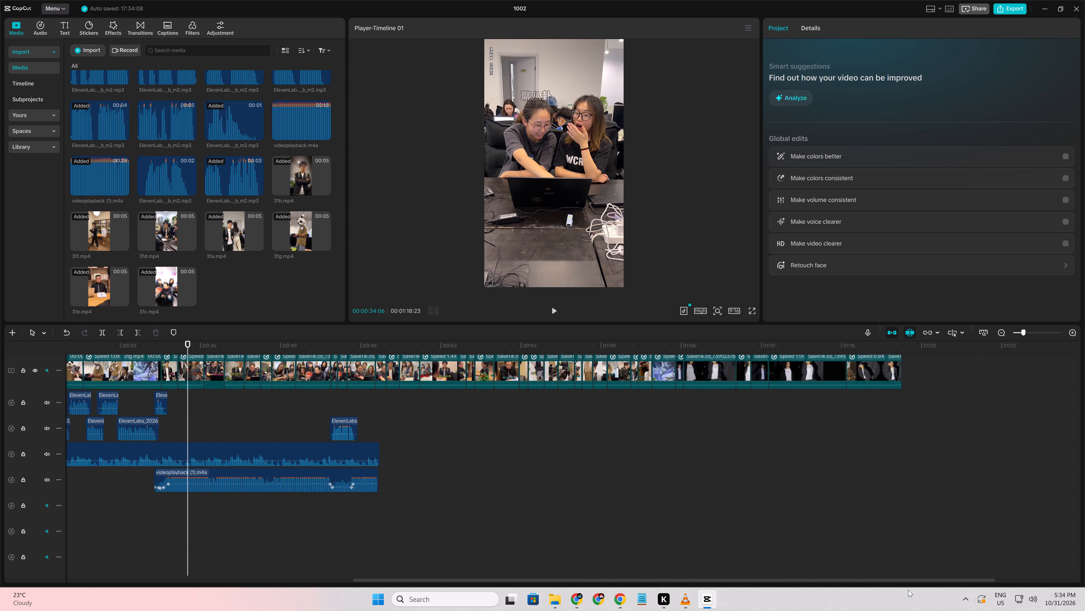
drag(908, 590, 910, 590)
scroll(634, 483, up, 3)
click(595, 456)
drag(595, 456, 609, 457)
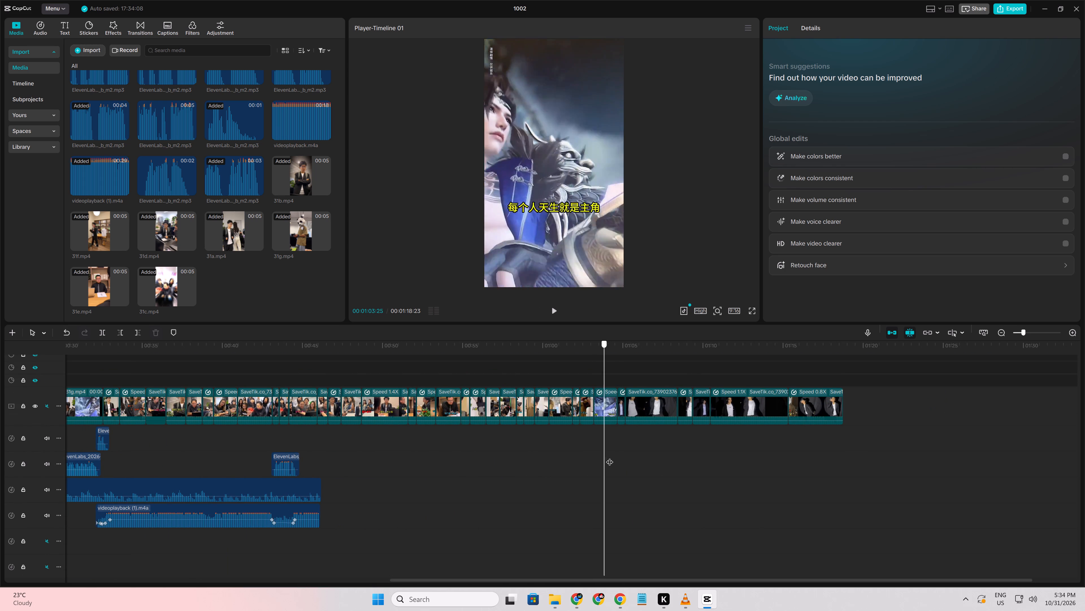
drag(609, 457, 619, 459)
drag(618, 437, 621, 440)
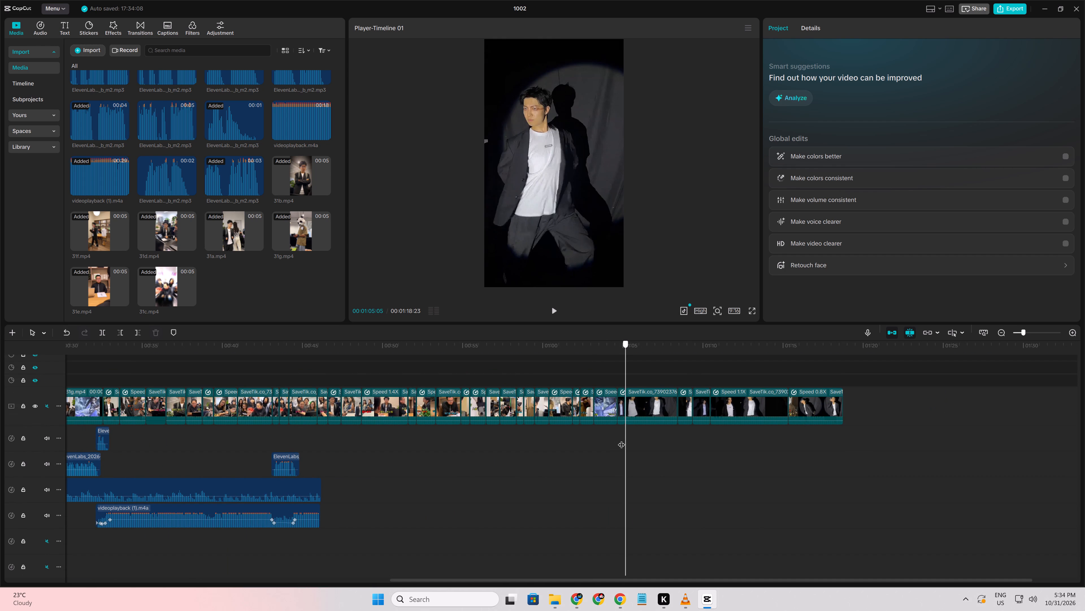
drag(621, 440, 615, 440)
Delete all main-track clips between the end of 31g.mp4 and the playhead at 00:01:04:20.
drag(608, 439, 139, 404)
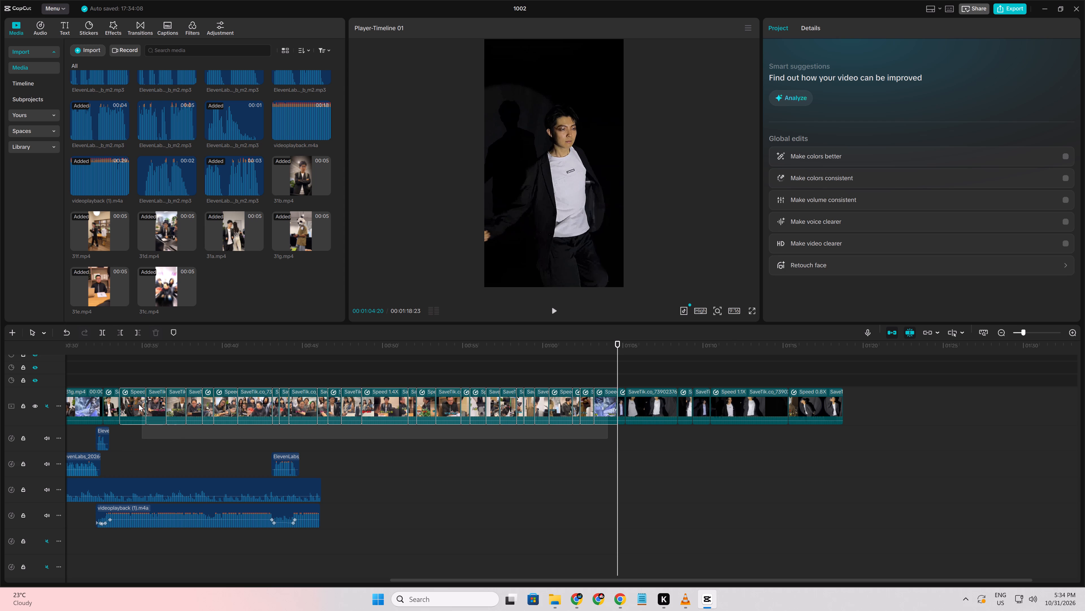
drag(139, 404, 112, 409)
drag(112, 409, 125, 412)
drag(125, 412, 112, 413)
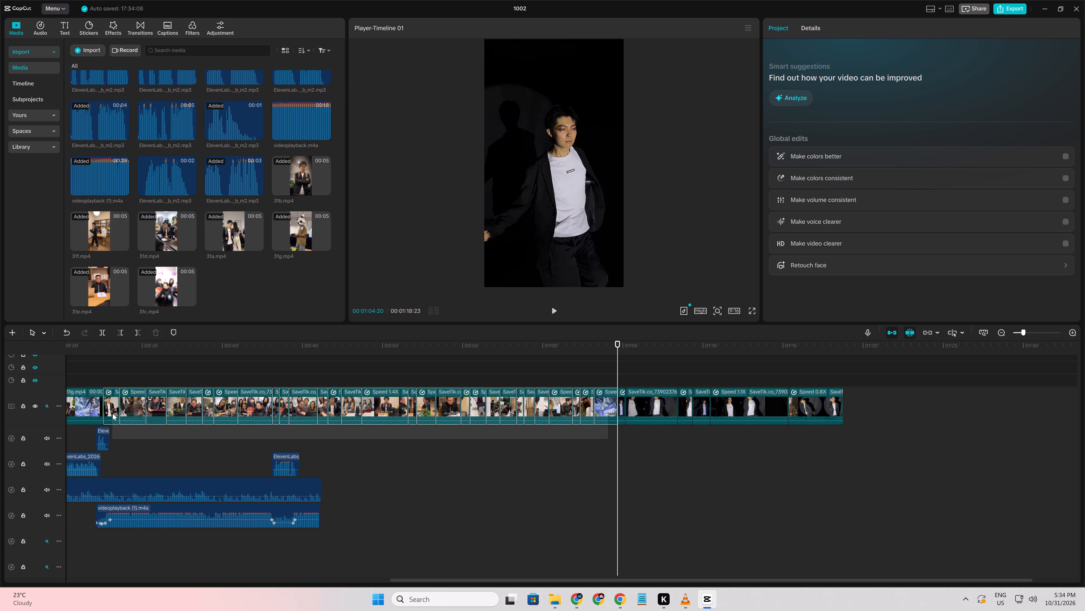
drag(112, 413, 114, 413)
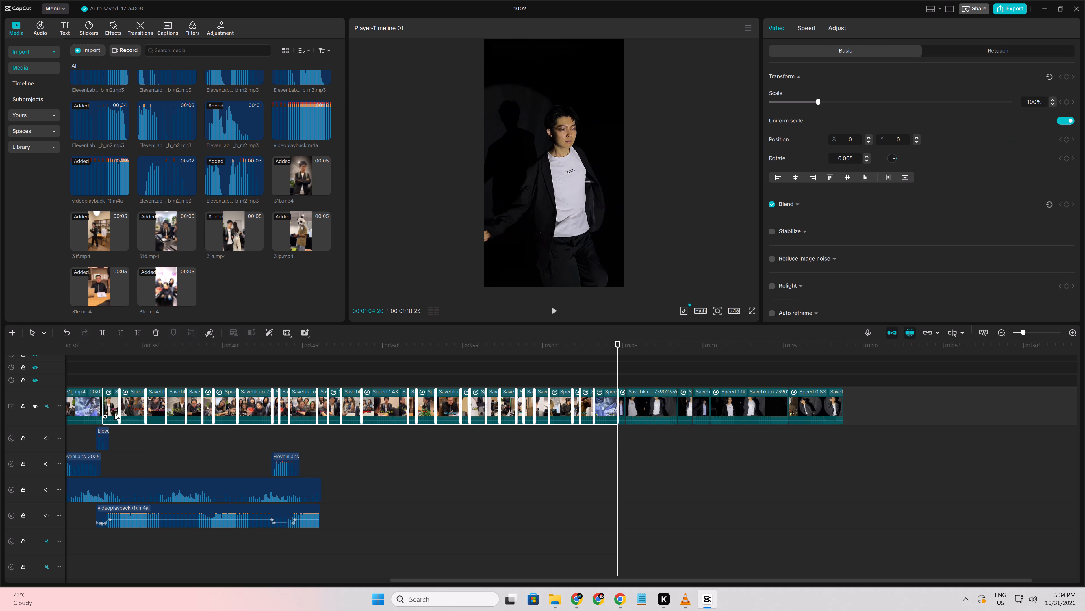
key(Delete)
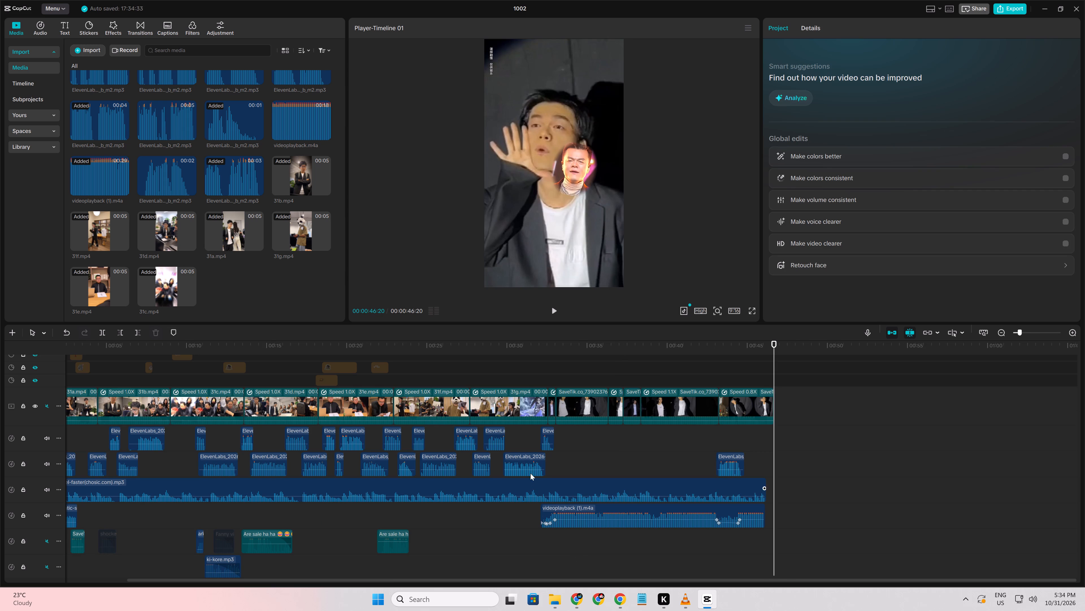
Play back the main track from just before the end of 31g.mp4 to check the footage that follows it.
click(528, 434)
key(space)
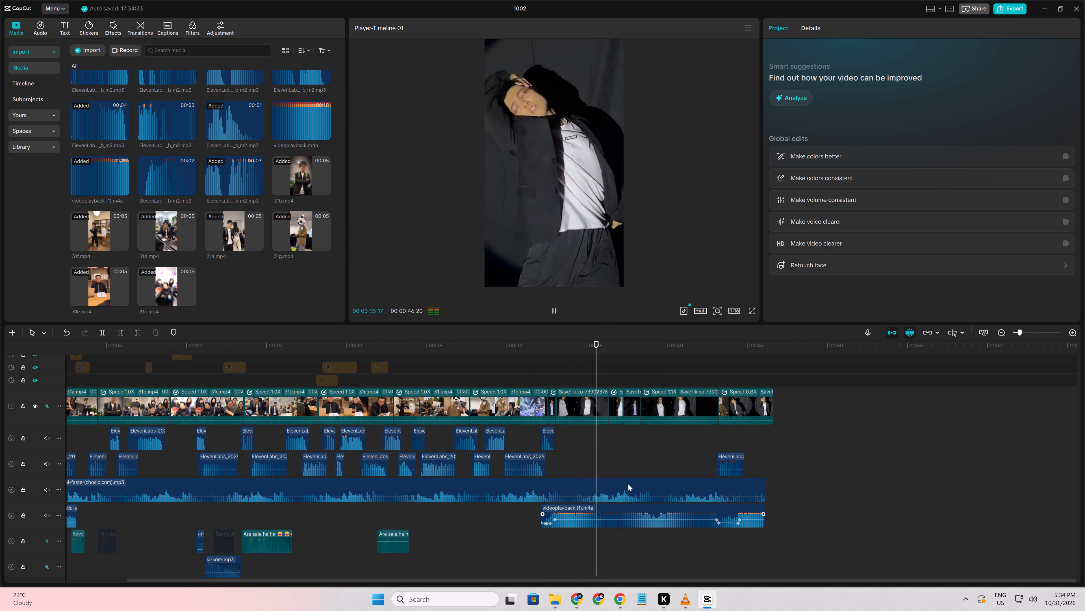
ctrl+scroll(626, 481, up, 8)
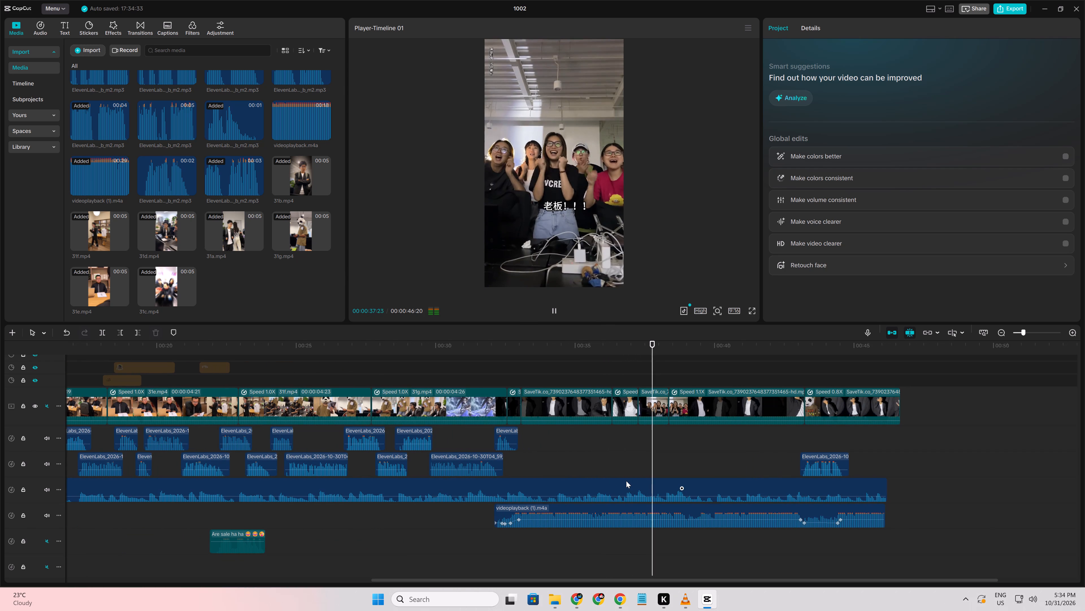
key(space)
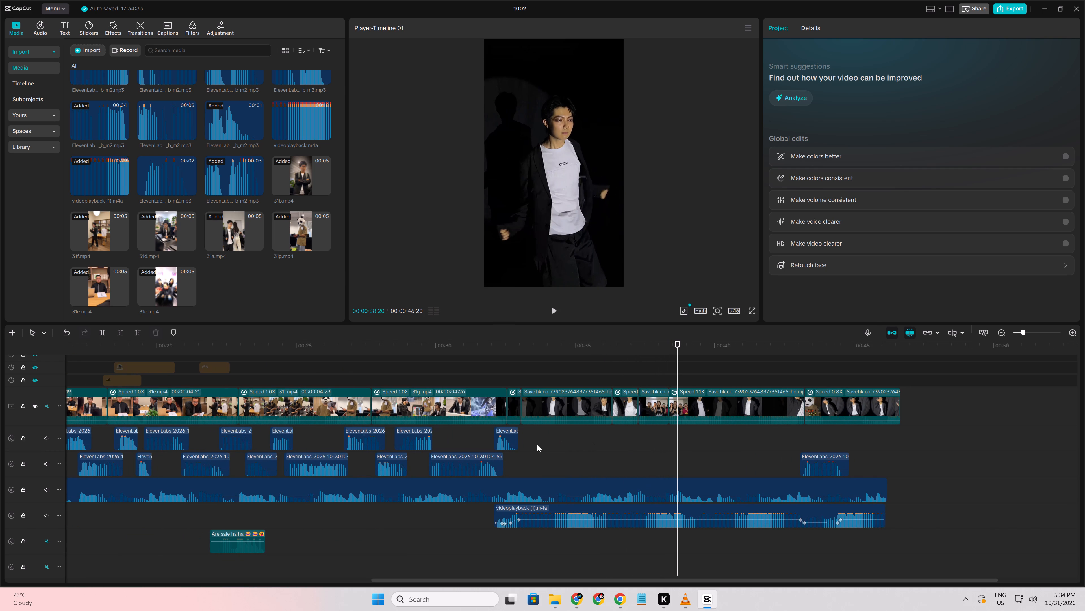
Scrub and replay the transition after 31g.mp4 to check it against the short voice clip and the start of videoplayback (1).m4a.
click(480, 440)
drag(480, 440, 498, 440)
ctrl+scroll(509, 441, up, 10)
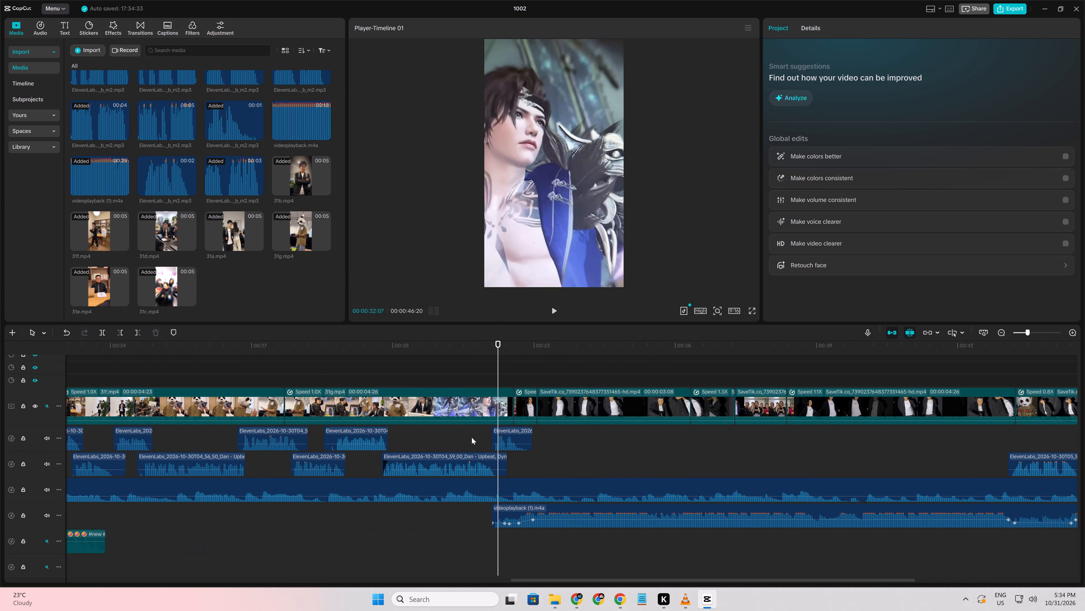
click(467, 437)
drag(467, 437, 494, 443)
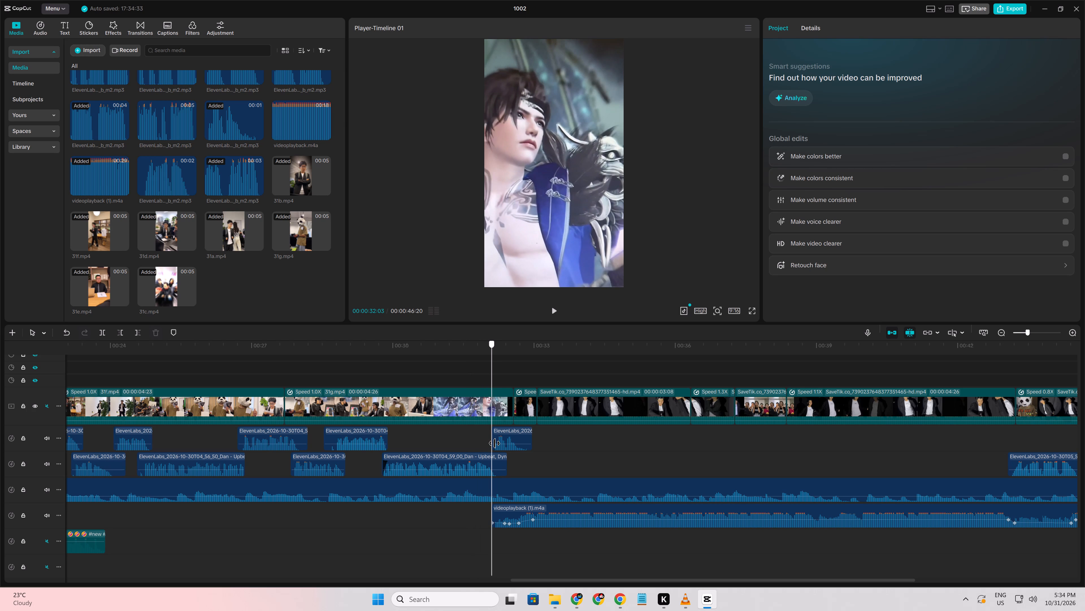
drag(494, 443, 505, 448)
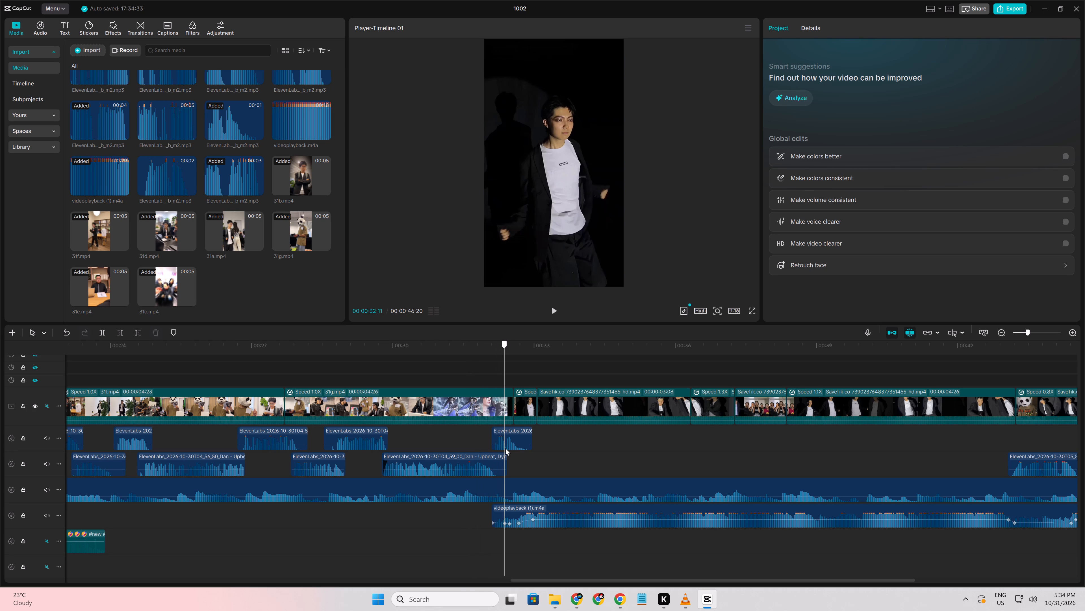
drag(505, 448, 479, 450)
click(479, 450)
key(space)
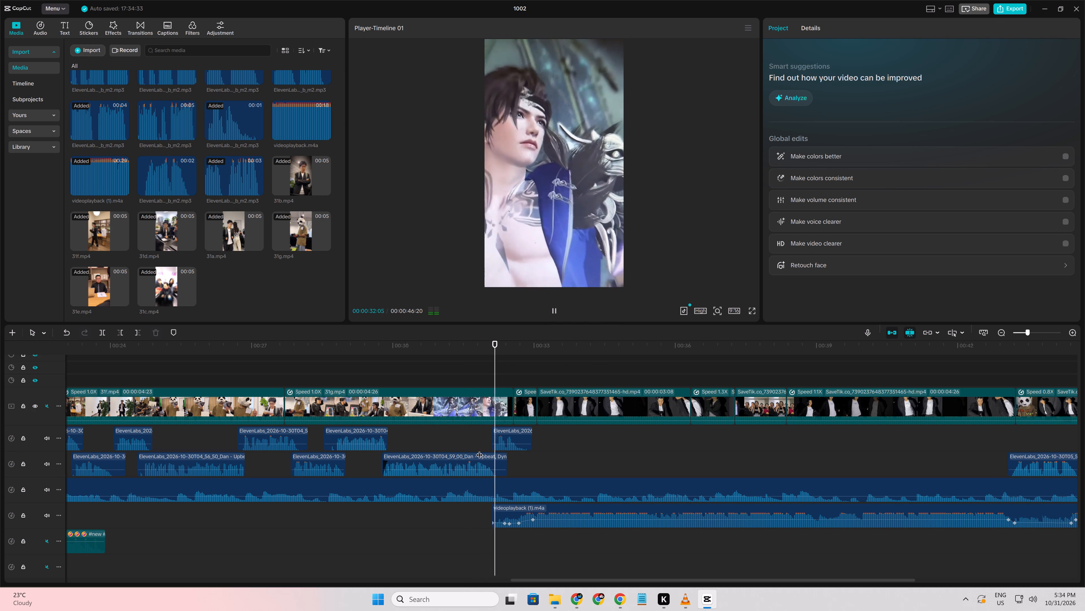
key(space)
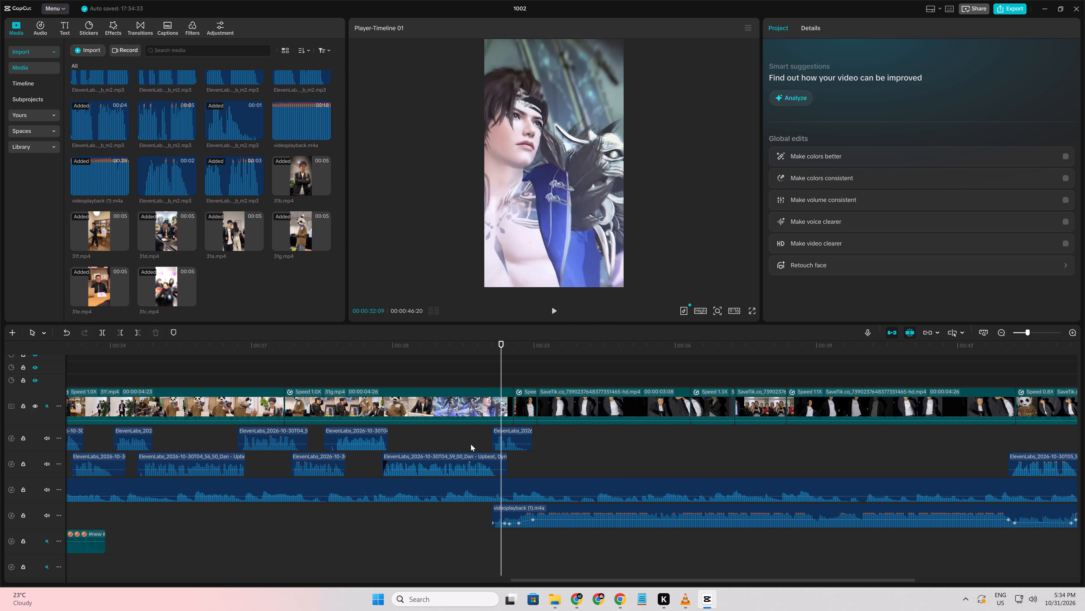
click(472, 444)
key(space)
key(space)
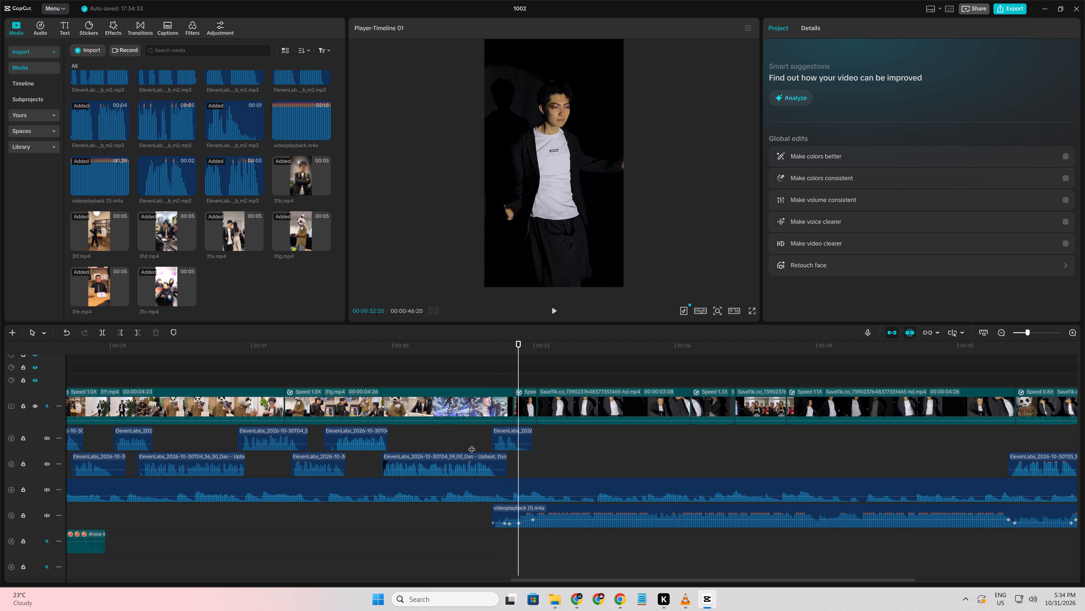
Undo the clip deletion after 31g.mp4 and the earlier speed changes, back to the 31a–31g clips without speed adjustments.
ctrl+scroll(465, 441, down, 2)
drag(499, 581, 491, 582)
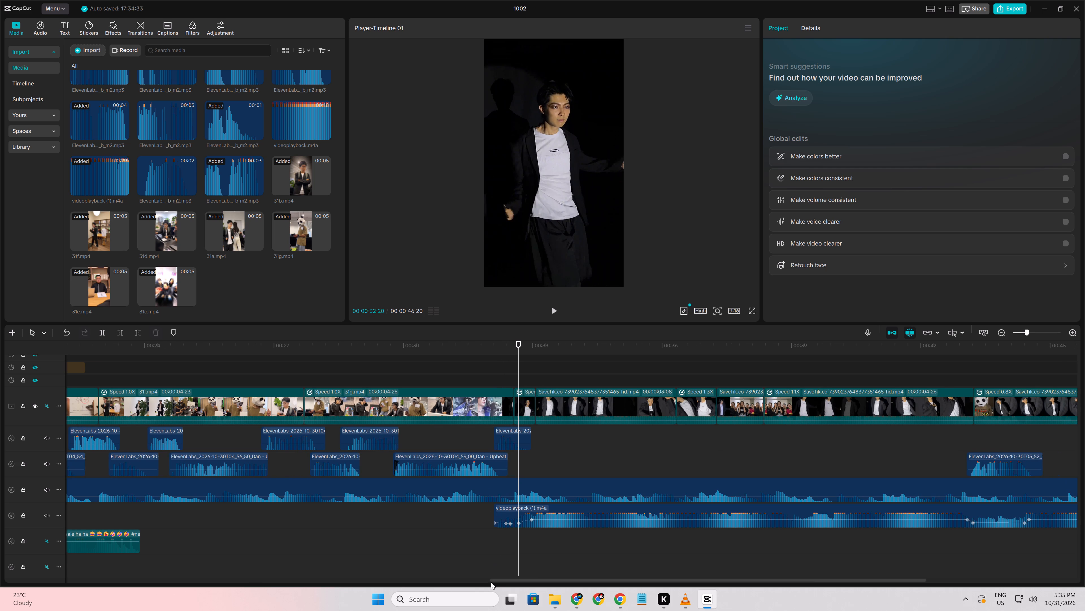
drag(491, 582, 390, 582)
ctrl+scroll(533, 561, down, 5)
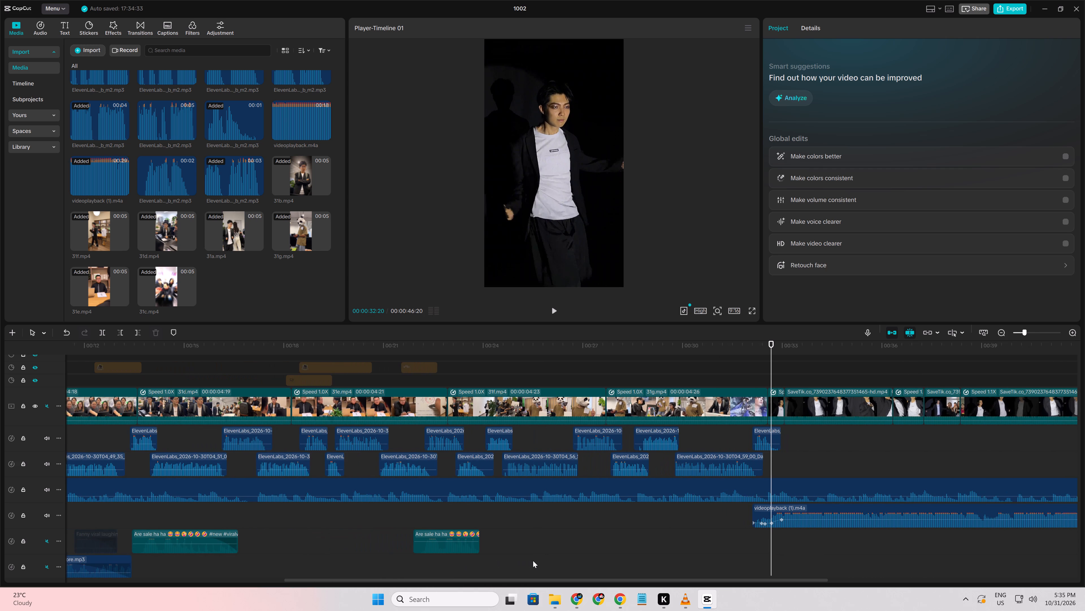
ctrl+scroll(578, 567, up, 3)
double_click(66, 332)
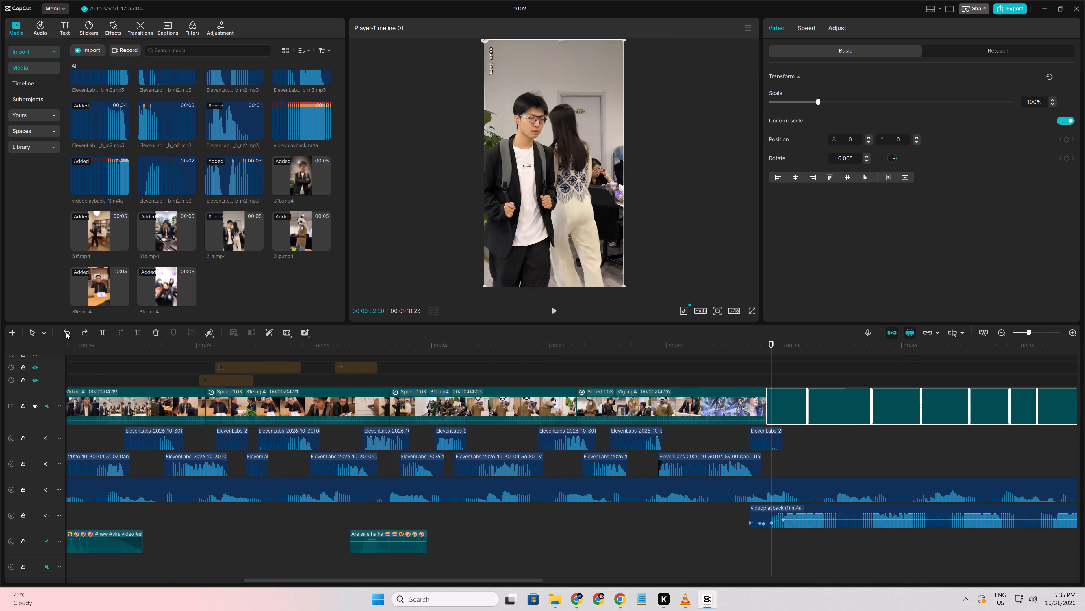
click(66, 332)
double_click(66, 332)
click(66, 332)
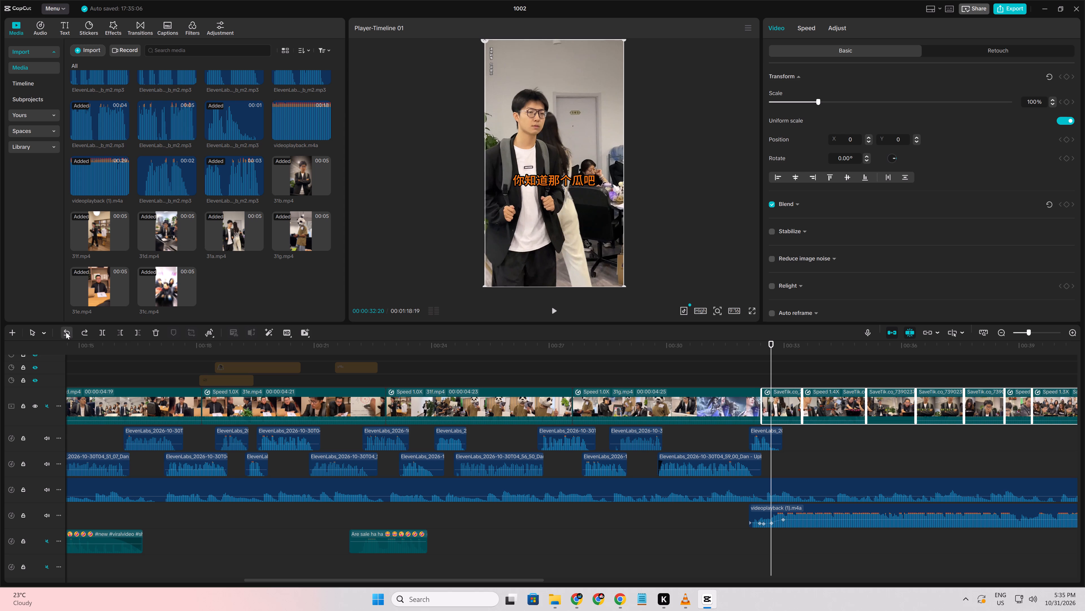
click(66, 332)
click(66, 332)
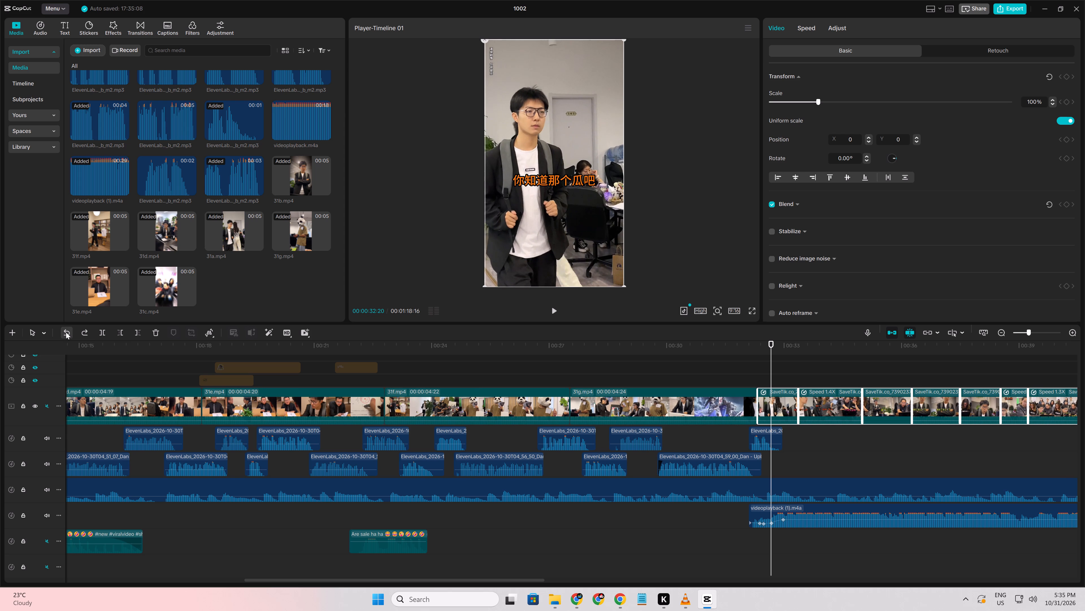
click(66, 332)
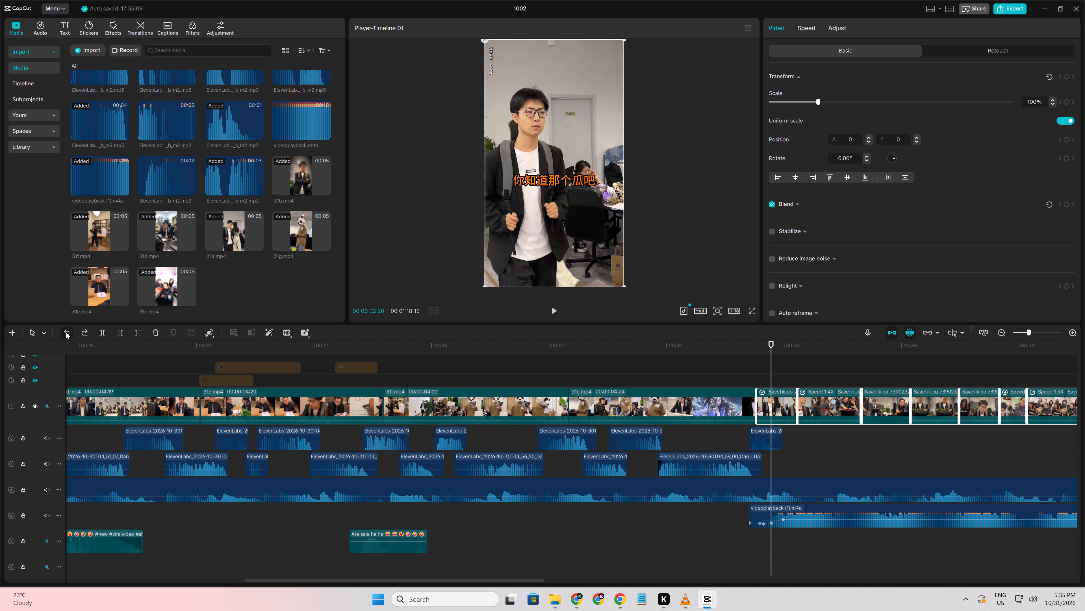
click(66, 332)
click(66, 332)
click(66, 332)
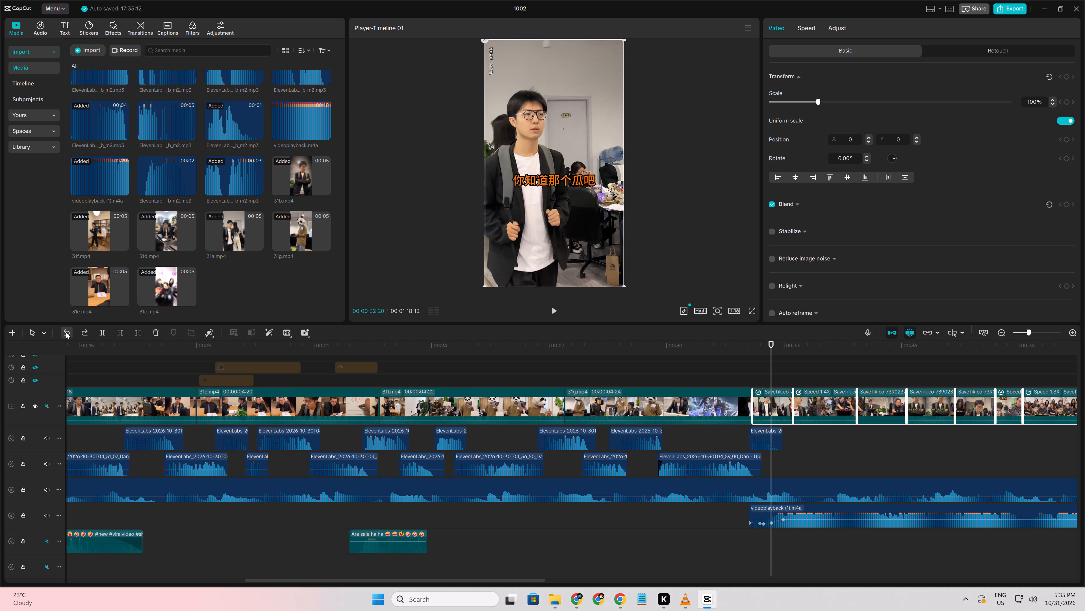
click(66, 332)
click(88, 336)
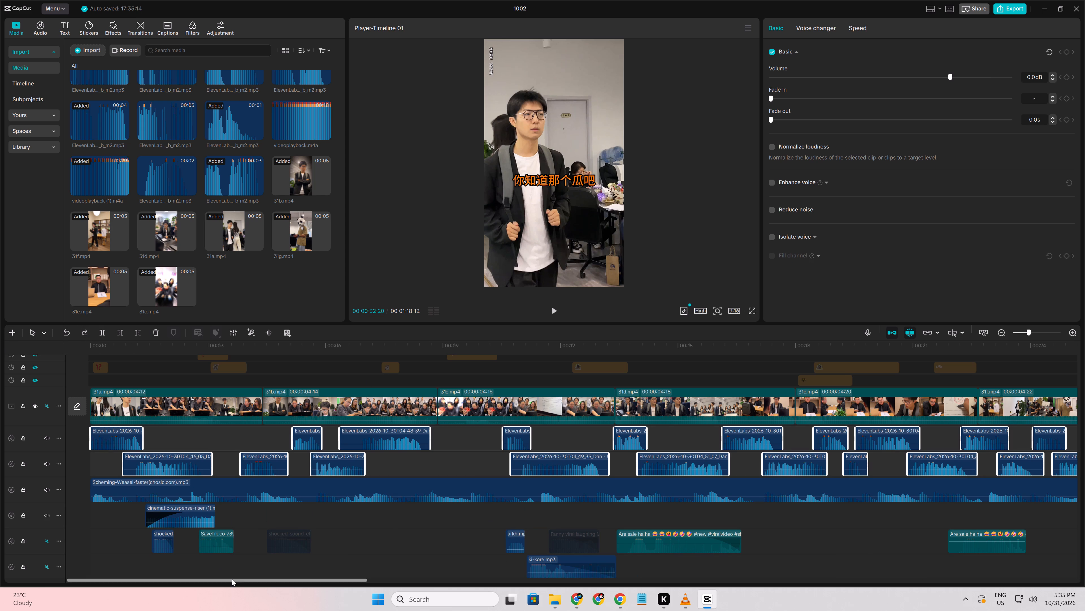
Delete the leftover SaveTik office clips on the main track from the end of 31g.mp4 up to the stage footage.
drag(232, 579, 518, 581)
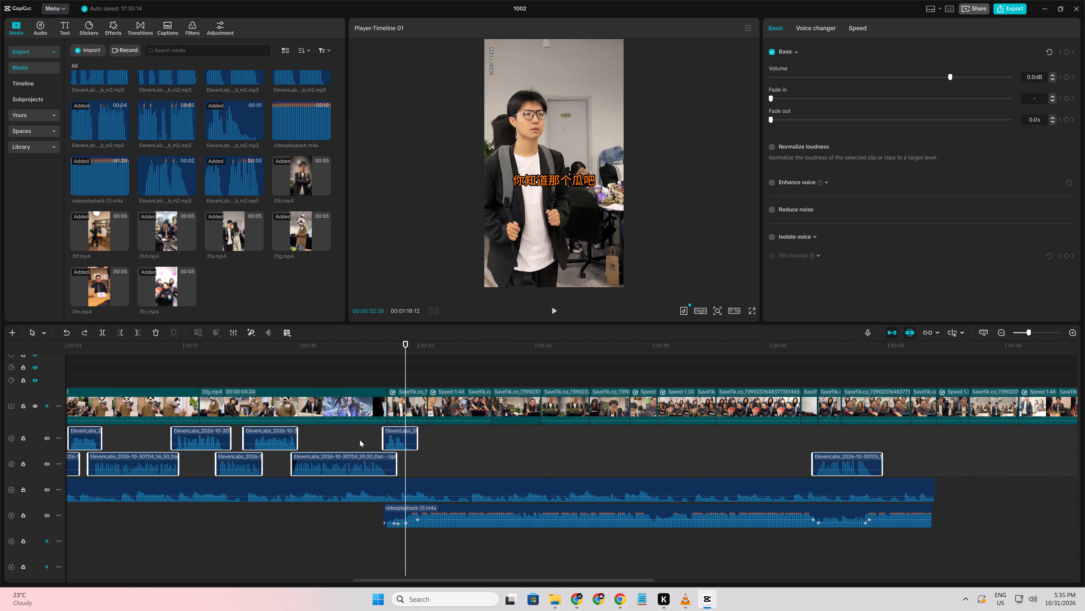
ctrl+scroll(359, 438, down, 12)
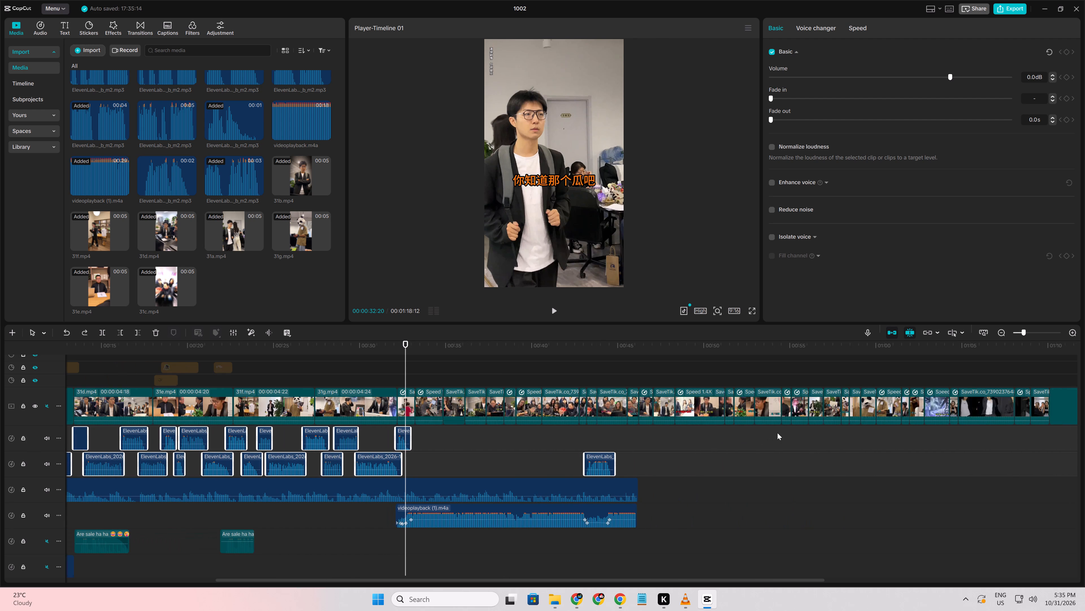
drag(943, 432, 413, 419)
key(Delete)
Play back the transition from 31g.mp4 into the stage footage and check the speed of the short clip after it.
click(683, 435)
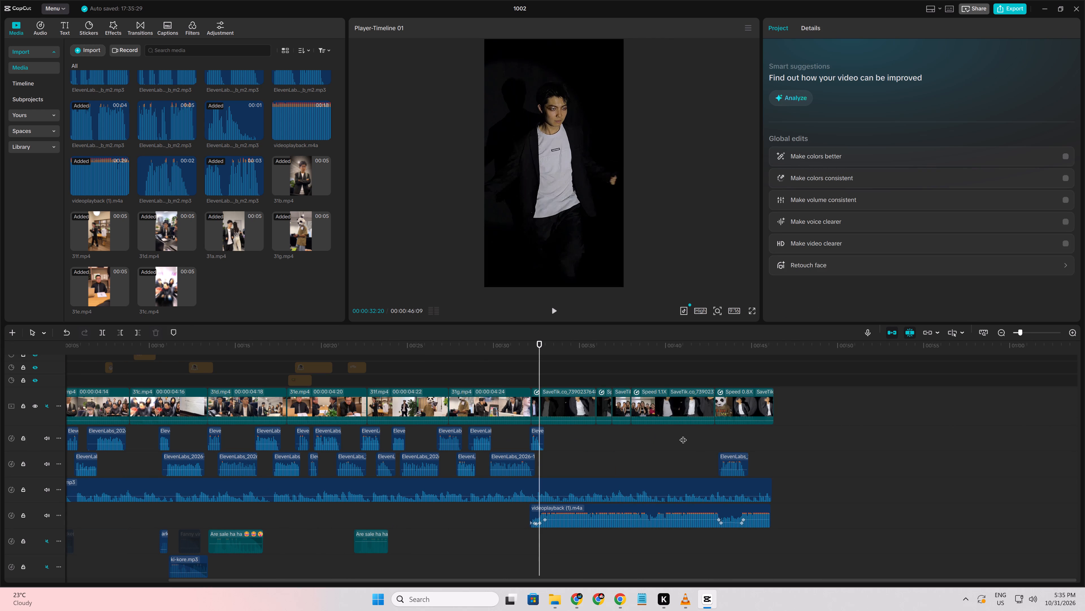
drag(683, 435, 828, 454)
click(512, 446)
key(space)
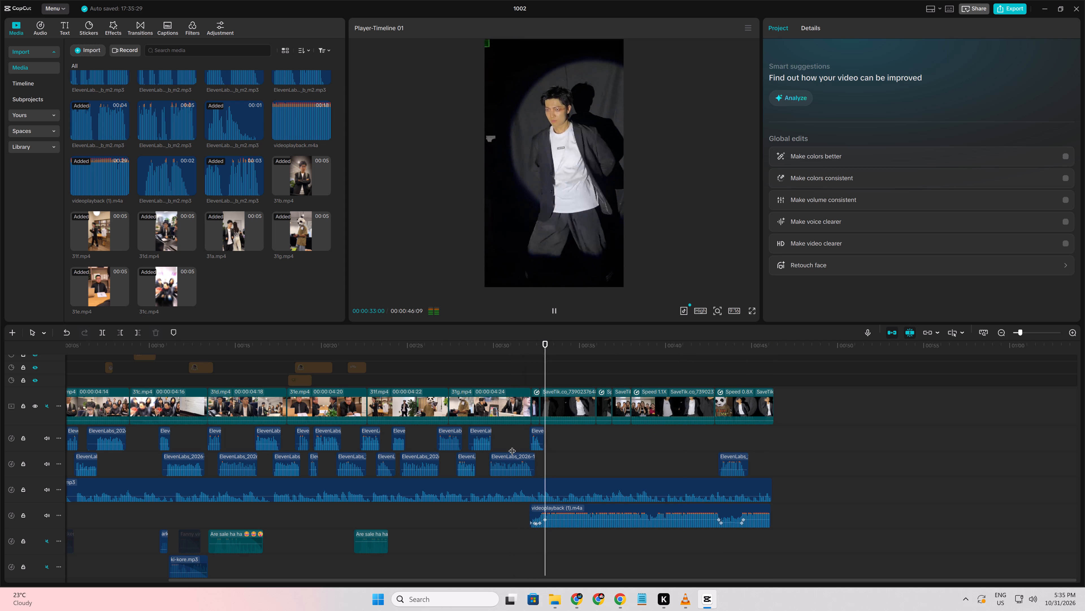
ctrl+scroll(533, 452, up, 10)
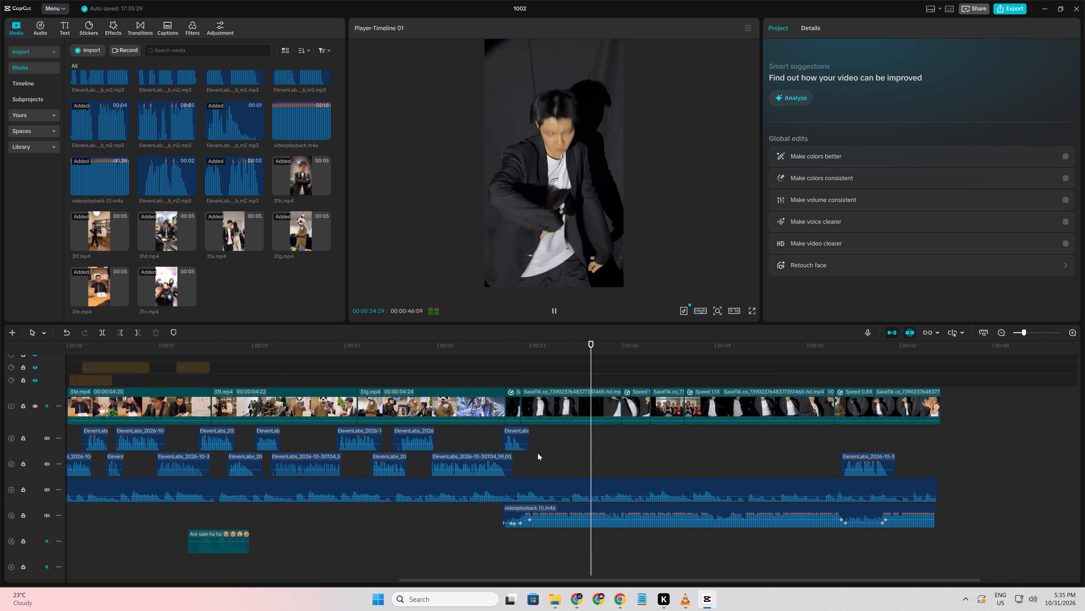
ctrl+scroll(538, 453, up, 12)
click(402, 440)
key(space)
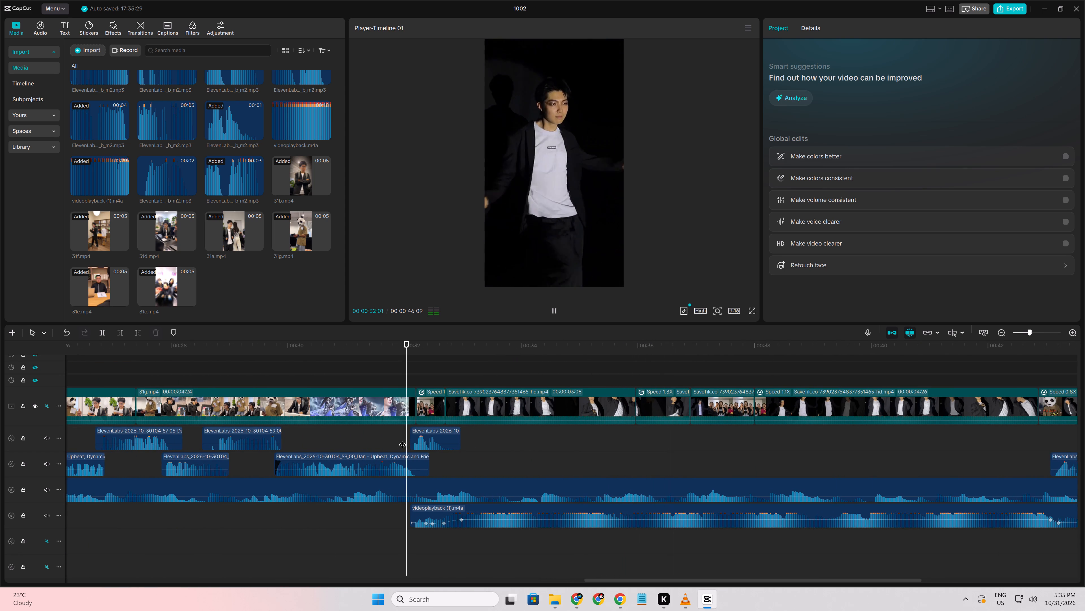
click(377, 444)
key(space)
key(space)
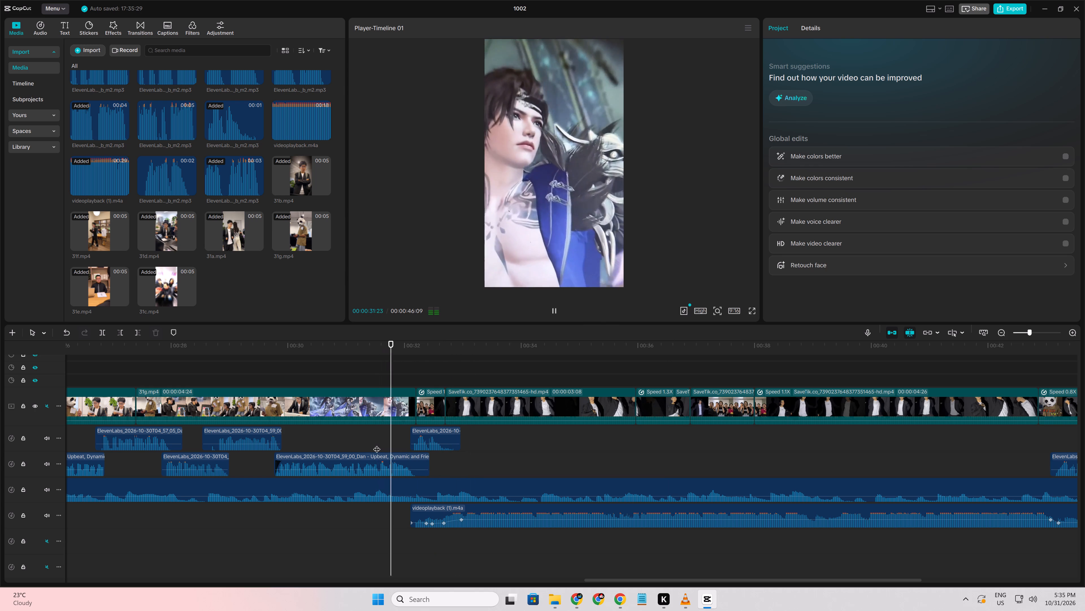
key(space)
click(421, 414)
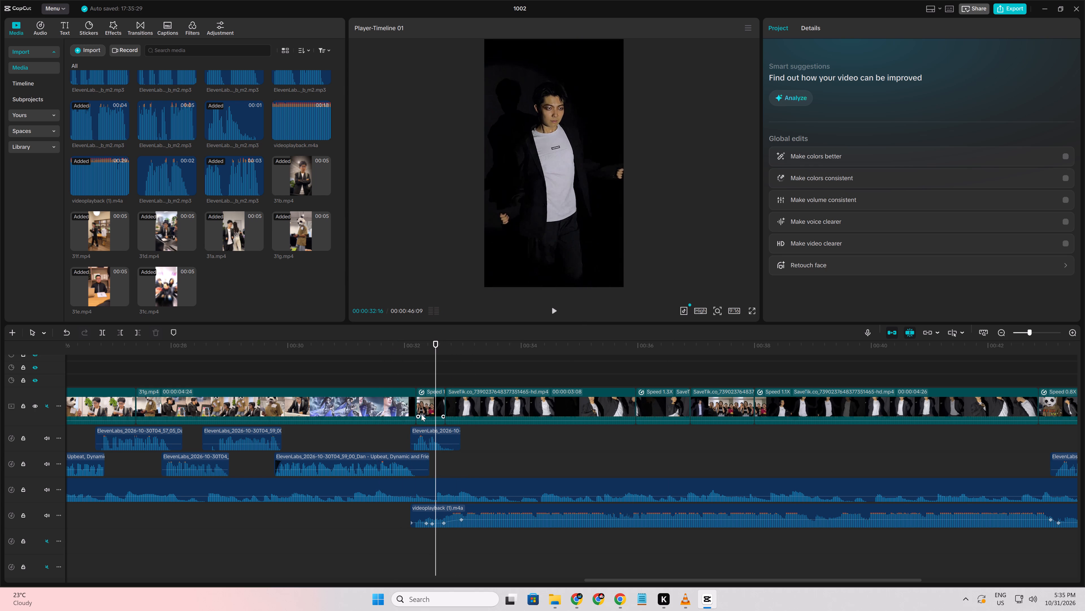
click(839, 26)
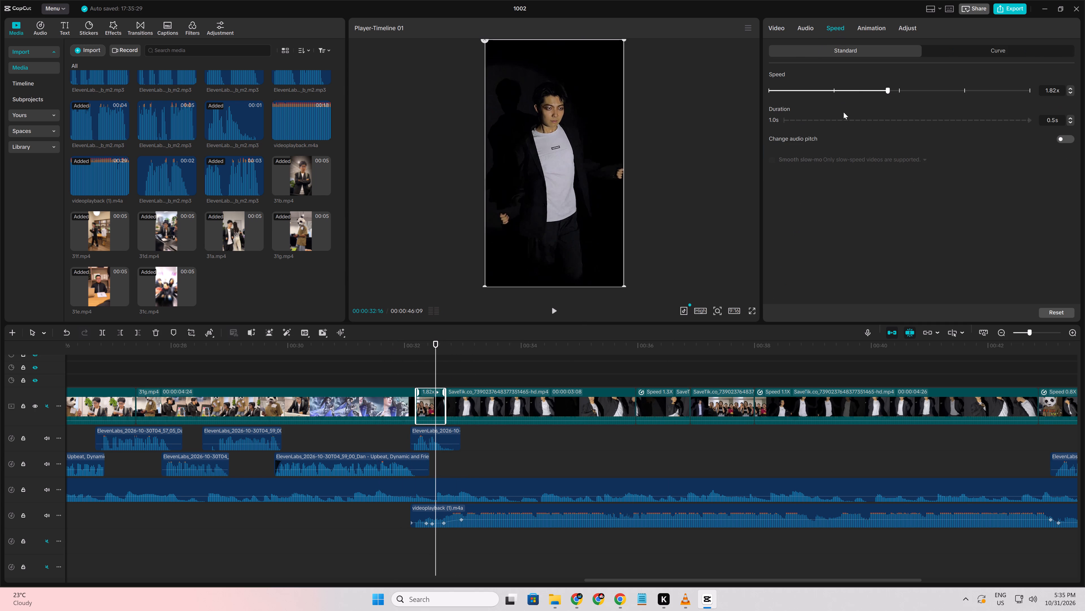
click(396, 432)
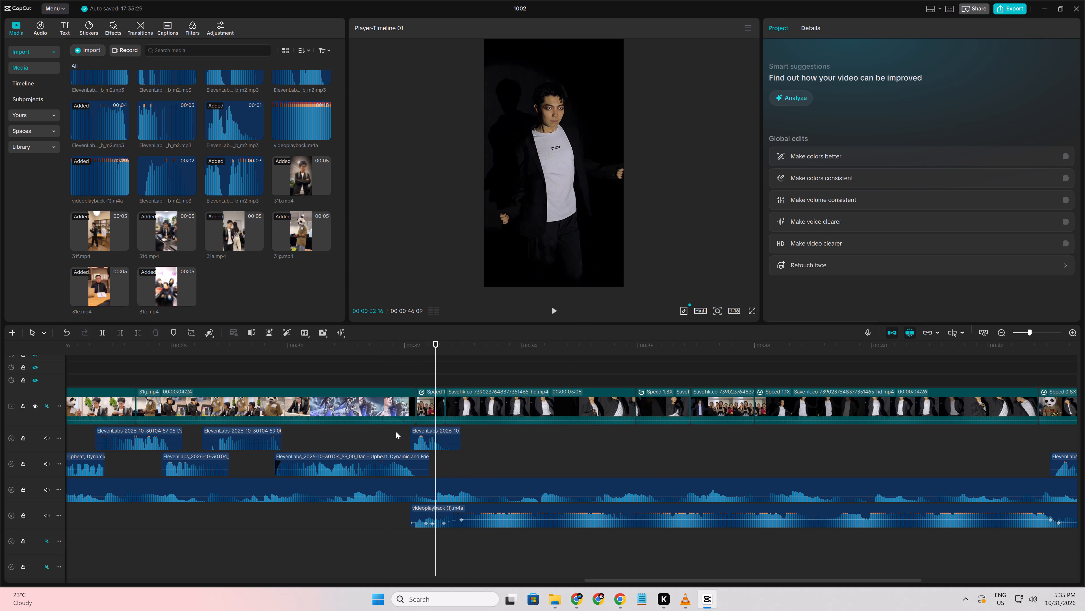
key(space)
Combine all ElevenLabs voice clips, from the start through the short one after 31g.mp4, into one compound clip.
ctrl+scroll(425, 448, down, 2)
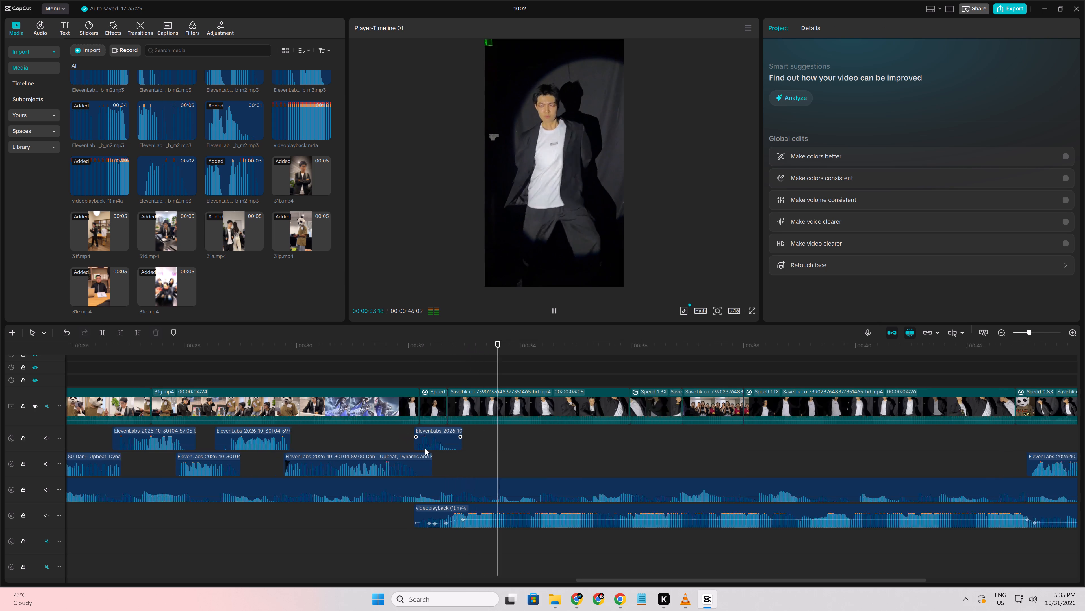
ctrl+scroll(425, 448, down, 11)
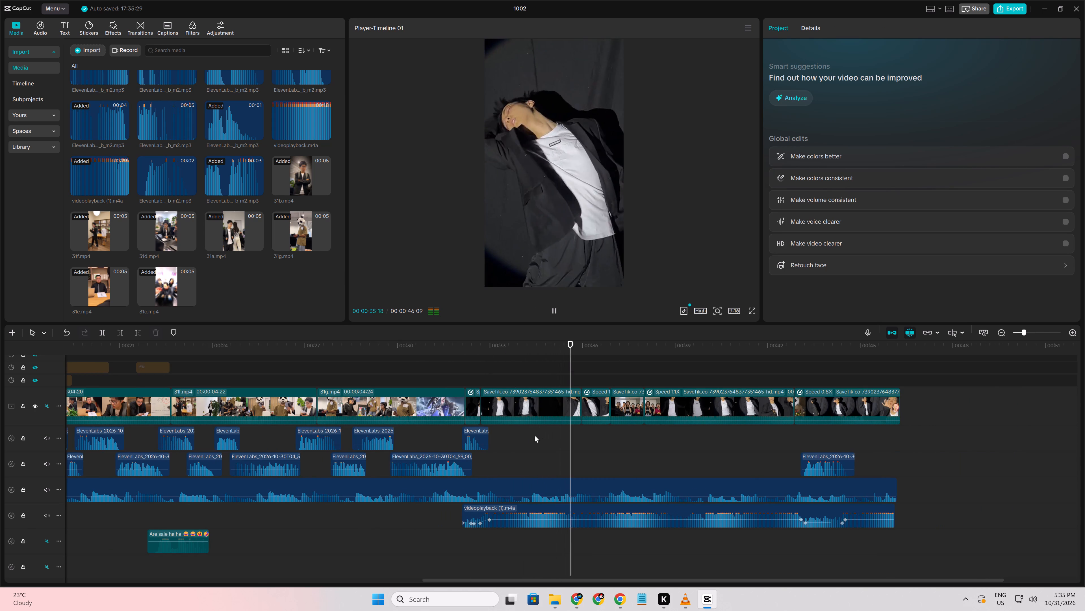
drag(529, 439, 57, 469)
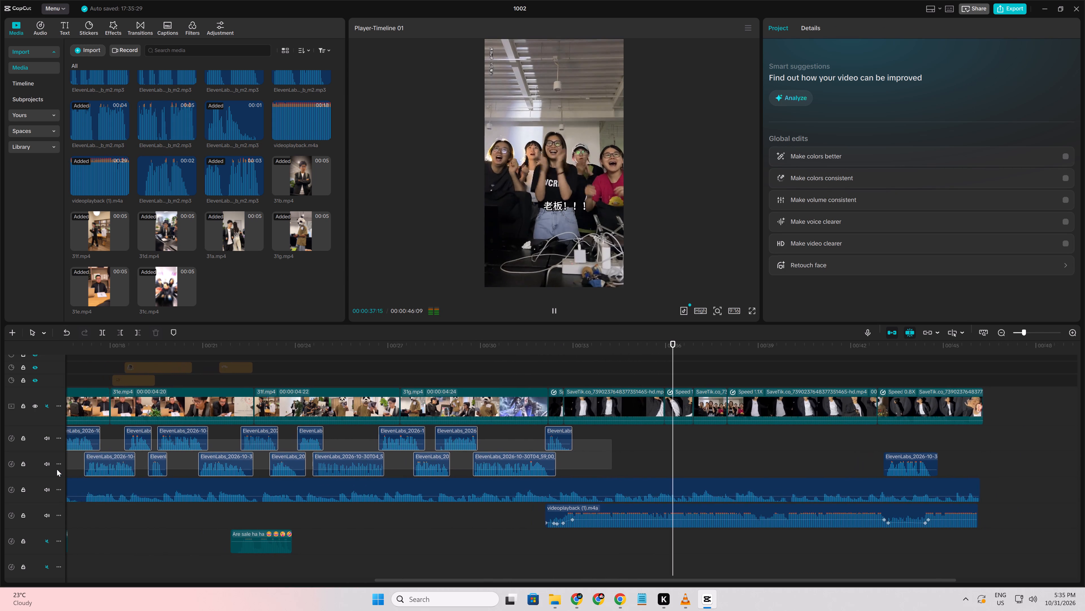
drag(57, 469, 116, 467)
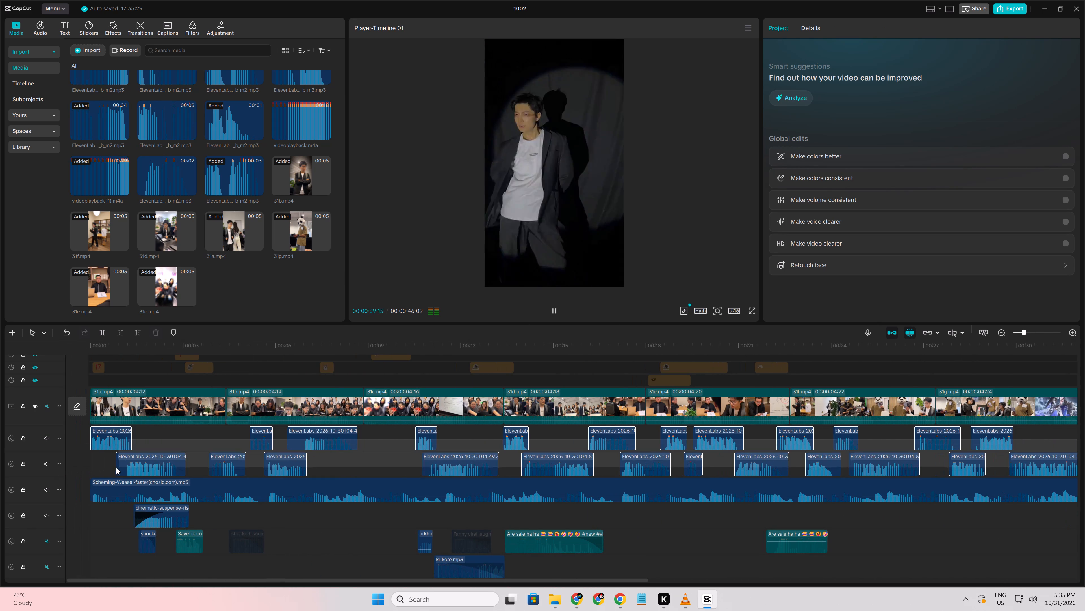
drag(116, 467, 110, 467)
key(space)
right_click(204, 444)
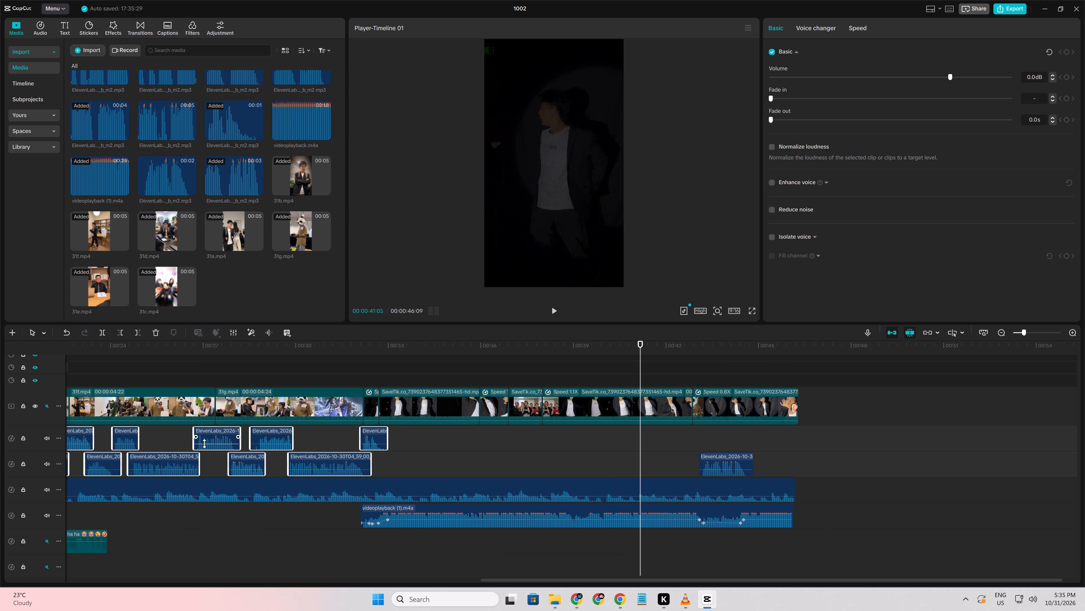
click(267, 464)
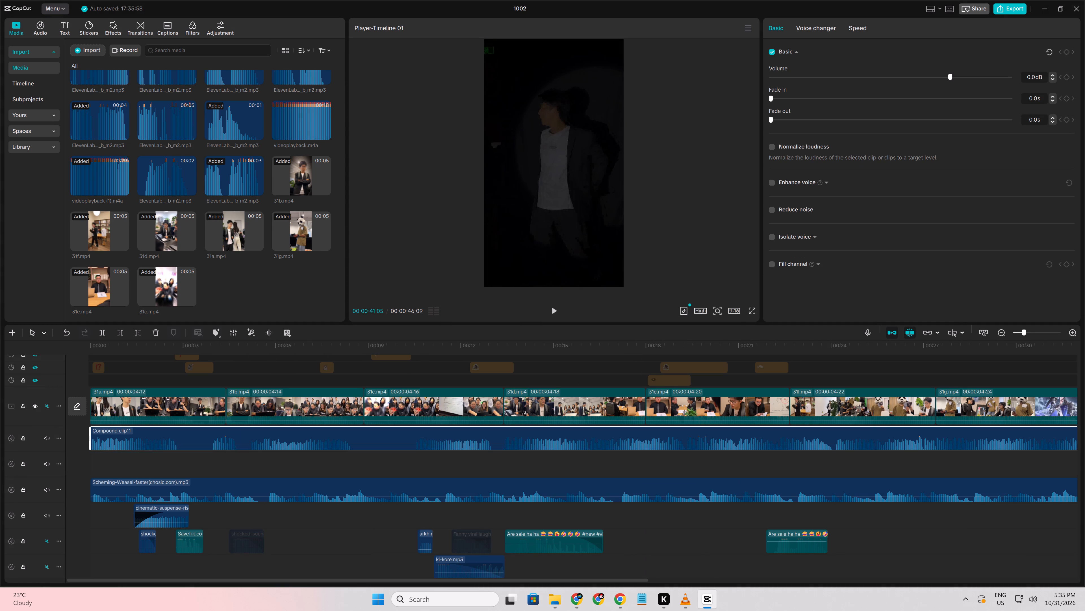
Set the voice compound clip's volume to 11 dB.
triple_click(1031, 82)
text(11)
key(Return)
key(Return)
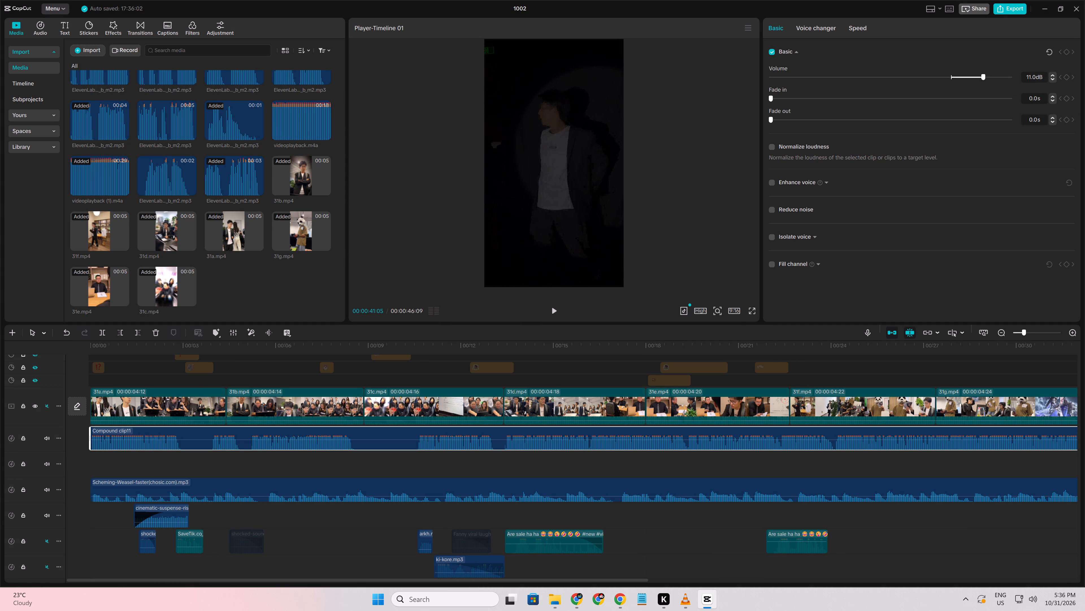
Play the closing section, then trim the last main-track clip and the Scheming-Weasel music to end at 00:00:46:04.
ctrl+scroll(368, 547, down, 10)
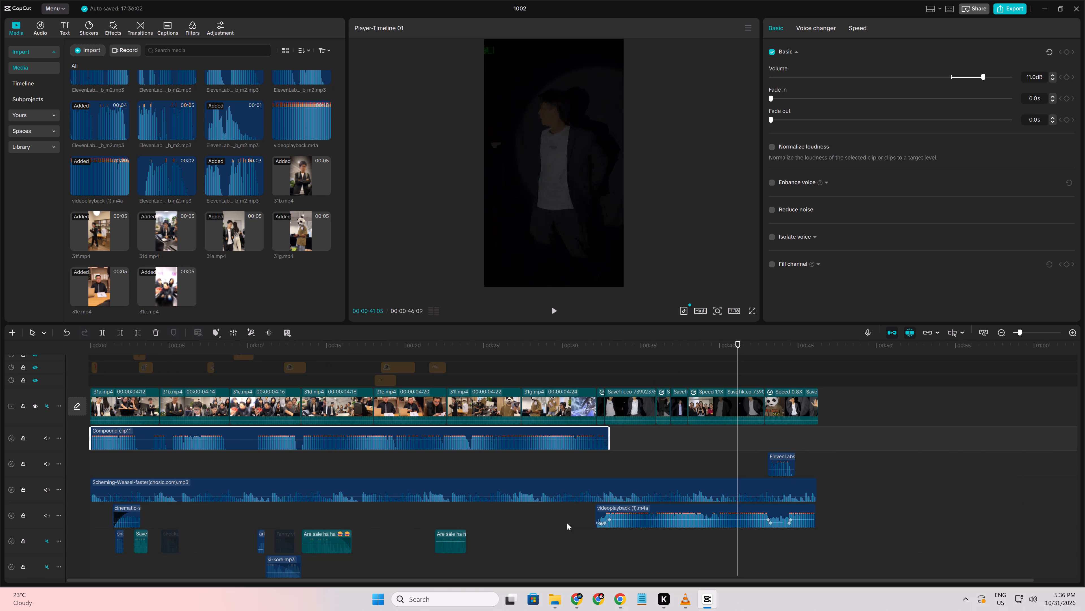
click(749, 445)
drag(750, 445, 765, 451)
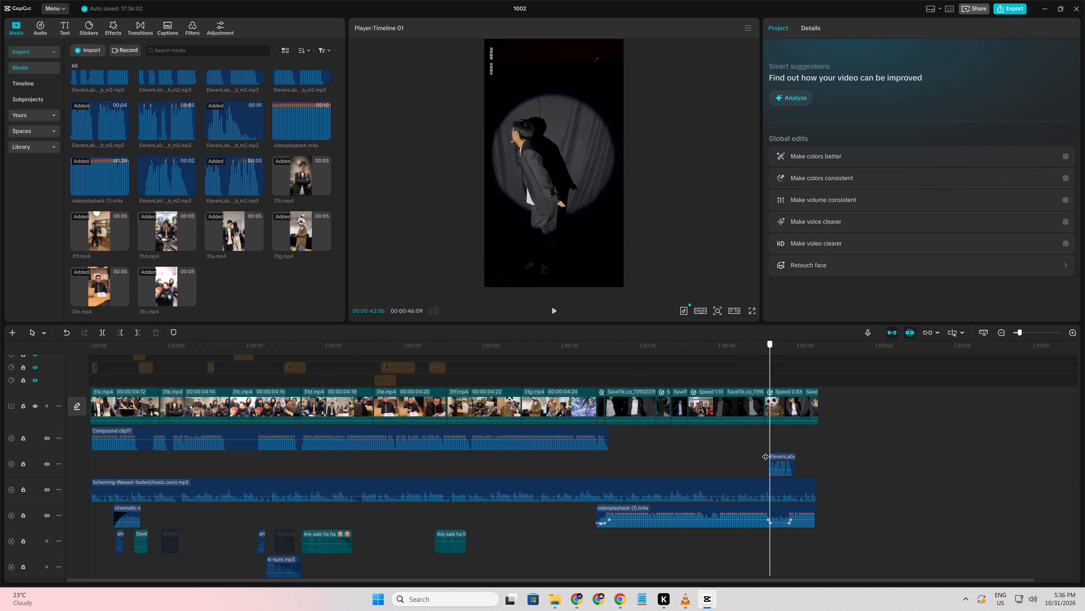
drag(765, 451, 764, 452)
key(space)
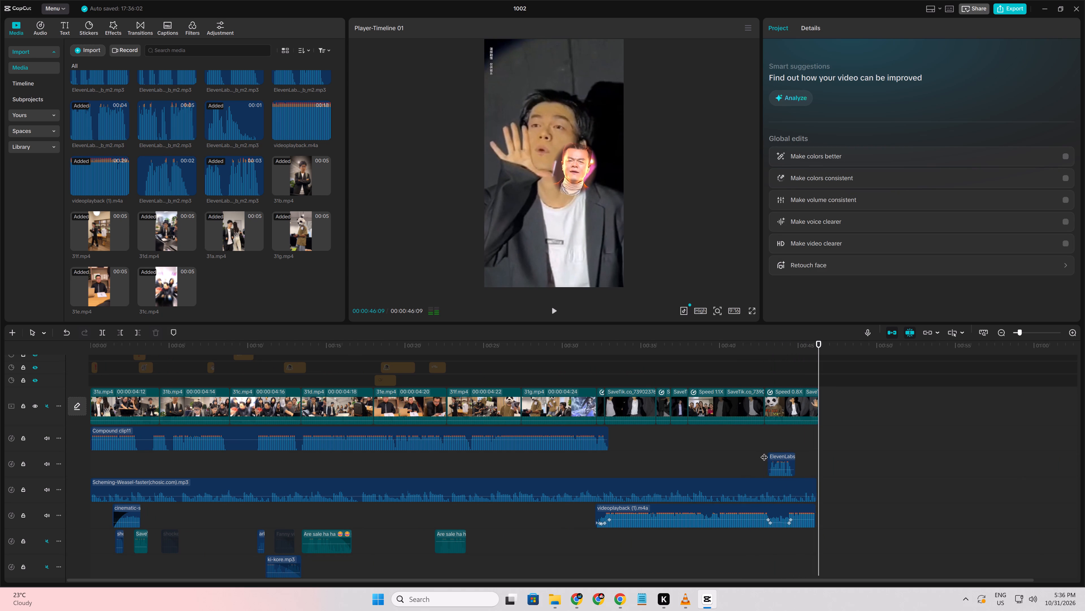
ctrl+scroll(764, 452, up, 7)
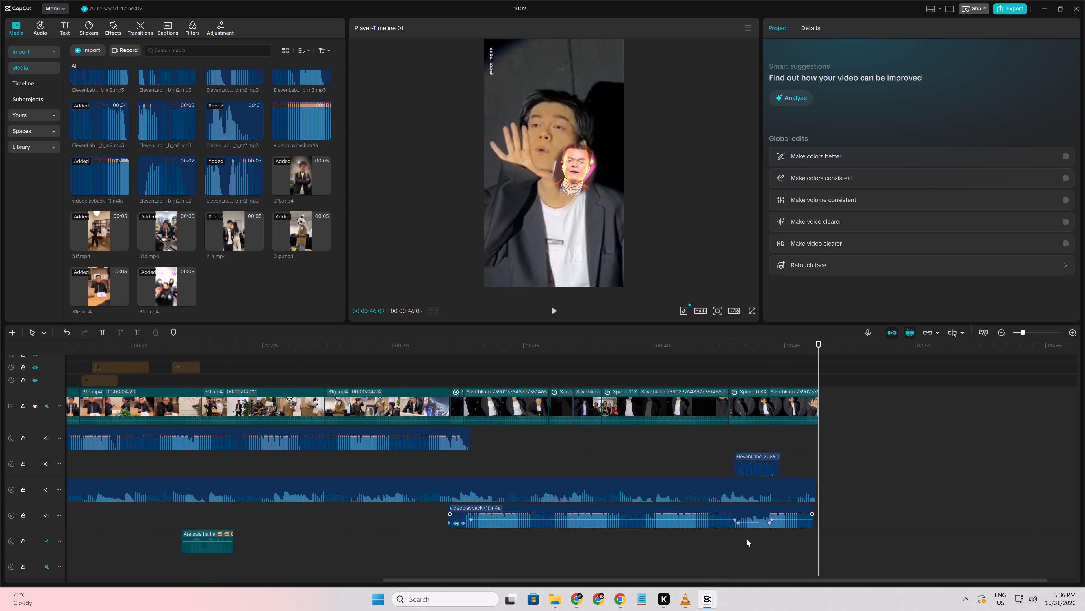
drag(723, 584, 765, 584)
click(802, 548)
drag(803, 548, 808, 548)
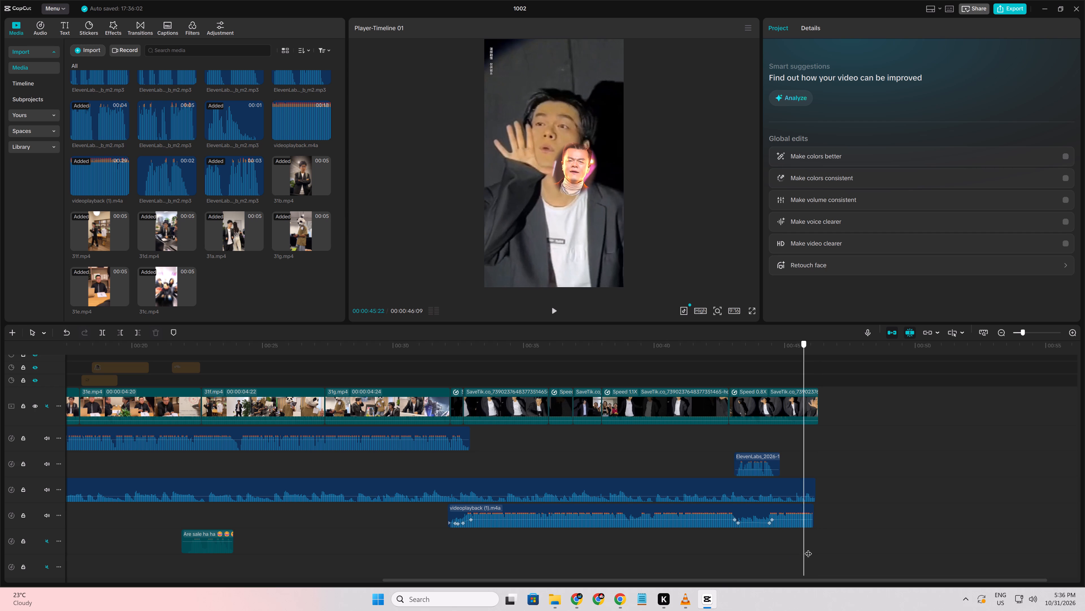
drag(808, 548, 812, 549)
drag(841, 414, 807, 482)
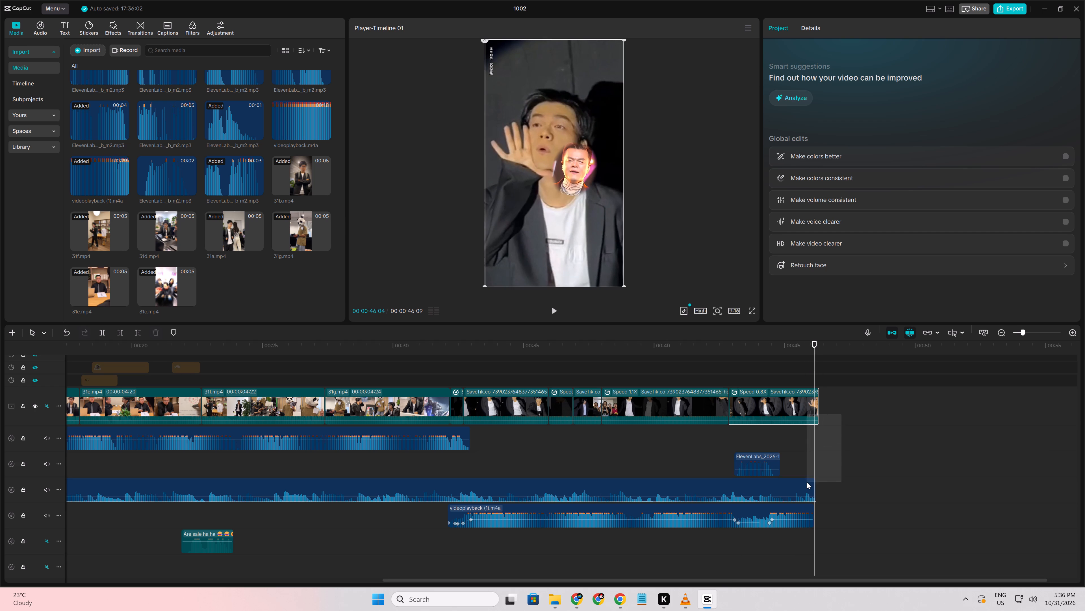
key(w)
click(799, 456)
drag(799, 456, 838, 462)
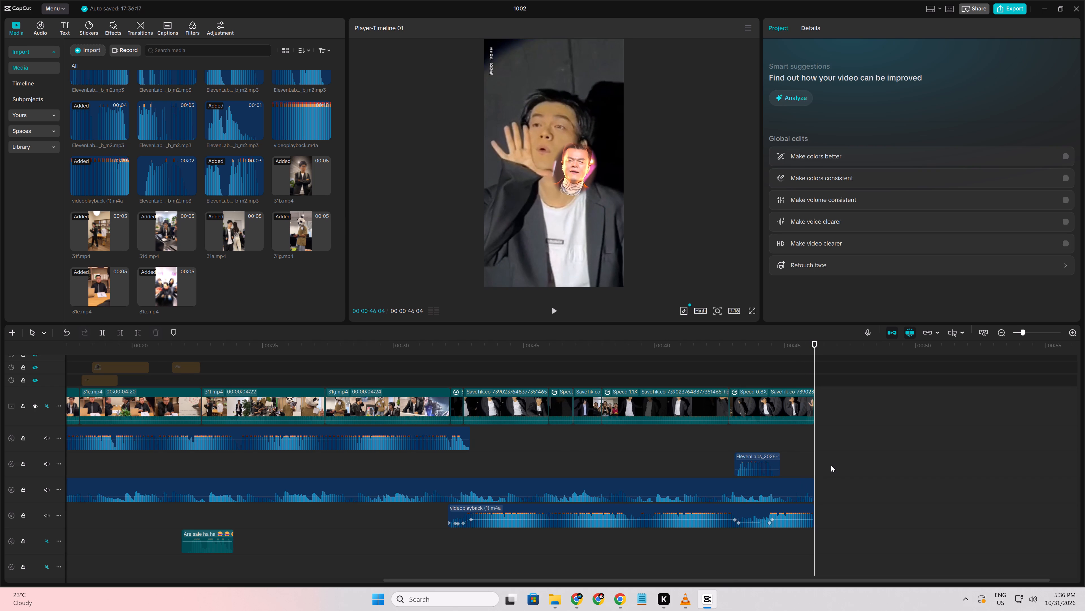
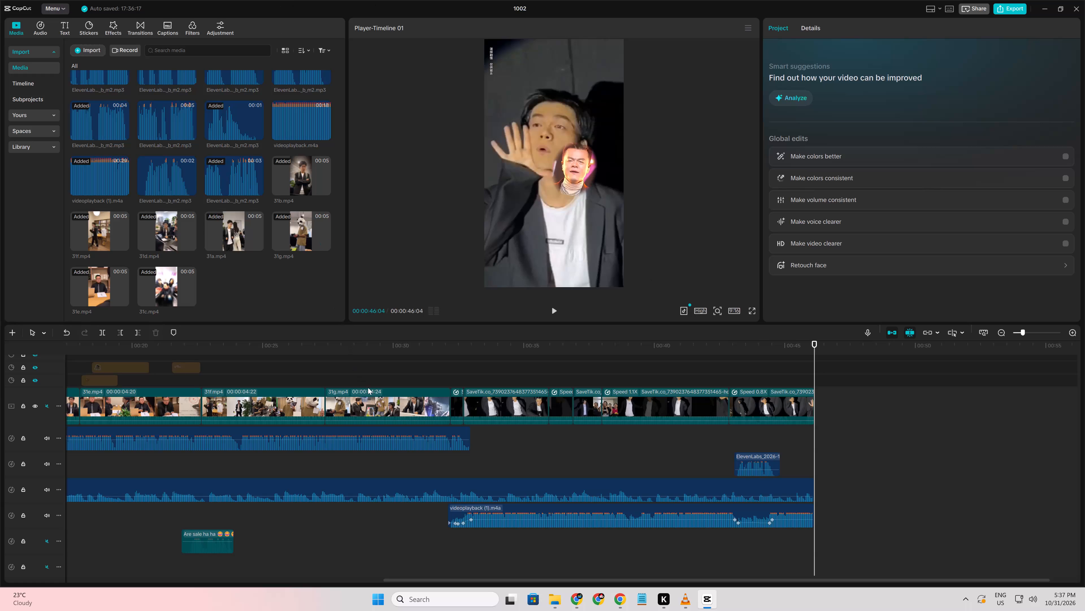
Set the volume of the last ElevenLabs voice clip, near the end of the timeline, to 11 dB.
click(758, 442)
click(751, 461)
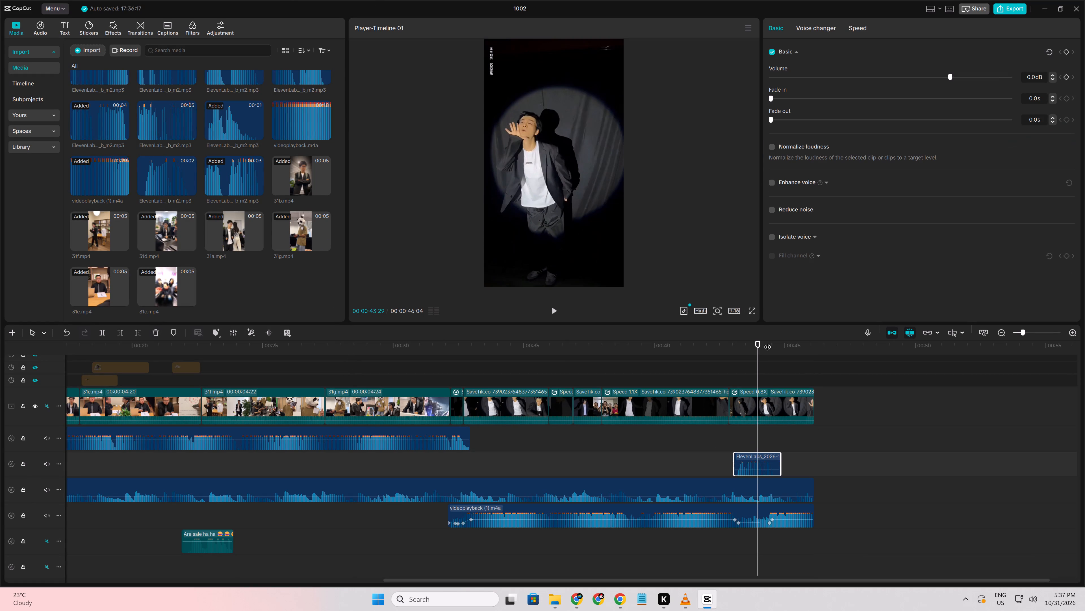
triple_click(1032, 79)
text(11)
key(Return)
Switch to Chrome, bring its window fully into view over the editor, and open a new blank browser tab.
click(680, 600)
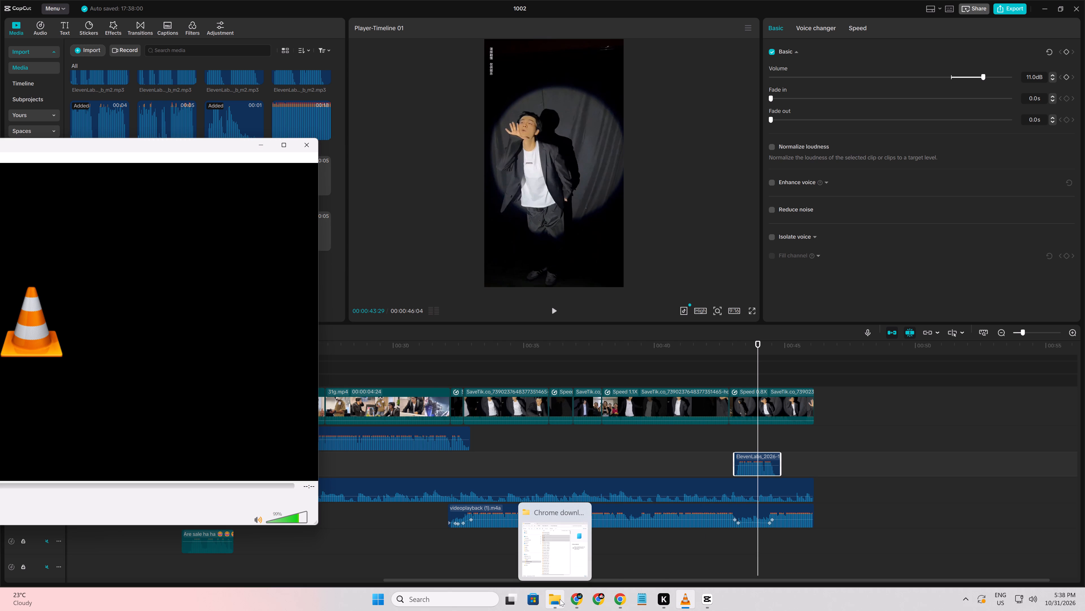
click(624, 597)
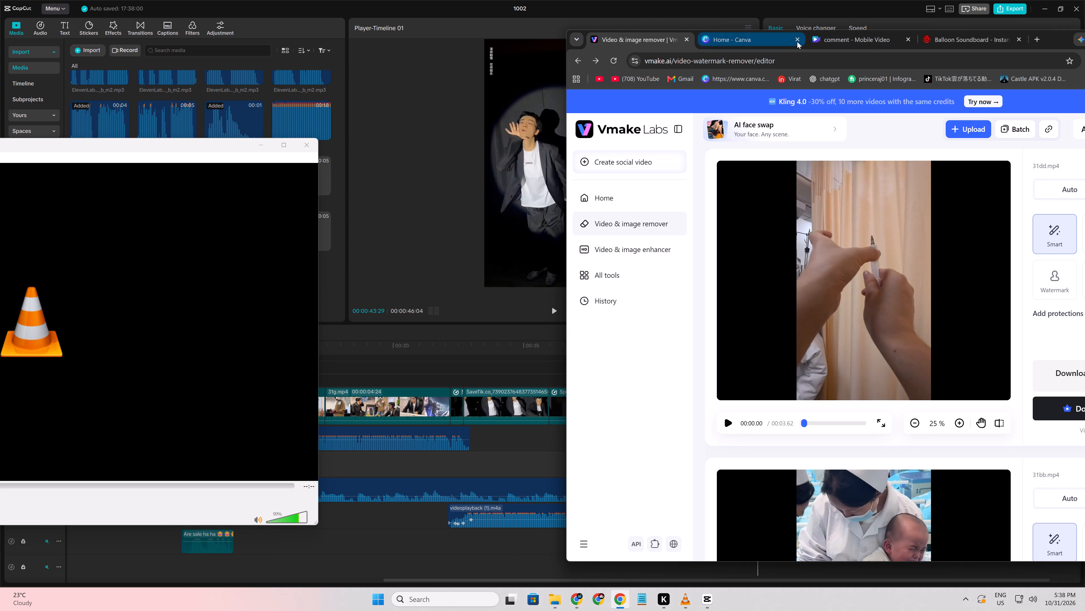
drag(1053, 44, 799, 49)
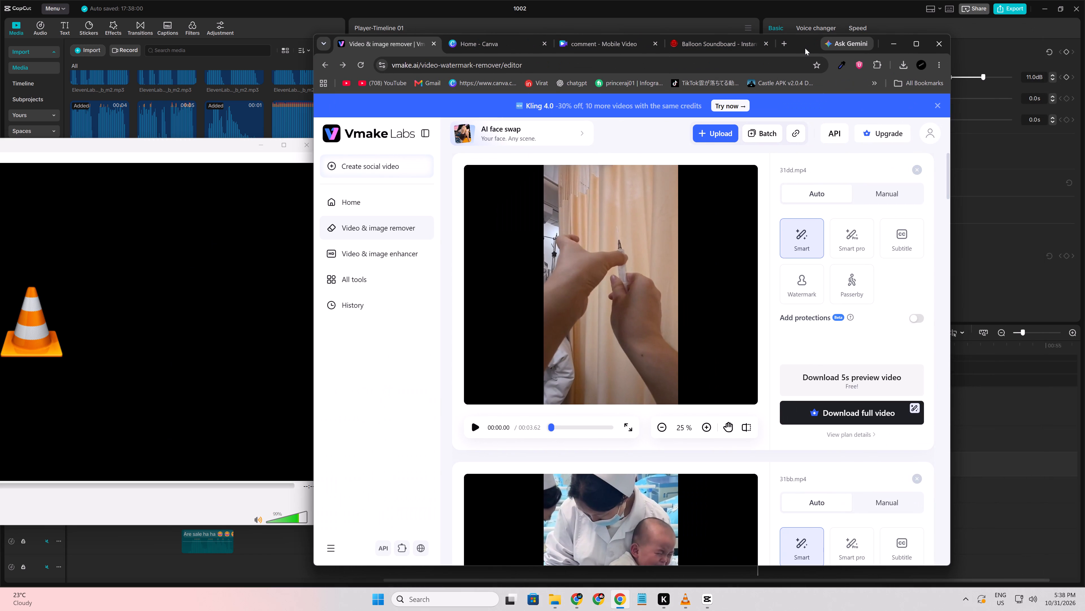
click(784, 43)
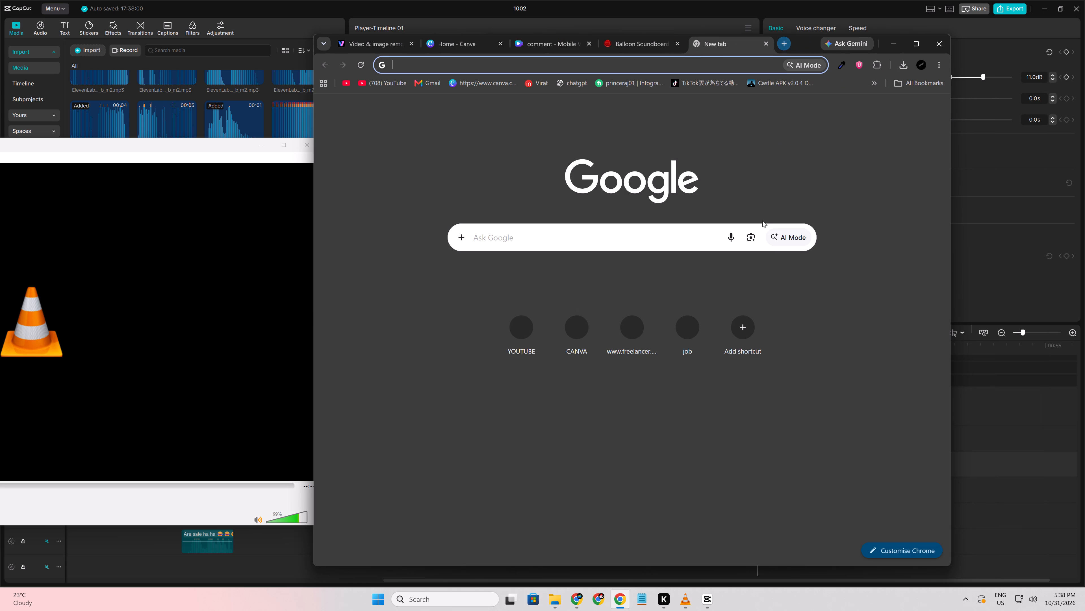
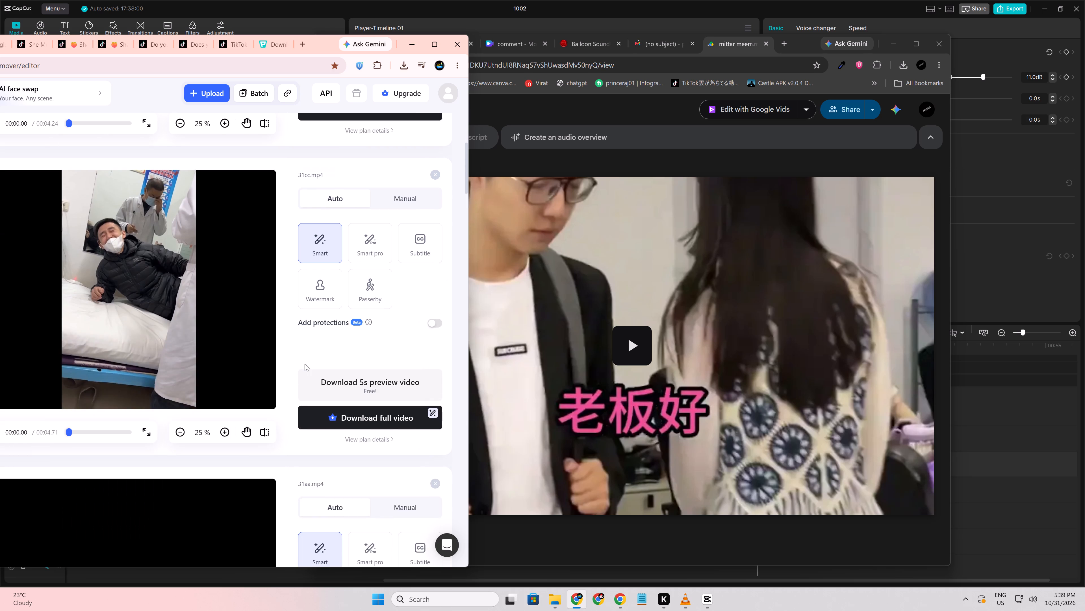
Download the free 5s preview video of 31ee.mp4 from the Vmake remover list.
scroll(305, 364, down, 2)
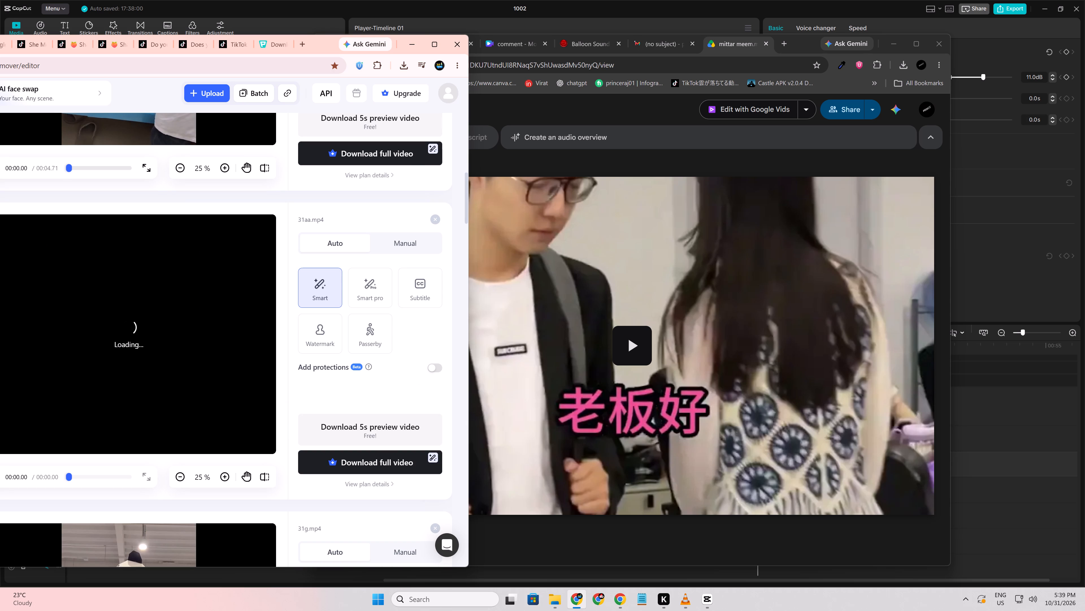
scroll(305, 364, up, 2)
scroll(305, 364, down, 2)
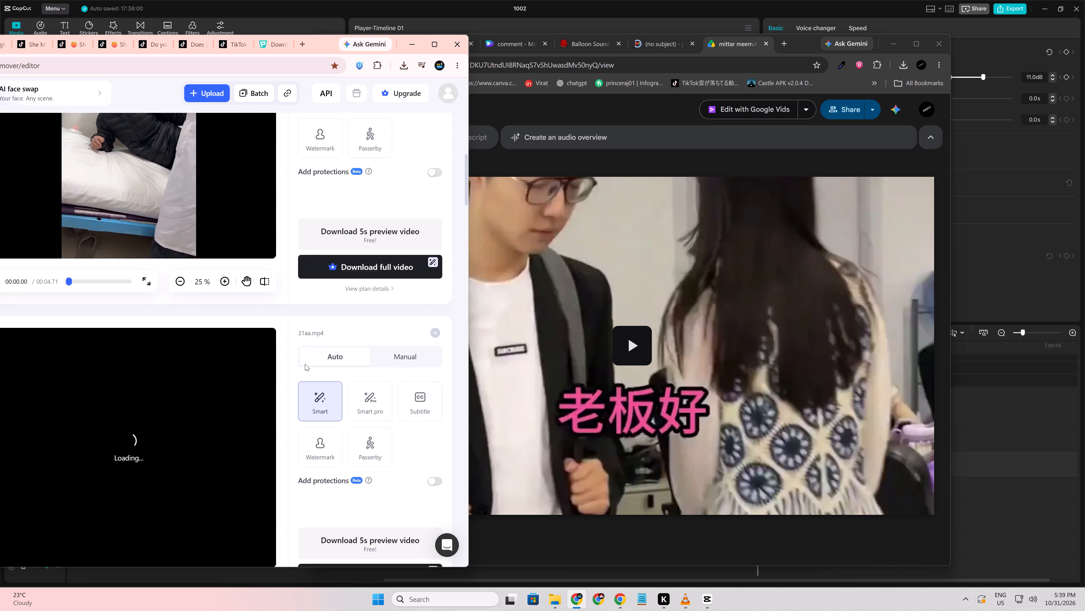
scroll(305, 364, up, 5)
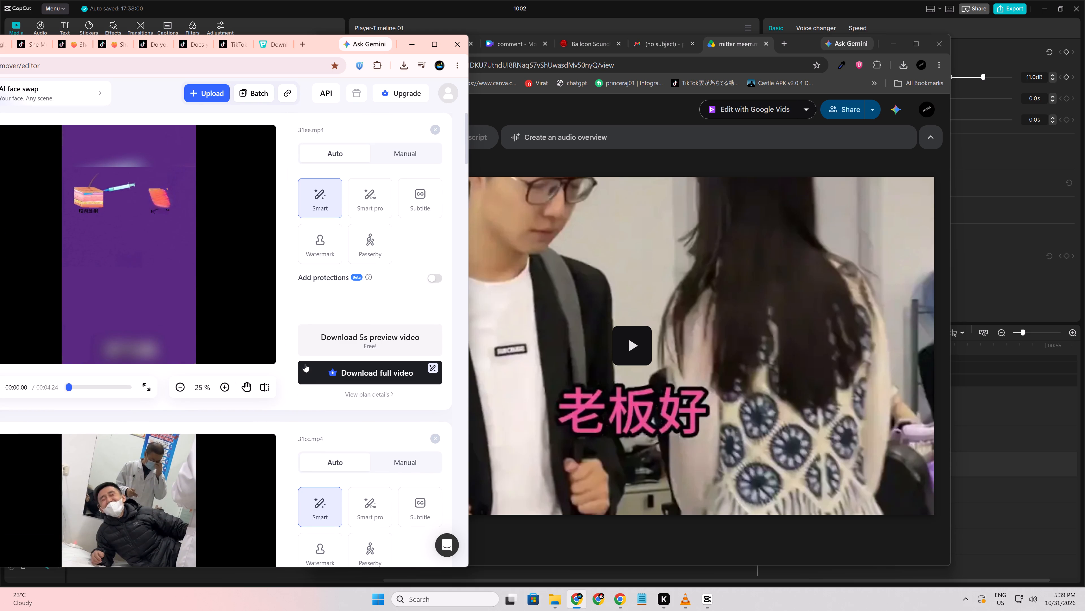
scroll(305, 364, up, 2)
scroll(285, 285, up, 1)
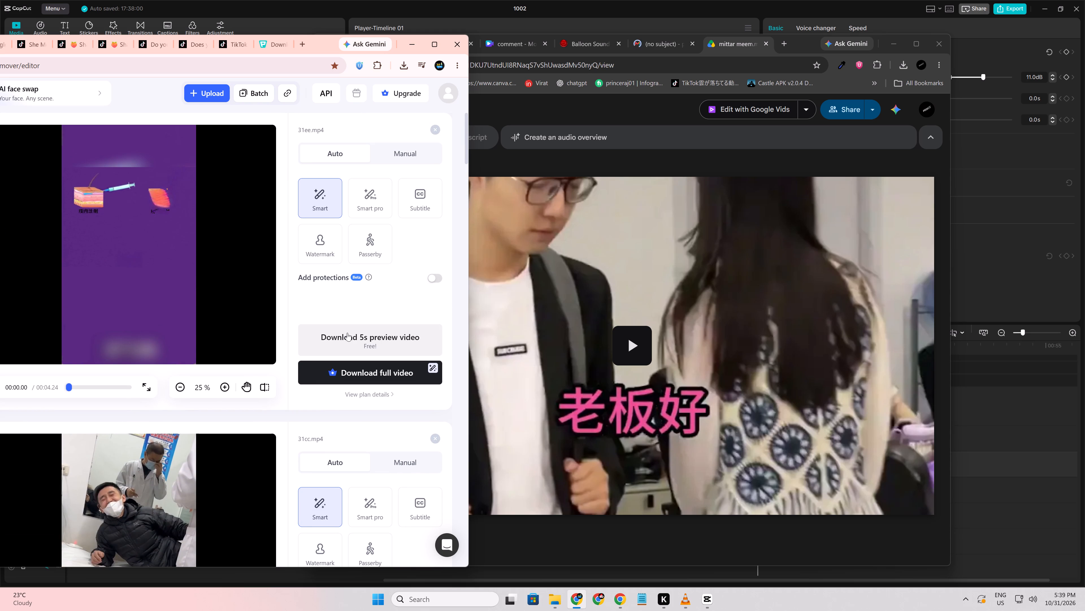
click(347, 333)
Download the free 5s preview video of 31cc.mp4 and check the recent download history.
scroll(368, 318, down, 2)
click(353, 387)
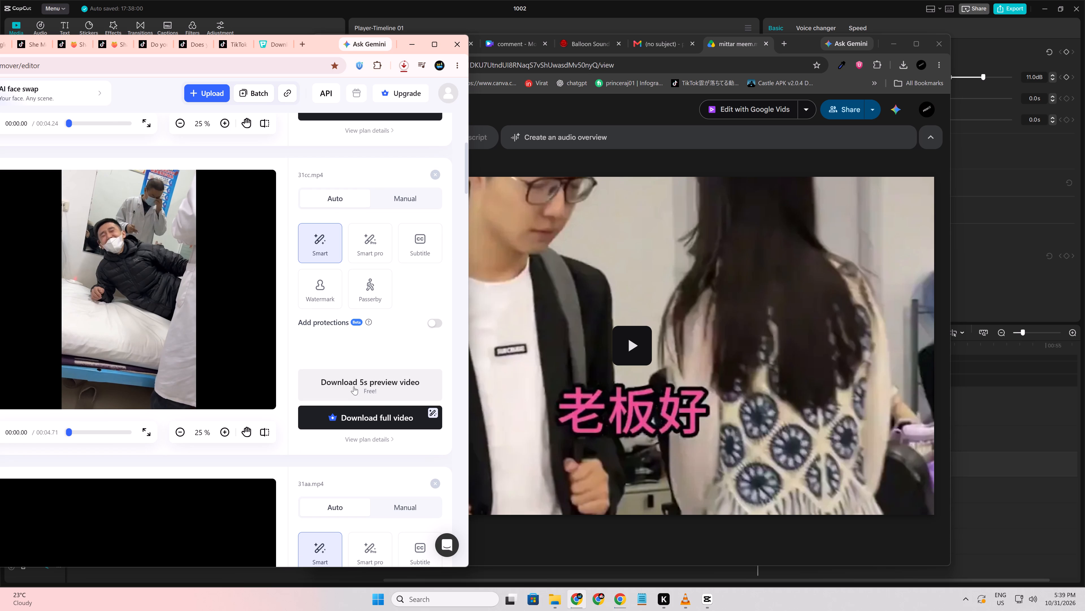
scroll(354, 386, down, 1)
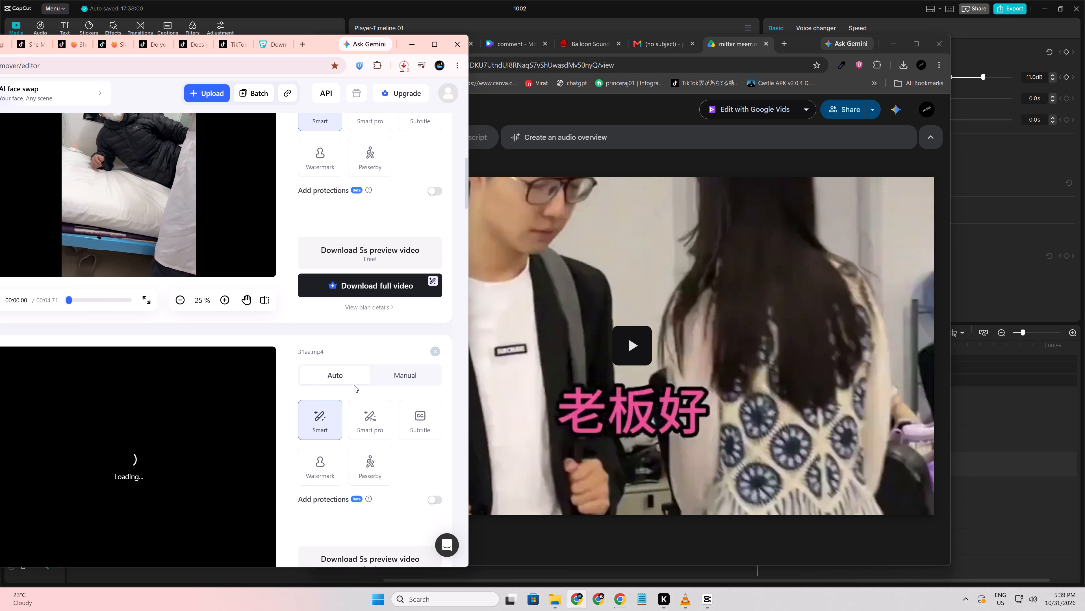
click(402, 66)
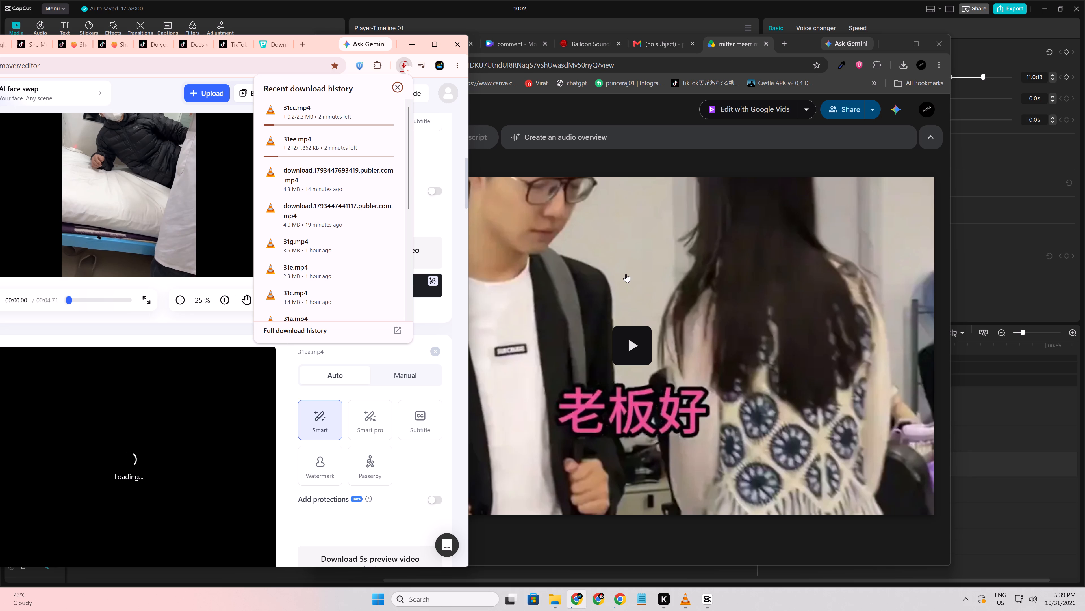
Open the Vmake remover page in the other browser window and download the free 5s preview video of 31bb.mp4.
click(659, 247)
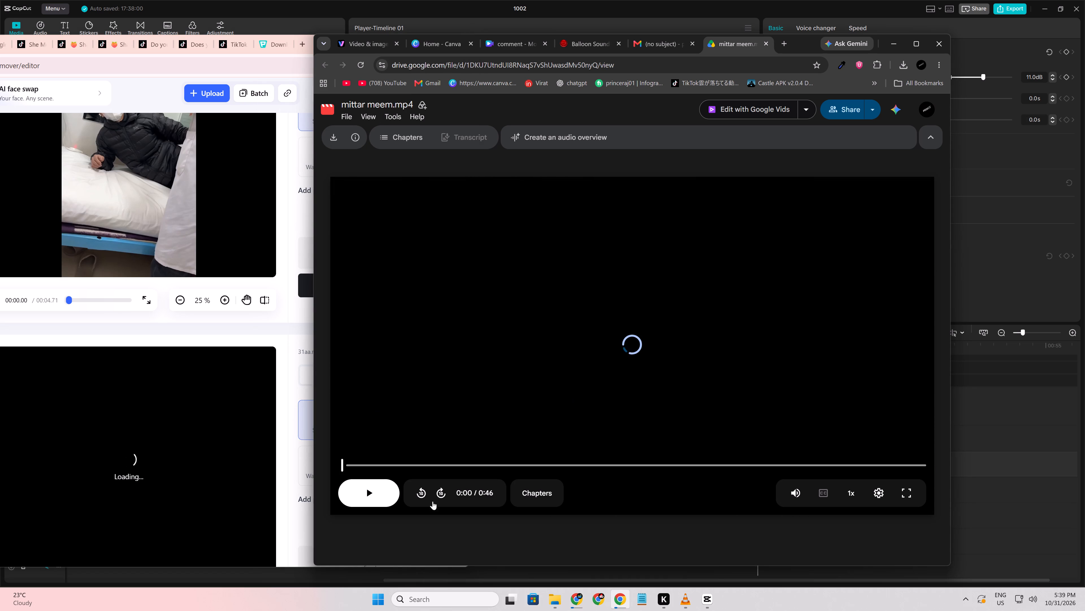
click(368, 494)
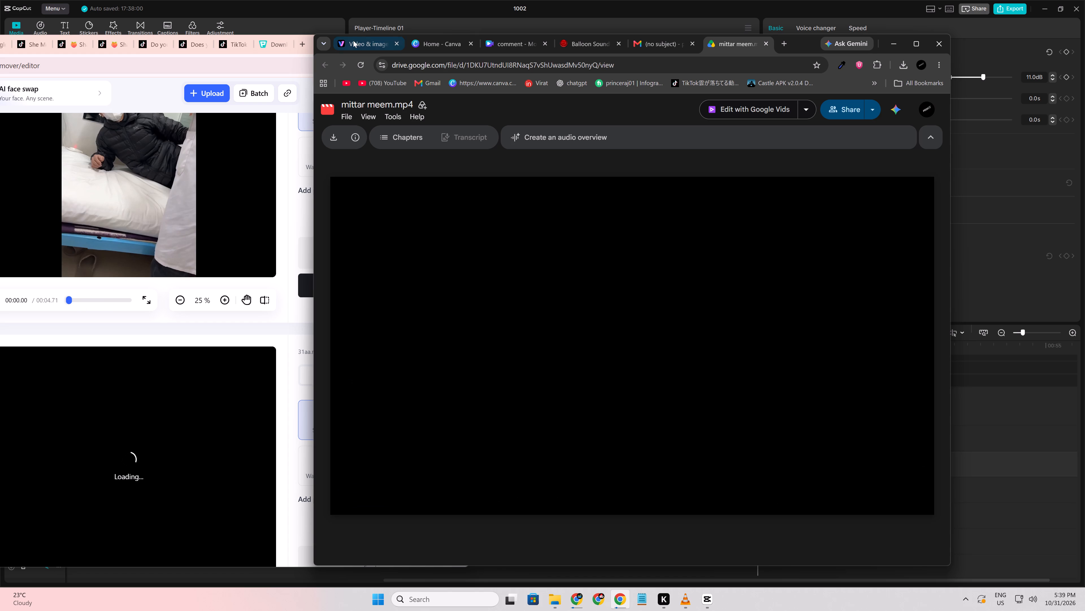
click(355, 40)
scroll(625, 329, down, 2)
scroll(713, 365, down, 2)
scroll(823, 379, down, 2)
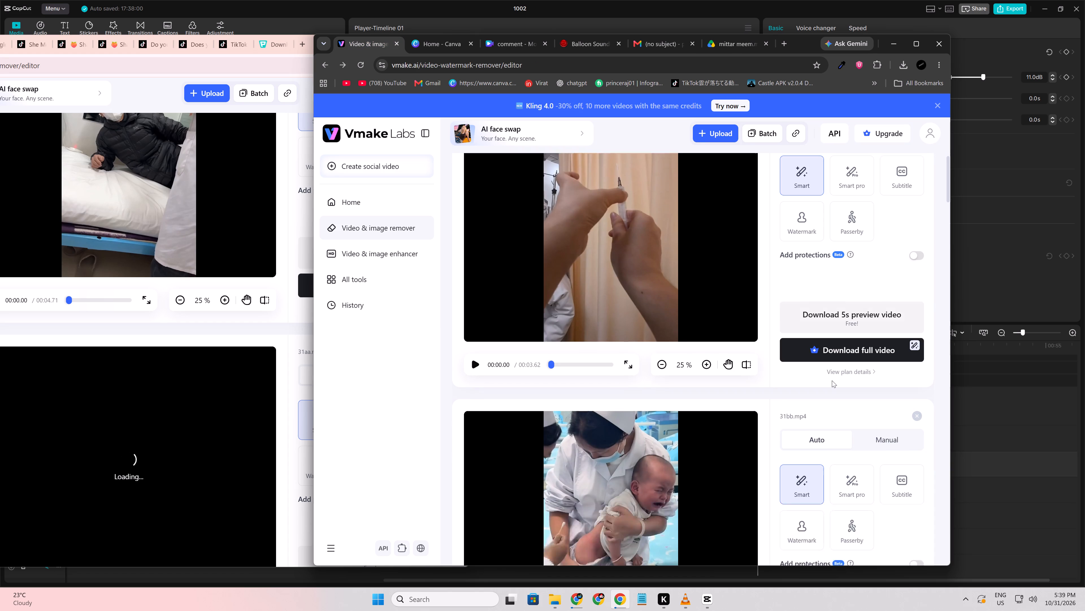
scroll(832, 380, down, 2)
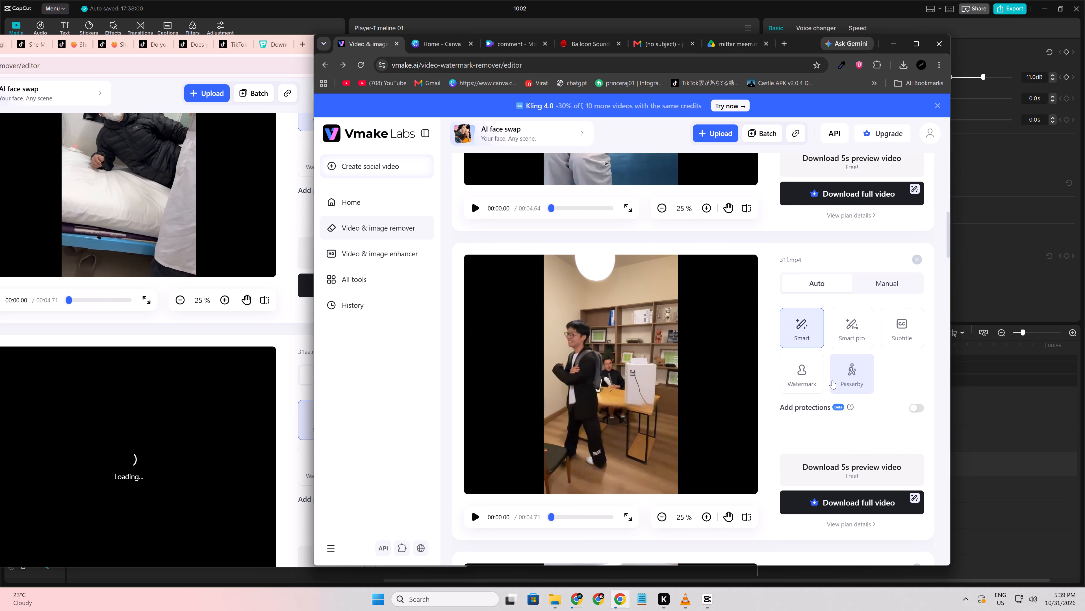
scroll(832, 380, up, 2)
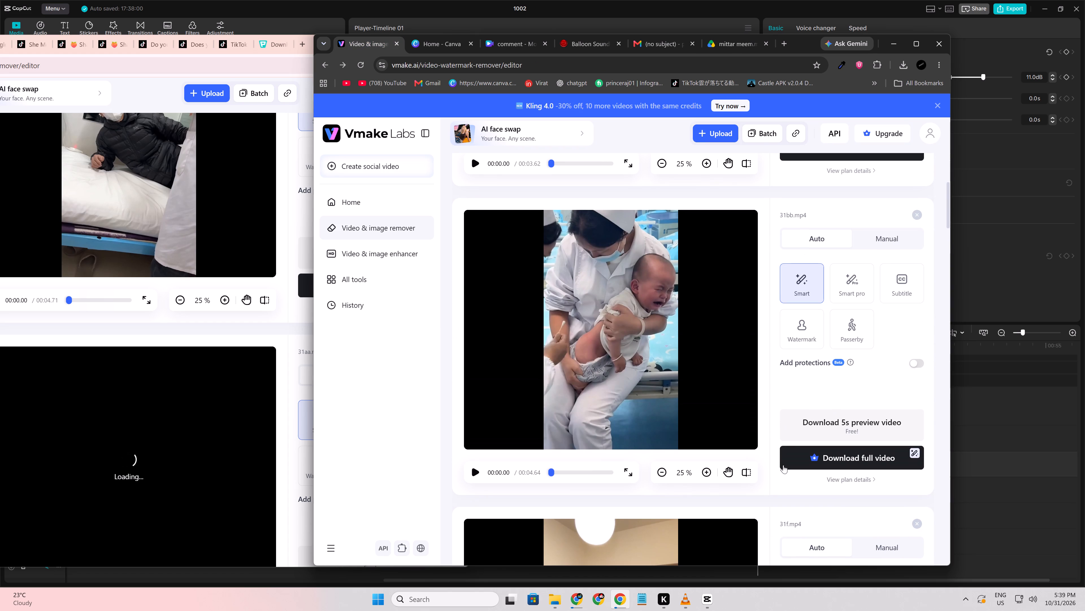
click(801, 427)
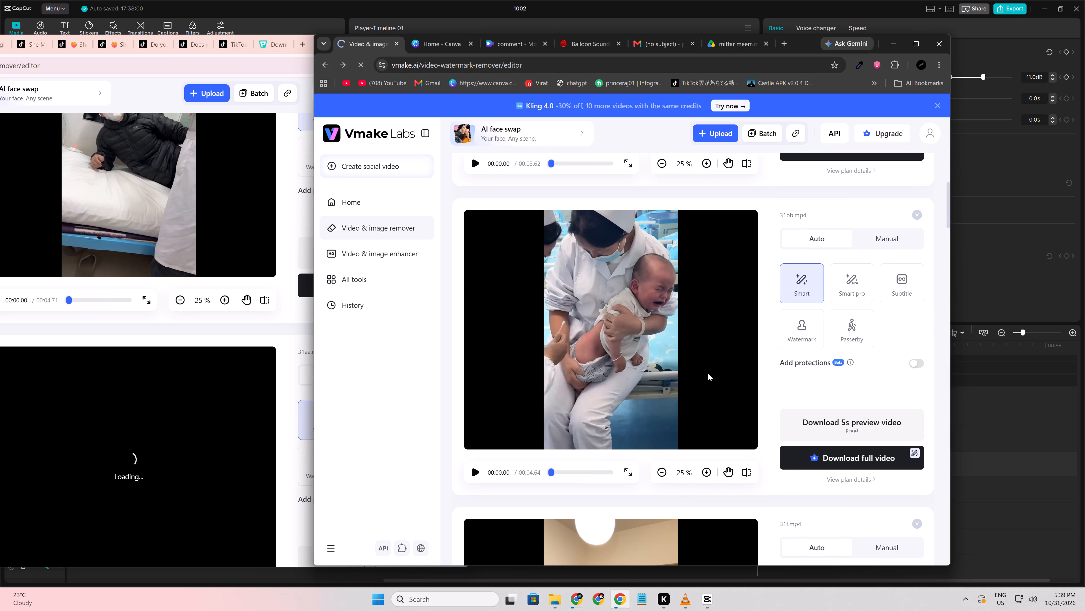
Download the free 5s preview video of 31dd.mp4 from the same Vmake remover list.
scroll(708, 374, up, 2)
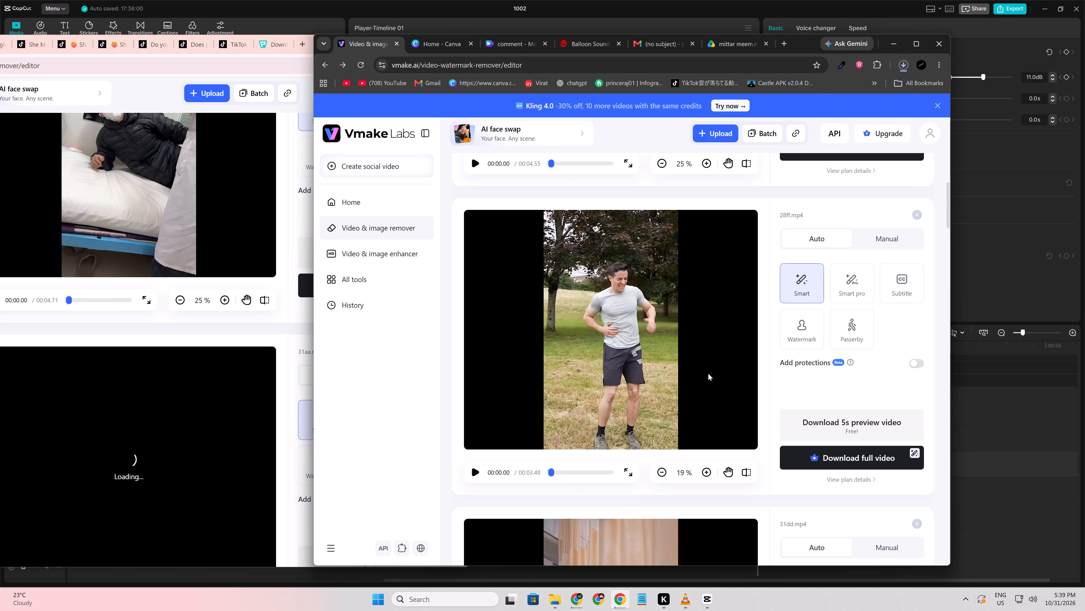
scroll(780, 347, up, 1)
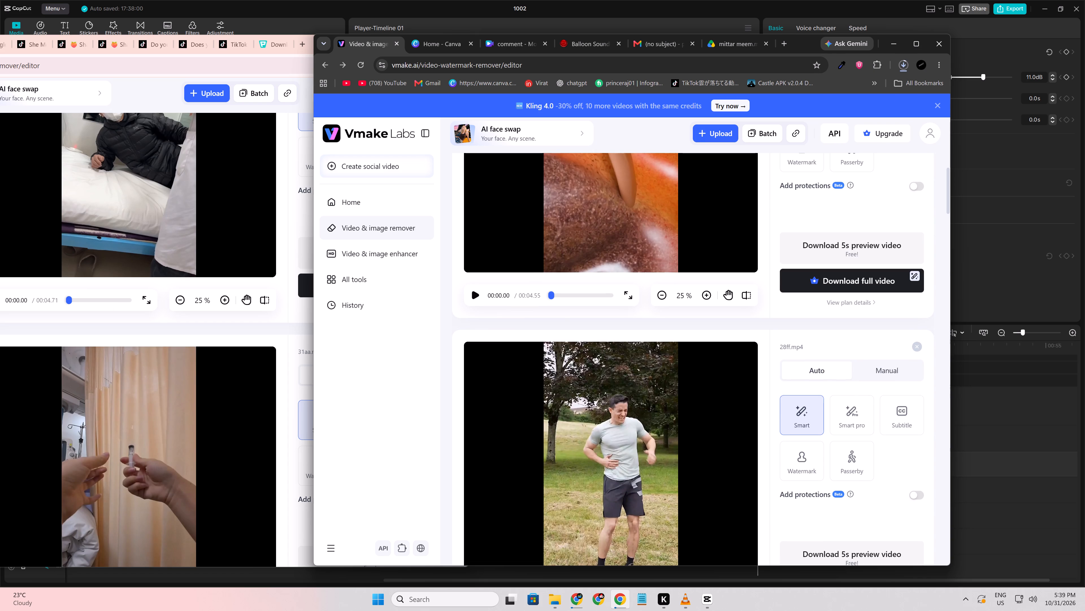
scroll(782, 347, up, 2)
scroll(782, 350, down, 2)
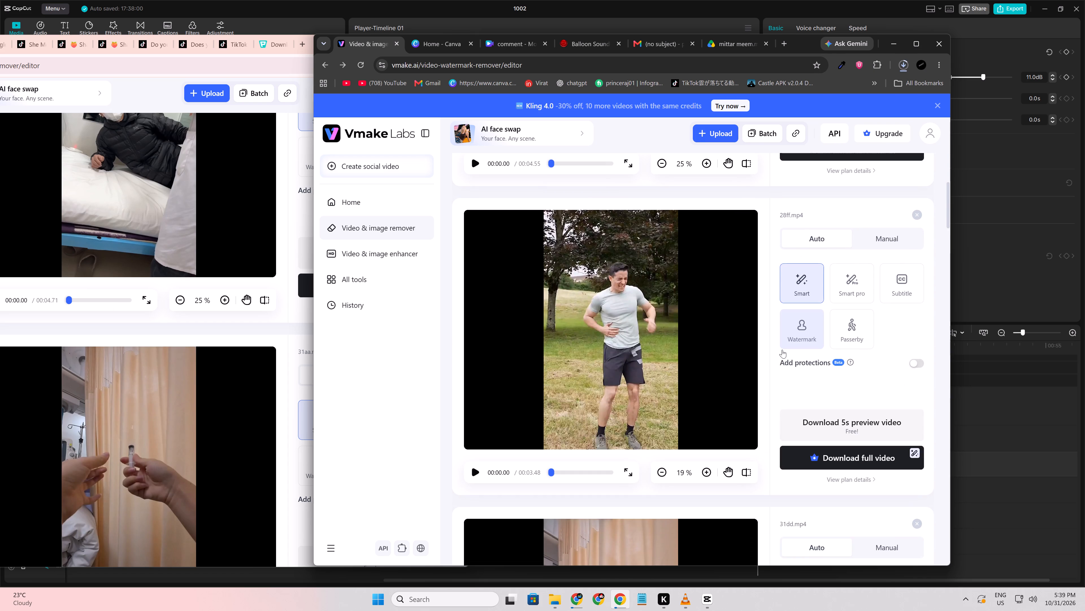
scroll(782, 350, down, 4)
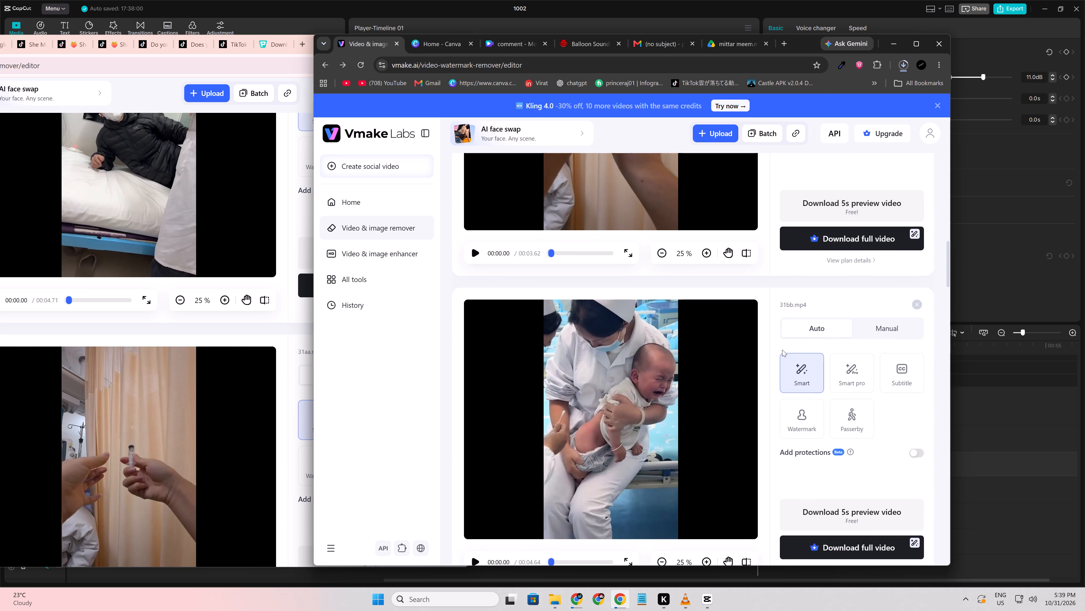
scroll(782, 350, up, 2)
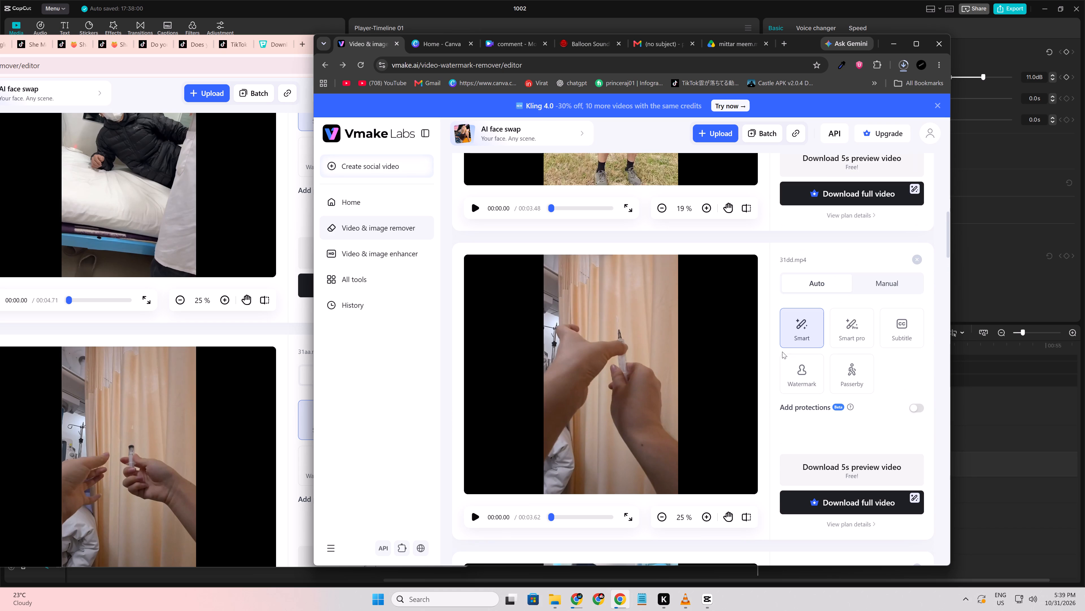
click(815, 468)
scroll(194, 454, down, 1)
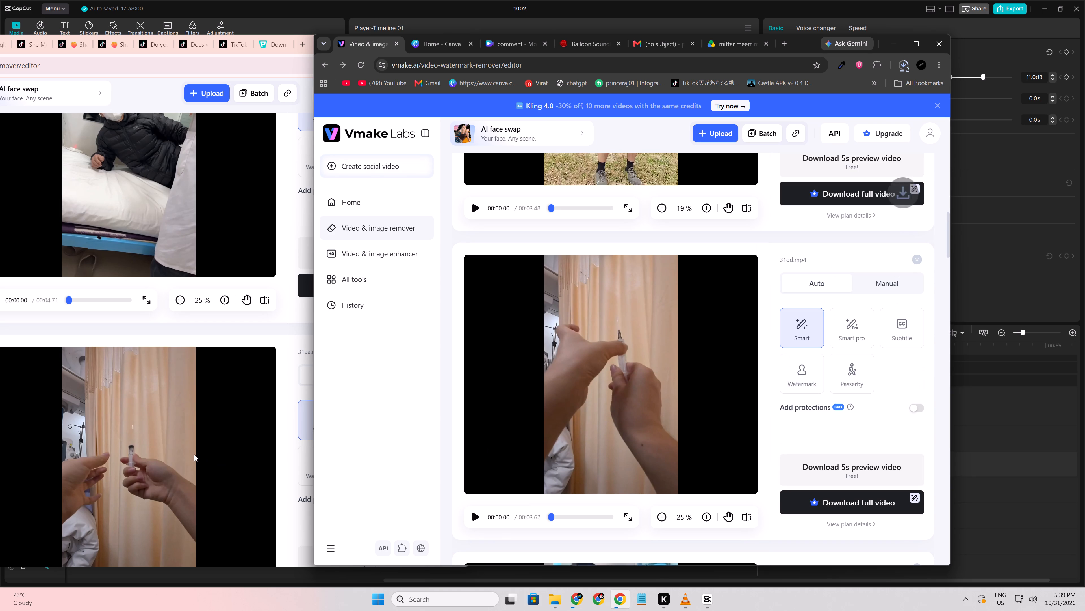
Return to the first Vmake window, download the free 5s preview video of 31aa.mp4, and check both windows' download histories.
click(277, 437)
scroll(309, 444, down, 1)
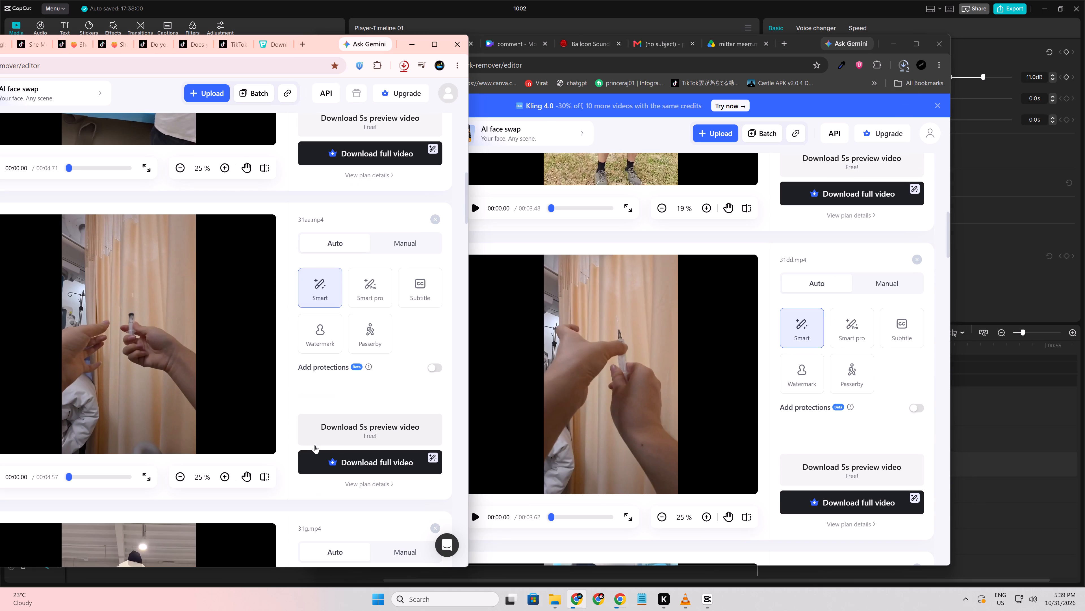
click(339, 440)
click(400, 67)
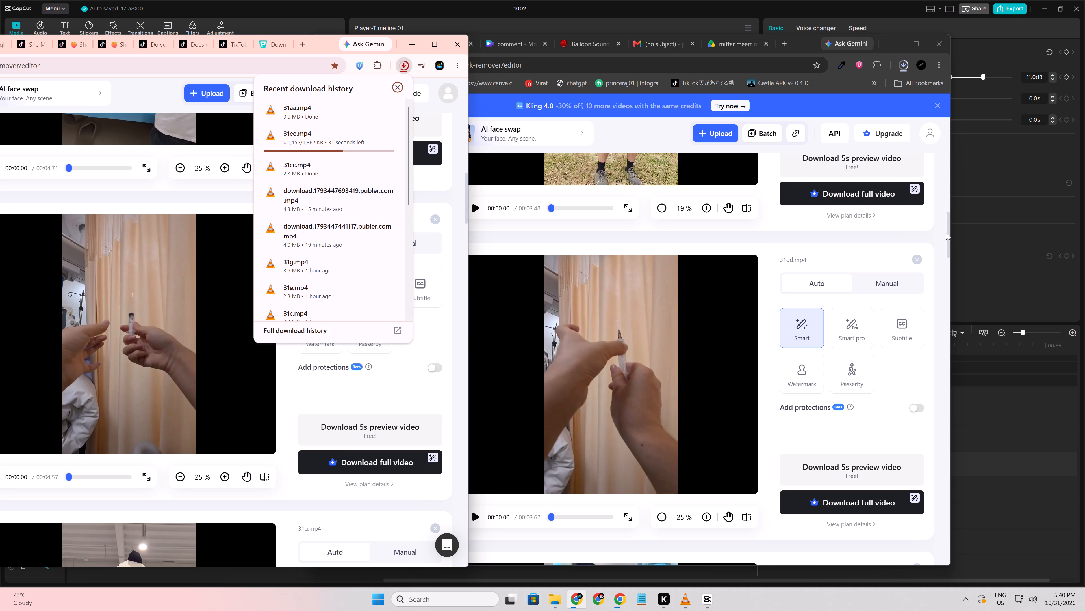
click(906, 69)
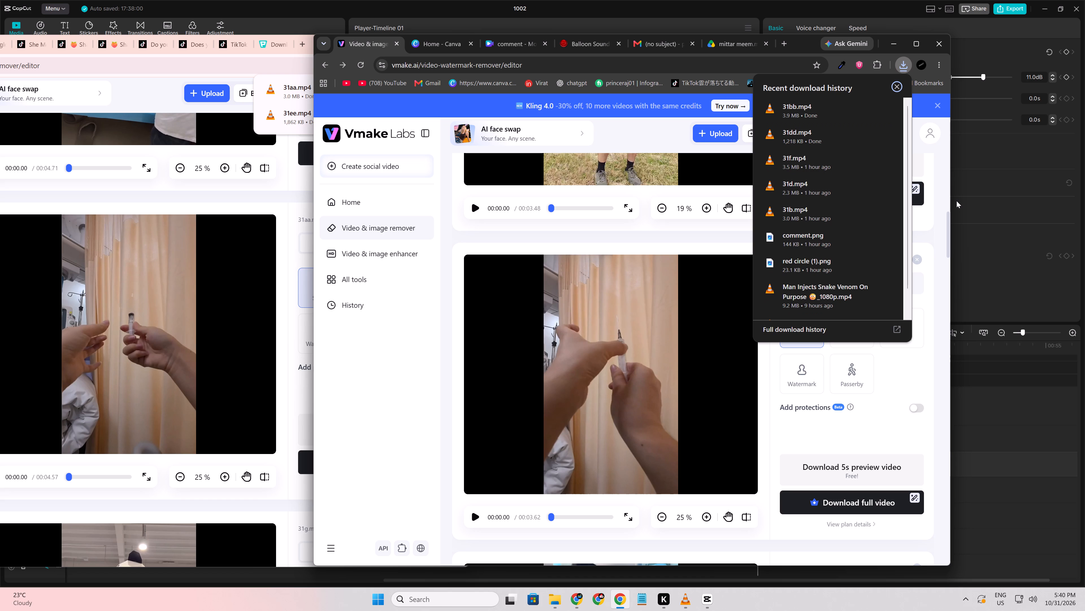
Switch back to the CapCut project 1002 and move the playhead to the start of the timeline.
click(997, 219)
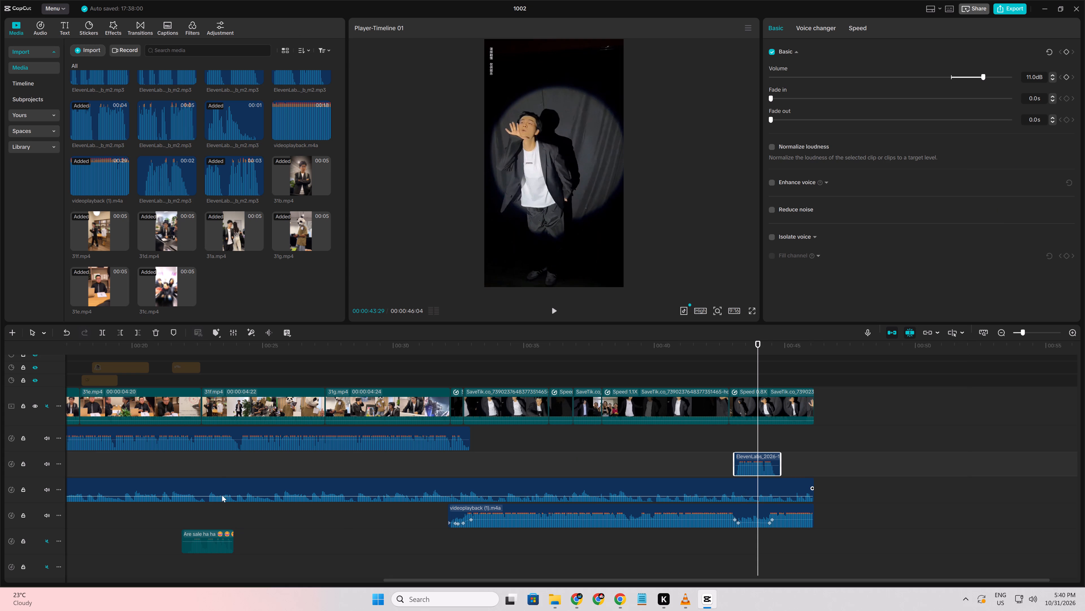
click(236, 470)
drag(236, 470, 0, 345)
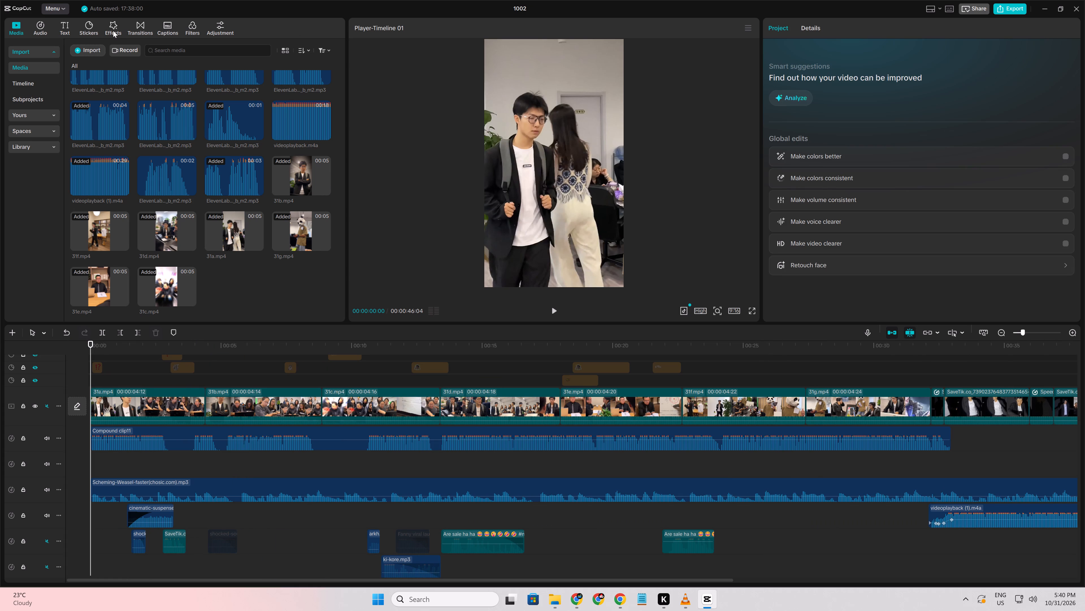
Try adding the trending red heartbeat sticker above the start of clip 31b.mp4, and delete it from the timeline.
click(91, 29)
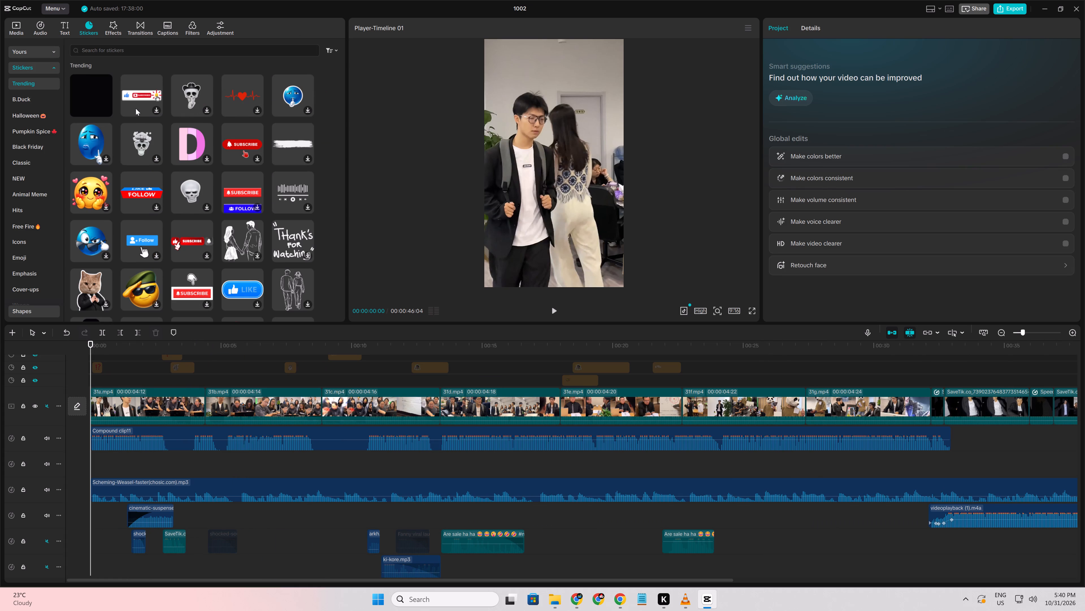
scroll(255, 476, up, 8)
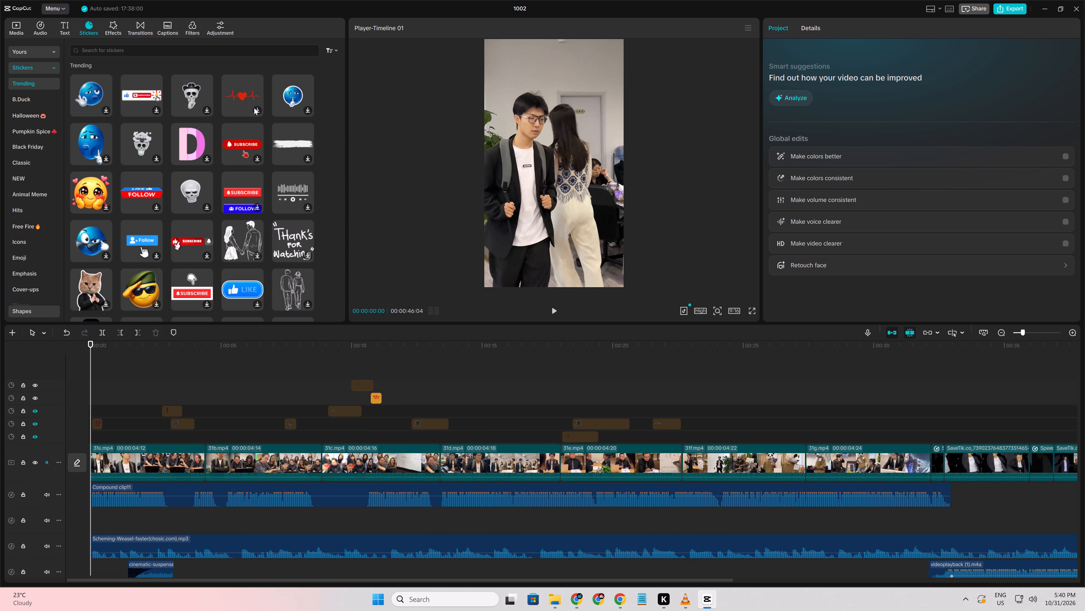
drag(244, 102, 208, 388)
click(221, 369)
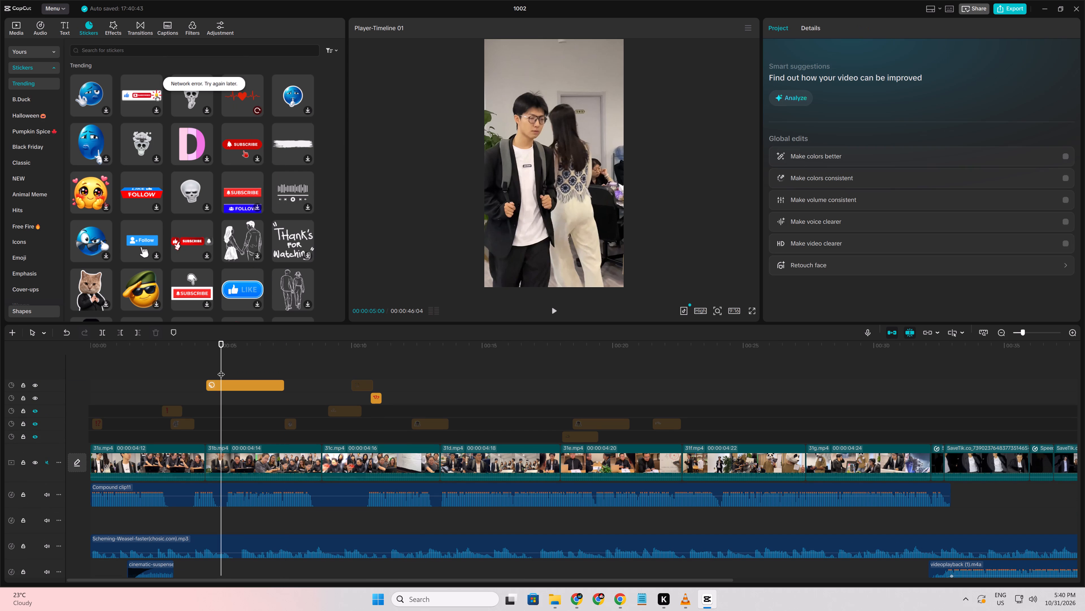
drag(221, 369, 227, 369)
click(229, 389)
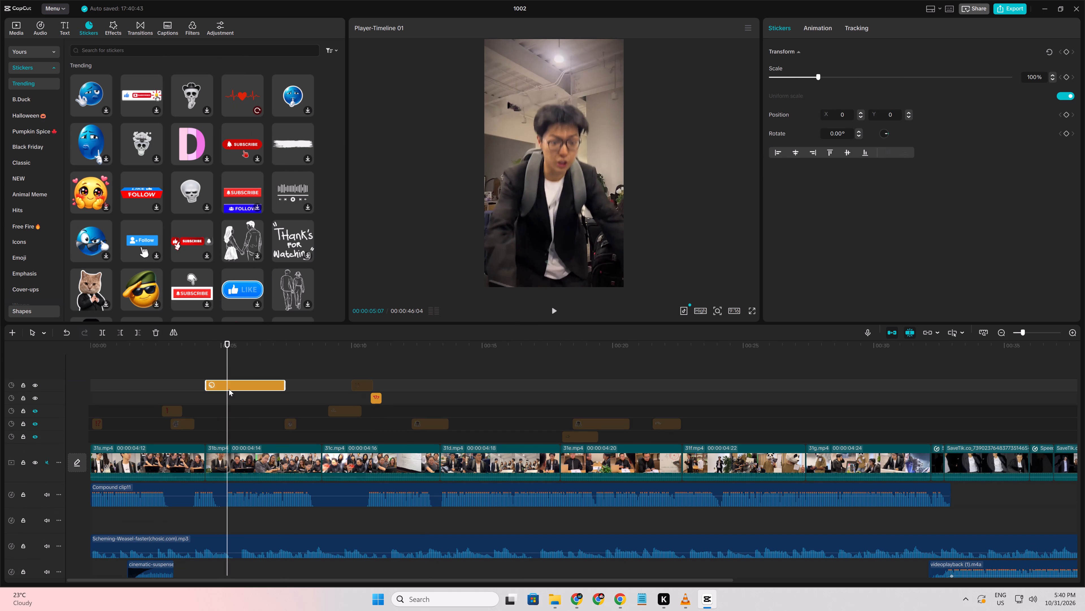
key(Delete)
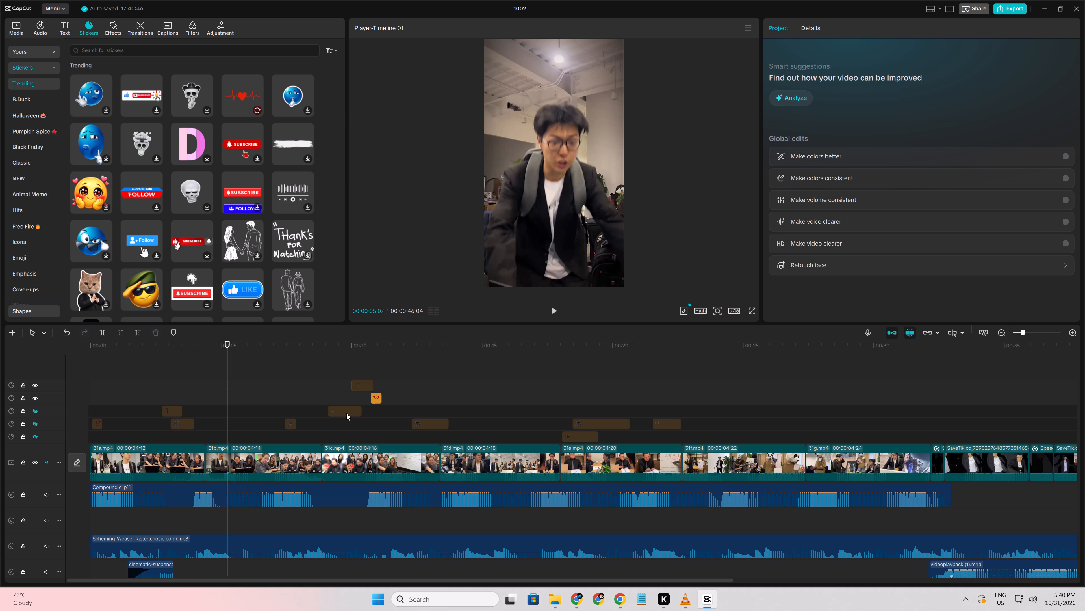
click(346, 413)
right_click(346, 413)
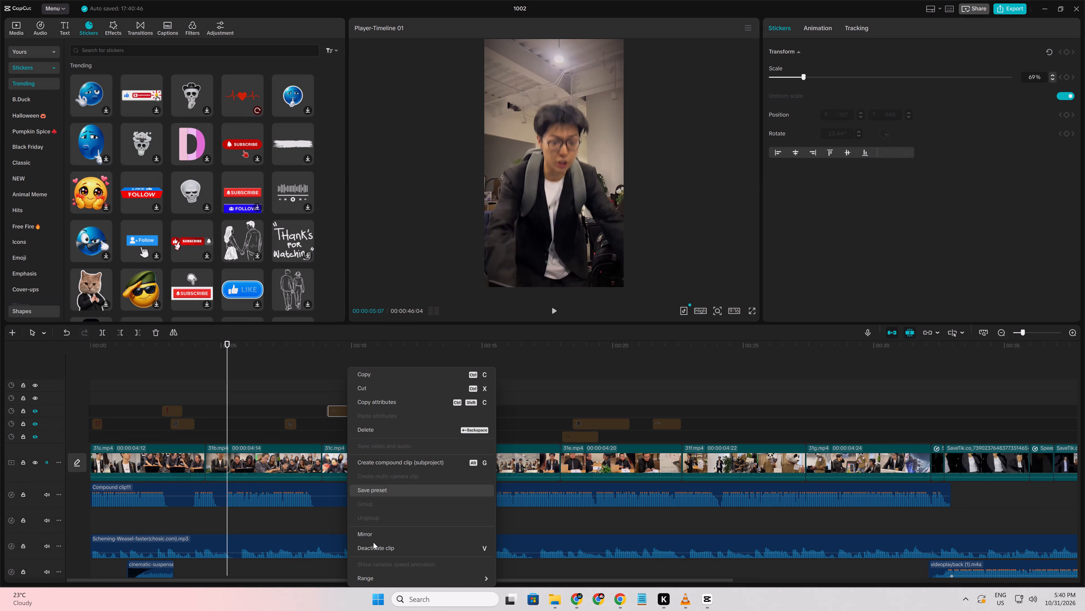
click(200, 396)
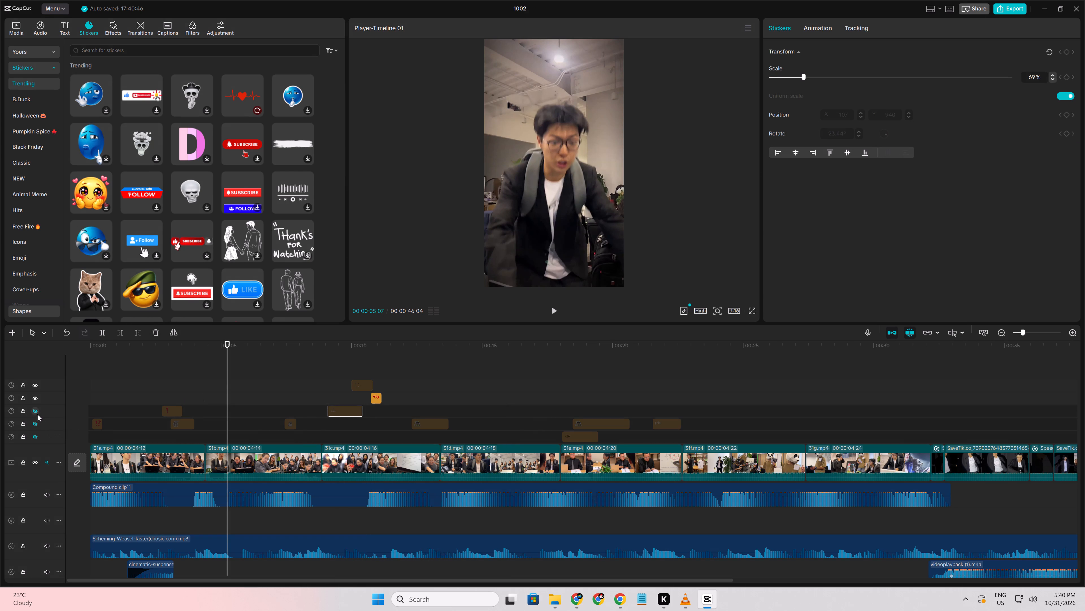
Unhide the three hidden sticker tracks directly above the main video track.
click(32, 413)
click(35, 426)
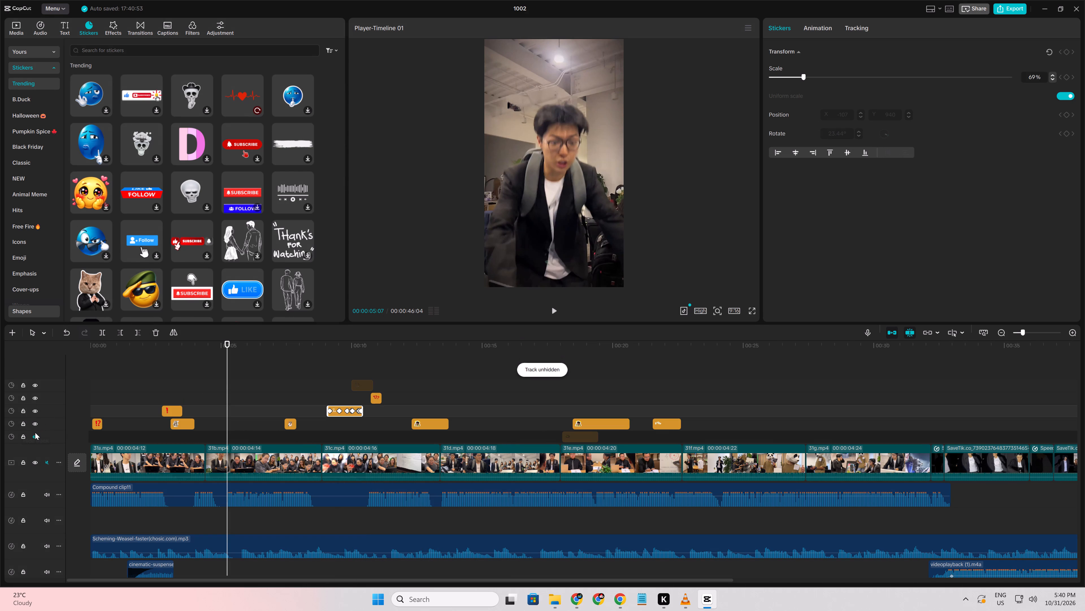
click(35, 438)
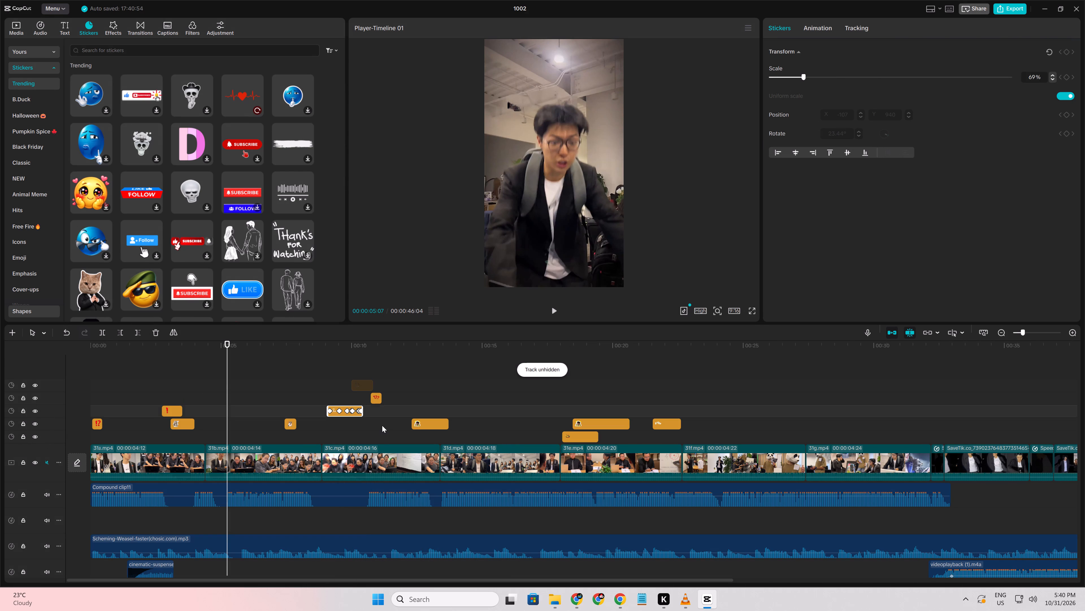
Scrub through the timeline to examine the restored stickers over clips 31b.mp4 to 31e.mp4 and back to the opening.
click(382, 425)
drag(387, 425, 419, 432)
click(399, 433)
drag(399, 433, 429, 440)
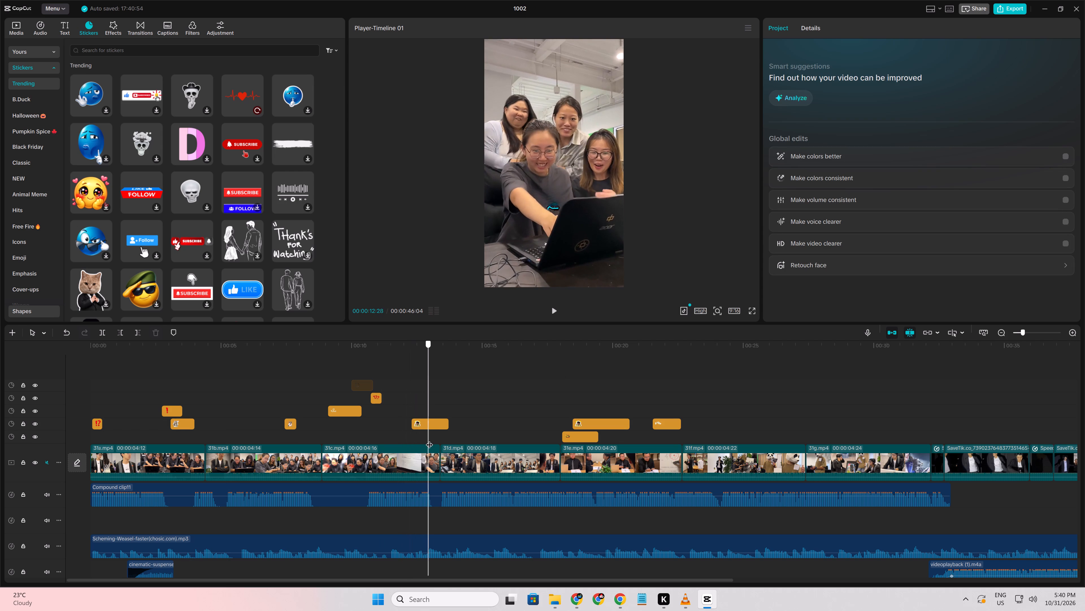
drag(429, 440, 436, 441)
click(420, 424)
click(429, 403)
drag(429, 403, 432, 404)
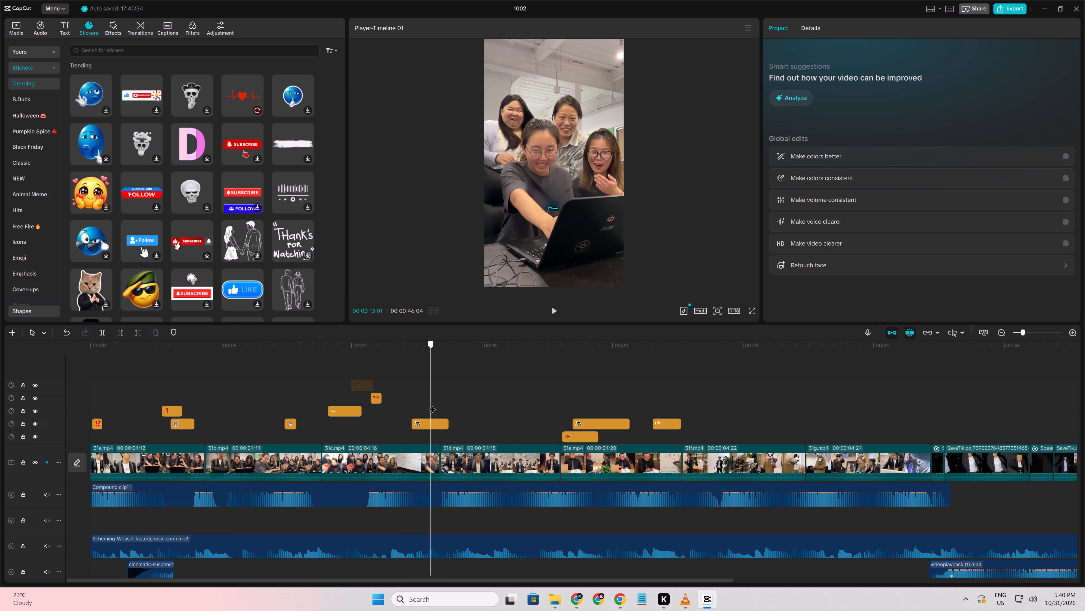
drag(432, 404, 476, 422)
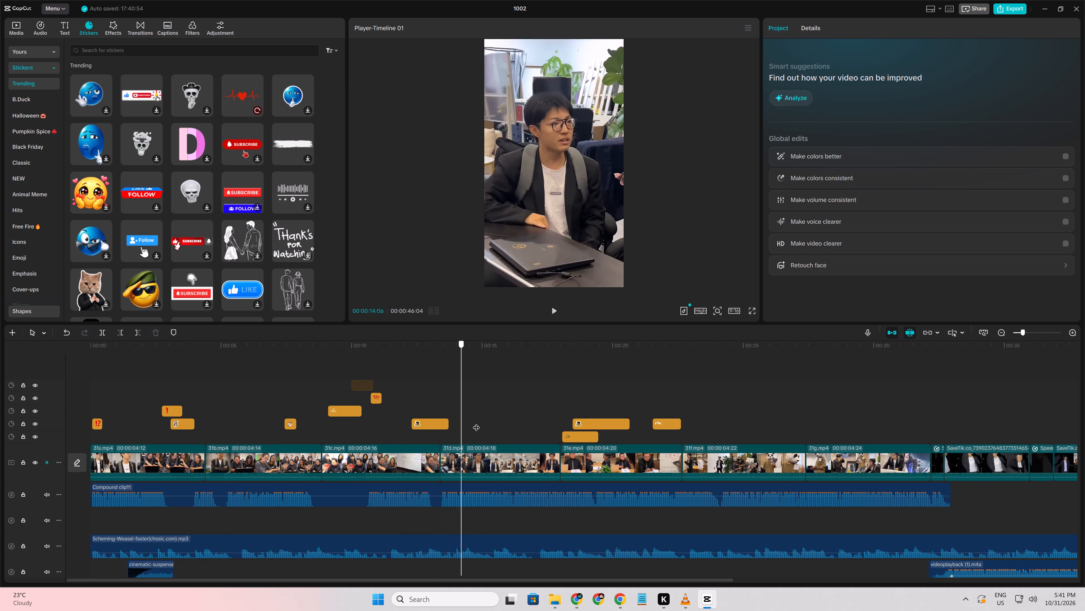
drag(476, 422, 594, 430)
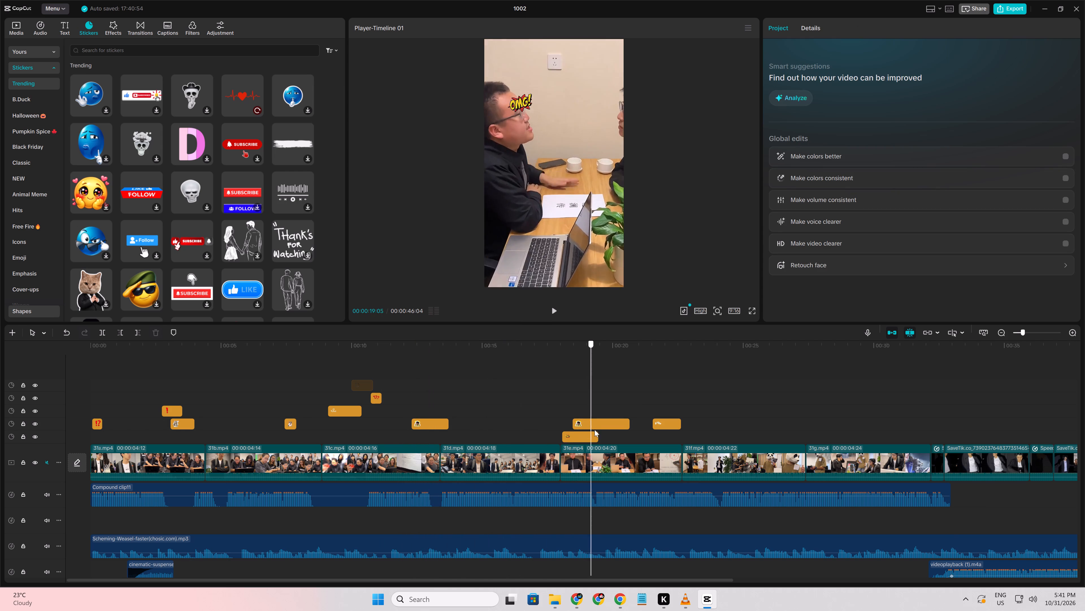
drag(594, 430, 646, 433)
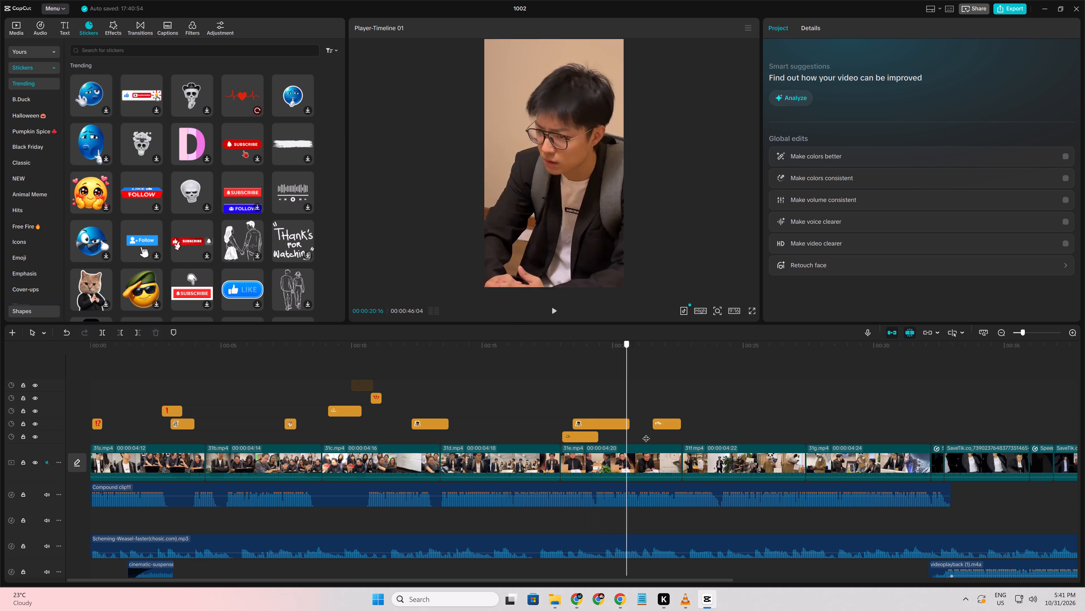
drag(646, 433, 262, 431)
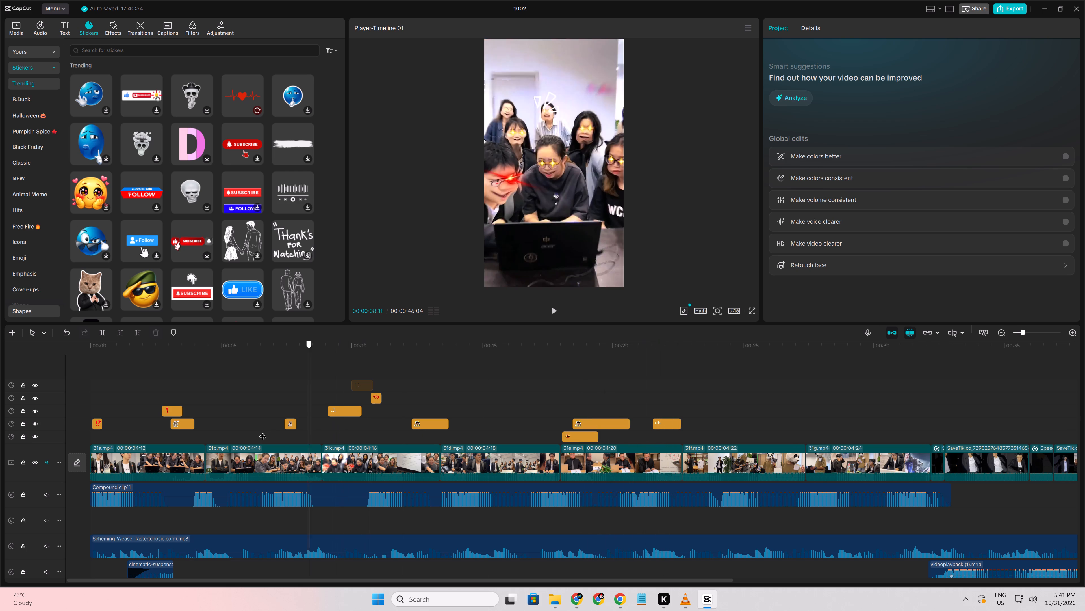
drag(262, 431, 162, 435)
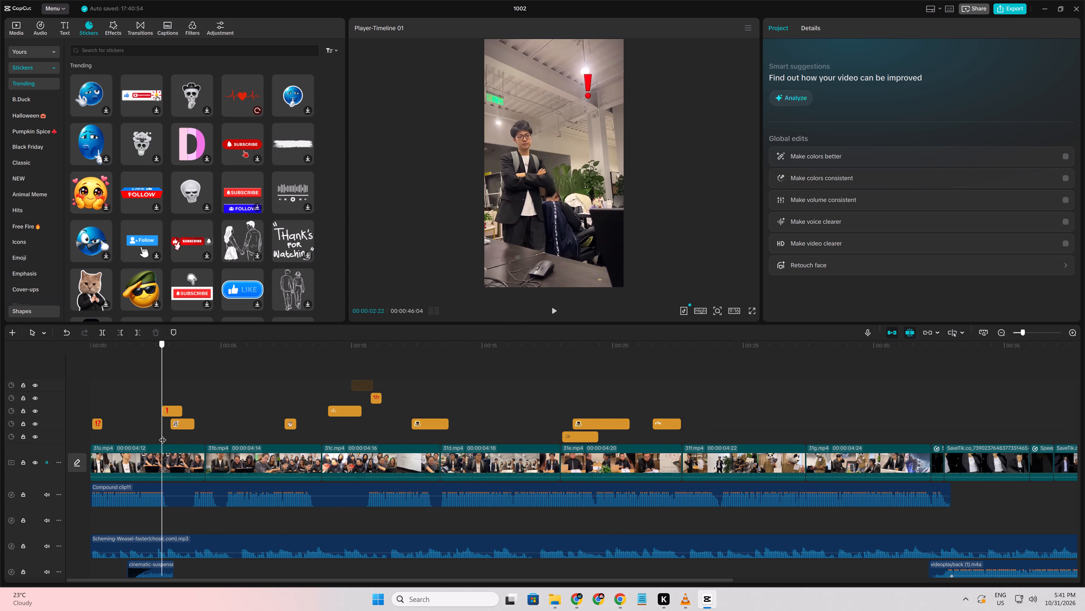
drag(162, 435, 180, 434)
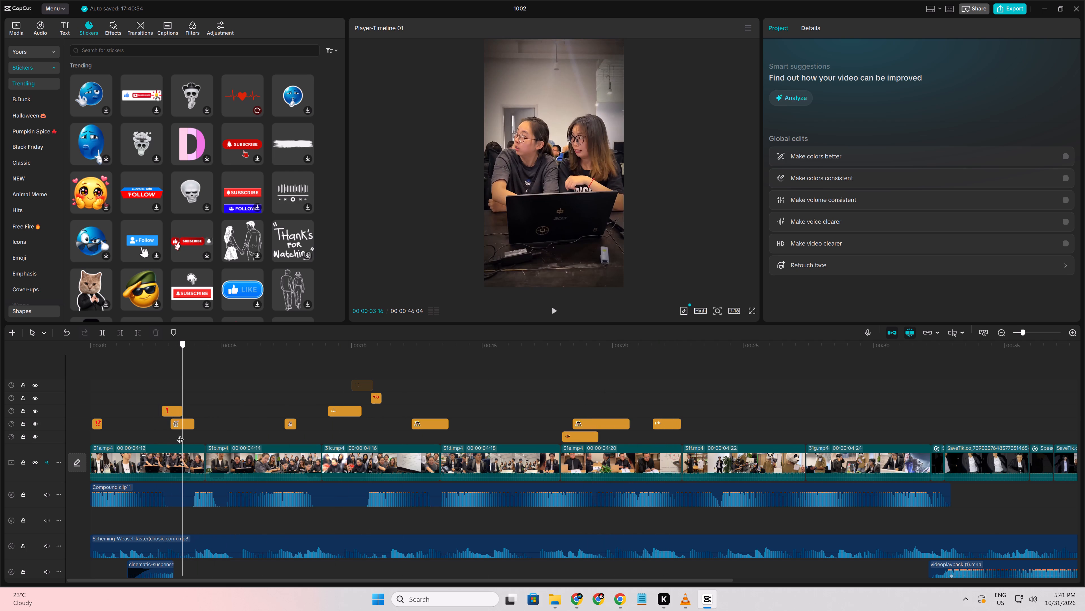
drag(180, 434, 142, 432)
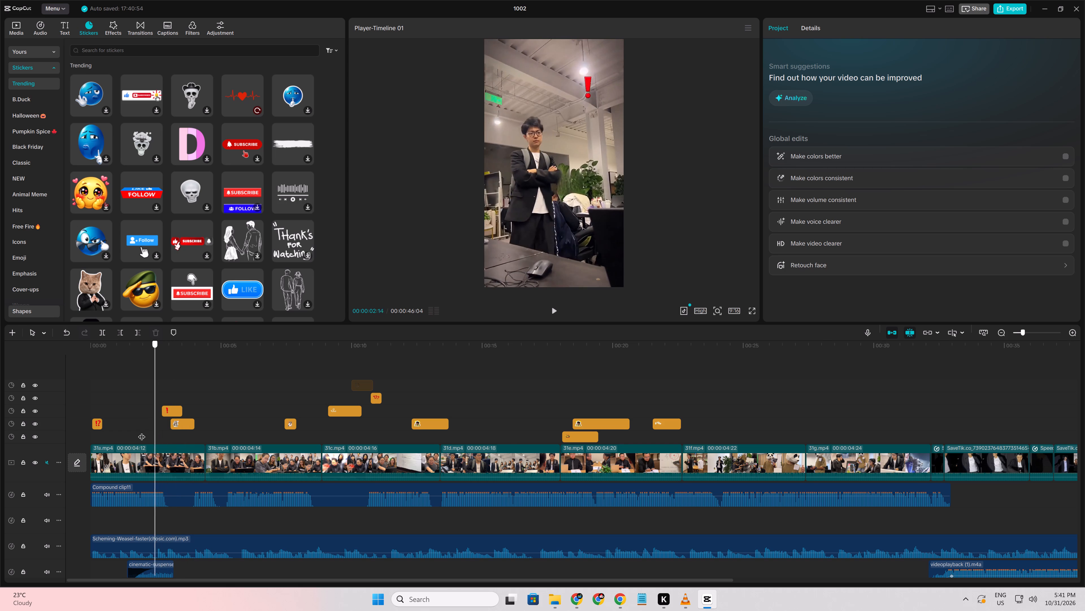
drag(142, 432, 99, 435)
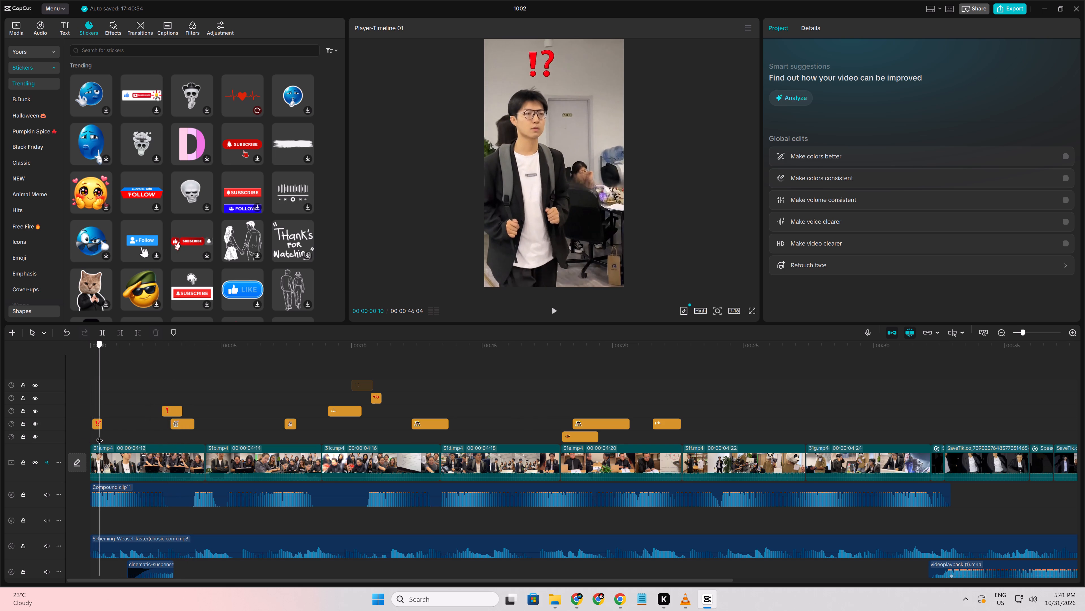
Shift the sticker near the end of the first clip slightly later, so it spans the cut into 31b.mp4.
drag(99, 435, 179, 421)
drag(179, 421, 198, 423)
click(178, 431)
drag(178, 431, 194, 435)
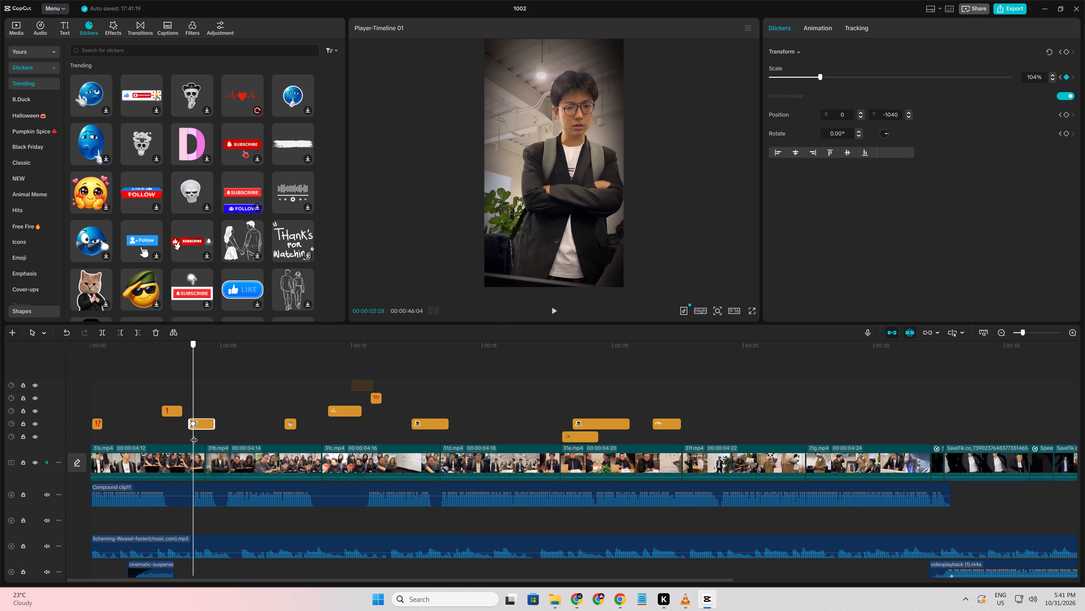
Extend the shocked cat sticker to the end of clip 31b.mp4.
drag(194, 435, 249, 436)
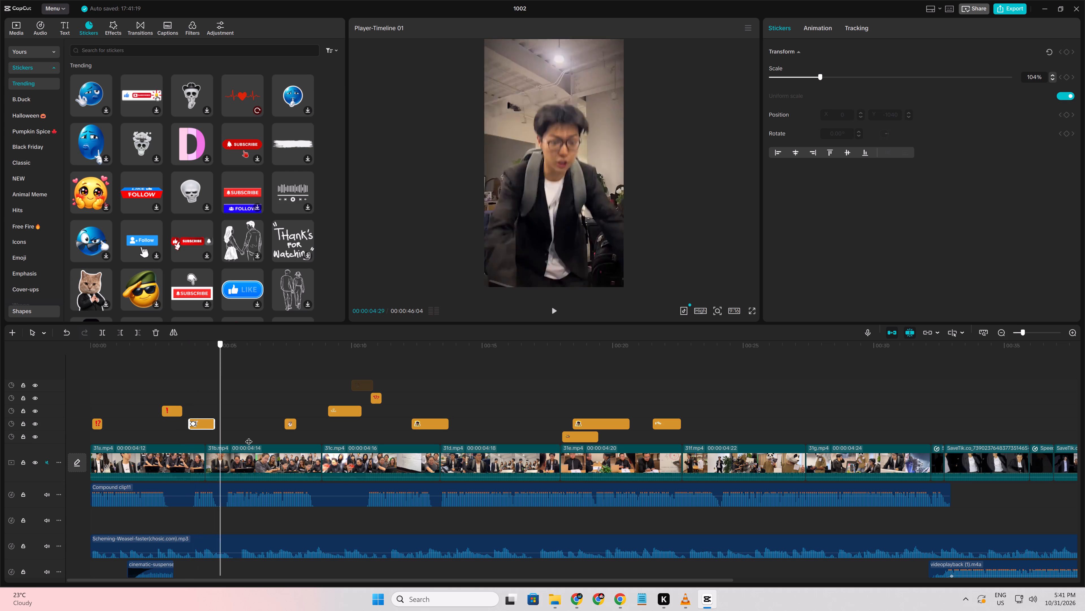
drag(249, 436, 290, 441)
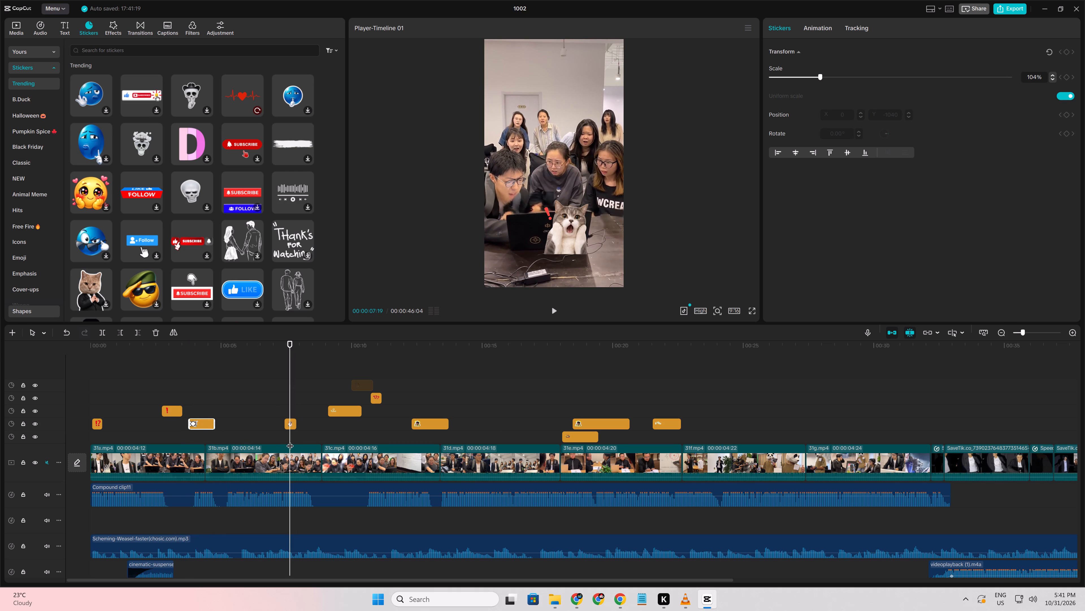
click(293, 419)
drag(295, 419, 321, 428)
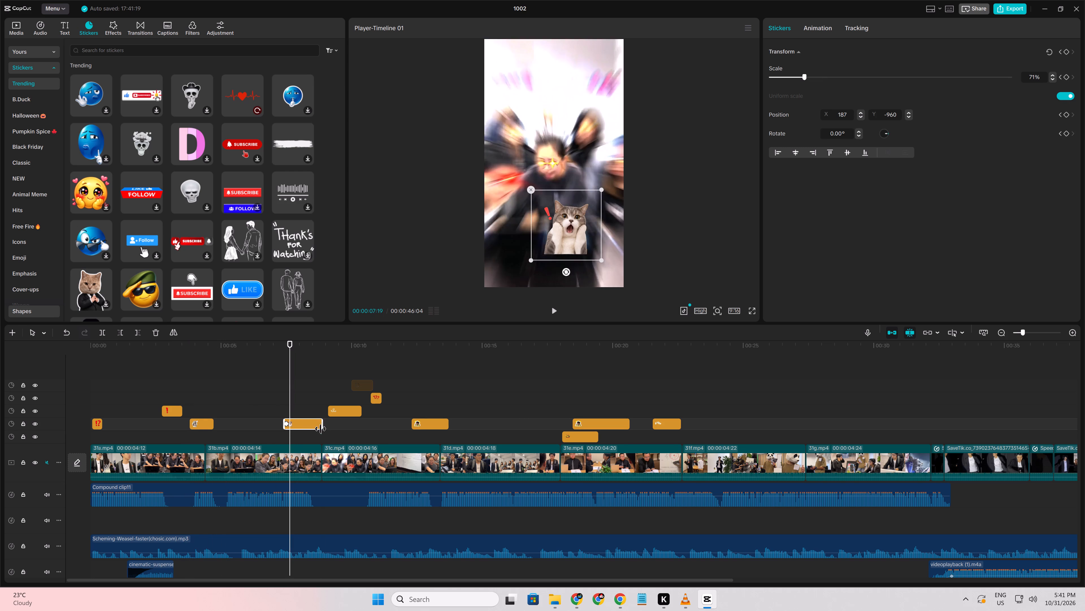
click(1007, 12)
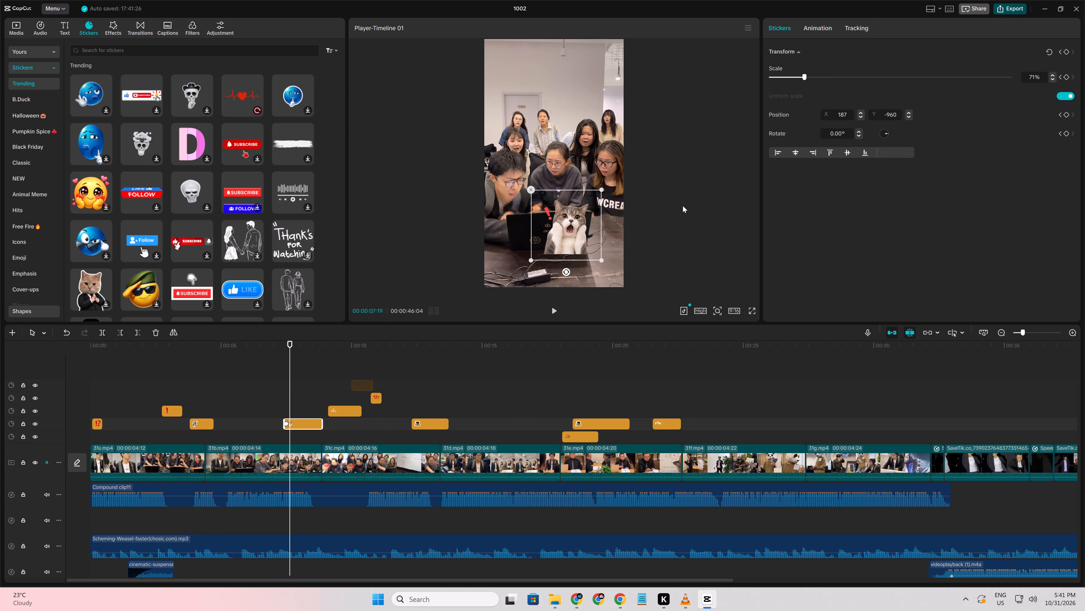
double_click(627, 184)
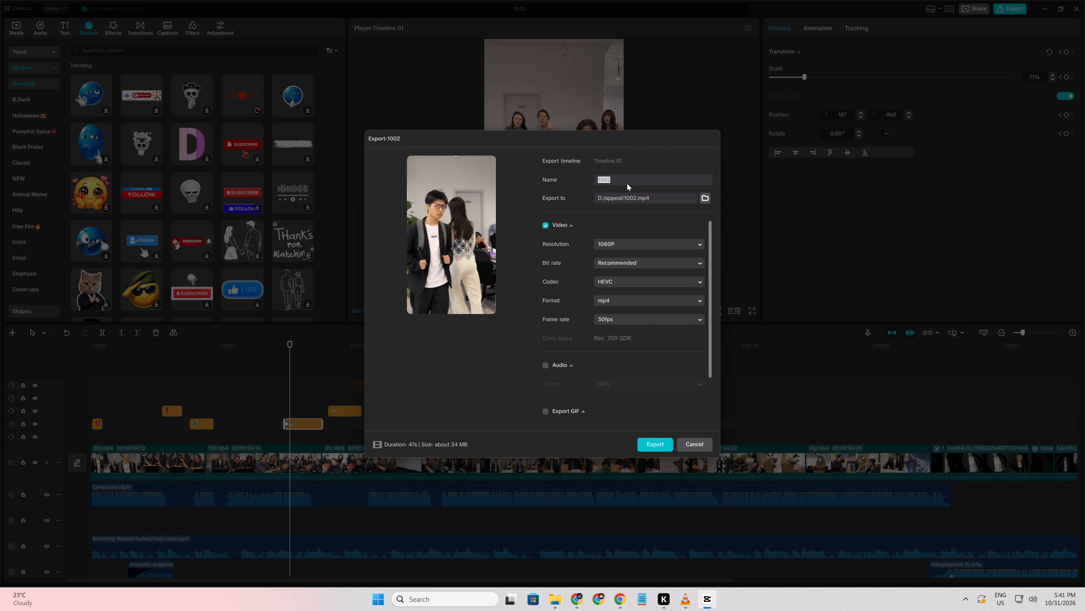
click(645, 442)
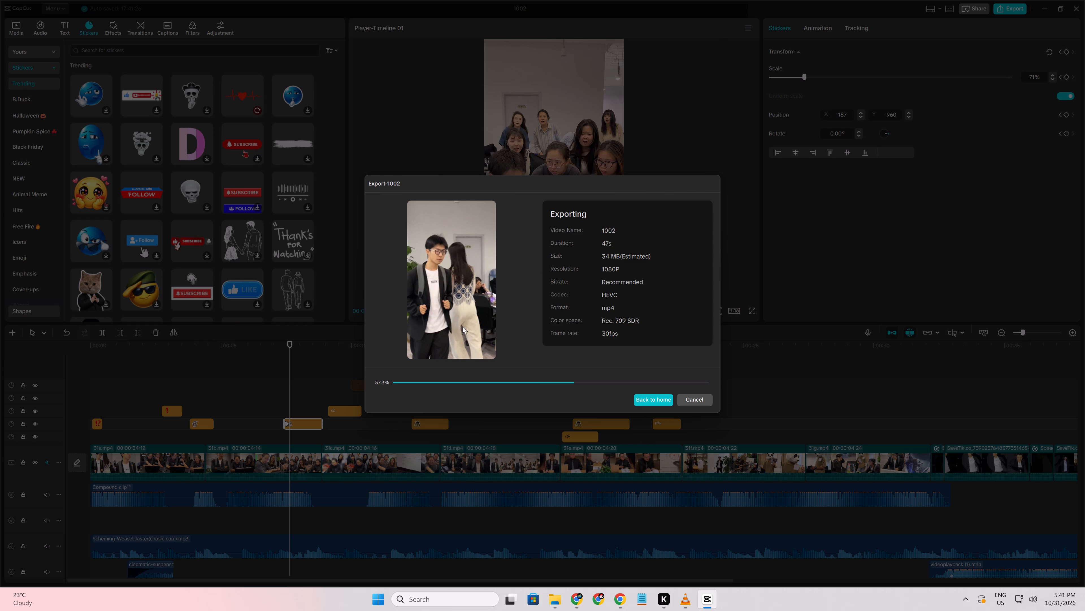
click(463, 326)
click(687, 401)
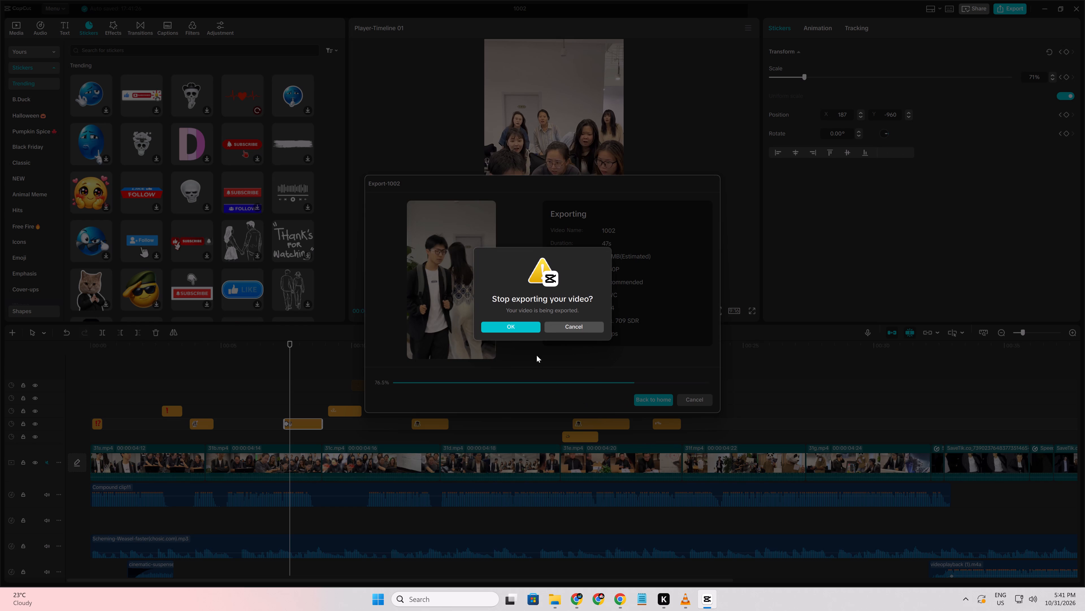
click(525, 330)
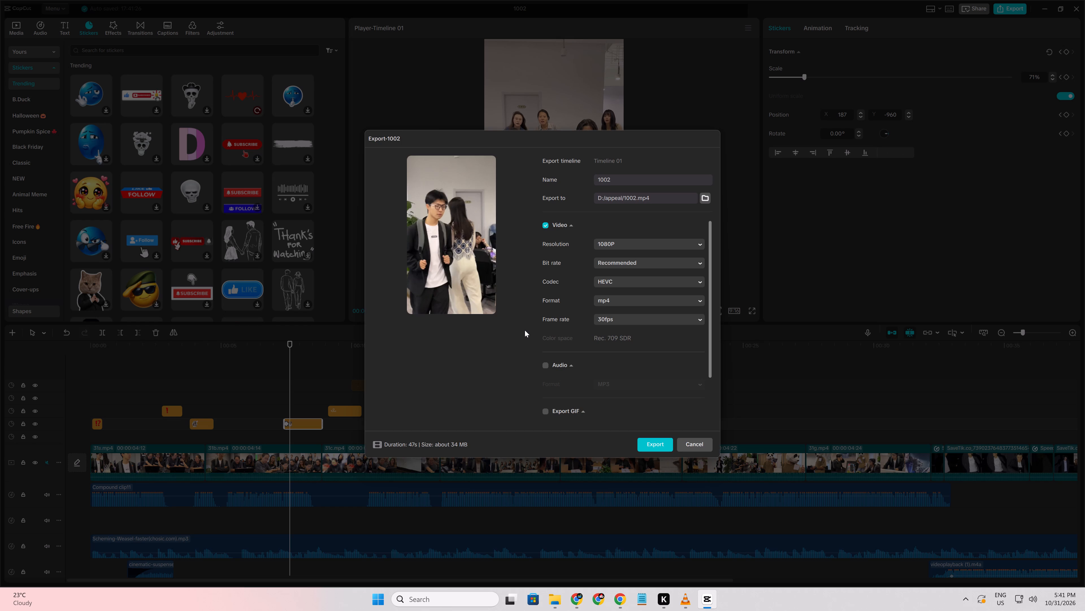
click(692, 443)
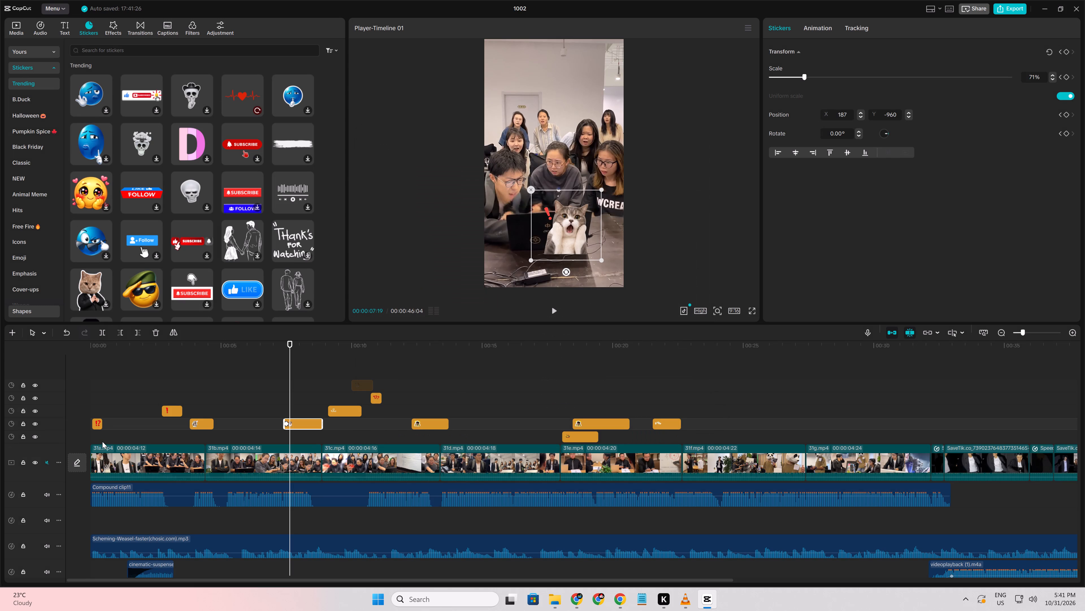
Scrub the timeline from the opening through clip 31g.mp4 to review the stickers and footage, and return the playhead to the start.
click(283, 405)
drag(283, 405, 107, 407)
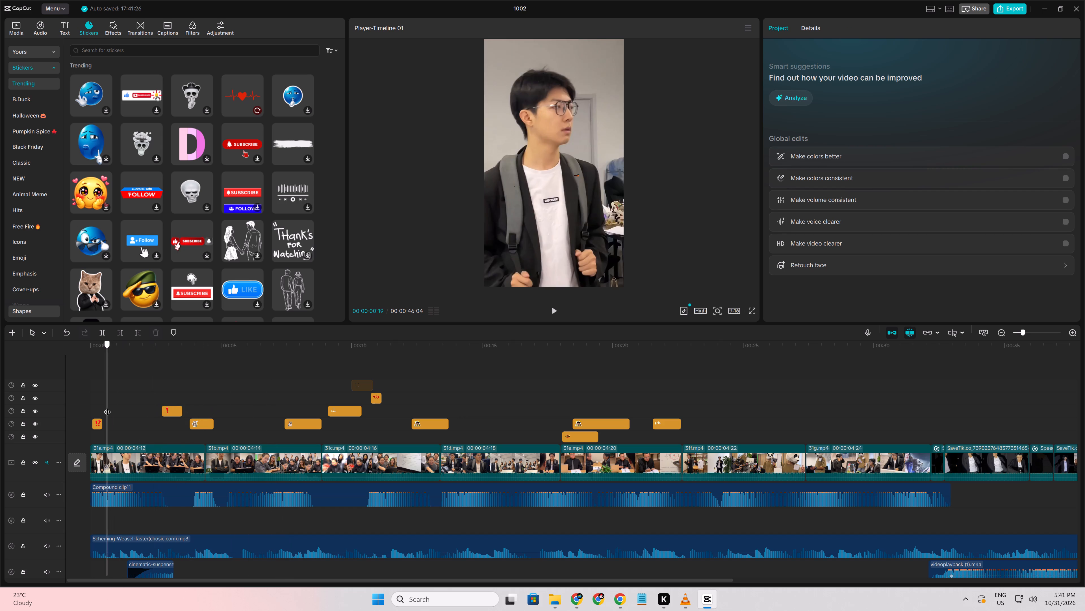
drag(107, 407, 231, 422)
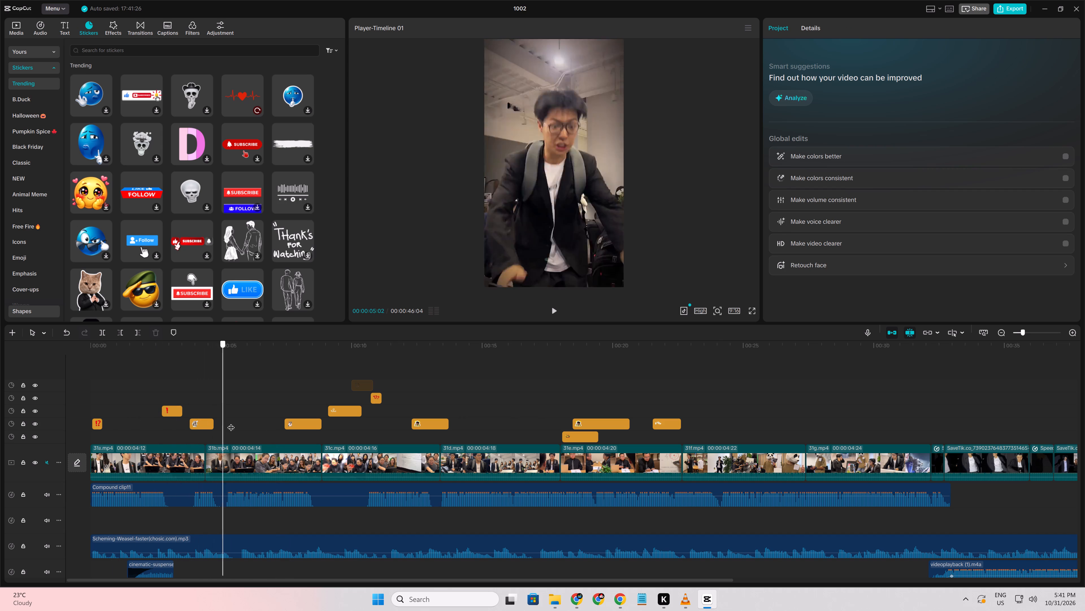
drag(231, 422, 357, 422)
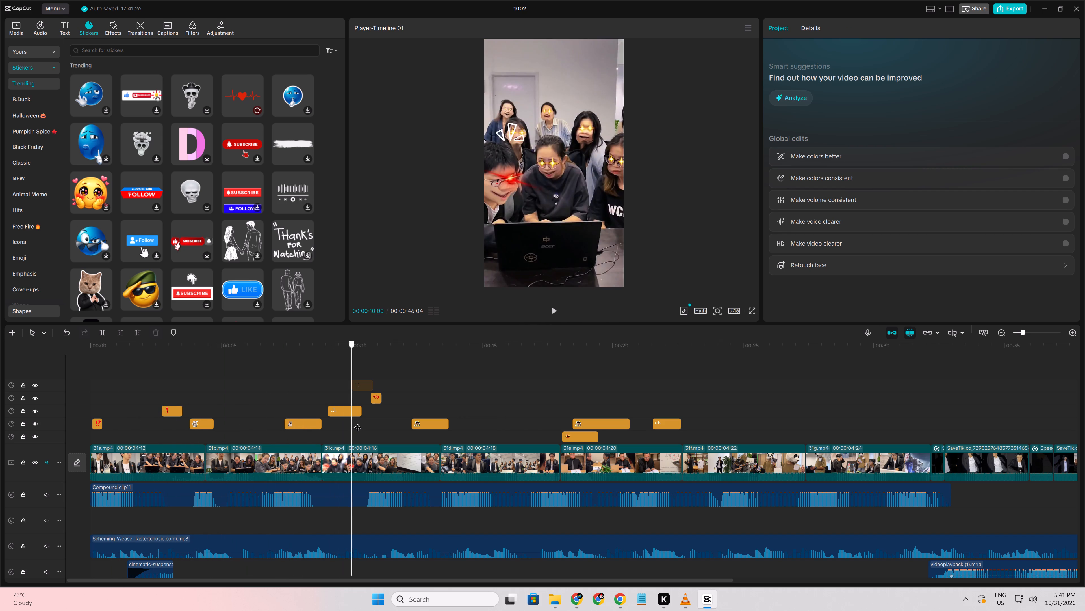
drag(357, 422, 469, 444)
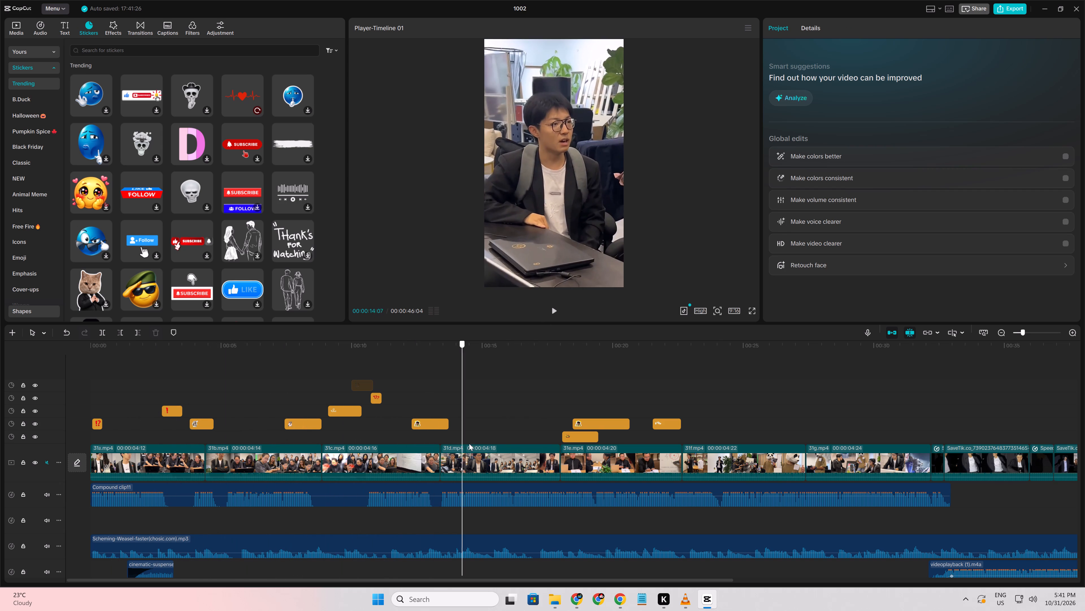
drag(469, 444, 659, 444)
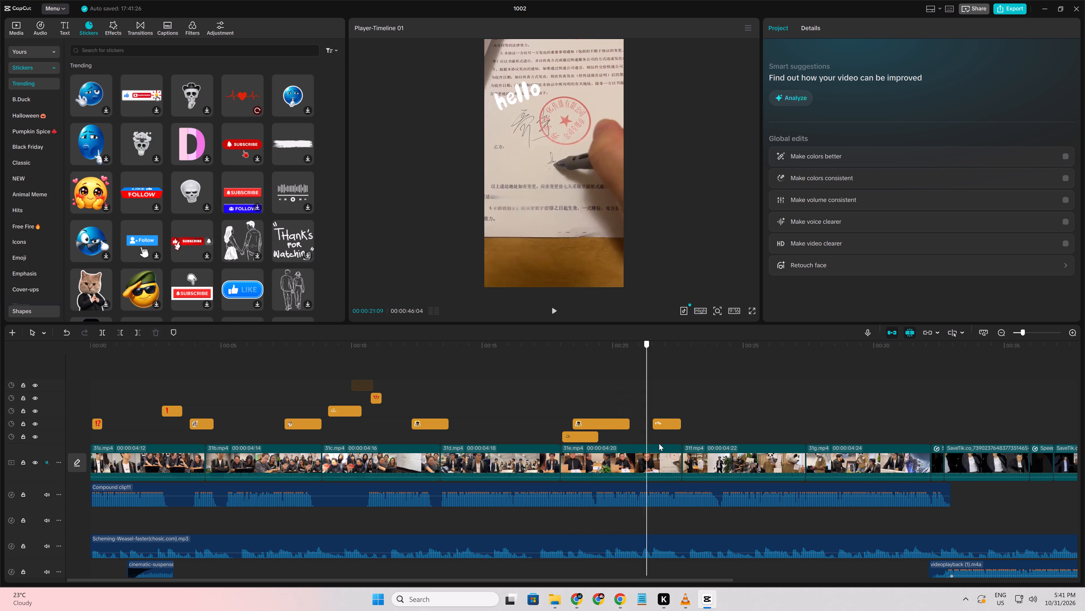
drag(659, 444, 894, 444)
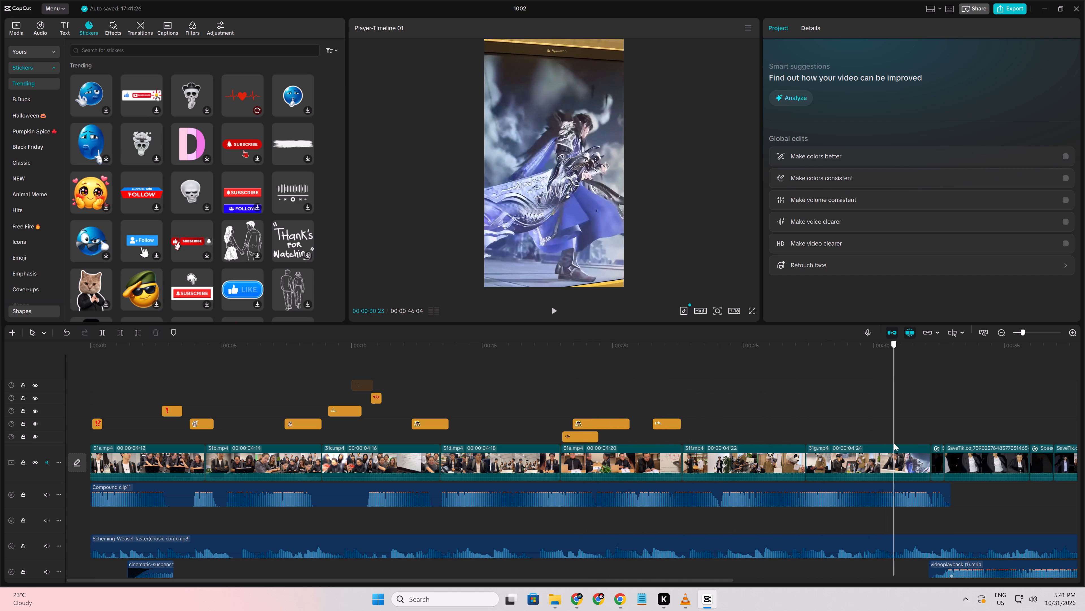
drag(894, 444, 6, 449)
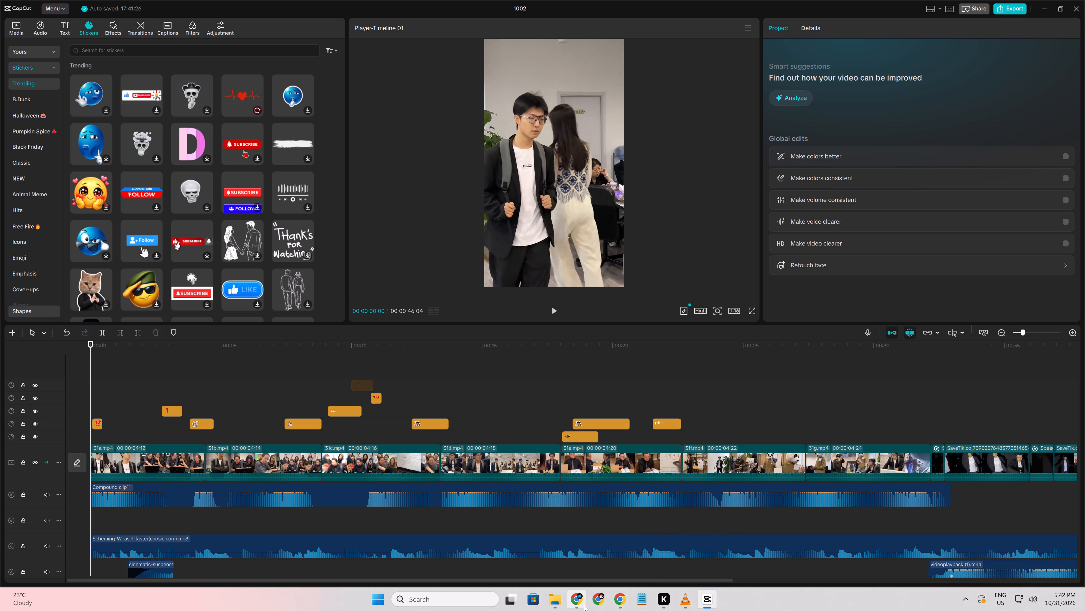
Switch to Chrome and open the sharing options for mittar meem.mp4 in Google Drive.
click(623, 596)
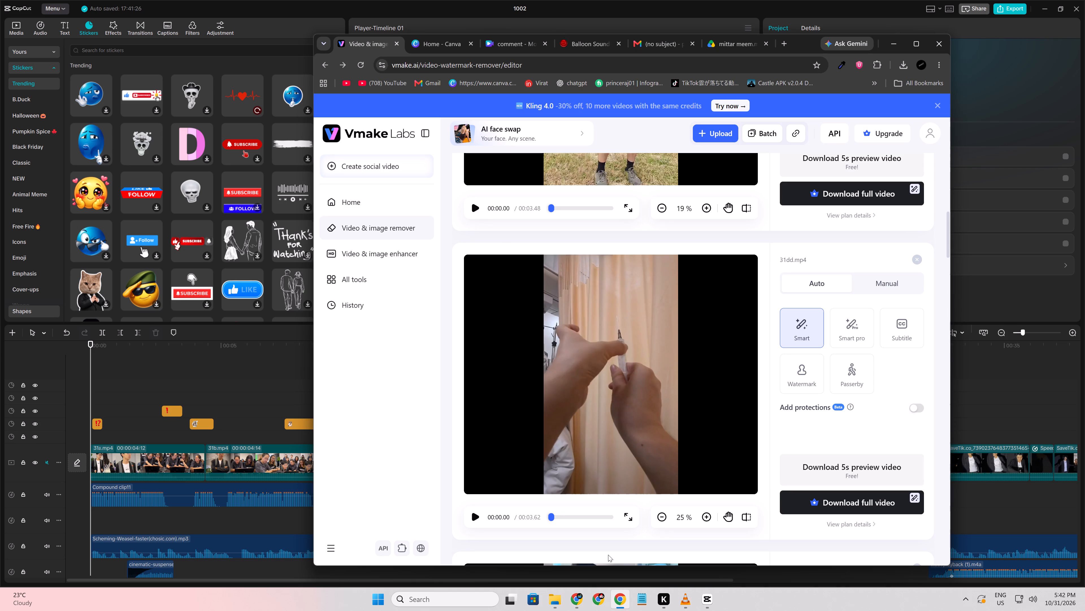
click(715, 50)
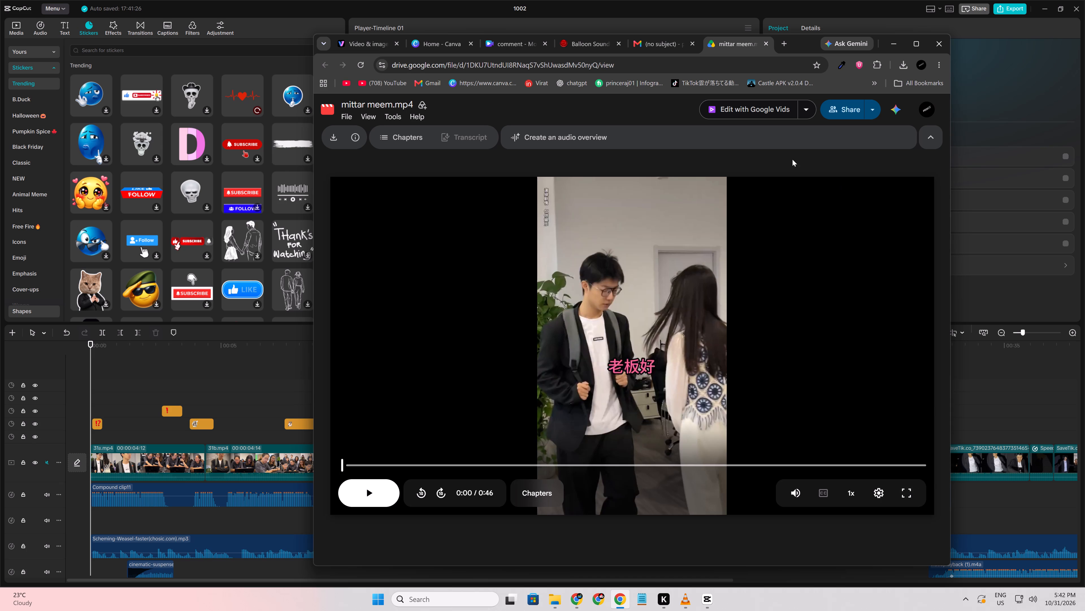
click(872, 111)
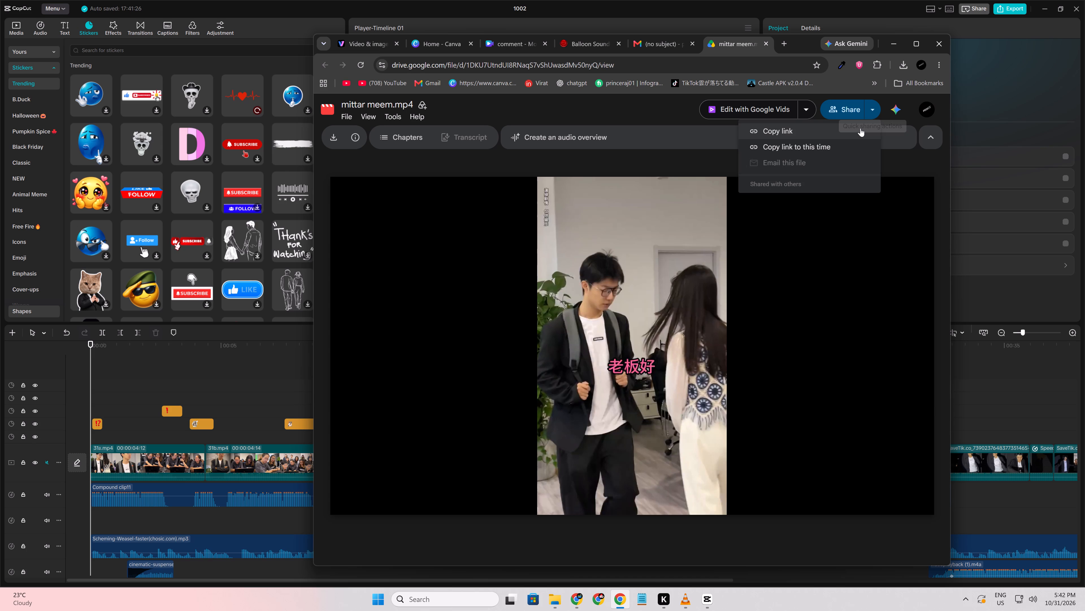
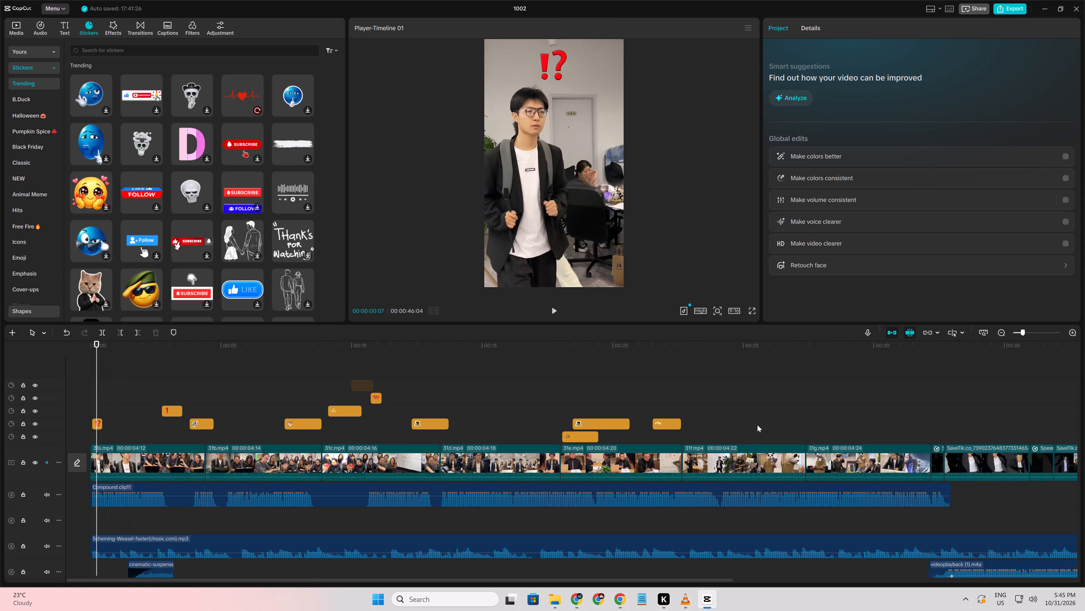
Hide the three lowest sticker tracks directly above the main video track, leaving the sticker track above them shown.
click(35, 408)
click(37, 425)
click(35, 434)
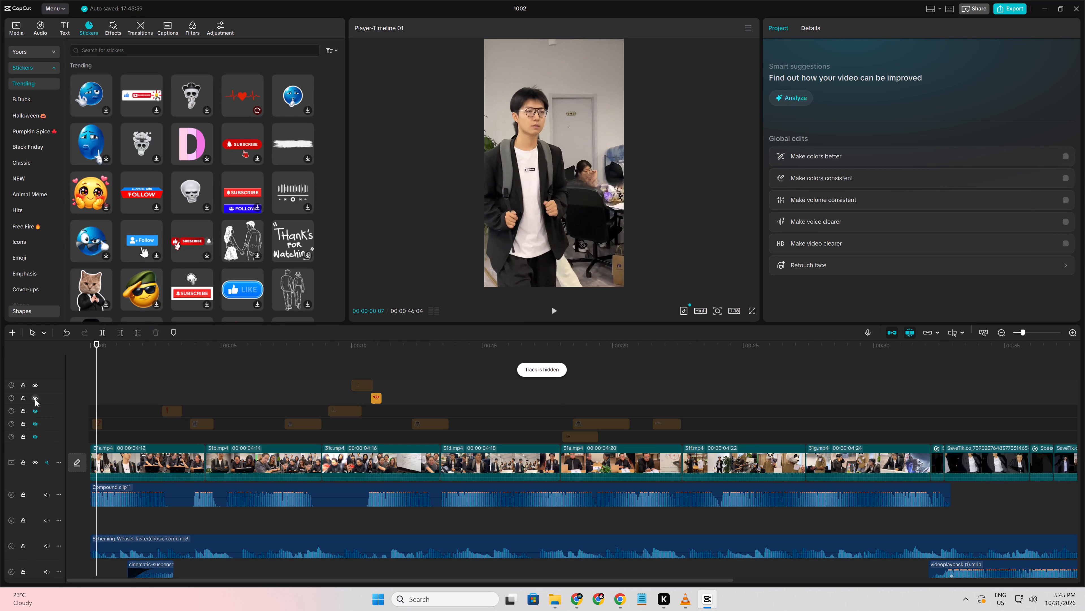
click(35, 399)
click(35, 399)
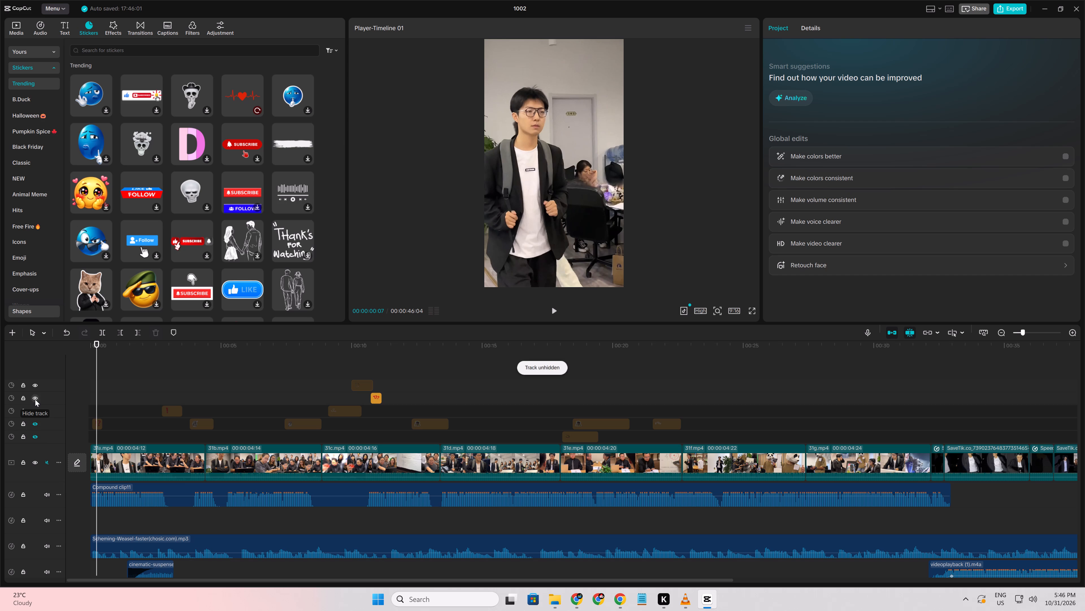
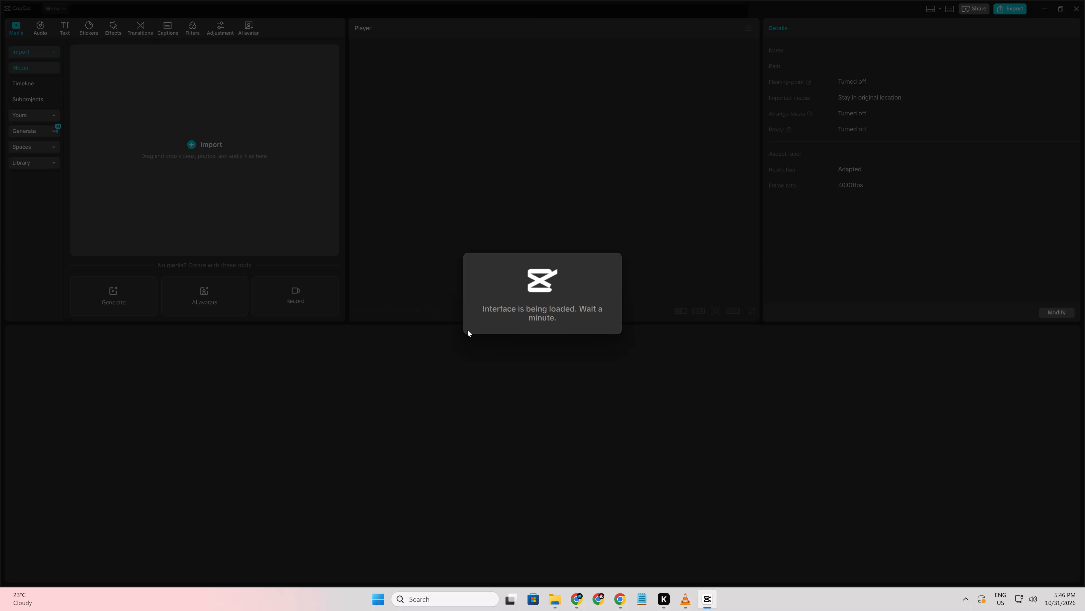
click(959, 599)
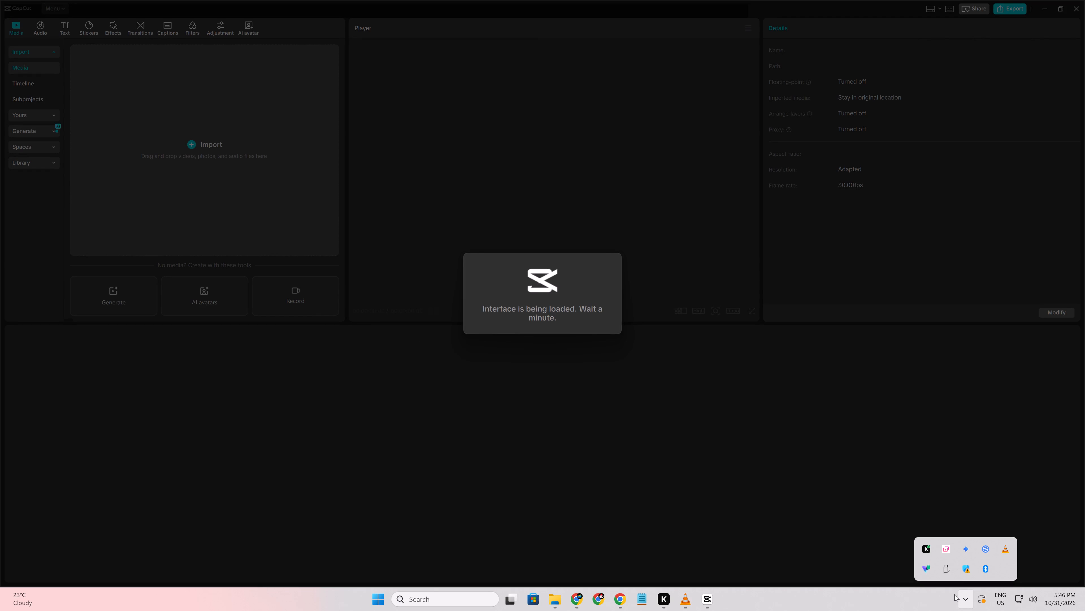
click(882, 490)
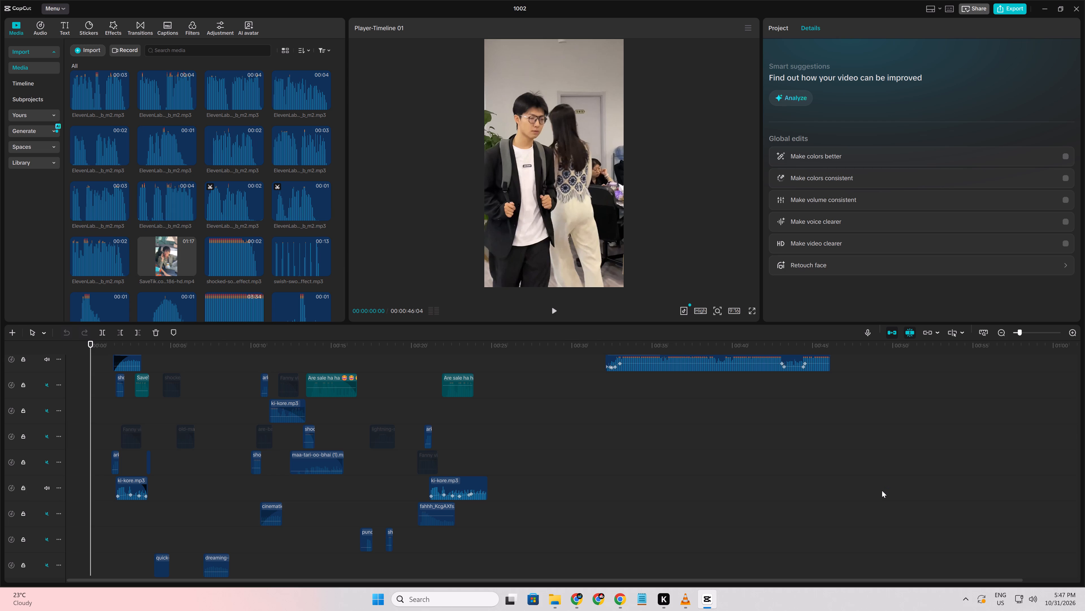
Search the sticker library for "shocking".
scroll(884, 459, up, 4)
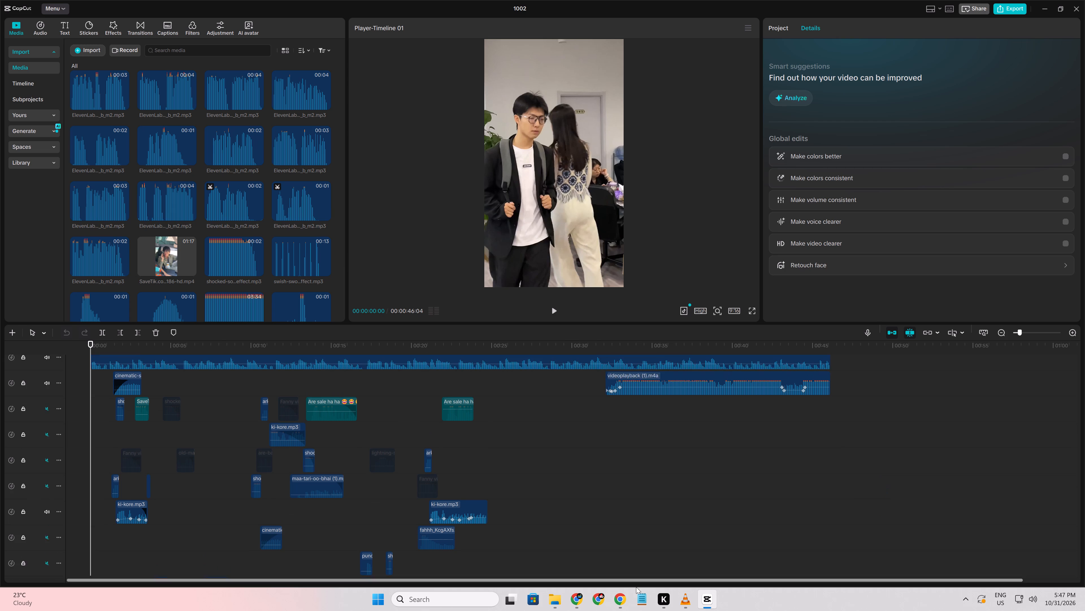
scroll(636, 587, up, 16)
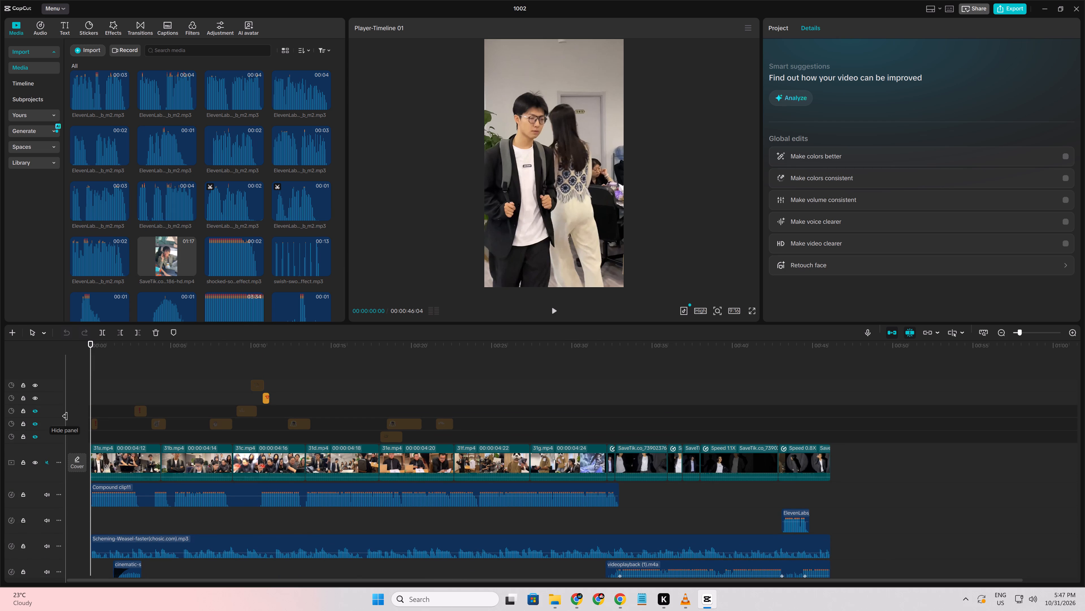
click(120, 27)
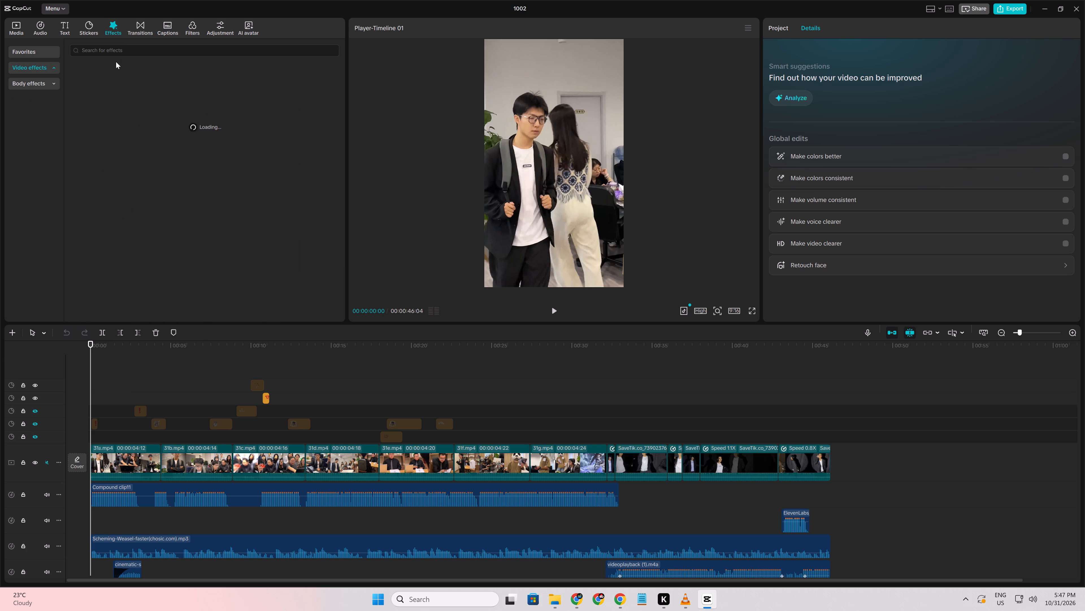
click(88, 27)
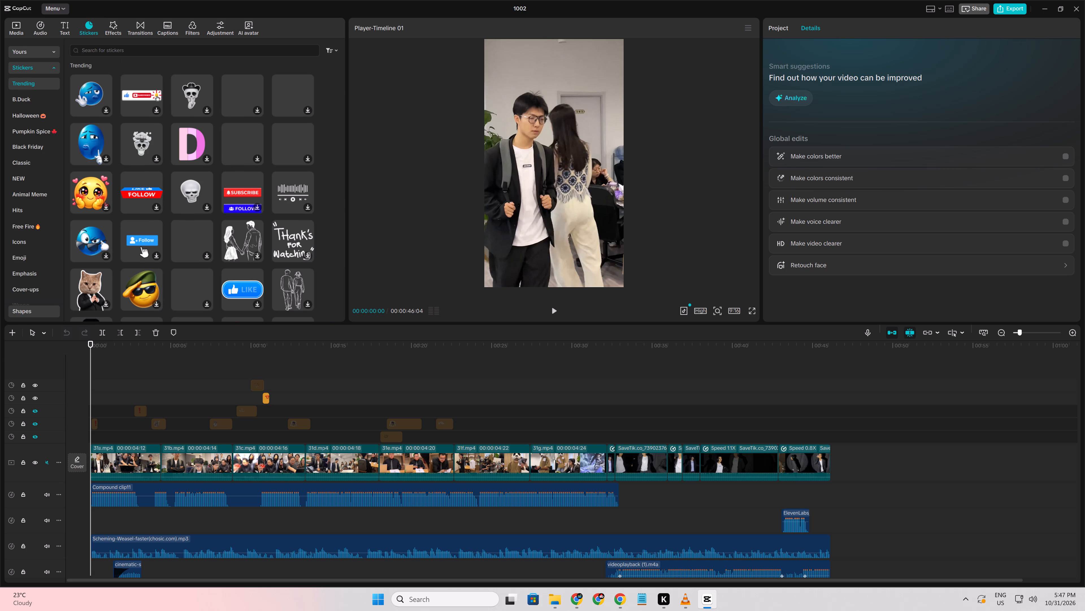
click(140, 53)
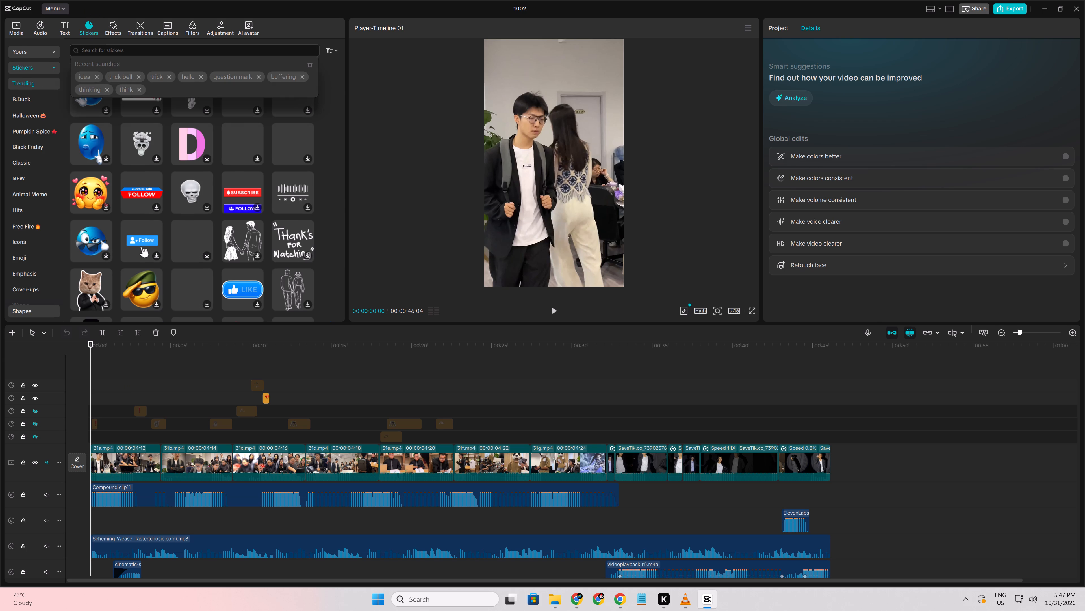
text(shocking)
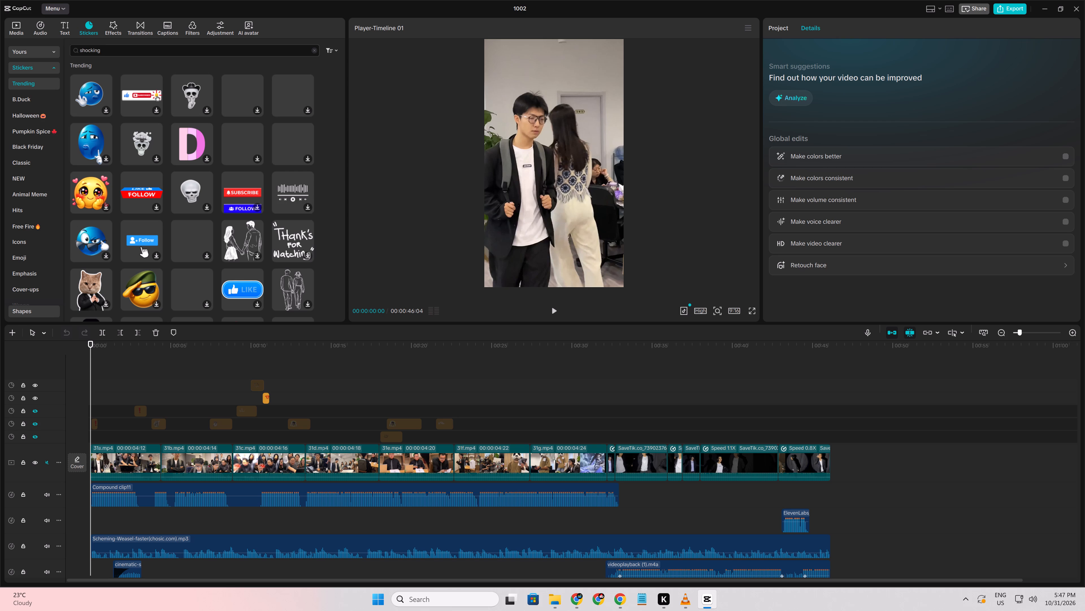
key(Return)
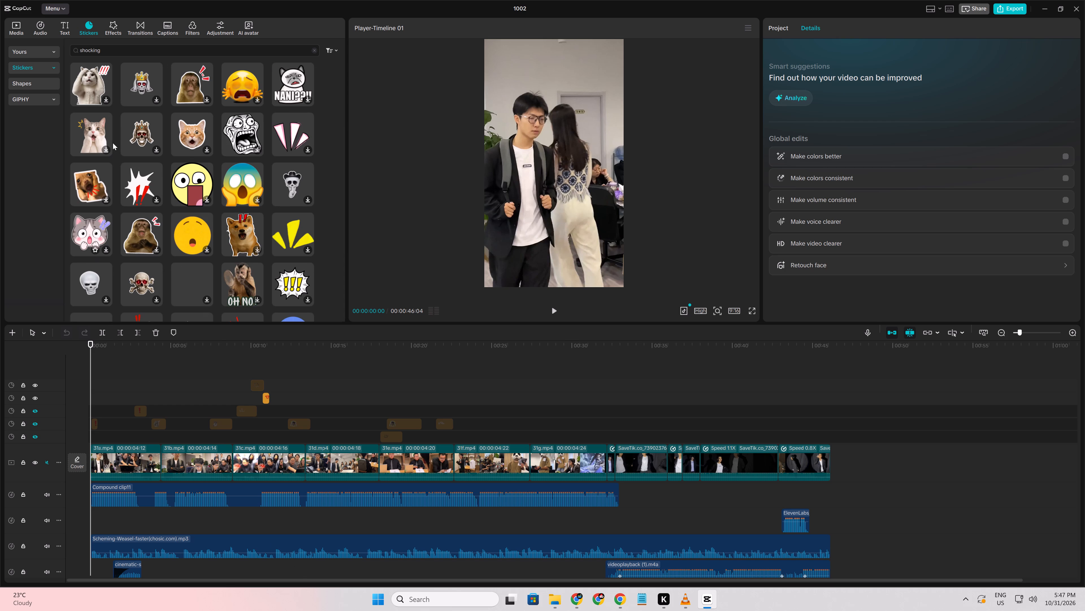
Look through the "shocking" sticker results for a reaction sticker that suits the video.
scroll(162, 202, down, 1)
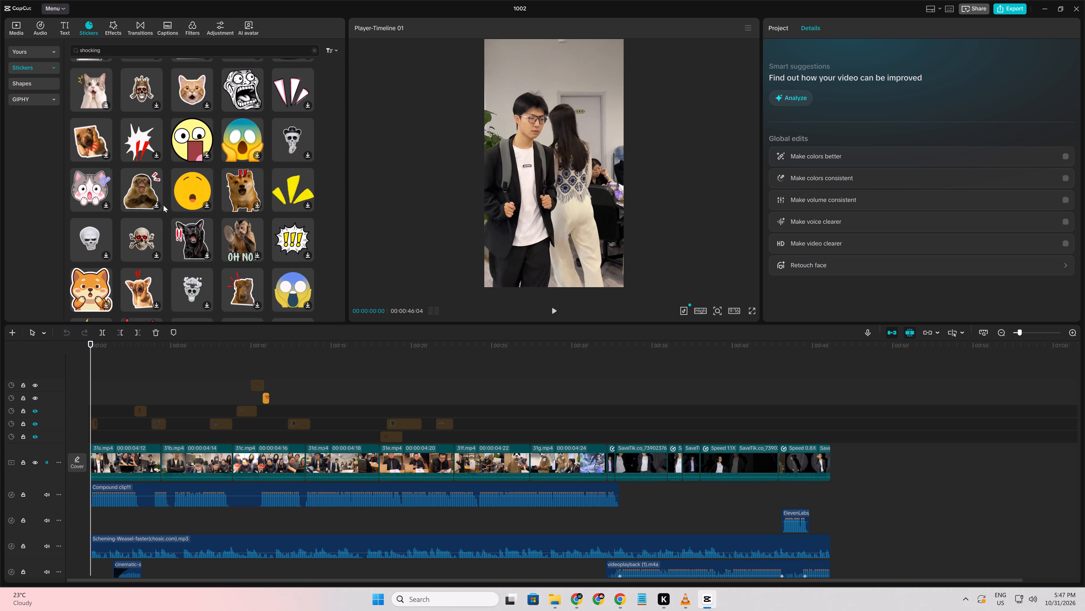
scroll(163, 205, down, 2)
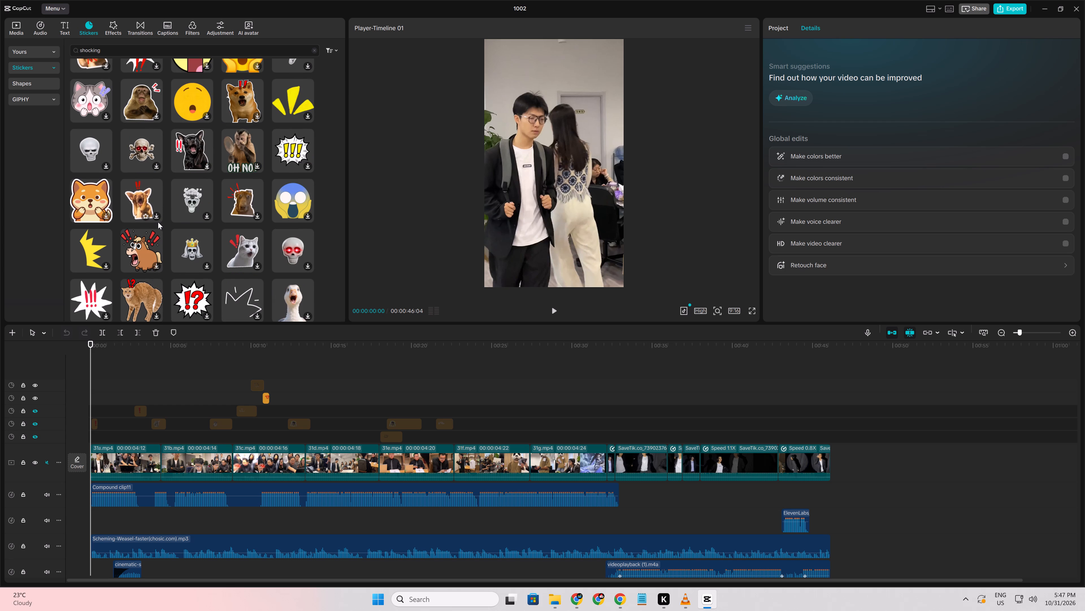
scroll(158, 224, down, 1)
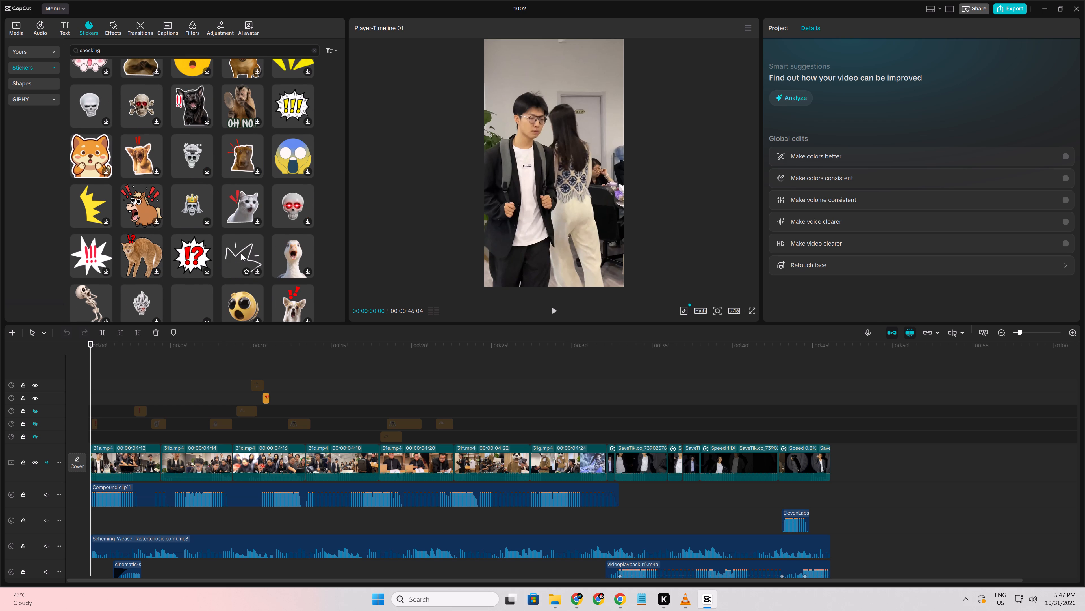
scroll(241, 253, down, 1)
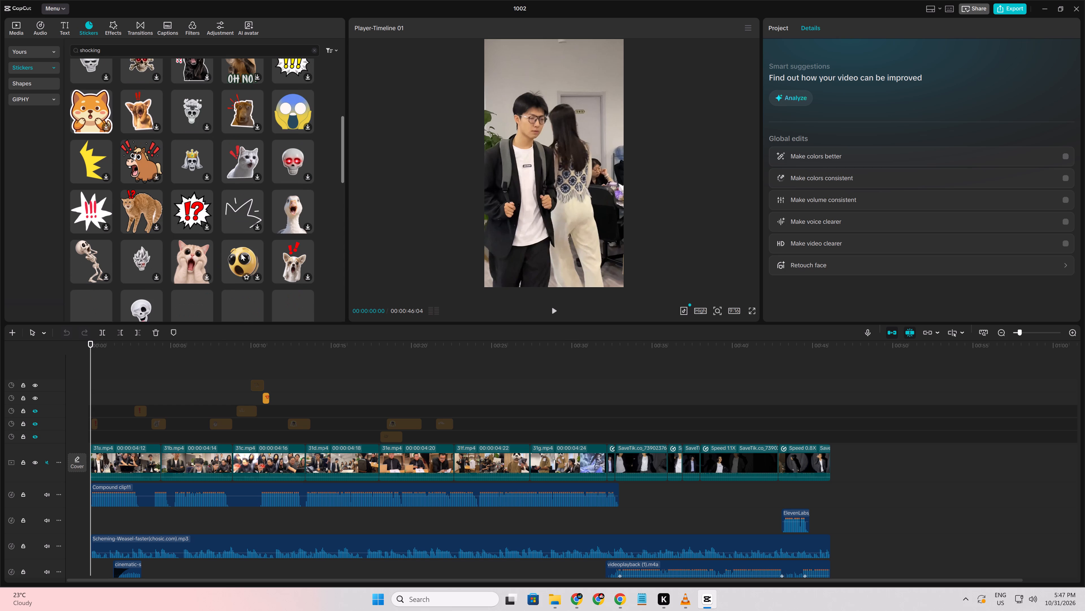
scroll(241, 253, down, 2)
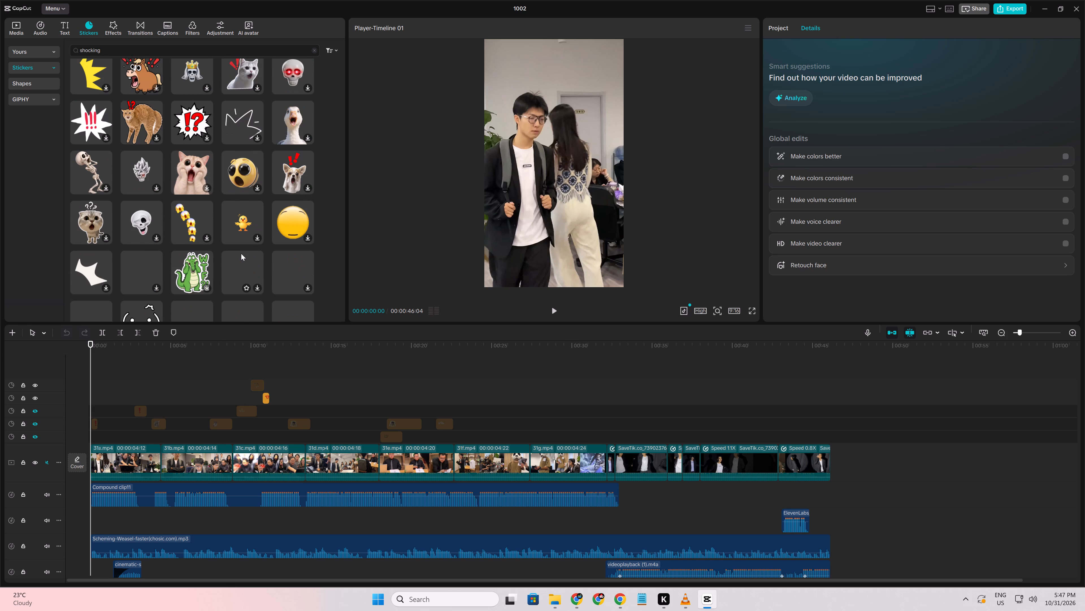
scroll(241, 253, down, 2)
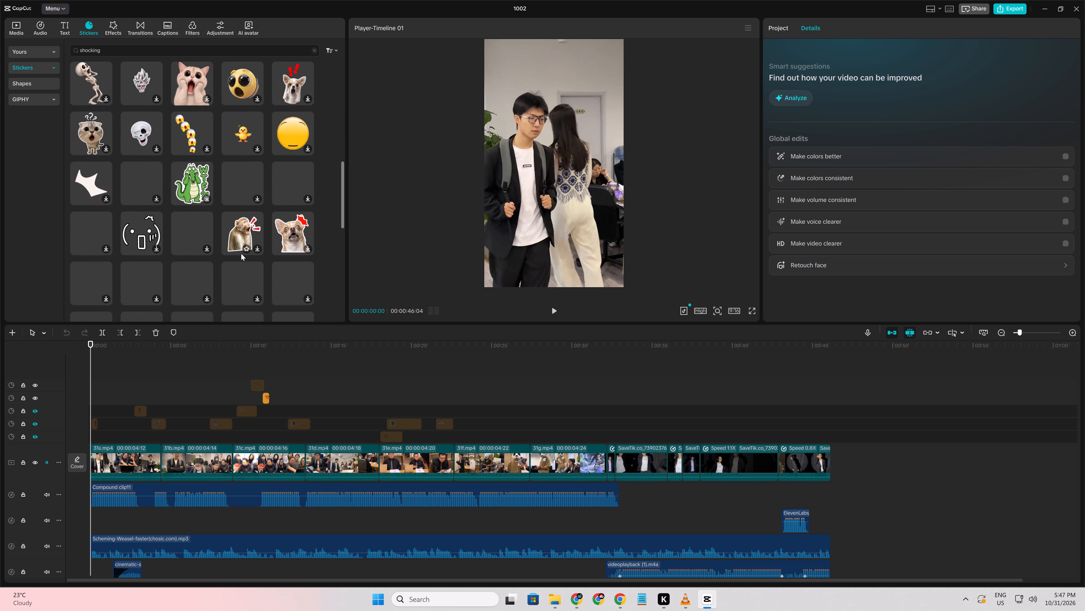
scroll(241, 253, down, 1)
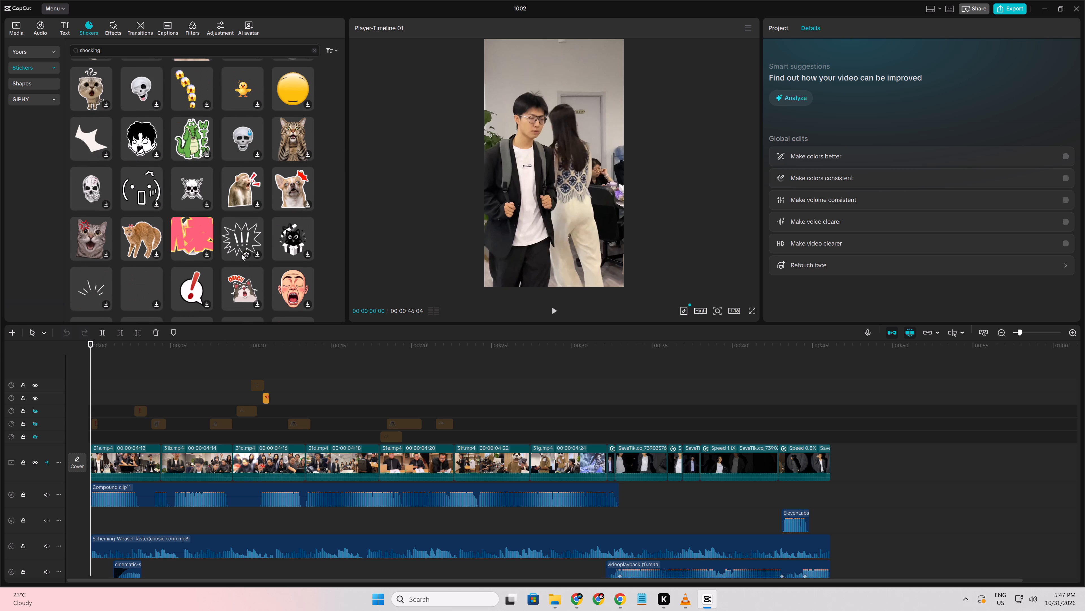
scroll(241, 253, down, 1)
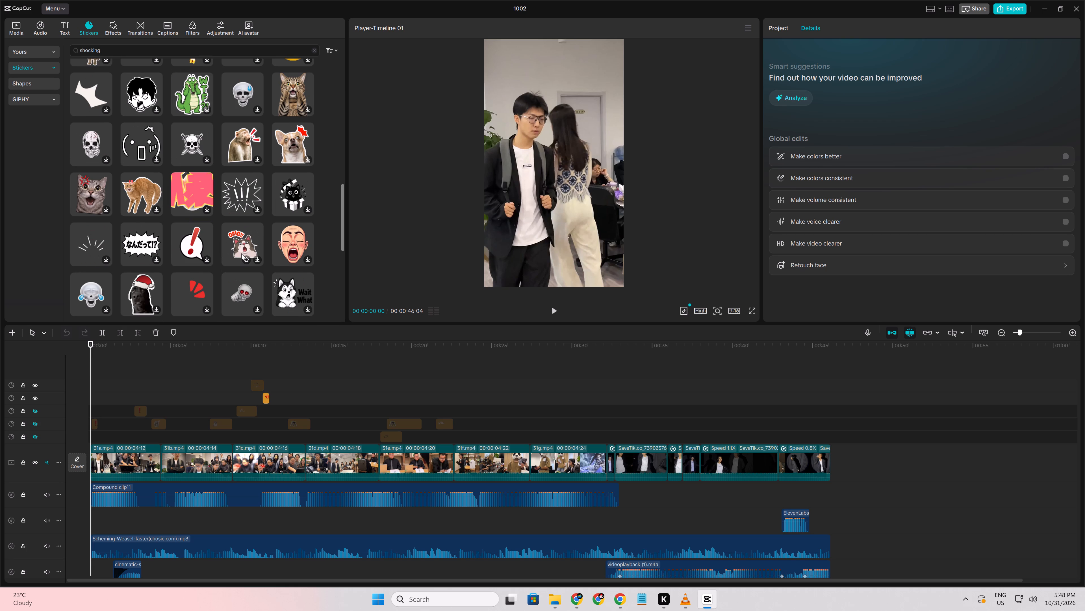
scroll(241, 253, down, 1)
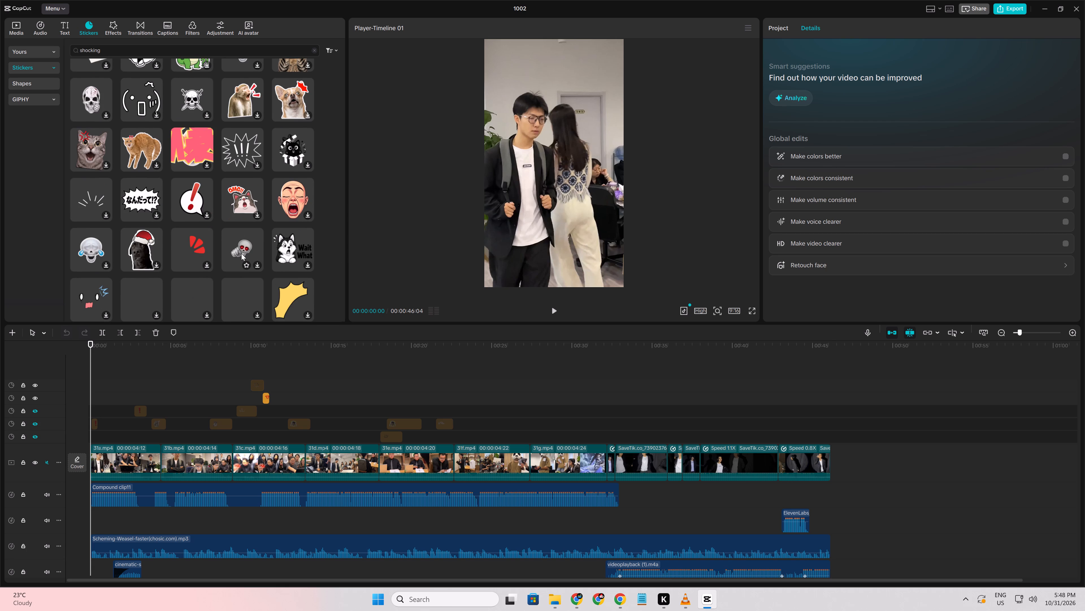
scroll(241, 253, down, 1)
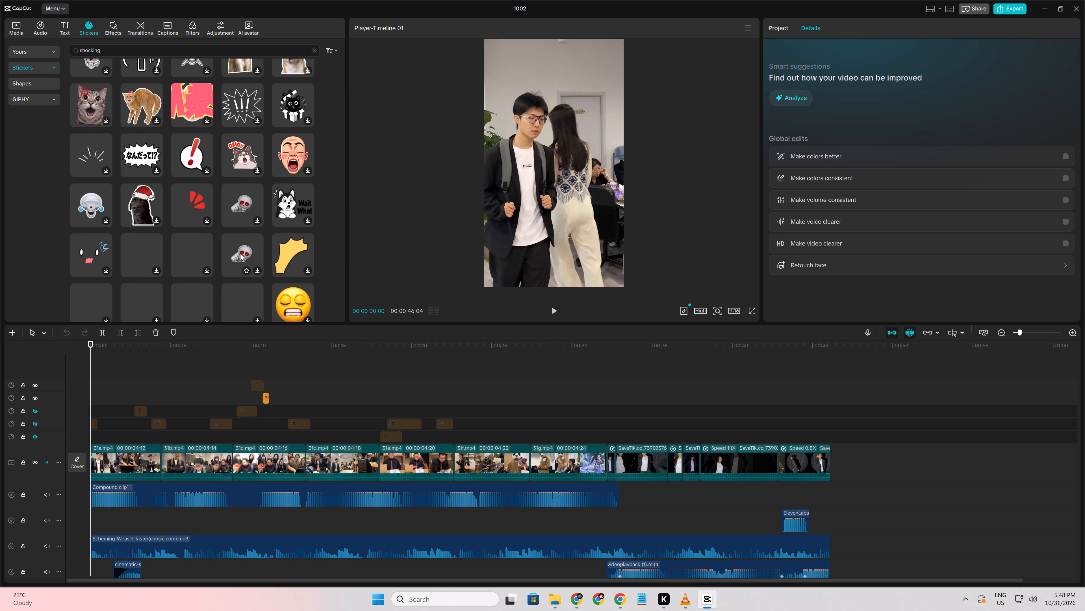
scroll(240, 253, down, 2)
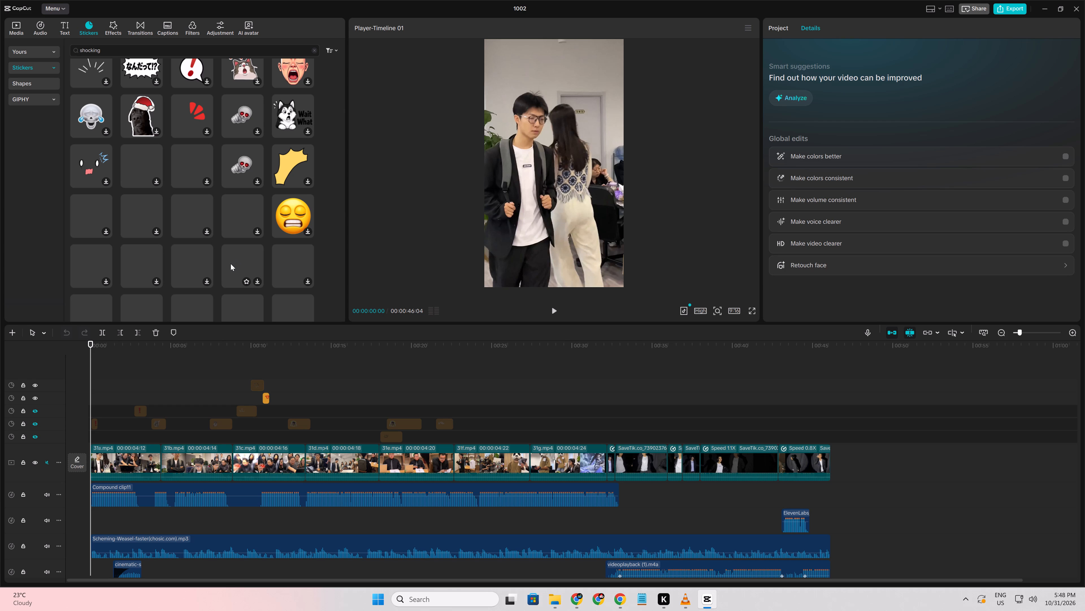
scroll(227, 265, down, 3)
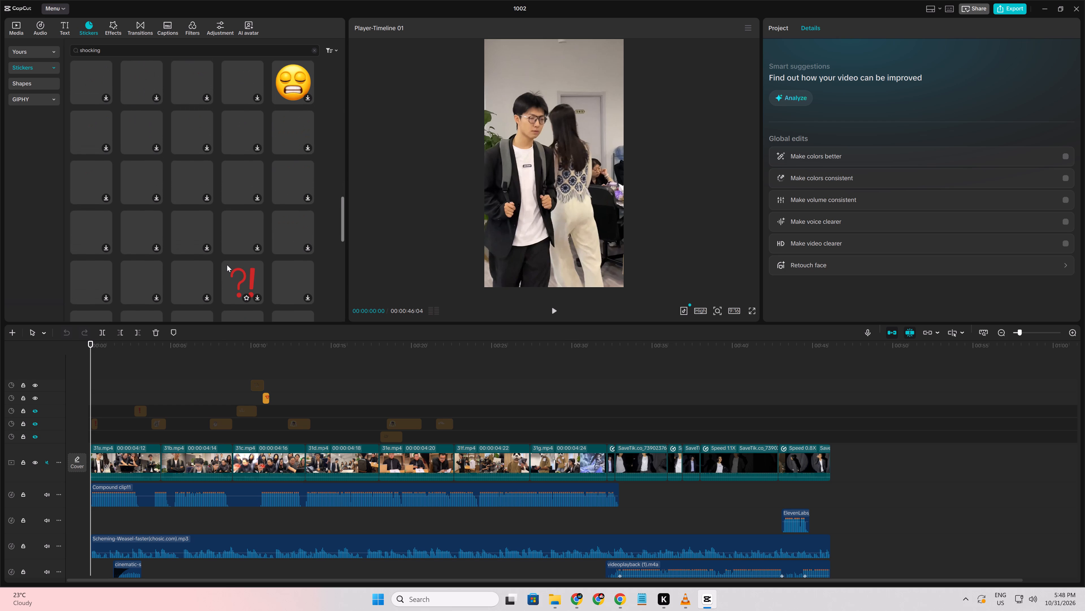
scroll(227, 265, down, 2)
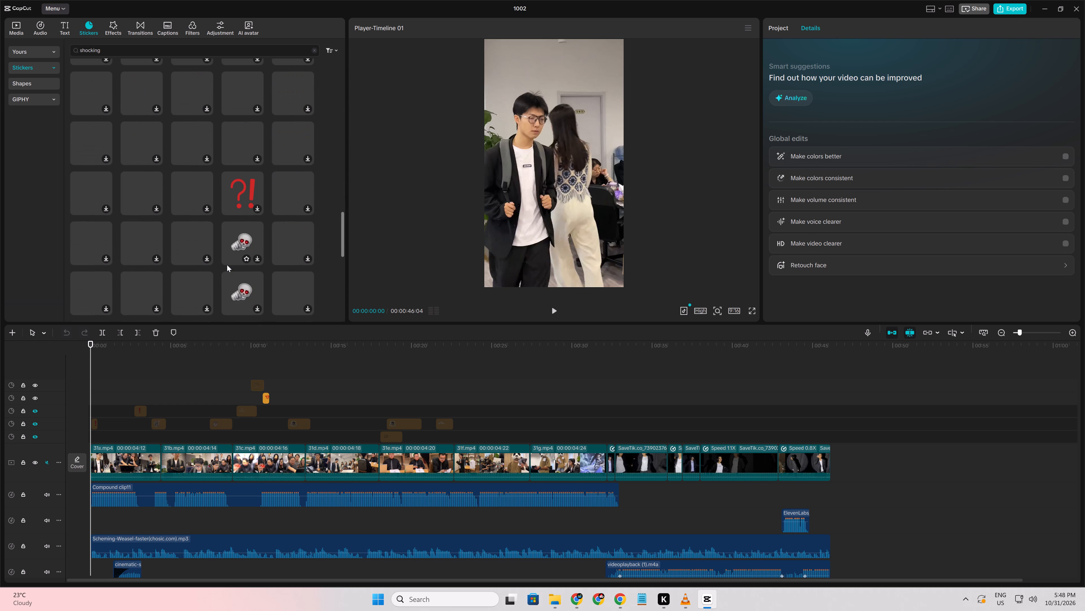
scroll(227, 265, down, 1)
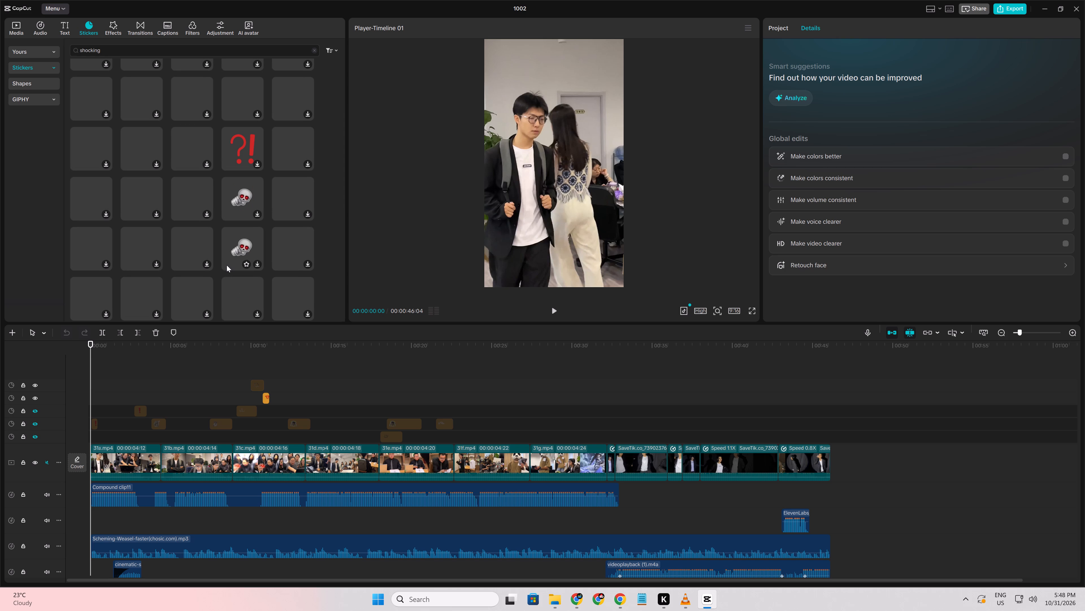
scroll(227, 265, down, 2)
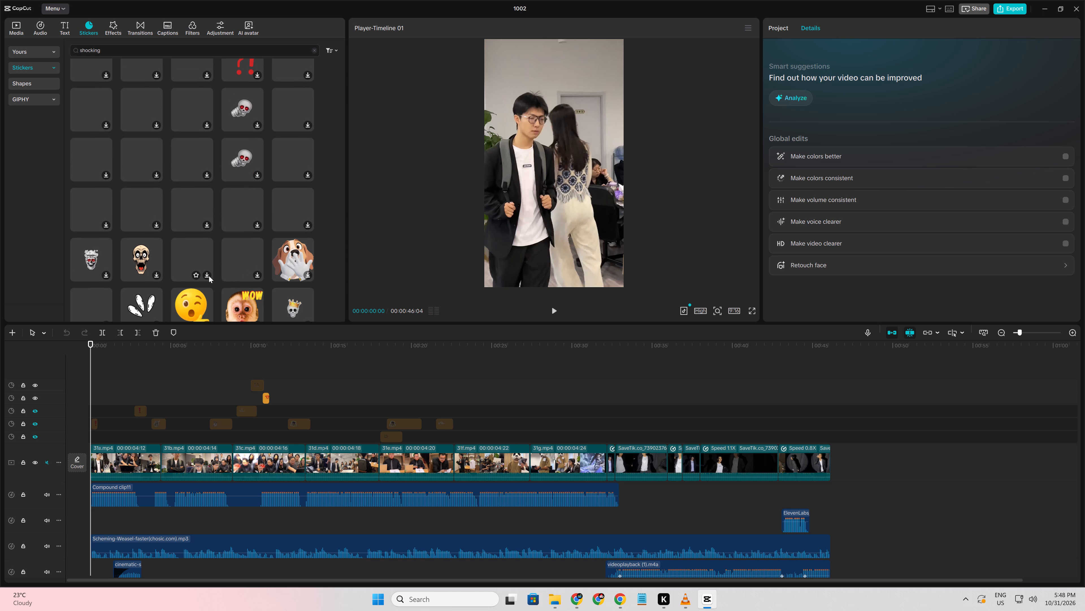
scroll(209, 277, up, 1)
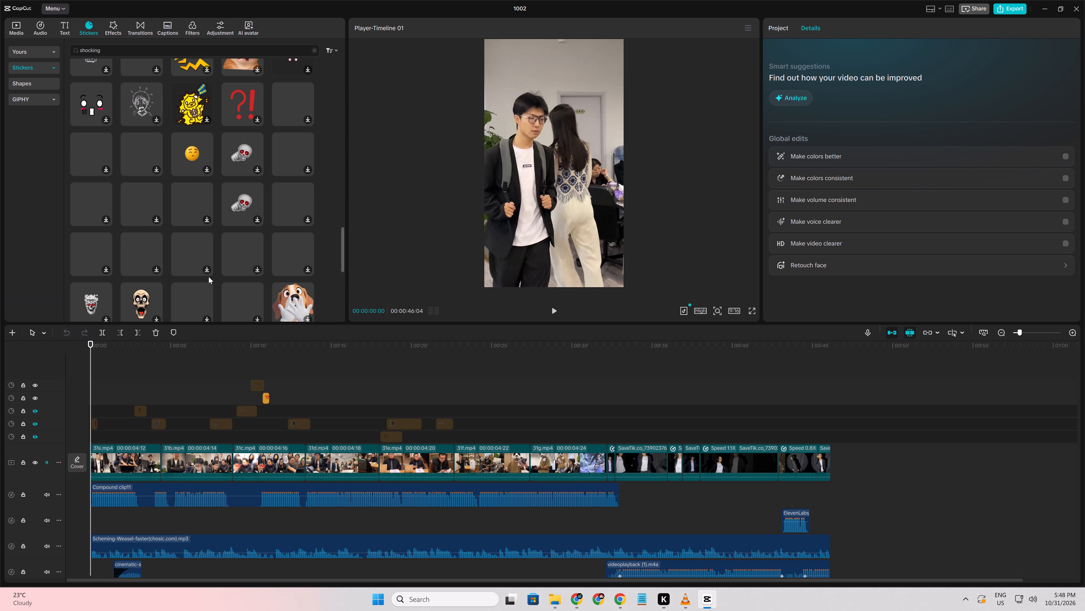
scroll(209, 277, up, 1)
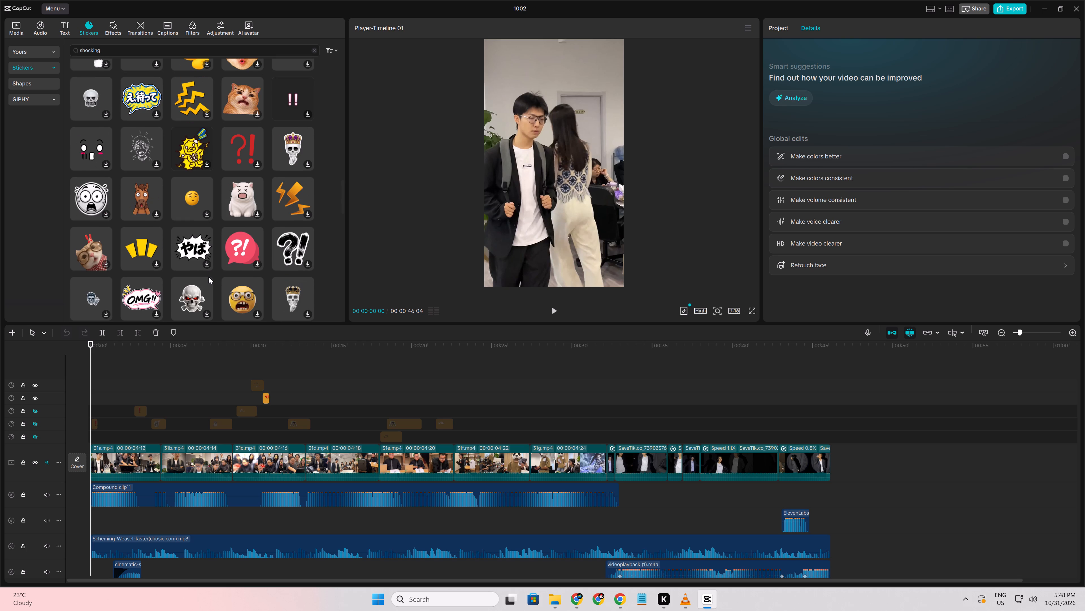
scroll(209, 277, up, 1)
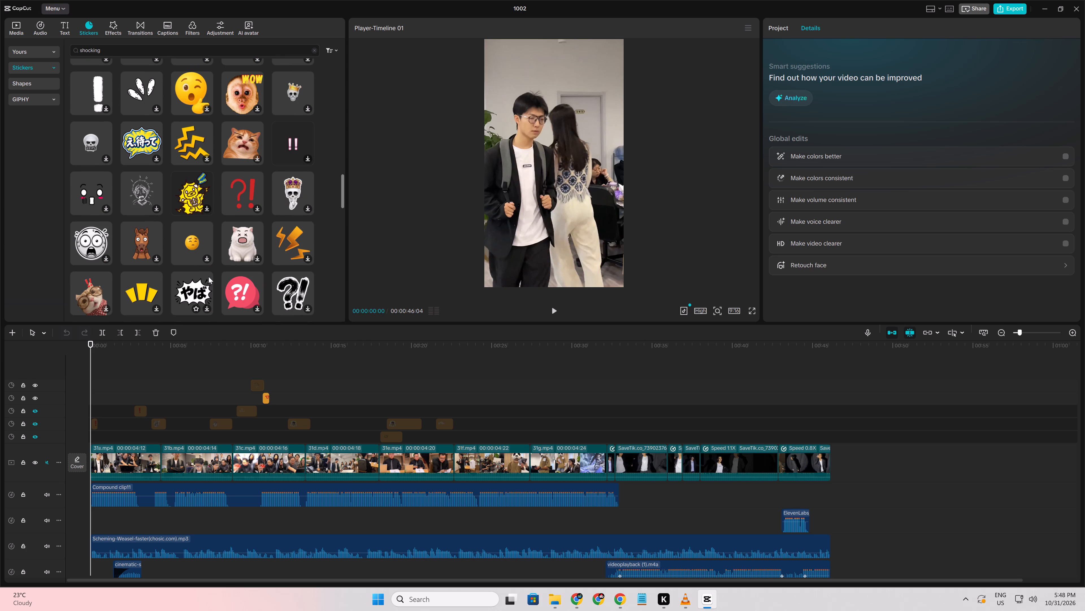
scroll(209, 277, up, 2)
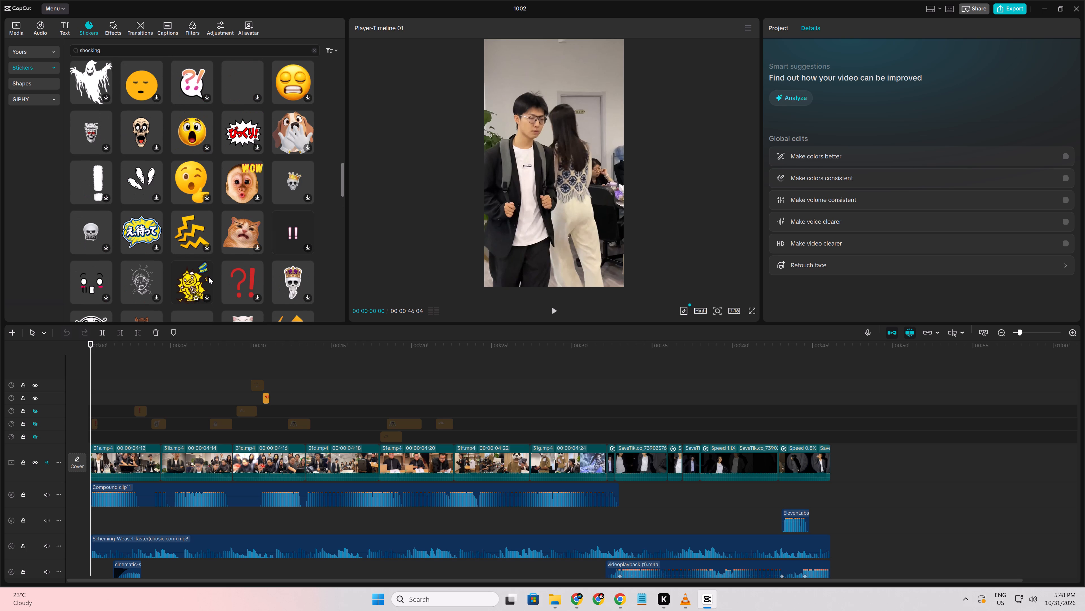
scroll(209, 277, up, 1)
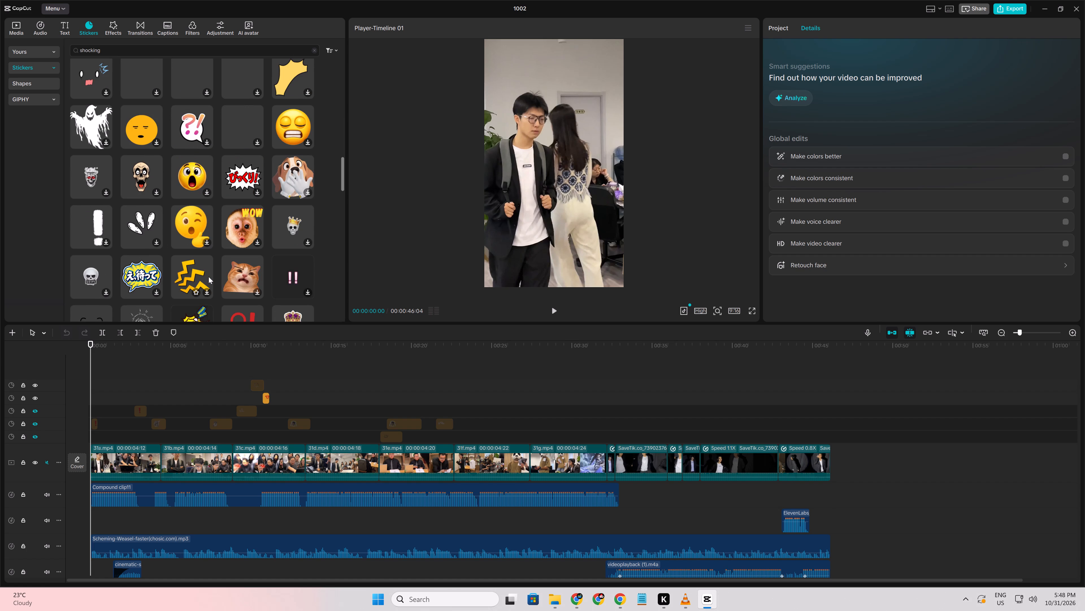
scroll(209, 277, up, 3)
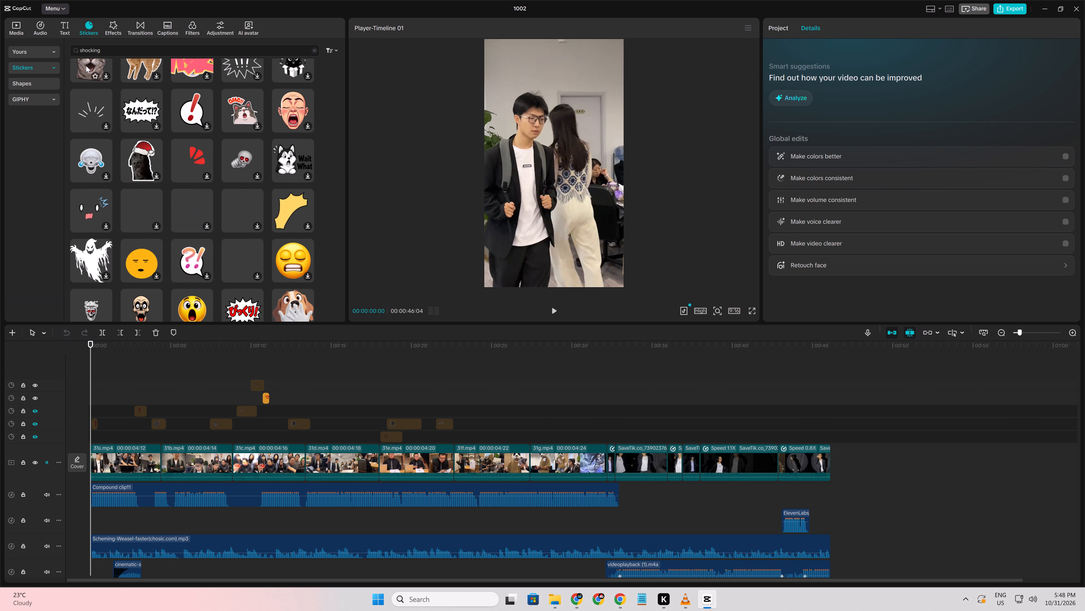
Search the sticker library for "angry".
triple_click(104, 52)
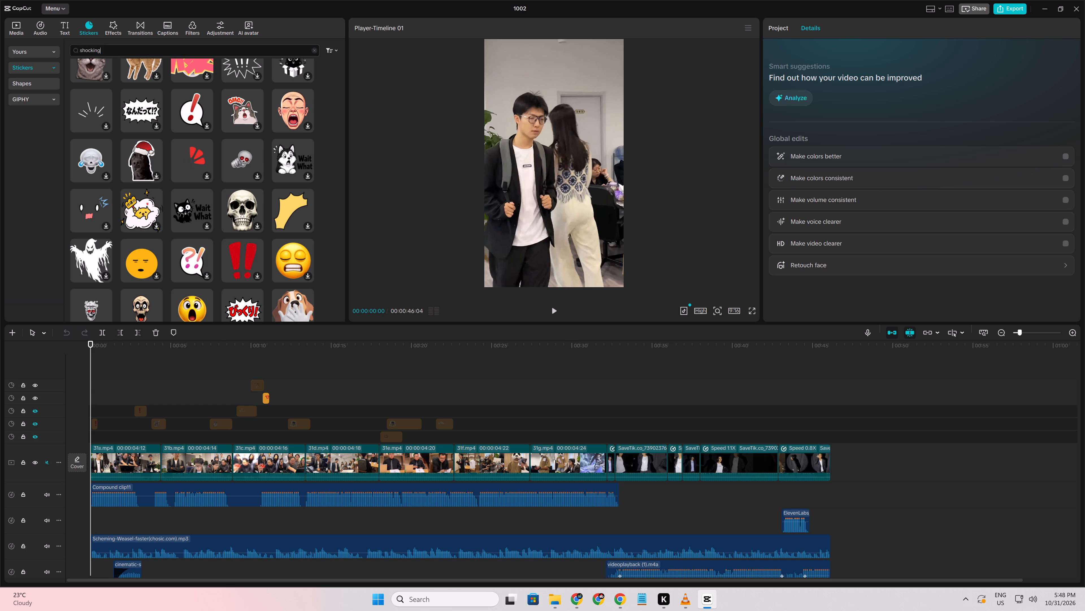
text(angr)
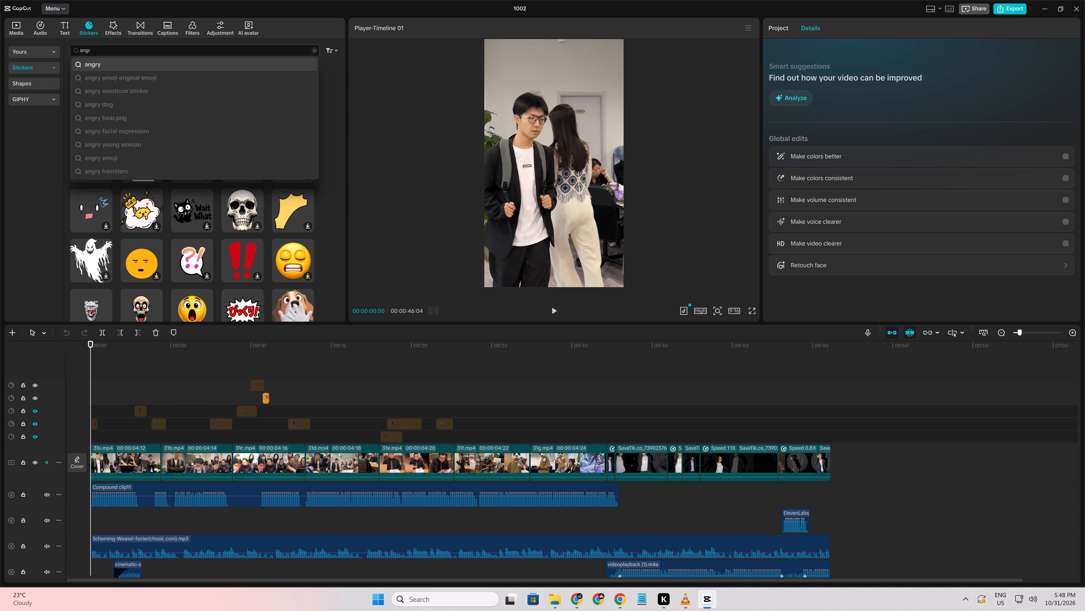
key(Return)
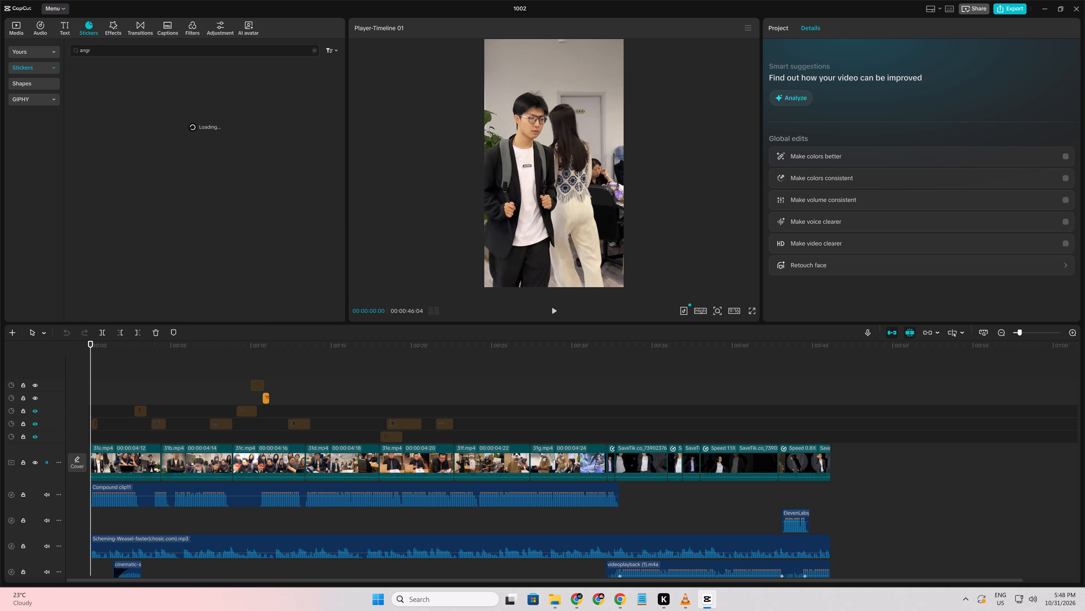
click(117, 45)
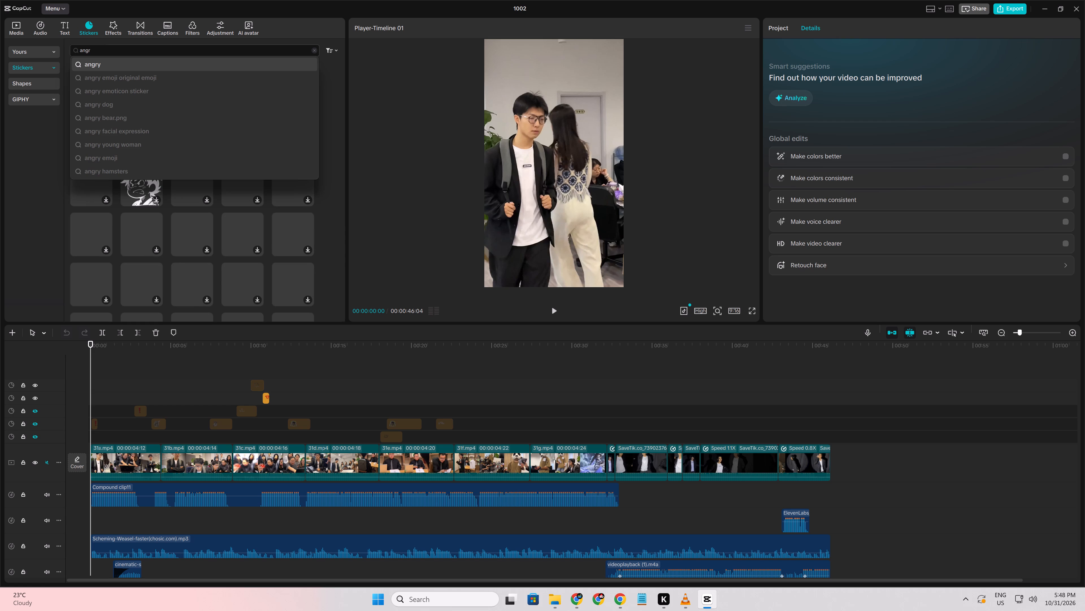
key(Down)
click(116, 64)
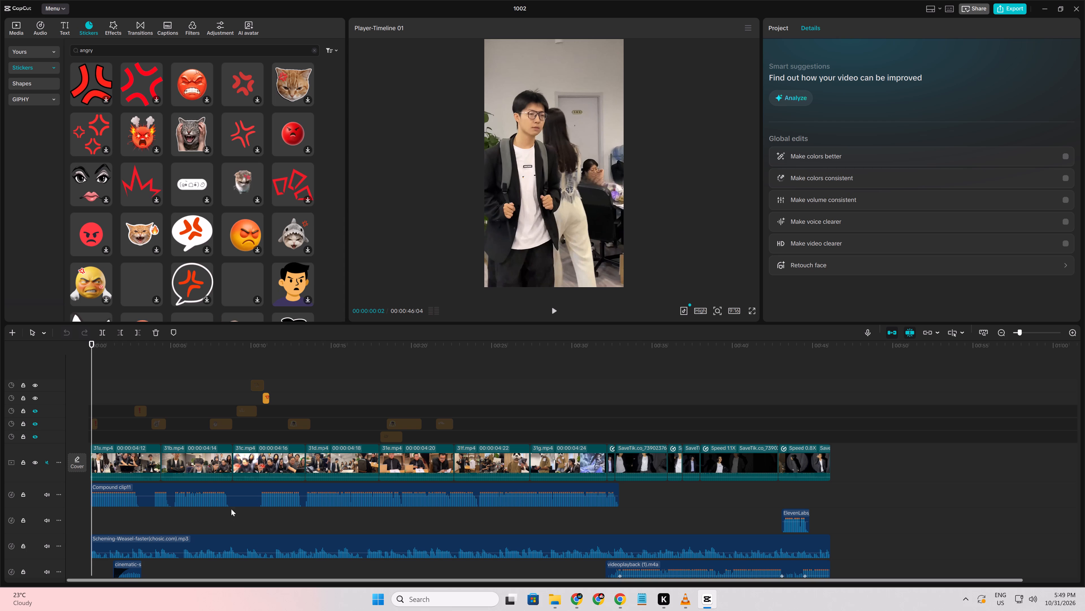
Preview the red jagged burst sticker and place it on a new sticker track above the others, starting at about 23 seconds.
click(157, 197)
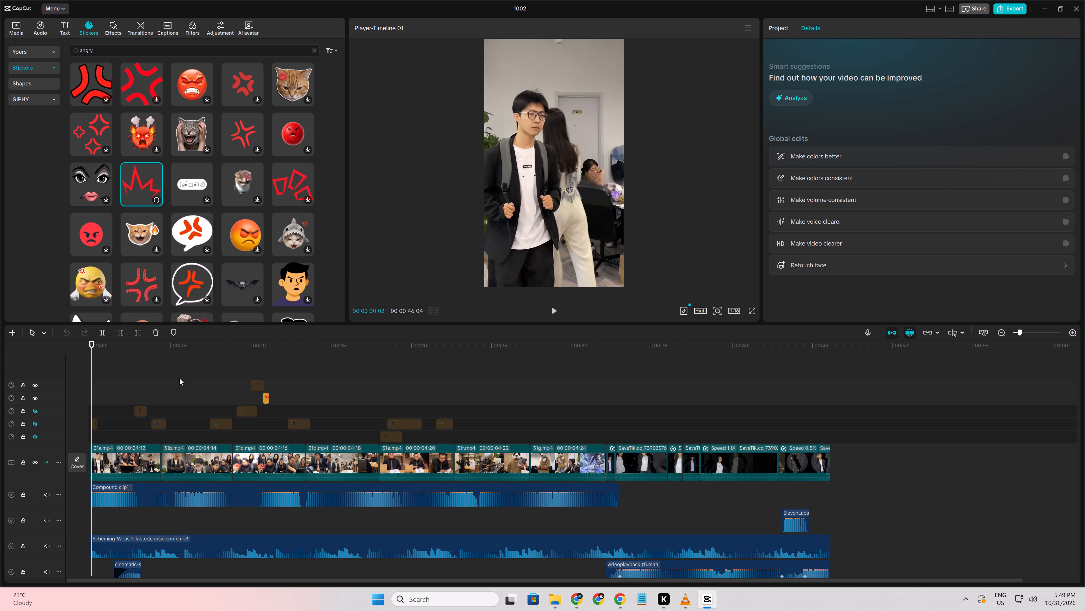
scroll(241, 255, down, 1)
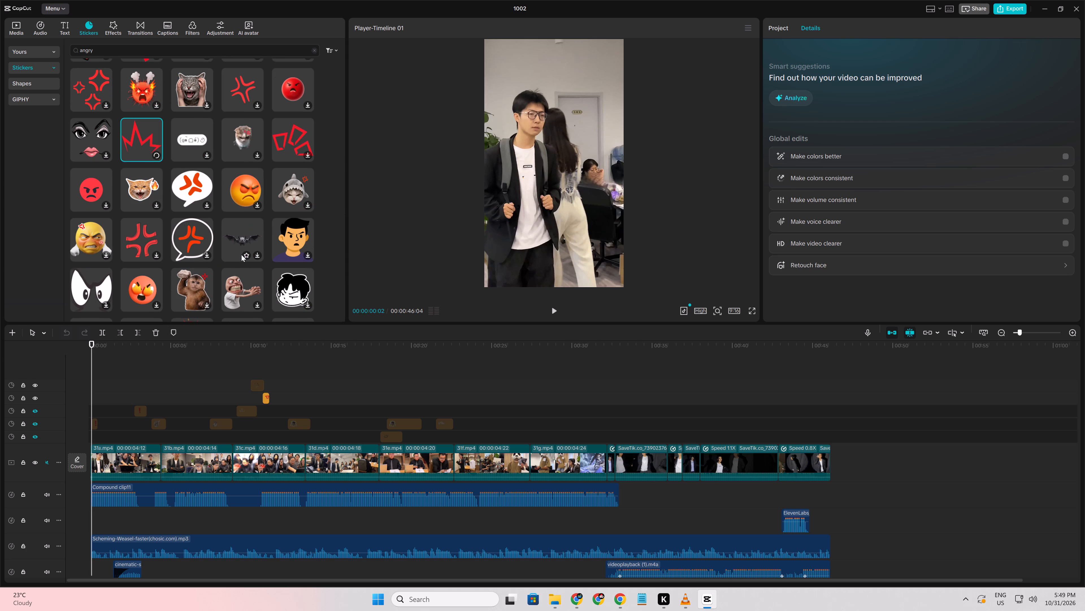
scroll(242, 255, down, 1)
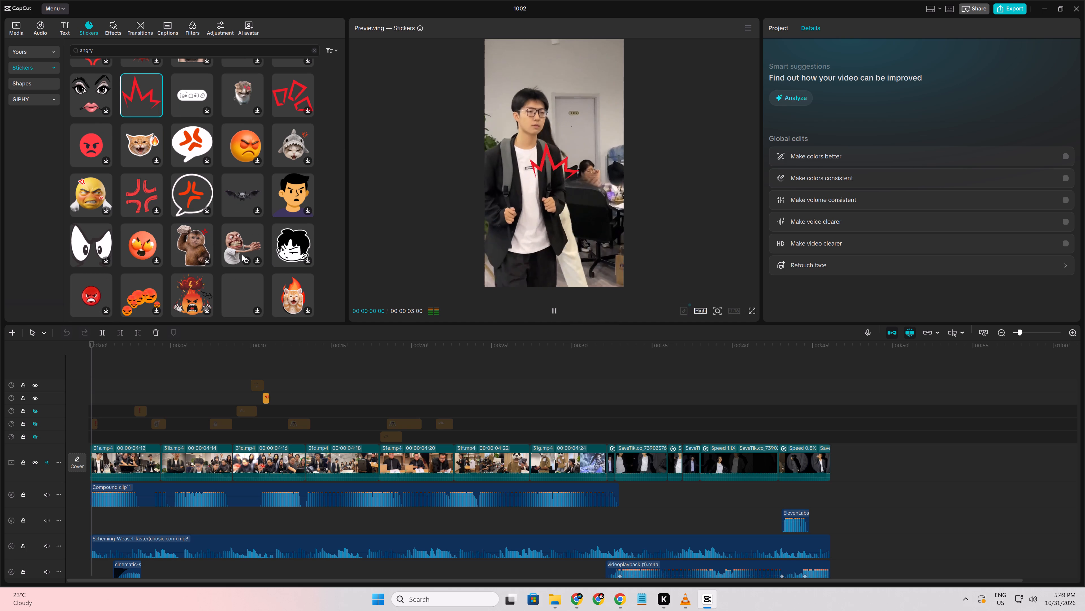
scroll(323, 427, up, 3)
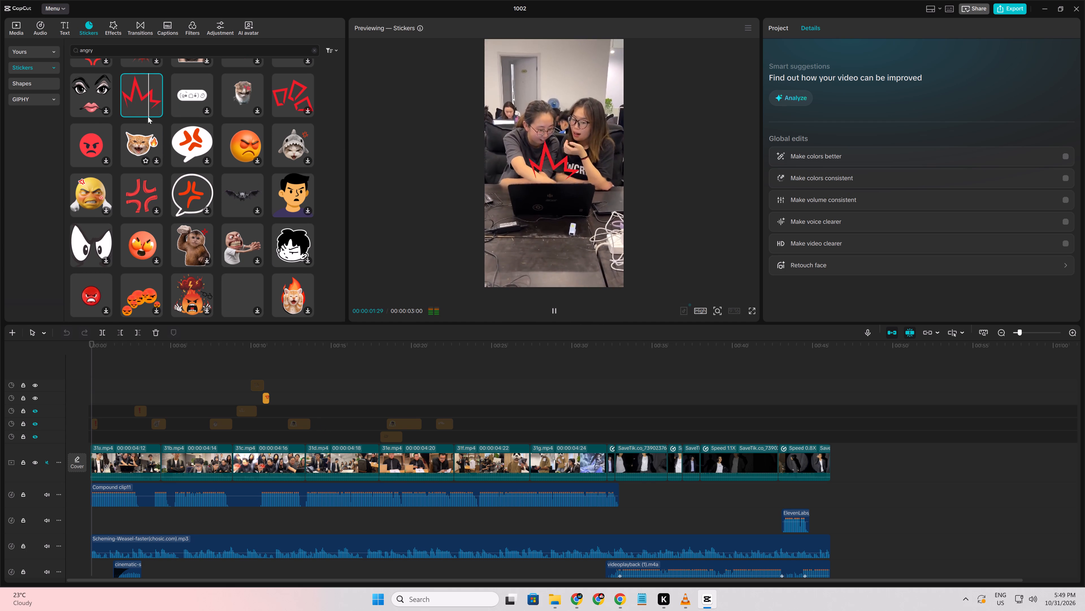
drag(141, 102, 466, 392)
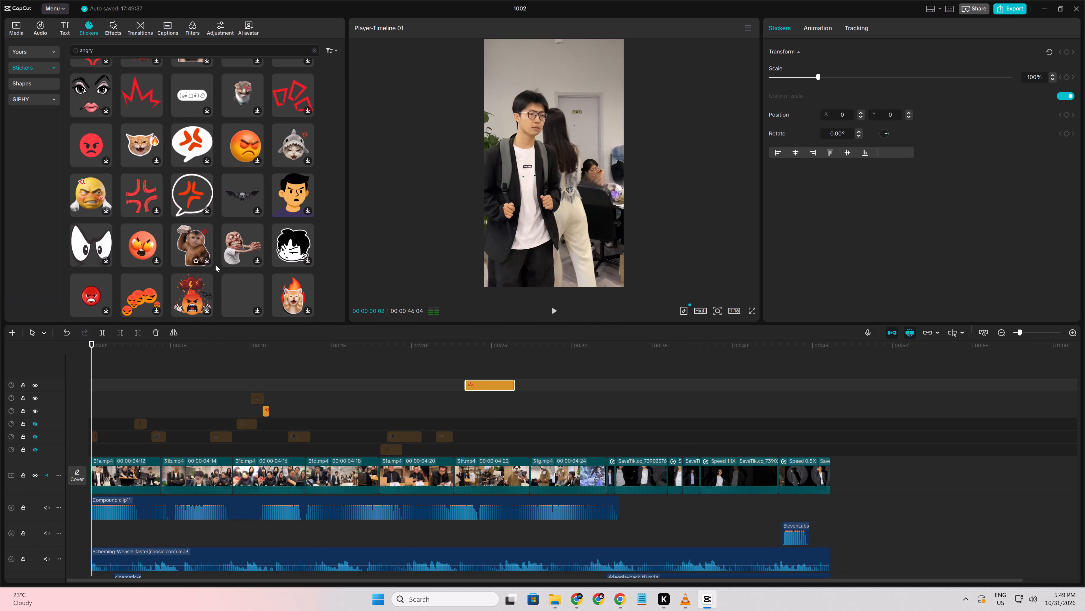
Search the sticker library for "5 questions".
scroll(215, 265, up, 5)
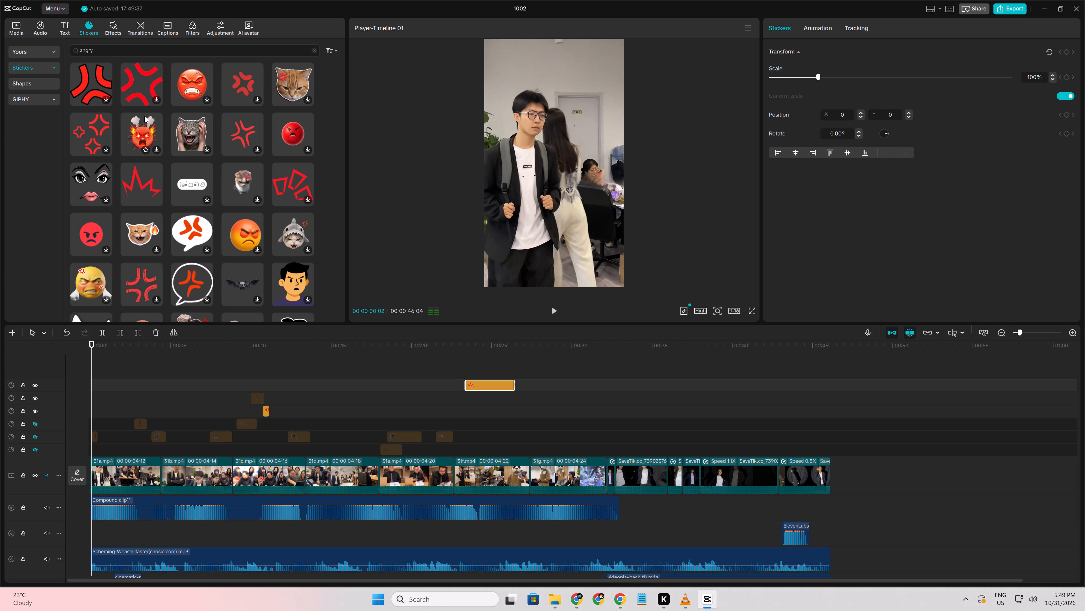
click(111, 55)
click(111, 55)
triple_click(110, 53)
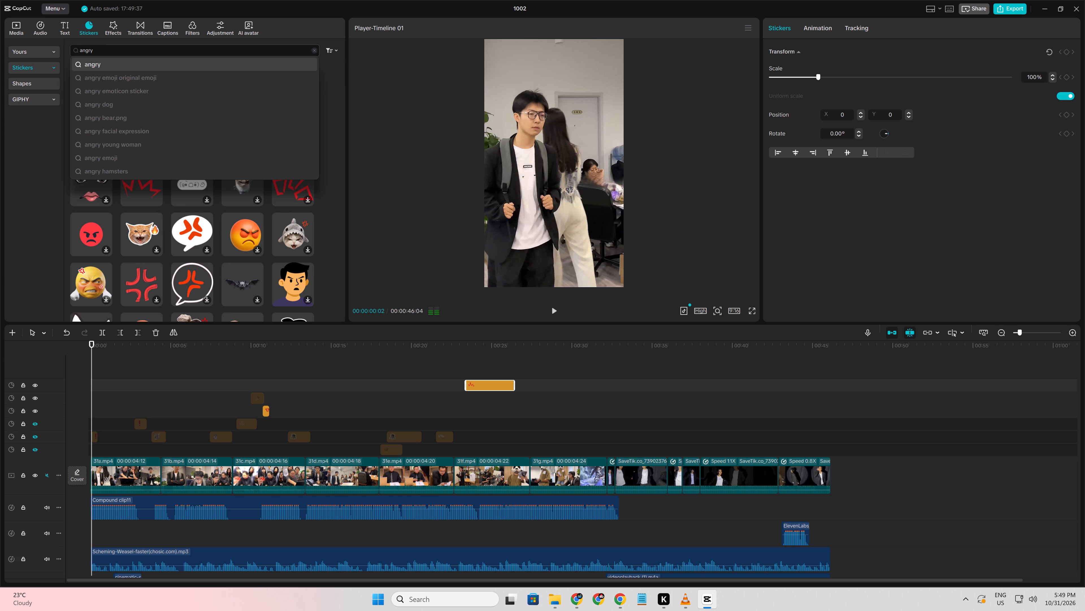
text(5)
key(space)
text(questions)
key(Return)
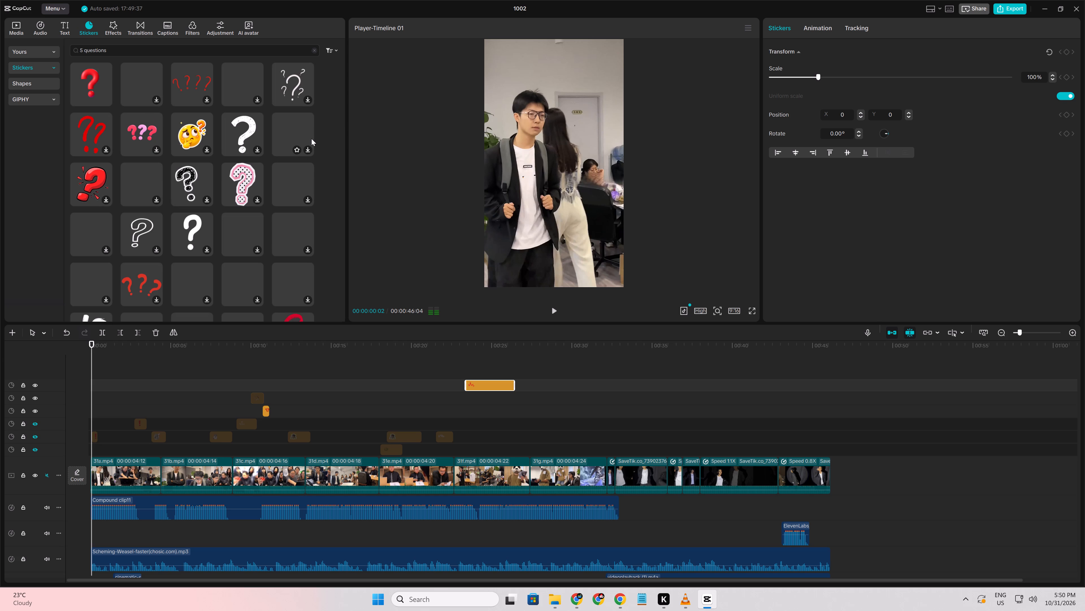
Look through the "5 questions" sticker results for a question-mark sticker that suits the video.
scroll(312, 139, down, 1)
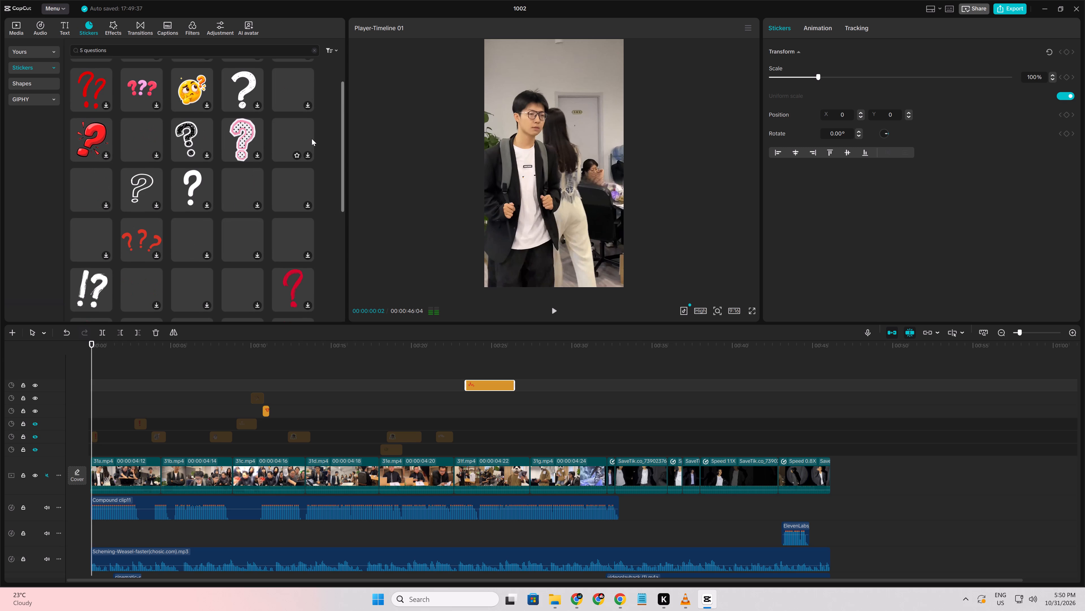
scroll(340, 181, down, 3)
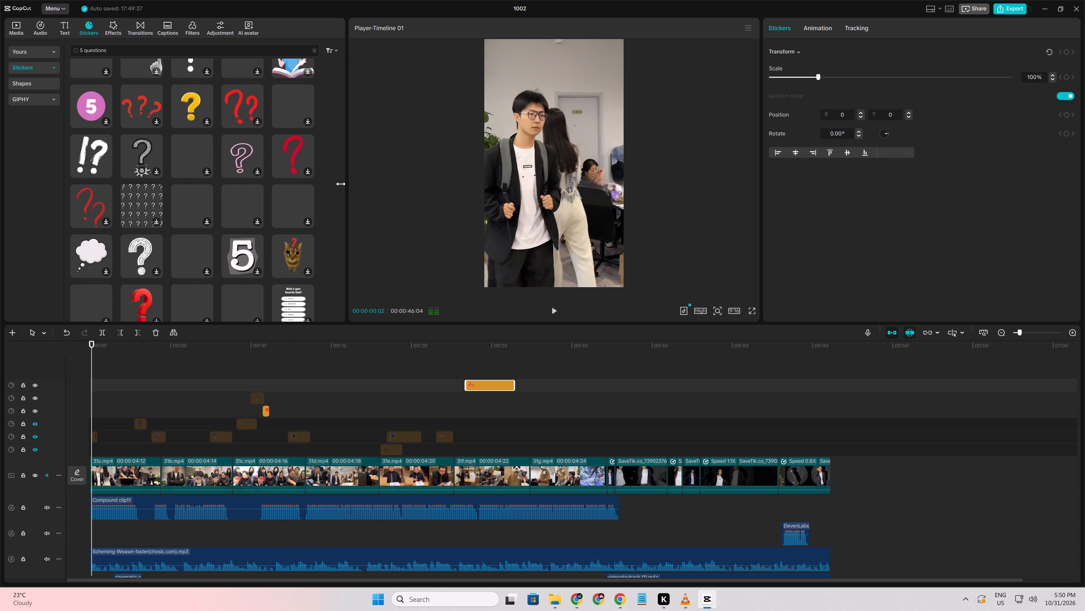
scroll(341, 184, up, 2)
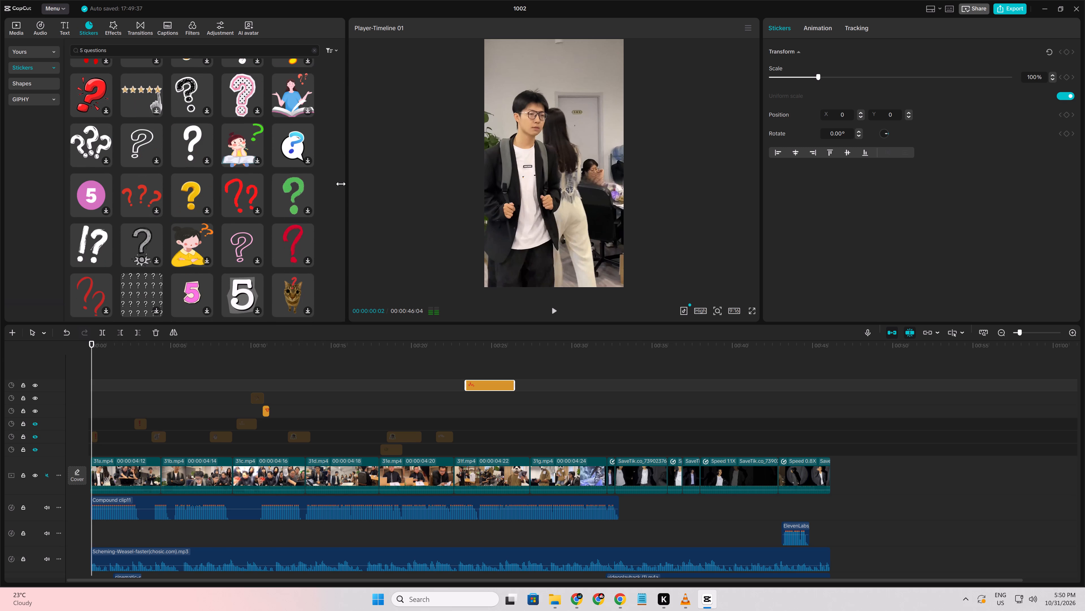
scroll(341, 184, up, 2)
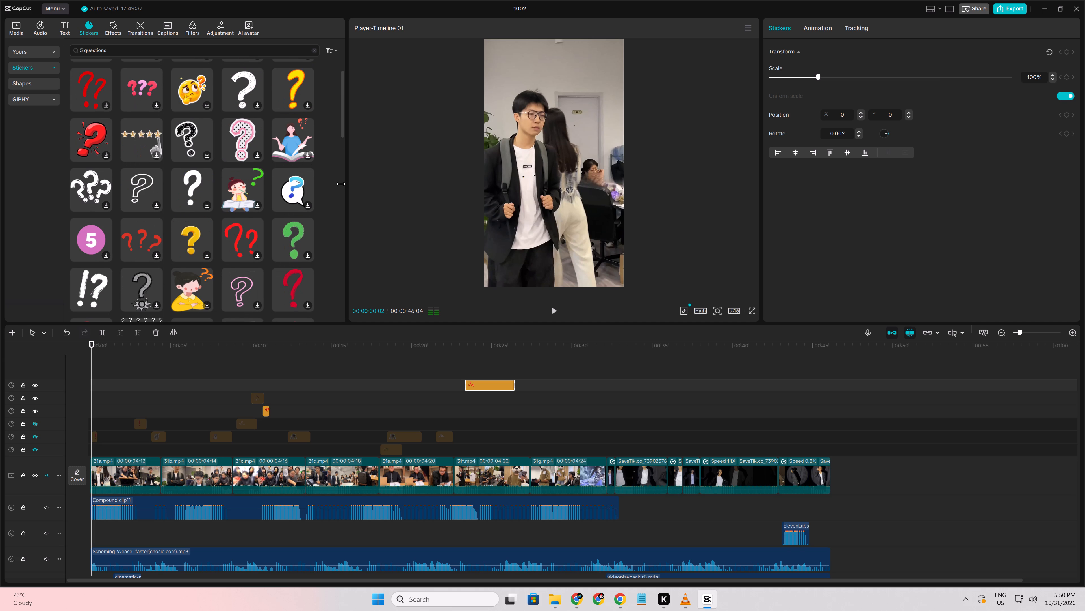
scroll(341, 184, up, 1)
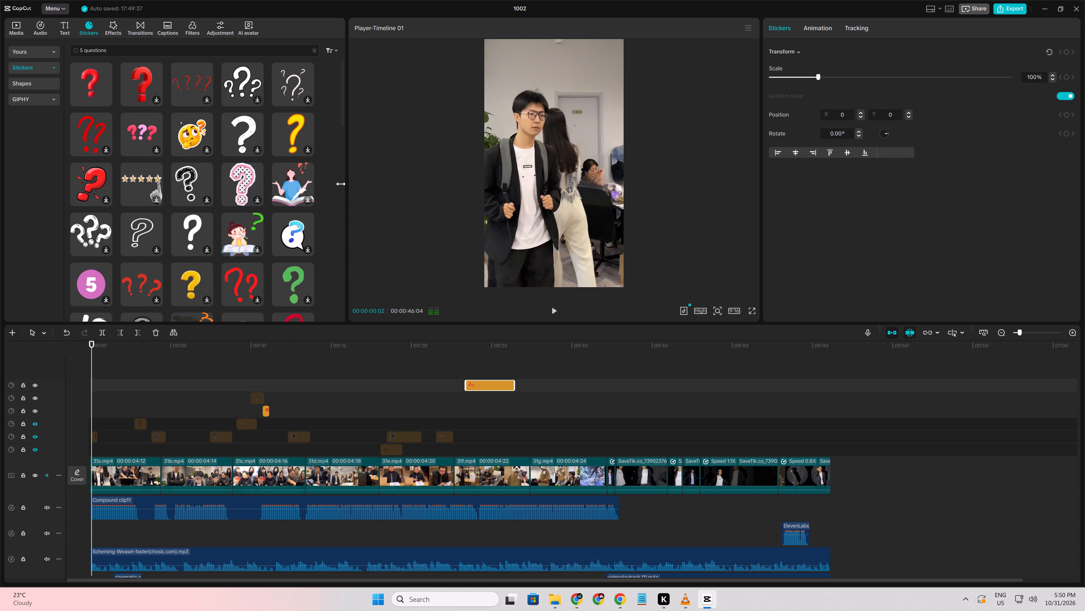
scroll(341, 184, down, 6)
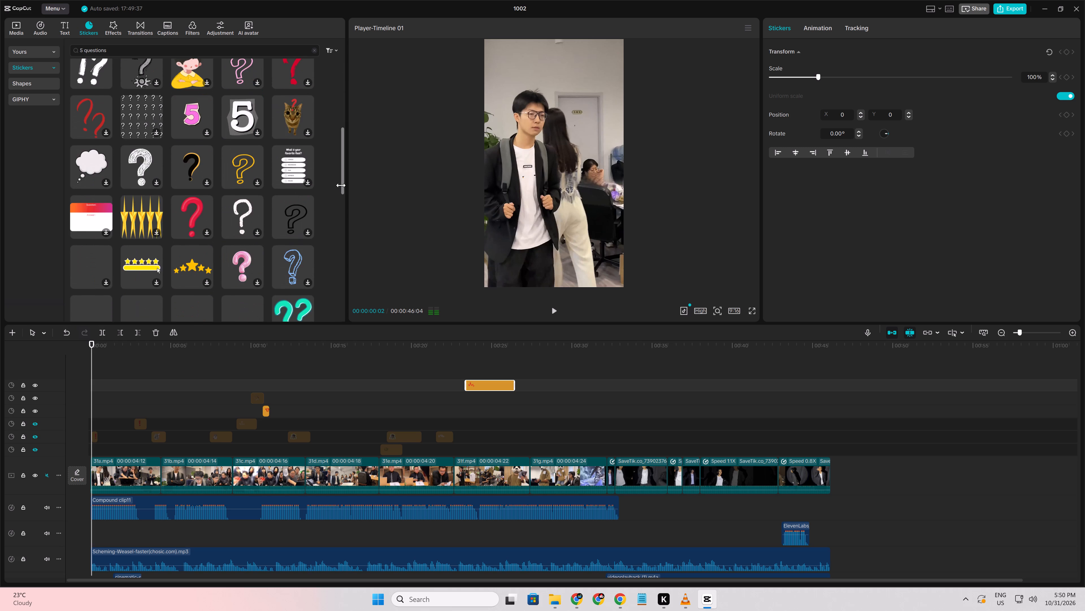
scroll(341, 185, down, 3)
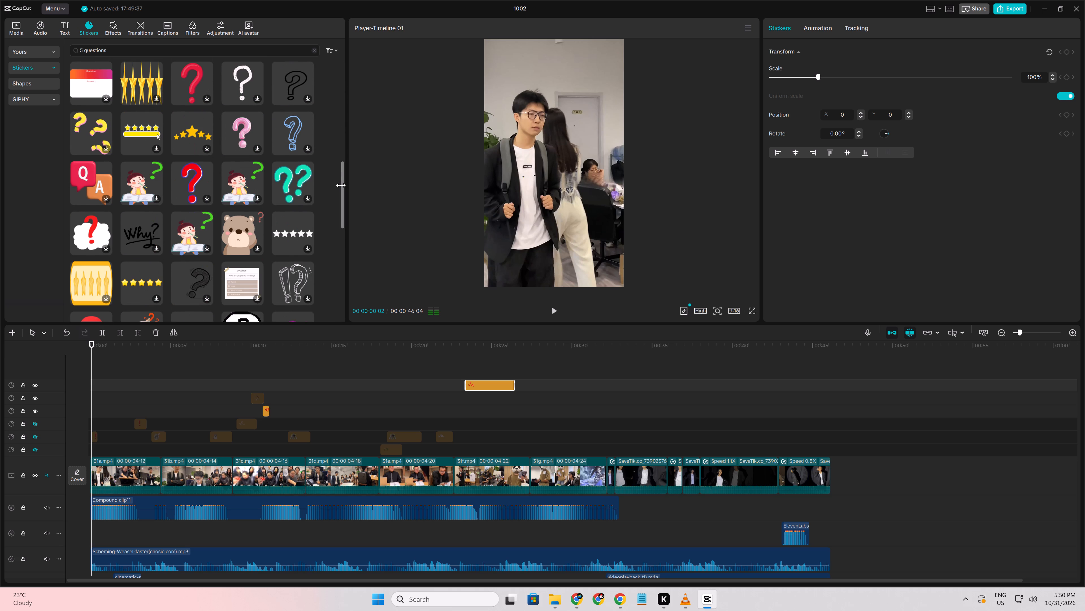
scroll(341, 185, down, 3)
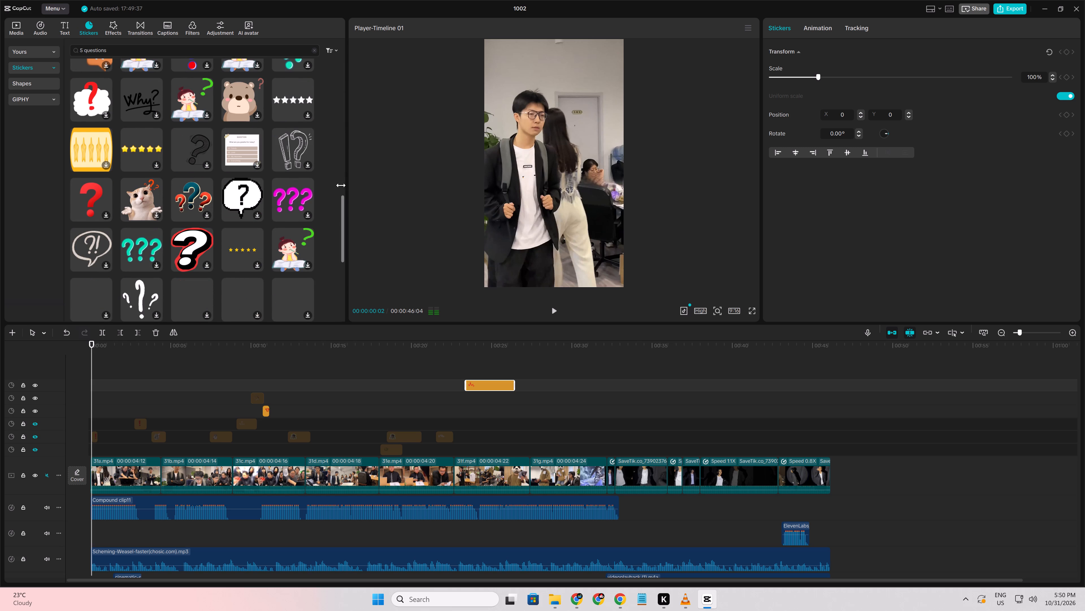
scroll(341, 185, down, 1)
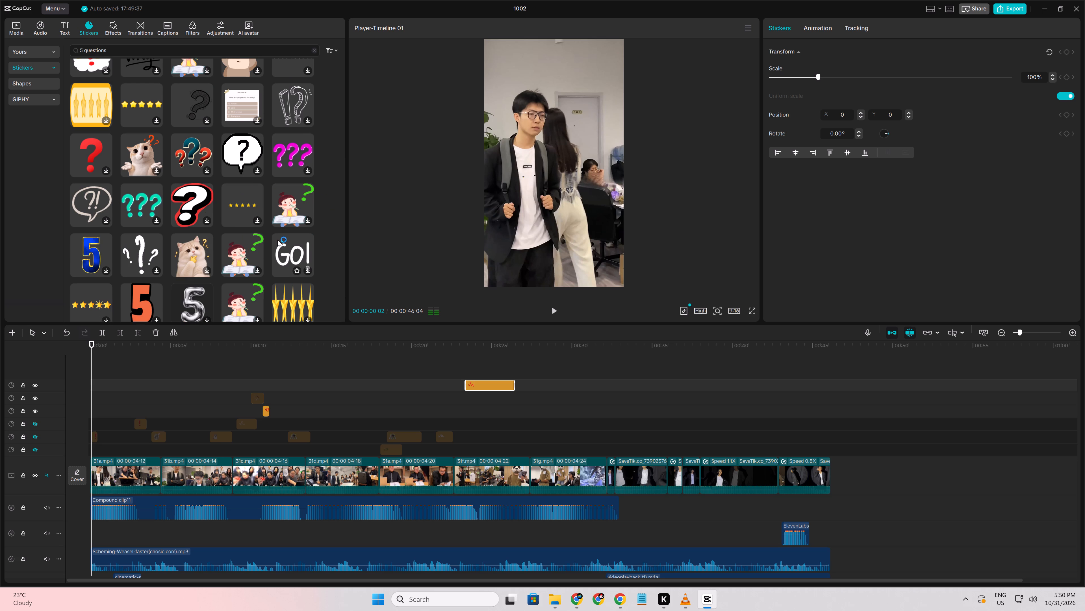
scroll(277, 240, down, 4)
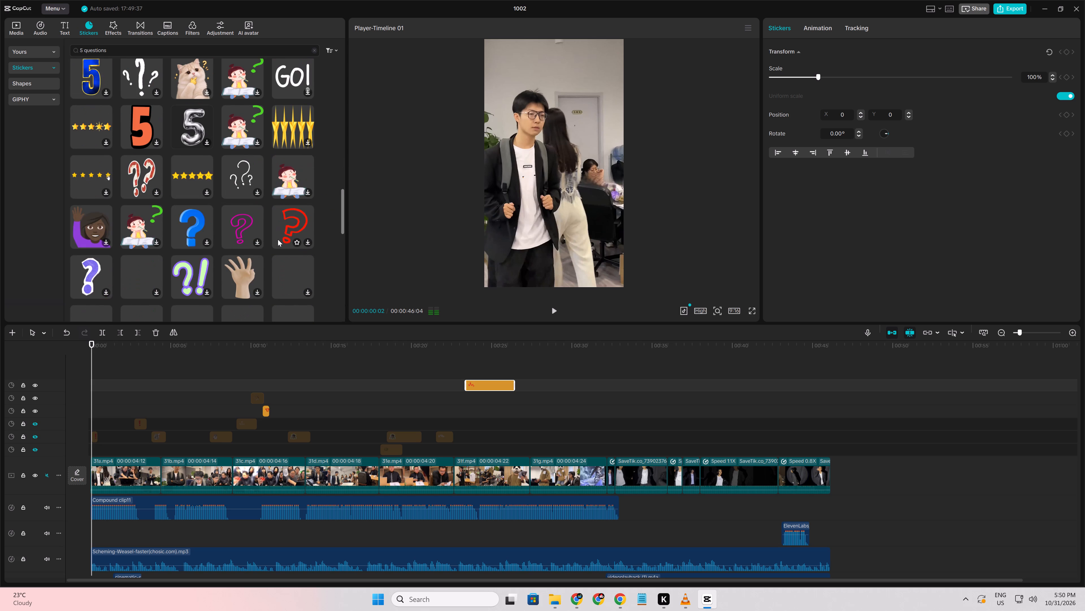
scroll(278, 239, down, 5)
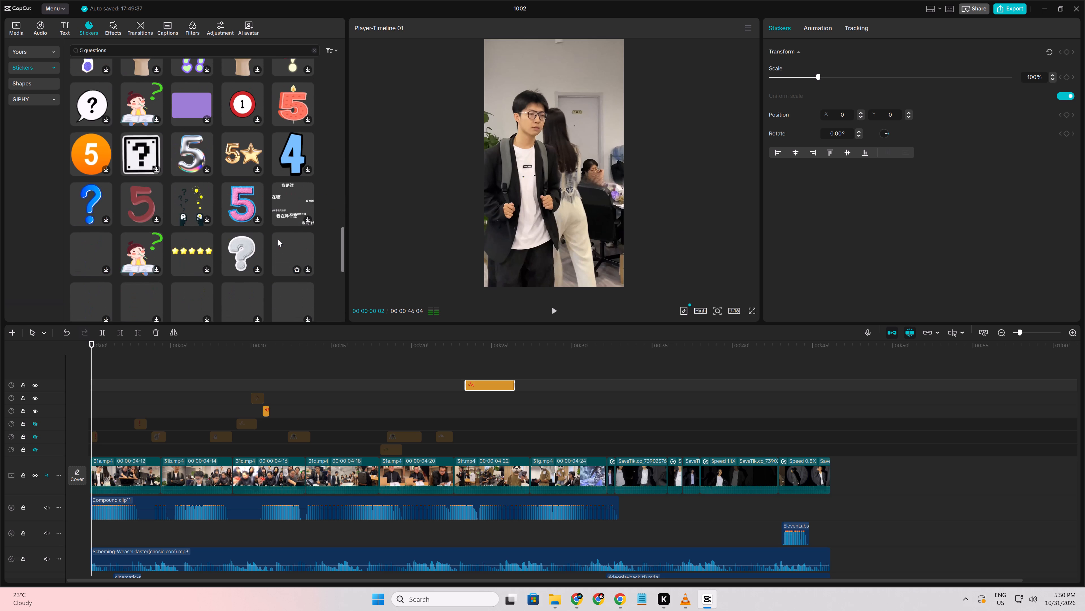
scroll(278, 239, down, 3)
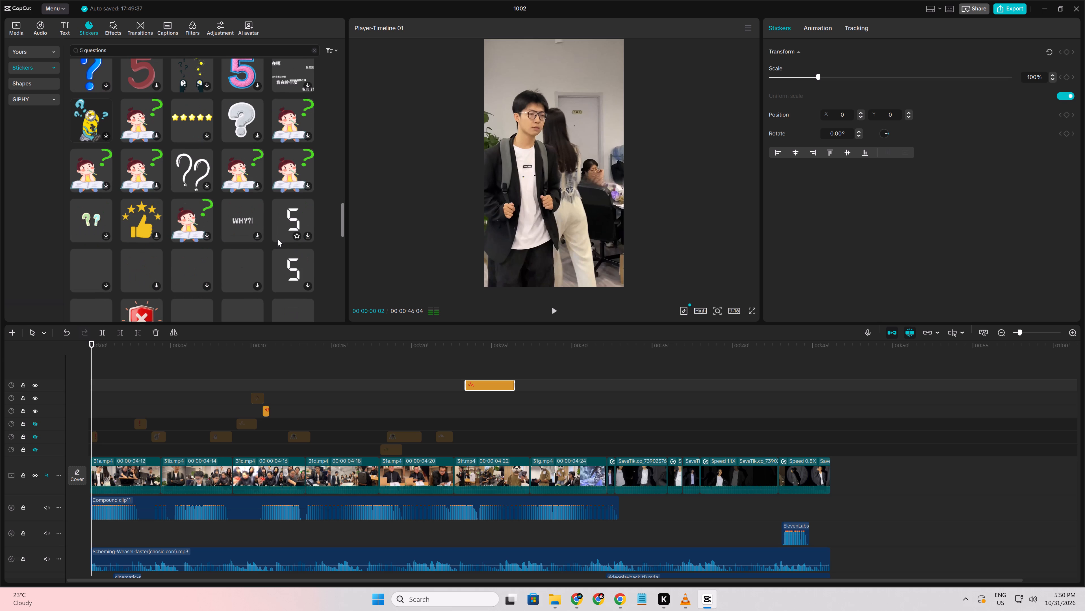
scroll(278, 239, down, 1)
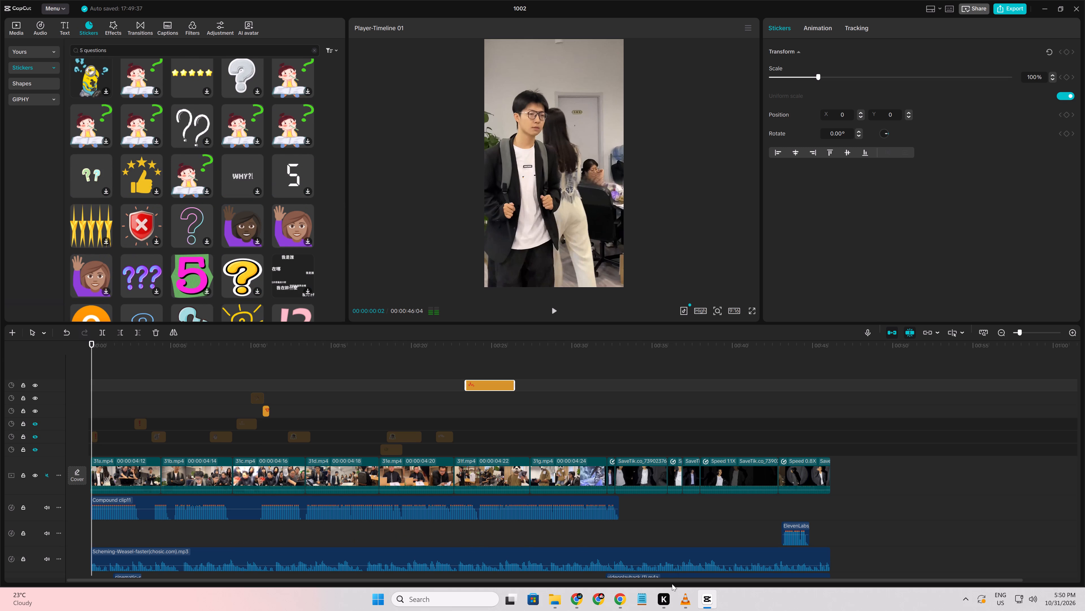
Switch to Chrome and skim the reference video mittar meem.mp4 from about 0:04 to 0:34, examining the stickers used in its scenes.
click(624, 593)
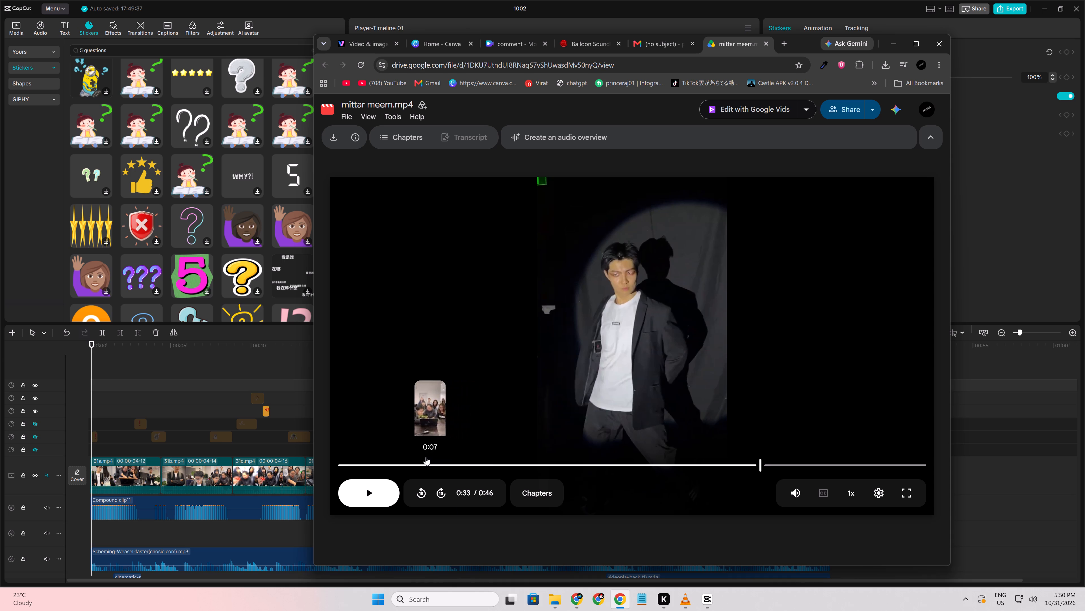
click(399, 457)
drag(399, 457, 400, 457)
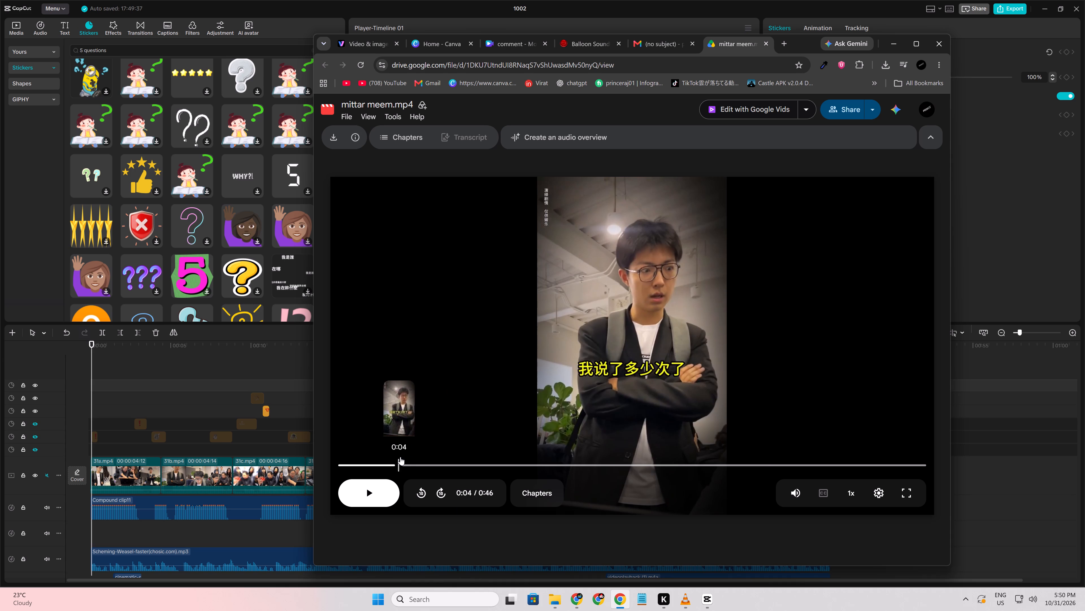
drag(400, 457, 420, 459)
drag(420, 459, 433, 462)
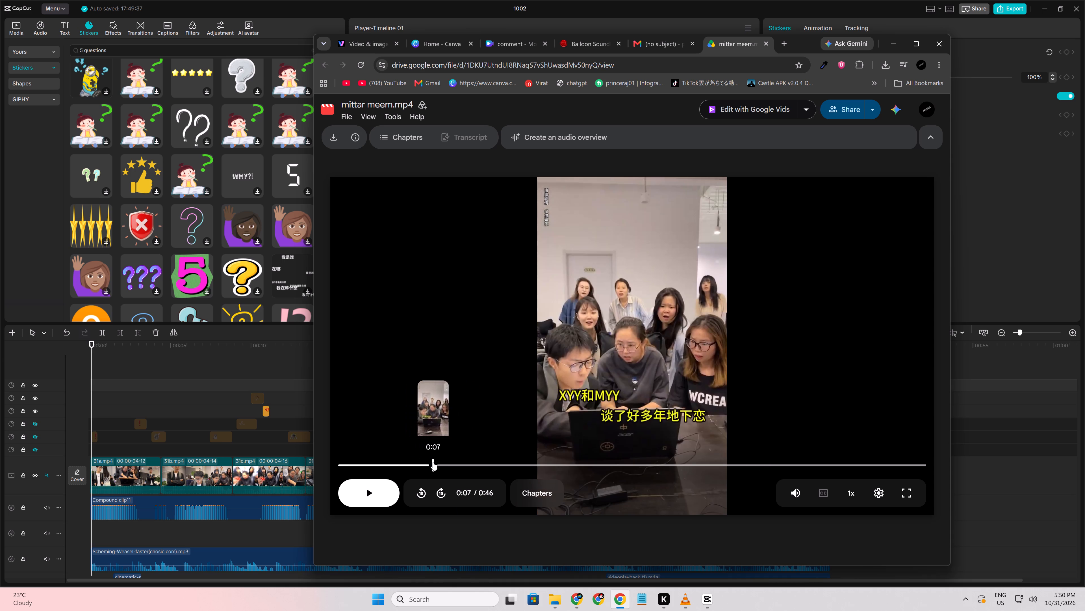
drag(433, 462, 451, 462)
drag(451, 462, 467, 462)
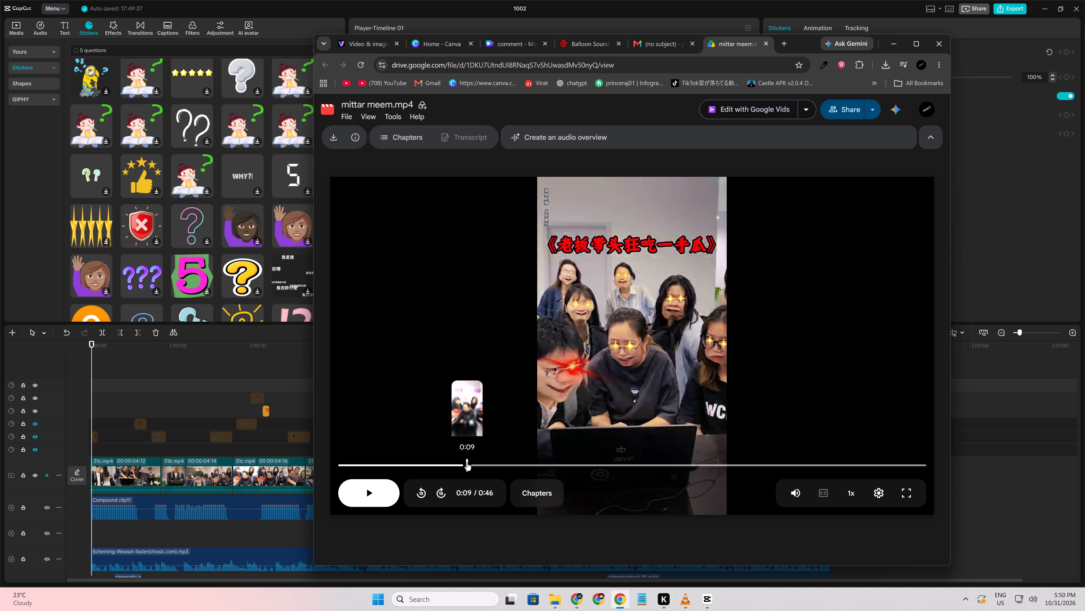
drag(467, 462, 487, 465)
drag(487, 465, 512, 468)
drag(512, 468, 515, 468)
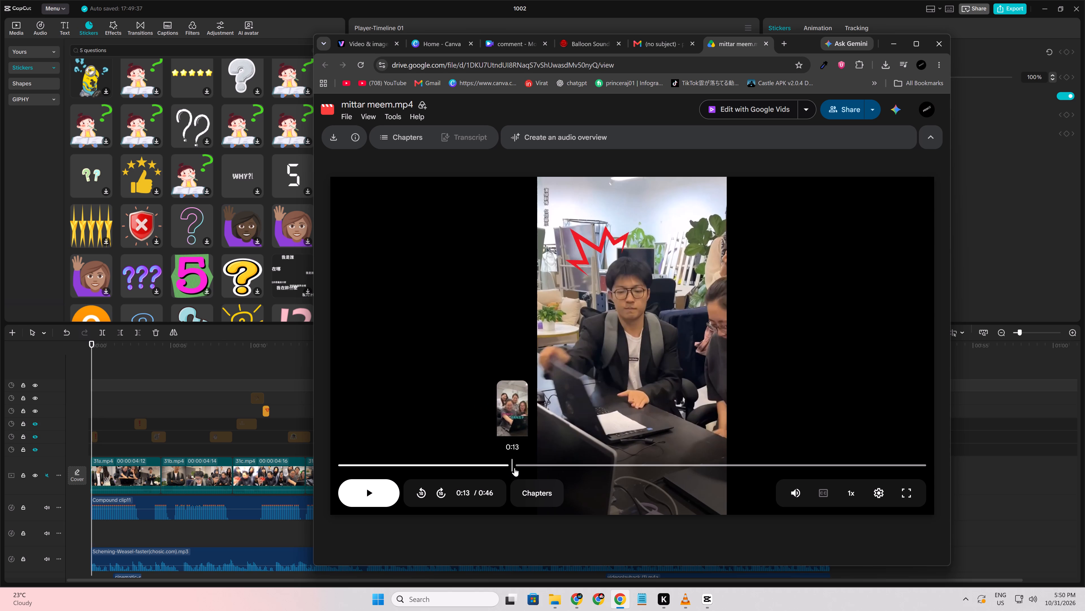
drag(515, 468, 525, 469)
drag(525, 469, 547, 472)
drag(547, 472, 551, 472)
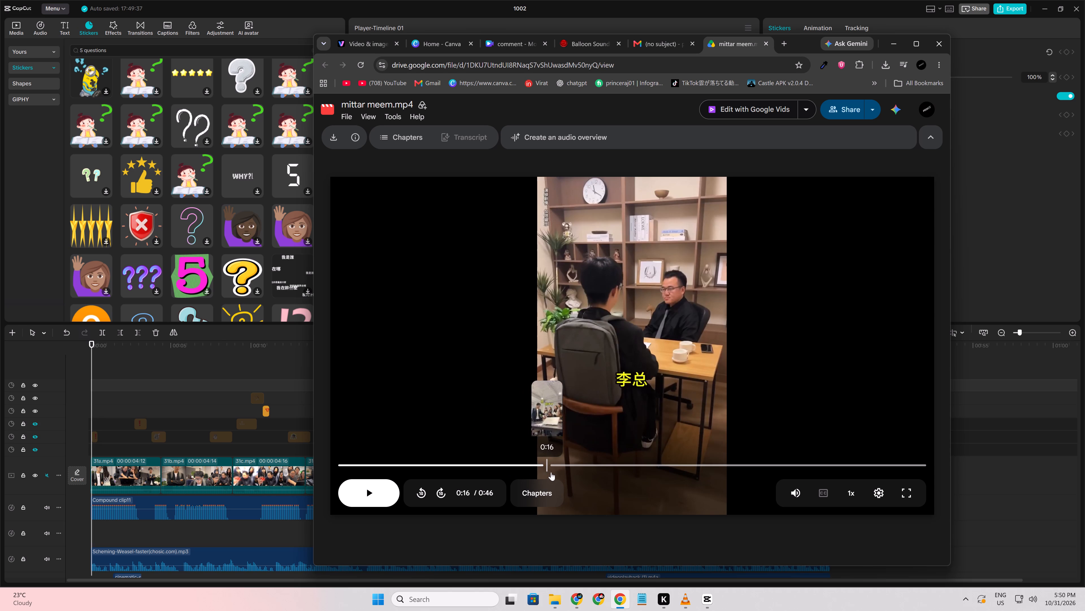
drag(551, 472, 563, 474)
drag(564, 474, 585, 475)
drag(586, 473, 600, 474)
drag(605, 471, 615, 472)
drag(617, 472, 667, 472)
drag(667, 472, 698, 472)
drag(699, 471, 711, 472)
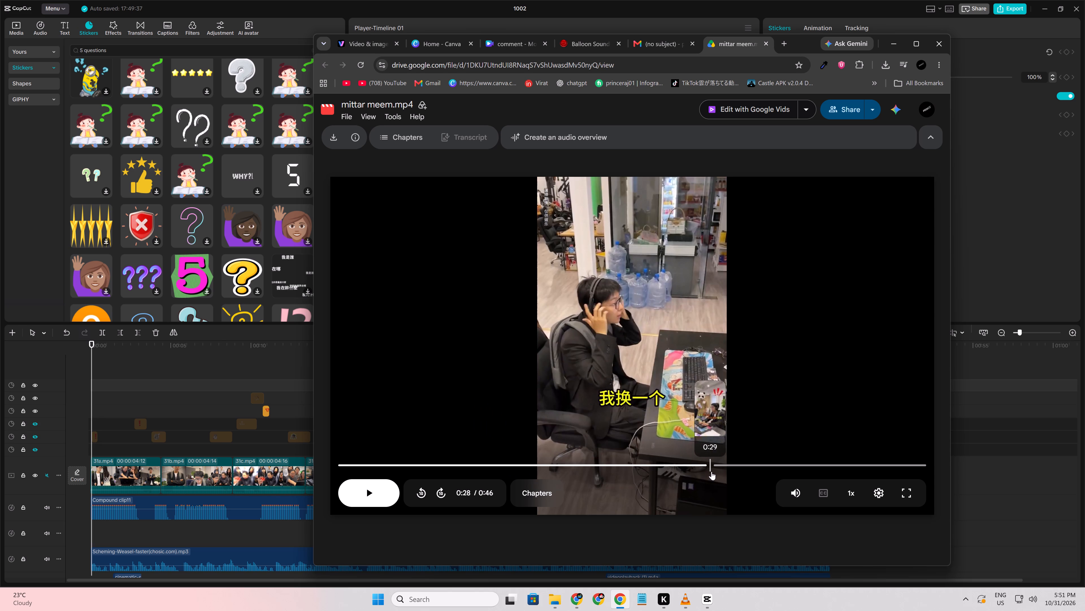
drag(711, 472, 720, 473)
drag(720, 473, 728, 475)
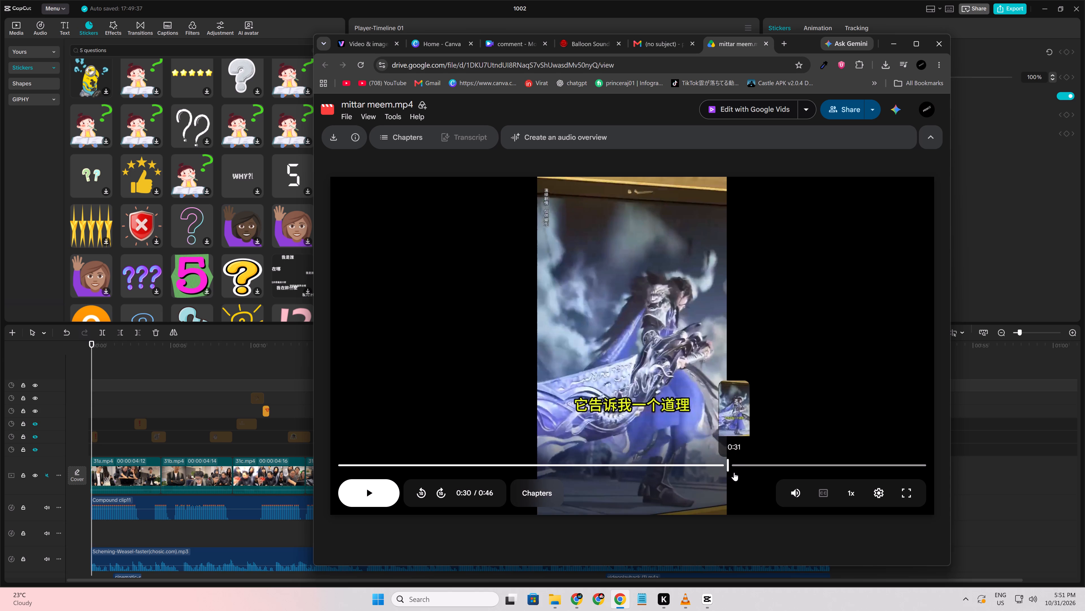
drag(730, 470, 734, 469)
click(758, 464)
click(773, 462)
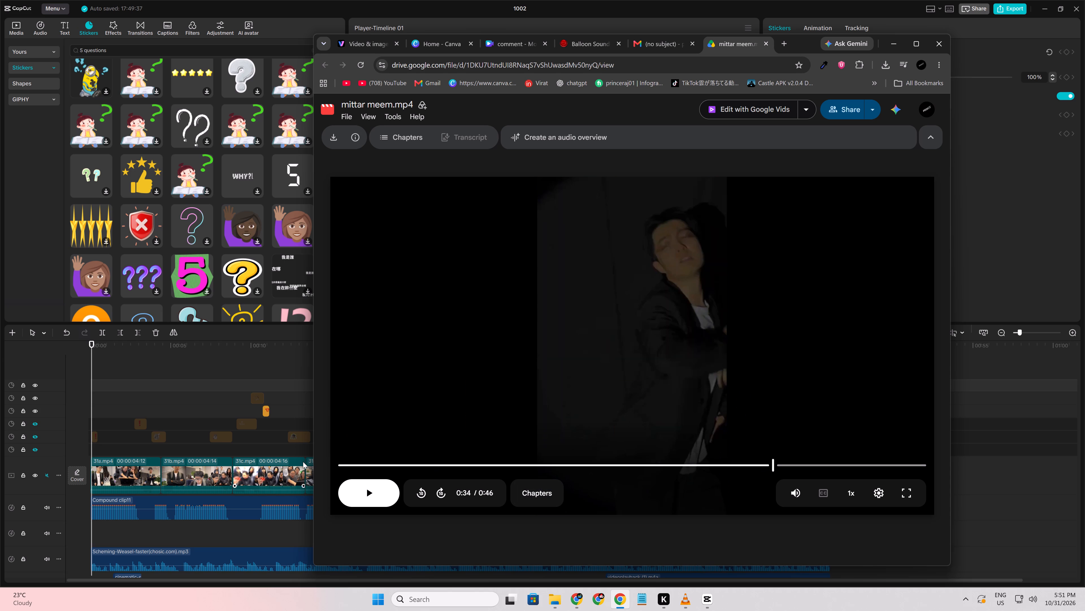
Play the reference video from the start, replaying from about 0:17 to examine the question-mark sticker in the desk conversation.
drag(359, 464, 333, 463)
click(364, 481)
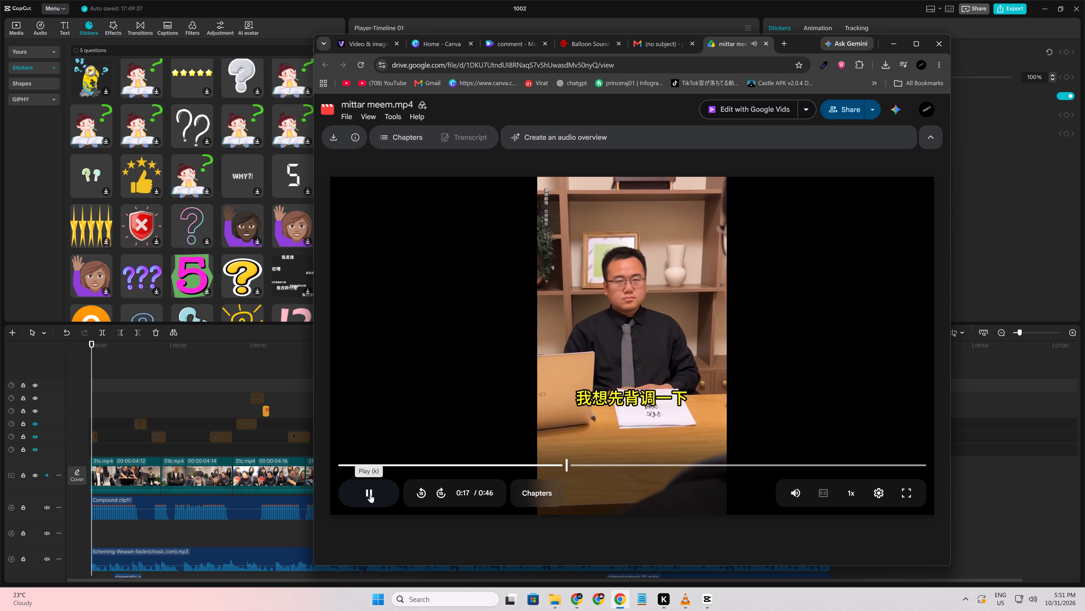
click(370, 494)
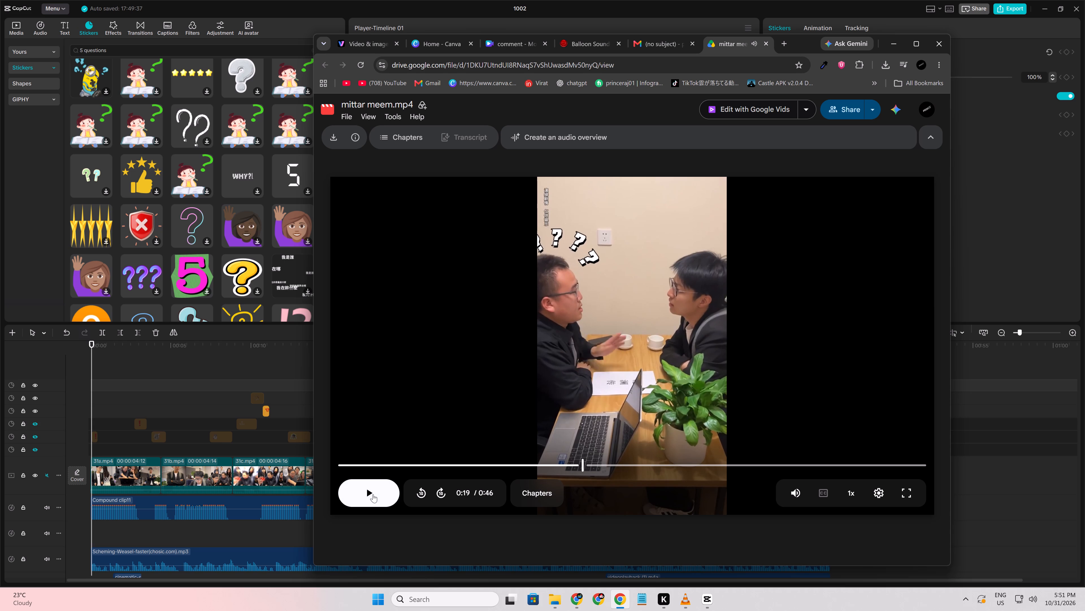
click(574, 466)
click(568, 464)
click(563, 464)
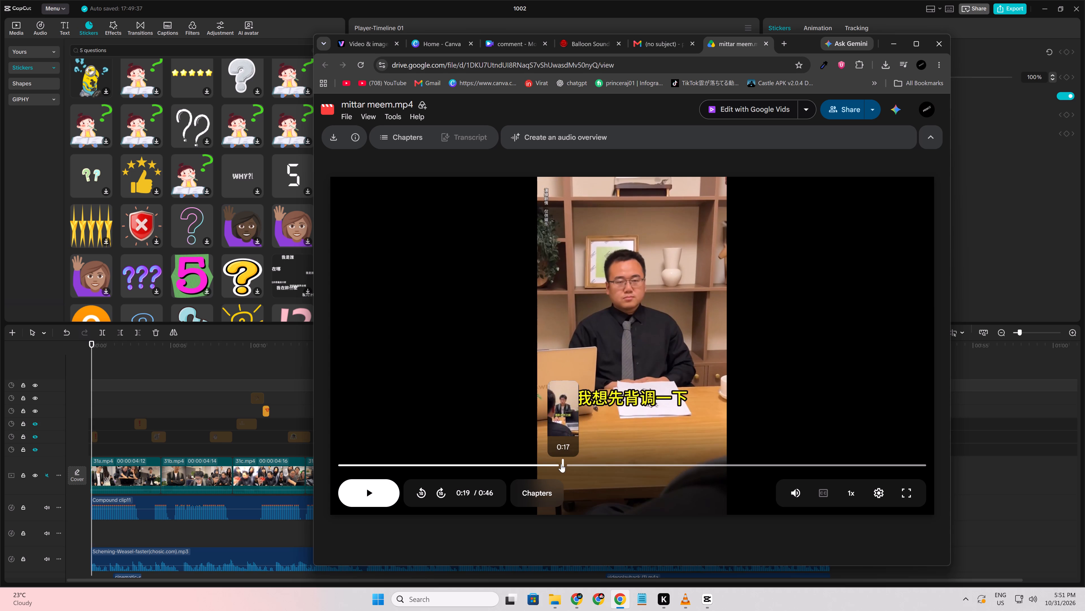
click(371, 490)
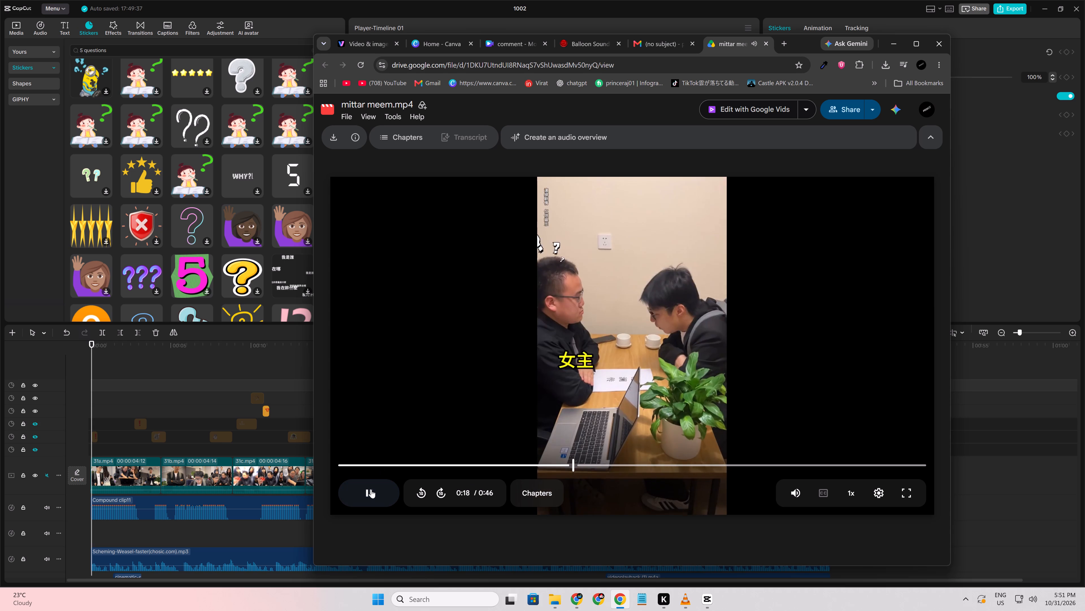
click(371, 490)
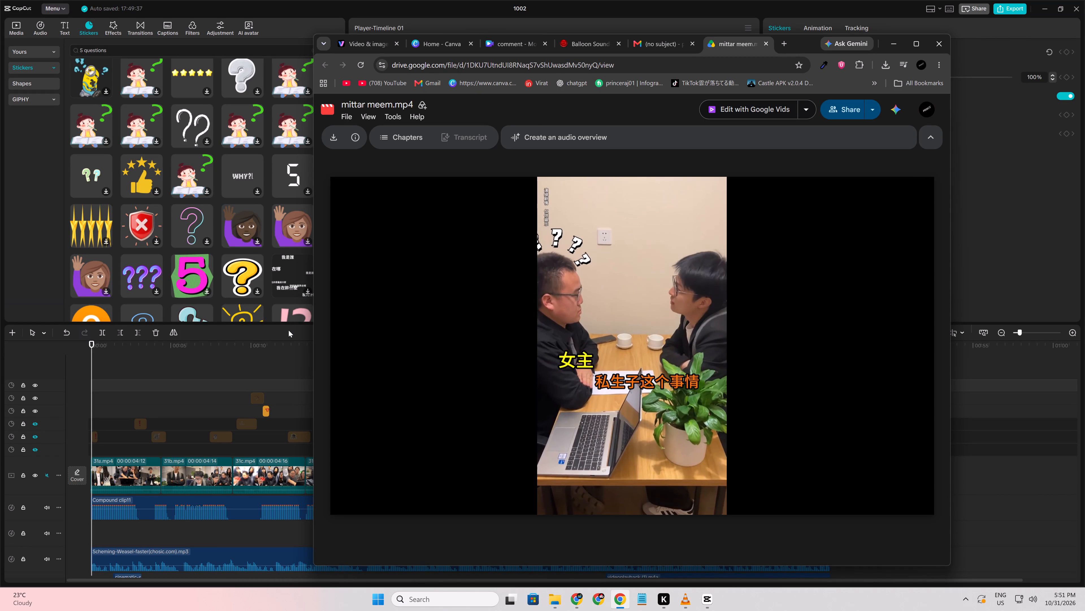
Switch back to CapCut and search the sticker library for "shocking 5 questions".
click(283, 337)
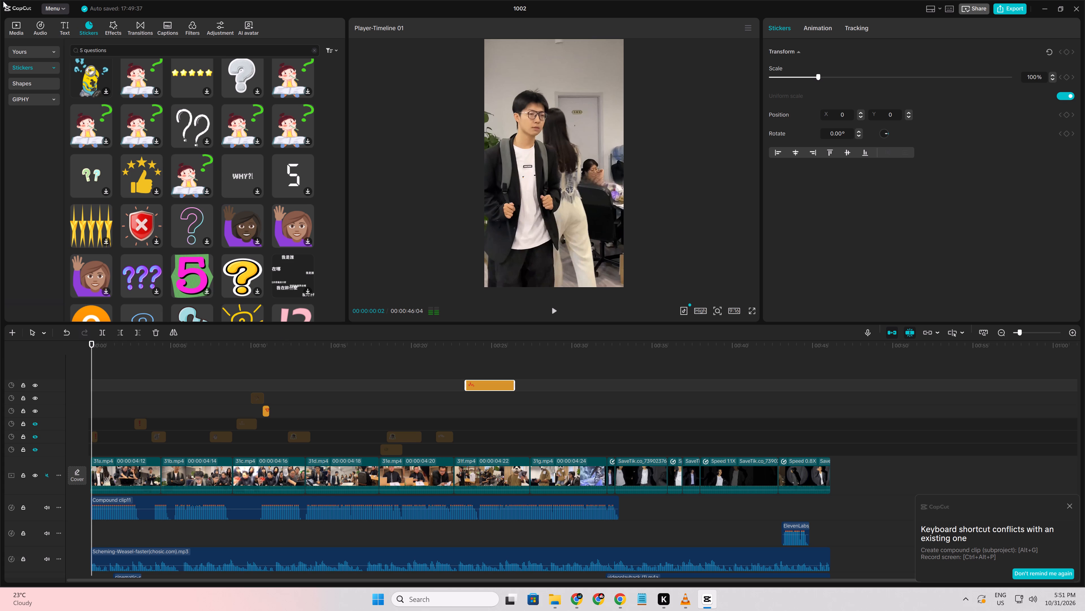
click(84, 50)
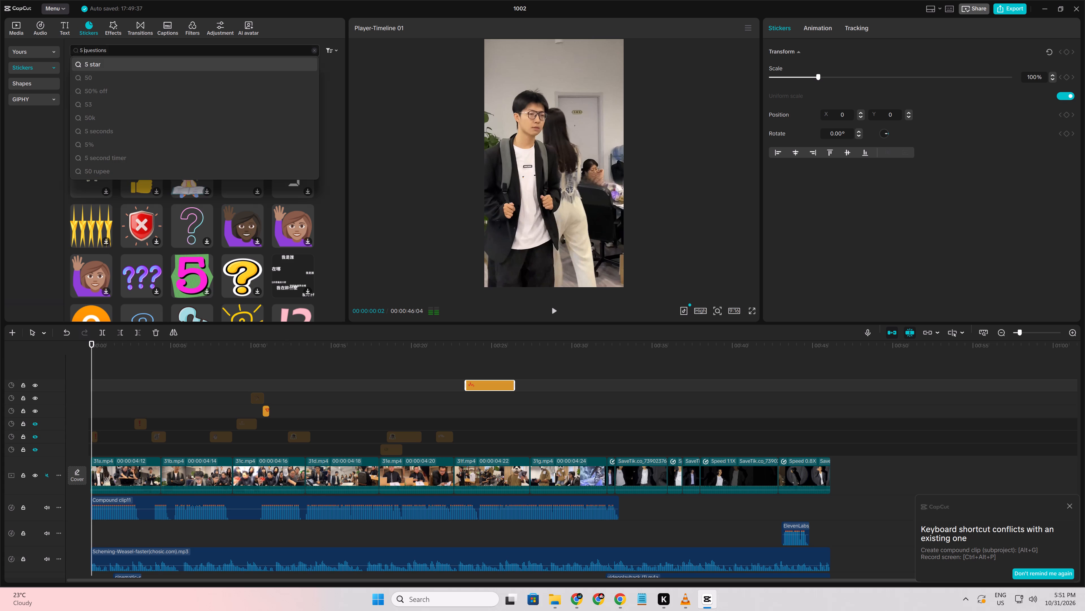
key(Left)
key(Left)
key(Left)
key(Left)
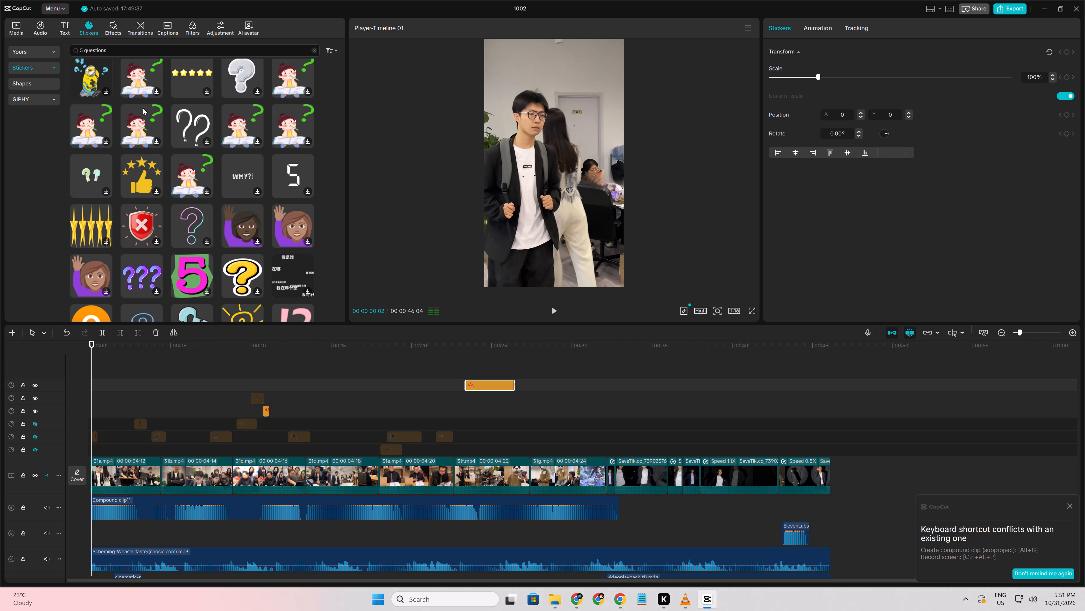
key(Left)
text(shocking)
key(space)
key(Return)
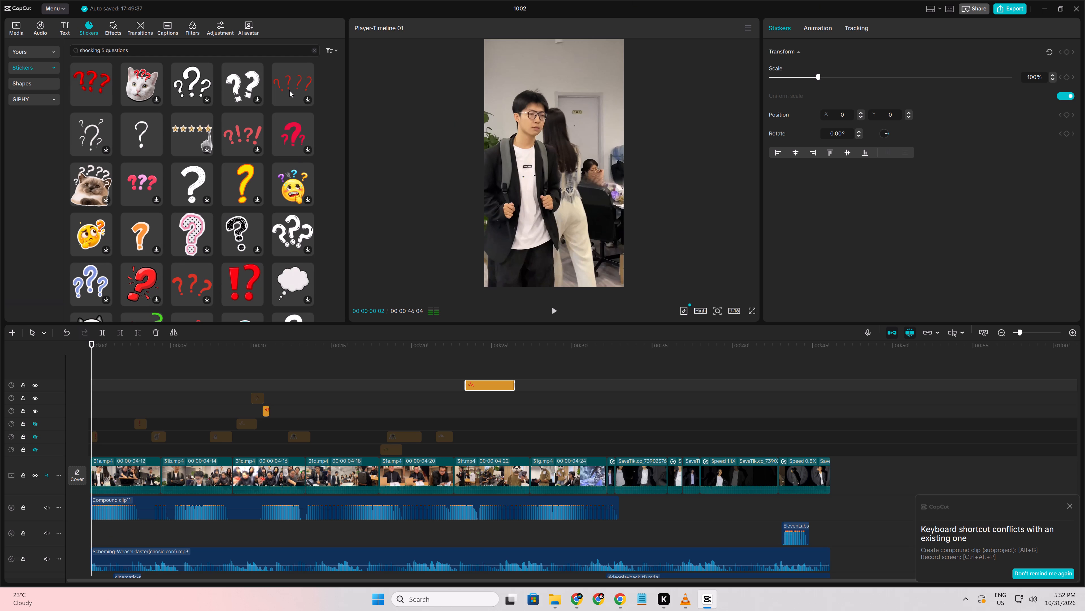
Look through the "shocking 5 questions" results for a matching sticker and preview the white burst-lines sticker.
scroll(265, 206, down, 1)
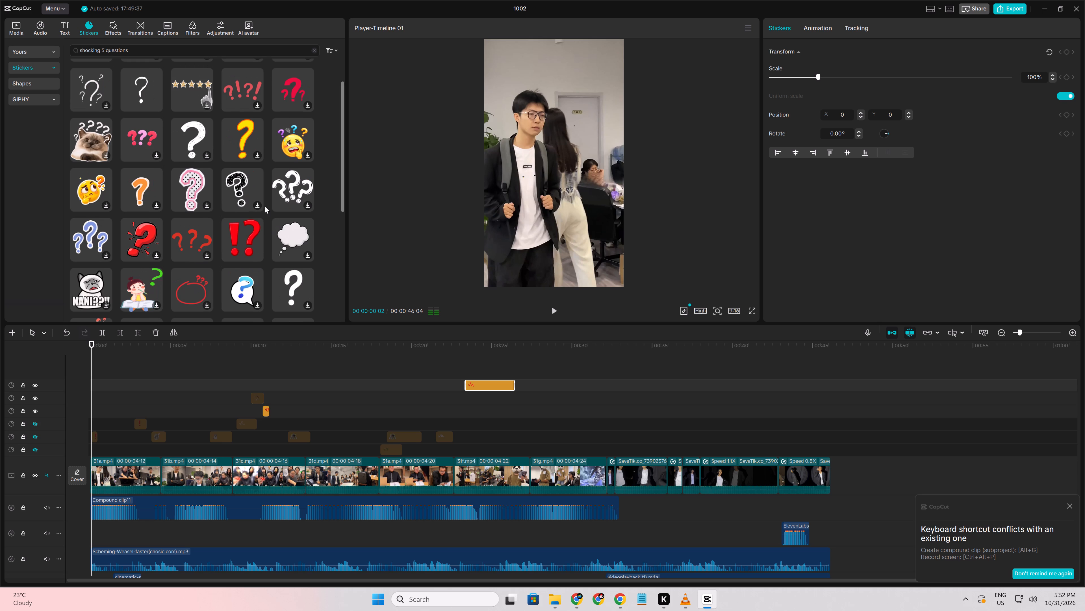
scroll(265, 206, down, 2)
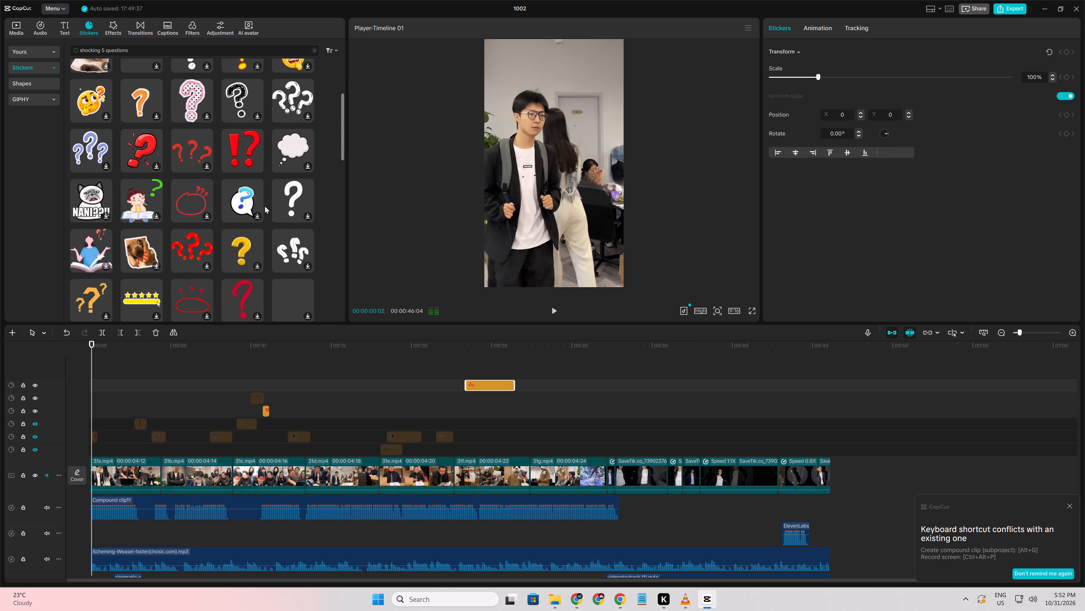
scroll(265, 206, down, 3)
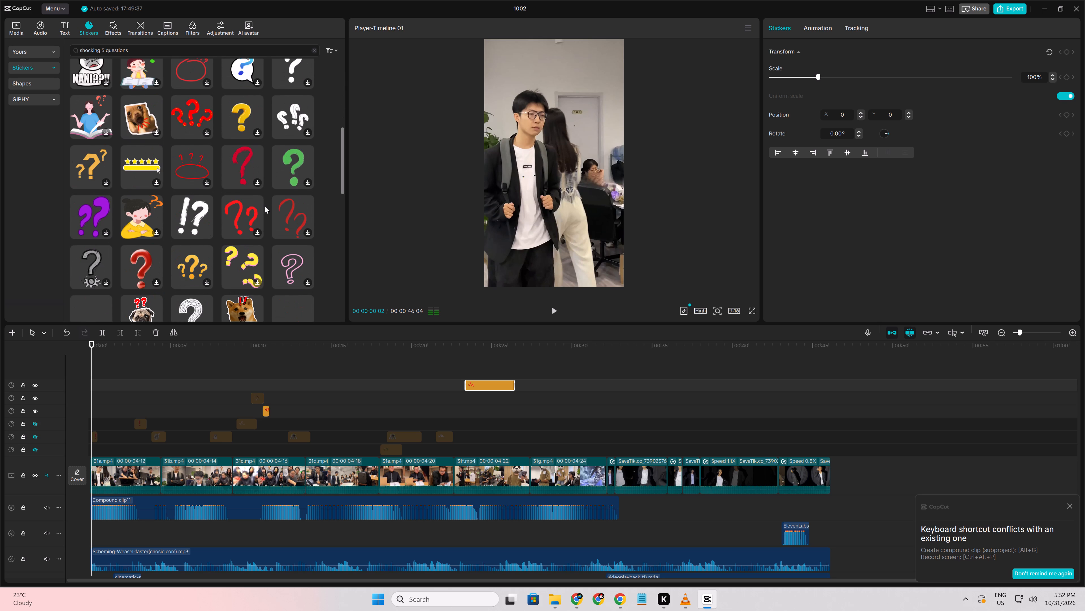
scroll(265, 206, down, 3)
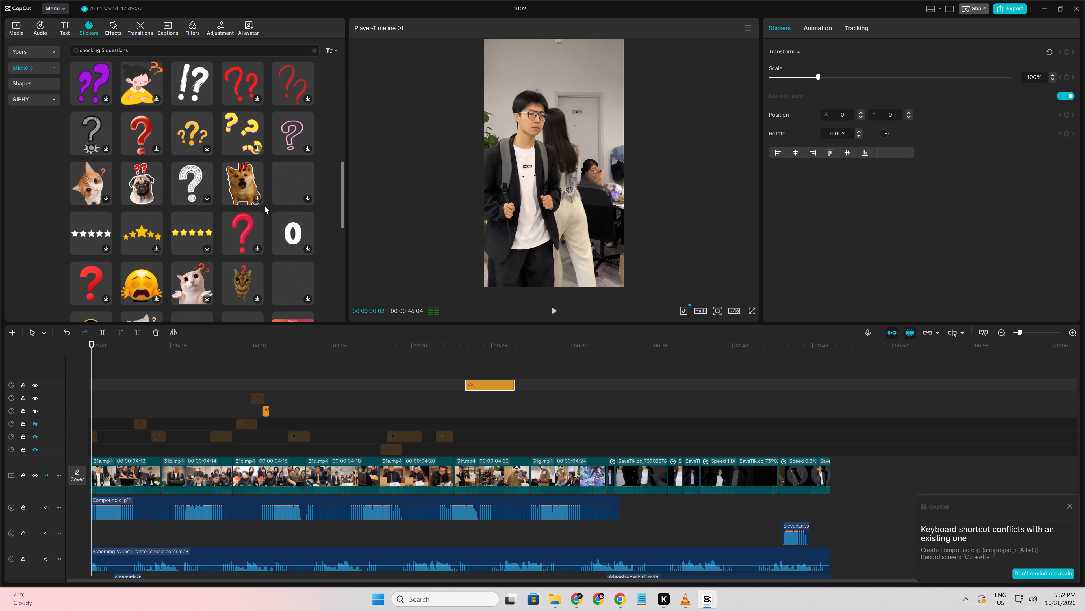
scroll(265, 206, down, 4)
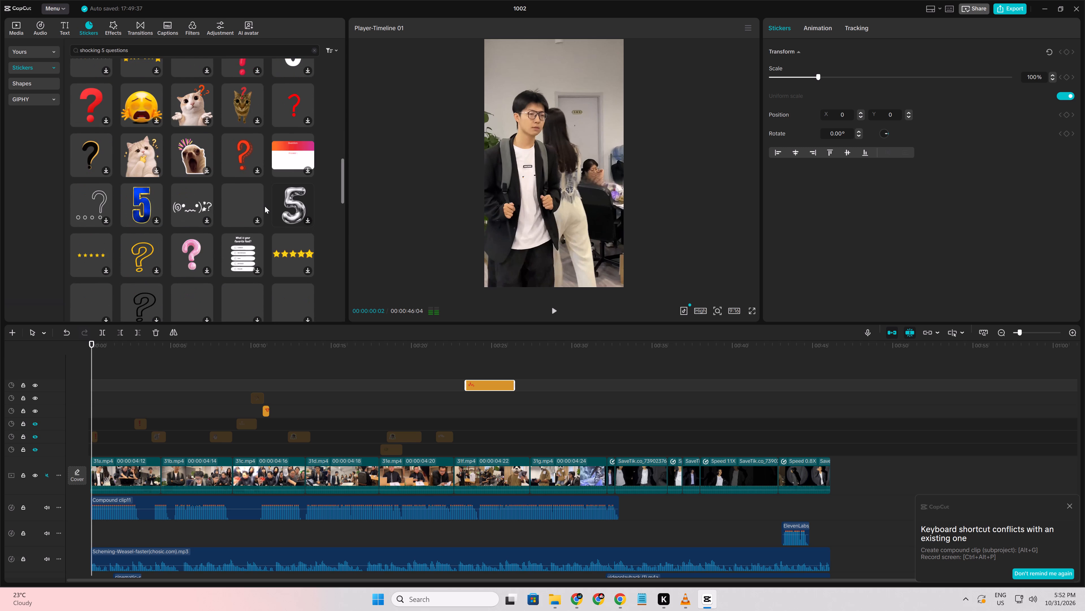
scroll(265, 206, down, 5)
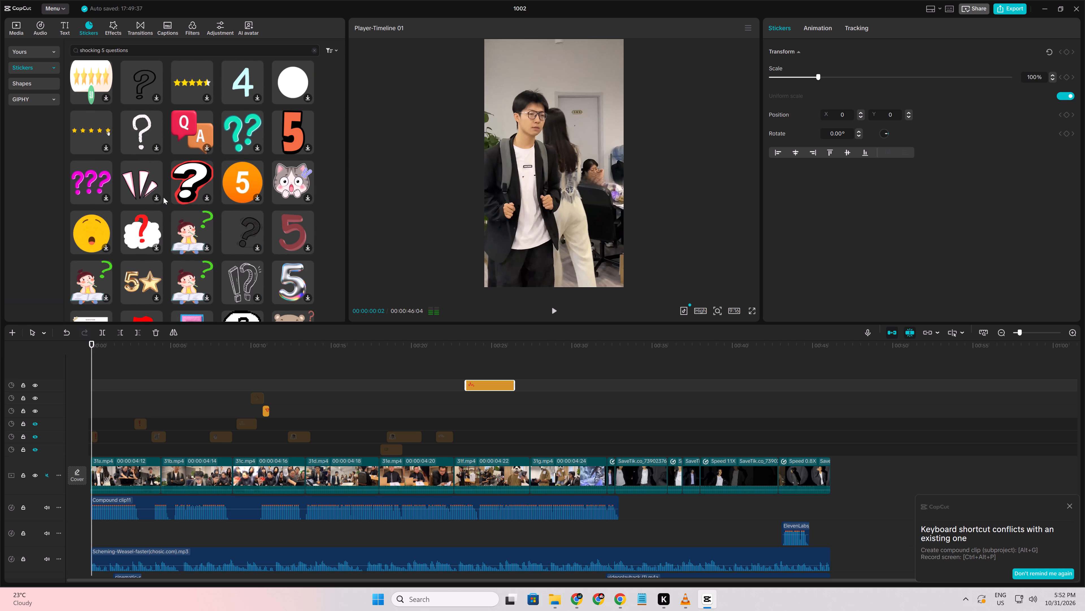
click(155, 197)
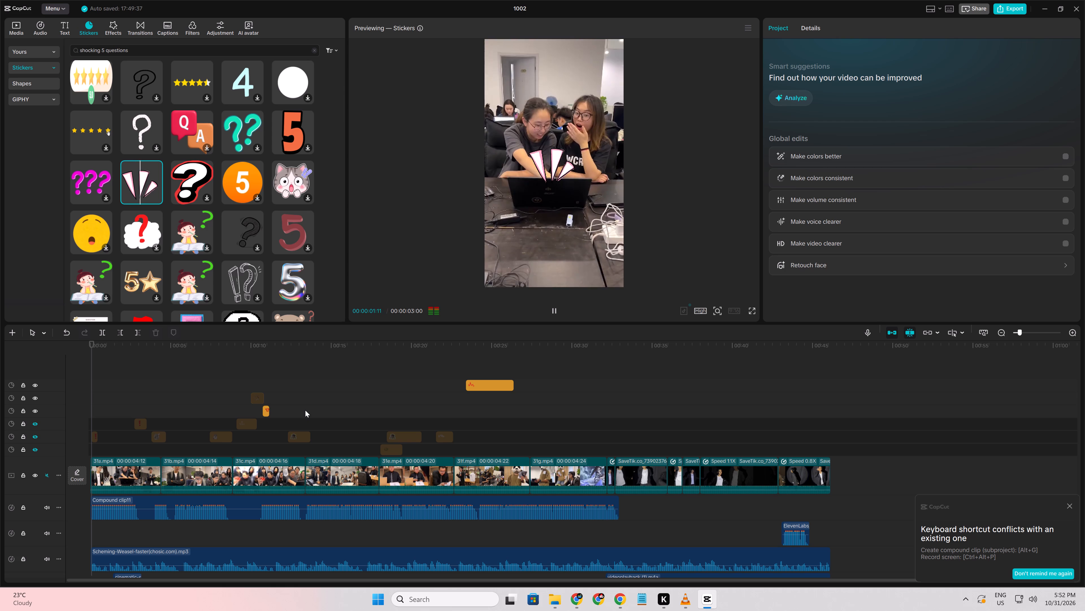
Examine further "shocking 5 questions" results for a row of question marks like the one in the reference video.
scroll(293, 231, down, 1)
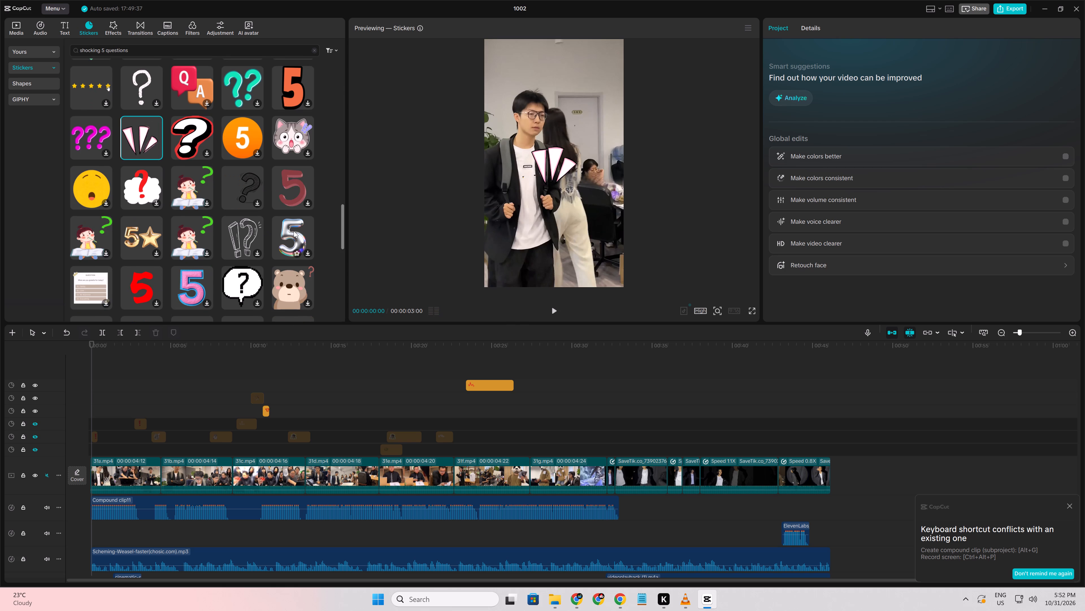
scroll(294, 231, down, 3)
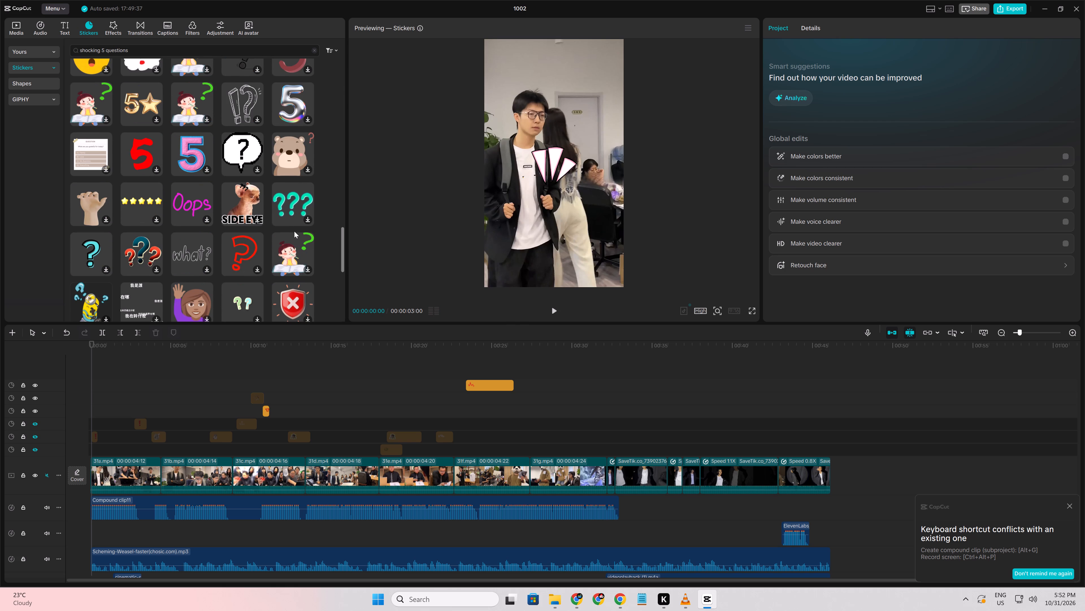
scroll(294, 231, down, 2)
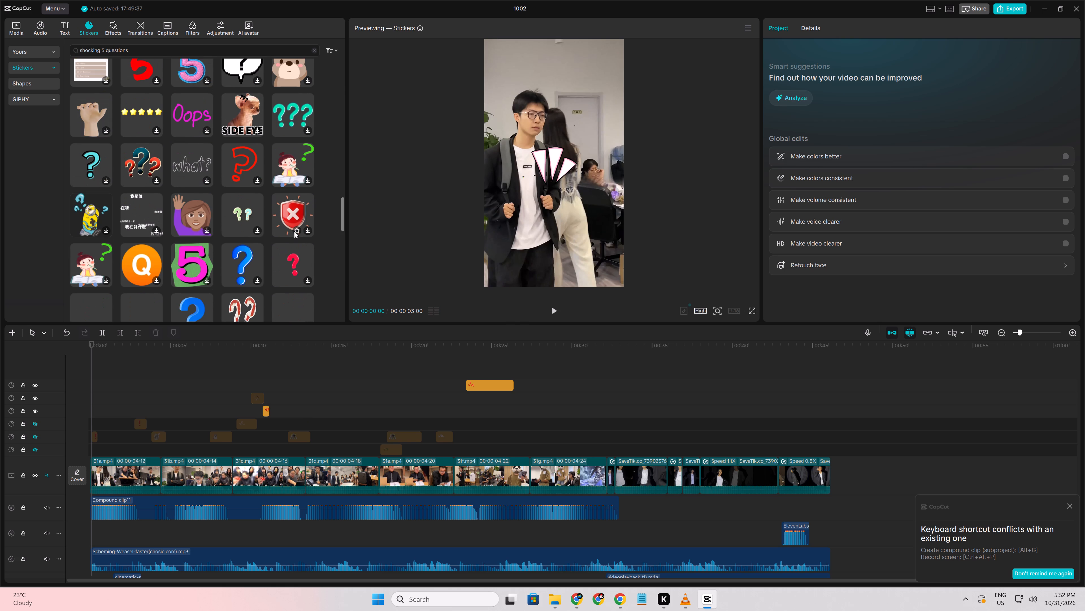
scroll(294, 231, down, 3)
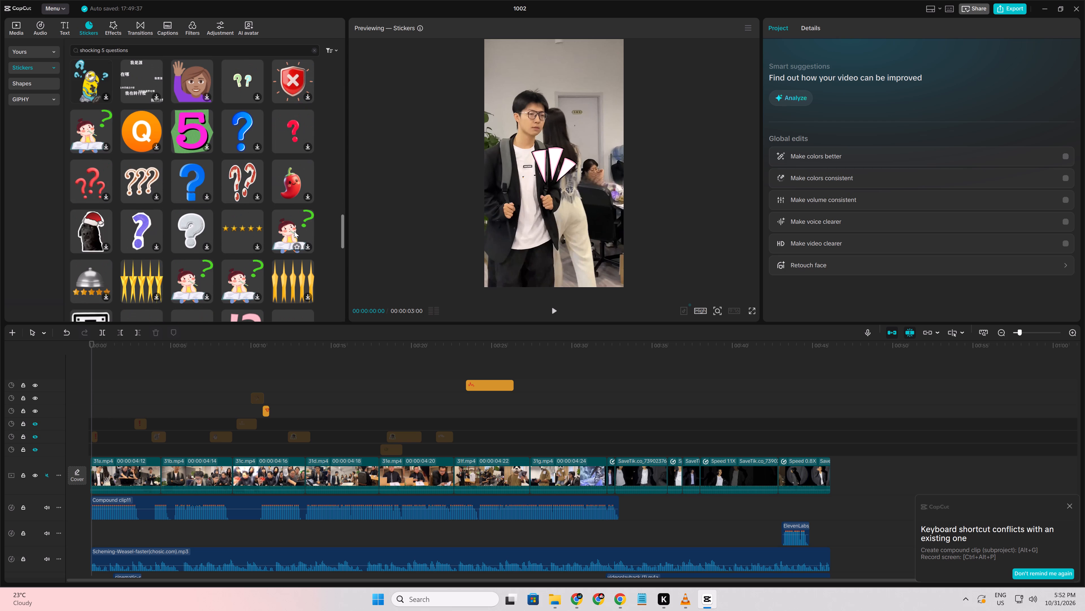
scroll(295, 231, down, 2)
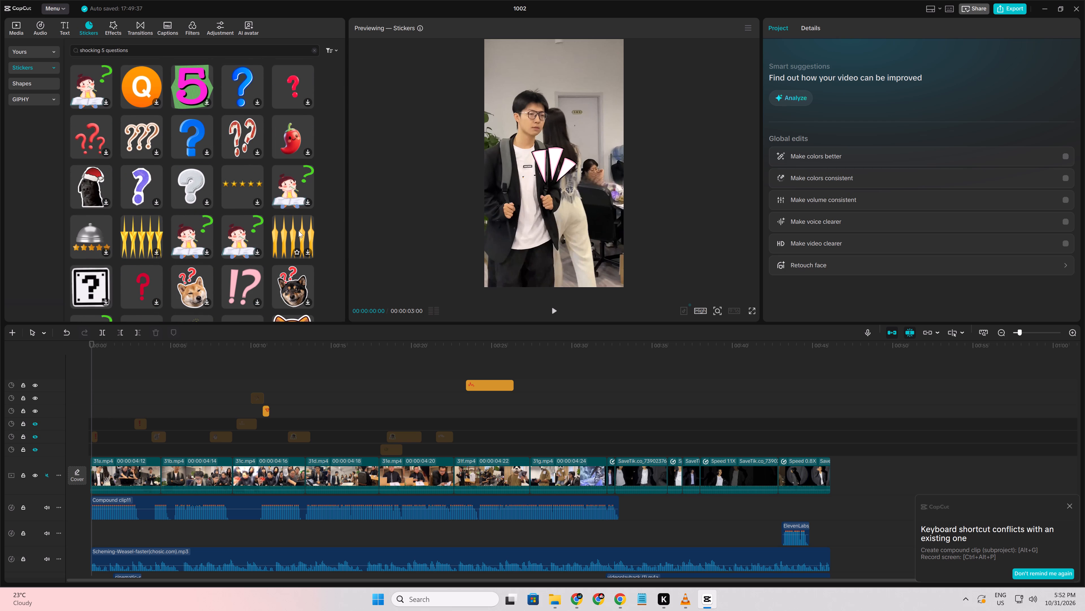
scroll(297, 235, down, 3)
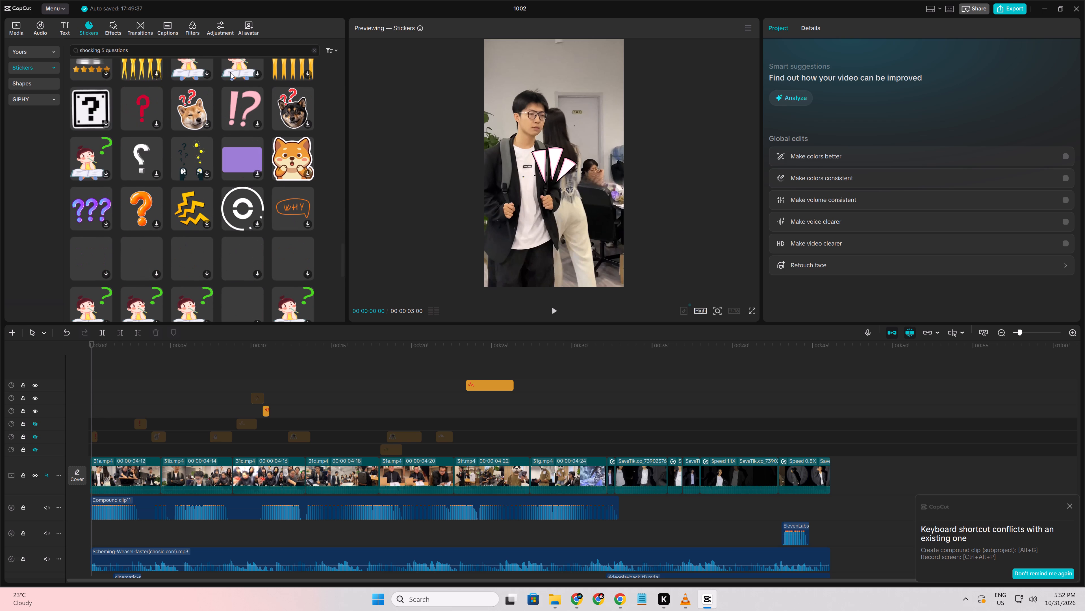
Search the sticker library for "head 5 questions".
drag(101, 53, 42, 55)
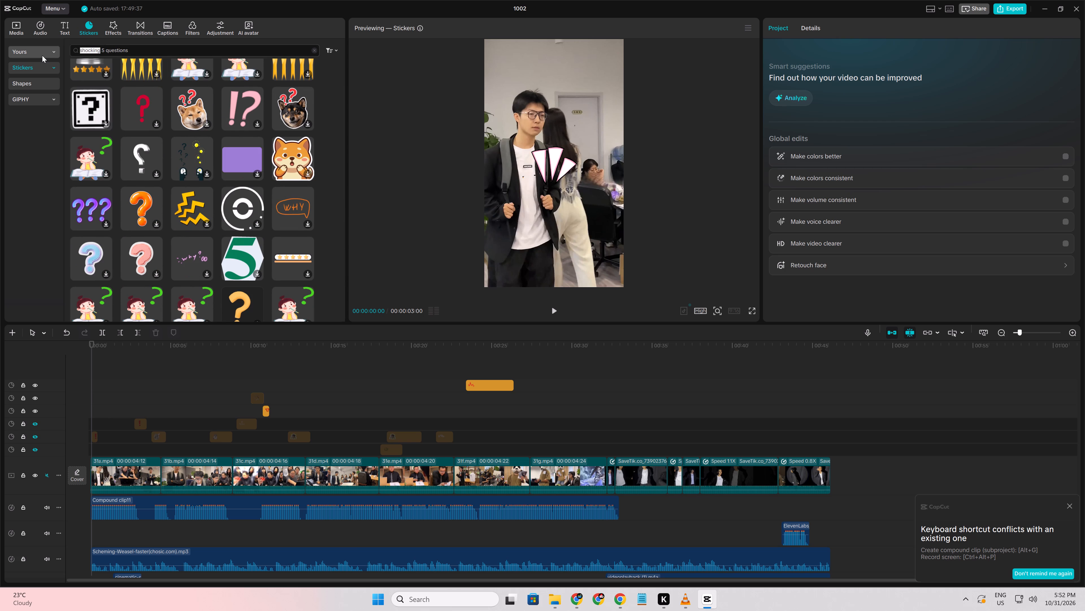
text(head)
key(Return)
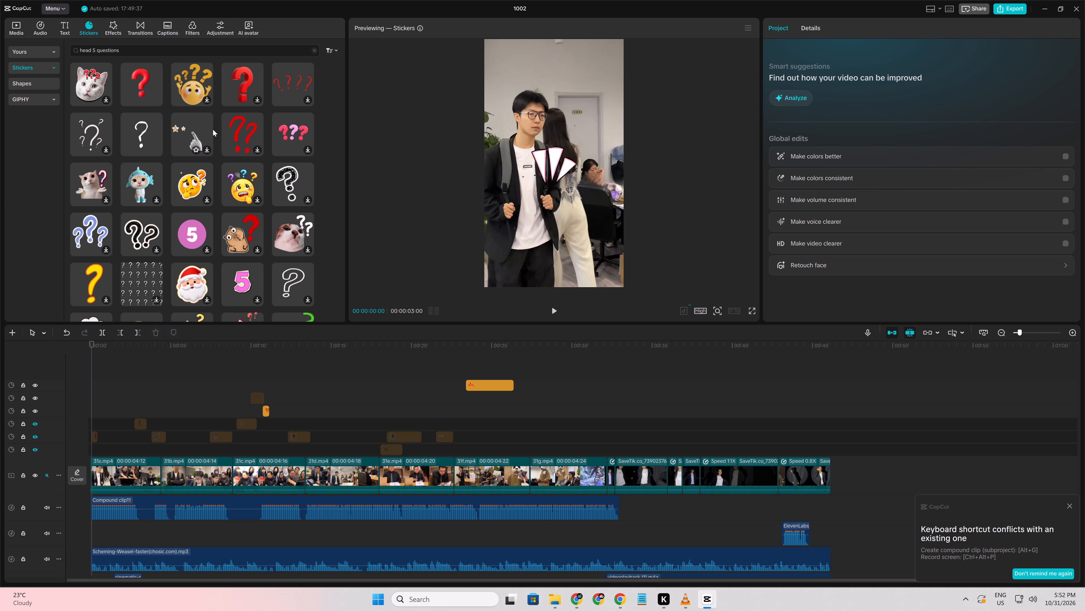
Look through the "head 5 questions" sticker results for a row of question marks like the one in the reference video.
scroll(213, 129, down, 2)
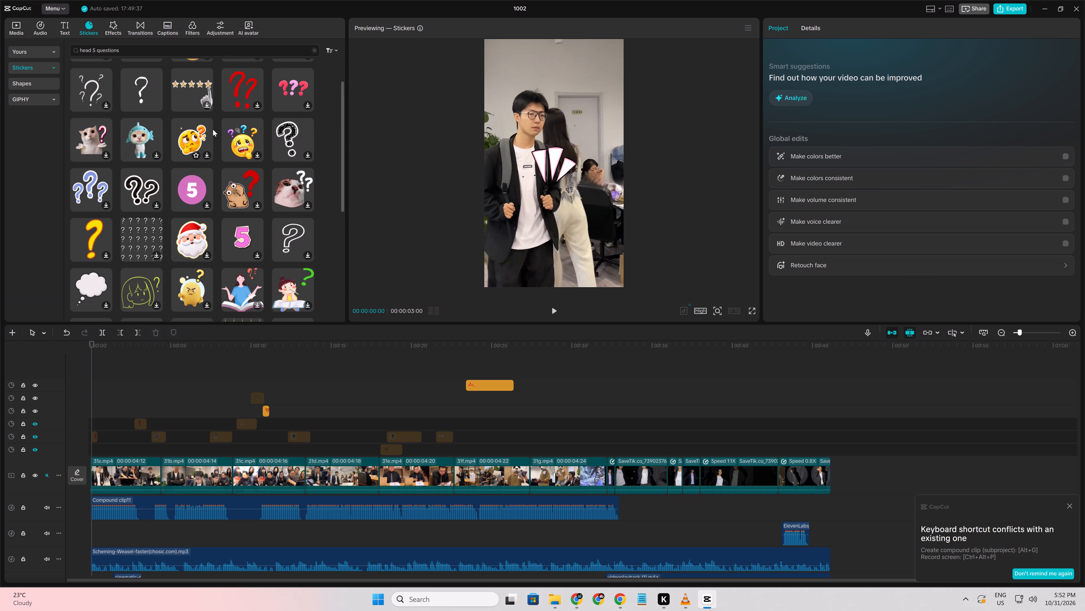
scroll(213, 129, down, 1)
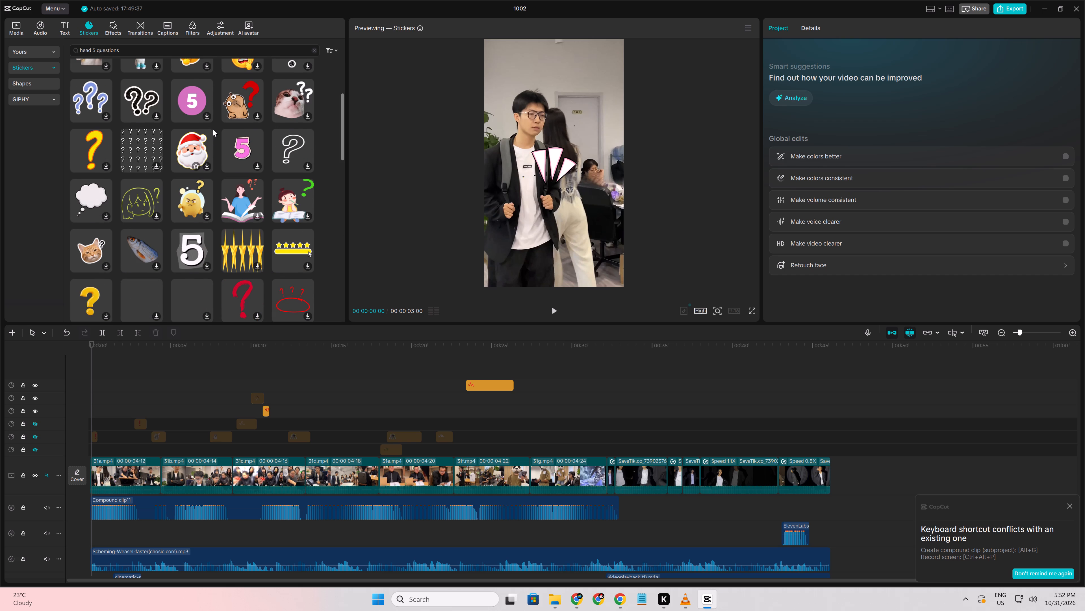
scroll(213, 129, down, 2)
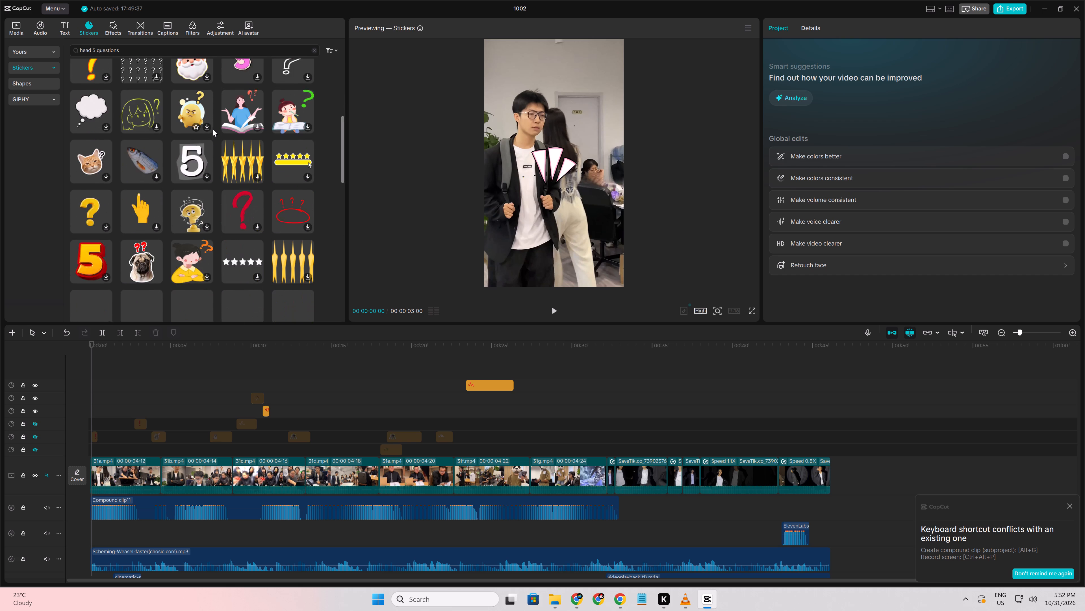
scroll(213, 129, down, 2)
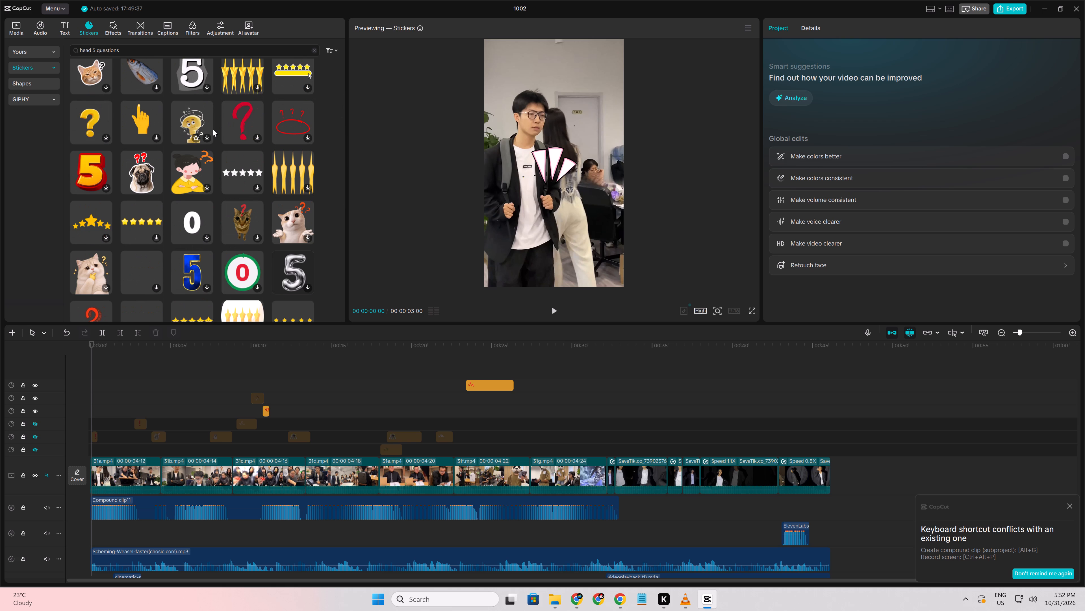
scroll(213, 129, down, 3)
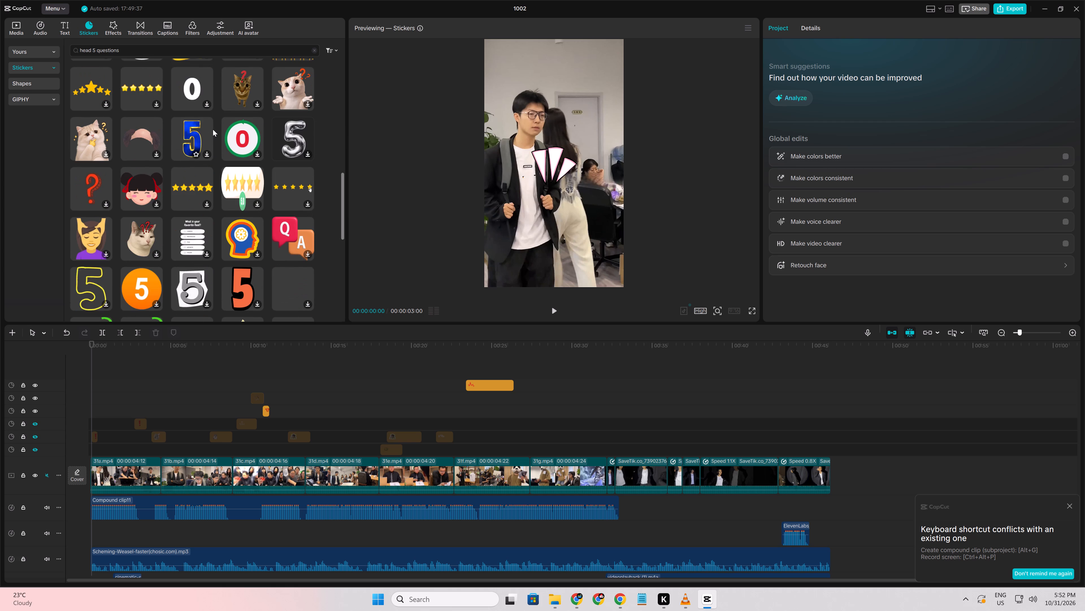
scroll(213, 129, down, 4)
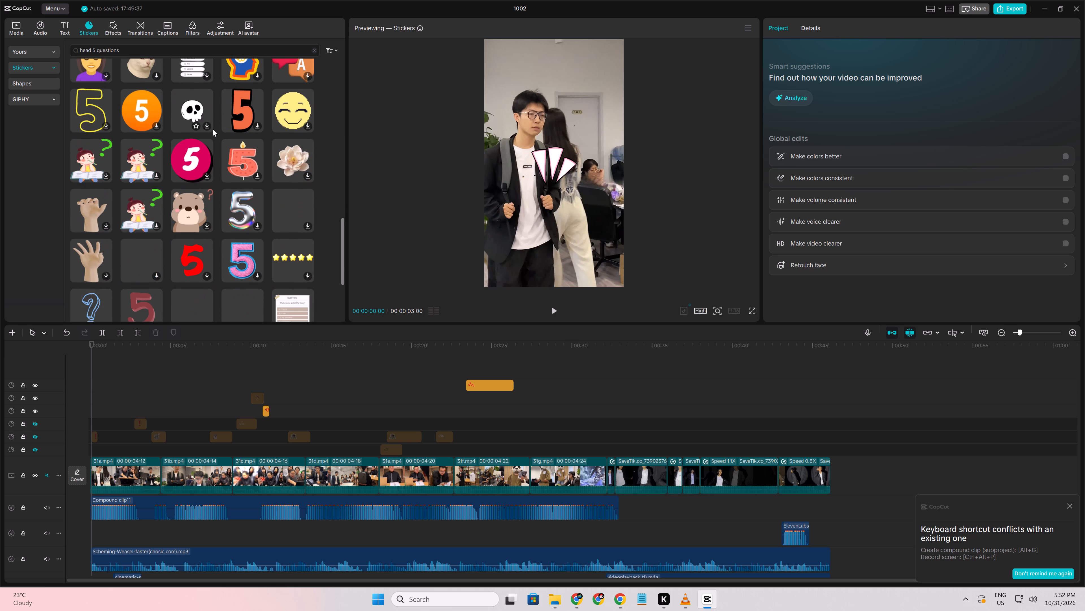
scroll(213, 129, down, 4)
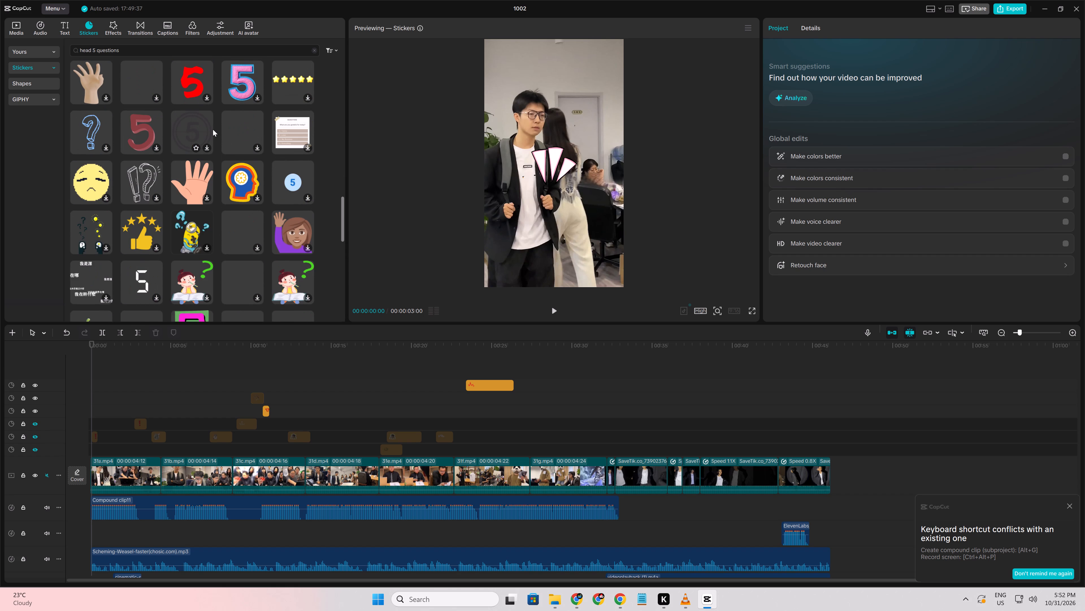
scroll(213, 129, down, 5)
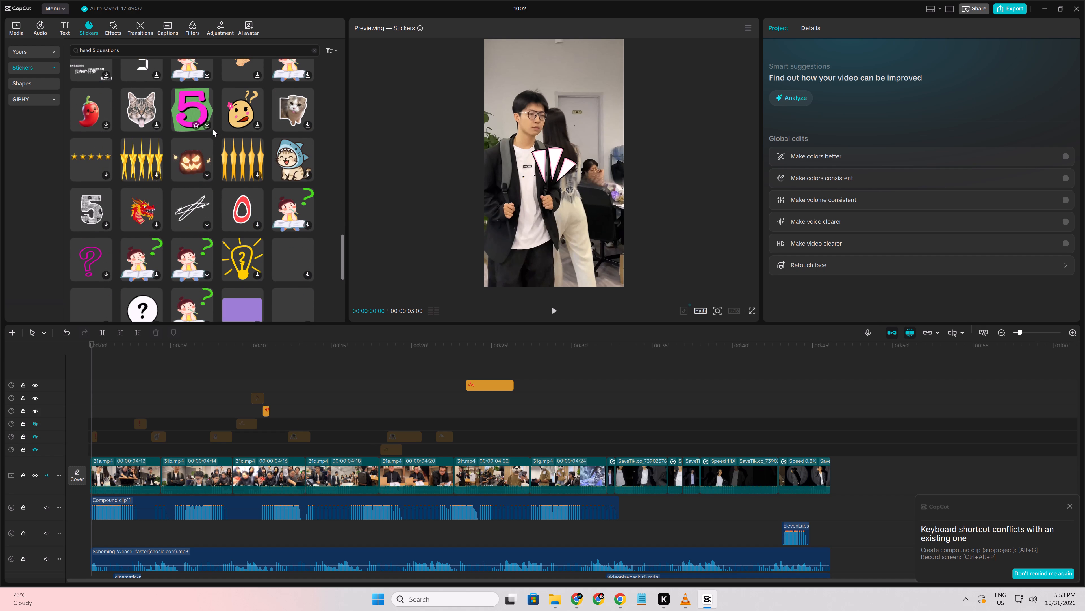
scroll(213, 129, down, 4)
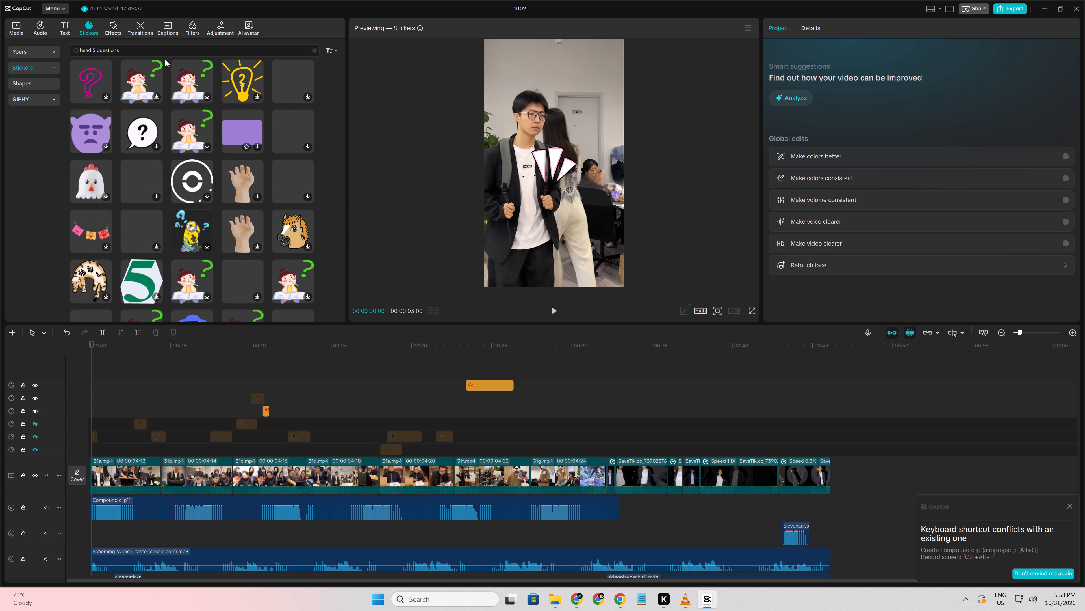
Search the sticker library for "5 question mark".
drag(92, 48, 82, 50)
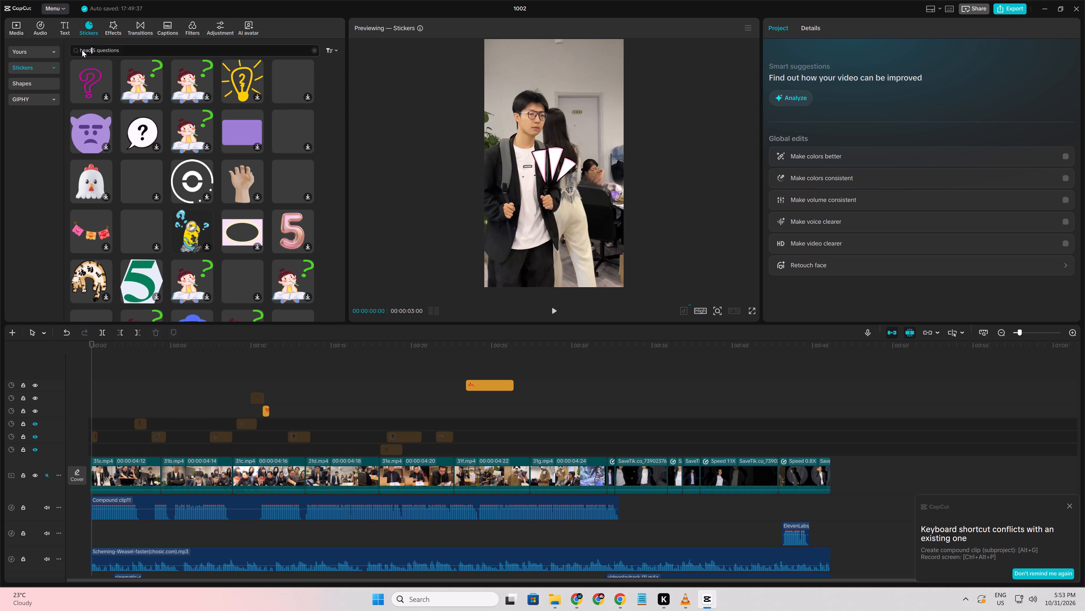
drag(82, 50, 62, 54)
key(BackSpace)
click(126, 45)
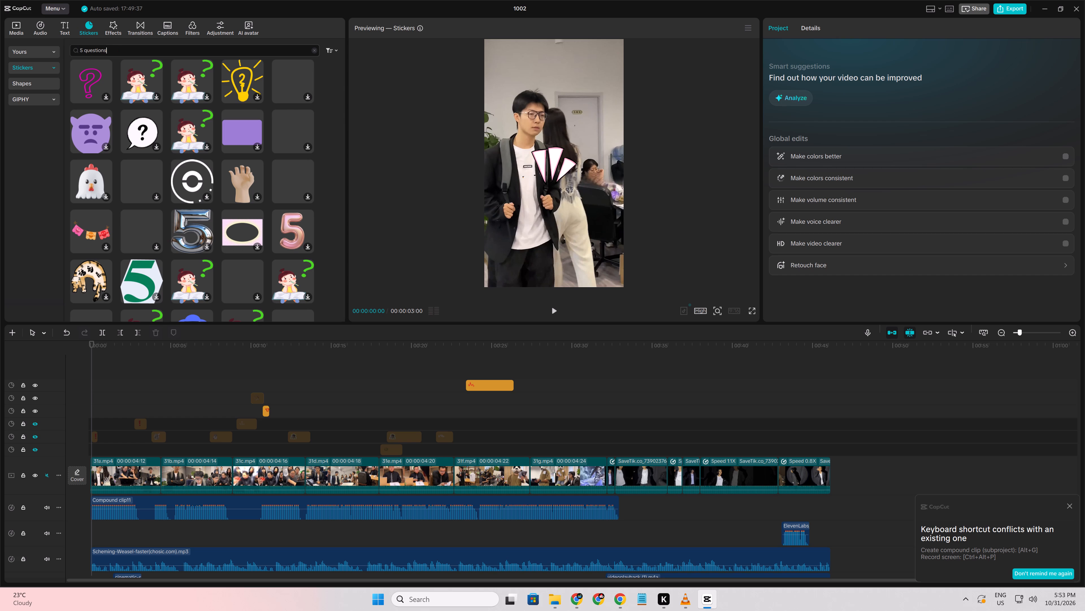
key(space)
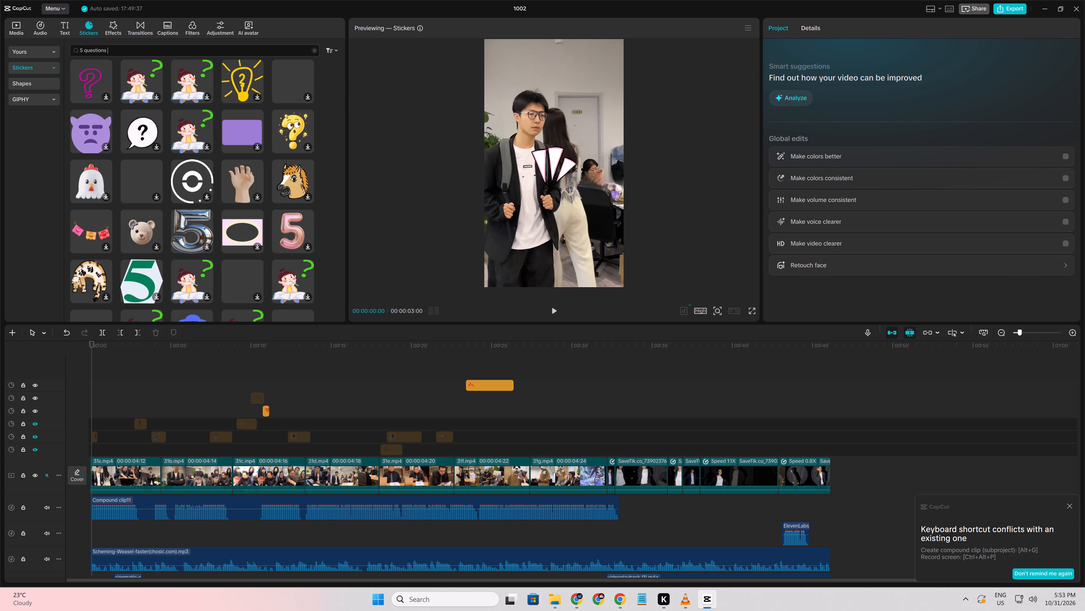
key(BackSpace)
key(BackSpace)
key(space)
text(mark)
key(Return)
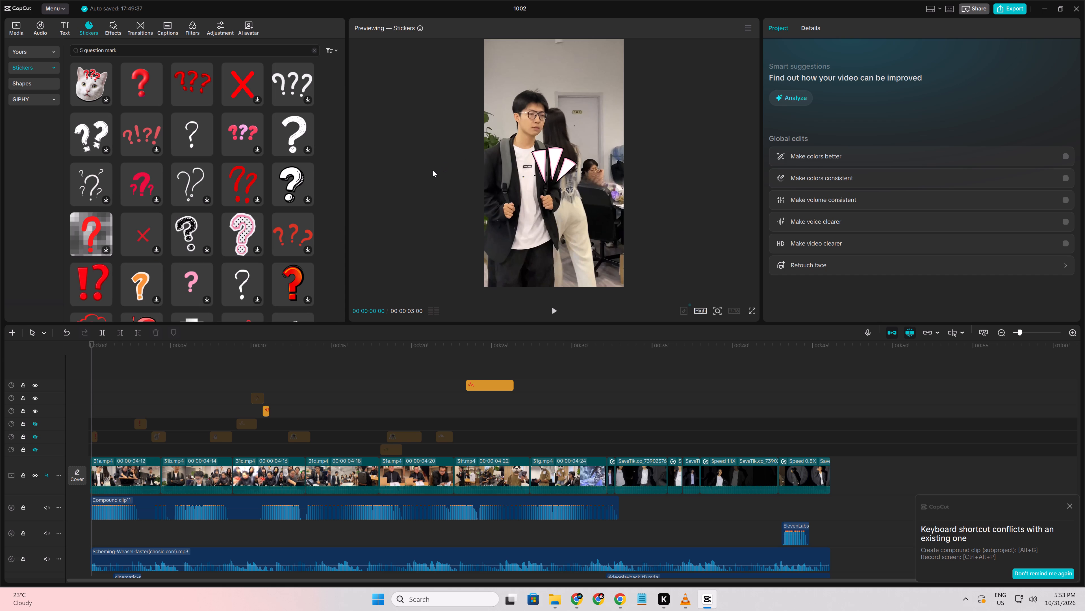
Examine the "5 question mark" sticker results for question marks that match the reference video.
scroll(294, 149, down, 1)
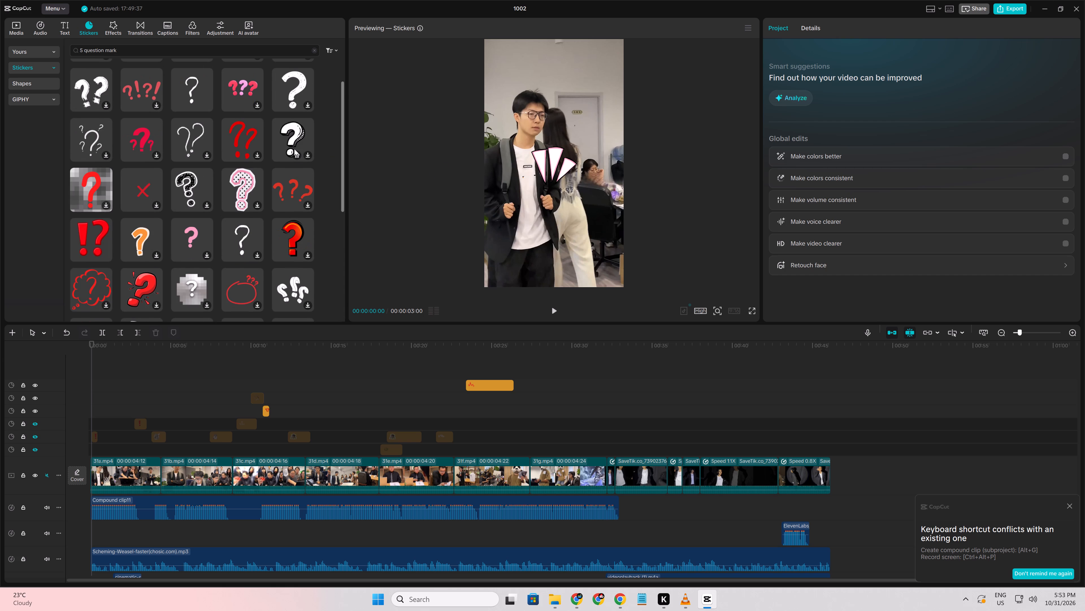
scroll(294, 149, down, 3)
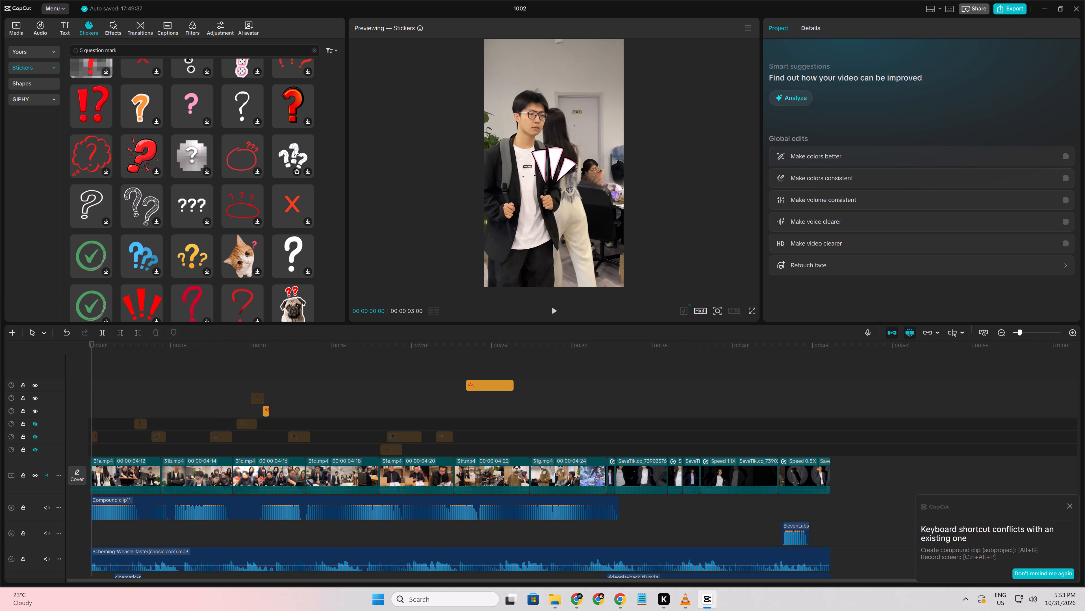
scroll(294, 149, down, 1)
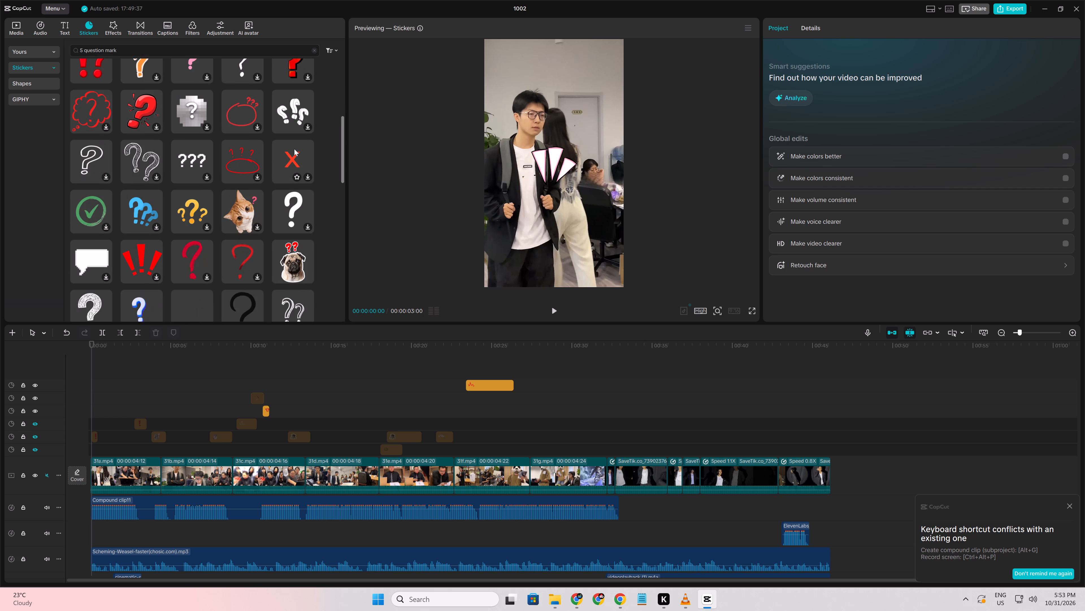
scroll(294, 149, down, 3)
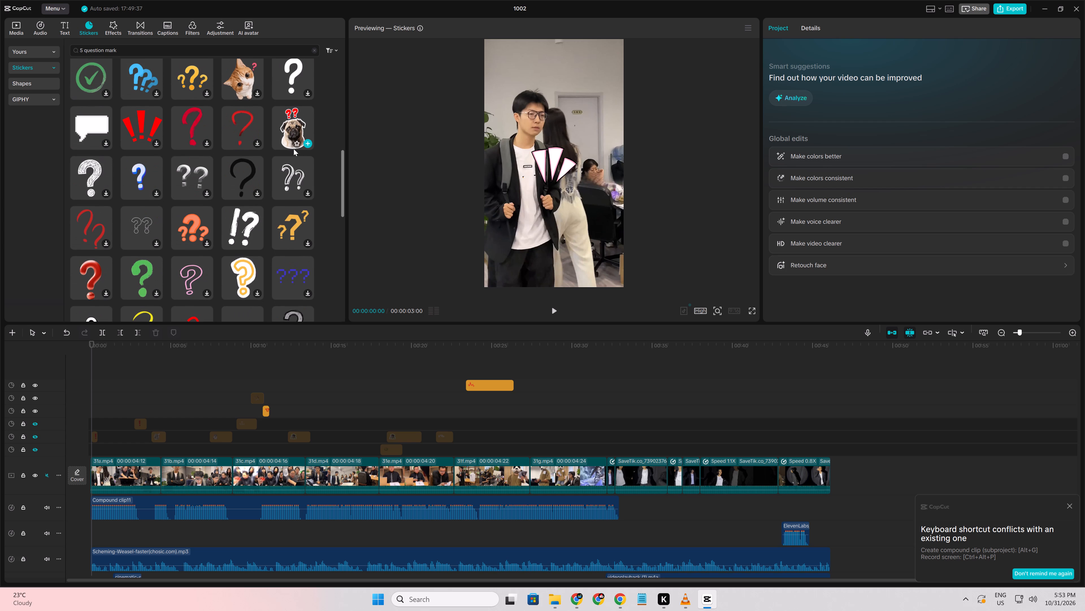
scroll(294, 149, down, 5)
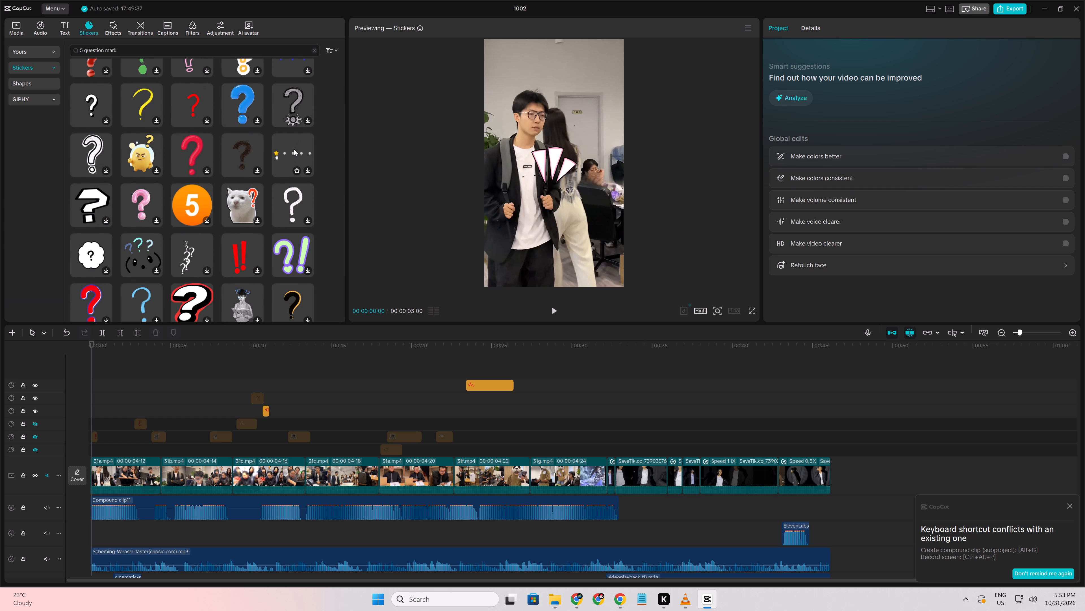
scroll(294, 149, down, 2)
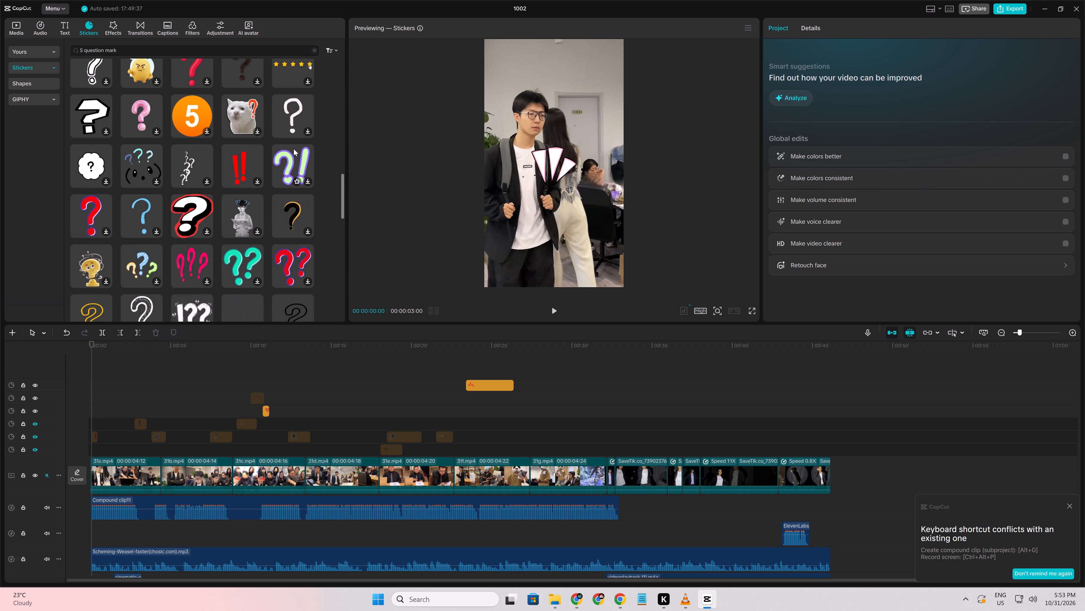
scroll(294, 149, down, 2)
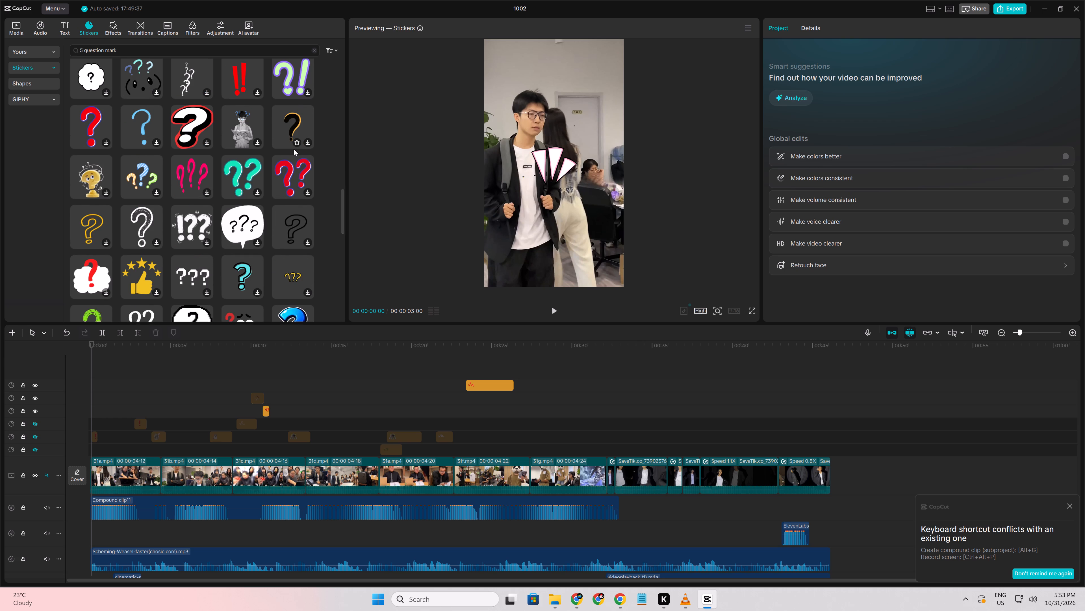
scroll(294, 149, down, 2)
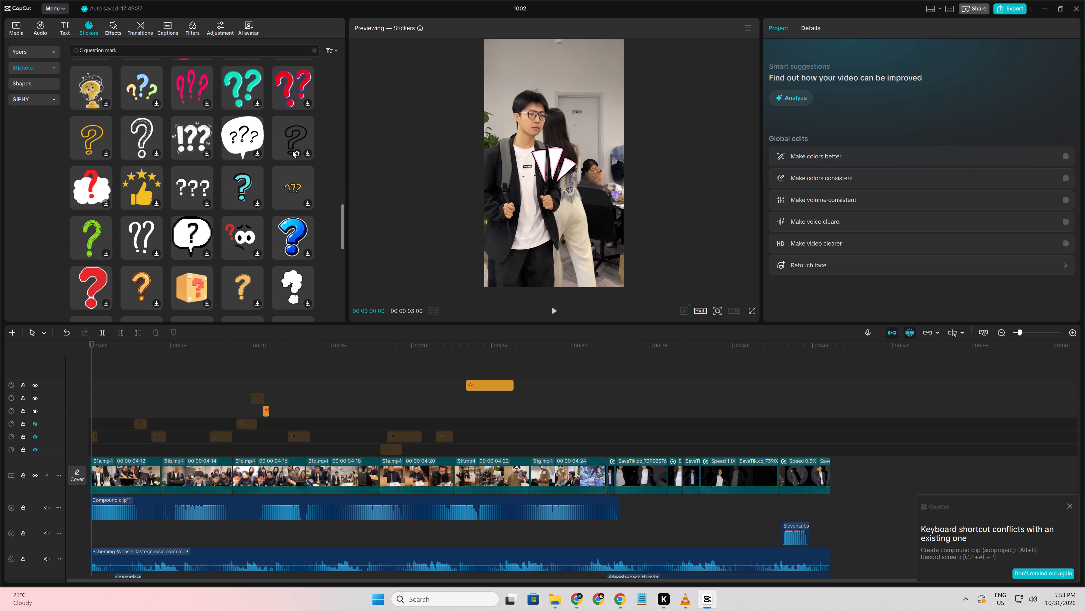
scroll(292, 150, down, 1)
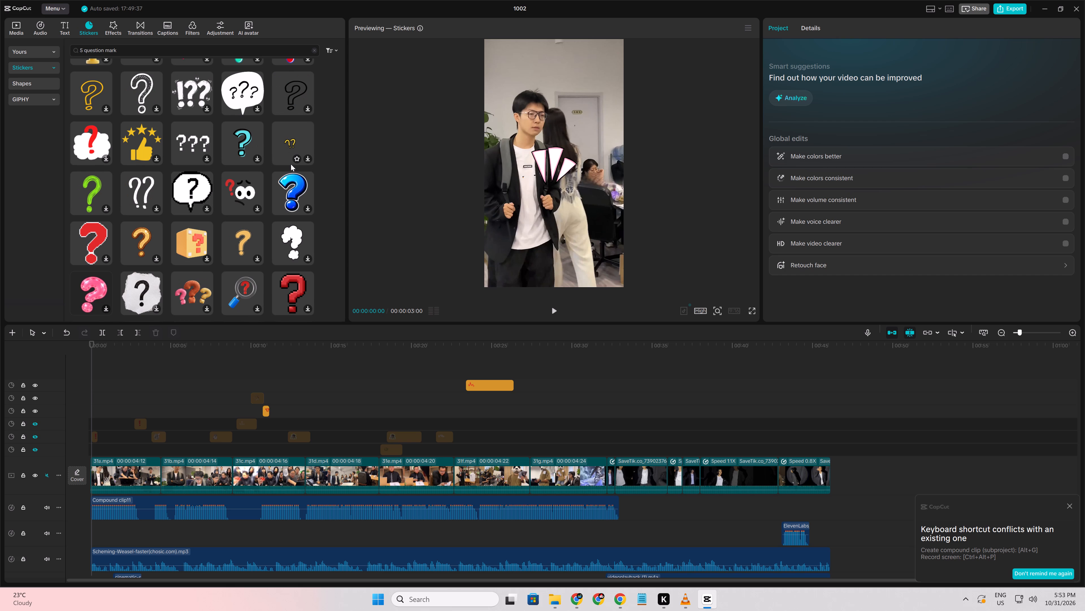
scroll(291, 164, down, 3)
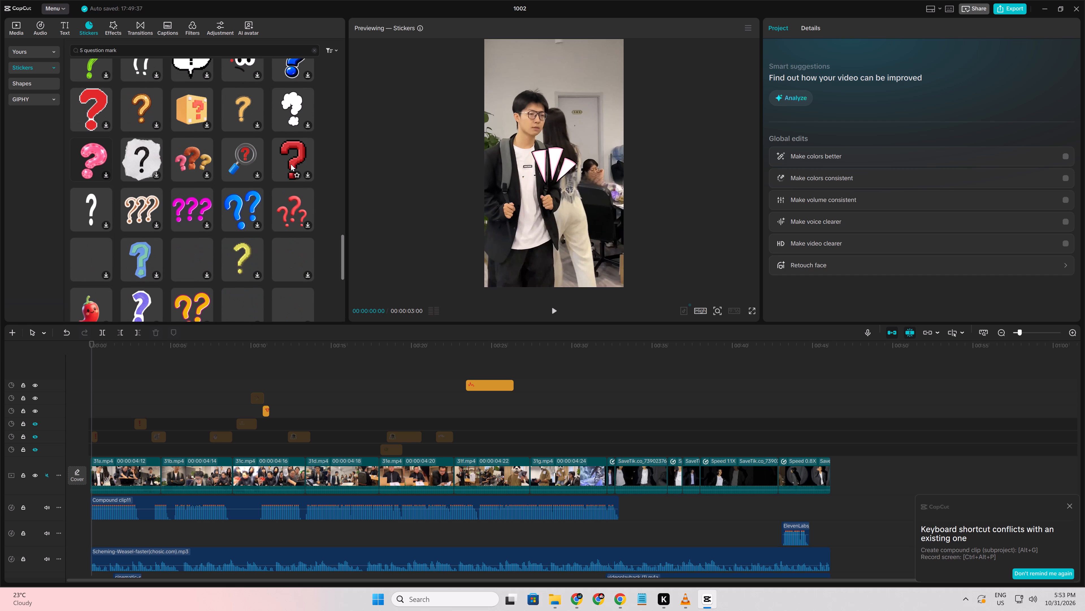
scroll(291, 164, down, 4)
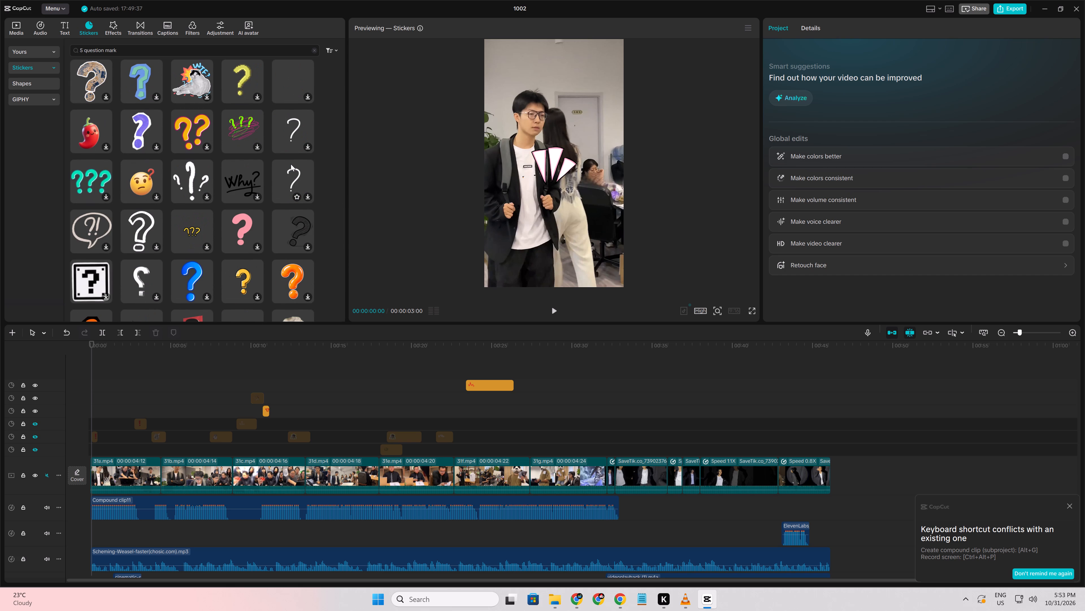
scroll(291, 164, down, 1)
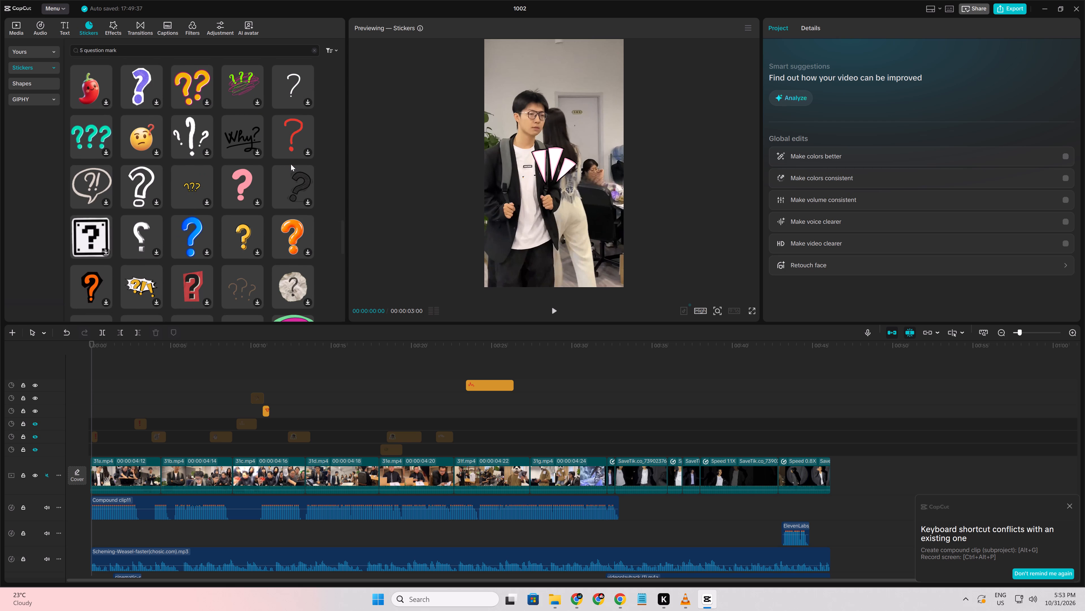
scroll(291, 164, down, 2)
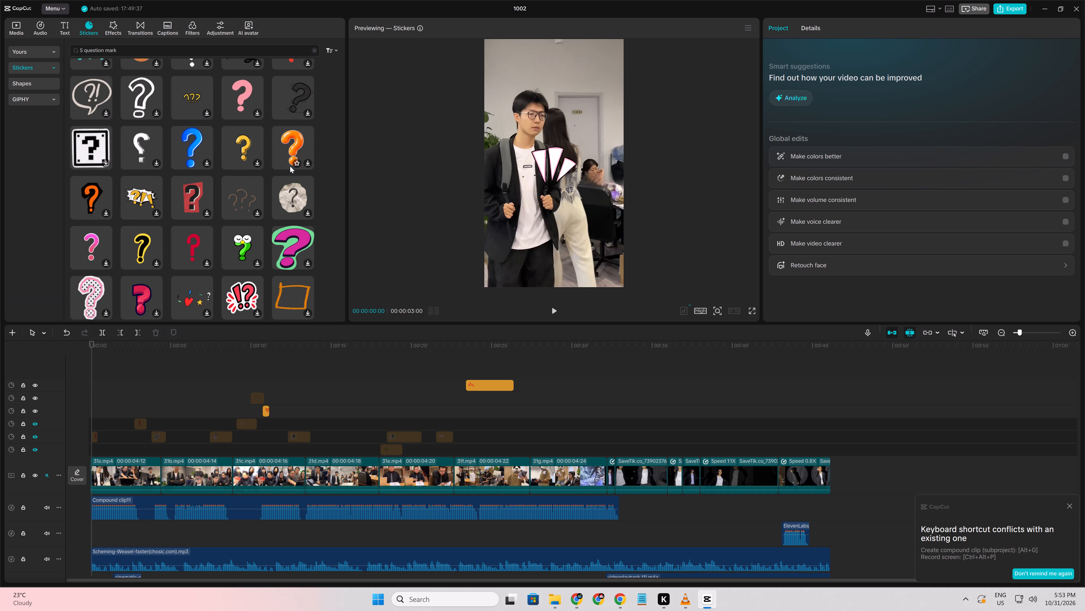
scroll(289, 168, down, 2)
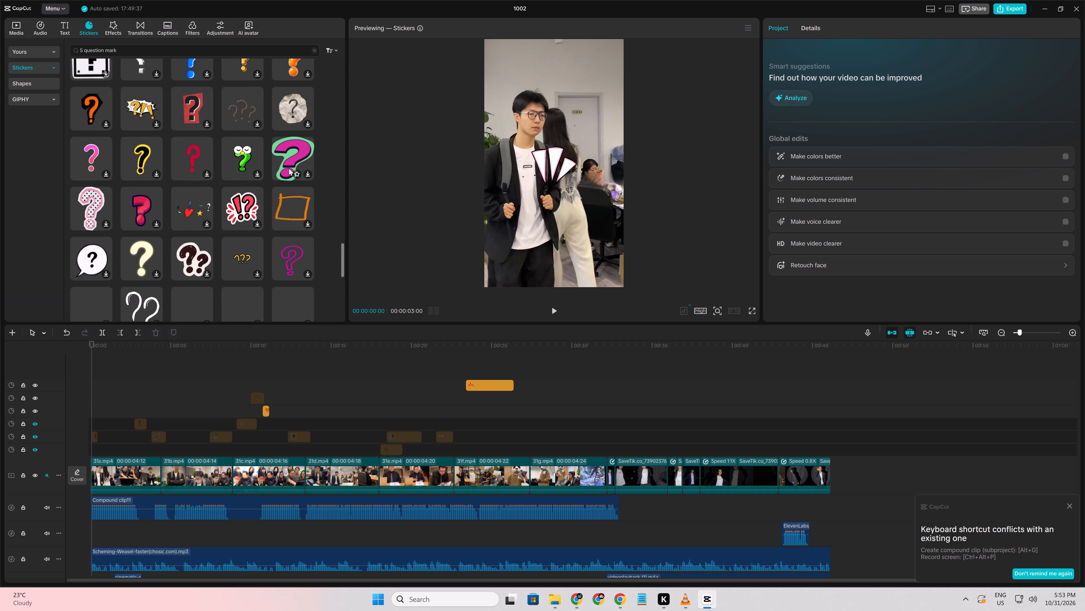
scroll(289, 168, down, 2)
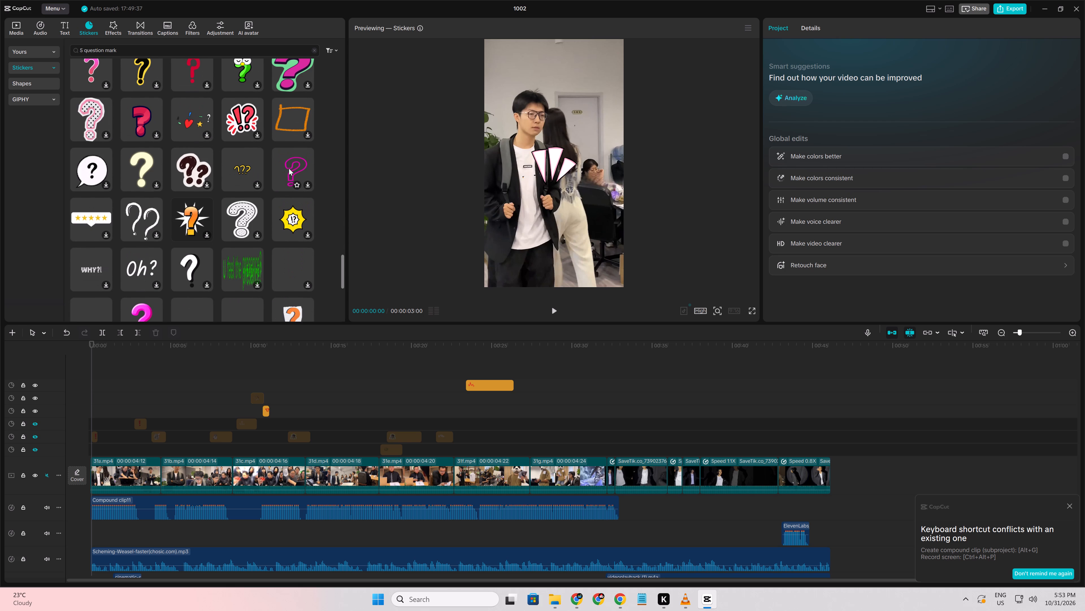
scroll(289, 170, down, 2)
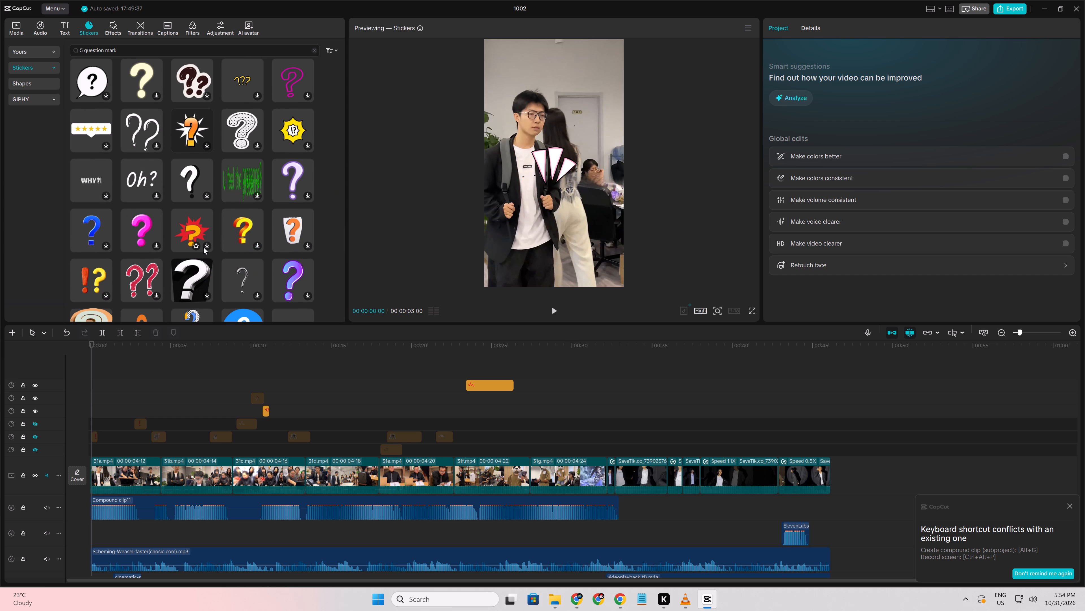
scroll(203, 247, down, 1)
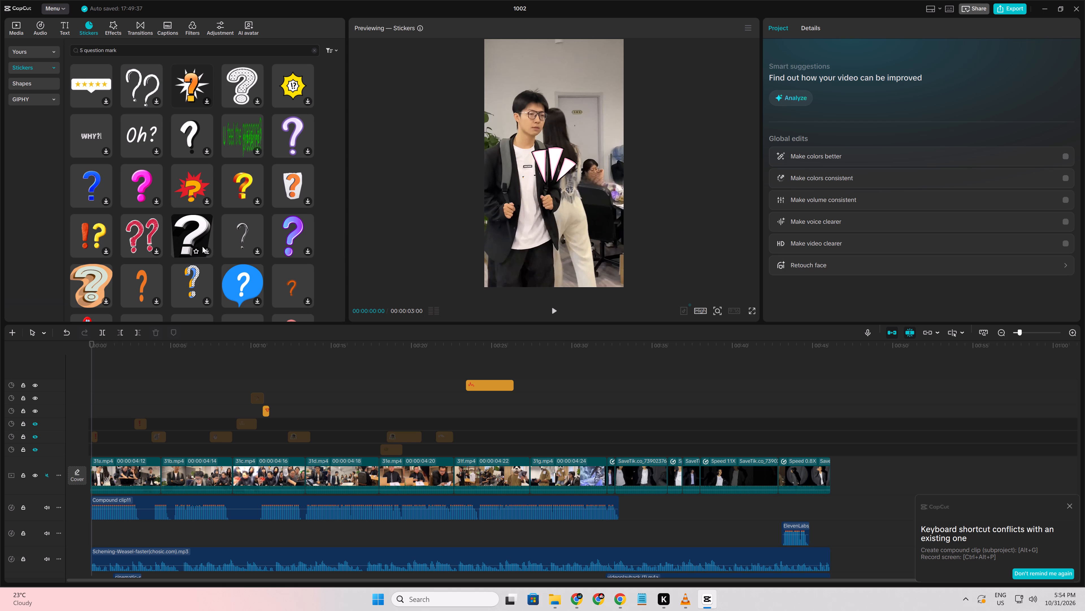
Preview the yellow question mark on a red burst and add it to the second sticker track at about 28 s.
click(209, 204)
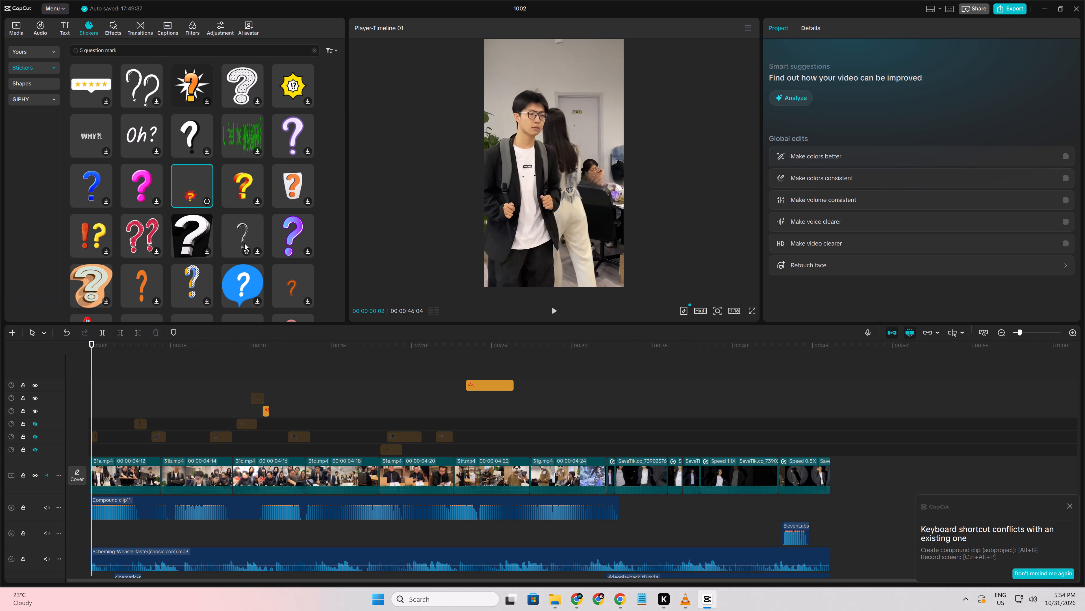
scroll(262, 263, down, 2)
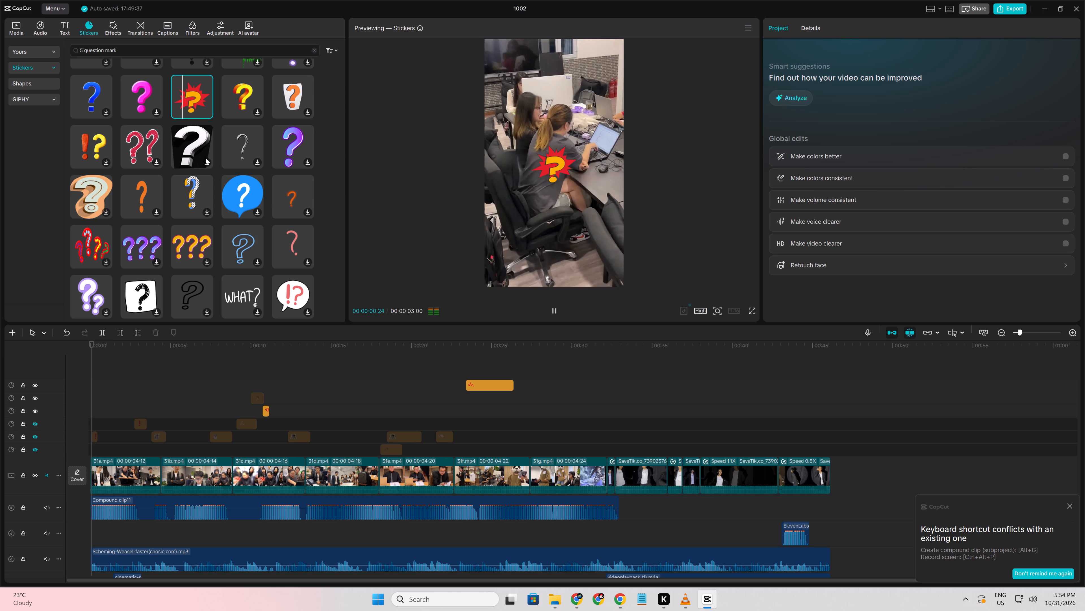
drag(194, 104, 547, 398)
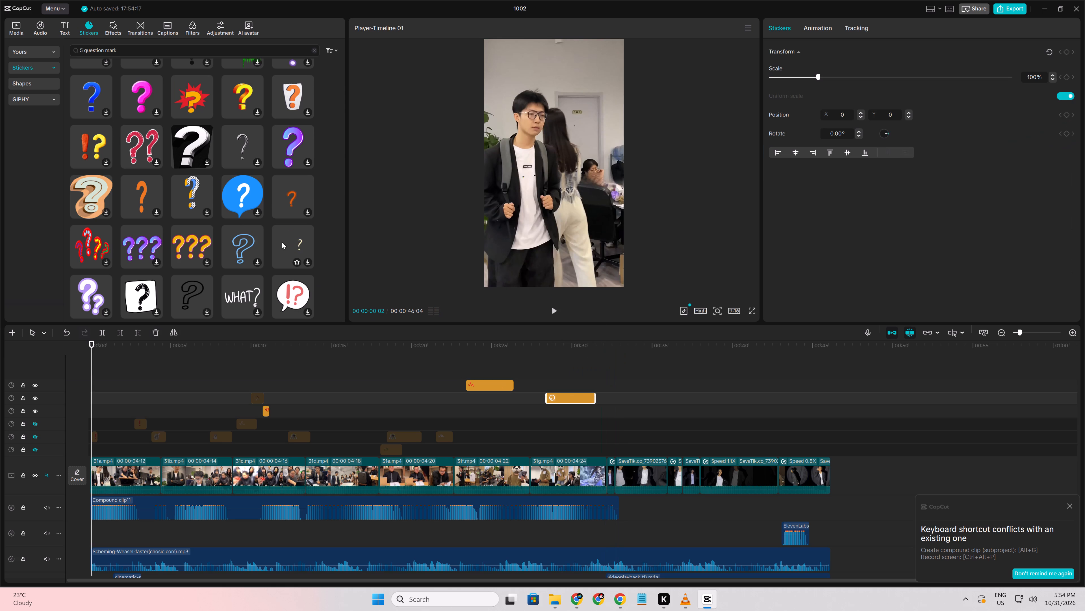
Look further through the current question mark stickers, and search the sticker library for "5 question mark pop up".
scroll(282, 242, down, 4)
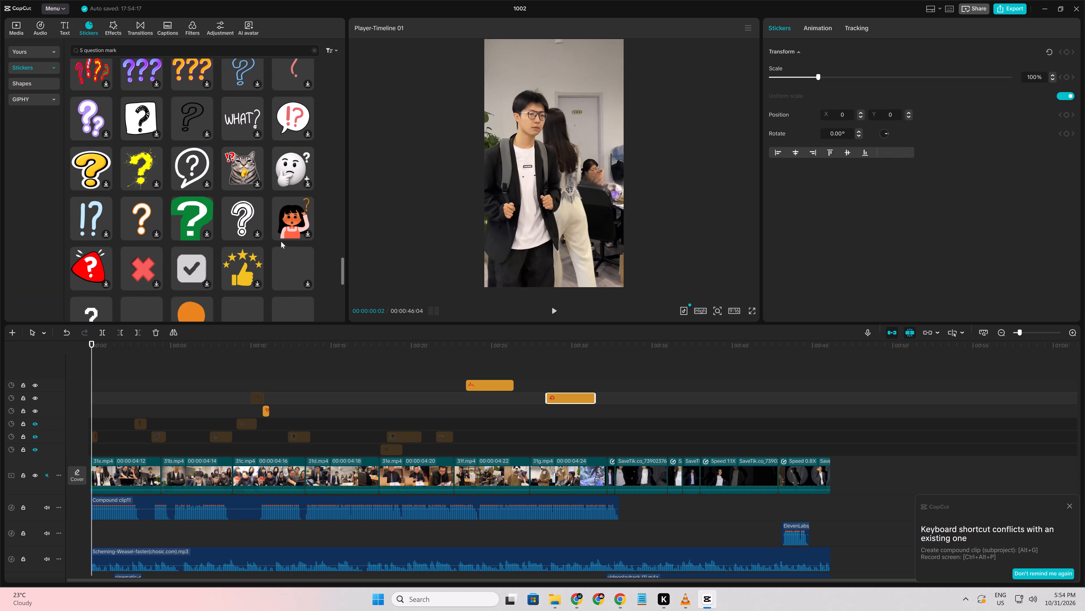
click(131, 47)
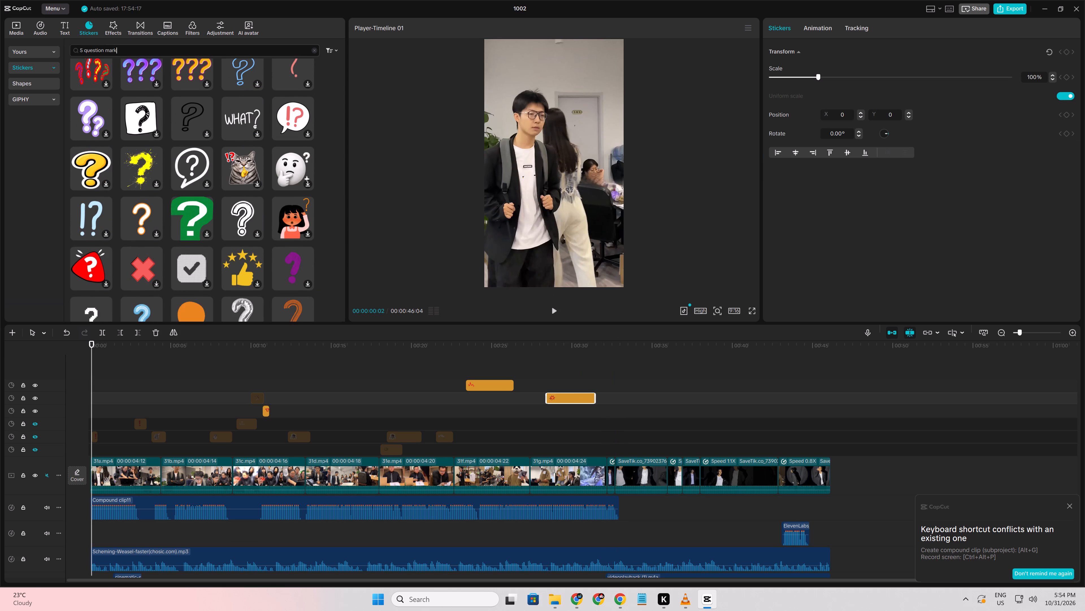
key(space)
text(pop up)
key(Delete)
scroll(180, 280, up, 4)
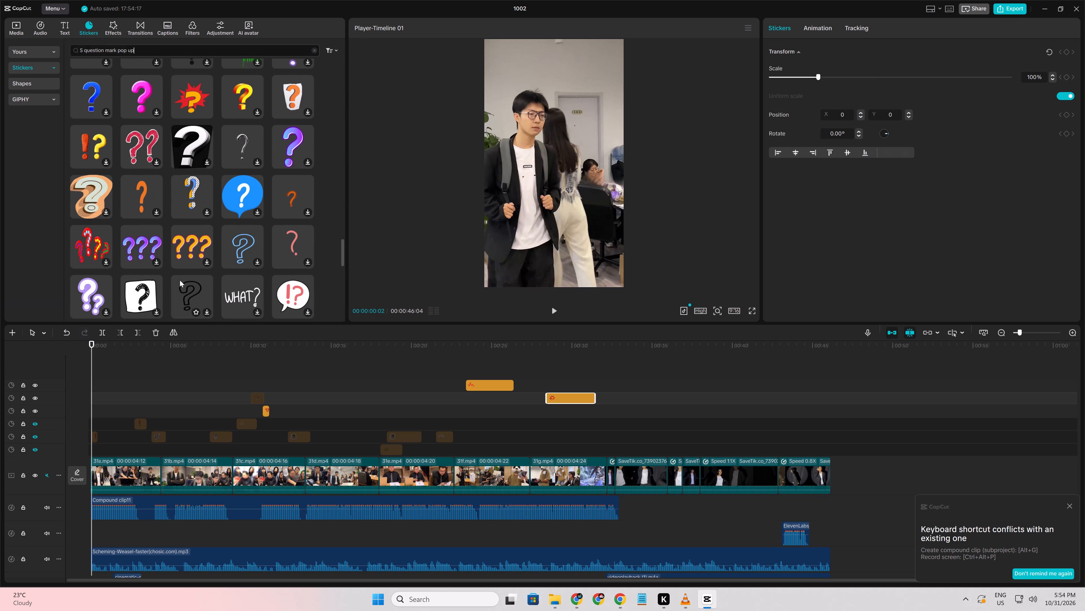
key(Return)
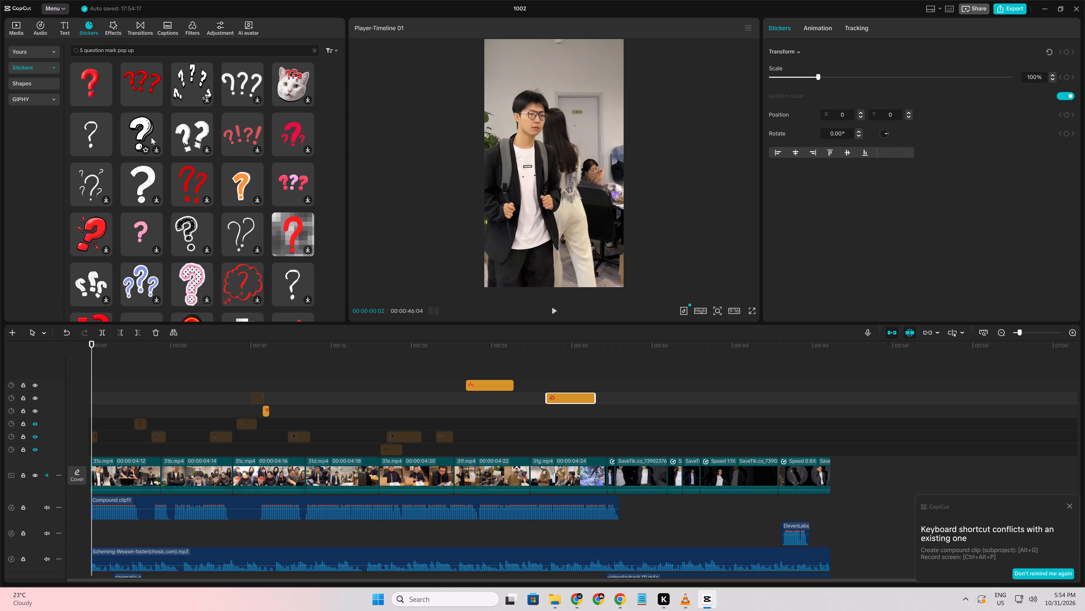
Preview the arc of white question marks and add it to the second sticker track at about 33 s.
click(205, 100)
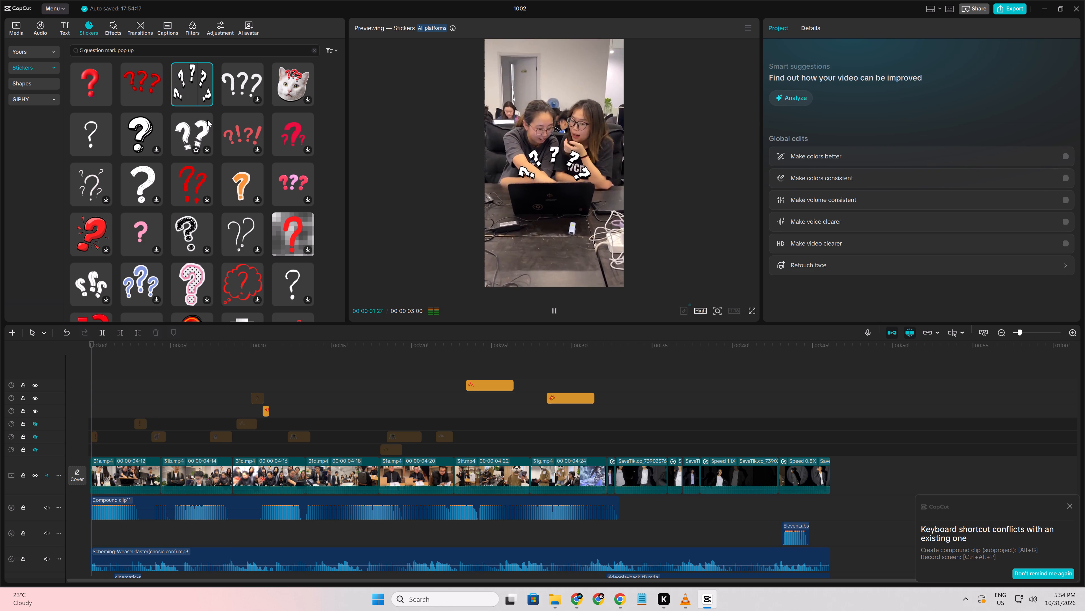
drag(194, 87, 399, 205)
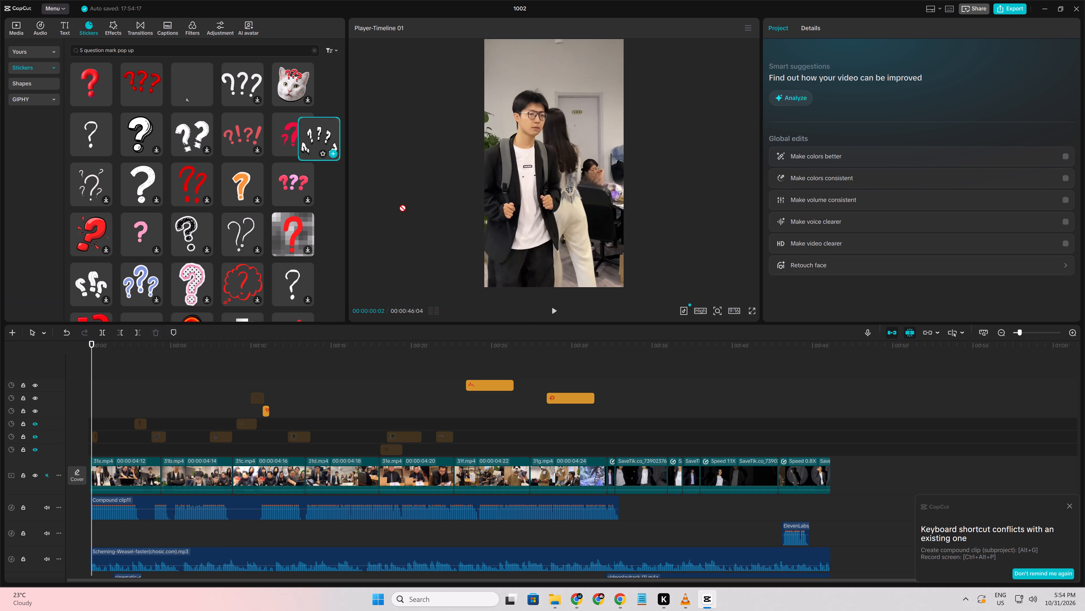
drag(399, 205, 622, 401)
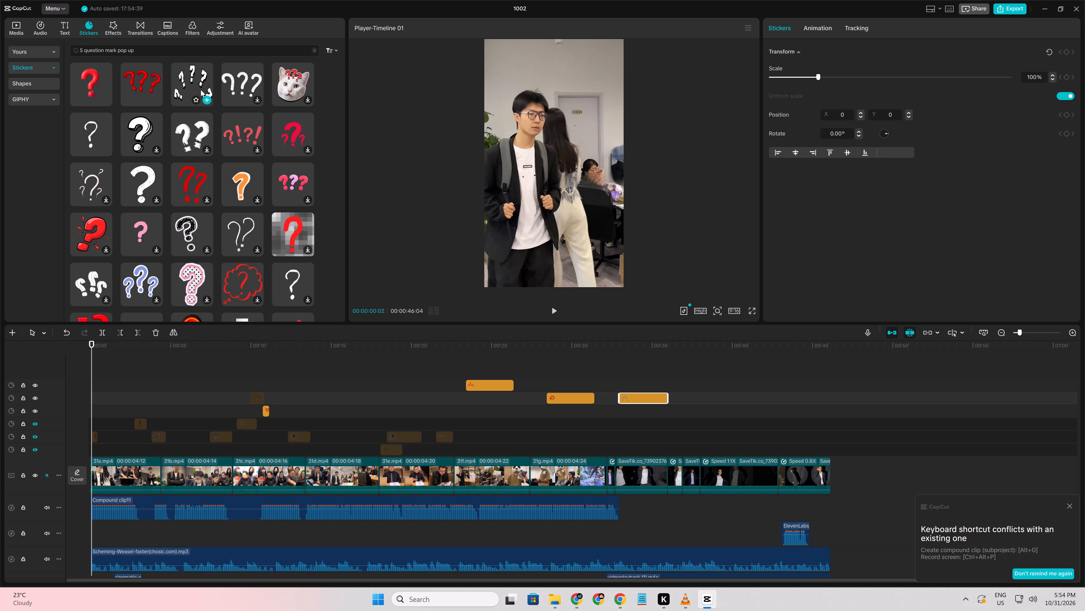
click(195, 102)
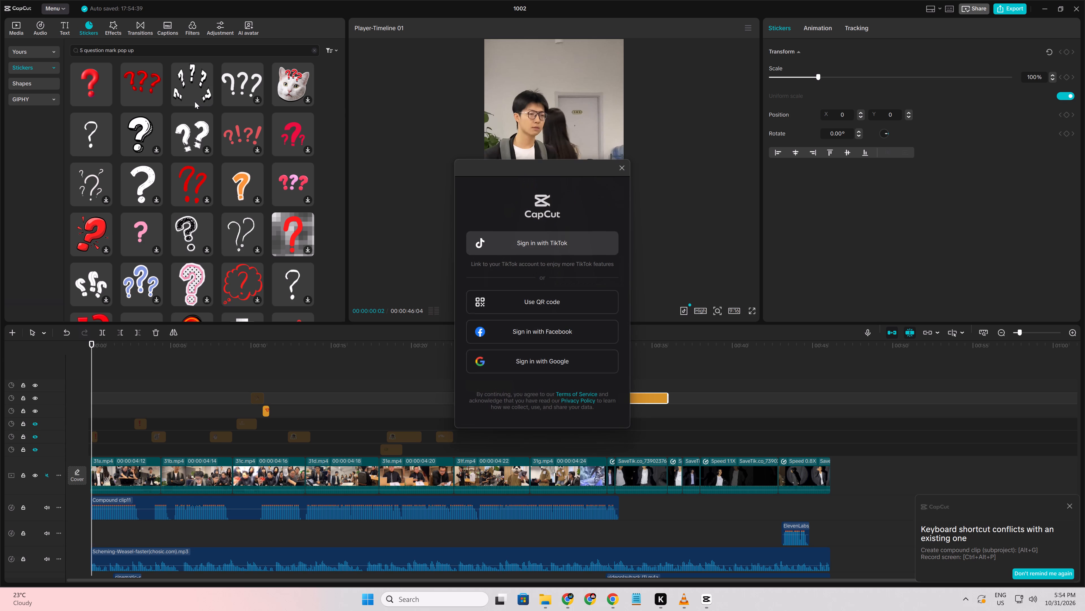
click(620, 169)
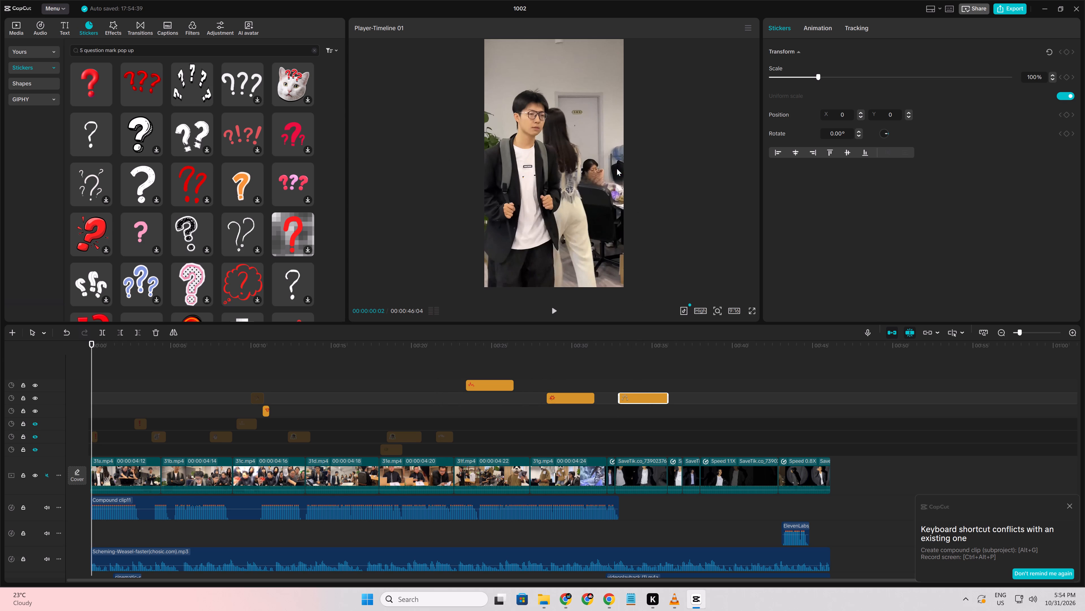
Return the playhead to the start of the timeline and examine the voice, music and sound-effect tracks under the opening clips.
click(402, 395)
drag(402, 395, 155, 395)
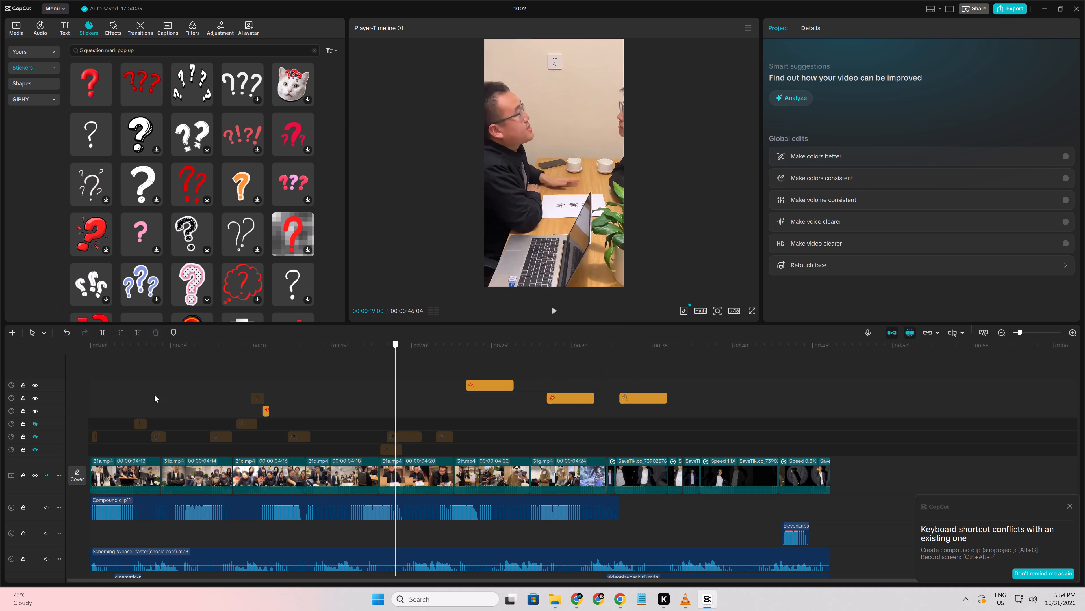
drag(155, 395, 0, 390)
scroll(177, 381, down, 6)
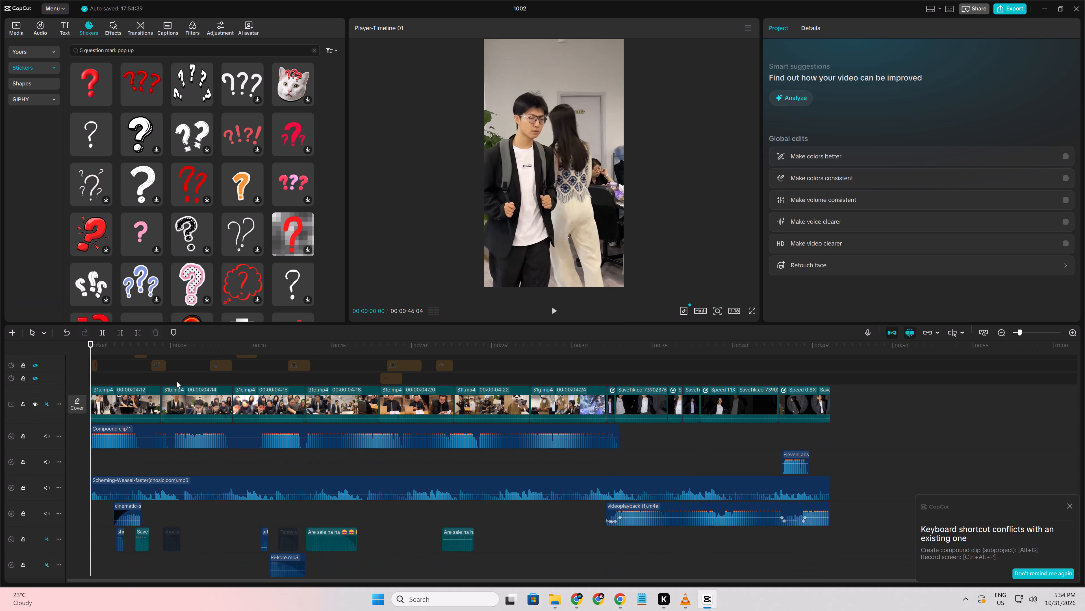
click(163, 459)
drag(163, 459, 33, 450)
ctrl+scroll(152, 509, up, 13)
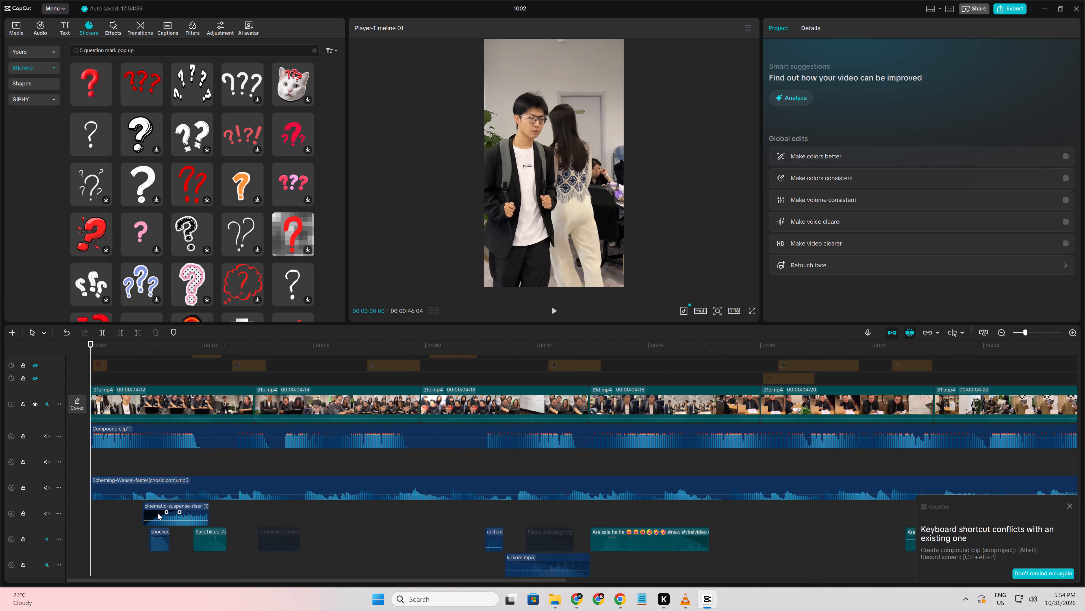
ctrl+scroll(158, 513, up, 3)
scroll(158, 513, down, 2)
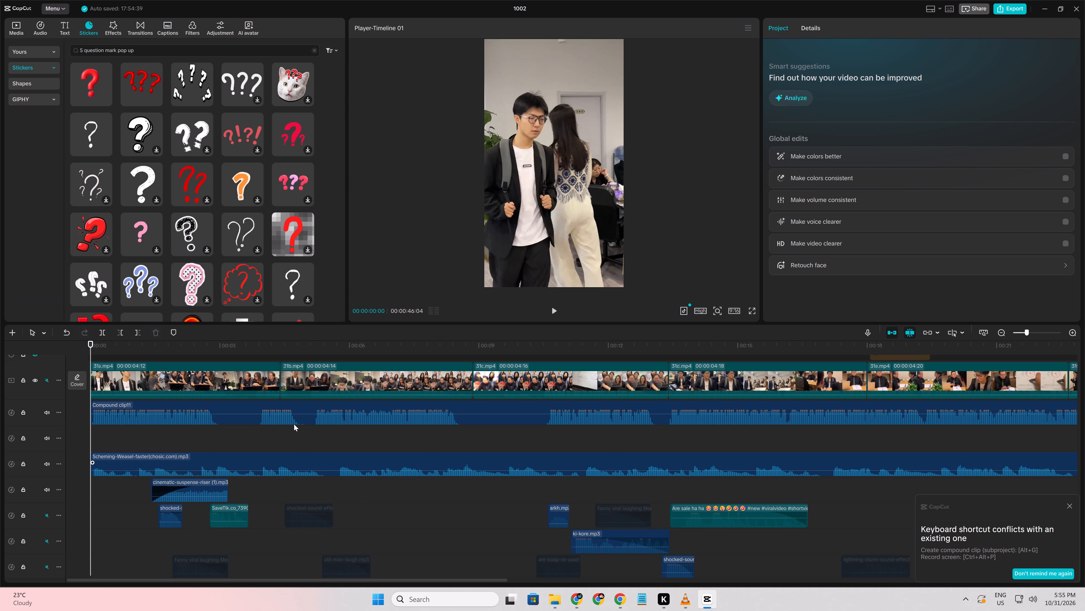
scroll(329, 498, down, 4)
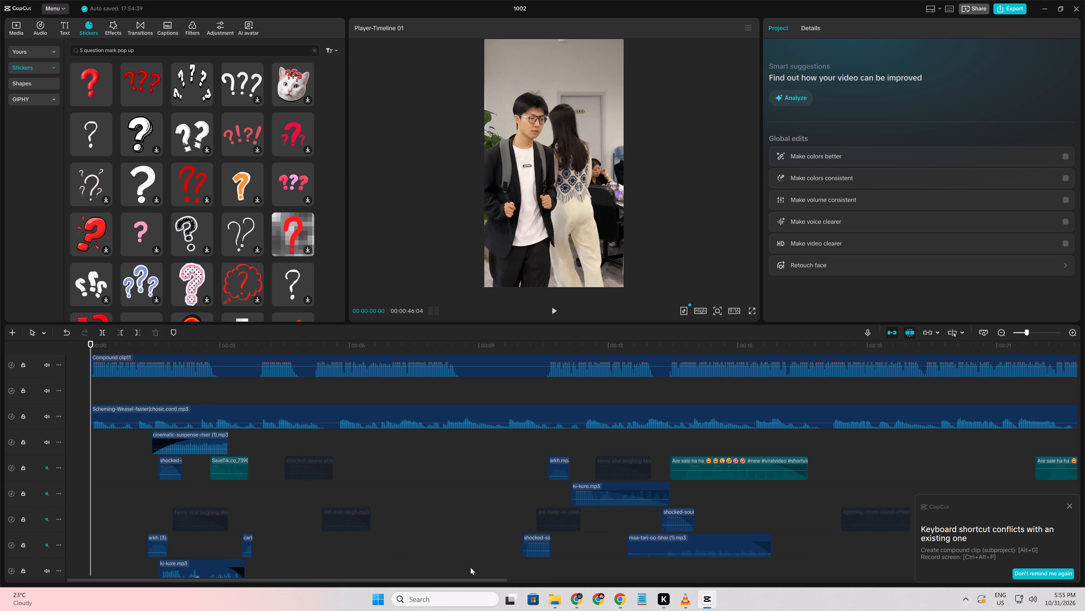
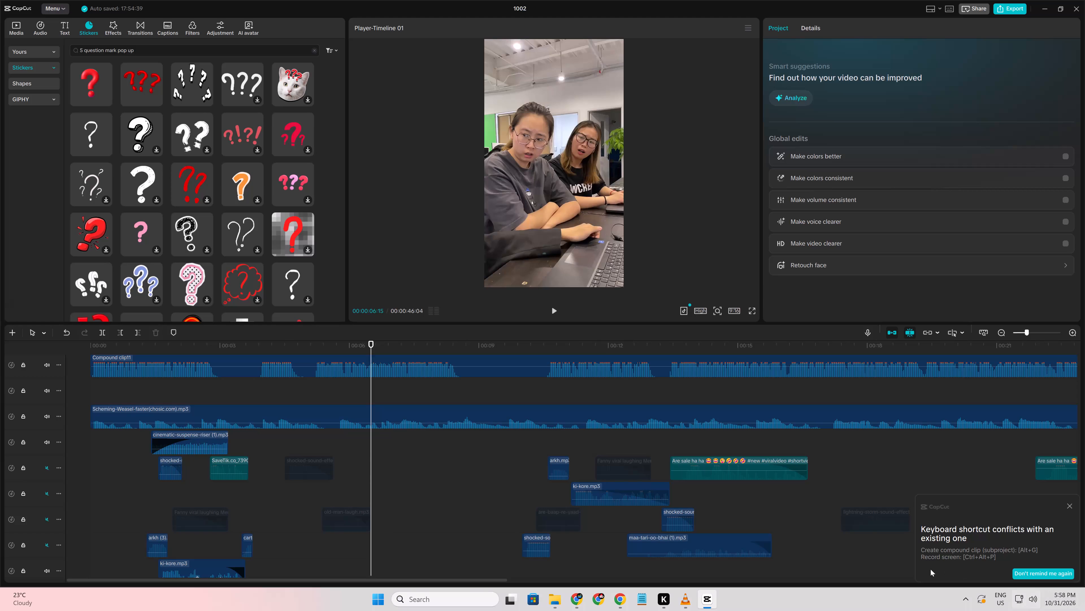
Return the playhead to the start of the timeline and dismiss the keyboard shortcut conflict notice.
click(961, 601)
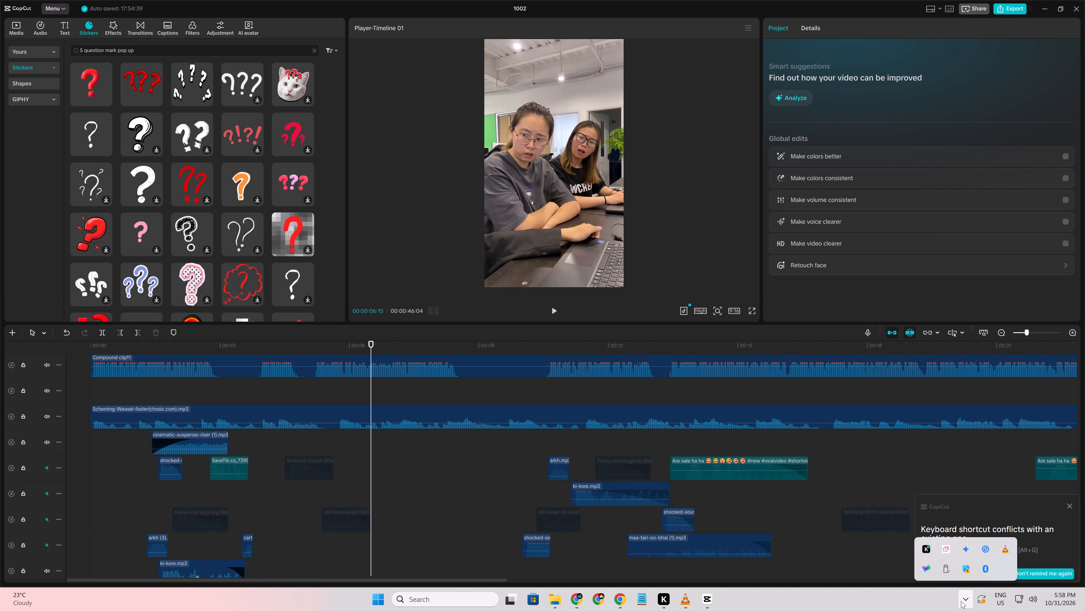
scroll(750, 541, down, 3)
scroll(750, 541, up, 2)
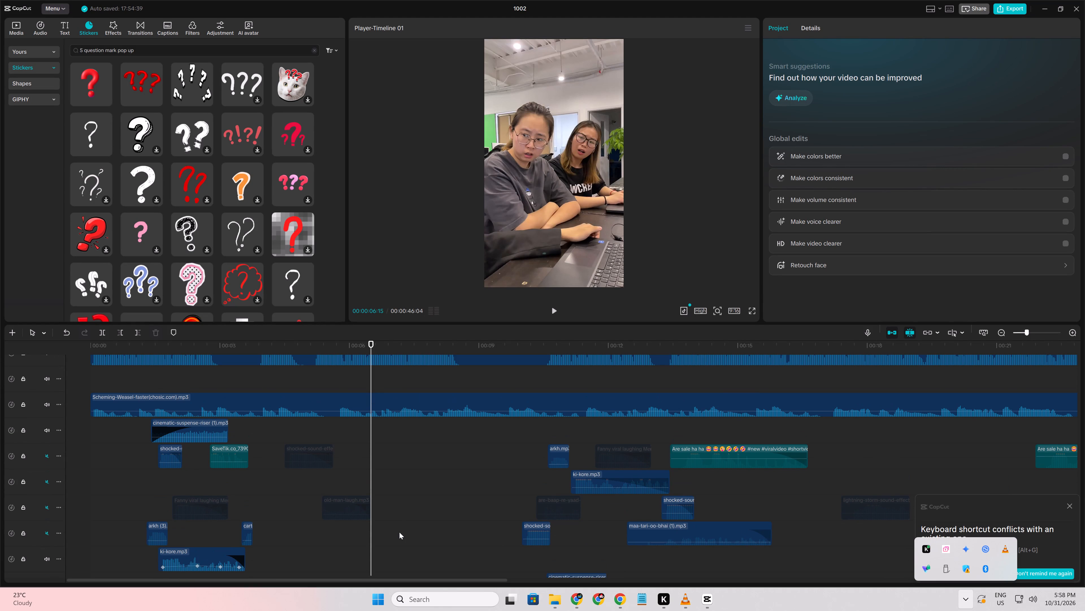
click(410, 492)
drag(410, 492, 0, 407)
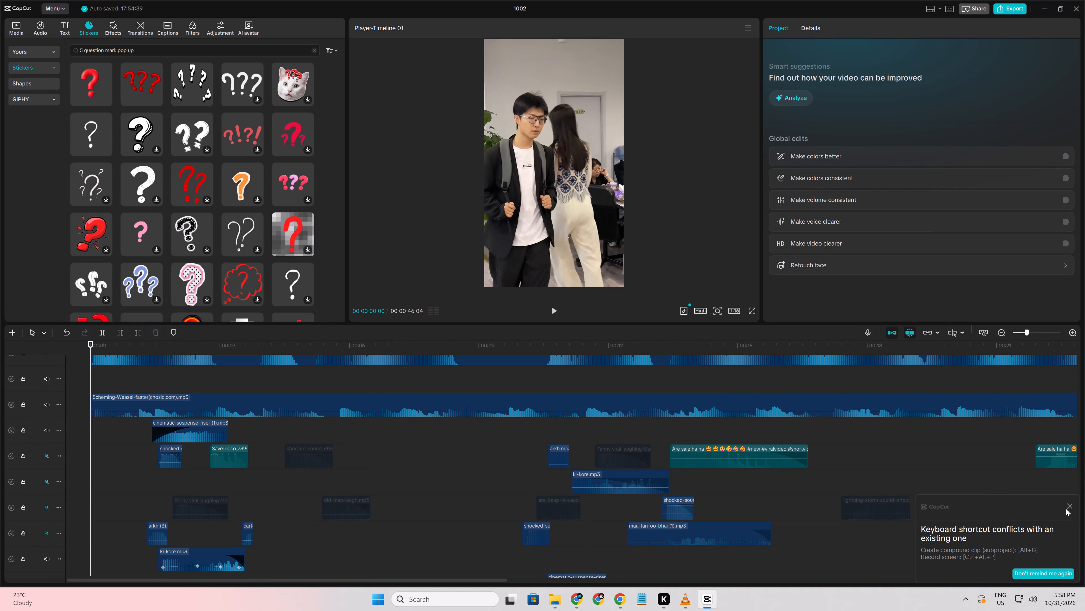
click(1069, 509)
click(1072, 508)
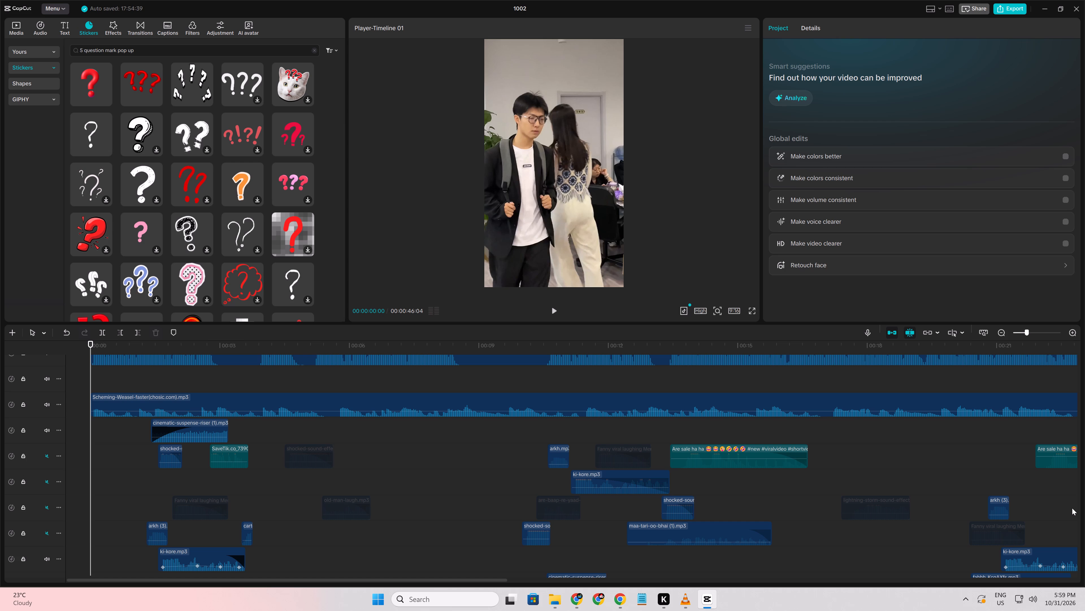
Examine the opening clips with their sticker, voice and music tracks, and play about the first second from the start.
scroll(418, 557, up, 4)
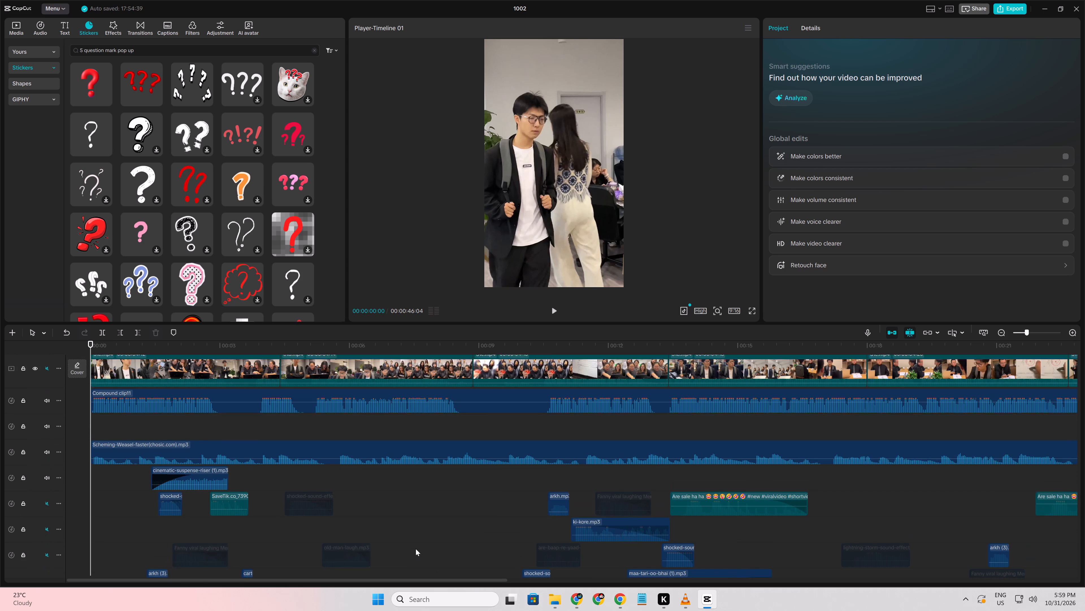
scroll(416, 549, up, 4)
click(180, 482)
drag(180, 482, 0, 440)
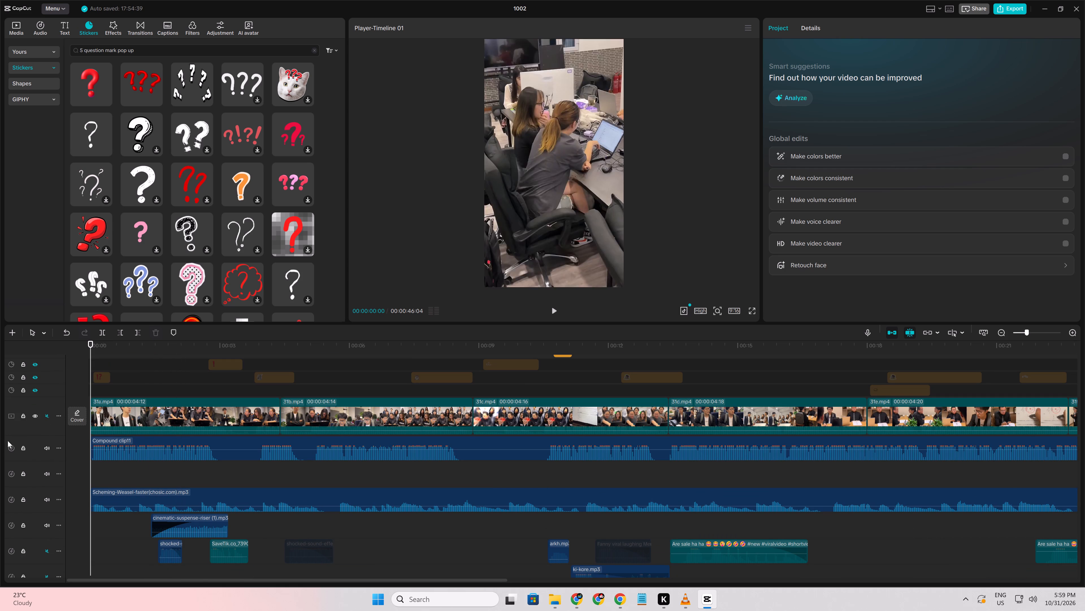
scroll(189, 488, up, 1)
ctrl+scroll(189, 488, up, 3)
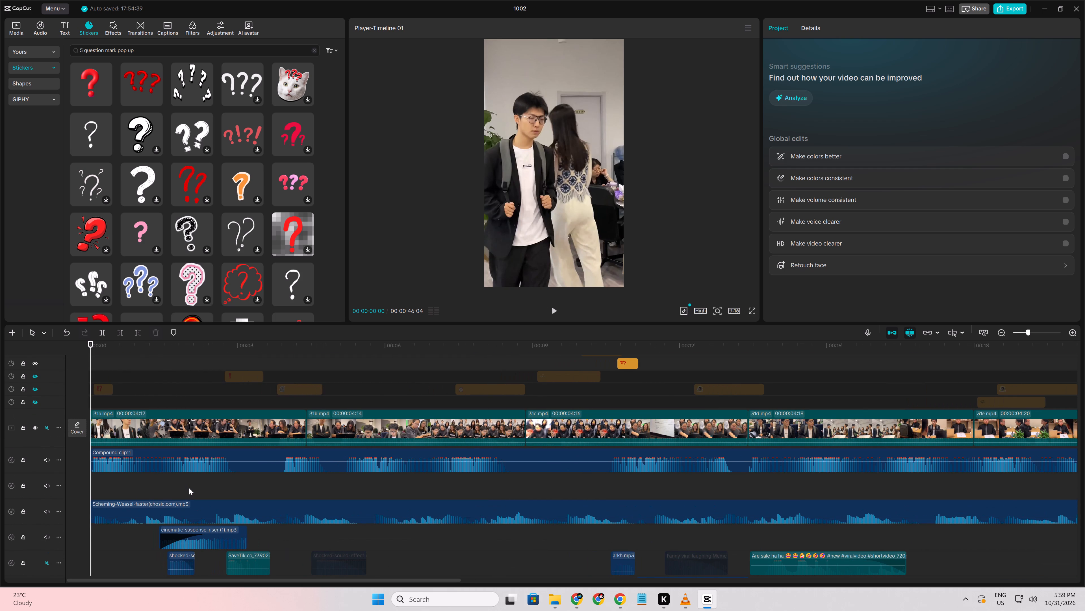
click(189, 488)
drag(189, 488, 0, 449)
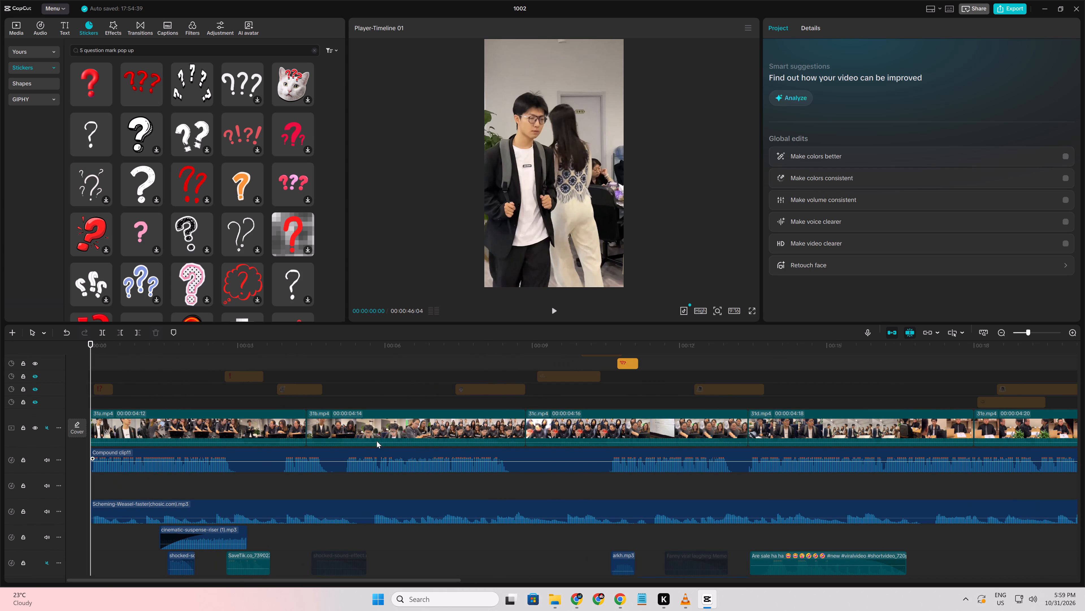
click(165, 502)
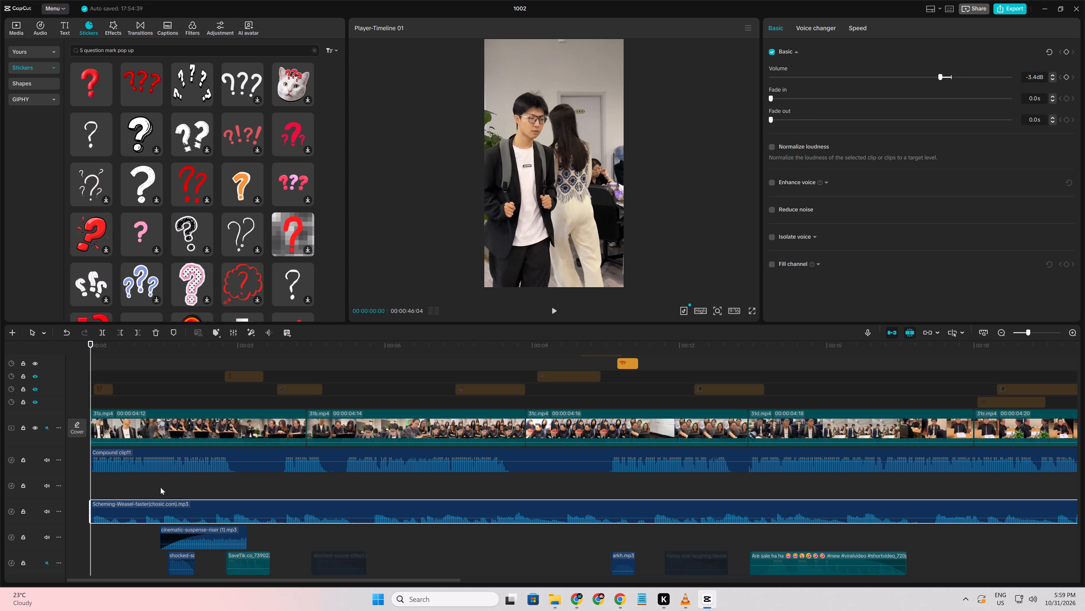
click(160, 487)
drag(160, 487, 0, 413)
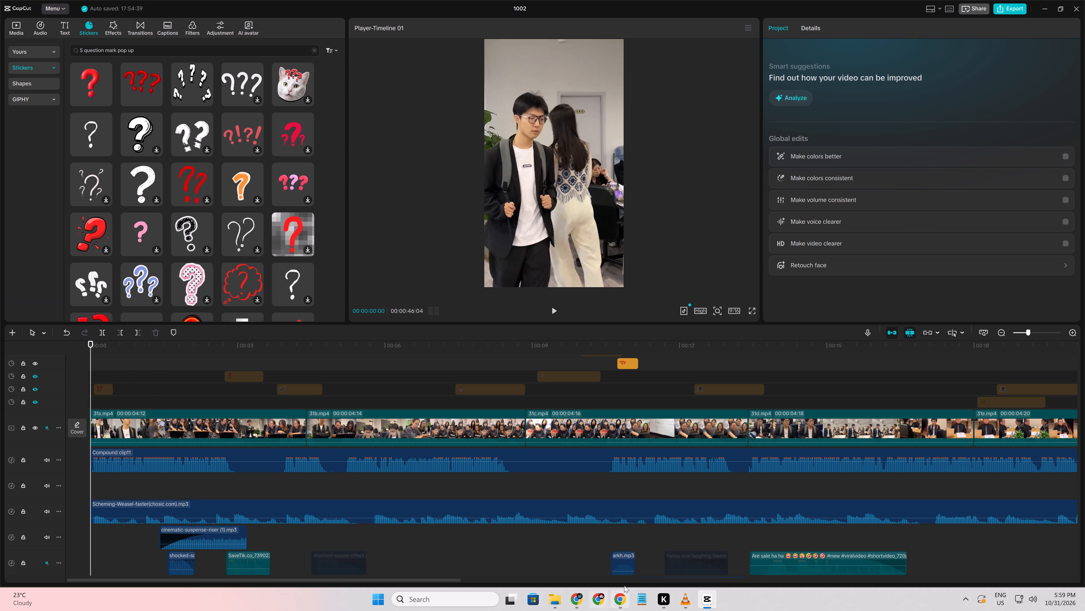
click(211, 474)
drag(211, 474, 0, 463)
scroll(127, 487, down, 2)
key(space)
key(space)
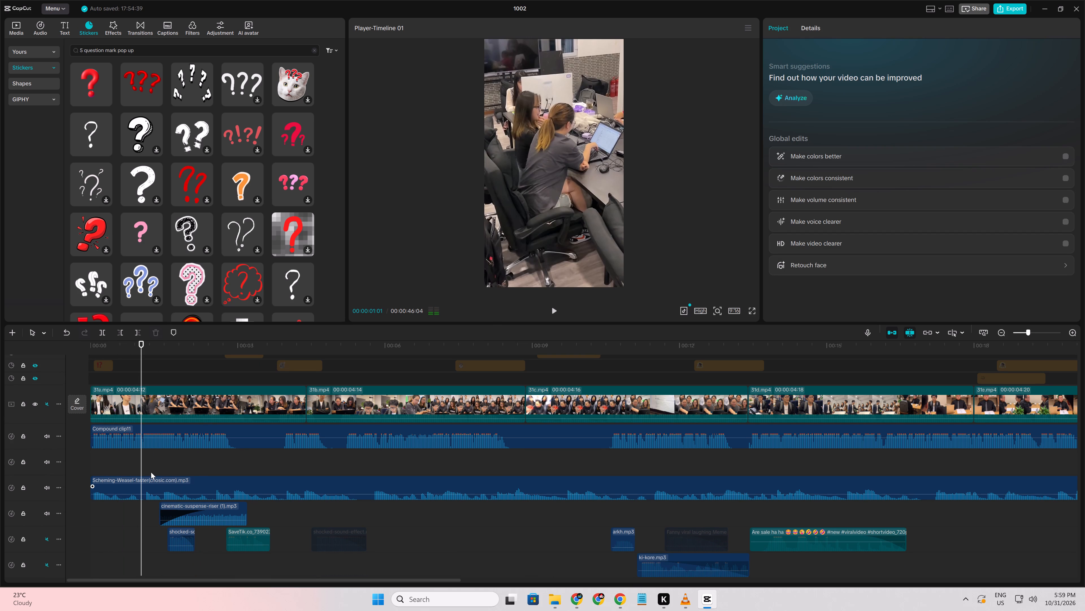
Add a transform keyframe at the very start of clip 31a.mp4.
click(148, 469)
drag(148, 469, 0, 437)
click(106, 397)
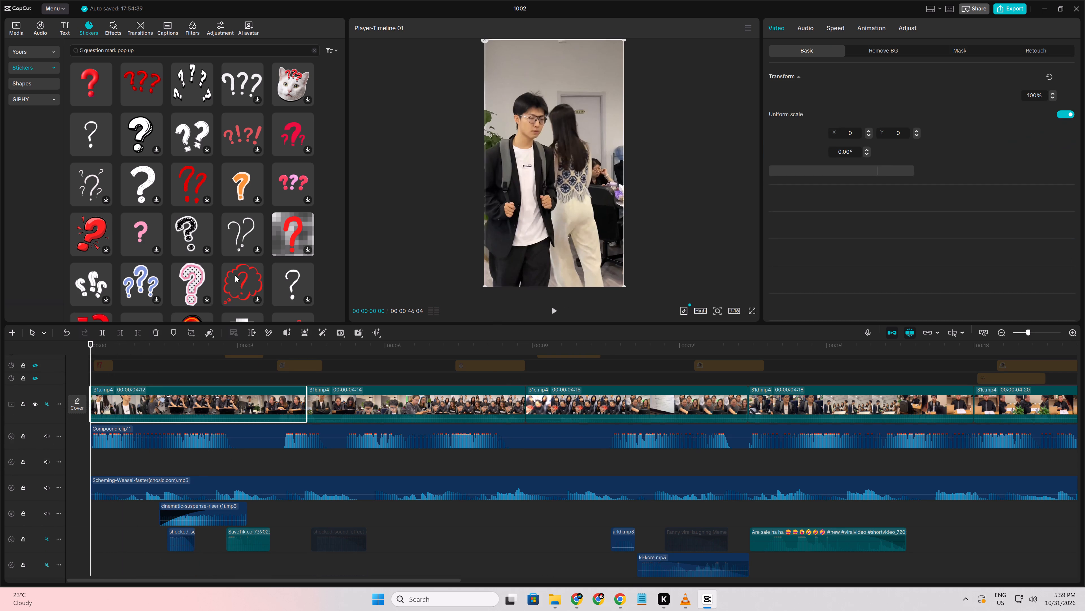
click(1066, 77)
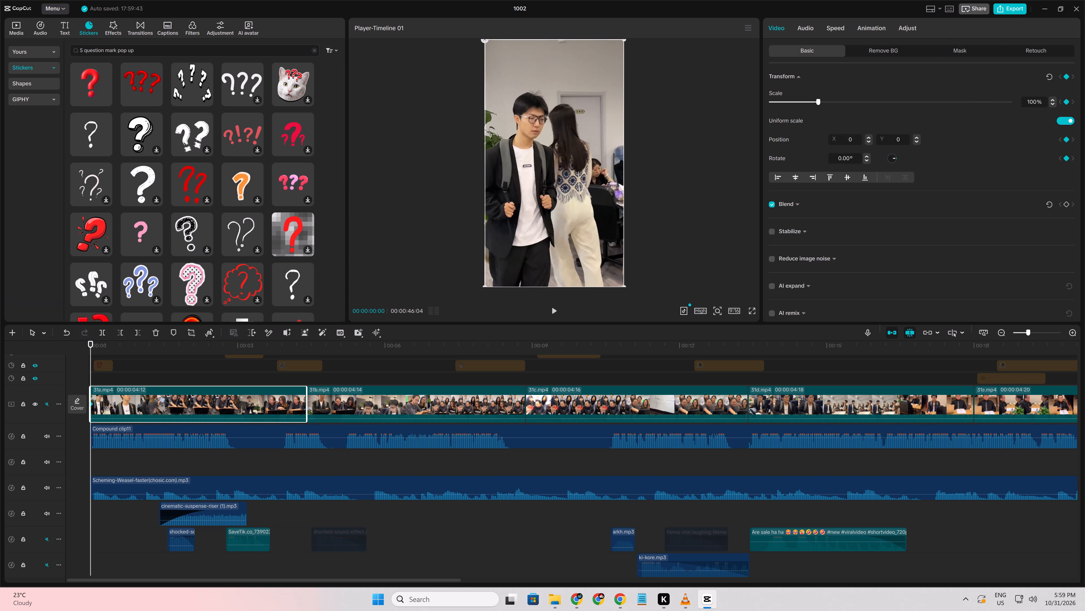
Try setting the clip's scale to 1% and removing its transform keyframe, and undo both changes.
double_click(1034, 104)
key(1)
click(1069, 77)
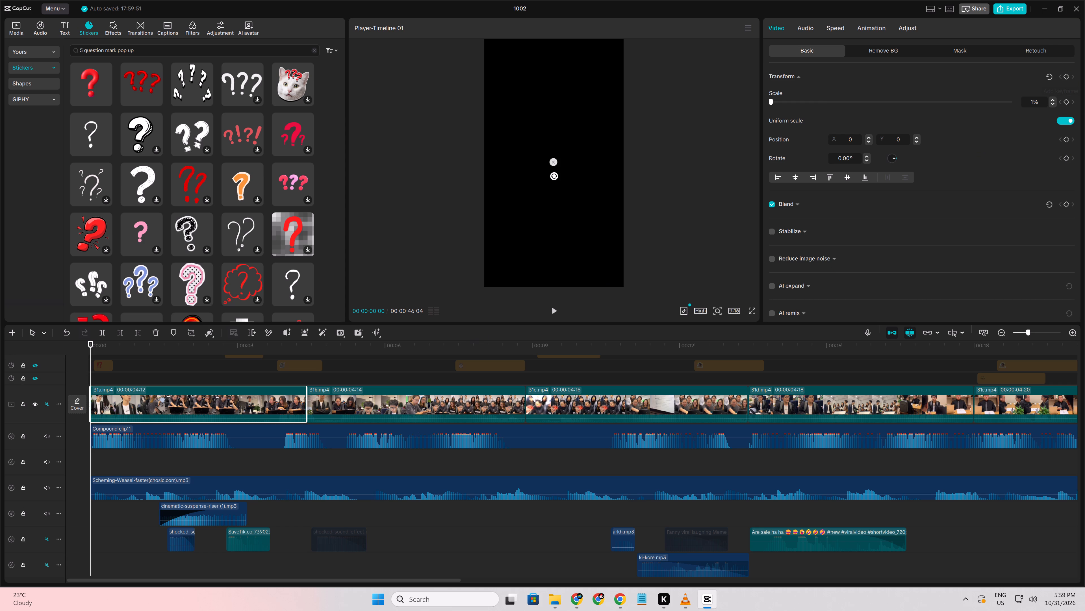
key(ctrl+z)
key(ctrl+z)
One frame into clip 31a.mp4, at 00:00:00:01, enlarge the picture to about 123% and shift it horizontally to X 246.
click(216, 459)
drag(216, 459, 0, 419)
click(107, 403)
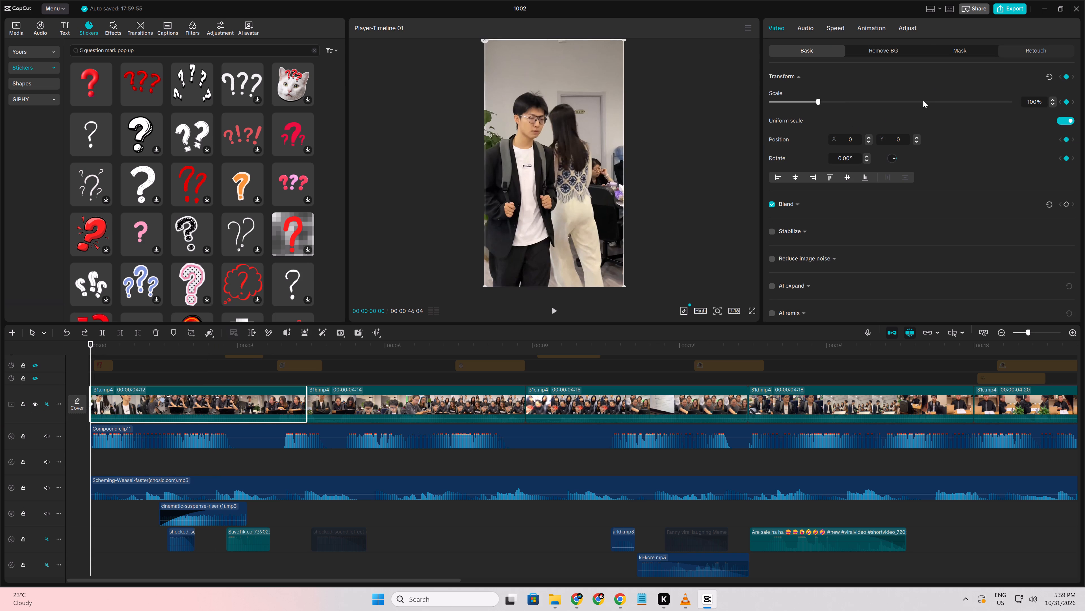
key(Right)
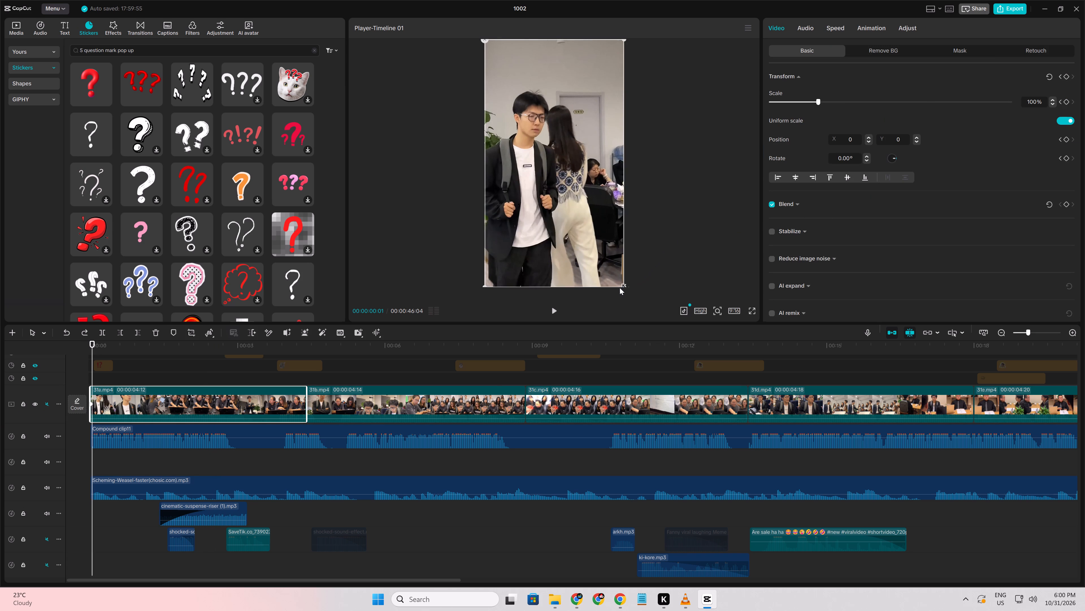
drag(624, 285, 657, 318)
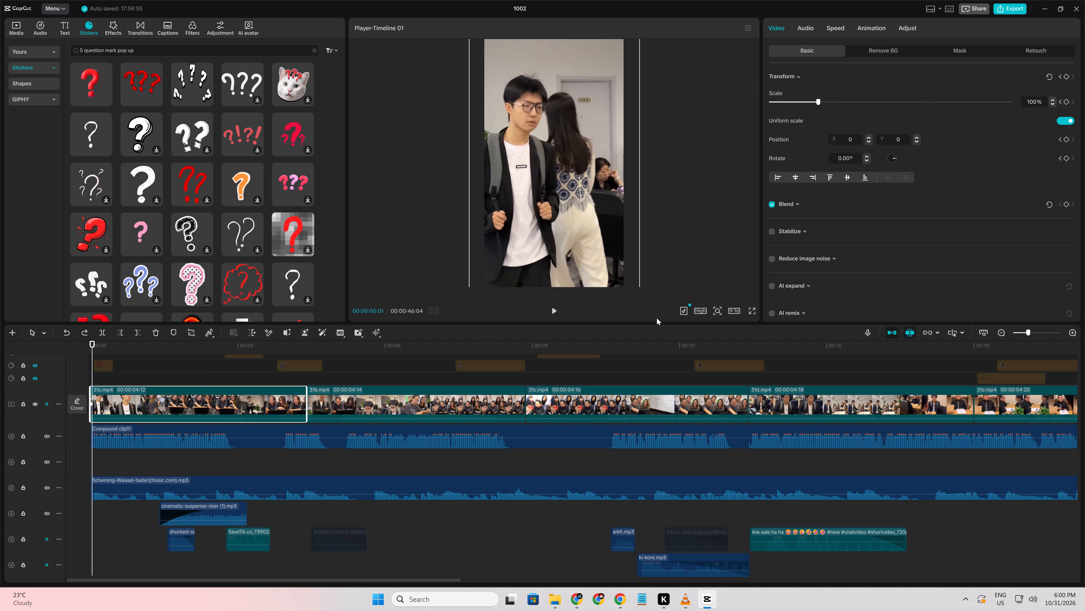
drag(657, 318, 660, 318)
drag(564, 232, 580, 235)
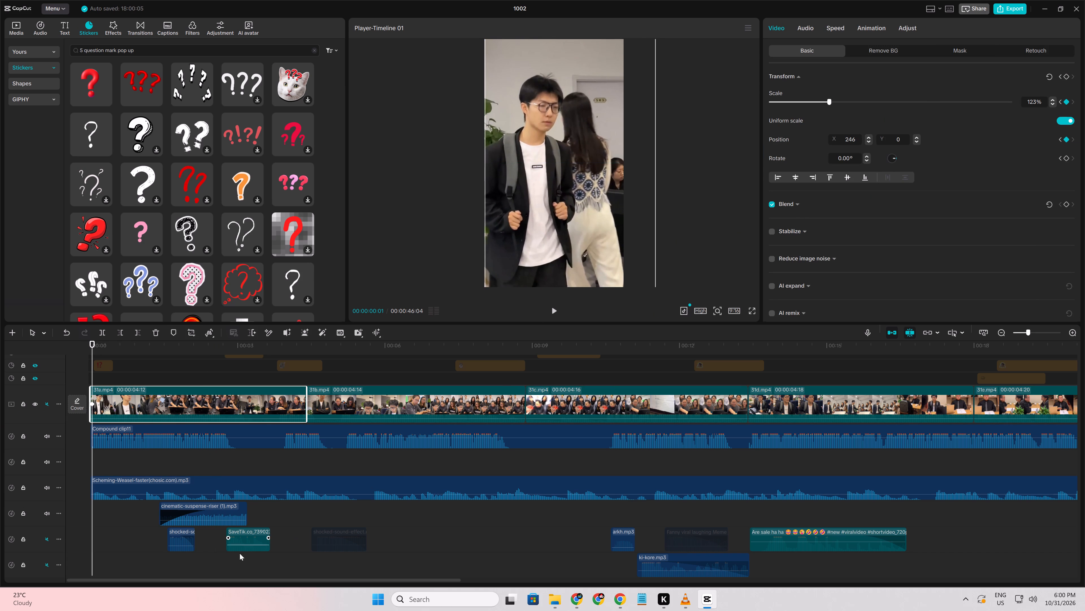
Play the opening second from the start twice to check the zoom on the man with the backpack.
click(200, 468)
drag(200, 468, 0, 418)
key(space)
key(space)
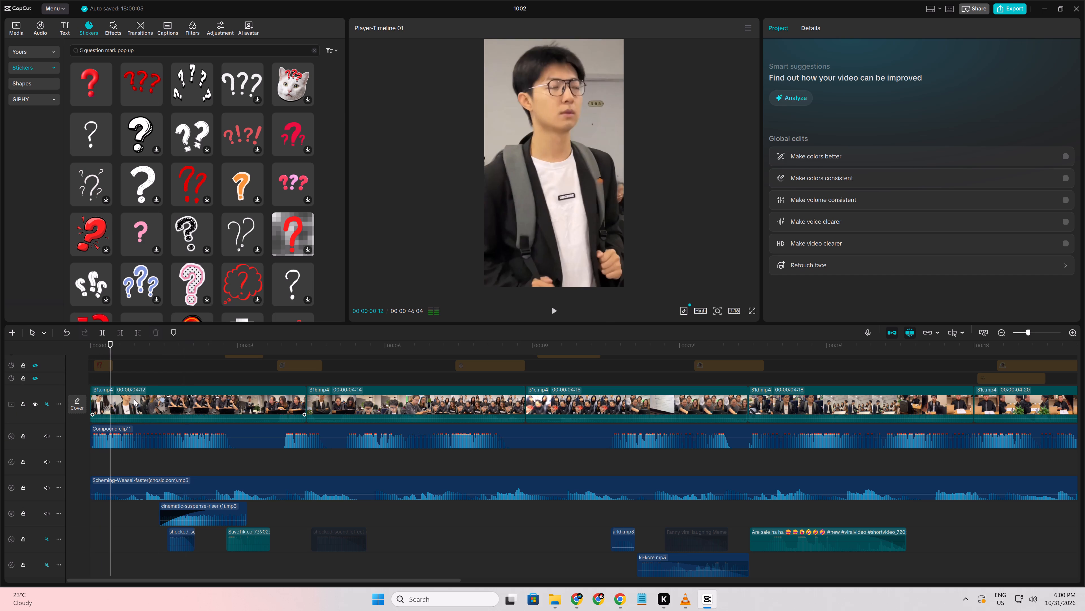
click(136, 441)
click(140, 453)
drag(140, 453, 0, 402)
key(space)
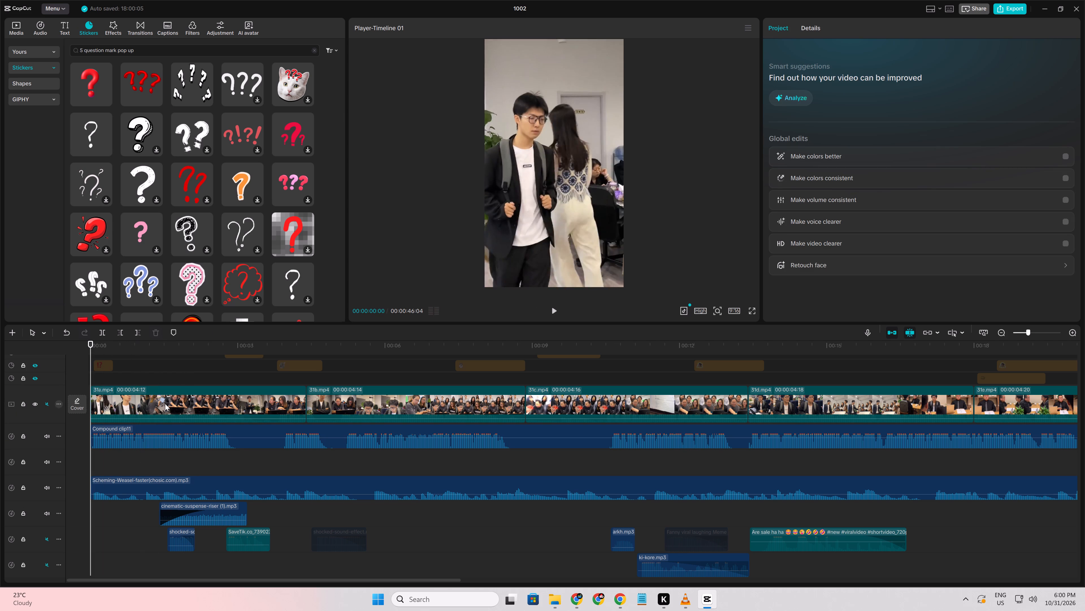
key(space)
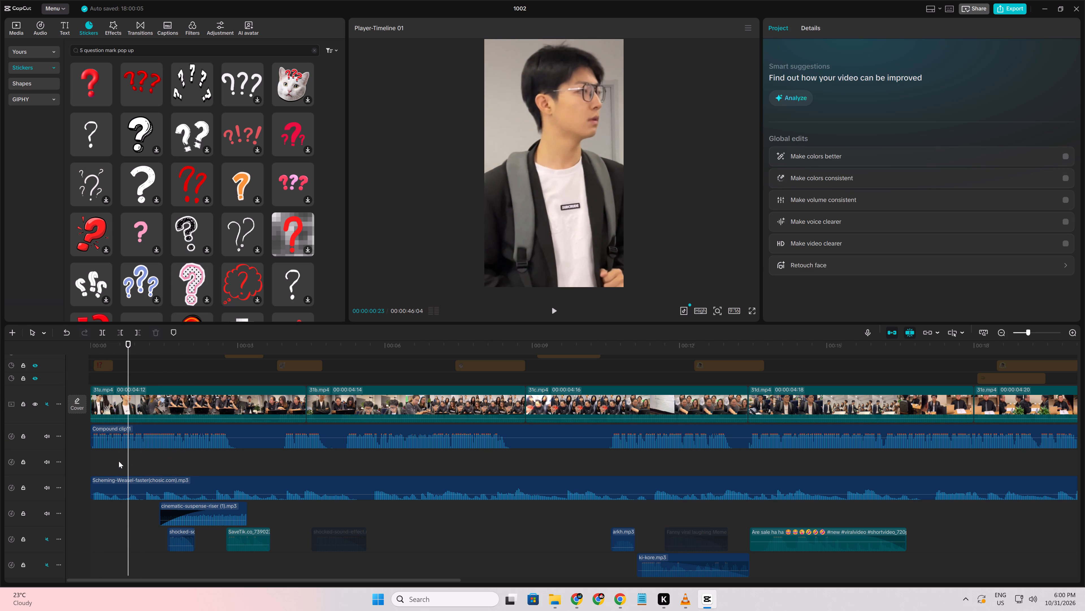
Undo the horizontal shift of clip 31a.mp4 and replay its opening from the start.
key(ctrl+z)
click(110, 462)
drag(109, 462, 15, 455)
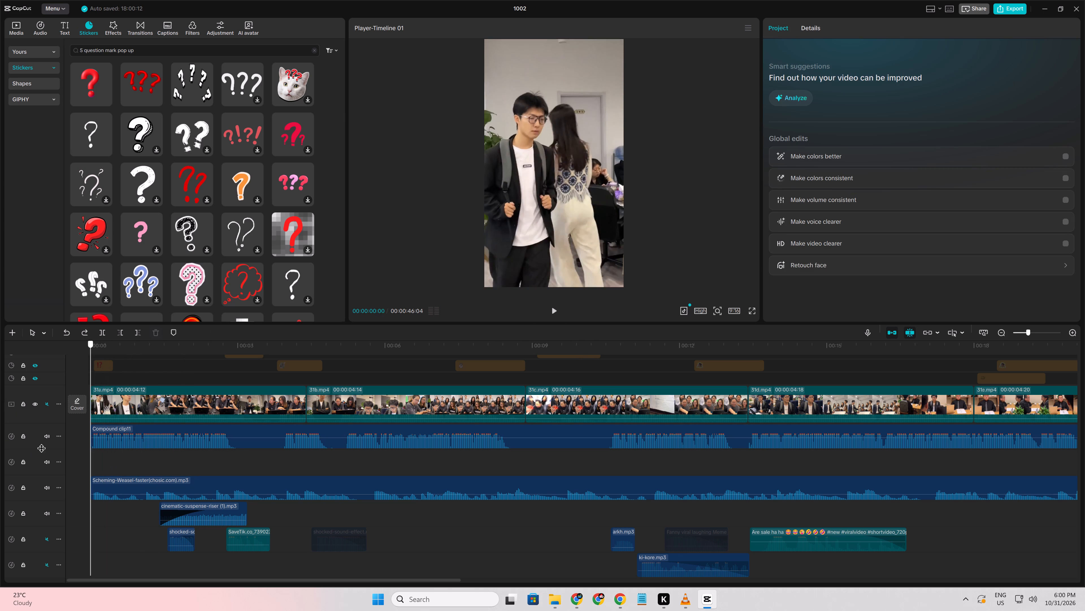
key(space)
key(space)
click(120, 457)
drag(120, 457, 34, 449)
Set the scale of clip 31a.mp4 to 105% at 00:00:00:01.
click(117, 414)
key(Right)
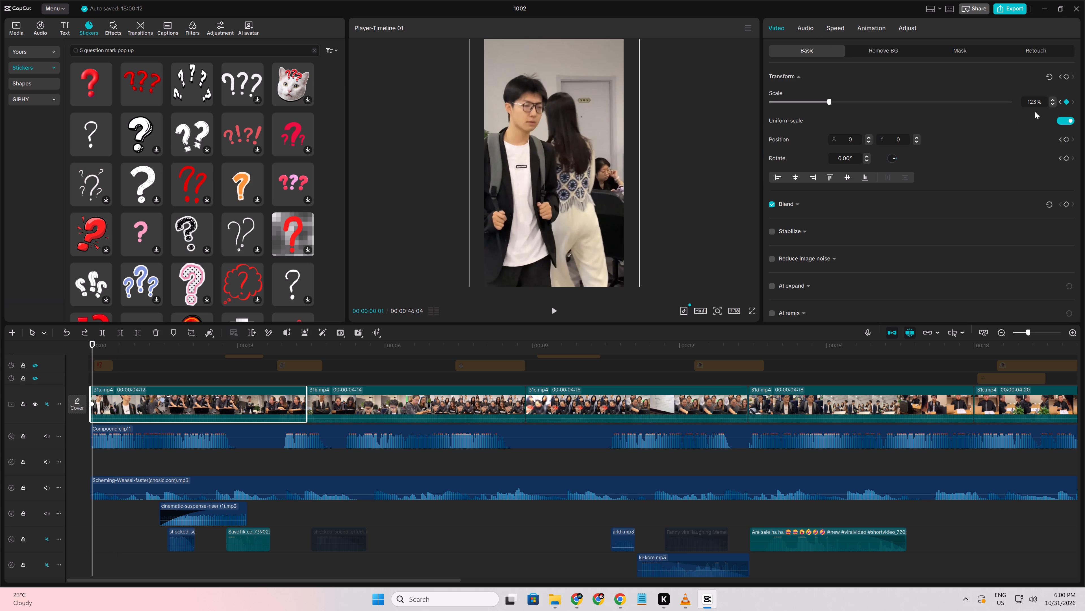
double_click(1033, 103)
text(105)
key(Delete)
key(Return)
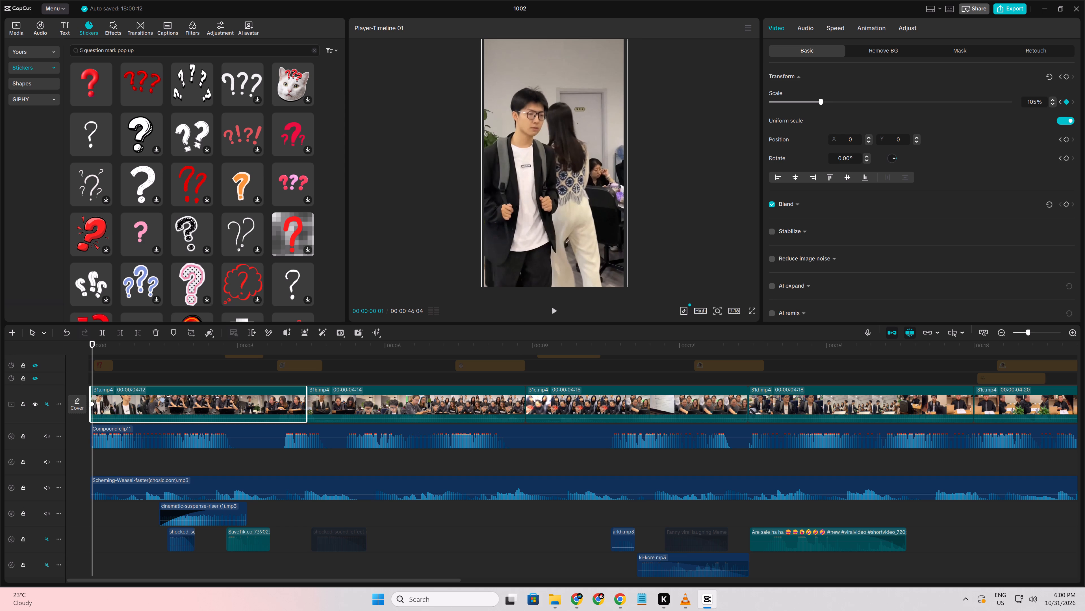
Play the opening from the start to about 00:00:02:23 to check the zoom and the sound.
click(133, 452)
drag(133, 452, 0, 411)
key(space)
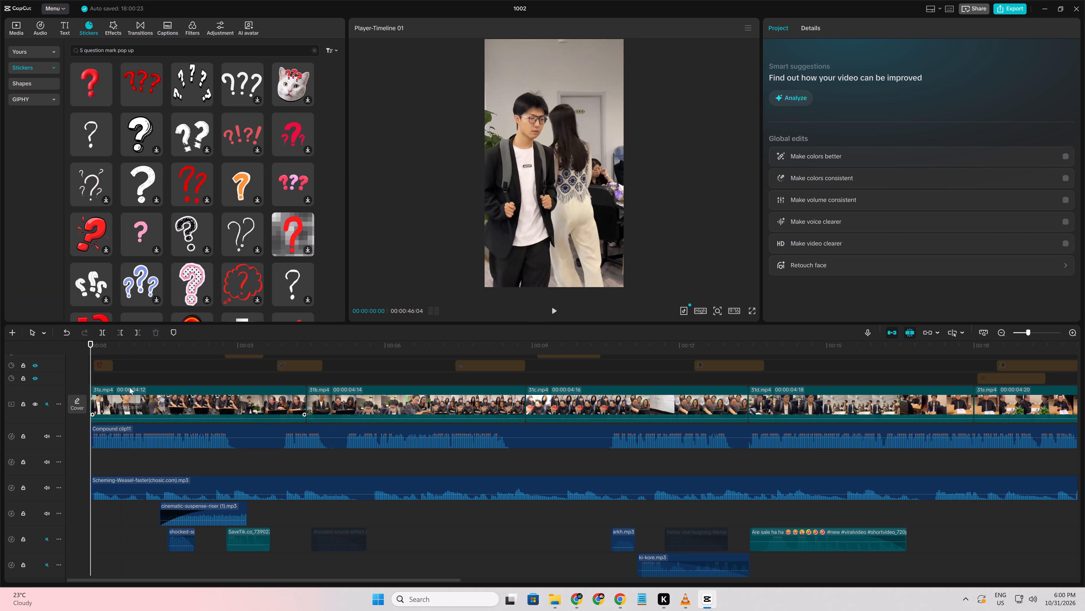
key(space)
click(105, 464)
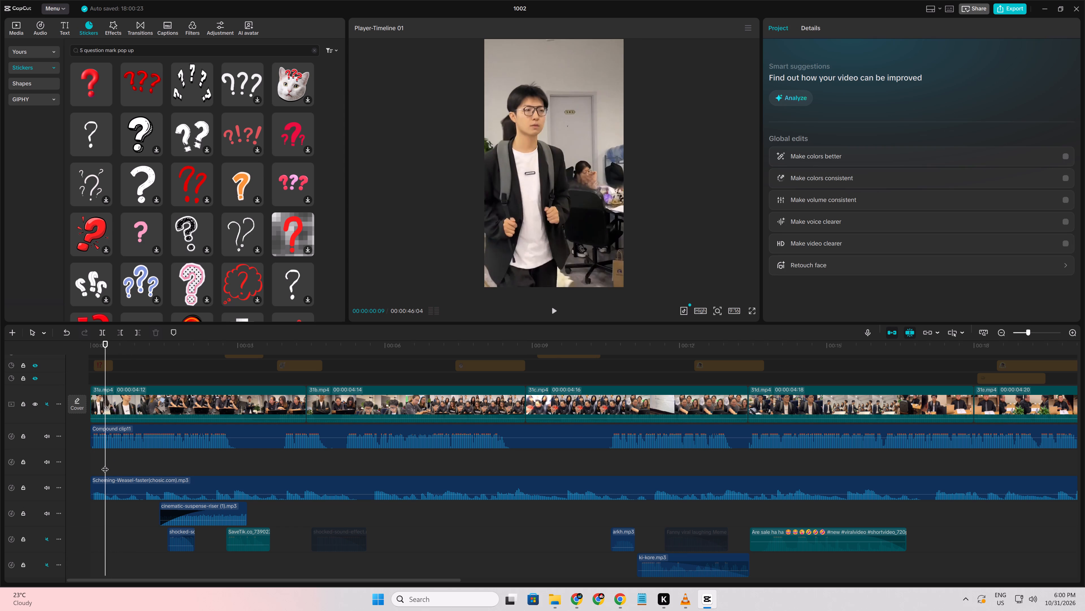
key(space)
key(space)
key(space)
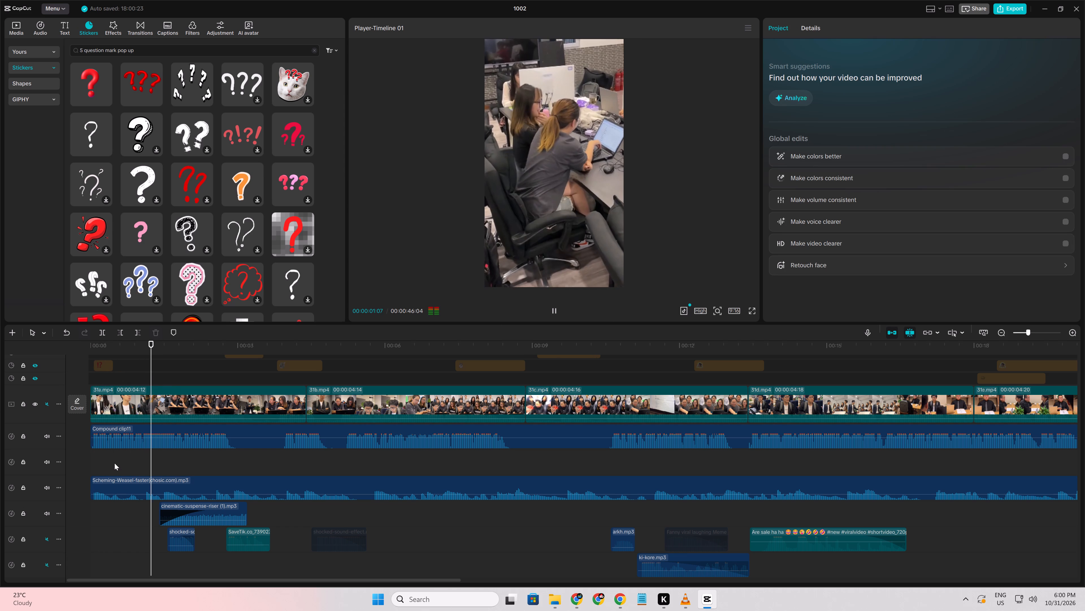
key(space)
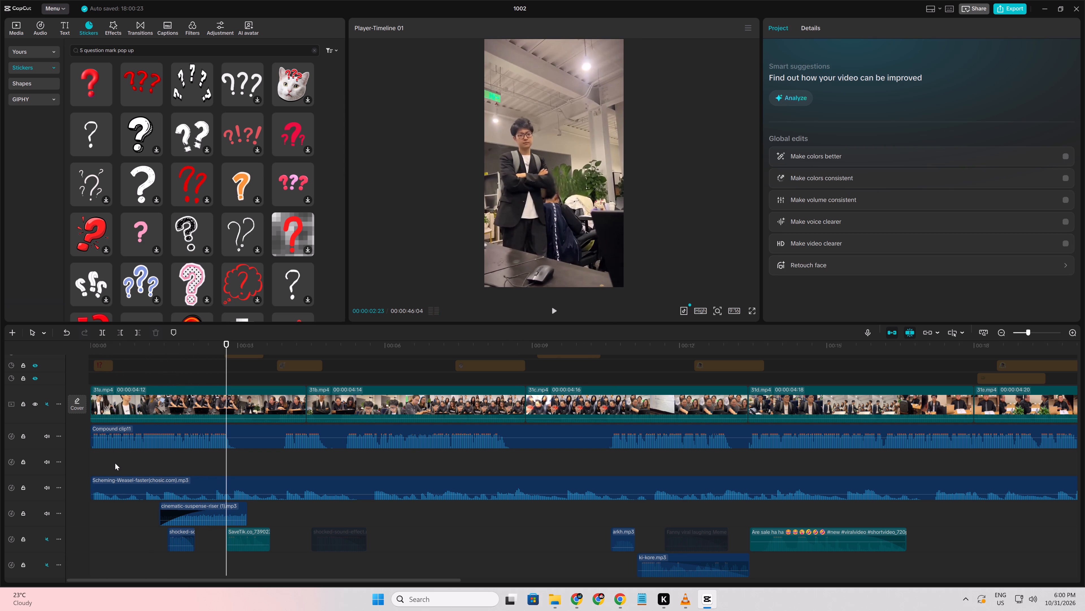
Switch to File Explorer, search the Downloads folder for "arkh" and audition the arkh sound files.
scroll(116, 463, down, 3)
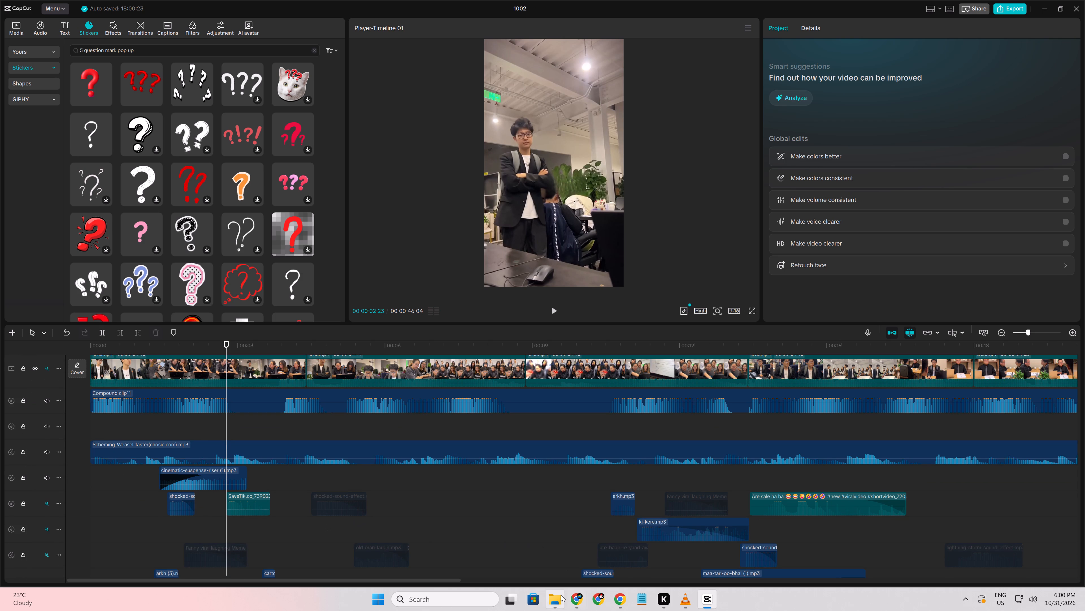
click(558, 595)
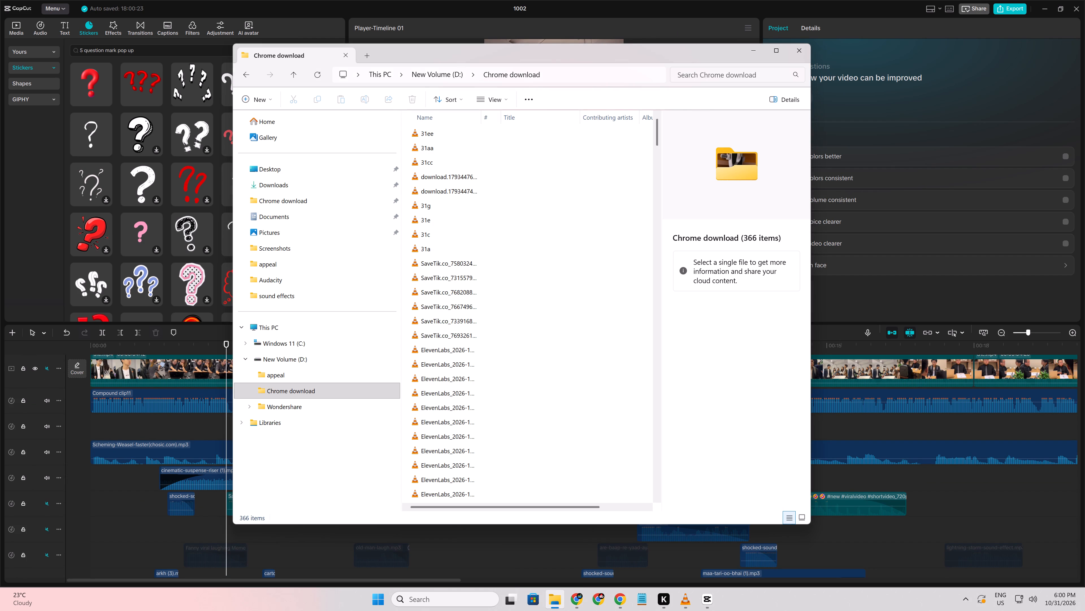
click(684, 69)
click(284, 189)
click(735, 74)
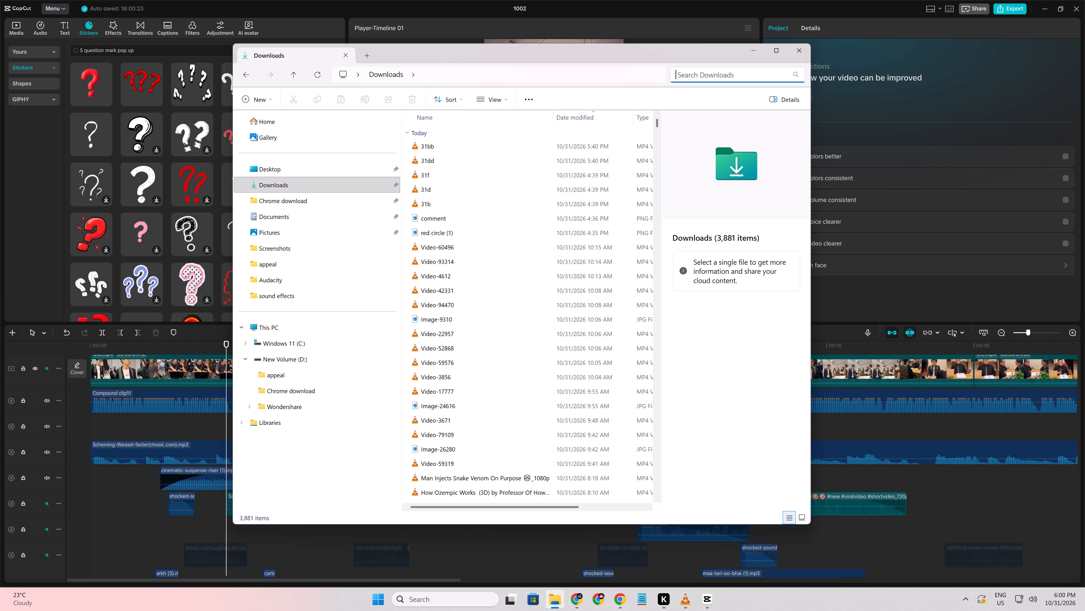
text(ar)
text(kh)
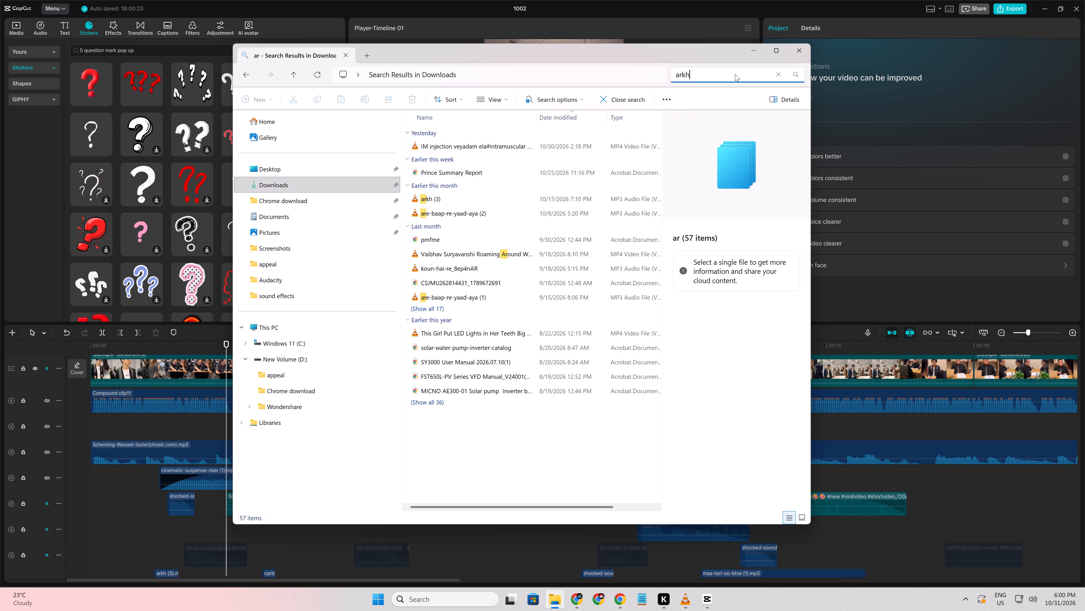
click(498, 204)
double_click(477, 220)
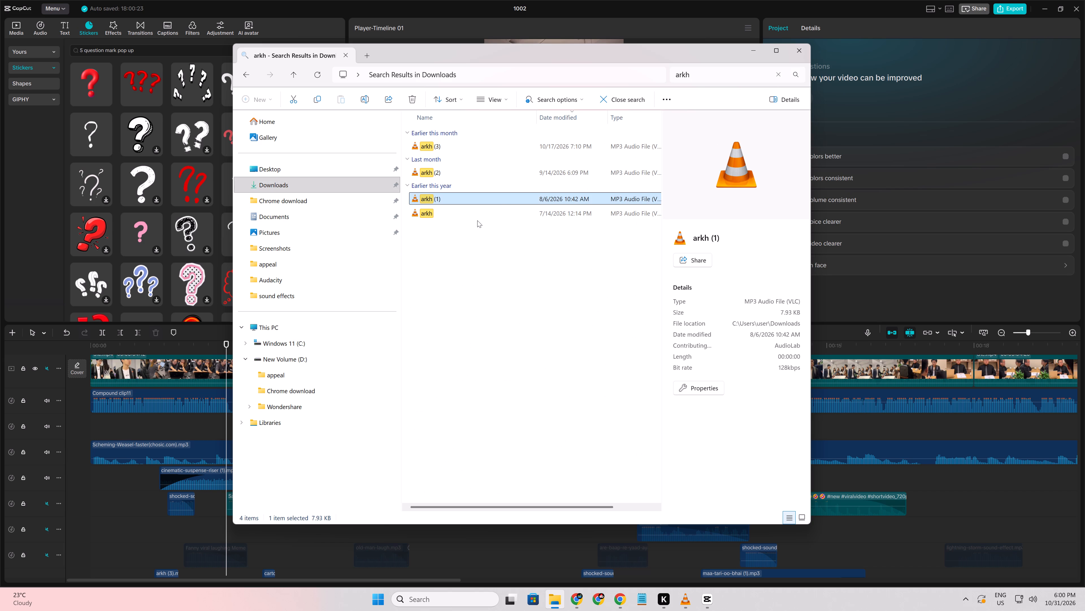
double_click(469, 218)
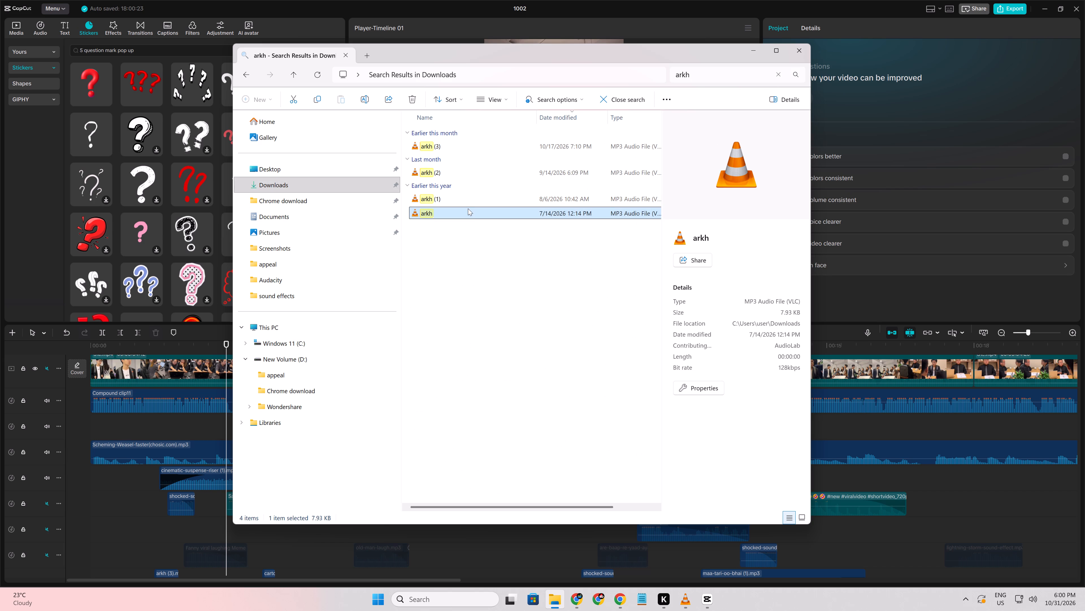
click(468, 206)
double_click(464, 193)
double_click(450, 170)
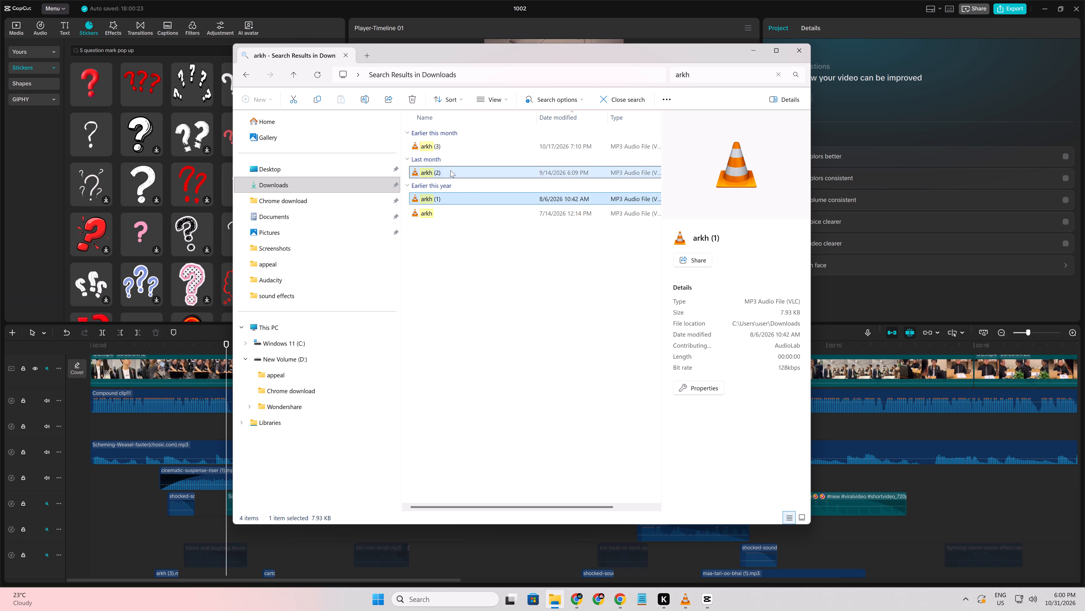
Switch back to CapCut and play the opening second from the start twice to judge where a sound effect fits.
click(153, 418)
drag(153, 418, 0, 384)
key(space)
key(space)
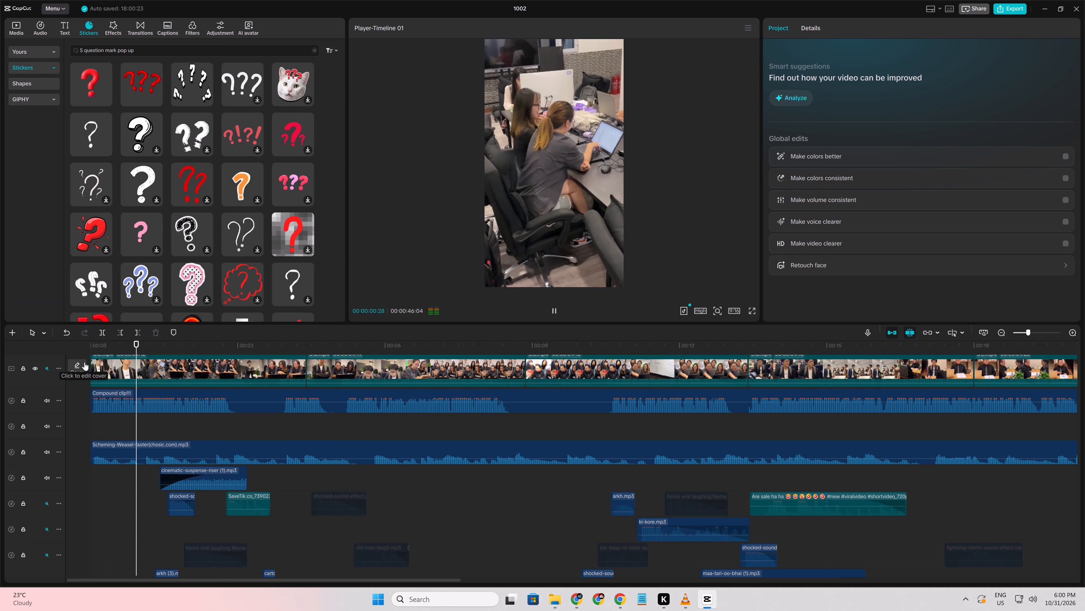
click(119, 434)
drag(119, 434, 73, 435)
key(space)
key(space)
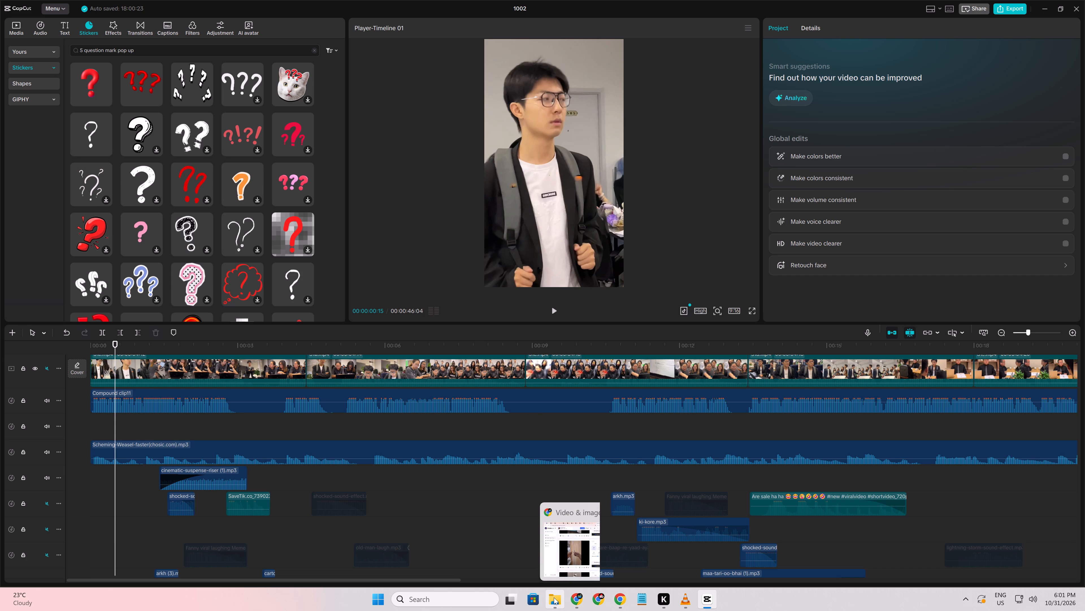
Switch to File Explorer and clear the arkh search in the Downloads folder.
click(561, 603)
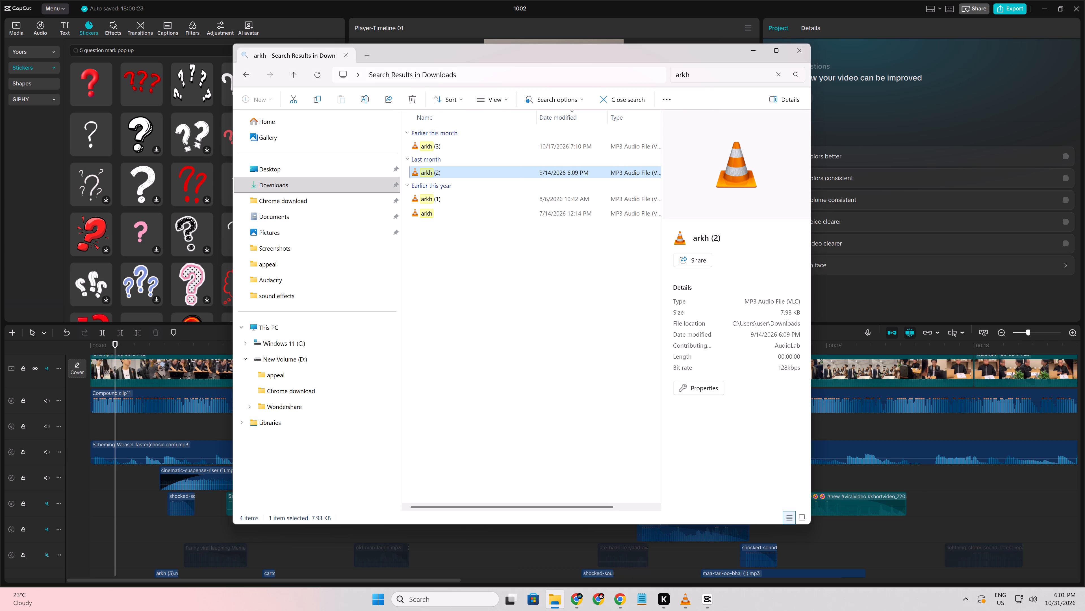
click(778, 77)
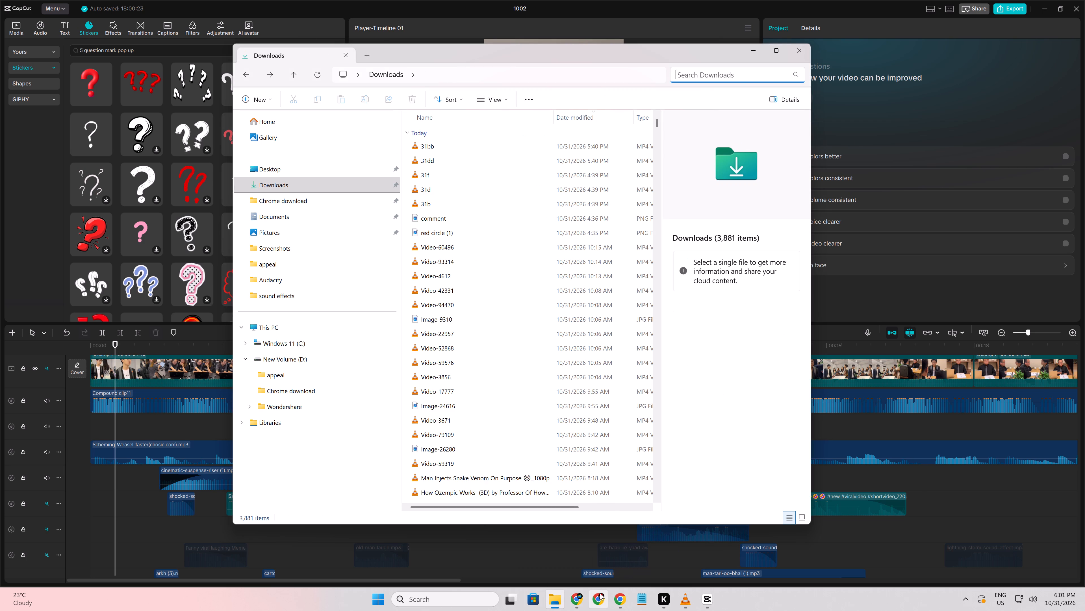
Return to CapCut and examine the sound-effect clips on the lower audio tracks along the whole timeline.
click(136, 537)
scroll(138, 532, down, 6)
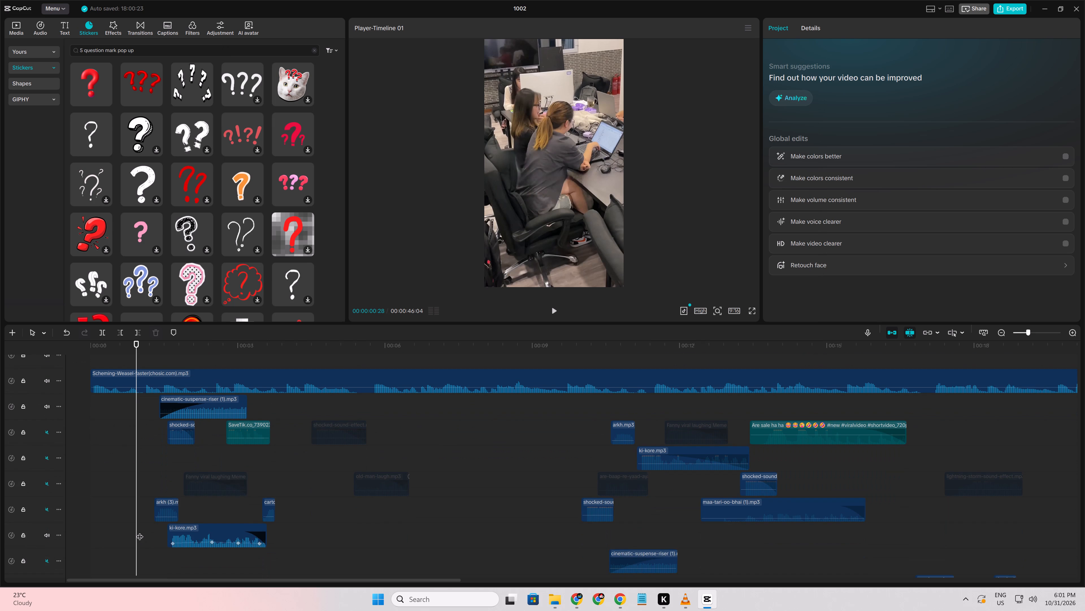
ctrl+scroll(162, 539, up, 3)
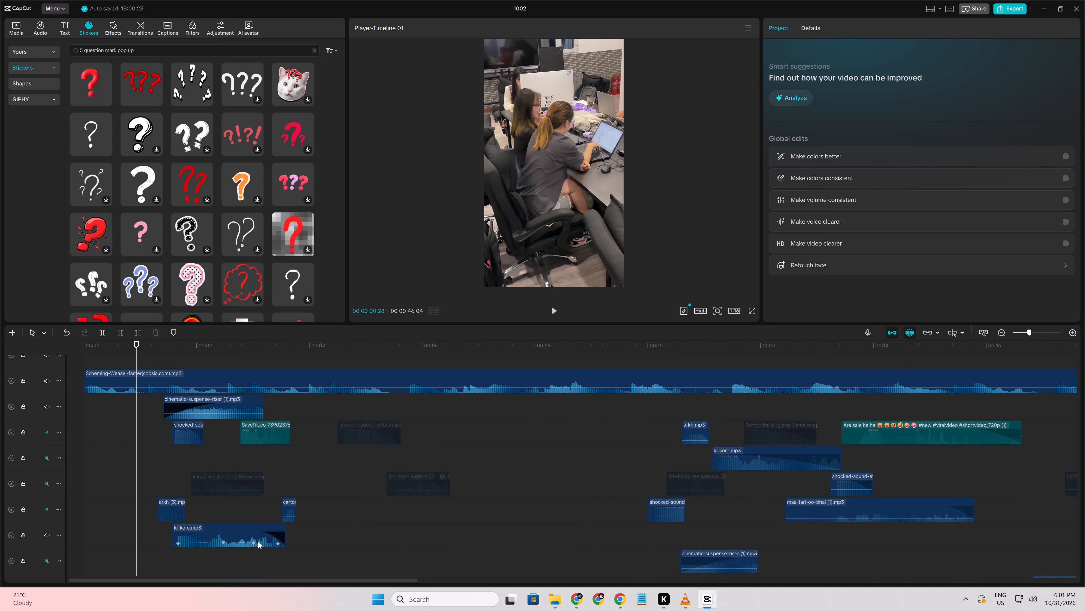
ctrl+scroll(538, 541, down, 5)
scroll(725, 542, down, 1)
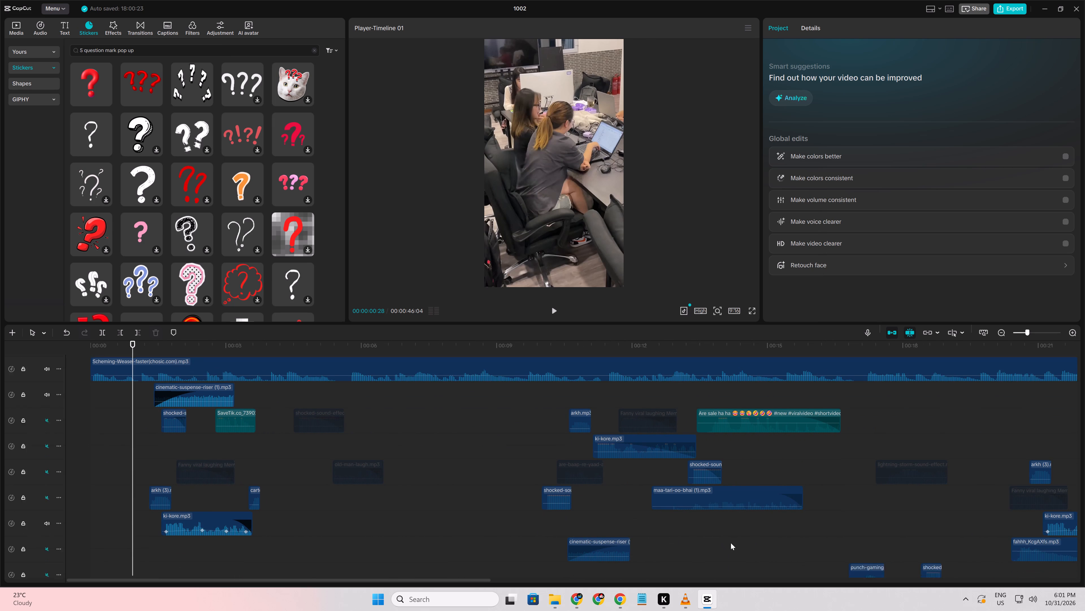
scroll(731, 543, down, 3)
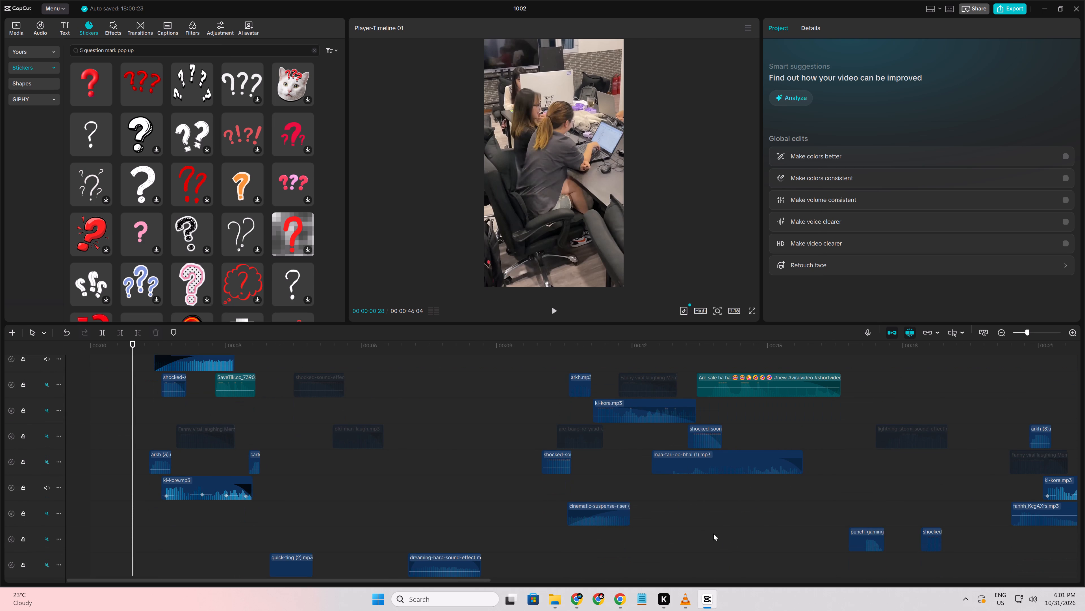
drag(421, 580, 754, 590)
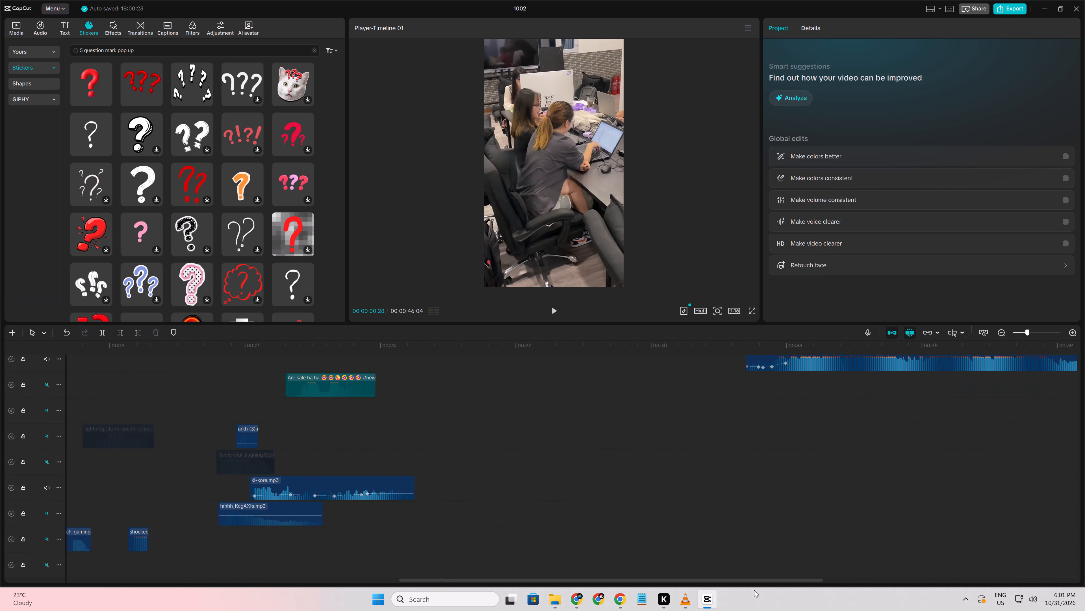
drag(754, 590, 662, 588)
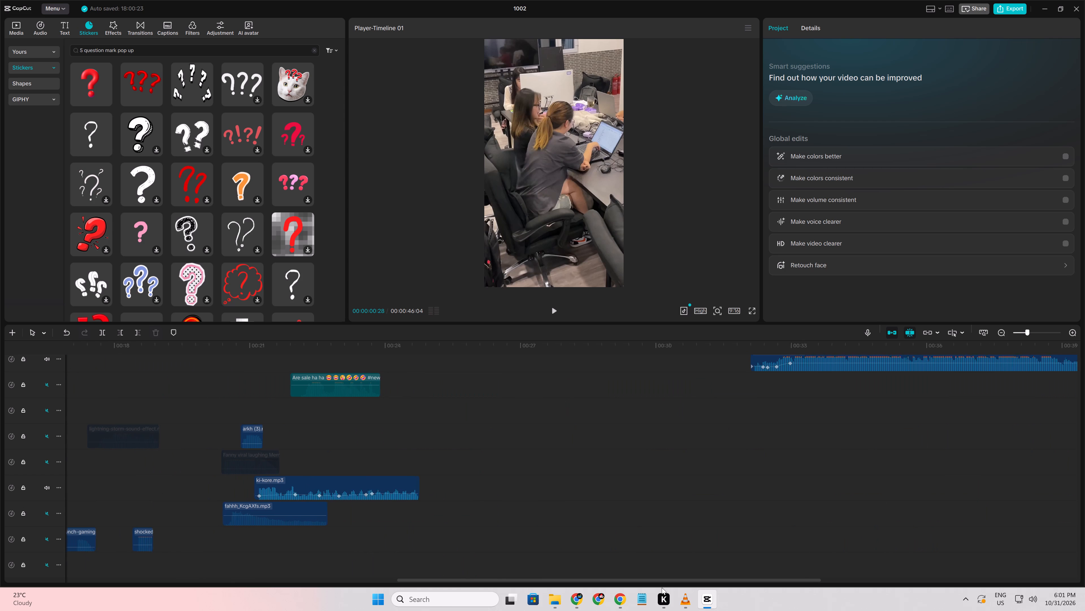
drag(662, 588, 260, 588)
scroll(141, 436, up, 5)
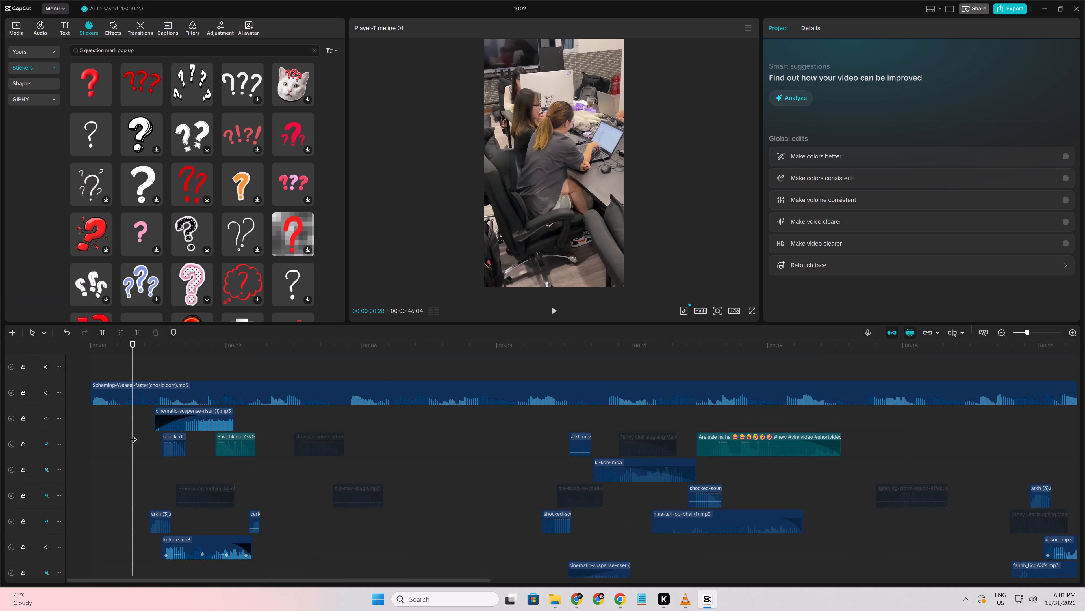
Play the opening second from the start to hear it with its current sounds.
click(133, 434)
drag(133, 434, 0, 381)
key(space)
scroll(260, 436, up, 3)
key(space)
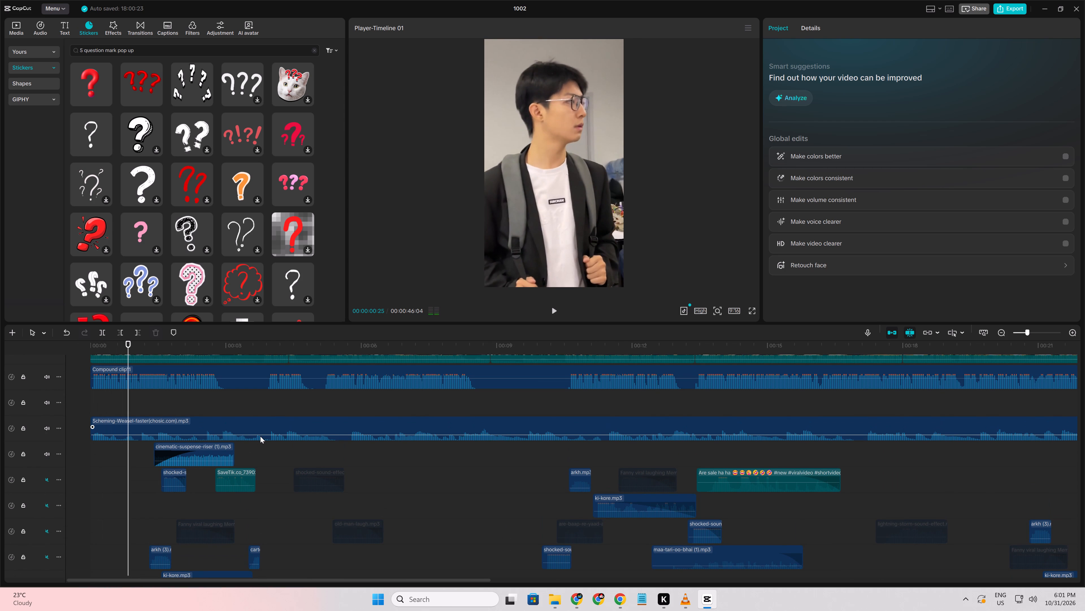
scroll(261, 438, up, 2)
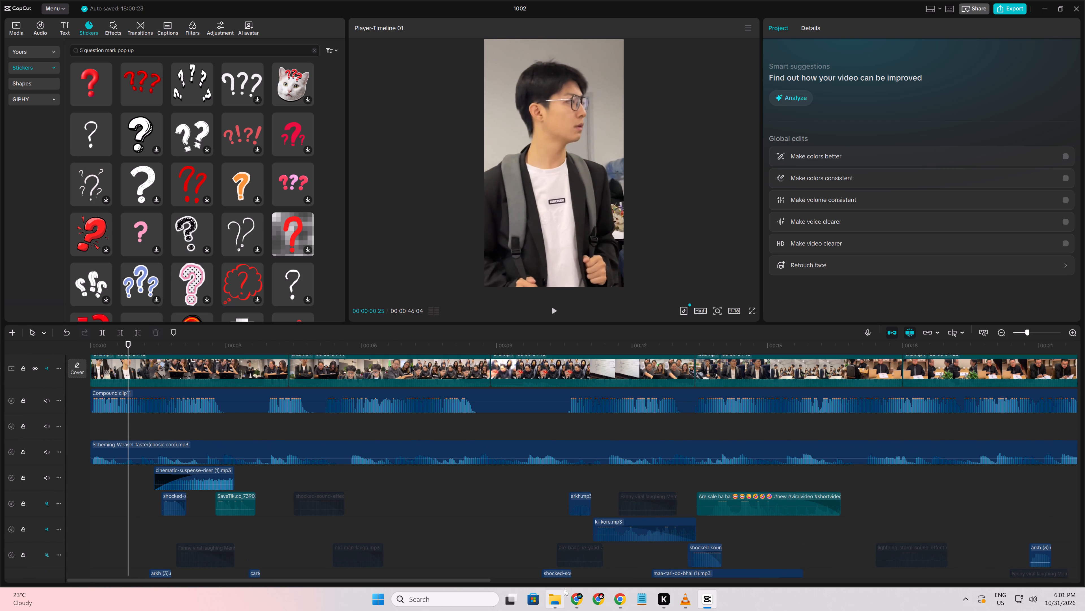
Switch to Chrome and search the Myinstants sound library for "watch".
click(613, 595)
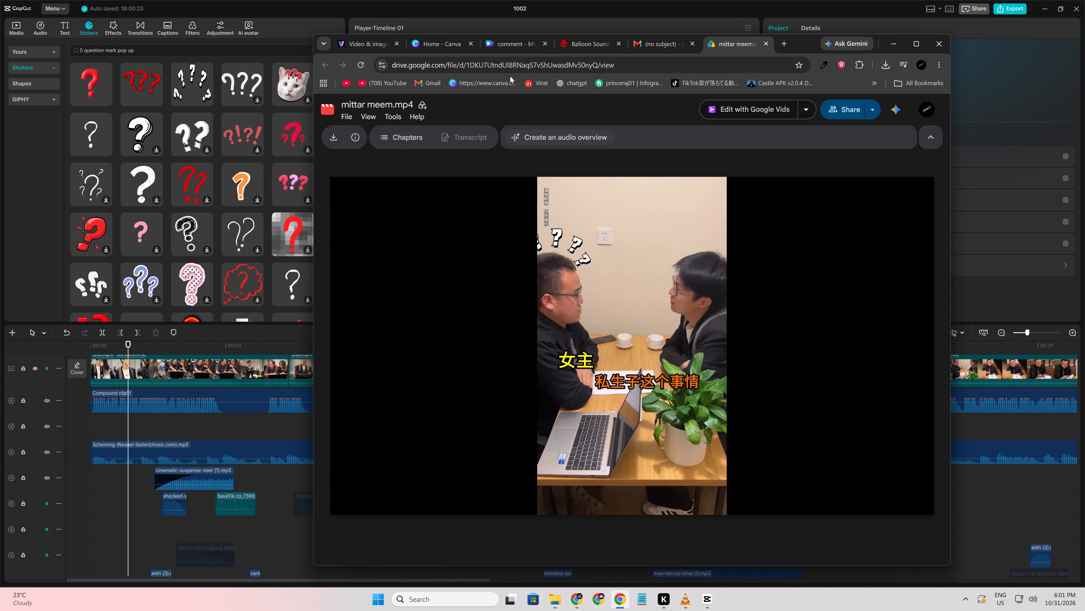
click(780, 48)
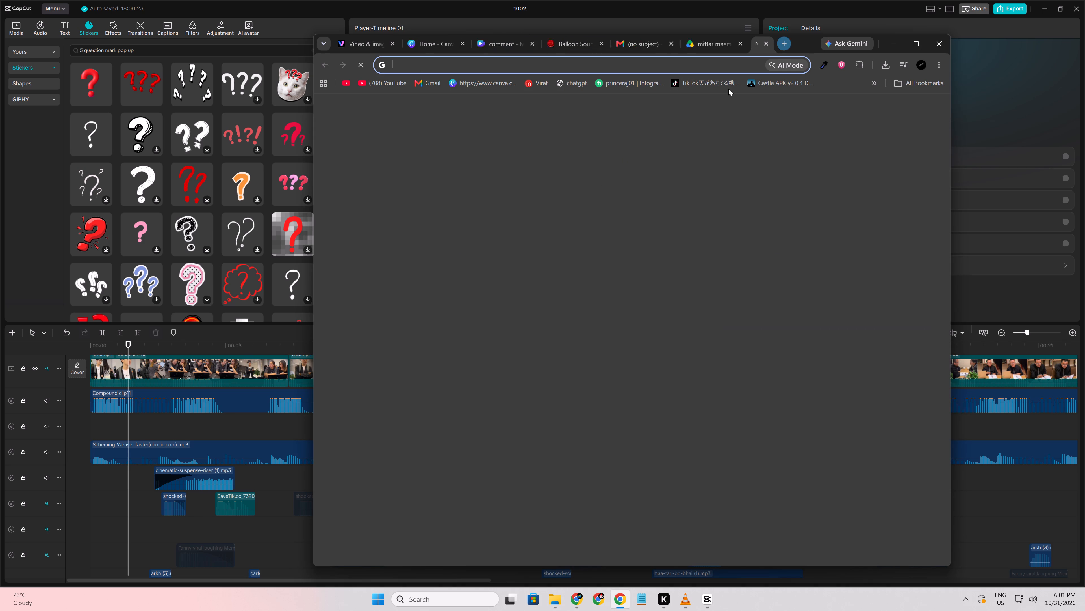
click(540, 37)
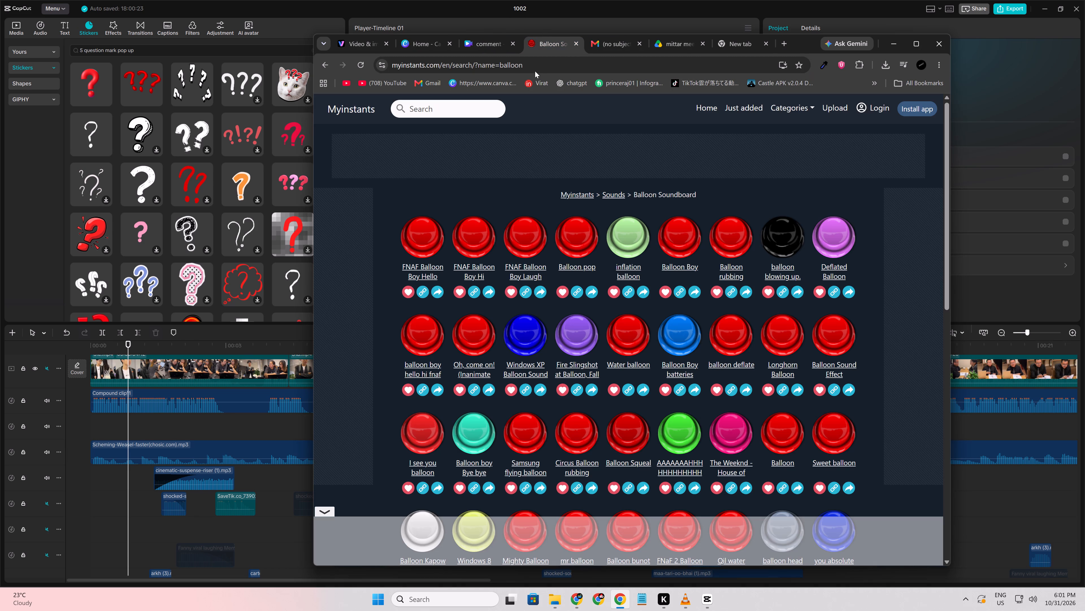
scroll(531, 179, up, 1)
click(458, 110)
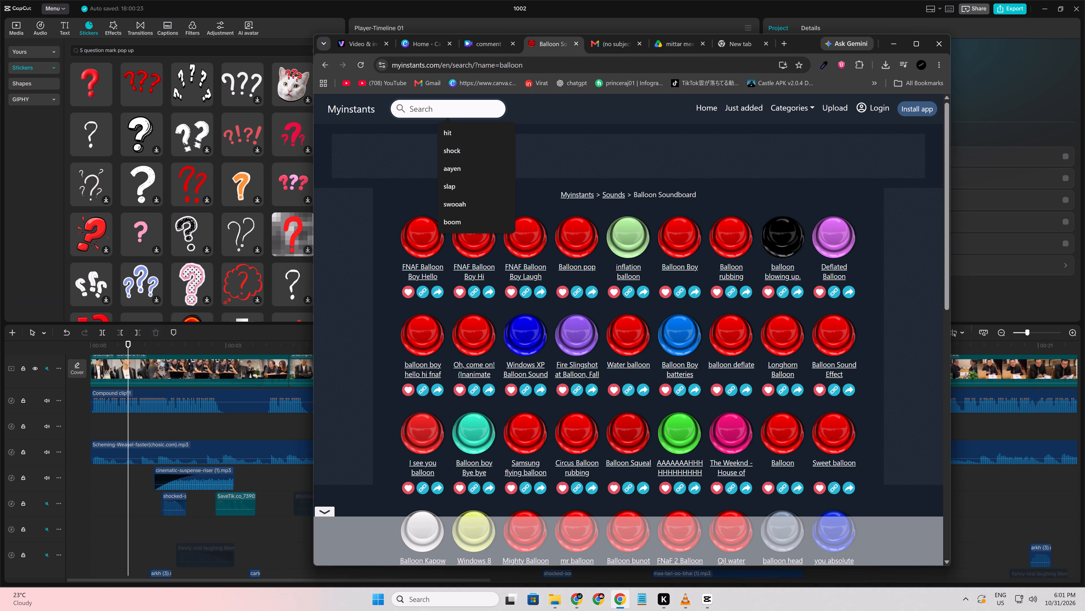
text(ar)
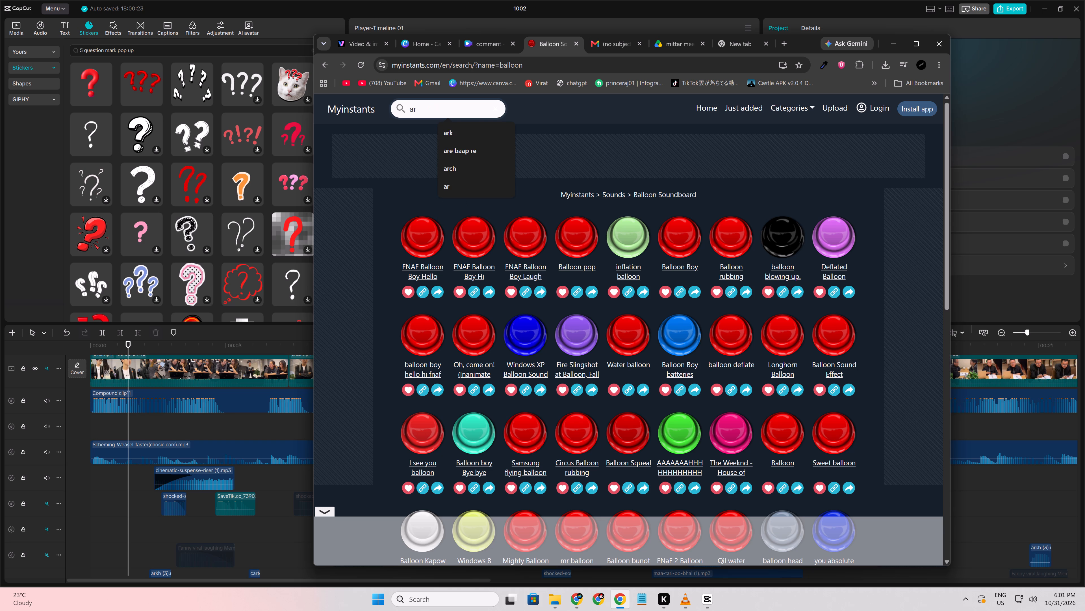
key(BackSpace)
key(BackSpace)
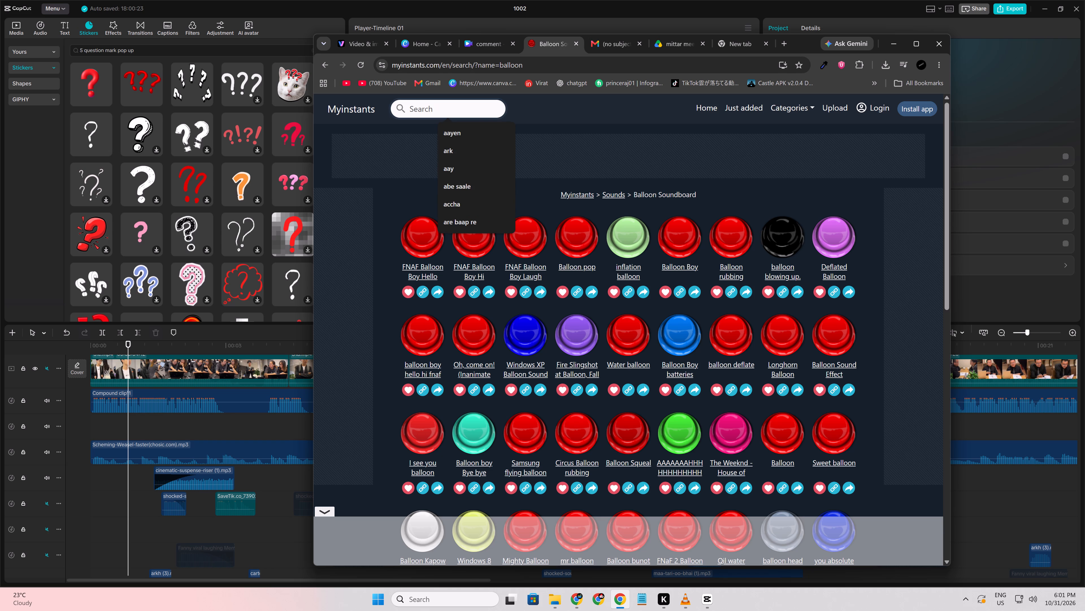
key(BackSpace)
key(BackSpace)
key(BackSpace)
key(BackSpace)
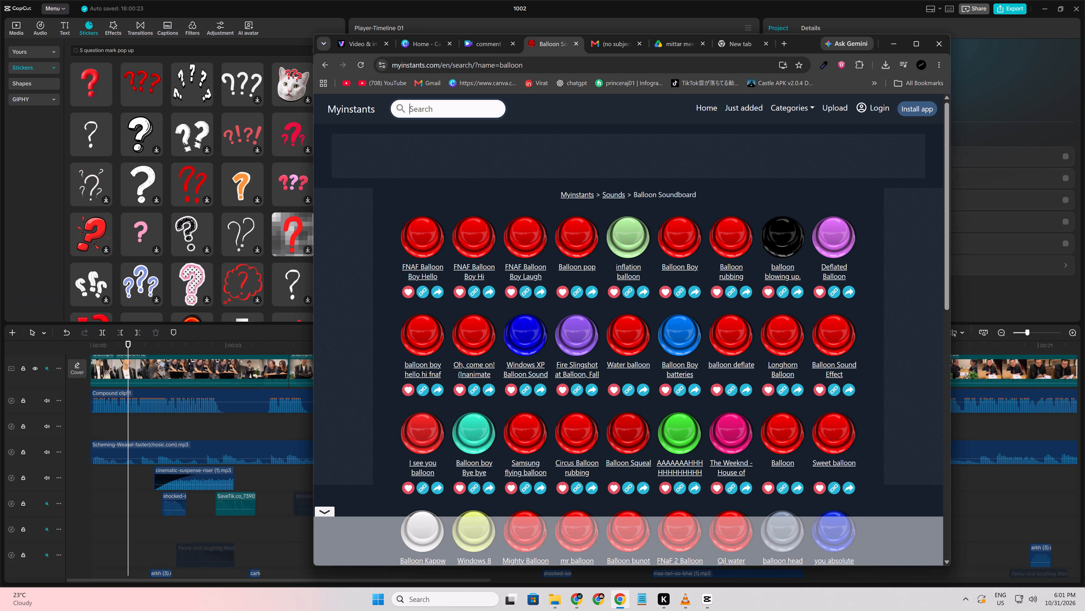
text(watch)
key(Return)
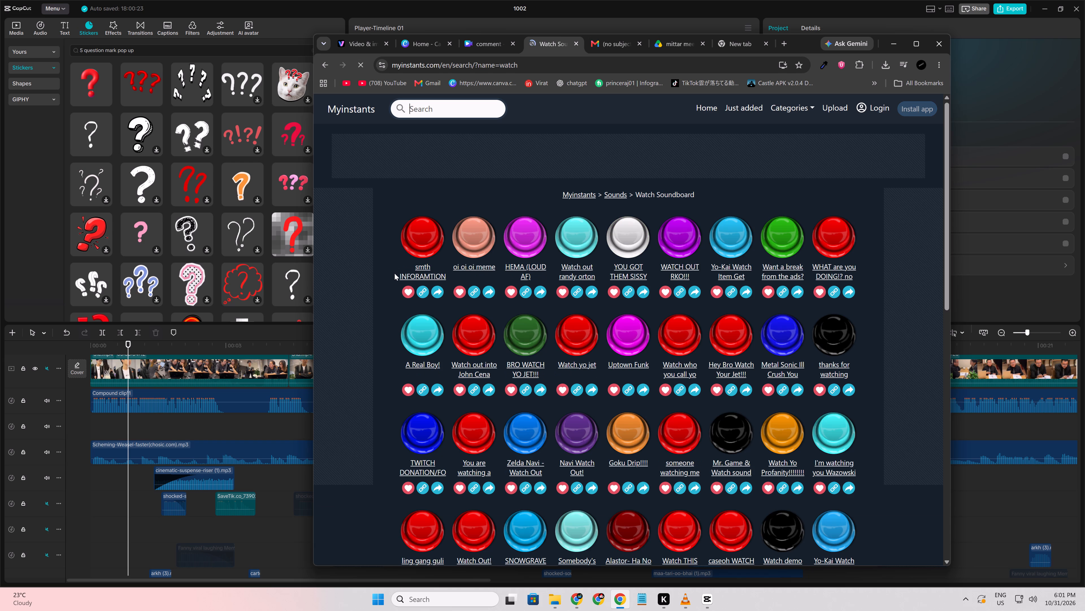
Search the Myinstants sound library for "look".
click(416, 108)
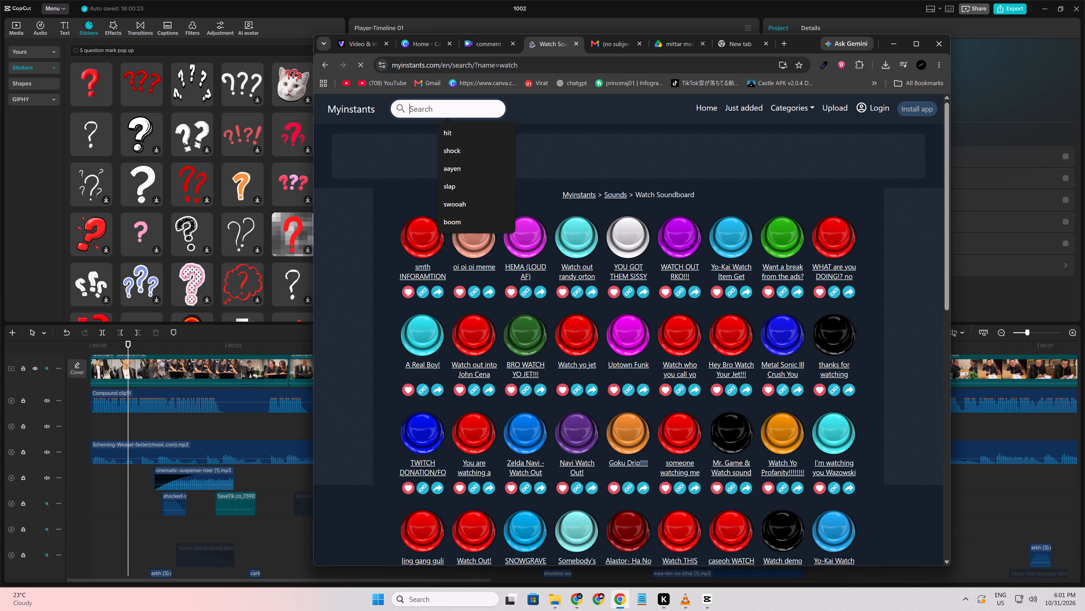
text(look)
key(Return)
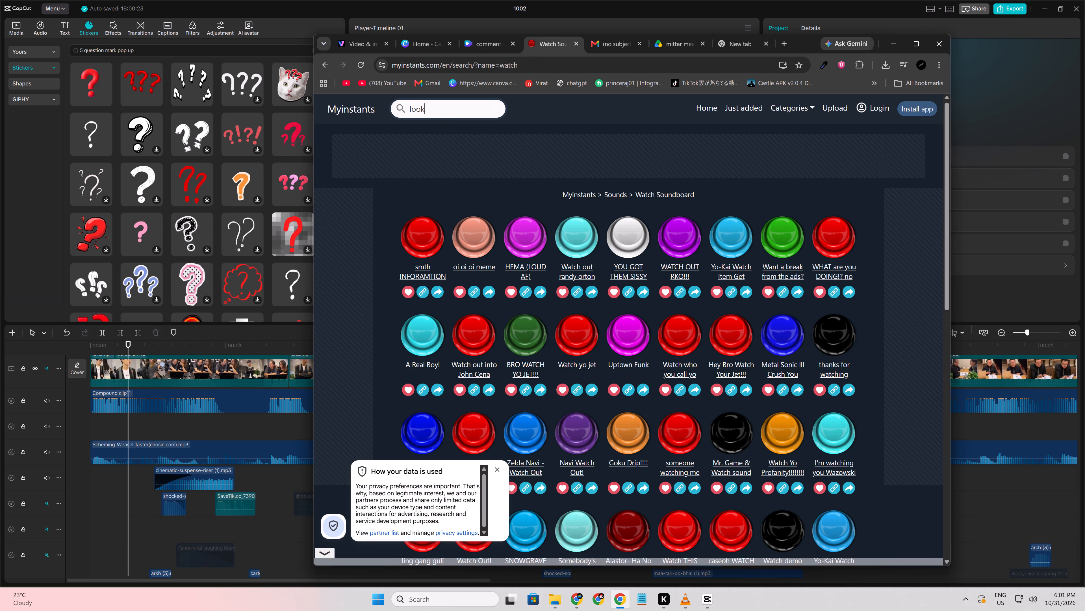
Preview sounds in the first row of the look results, from Look at this dude HQ to take a look around you, and dismiss the data-use notice.
click(432, 233)
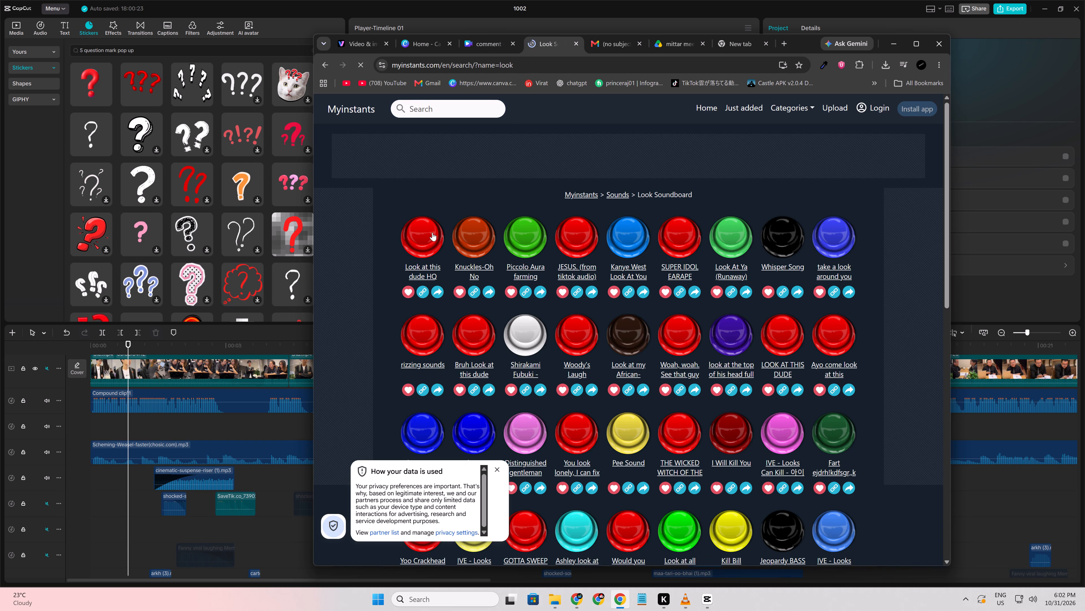
click(468, 236)
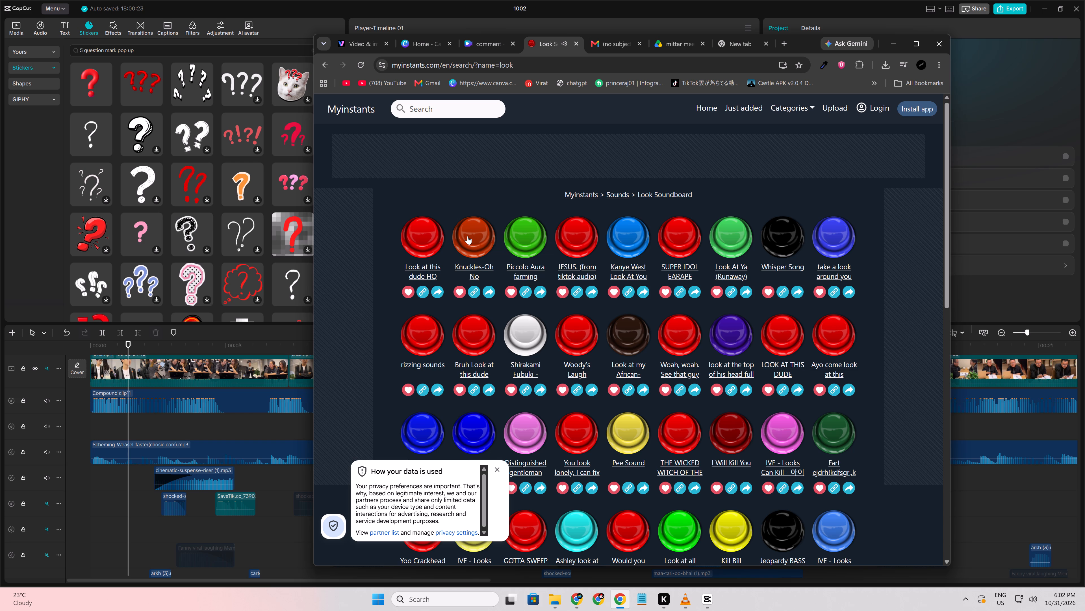
click(531, 234)
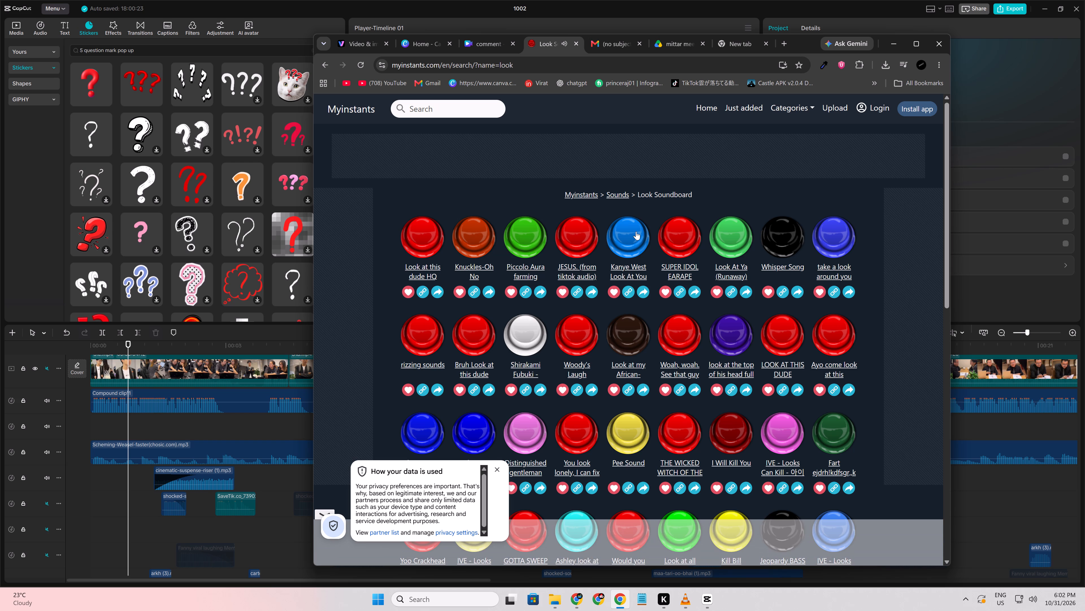
click(637, 231)
click(722, 231)
click(776, 231)
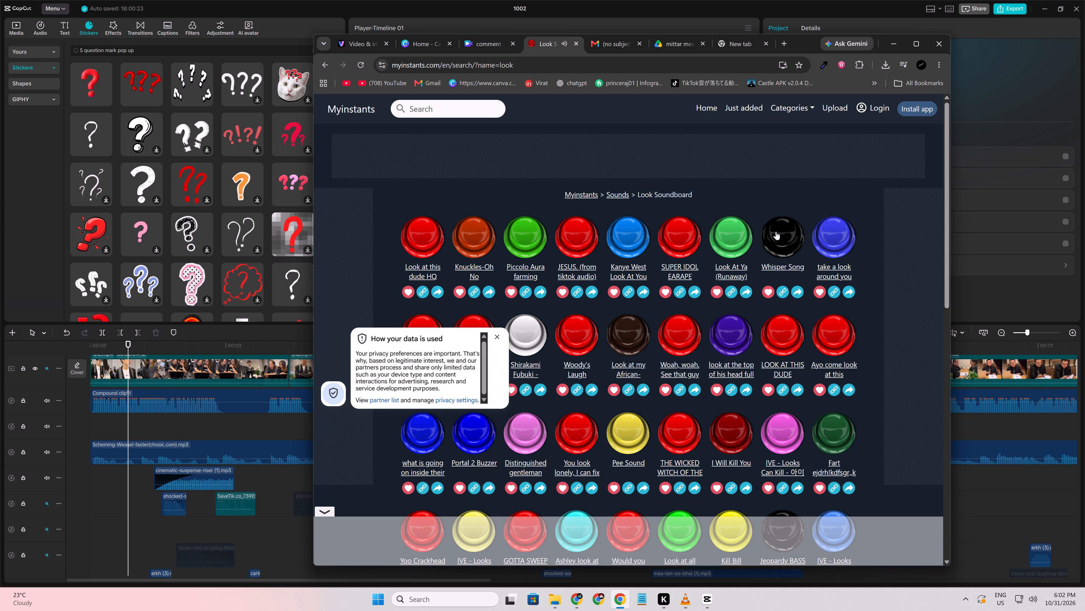
click(827, 231)
click(911, 317)
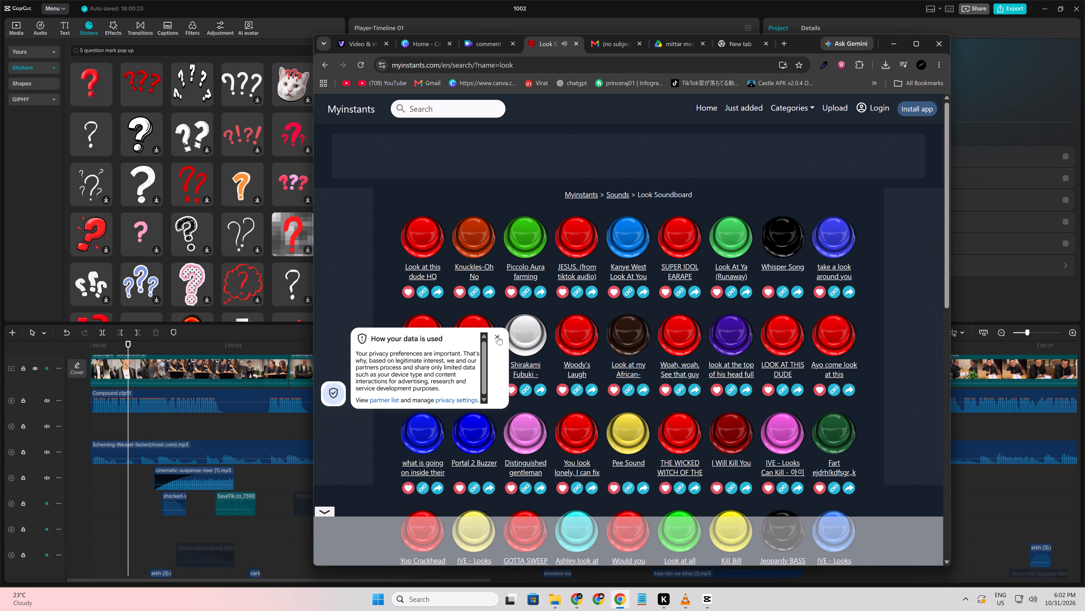
click(498, 336)
Preview sounds in the last row of the look results, from Yoo Crackhead (GTA 6) to Jeopardy BASS BOOSTED.
scroll(480, 341, down, 3)
scroll(447, 317, up, 1)
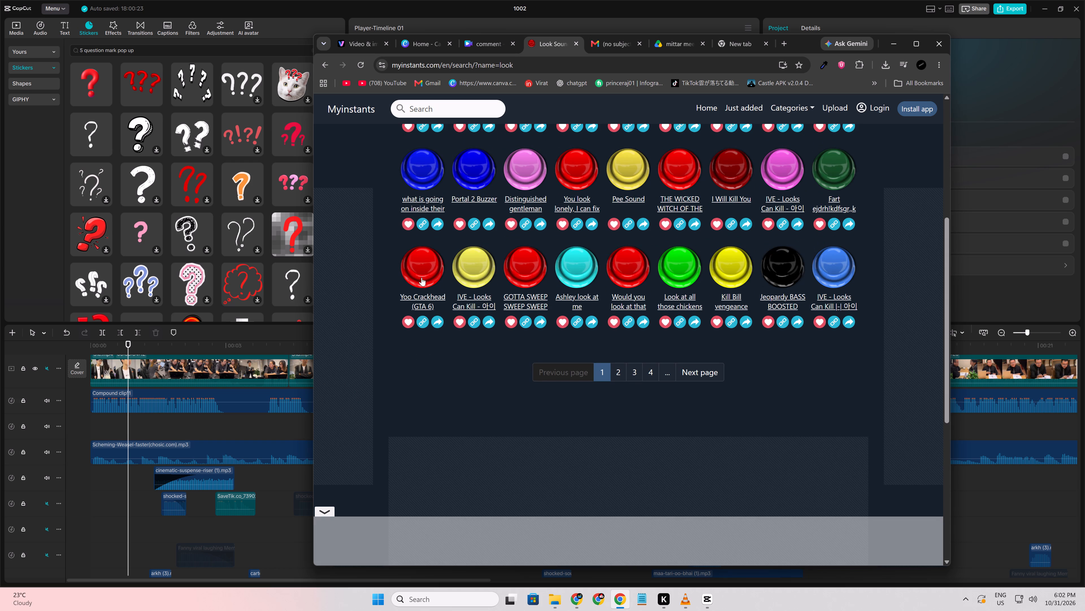
click(420, 271)
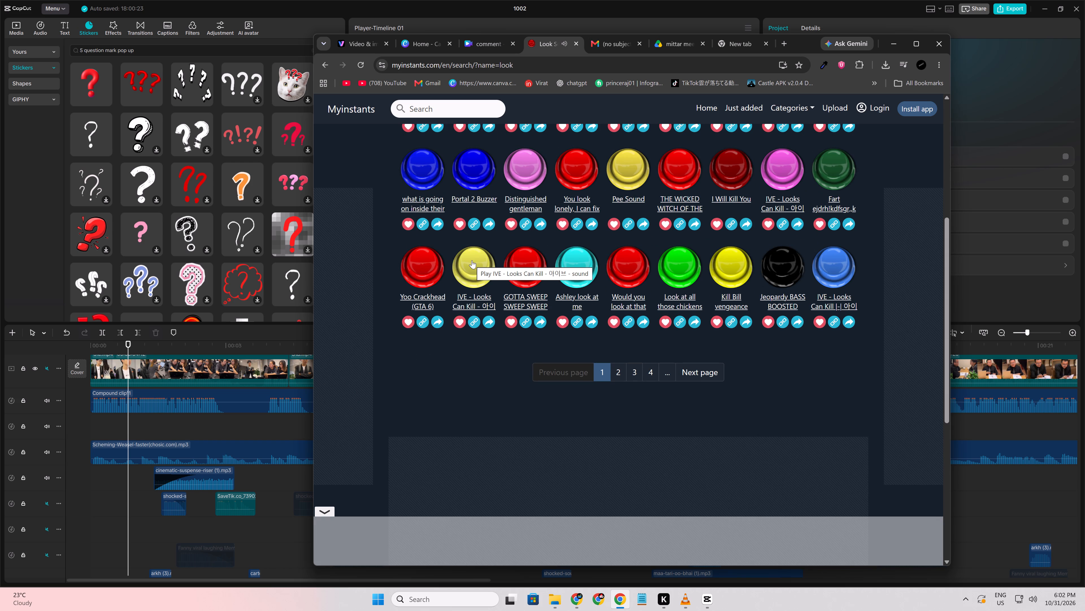
click(472, 260)
click(697, 267)
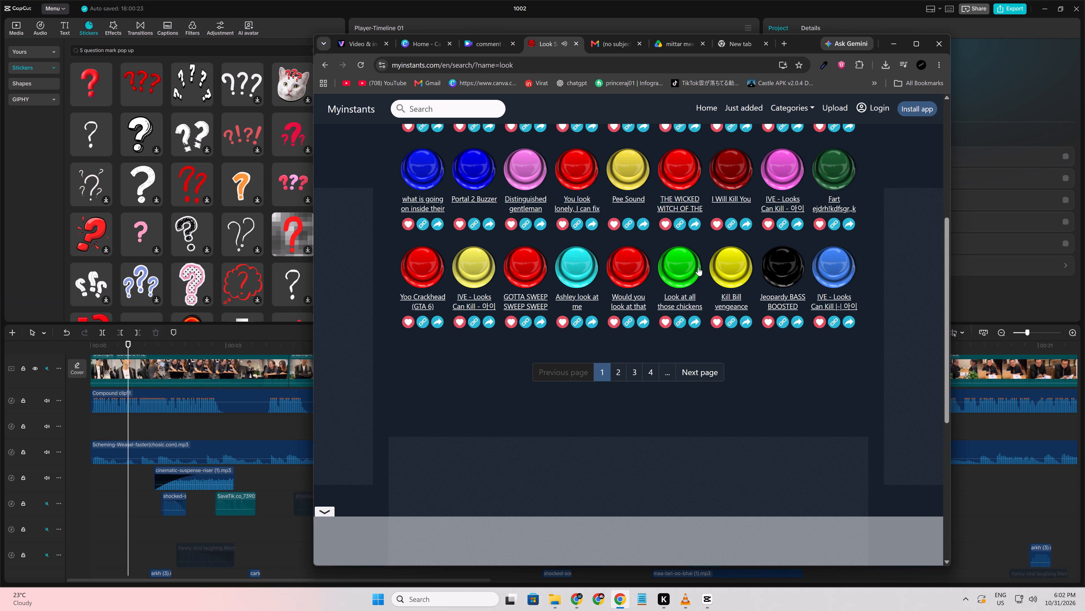
click(791, 267)
Preview sounds in the third row of the look results, including Portal 2 Buzzer, Pee Sound and I Will Kill You.
scroll(599, 296, up, 1)
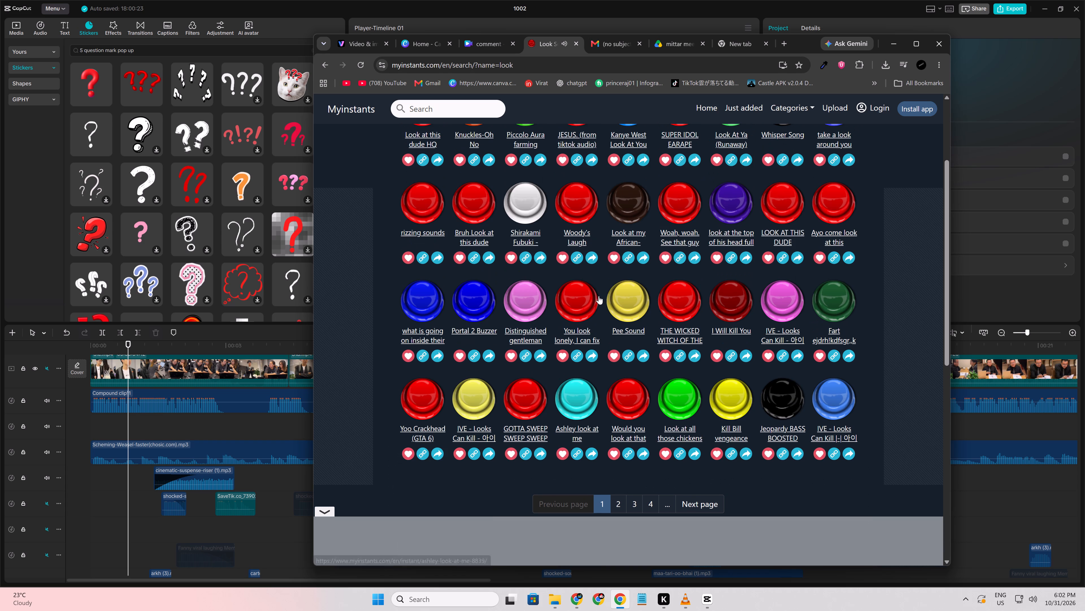
click(474, 294)
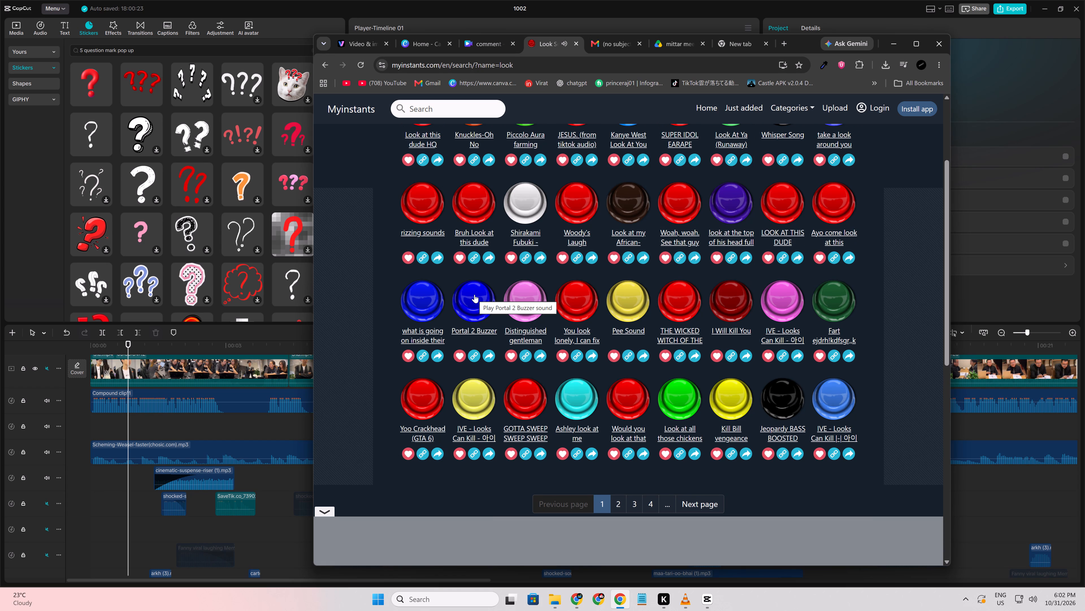
click(629, 297)
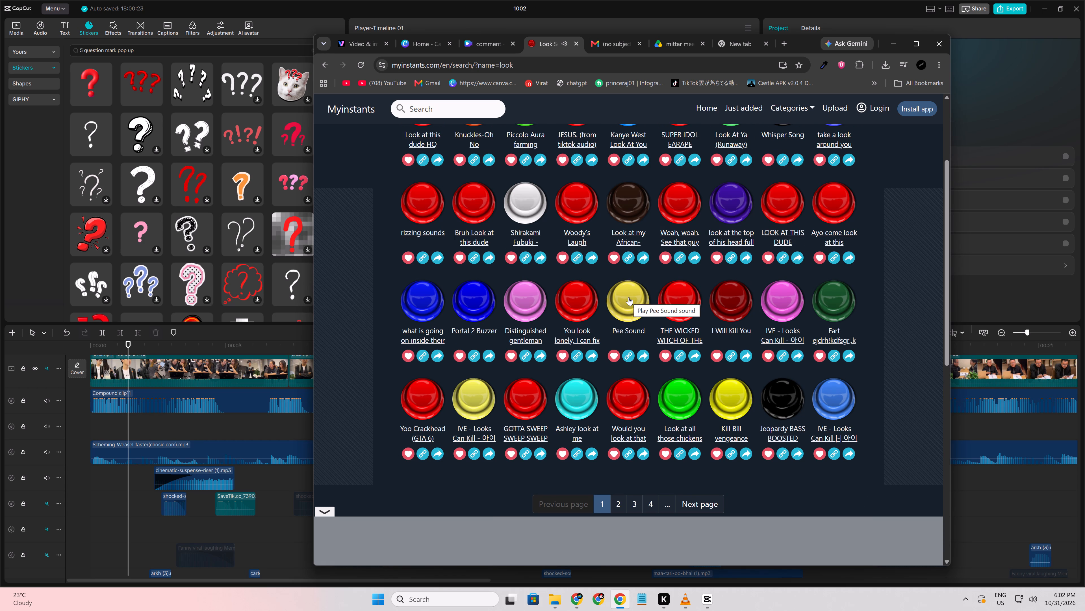
key(space)
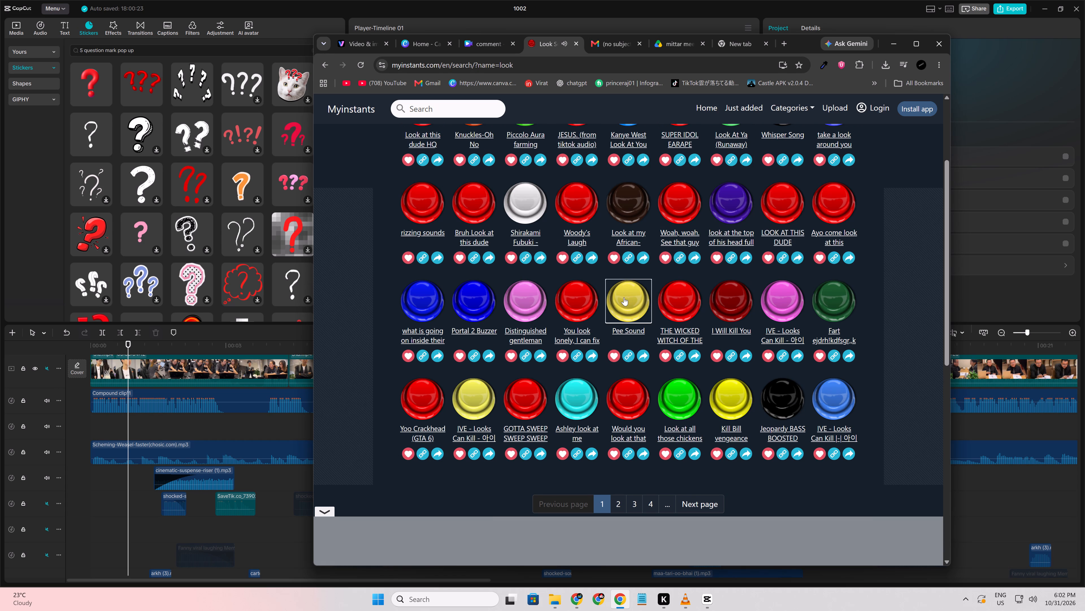
click(570, 304)
click(622, 304)
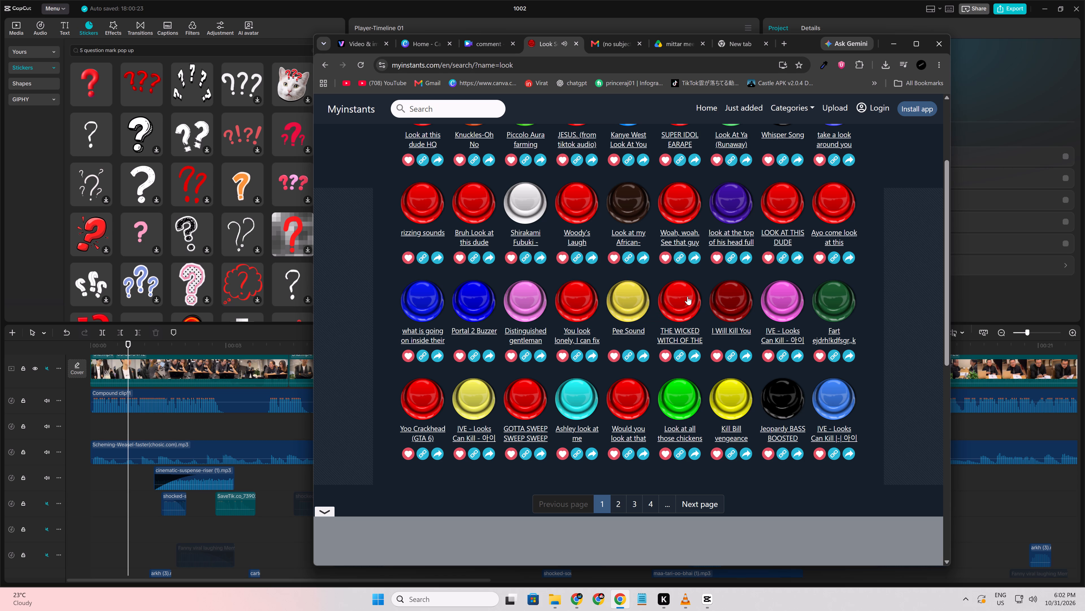
click(723, 296)
click(847, 288)
Preview sounds in the second row of the look results, from rizzing sounds to Look at my African.
scroll(519, 327, up, 1)
click(406, 330)
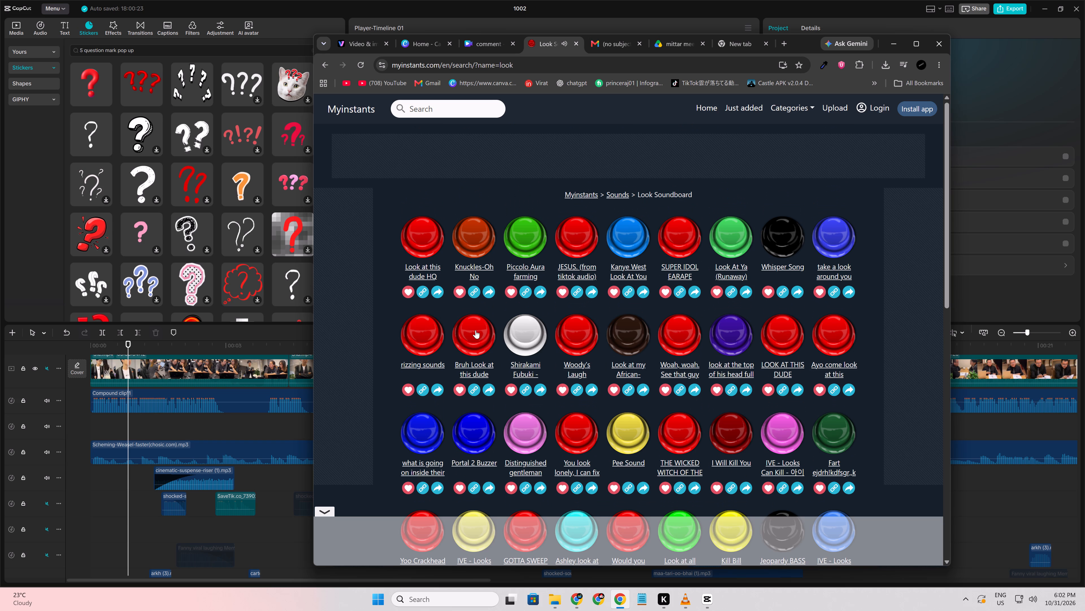
click(519, 338)
click(587, 339)
click(619, 334)
Search the Myinstants sound library for "sudden".
click(423, 118)
click(422, 109)
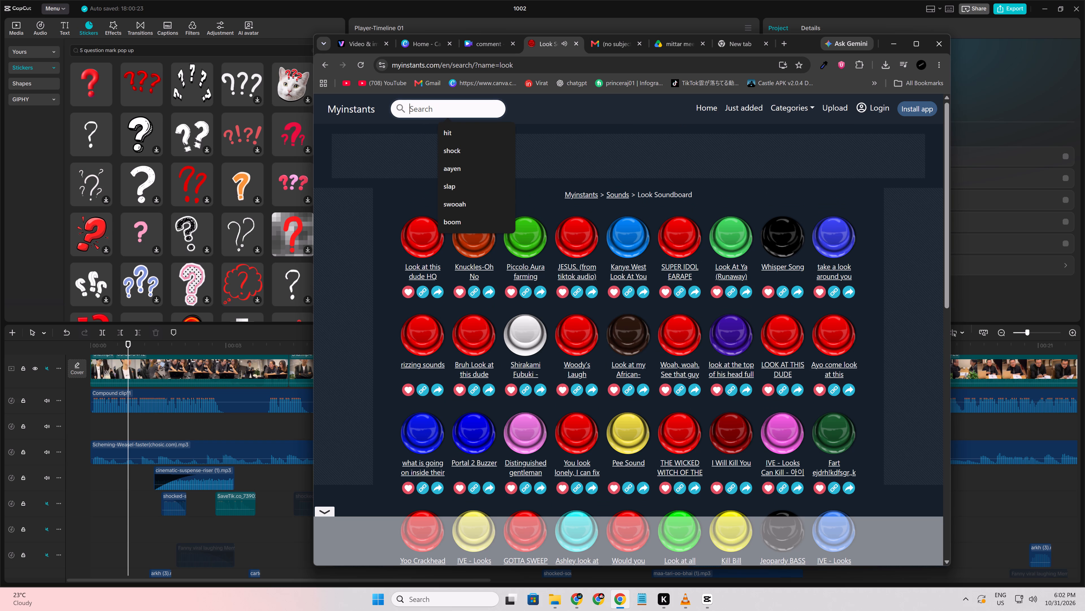
key(s)
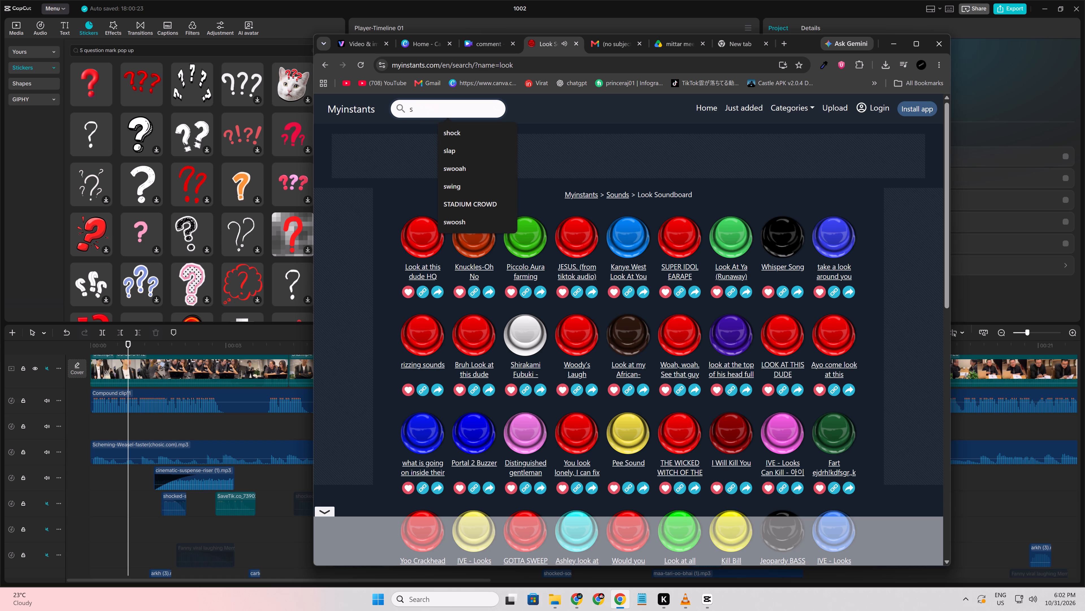
key(BackSpace)
text(sudden)
key(Return)
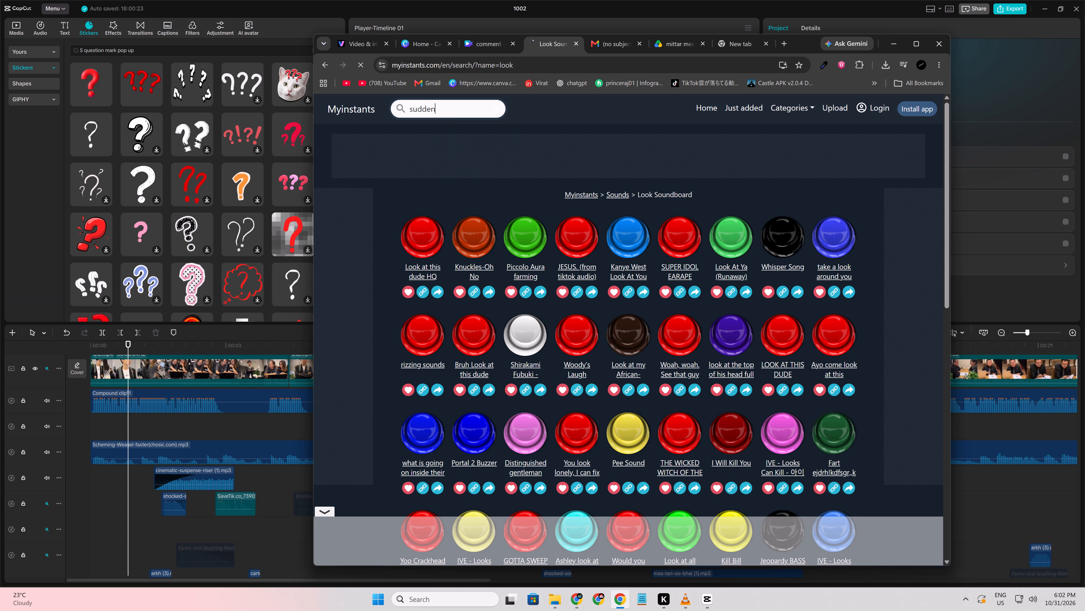
Preview sounds in the first row of the sudden results, from sudden suspense to Sudden Impact, and replay Sudden stop TINDECK.
click(421, 235)
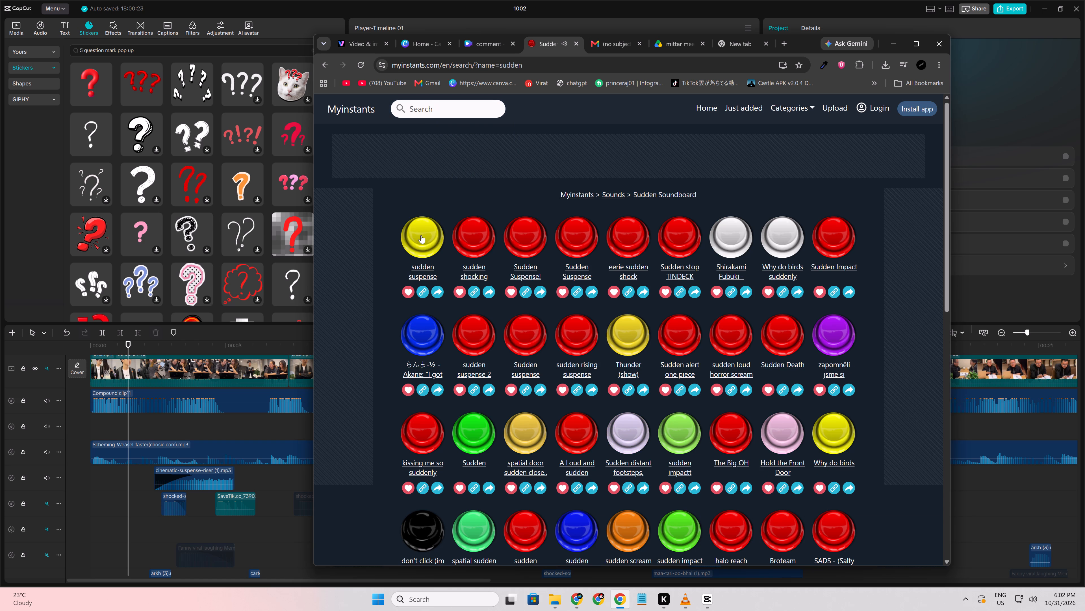
click(476, 242)
click(524, 245)
click(577, 236)
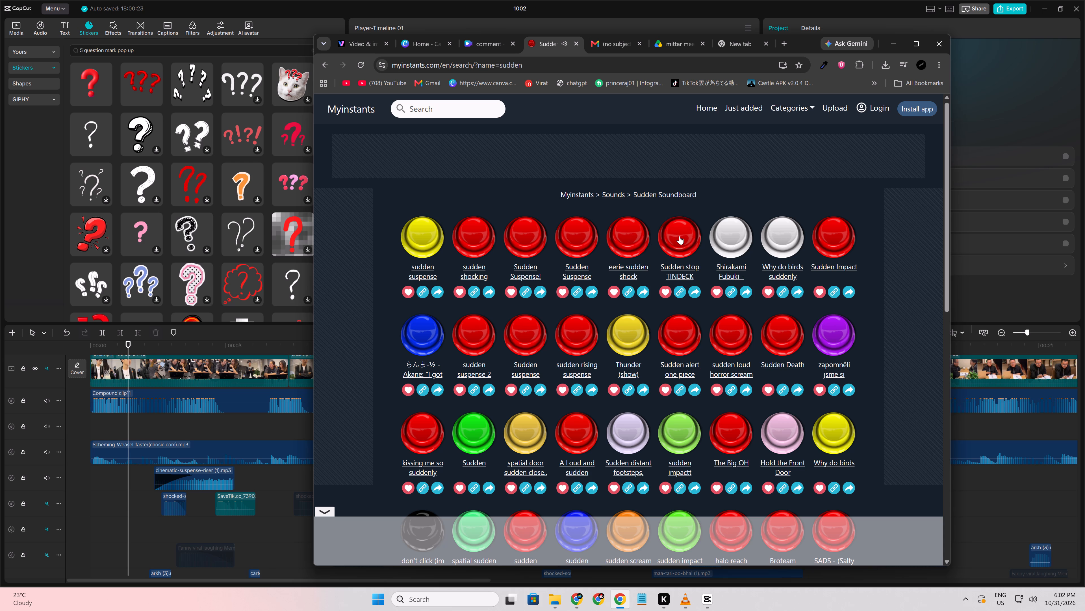
click(680, 236)
click(738, 237)
click(779, 238)
click(834, 238)
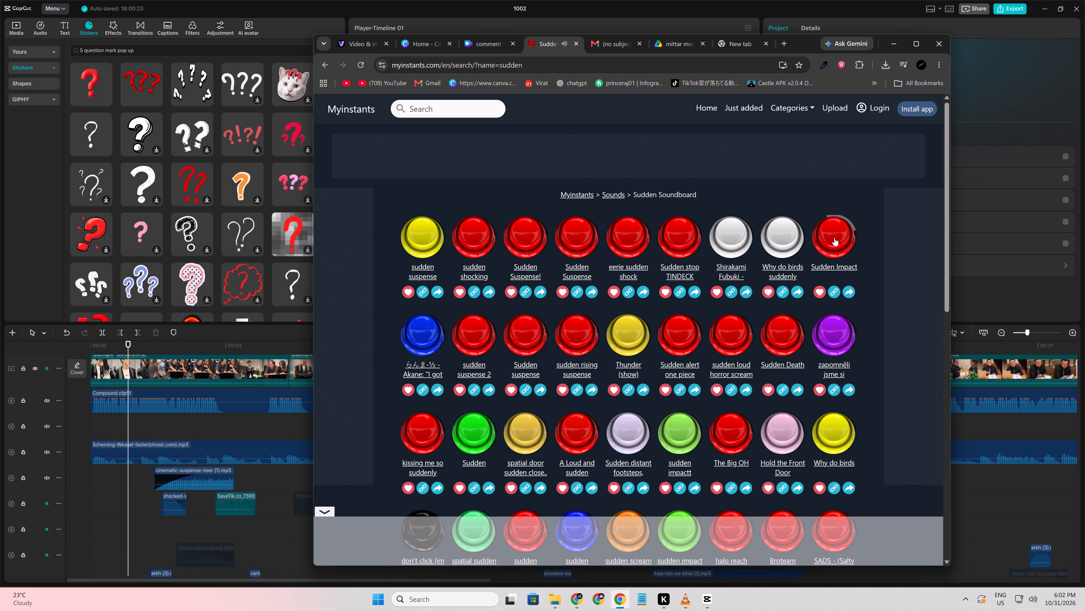
click(681, 240)
Preview sounds in the second row of the sudden results, including sudden suspense 2, Sudden suspense and Thunder (show).
click(422, 330)
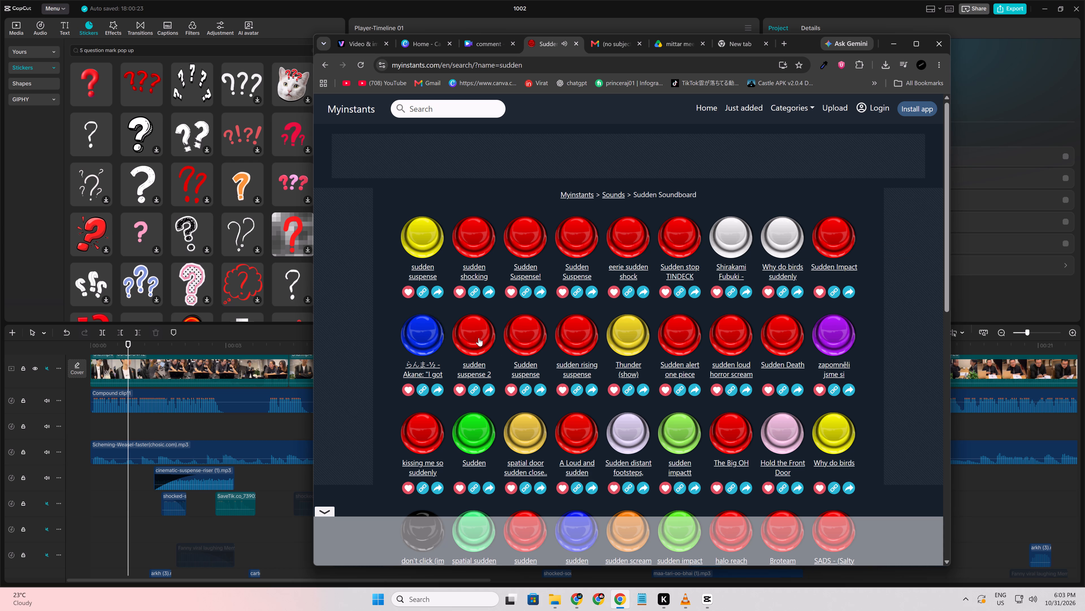
click(480, 337)
click(523, 338)
click(637, 339)
click(829, 340)
Preview sounds in the third and fourth rows of the sudden results, including Sudden, The Big OH, Why do birds and sudden suspense 3.
scroll(670, 386, down, 1)
click(422, 299)
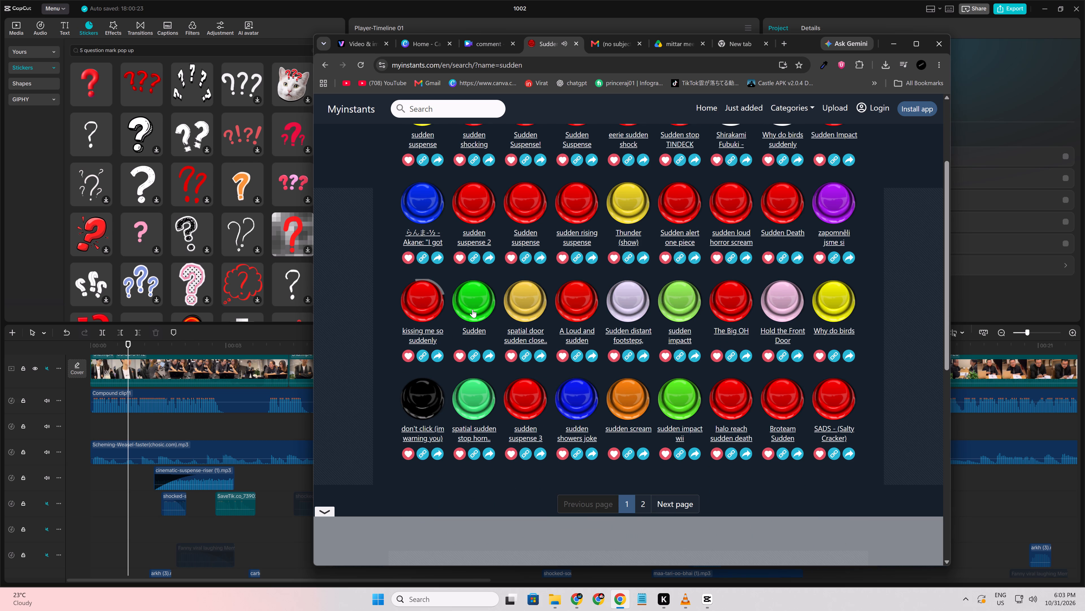
click(479, 307)
click(734, 319)
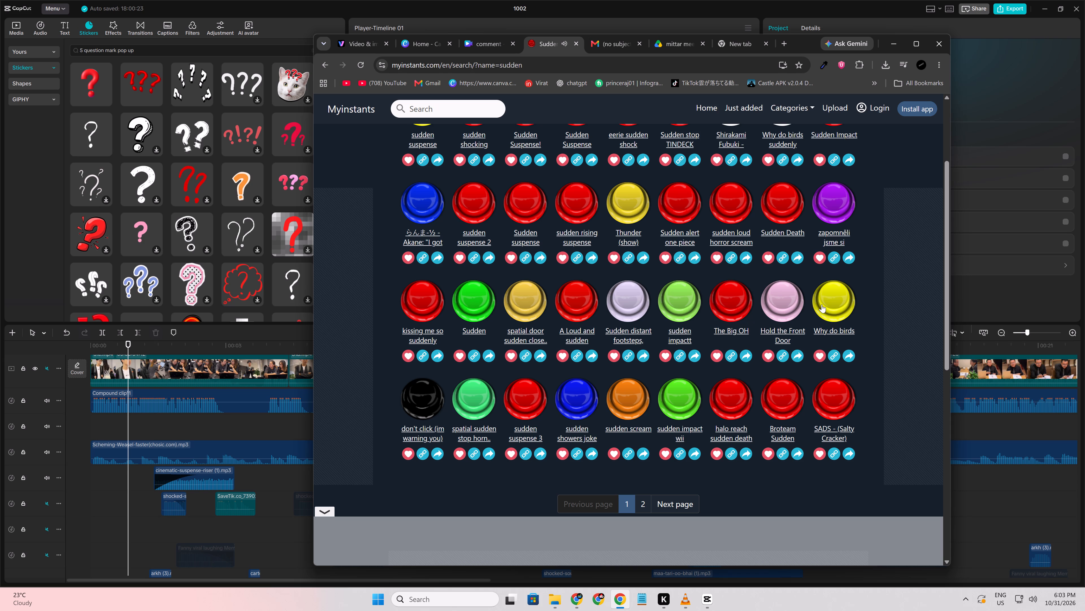
click(822, 304)
click(525, 403)
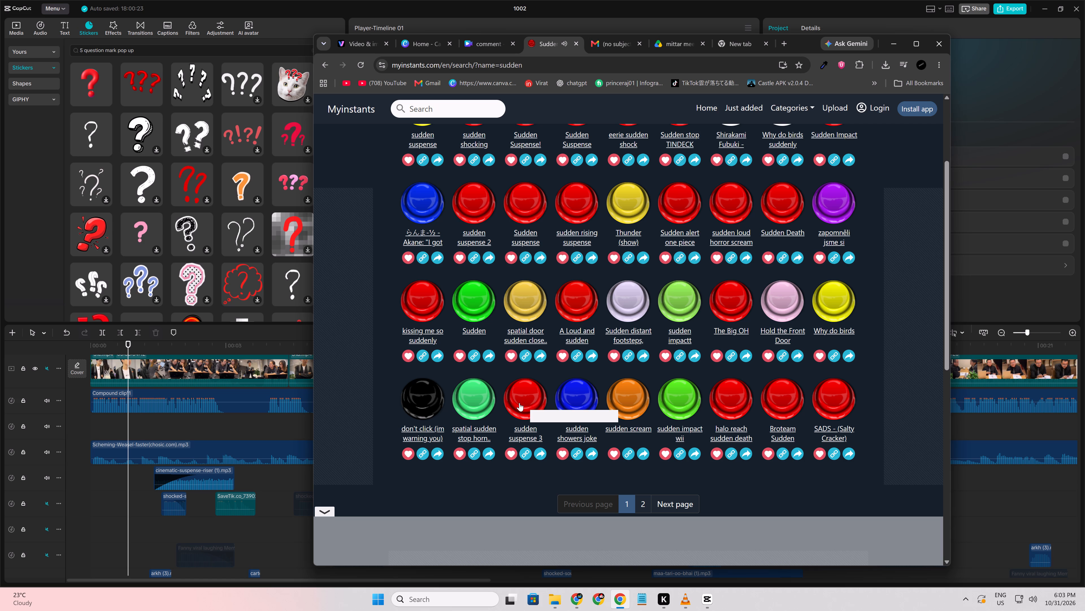
Replay sudden suspense, sudden shocking and Sudden Suspense! in the first row, and the Akane sound starting the second row.
scroll(415, 287, up, 1)
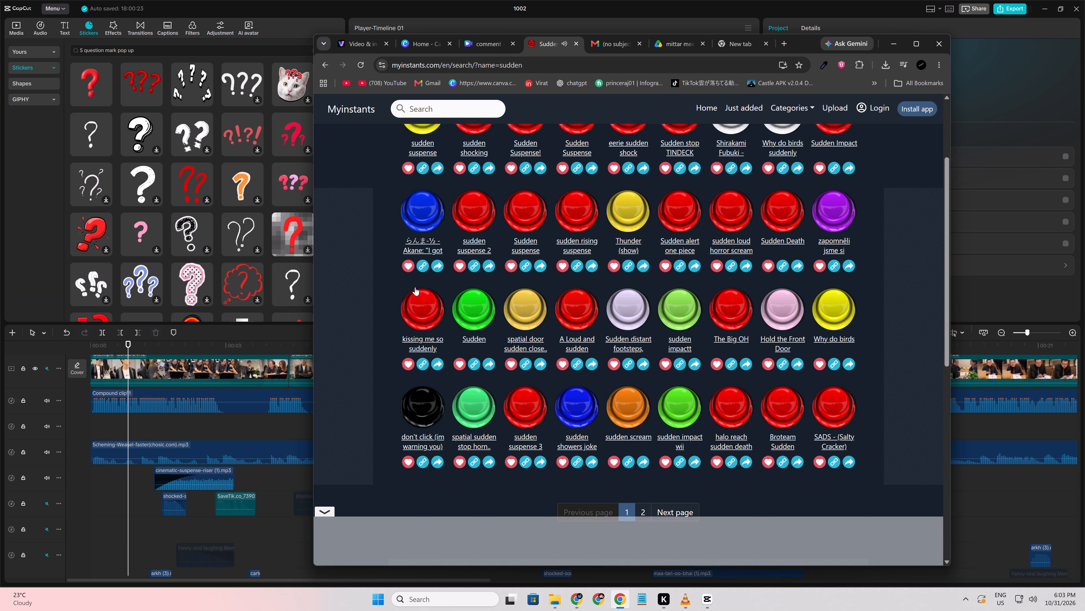
scroll(415, 287, up, 1)
click(417, 237)
click(472, 242)
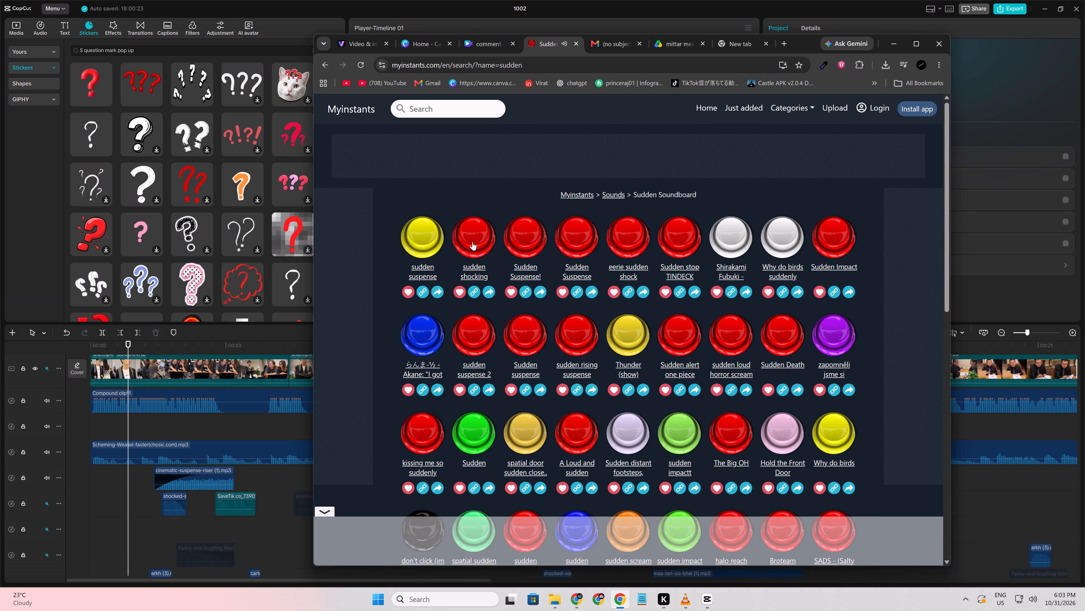
click(524, 242)
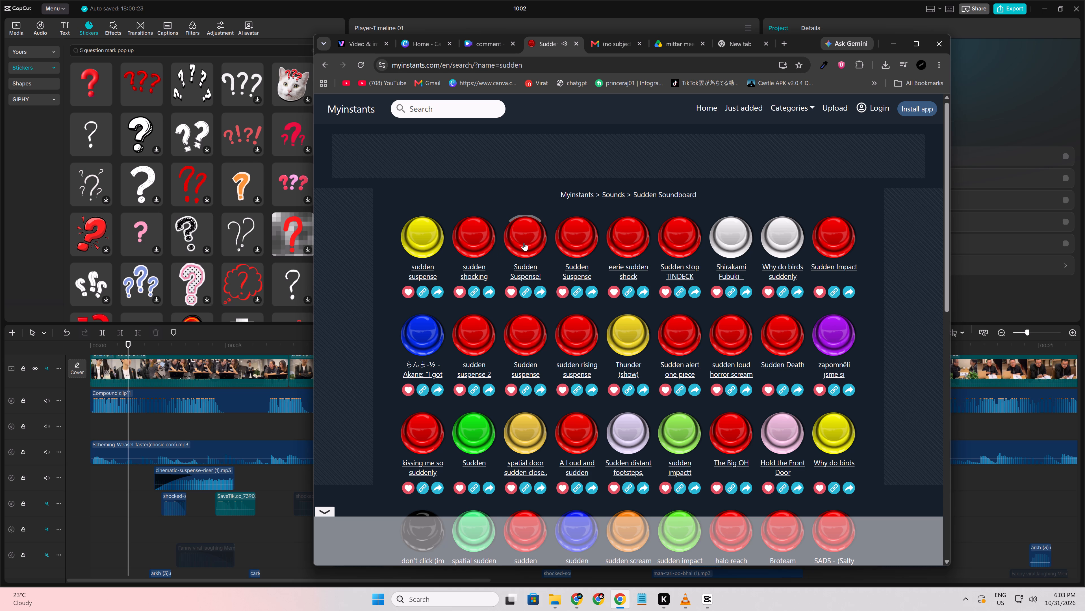
click(429, 235)
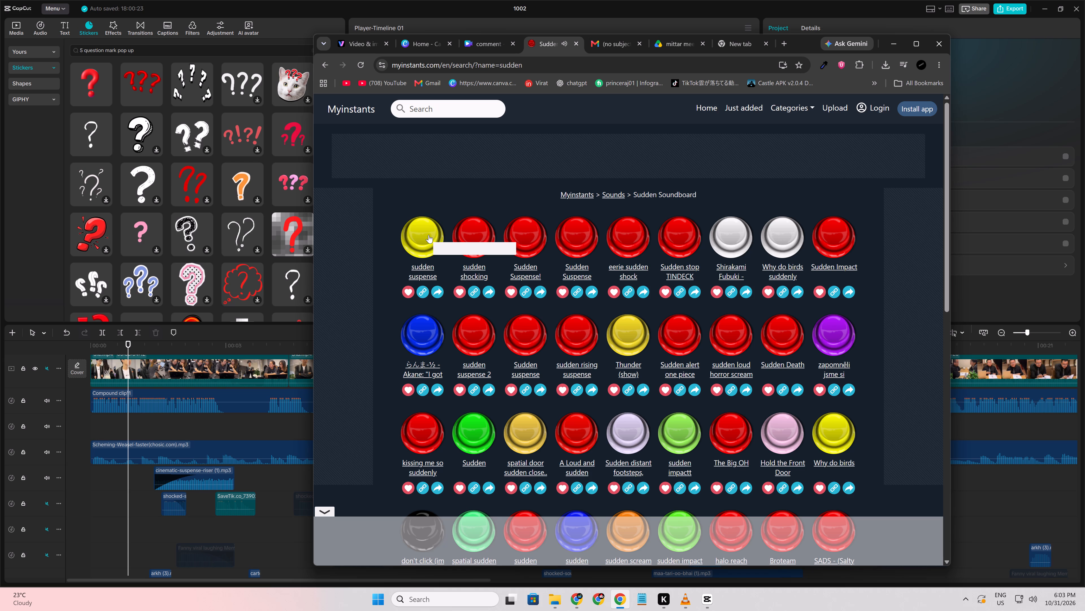
click(418, 344)
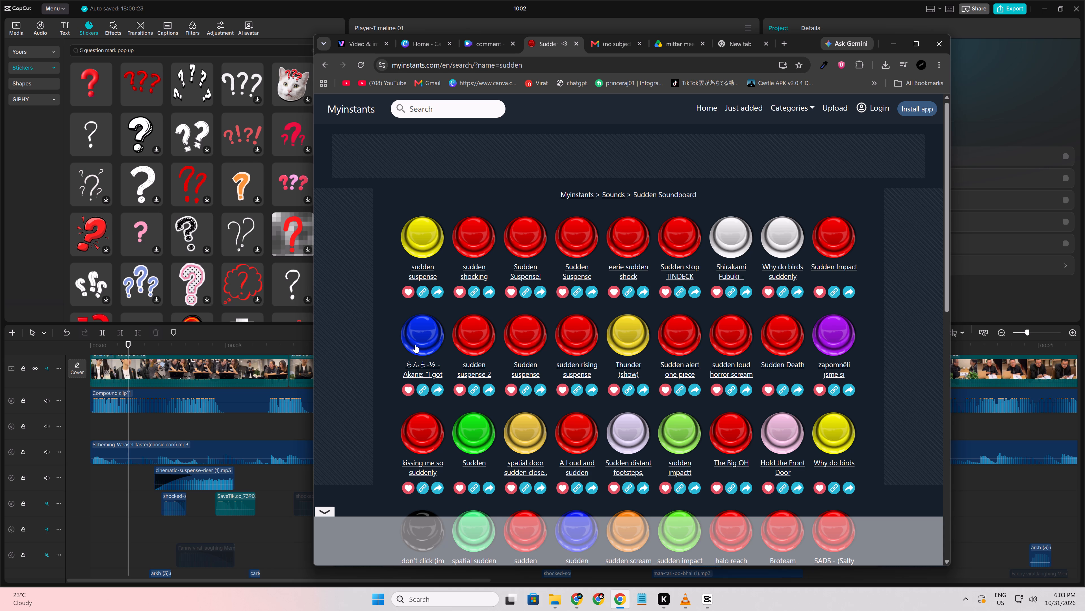
scroll(453, 348, down, 4)
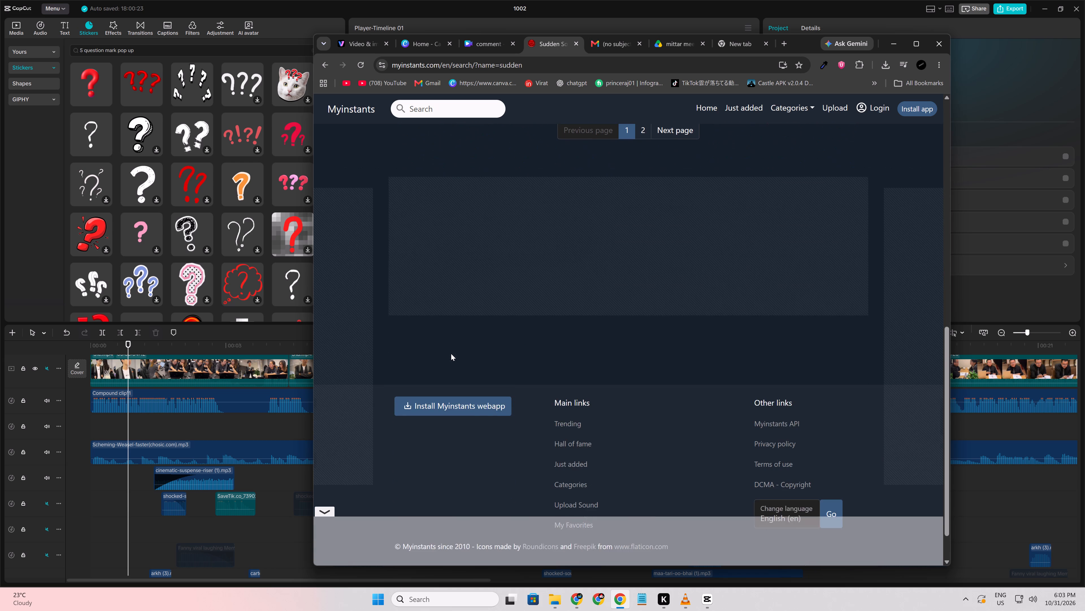
scroll(451, 354, down, 3)
scroll(455, 350, up, 5)
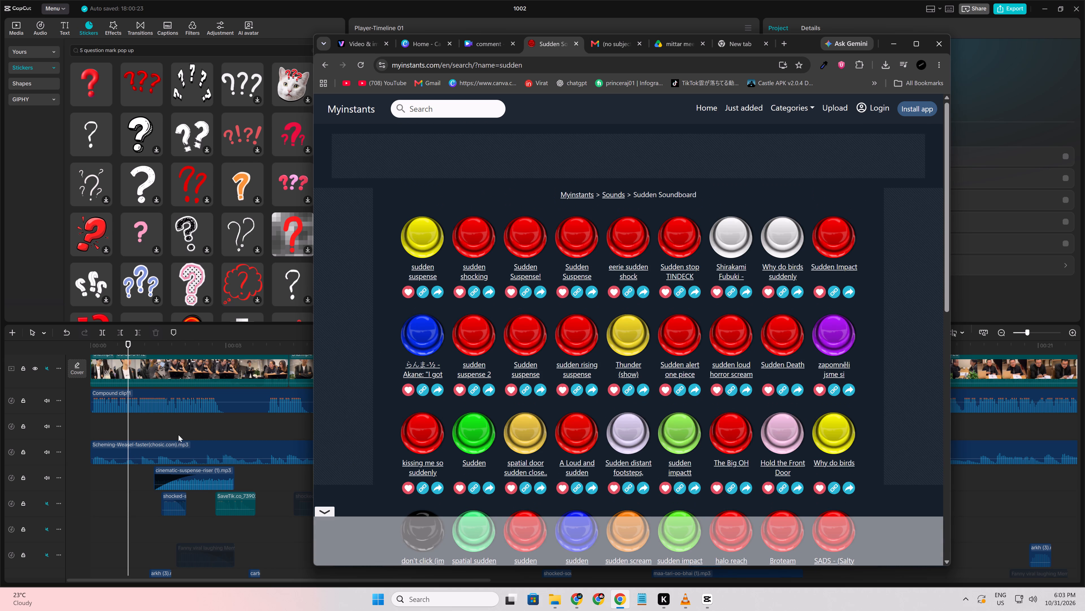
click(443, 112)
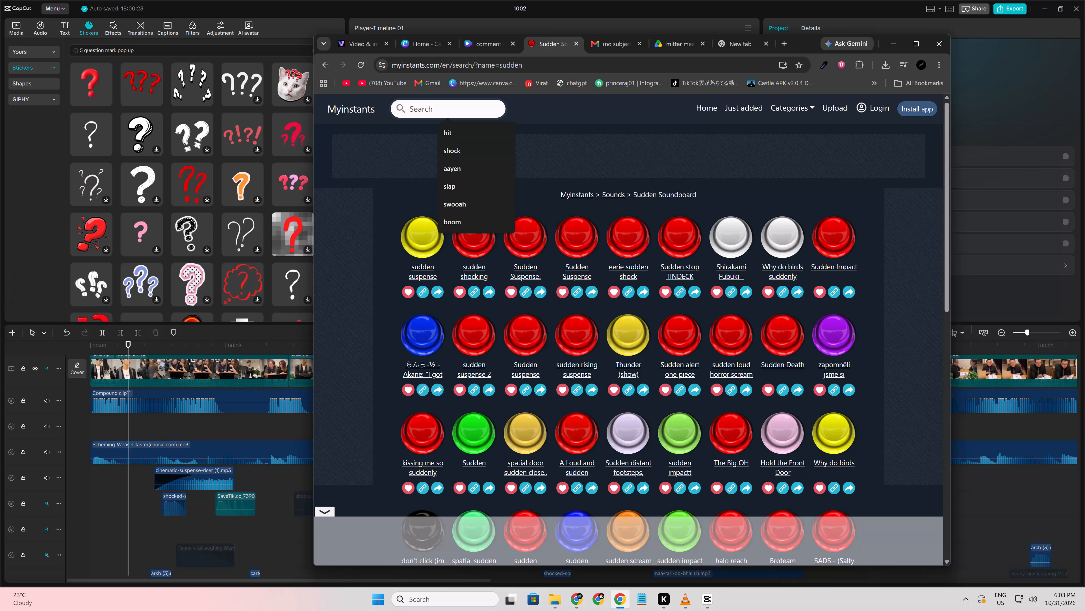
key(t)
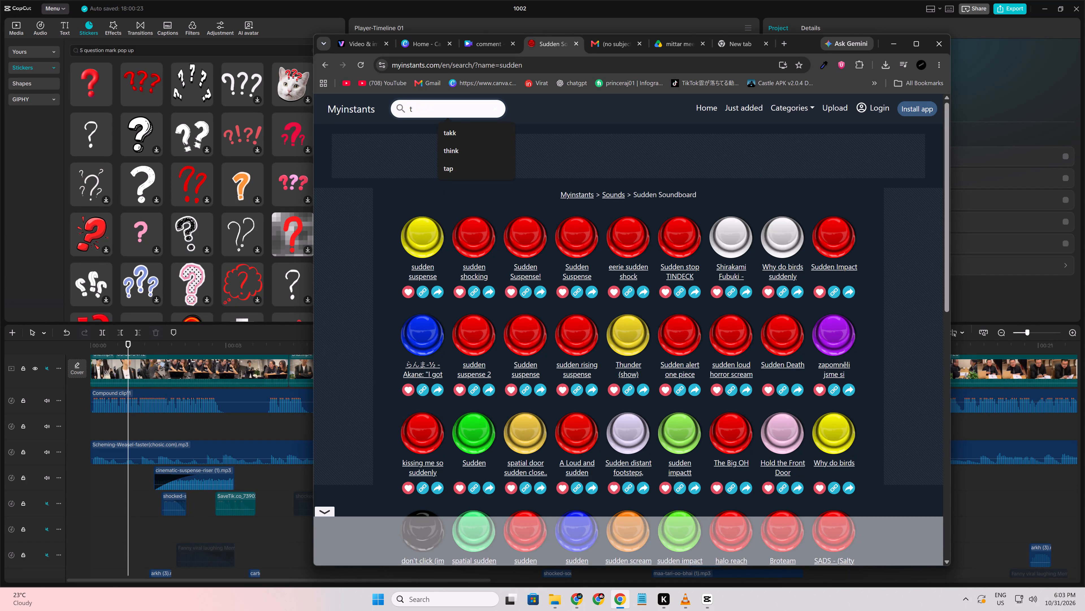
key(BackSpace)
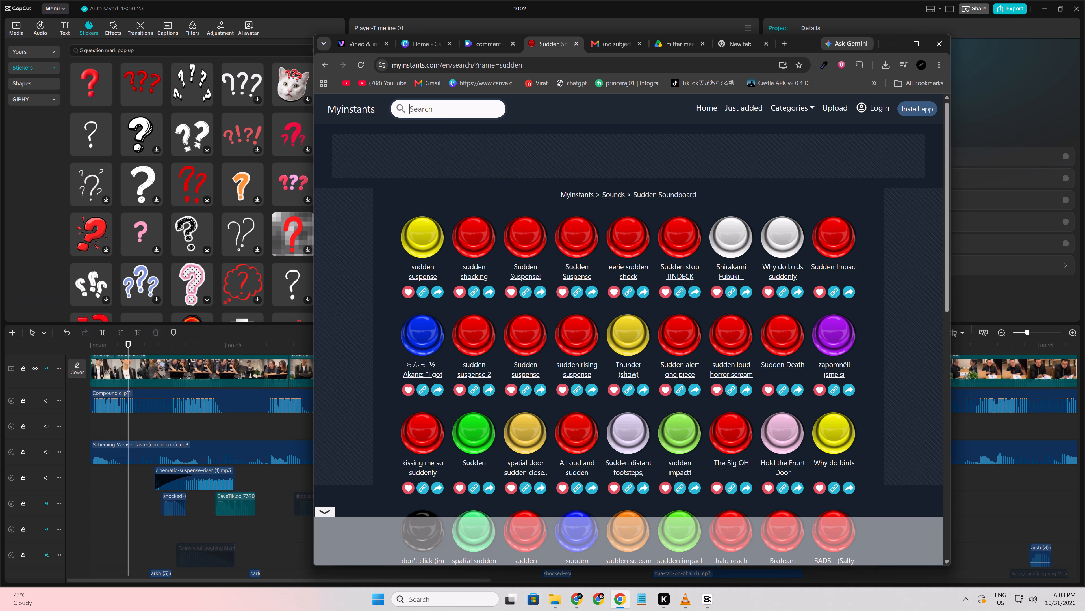
Switch to CapCut and play the first second of the timeline from the start.
click(139, 521)
drag(139, 521, 0, 514)
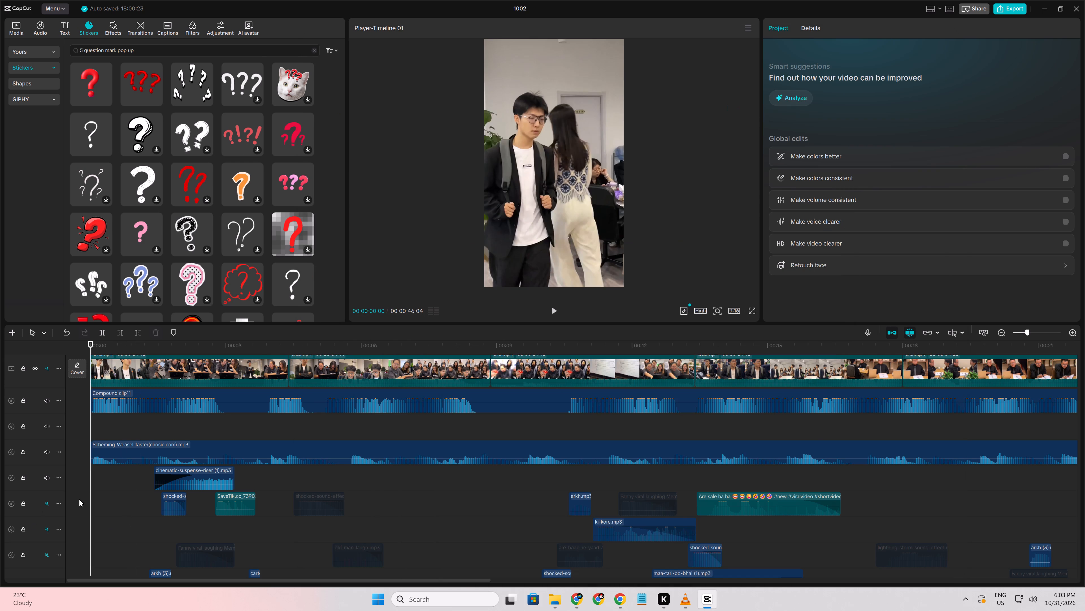
key(space)
key(space)
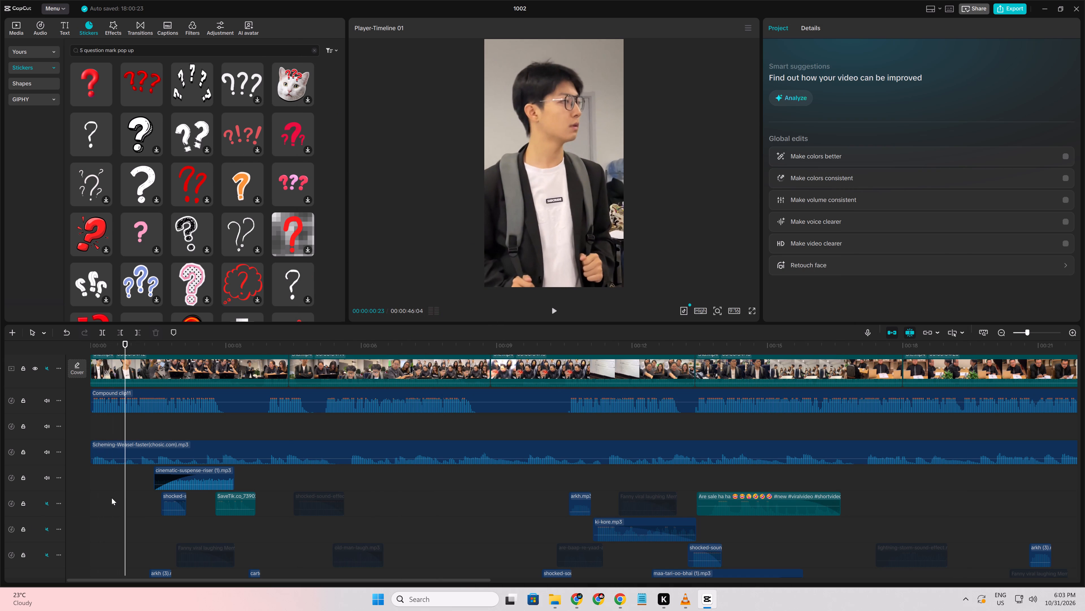
Preview the 01:17 SaveTik video in the project's imported media.
click(16, 25)
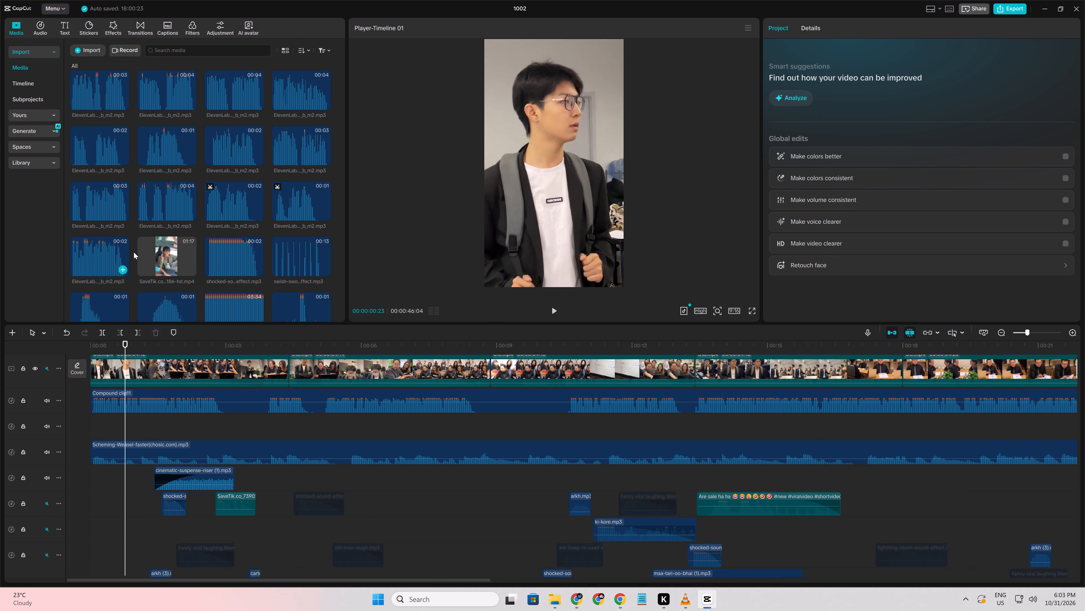
click(150, 256)
key(space)
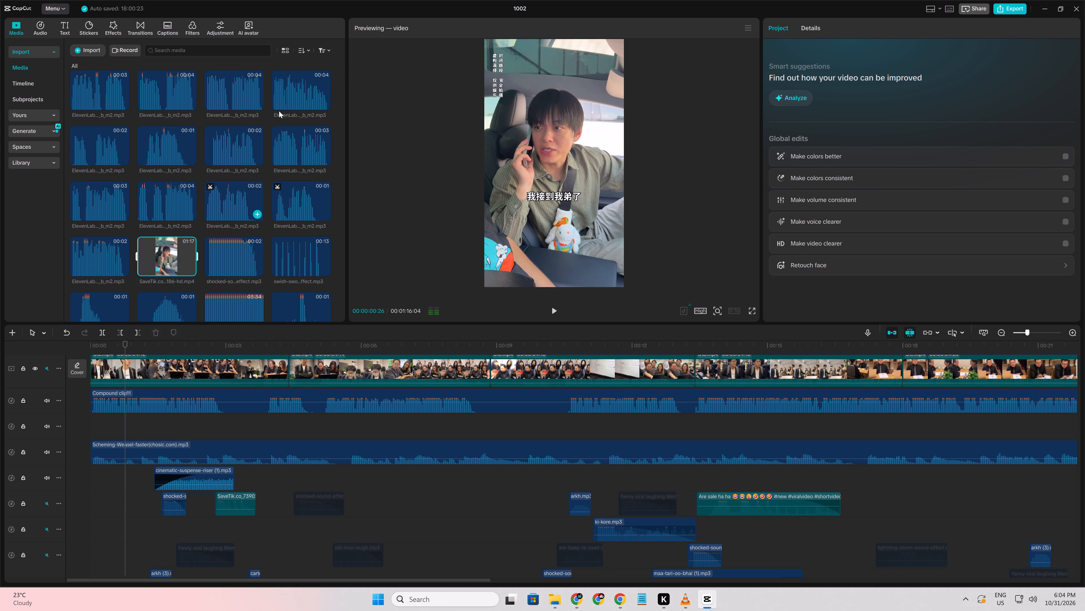
Browse the imported media to its end and preview the first 5-second office clip of the 31 series.
drag(339, 78, 338, 300)
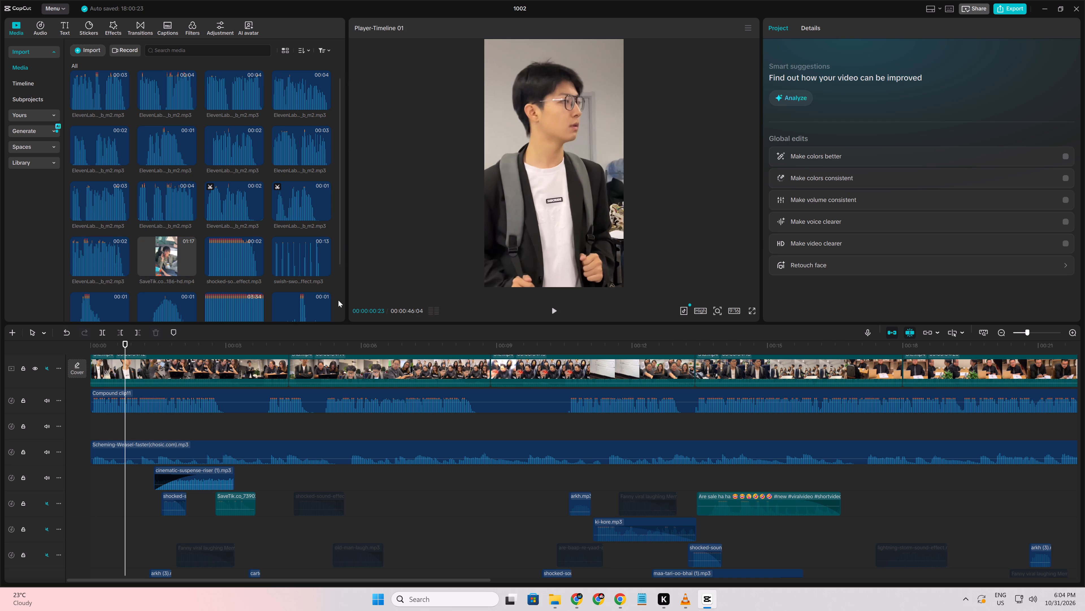
drag(338, 300, 338, 303)
drag(342, 79, 342, 131)
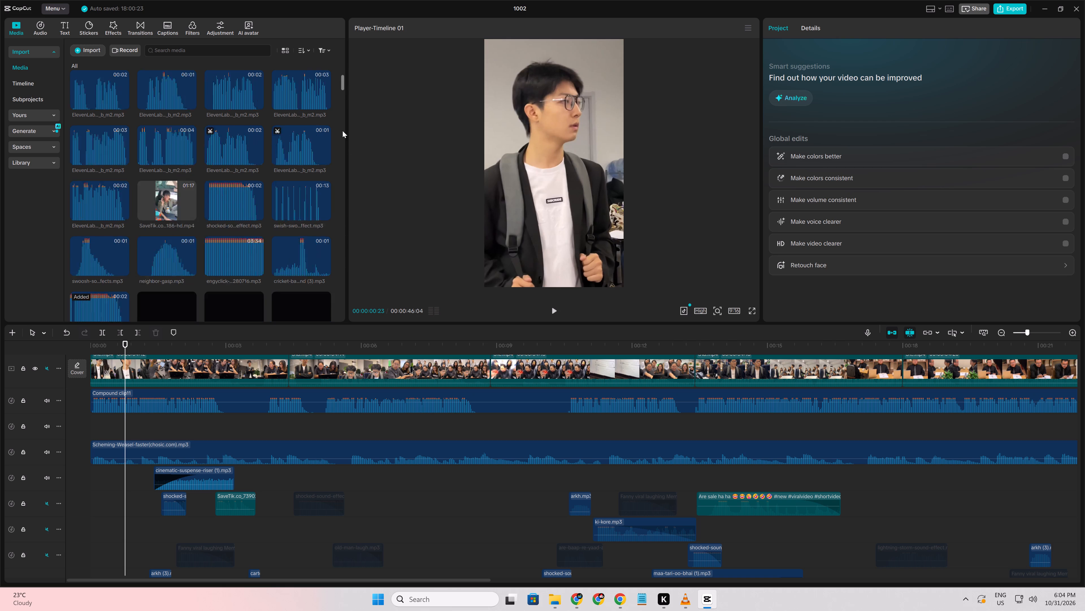
drag(342, 131, 340, 341)
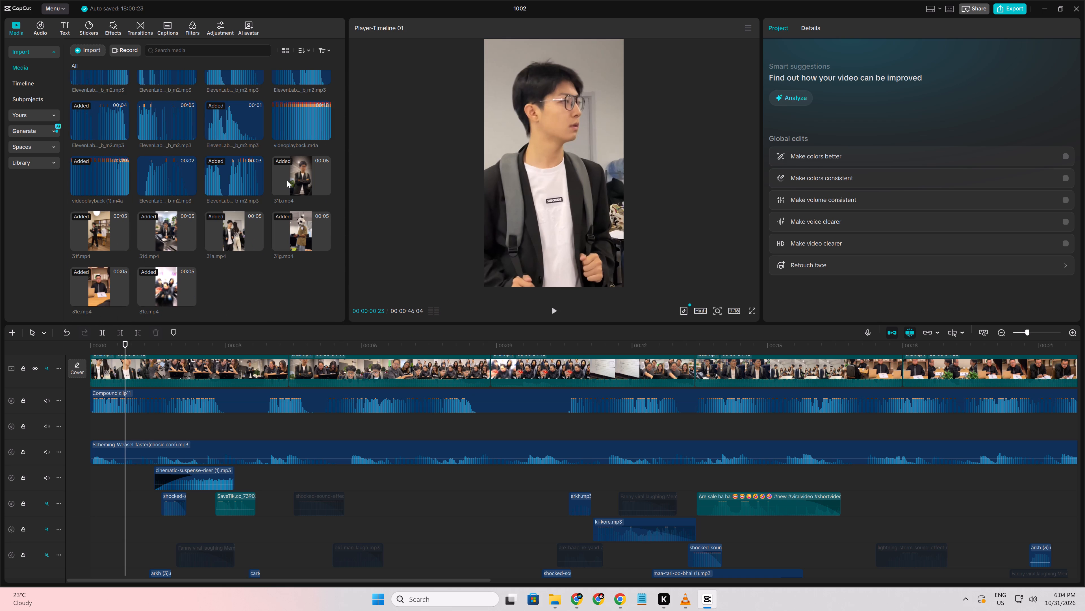
click(296, 171)
scroll(296, 171, up, 2)
scroll(264, 171, up, 2)
scroll(220, 180, up, 1)
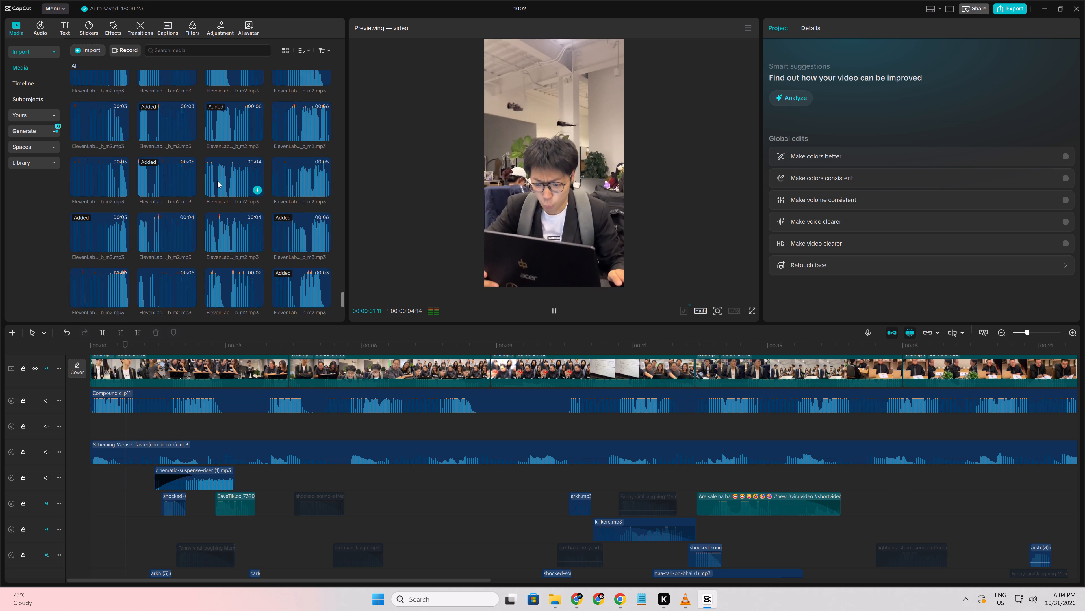
scroll(215, 182, up, 1)
key(space)
scroll(209, 186, up, 2)
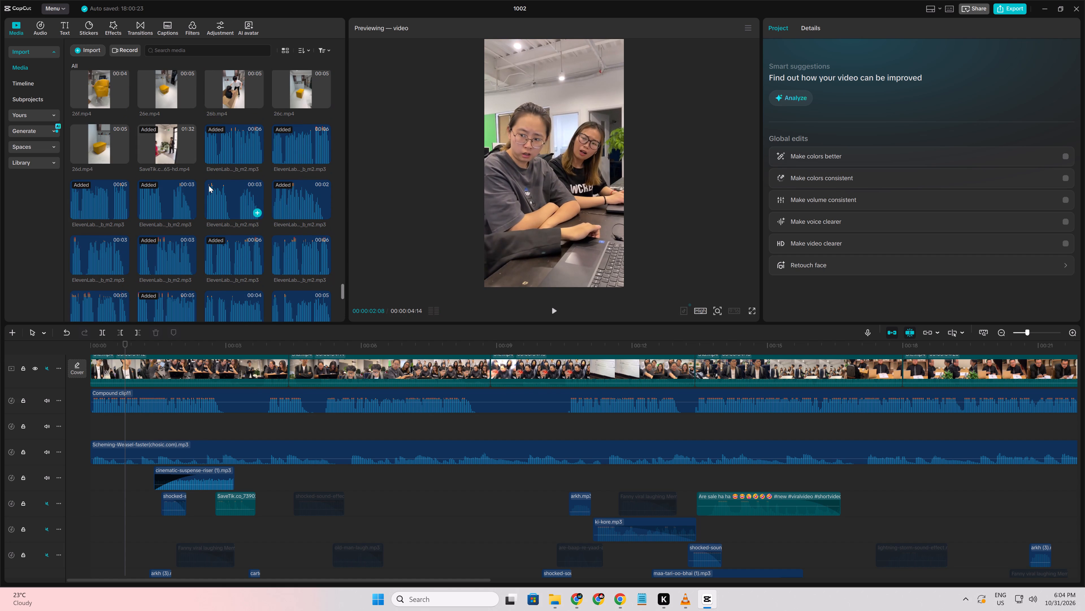
Preview the opening seconds of the 01:32 SaveTik source video already added to the project.
click(147, 146)
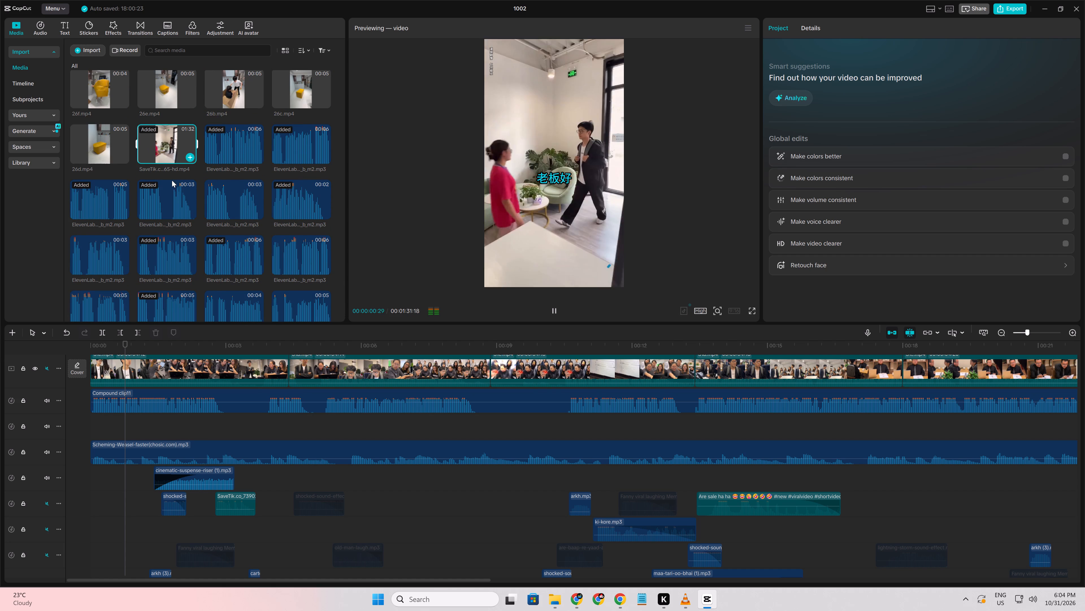
scroll(179, 229, up, 1)
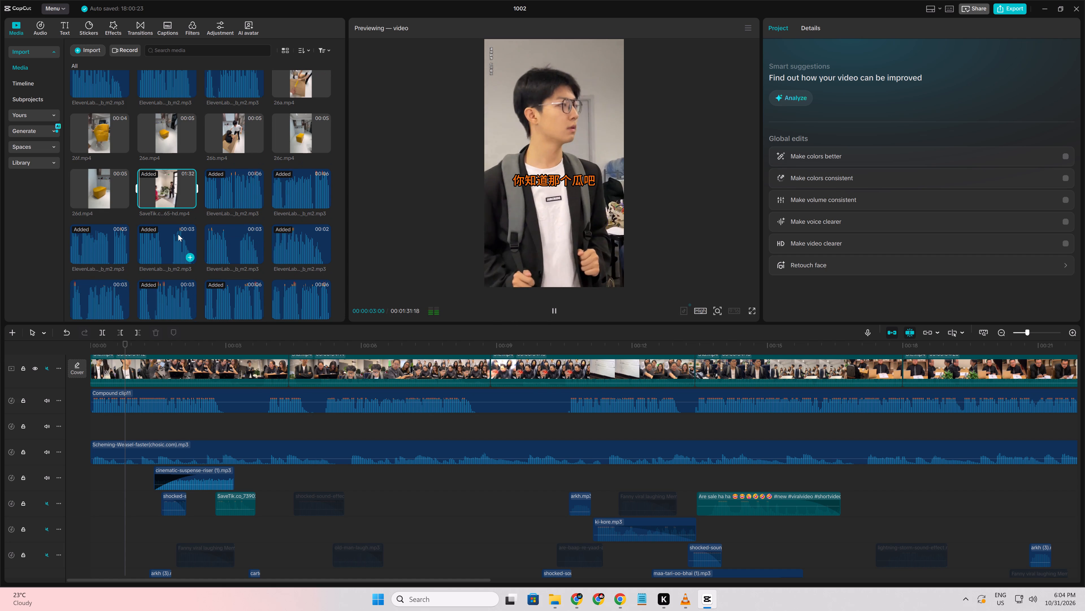
click(105, 192)
click(168, 186)
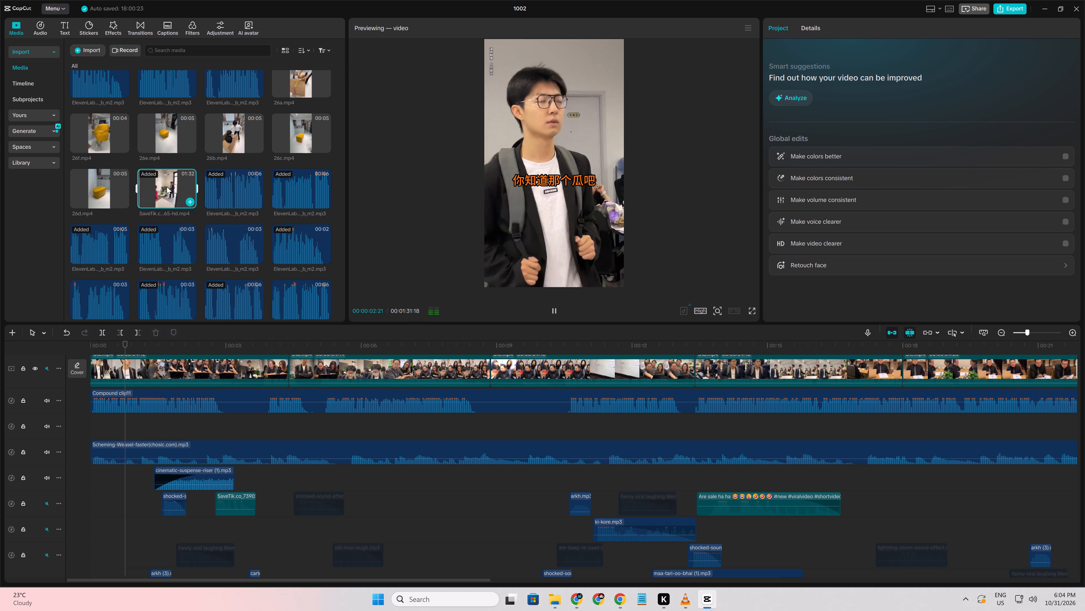
key(space)
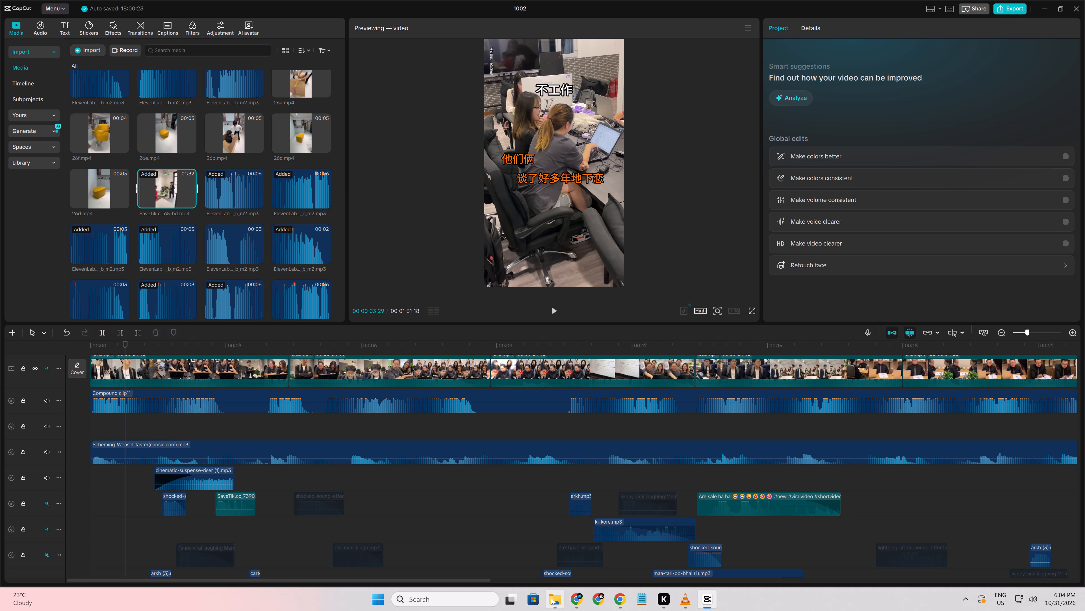
Switch to Chrome and play the opening of the reference video mittar meem.mp4 from the start.
click(619, 599)
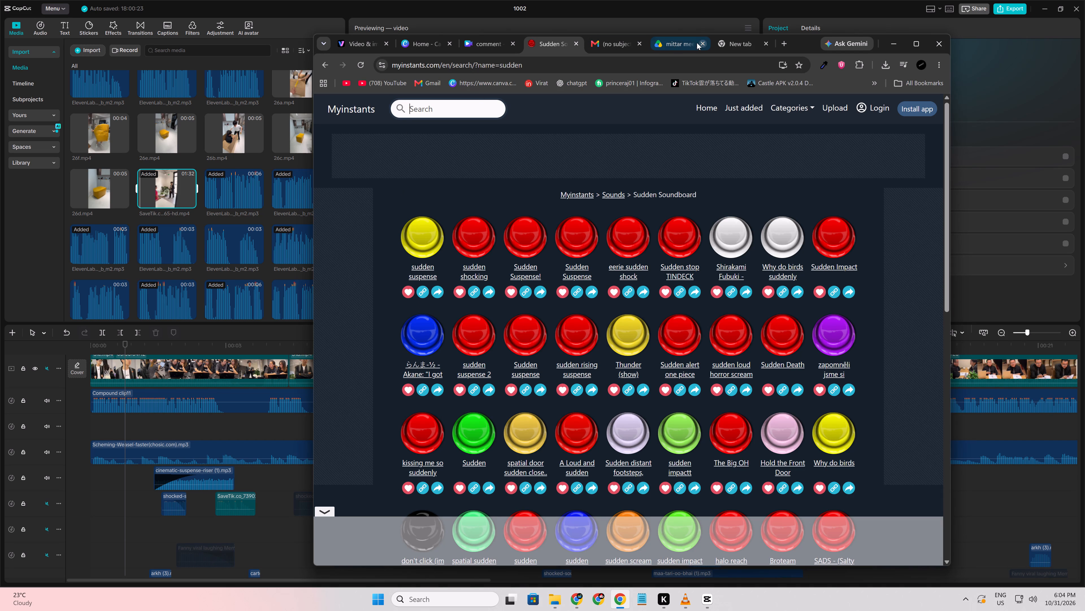
click(667, 46)
drag(399, 467, 389, 467)
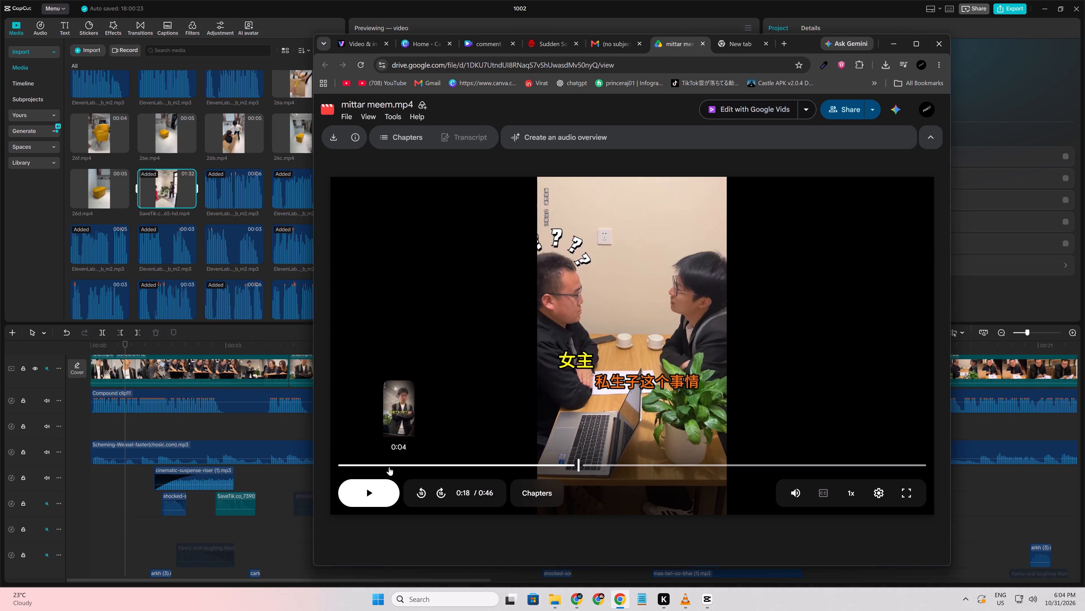
drag(389, 467, 302, 467)
click(368, 496)
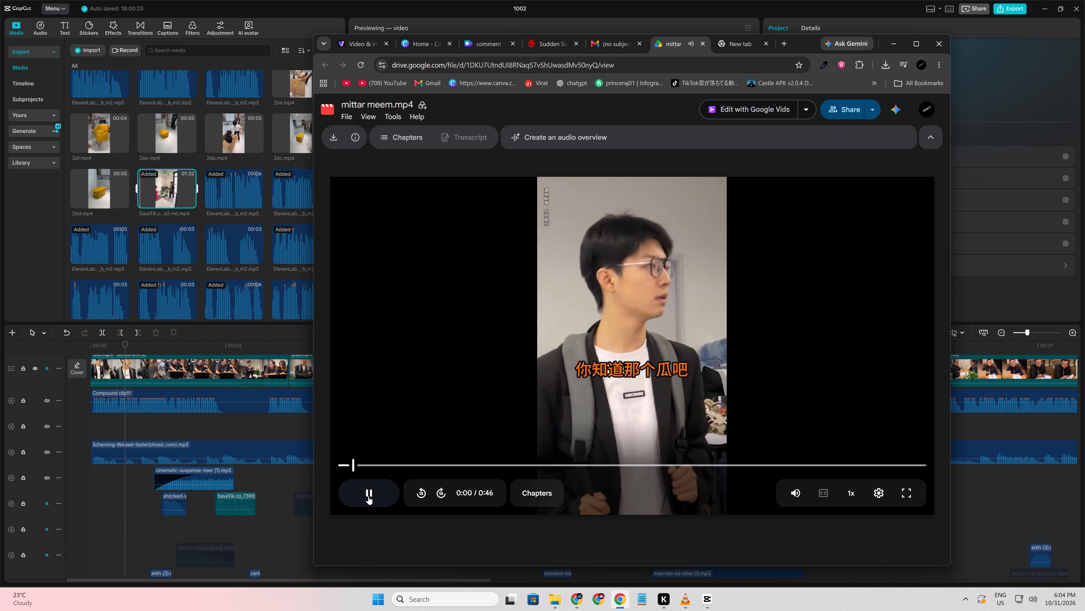
click(368, 496)
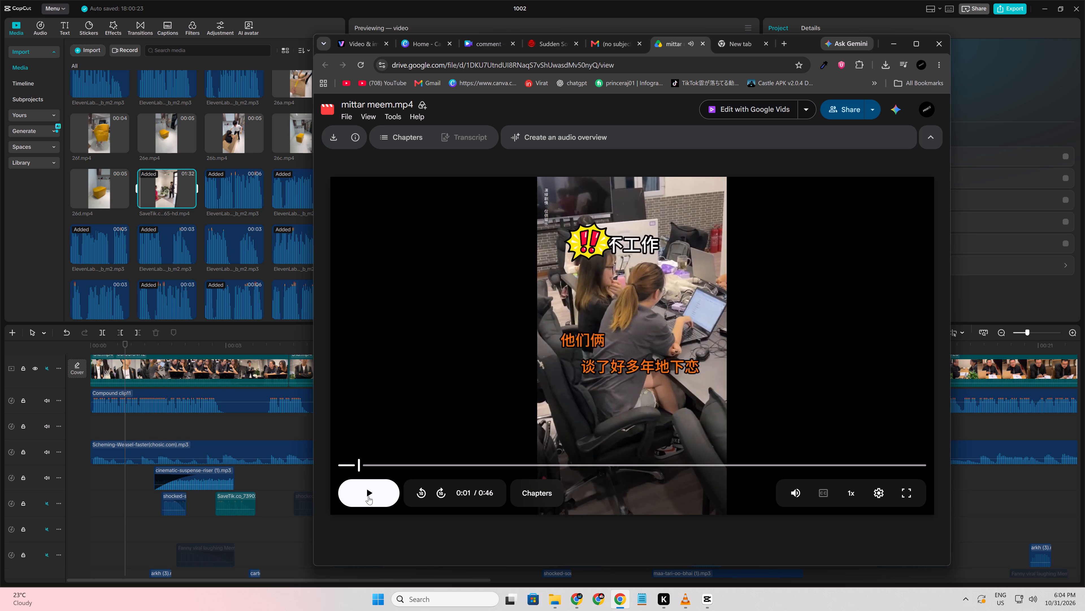
Switch to CapCut and move the playhead to the start of the timeline.
click(222, 433)
drag(222, 433, 87, 434)
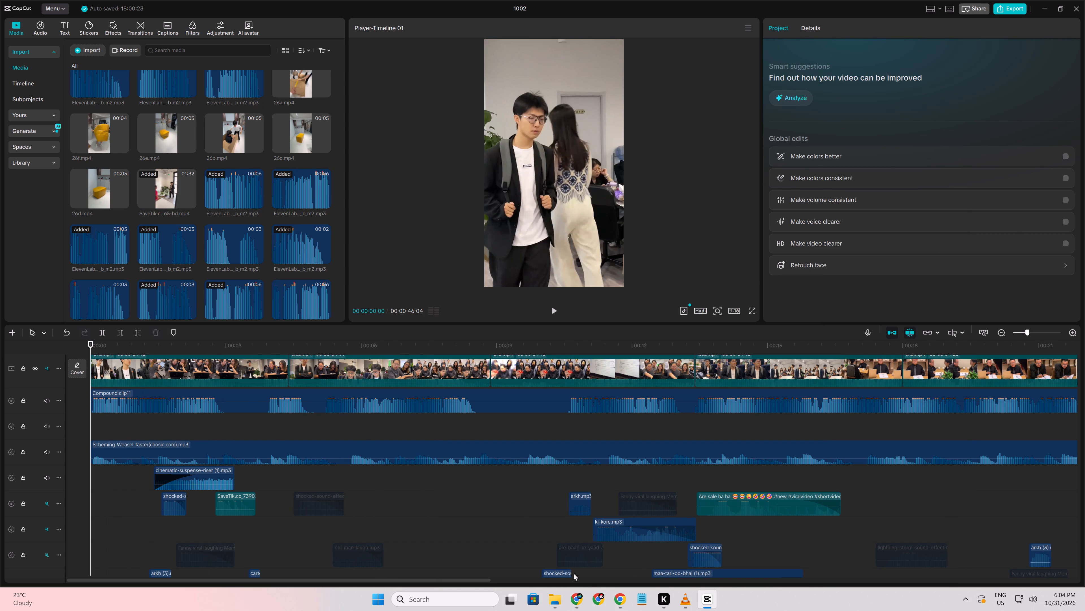
Switch to Chrome, search Myinstants for think, and preview sounds from the first three rows of results.
click(612, 599)
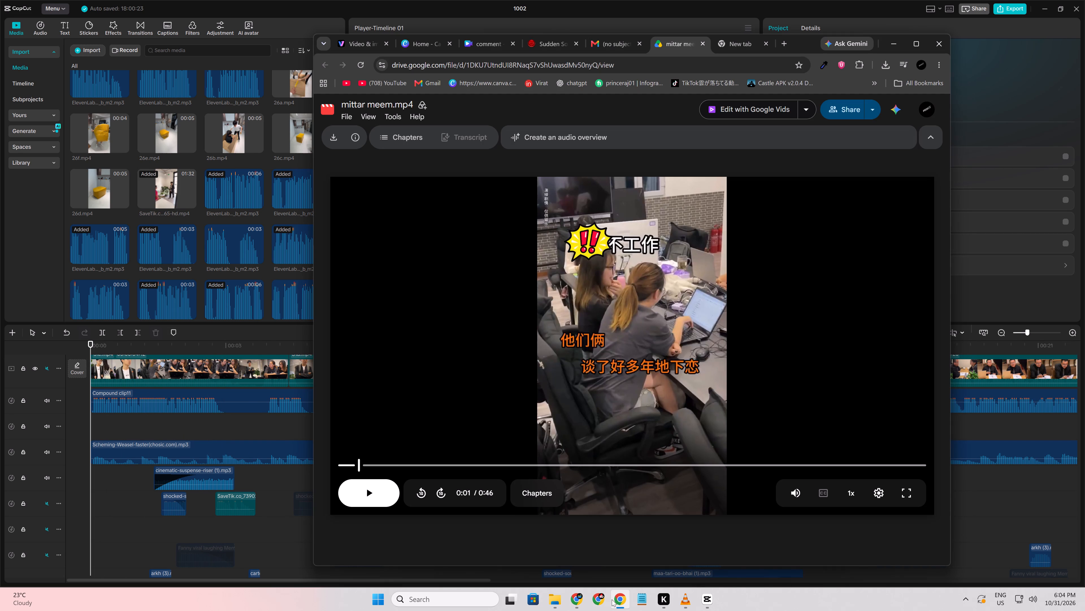
click(546, 40)
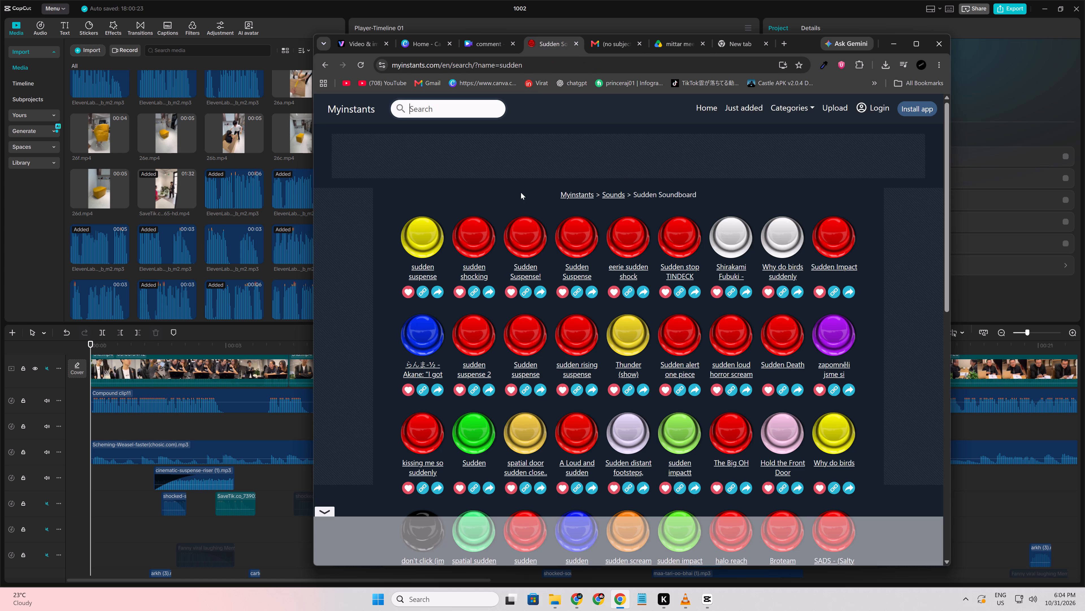
text(think)
key(Return)
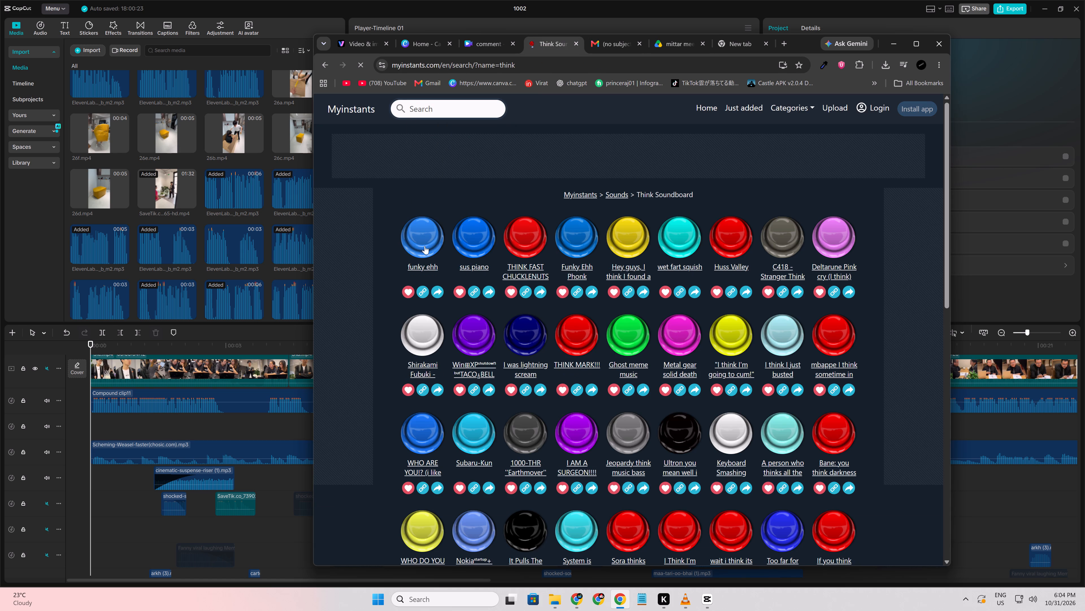
click(425, 246)
click(465, 254)
click(529, 254)
click(564, 254)
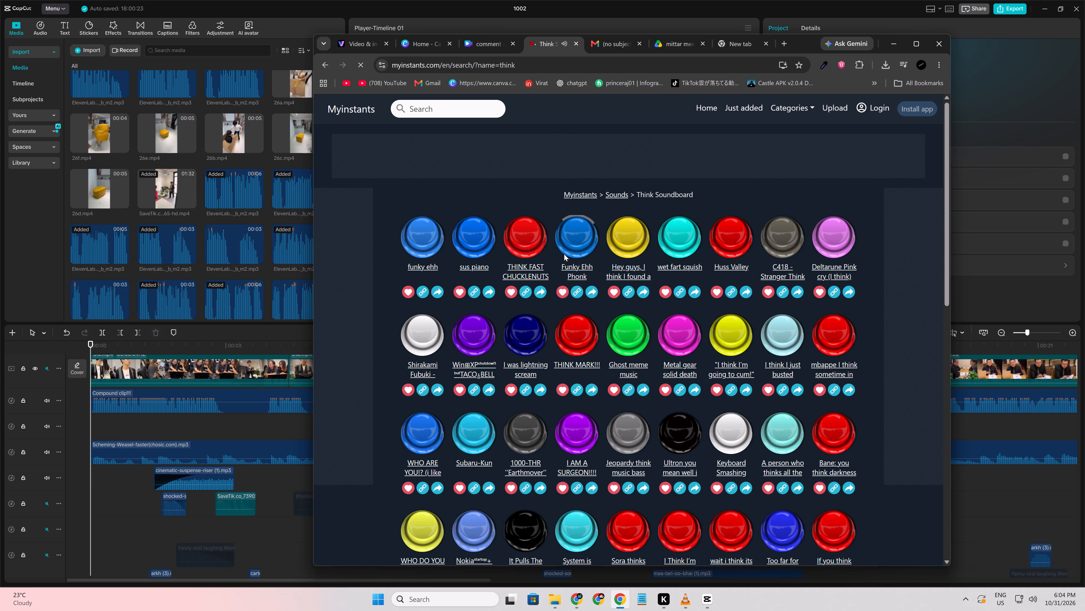
click(624, 242)
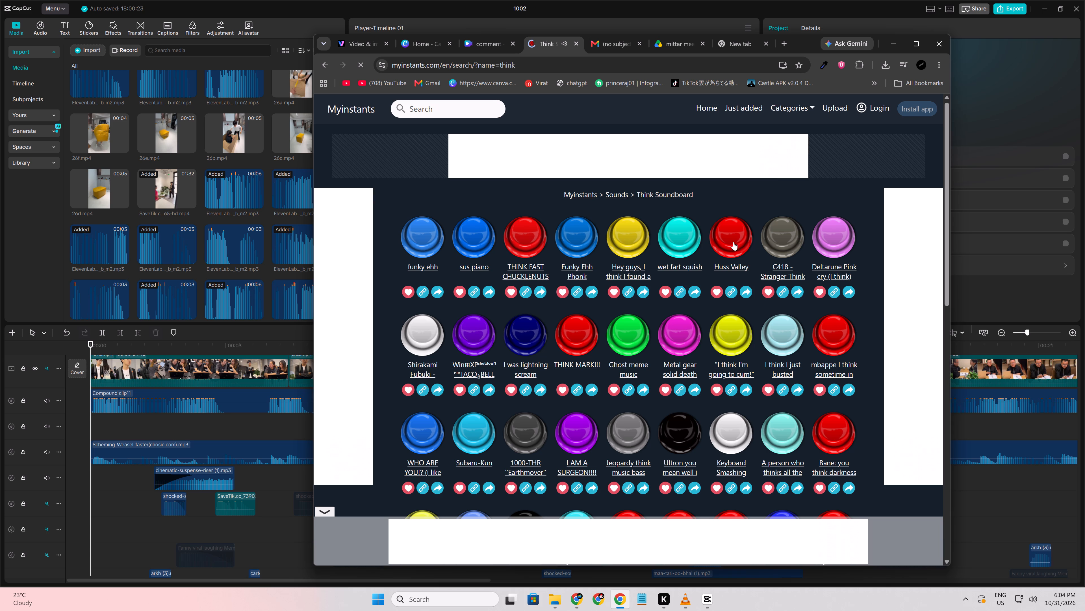
click(775, 239)
click(619, 336)
click(438, 430)
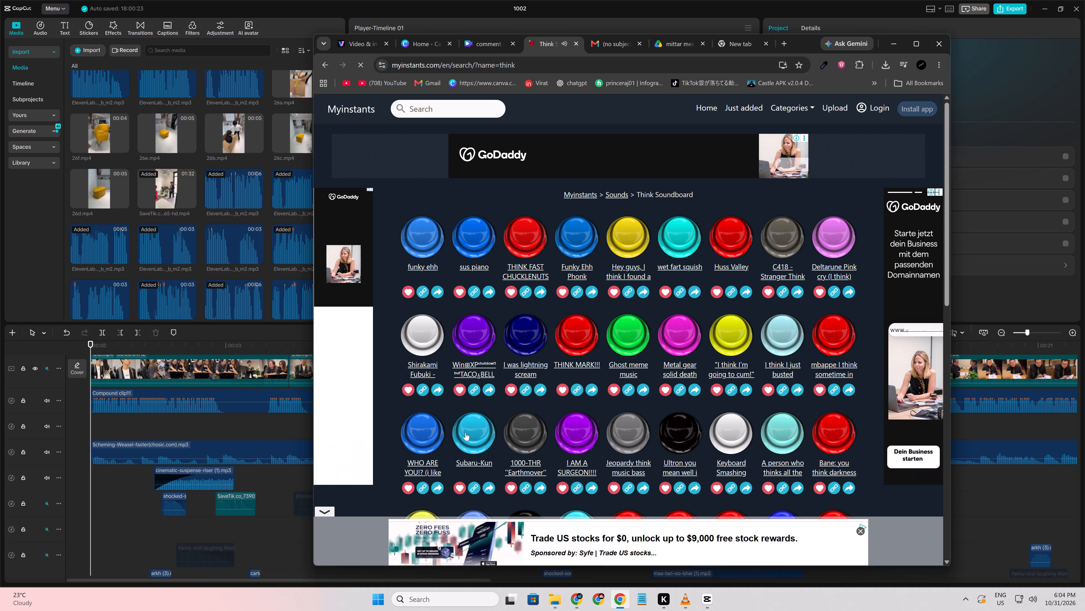
click(471, 432)
click(566, 442)
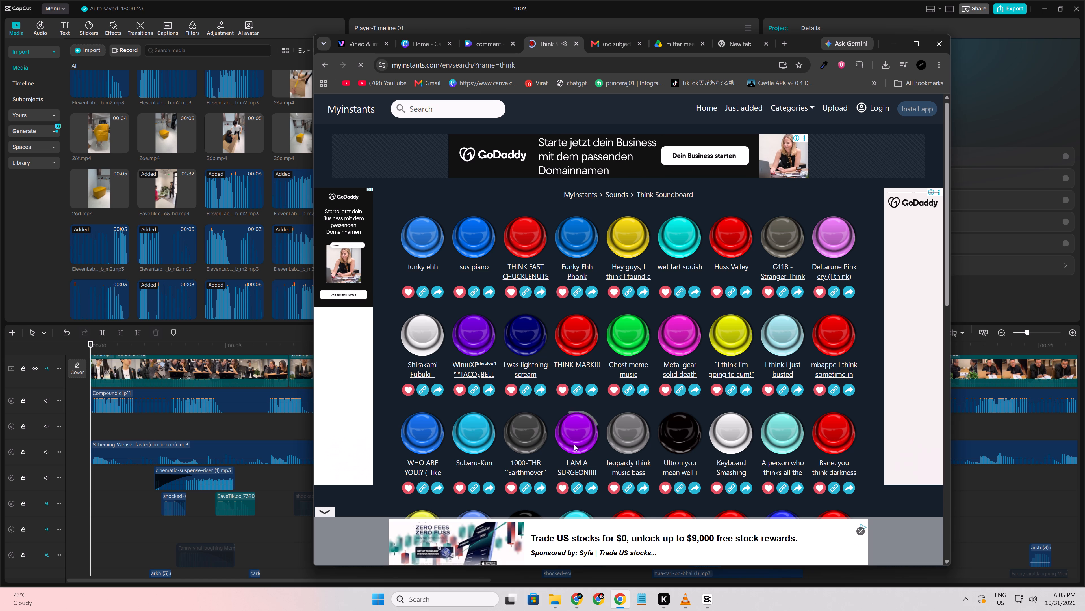
click(632, 440)
Preview several sounds in the last row of the first page of think results.
scroll(647, 439, down, 2)
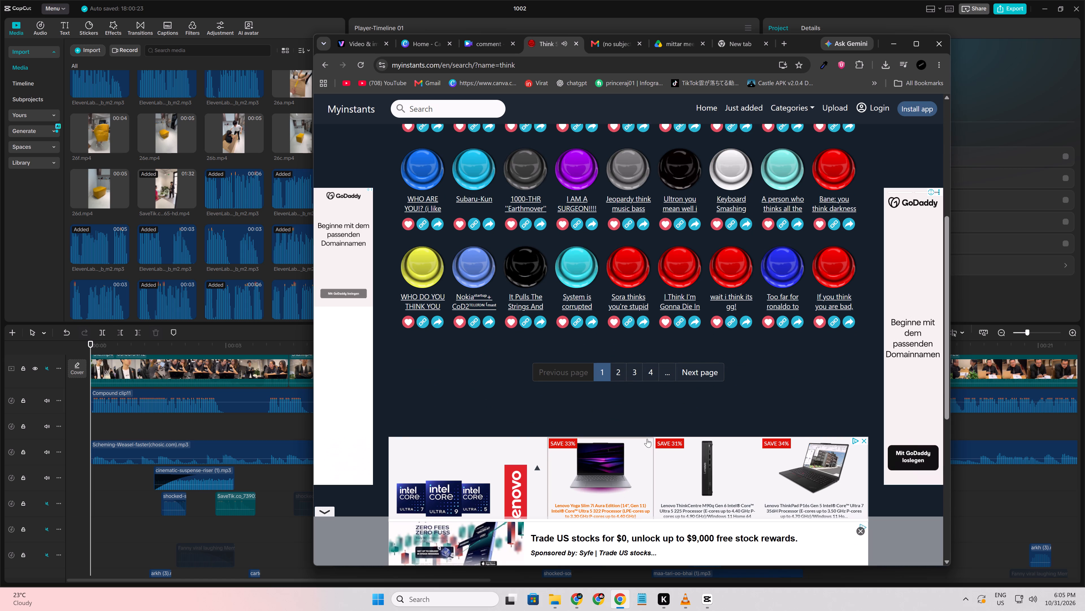
click(526, 274)
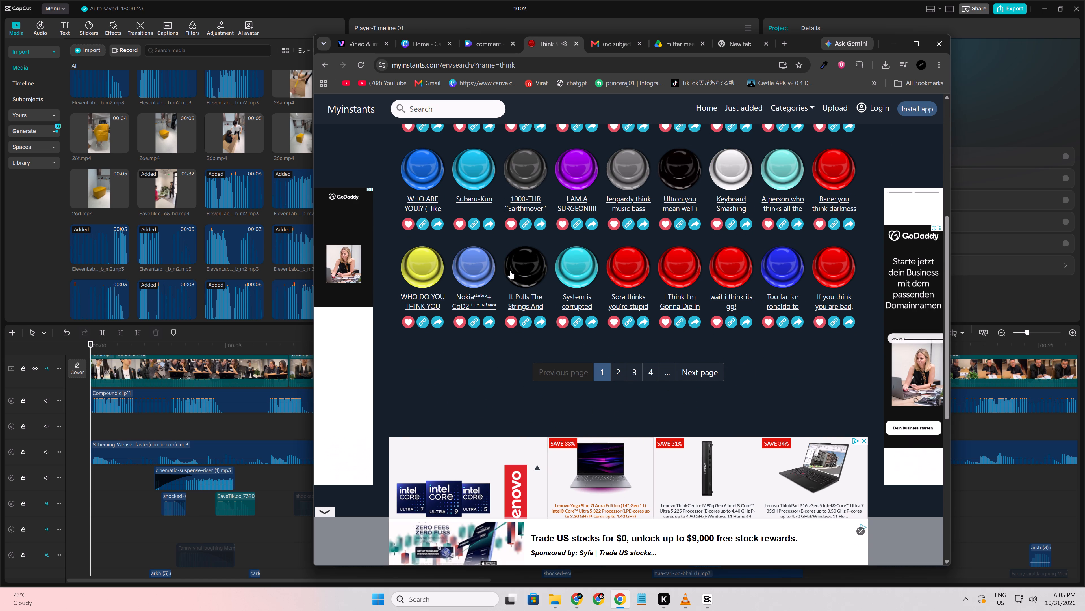
click(402, 261)
click(610, 265)
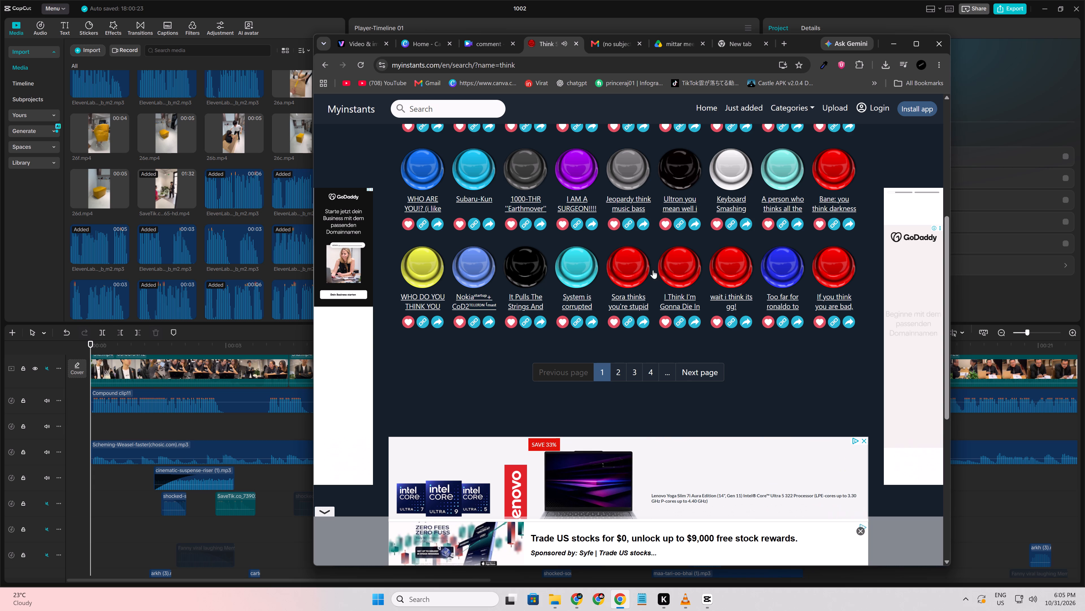
click(672, 270)
click(735, 269)
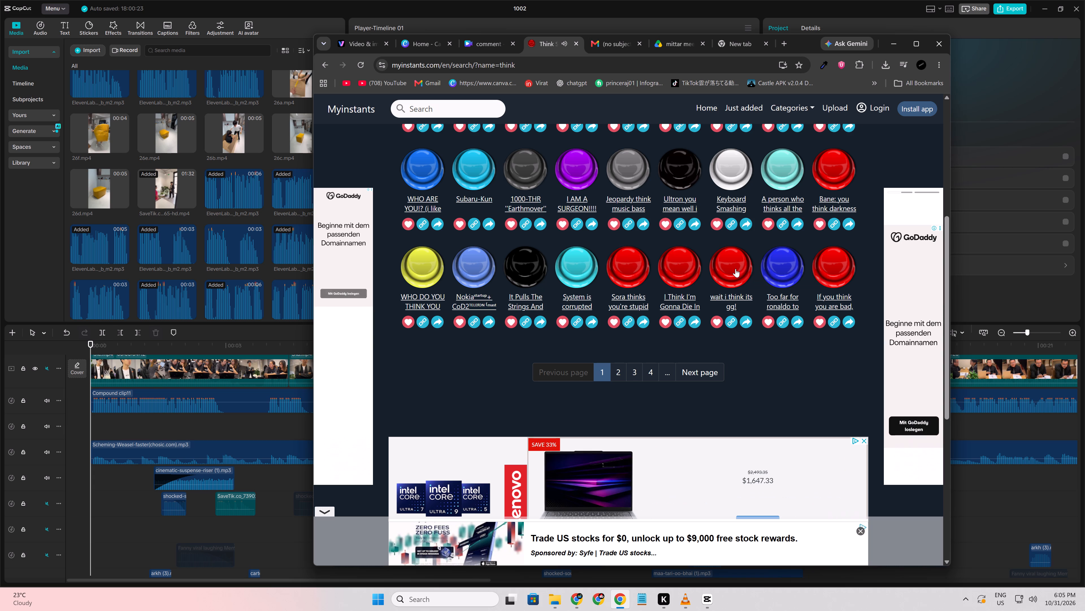
click(832, 271)
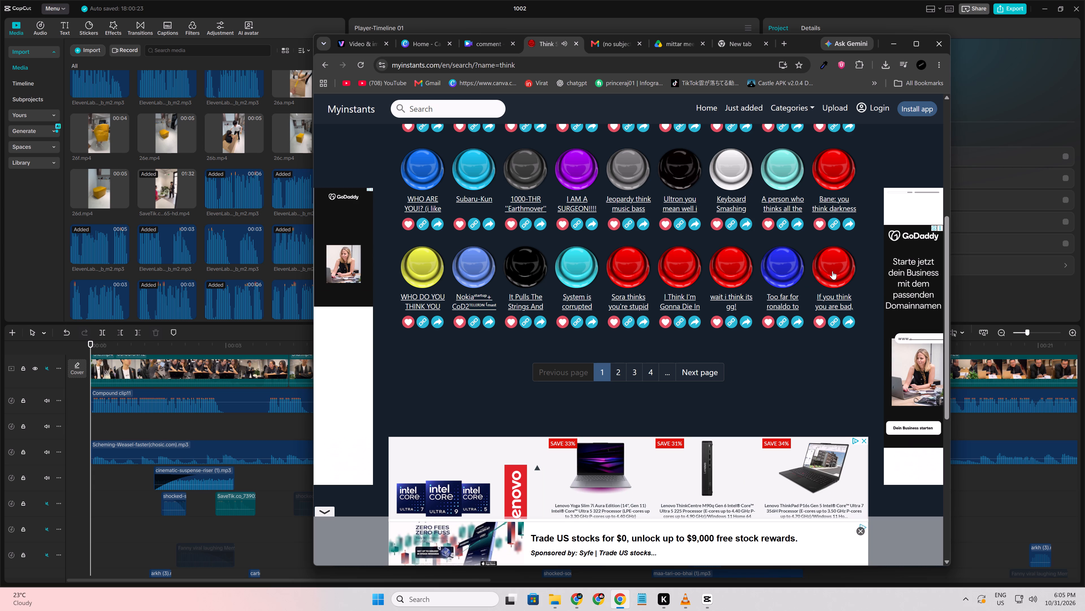
scroll(680, 289, up, 2)
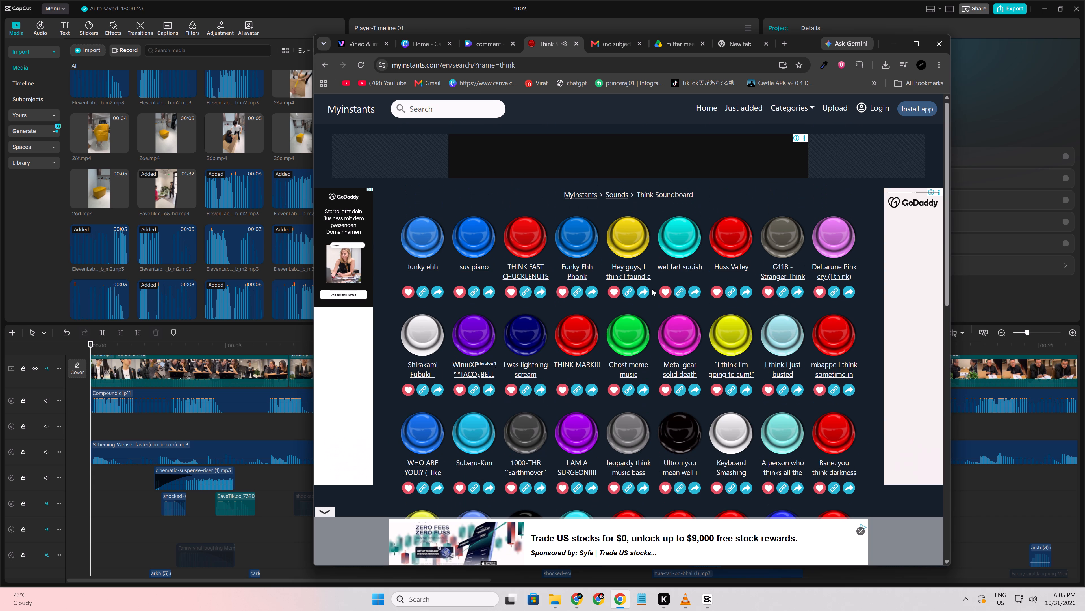
scroll(635, 287, up, 1)
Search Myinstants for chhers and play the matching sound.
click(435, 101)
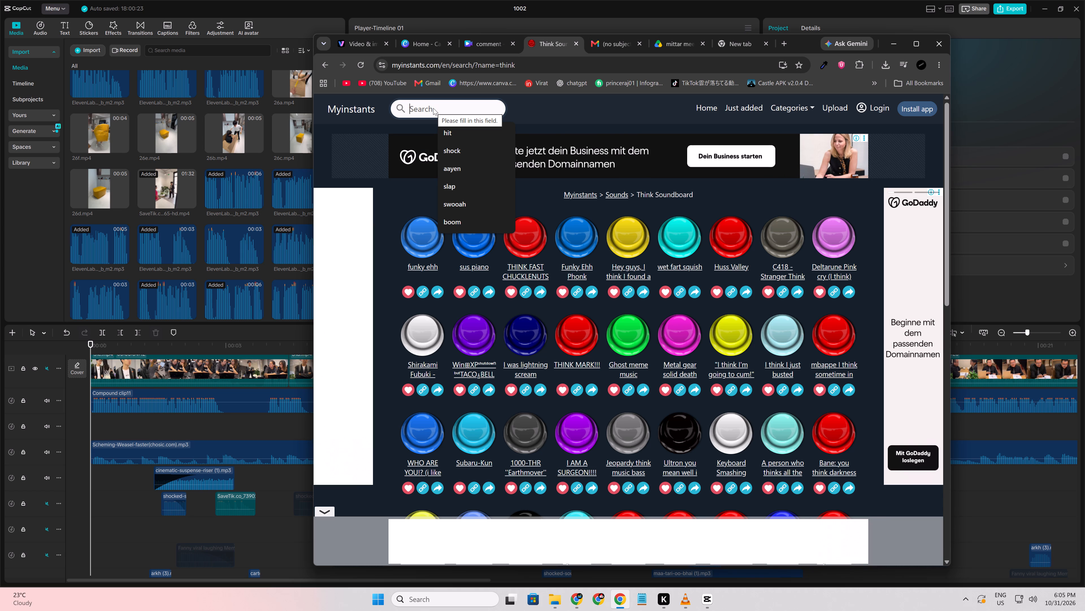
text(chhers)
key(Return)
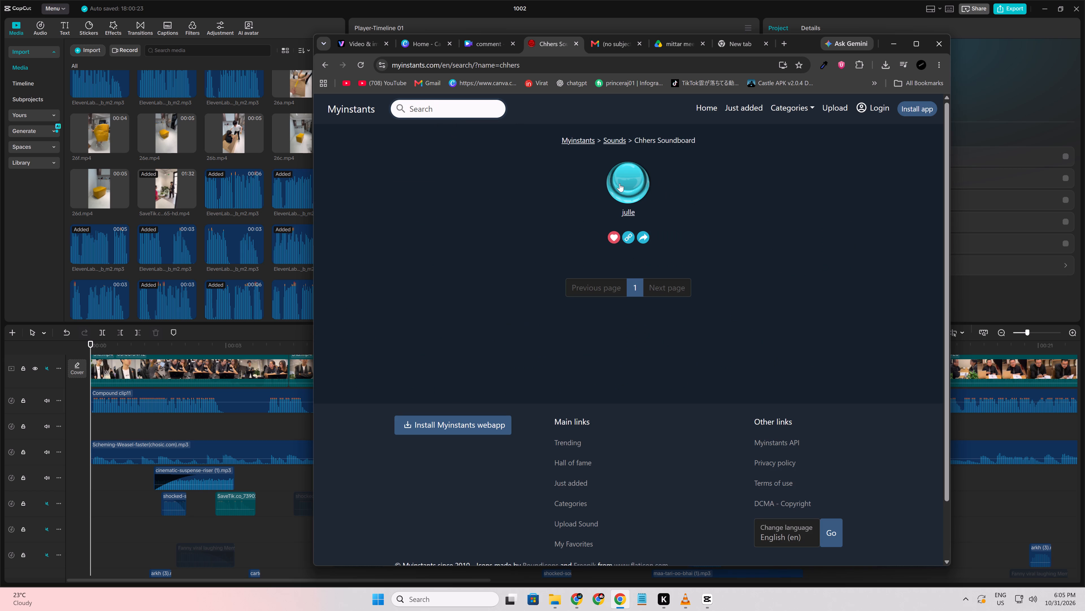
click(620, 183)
Search Myinstants for cheers and compare the clapping and cheering sounds in the first row of results.
click(425, 110)
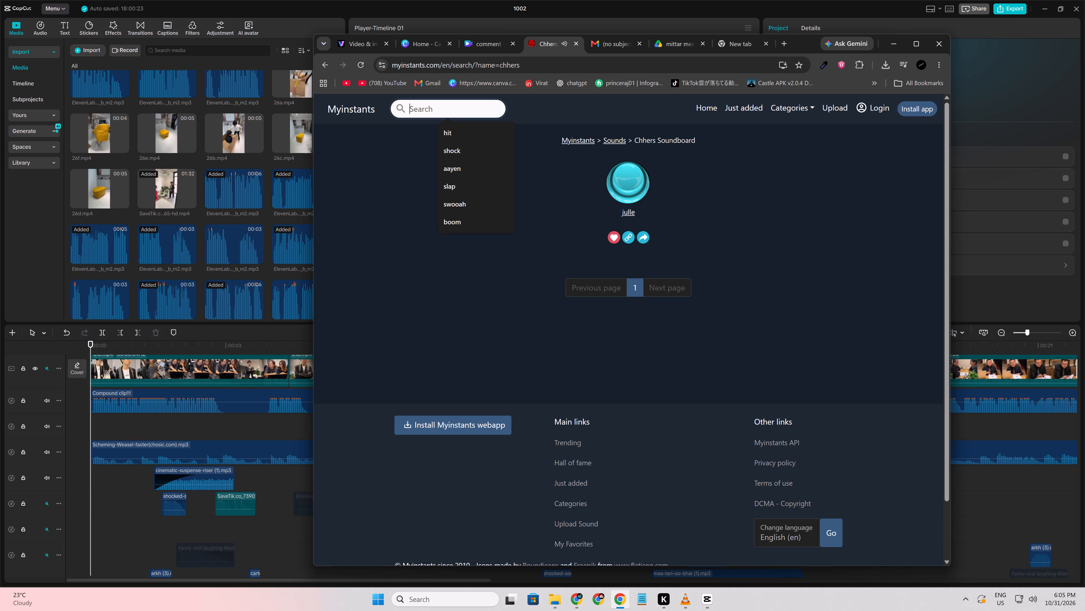
text(cheers)
key(Return)
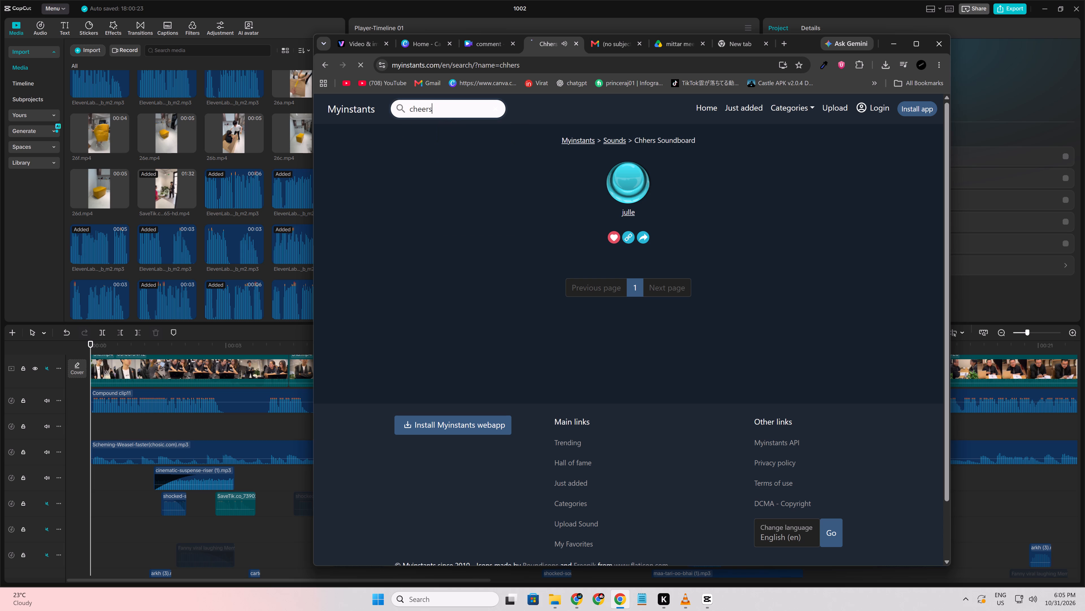
click(407, 241)
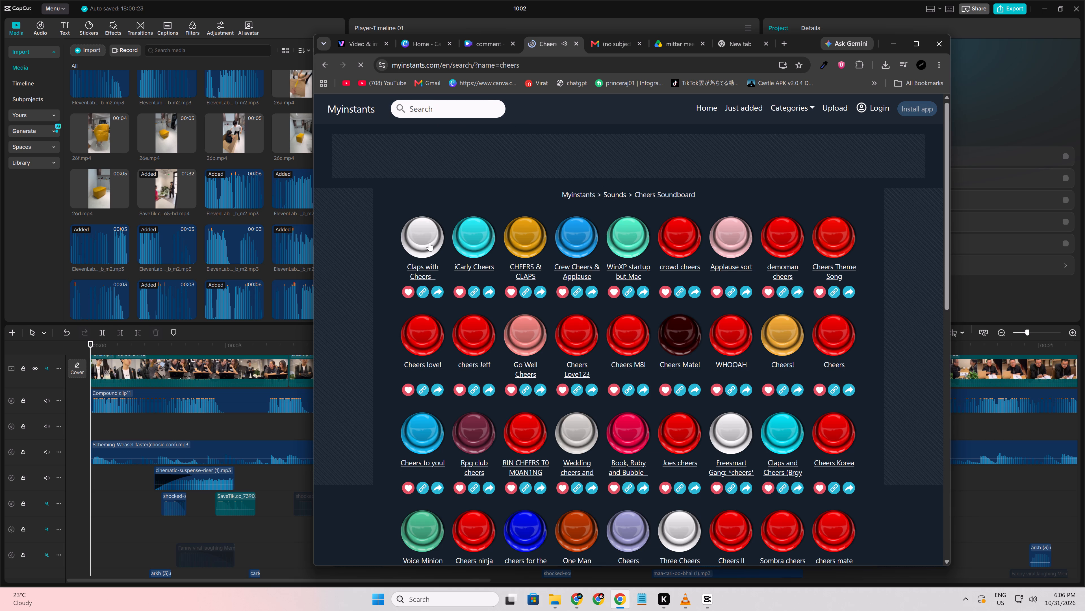
click(480, 242)
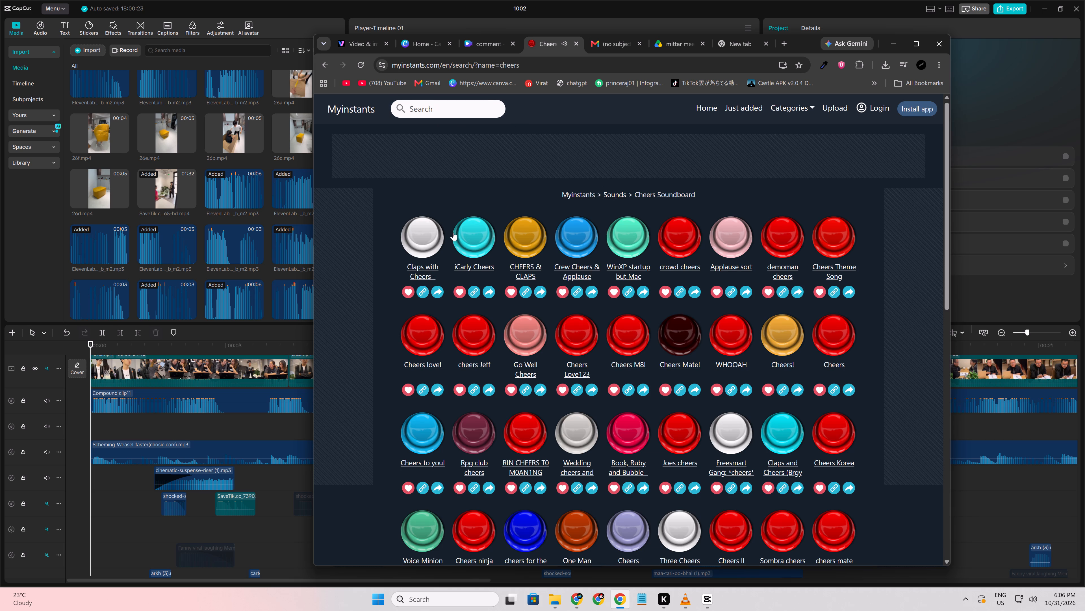
click(399, 222)
click(410, 229)
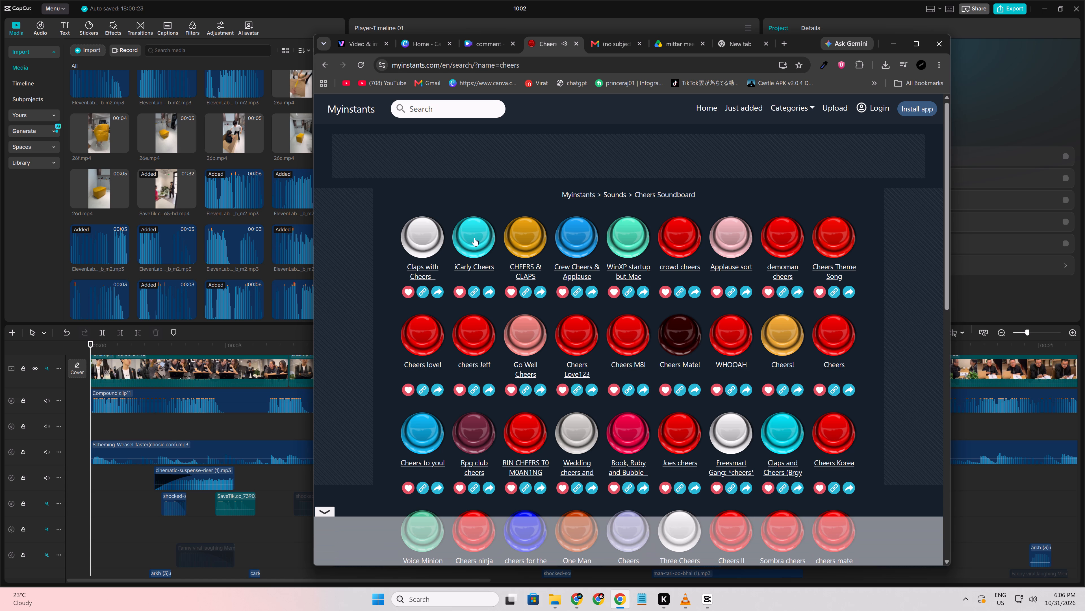
click(527, 240)
click(650, 243)
click(675, 240)
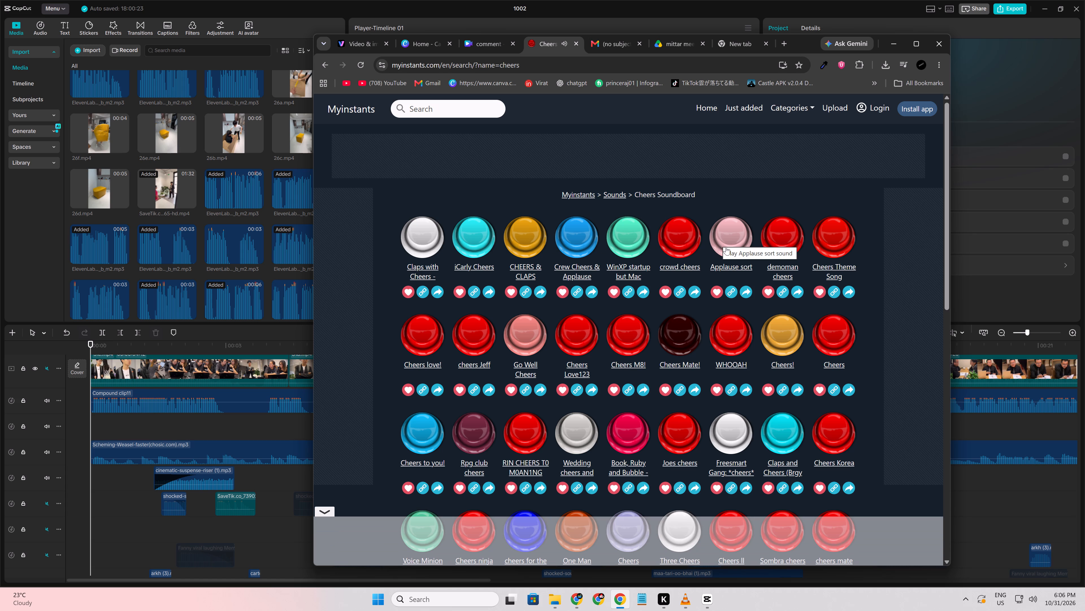
click(782, 236)
click(844, 239)
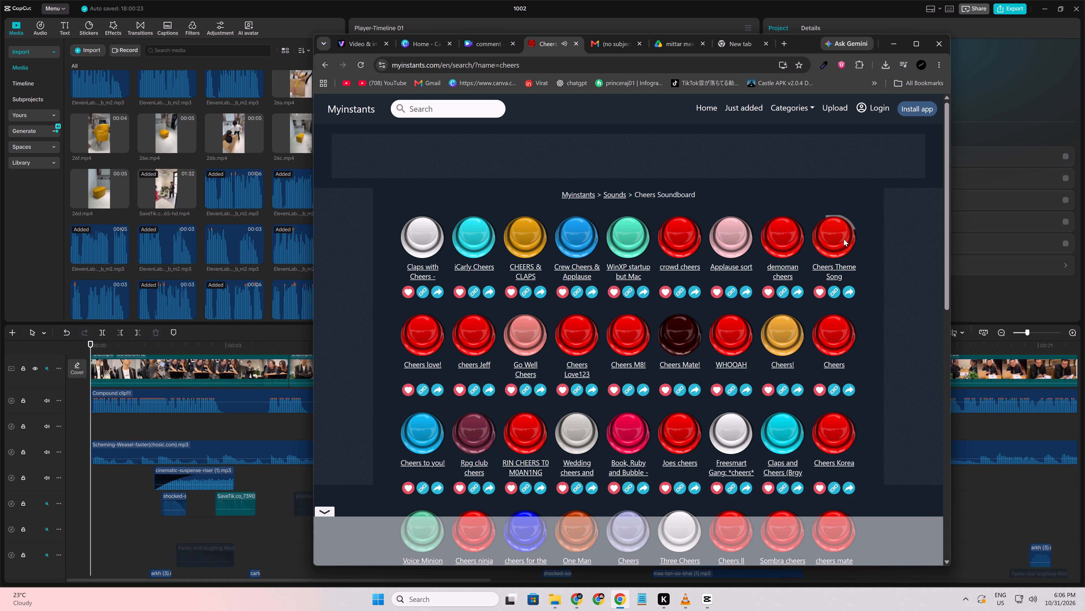
click(680, 235)
click(412, 247)
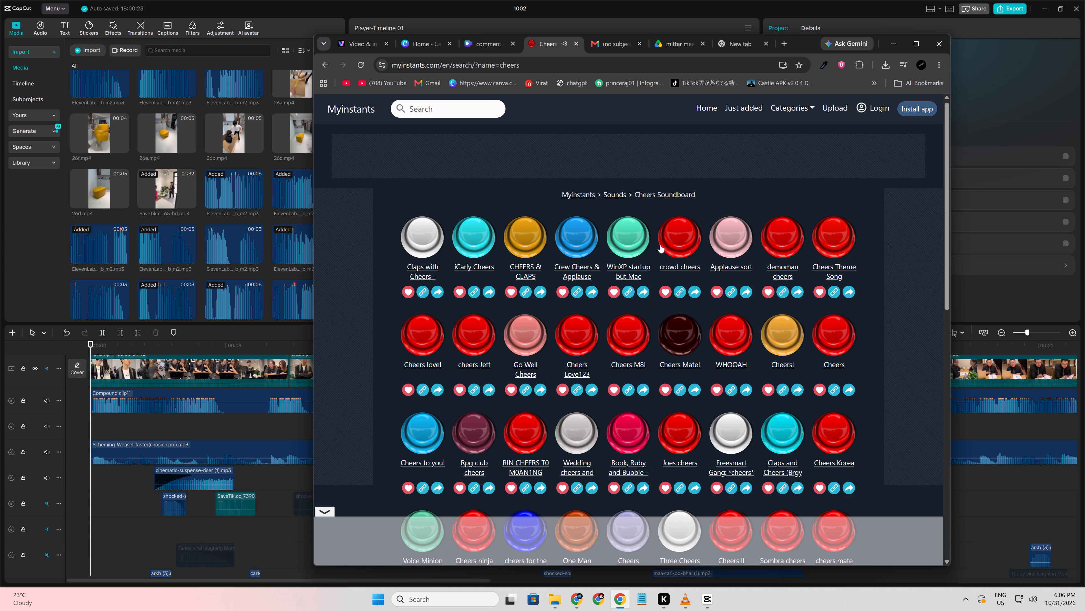
click(702, 234)
Download the crowd cheers sound effect as an MP3 from its Myinstants page.
click(682, 272)
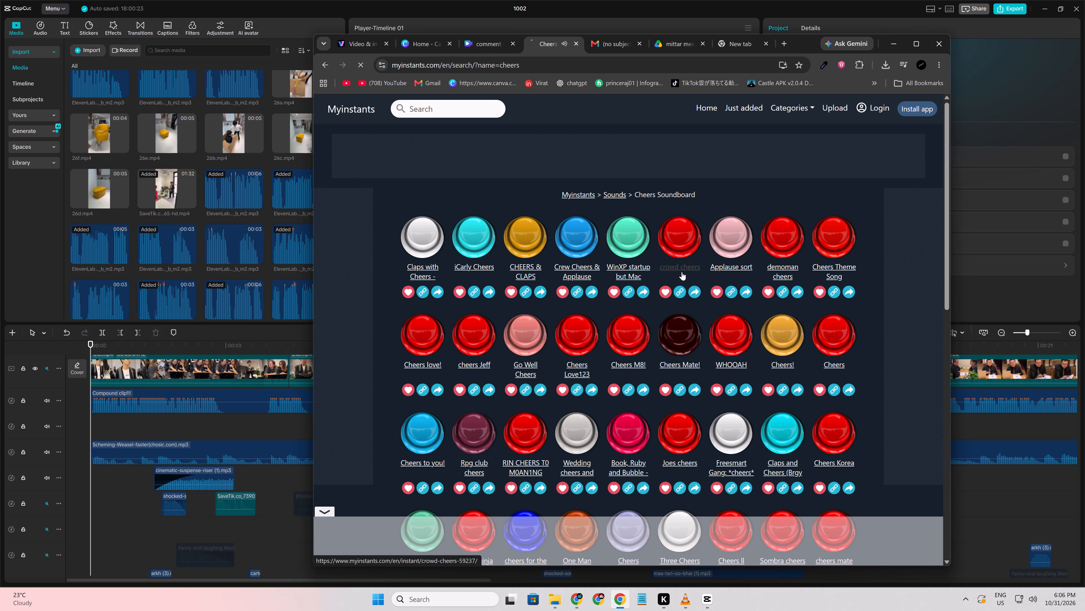
click(588, 444)
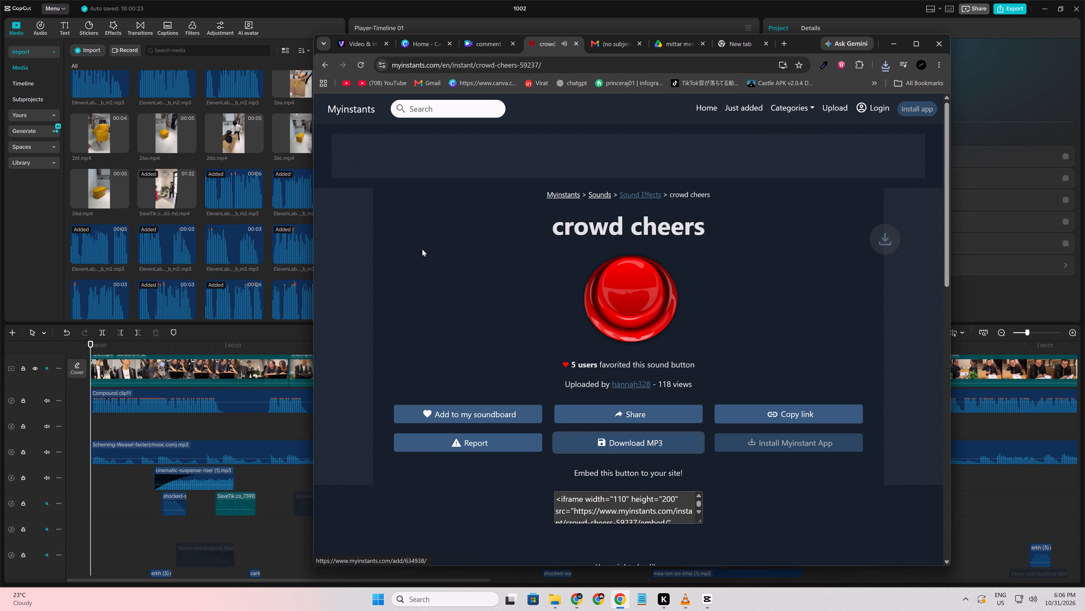
Return to the cheers results and preview the Voice Minion Pig Crowd sound in the last row.
click(325, 70)
scroll(523, 339, down, 2)
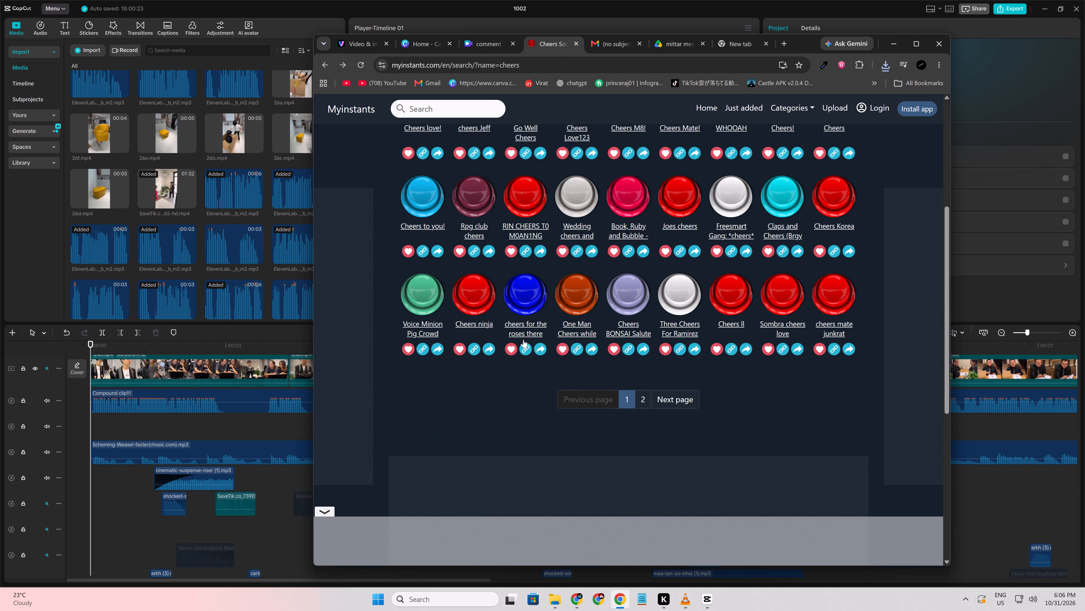
click(455, 249)
click(417, 257)
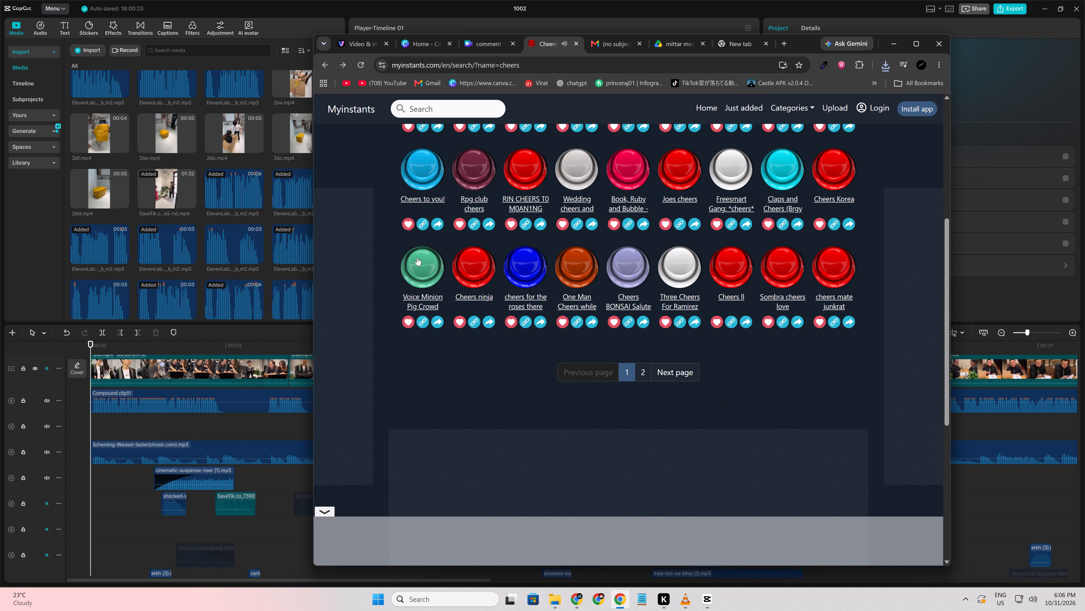
scroll(417, 257, up, 1)
scroll(476, 231, up, 3)
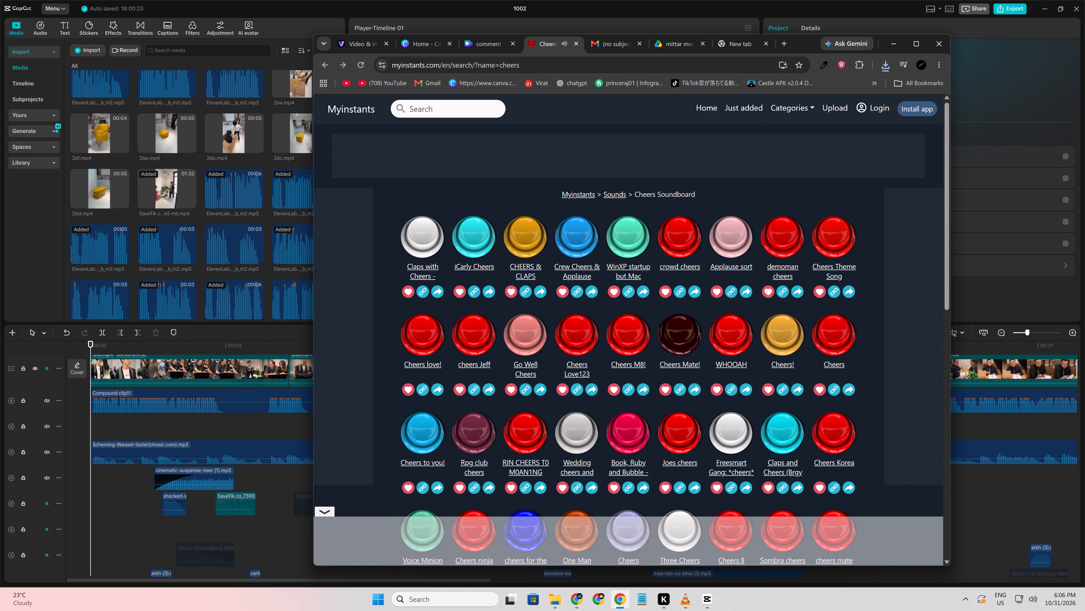
Search Myinstants for break and preview the breaking sounds in the first three rows of results.
click(433, 115)
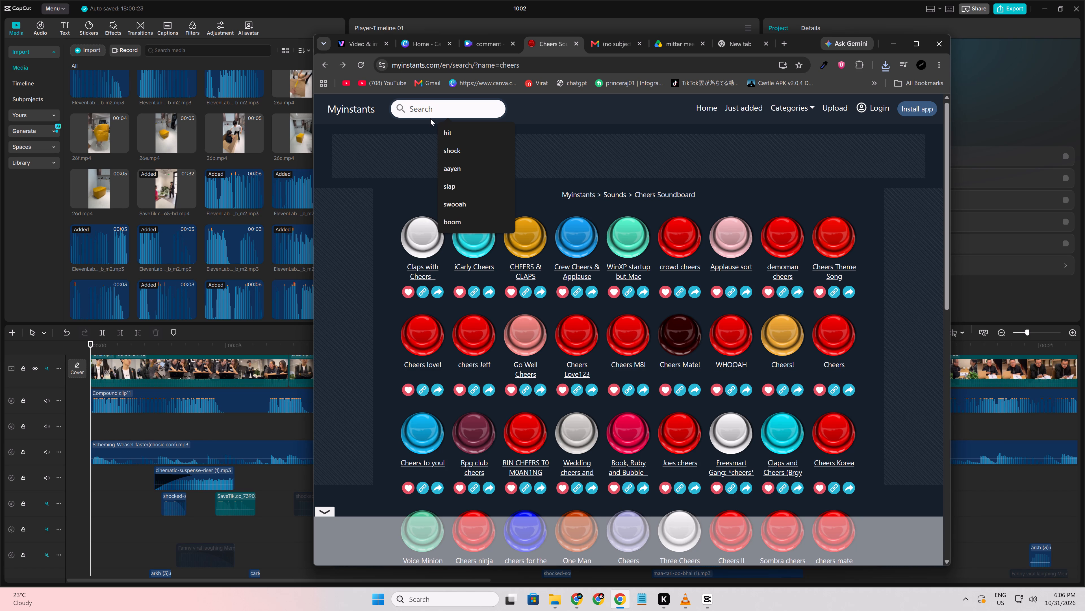
text(break)
key(Return)
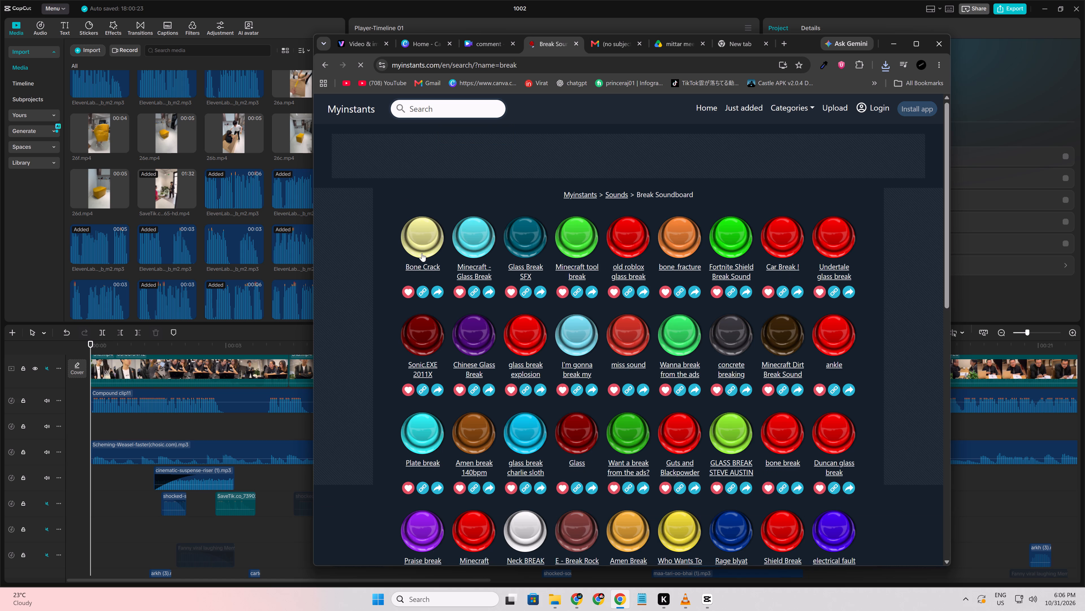
click(422, 253)
click(430, 341)
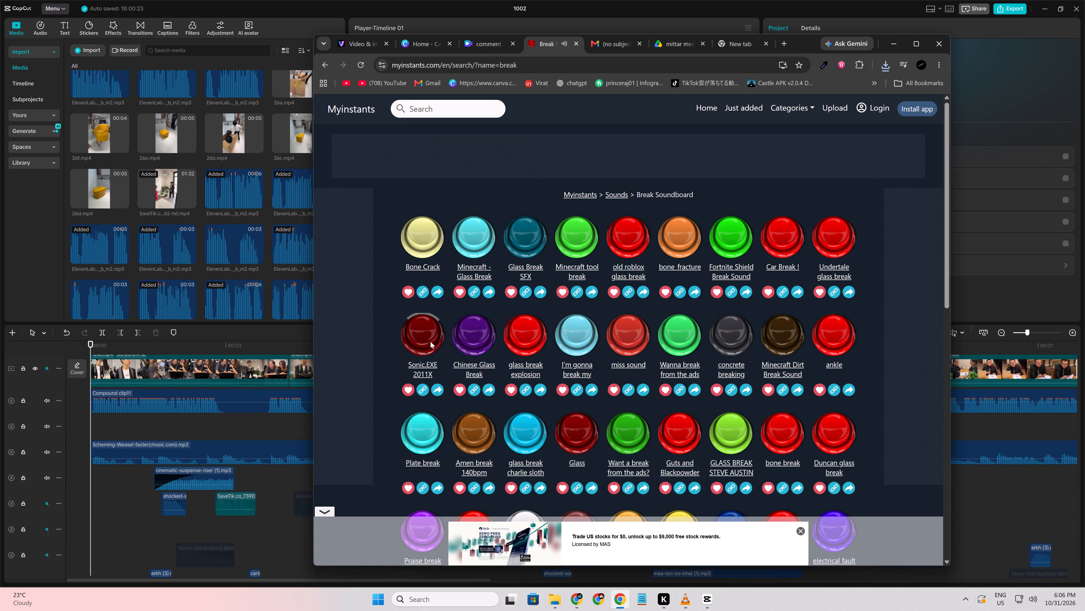
click(476, 345)
click(586, 338)
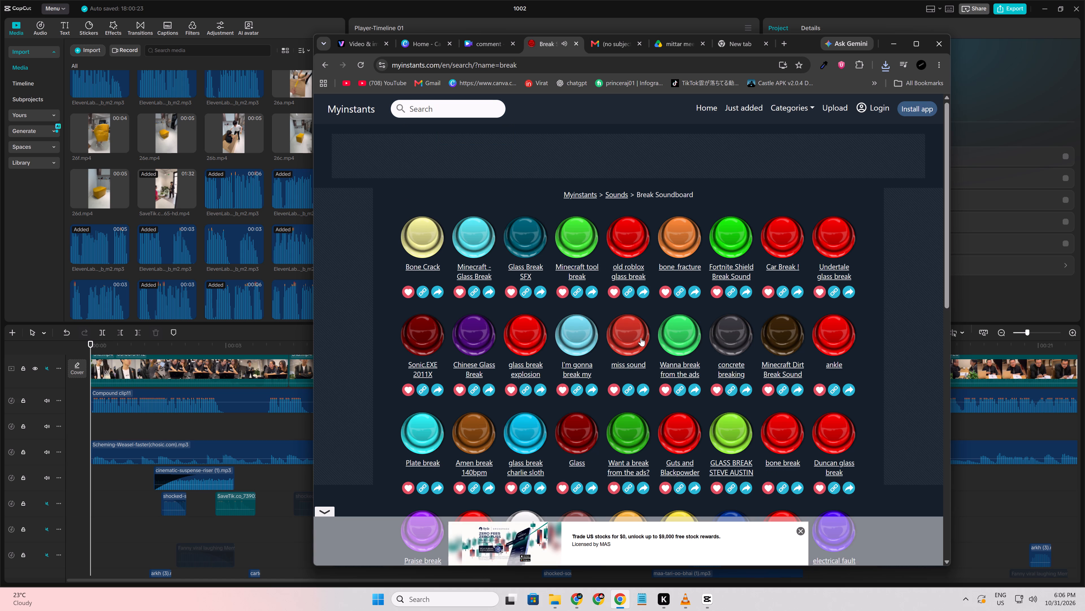
click(635, 338)
click(837, 338)
click(829, 427)
click(772, 429)
Preview the sounds in the last row of break results, then compare Plate break and Amen break 140bpm in the third row.
scroll(772, 429, down, 2)
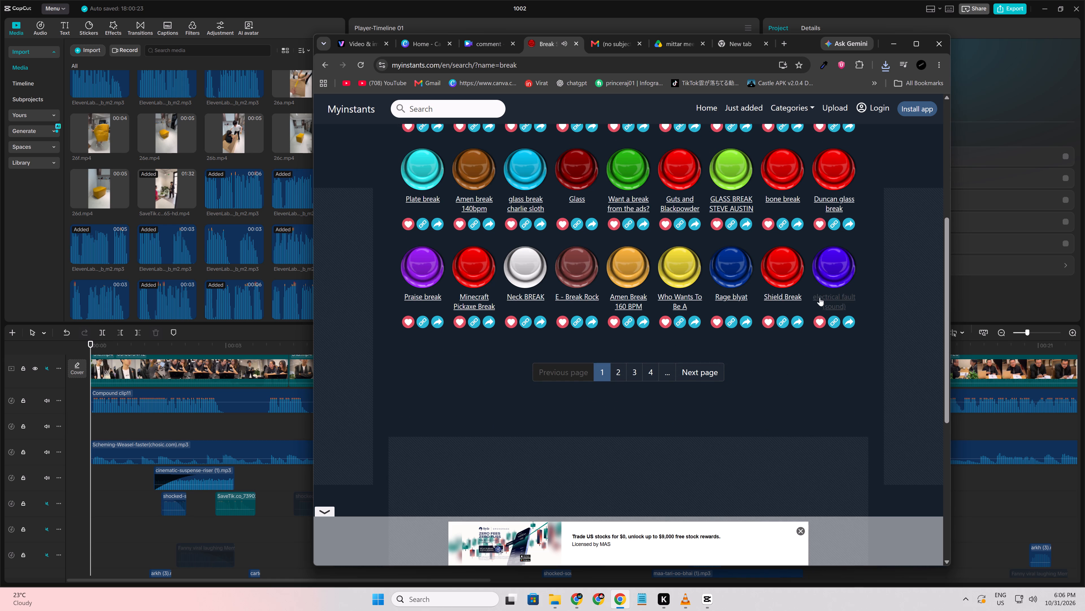
click(826, 279)
click(789, 270)
click(740, 264)
click(692, 264)
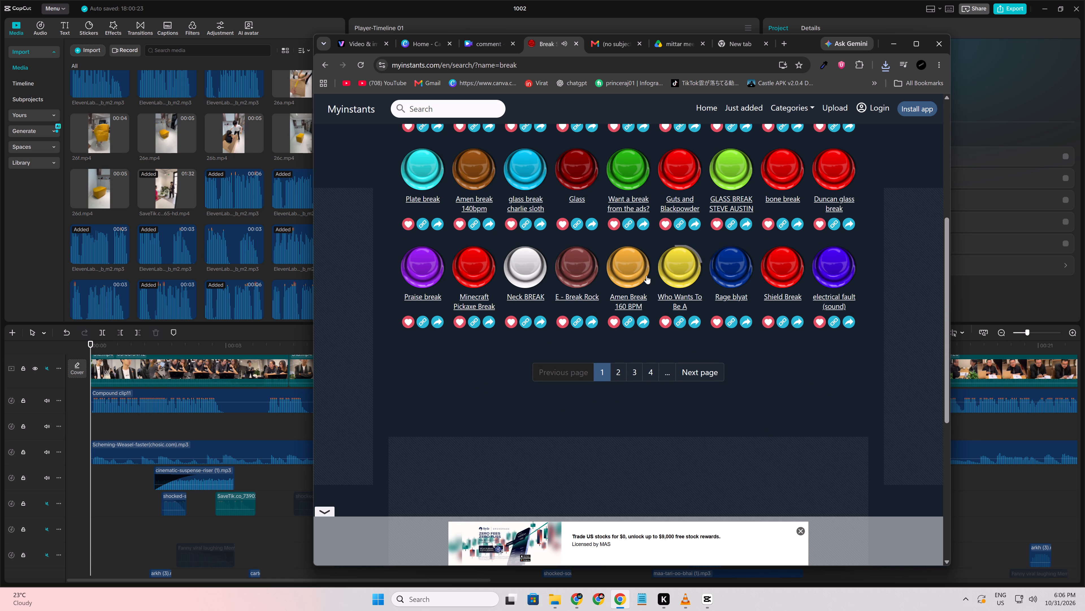
click(631, 270)
click(585, 267)
click(424, 264)
scroll(533, 237, up, 2)
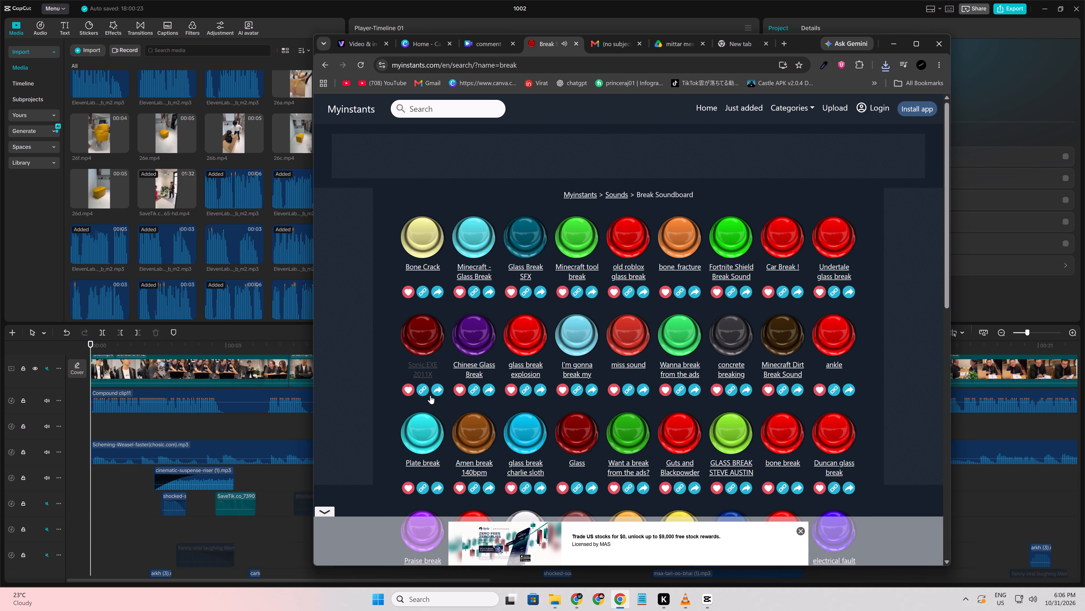
click(423, 418)
click(462, 435)
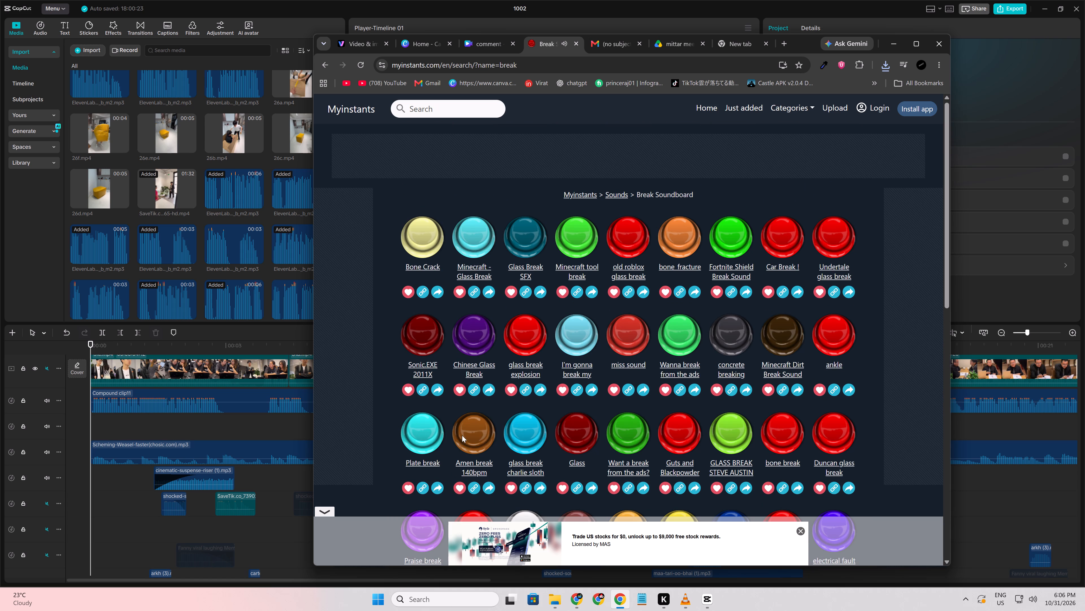
click(422, 434)
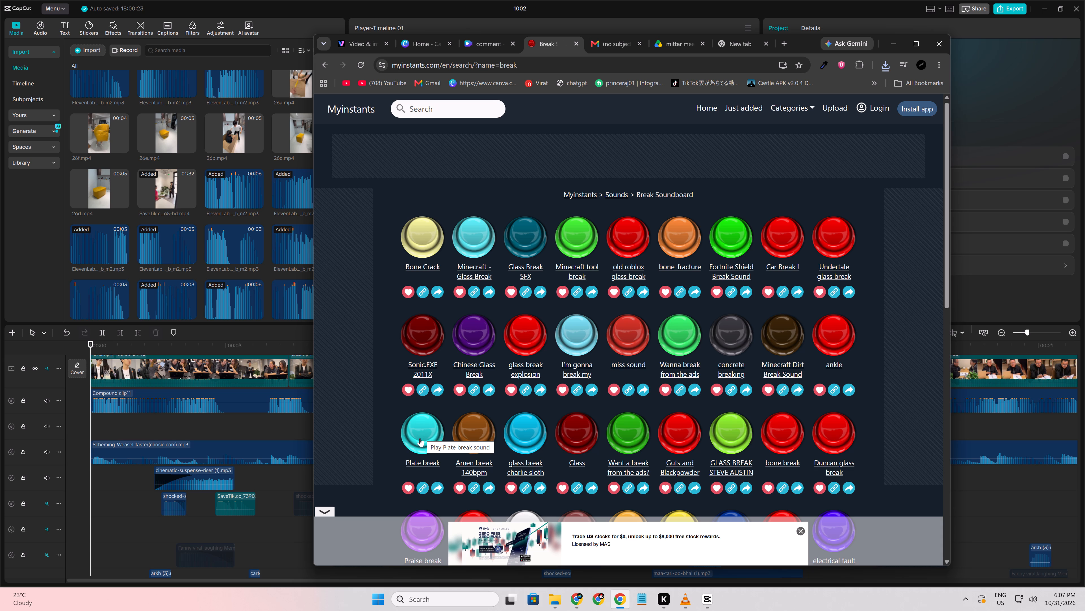
Dismiss the advert banner and maximize the browser window.
click(803, 531)
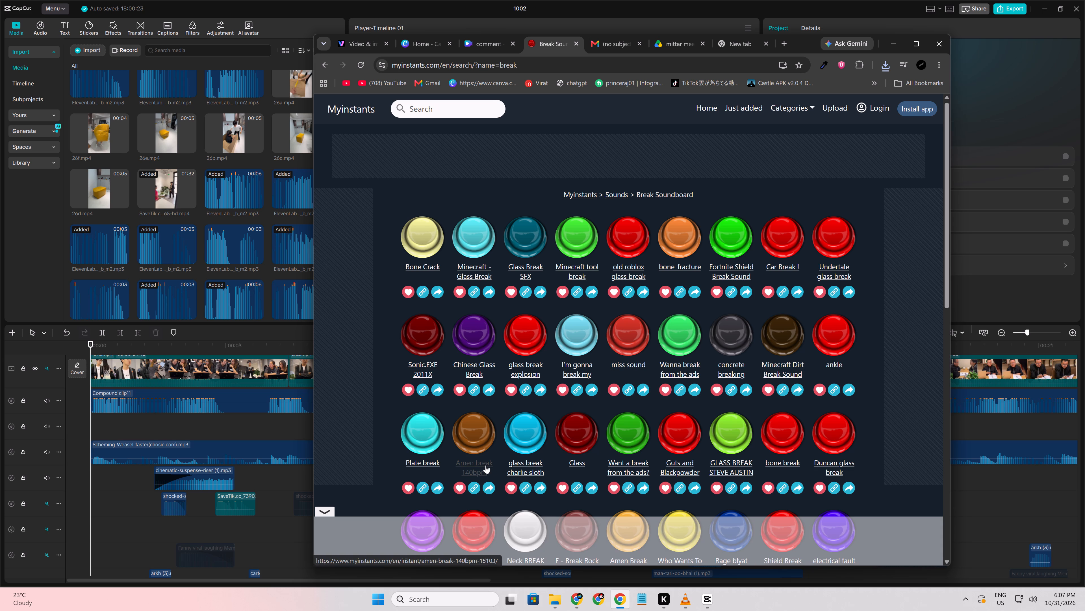
double_click(805, 50)
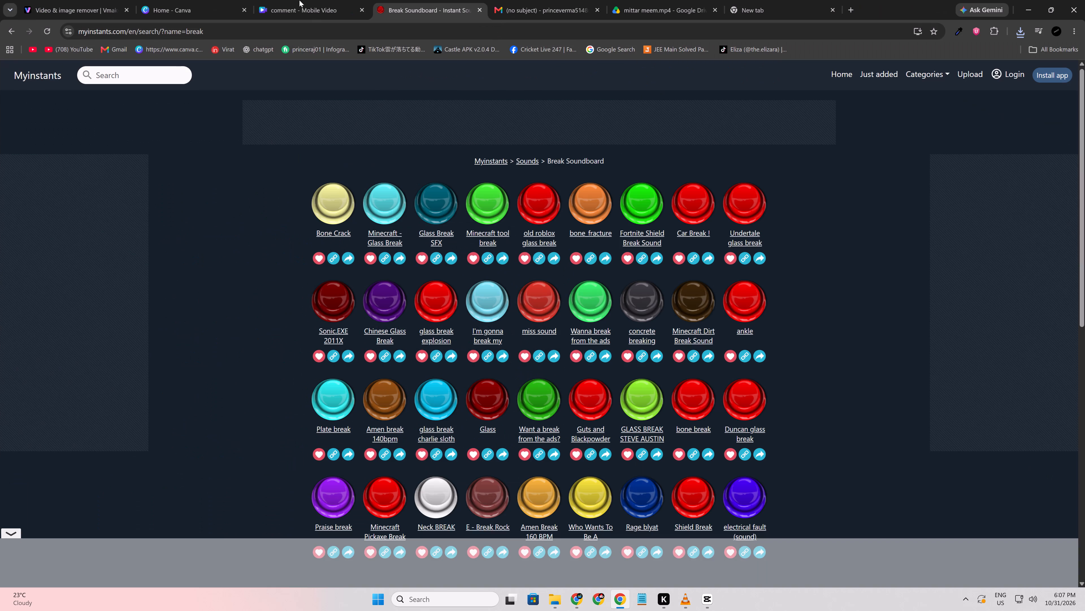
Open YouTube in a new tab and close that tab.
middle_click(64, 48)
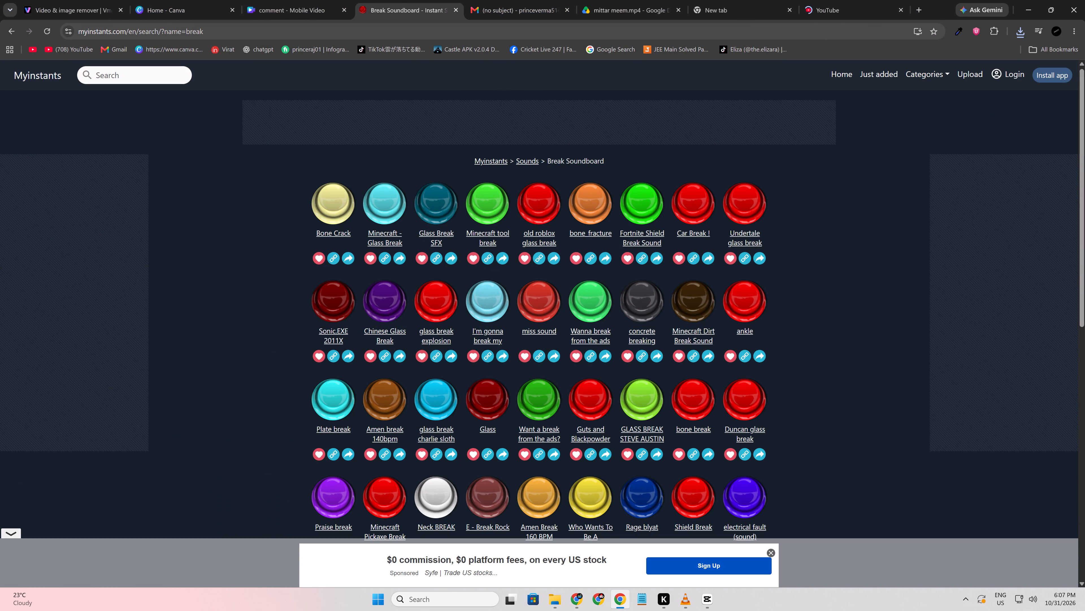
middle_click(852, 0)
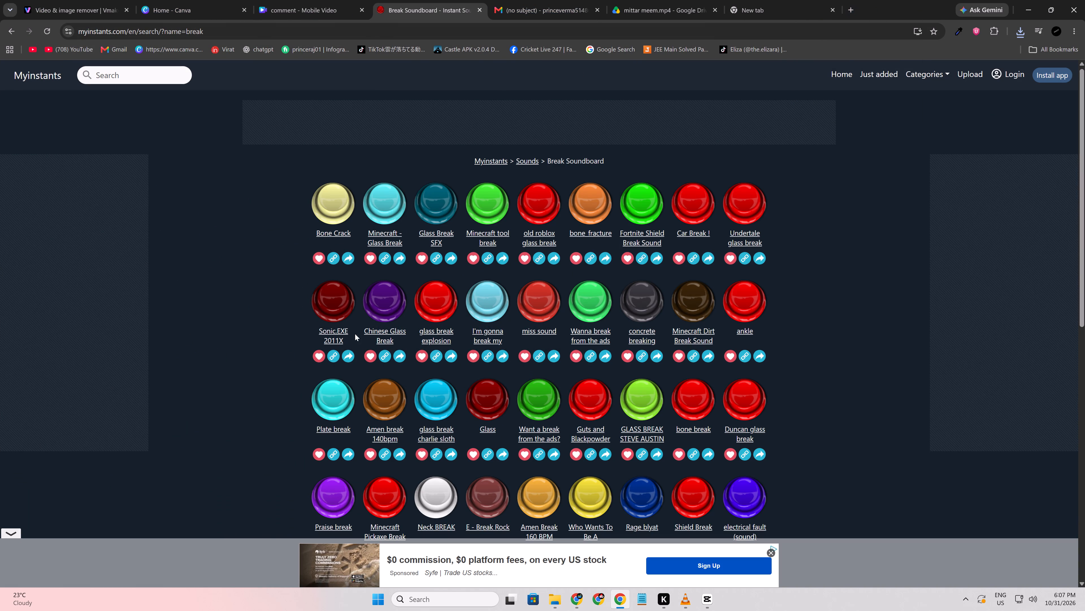
Download the Plate break sound effect as an MP3 from its Myinstants page.
click(774, 552)
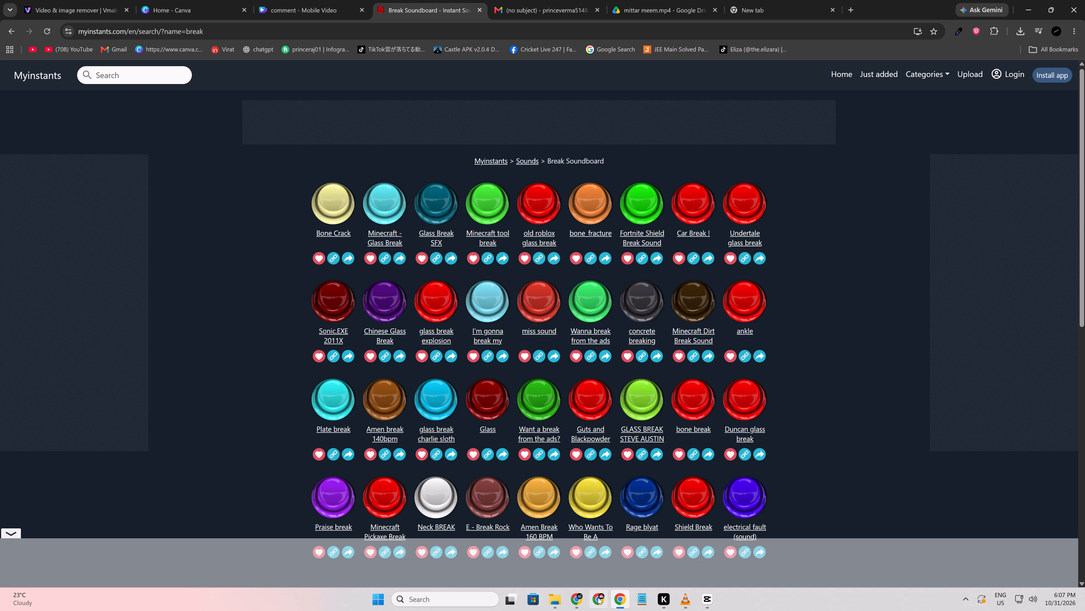
click(1010, 34)
click(1019, 34)
click(312, 404)
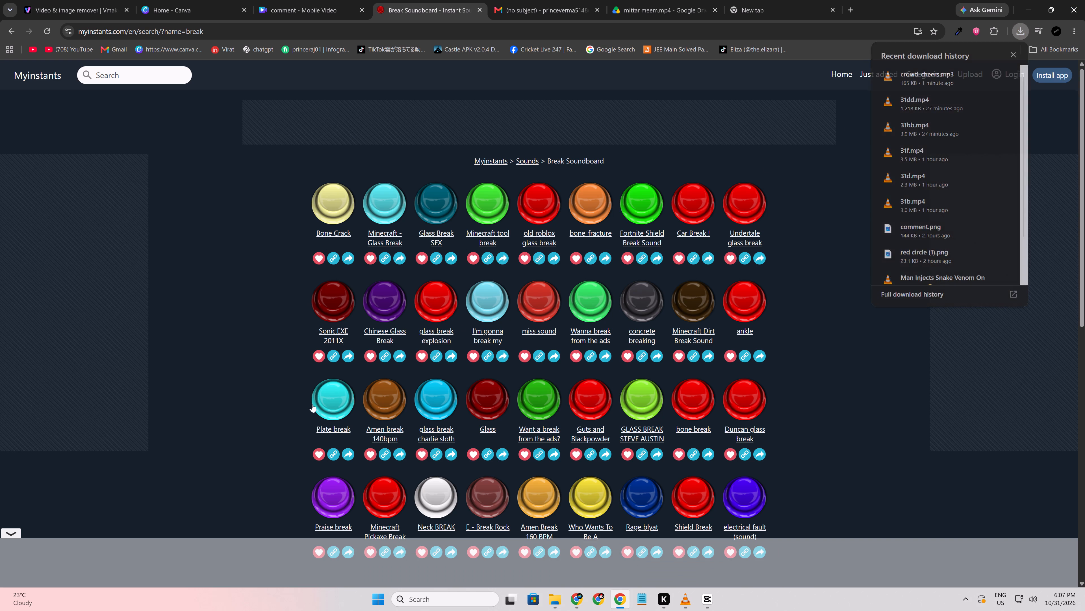
click(324, 421)
click(326, 430)
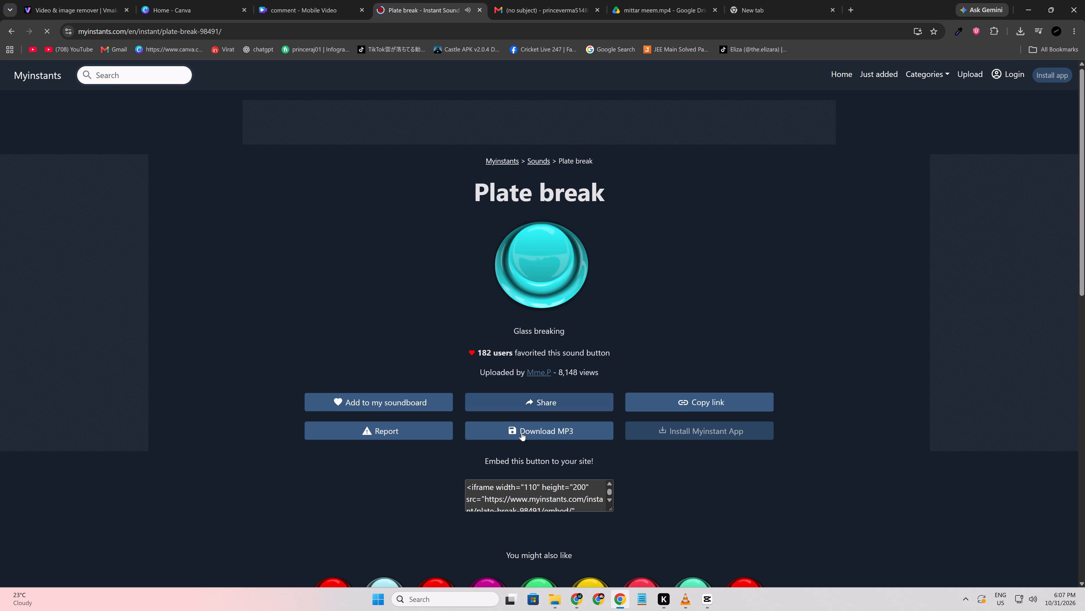
click(522, 433)
Import the downloaded glass-breaking MP3 into the CapCut project's media library.
drag(934, 54, 667, 573)
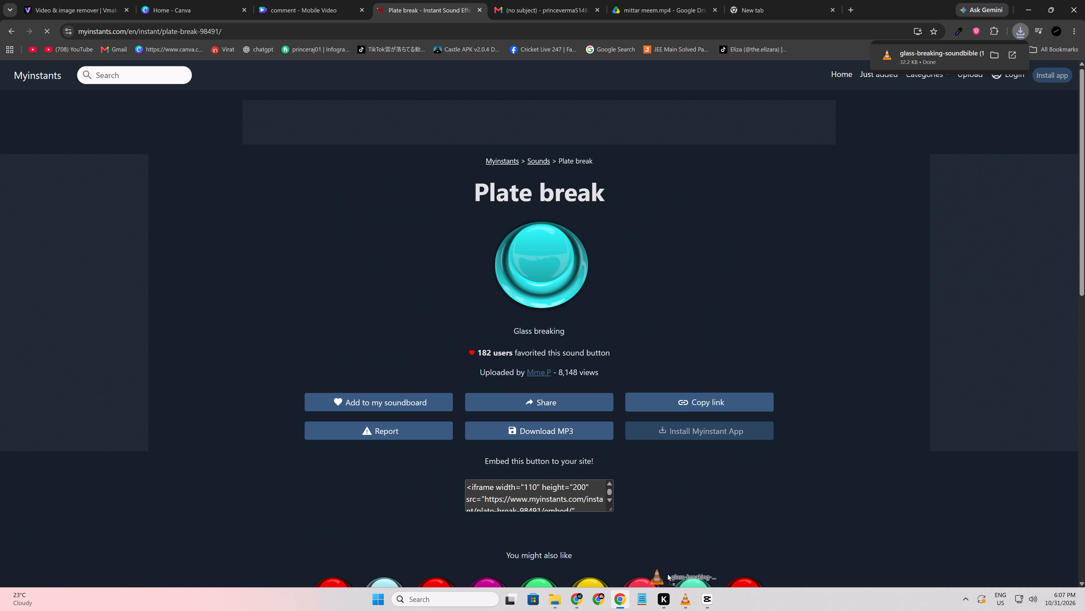
drag(667, 573, 357, 309)
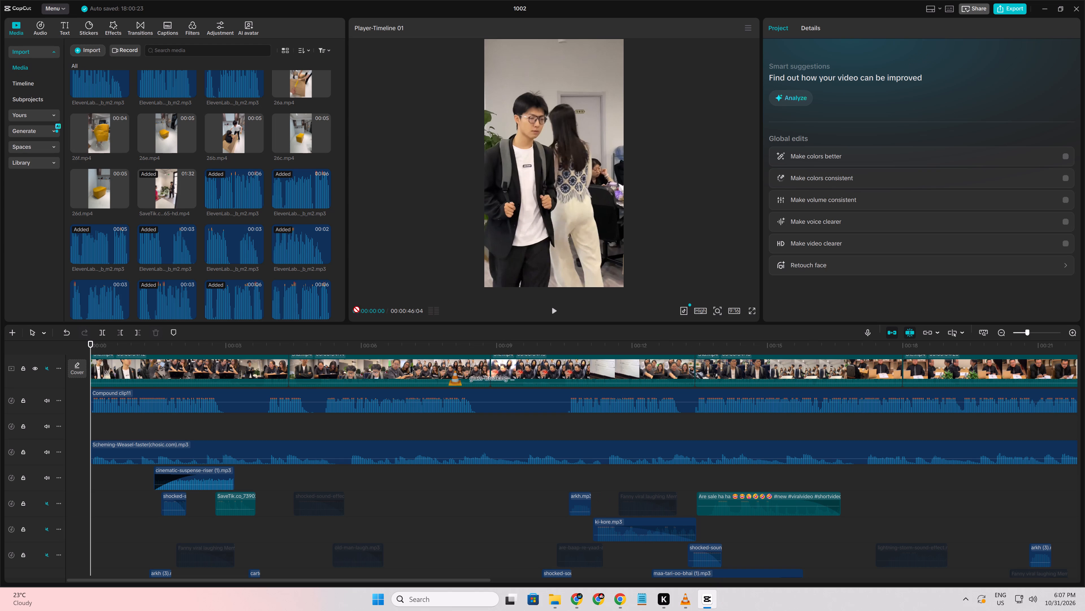
drag(357, 309, 214, 254)
click(154, 422)
drag(154, 422, 0, 408)
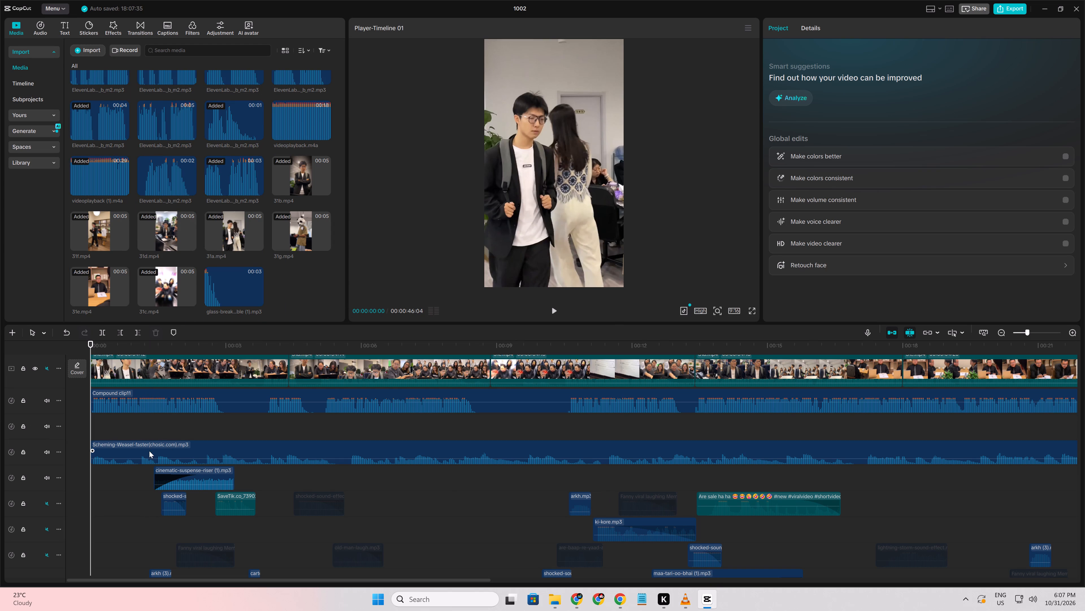